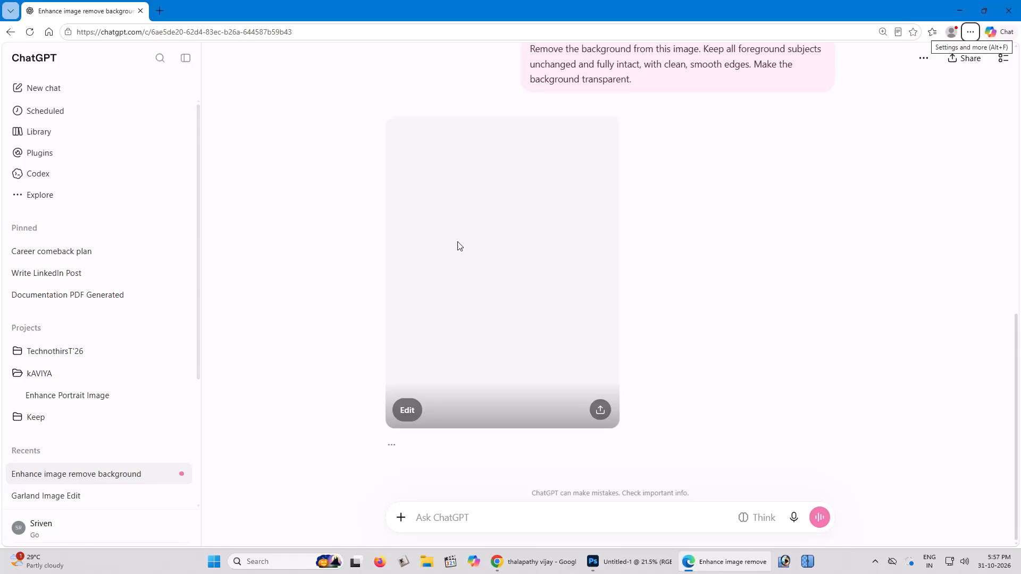
Open the generated transparent-background portrait in the chat and copy the image.
left_click(456, 224)
right_click(500, 209)
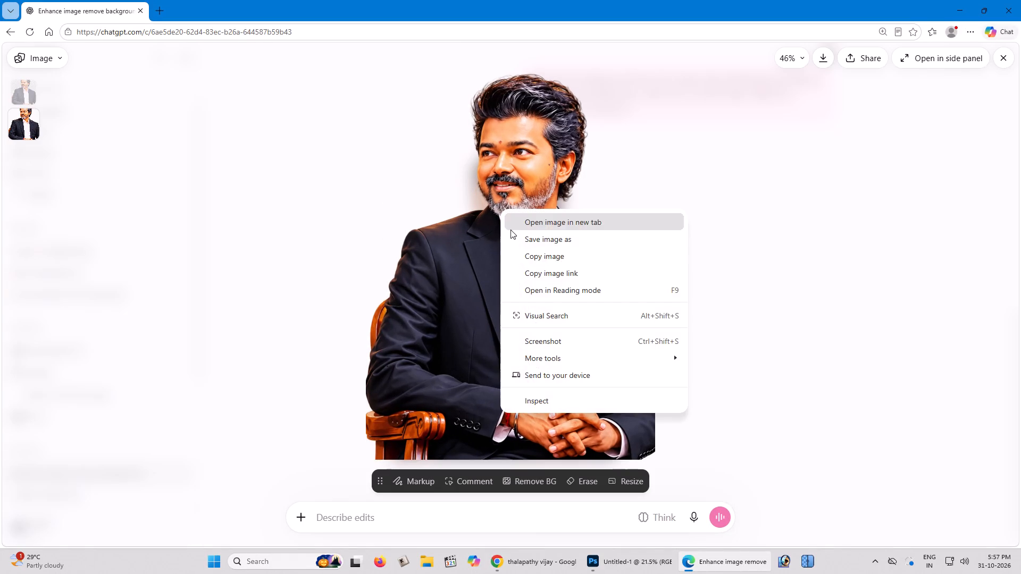
left_click(518, 251)
right_click(515, 232)
left_click(531, 272)
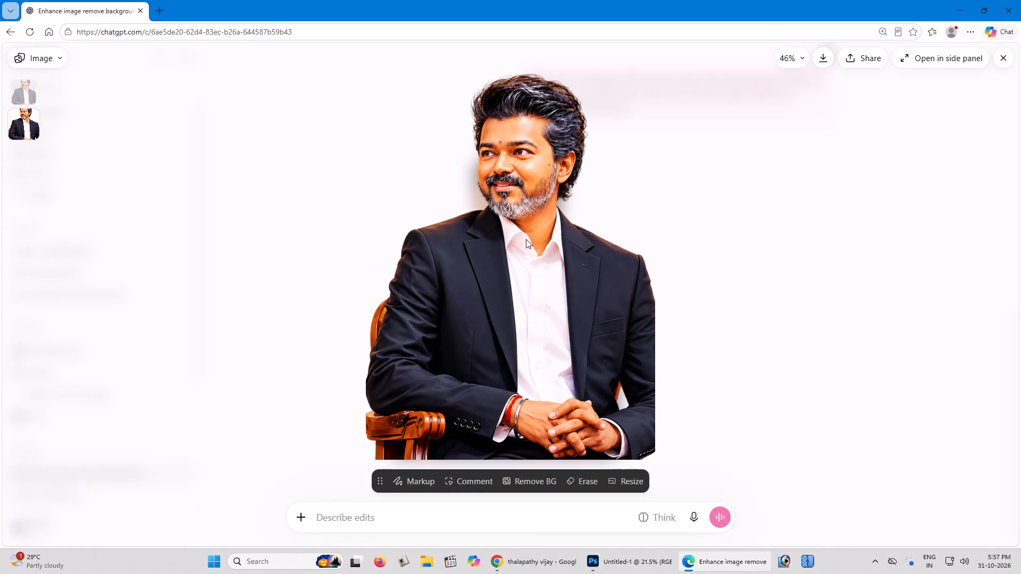
right_click(526, 239)
left_click(545, 263)
key("Return")
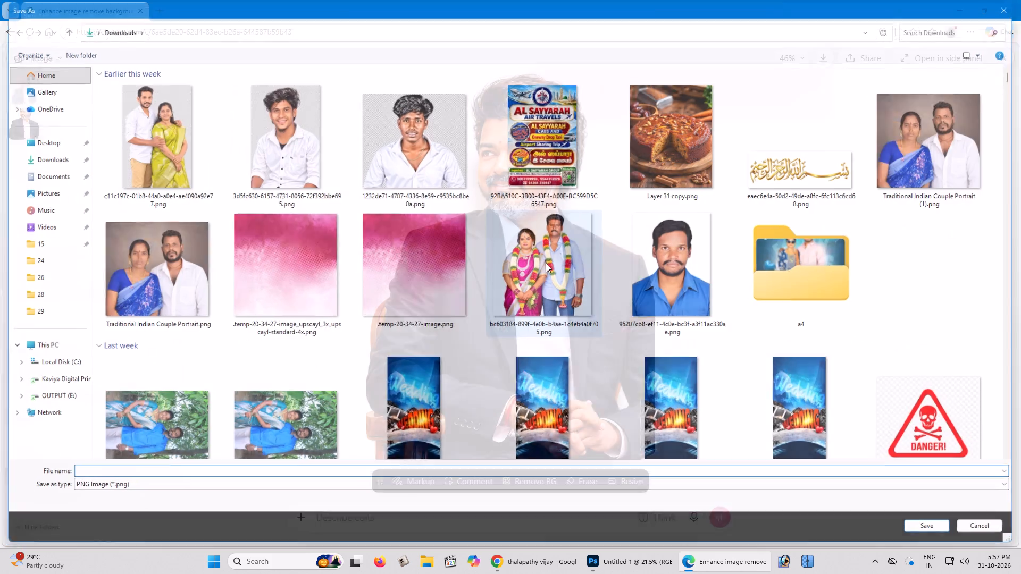
left_click(558, 198)
right_click(501, 190)
left_click(532, 237)
Switch to Photoshop and paste the copied portrait into the Untitled-1 document.
key("alt+Tab")
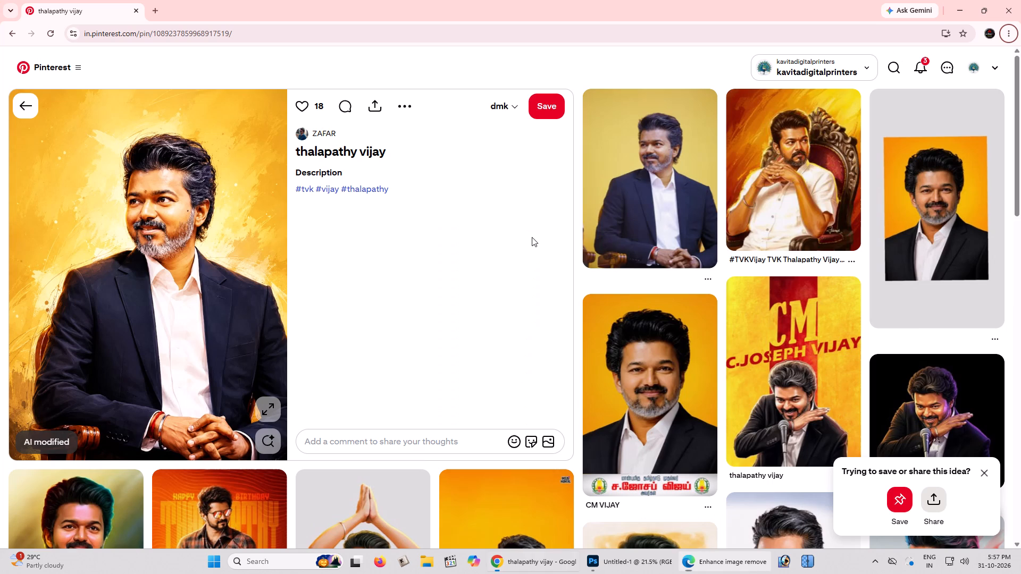
key("alt+Tab")
left_click(721, 265, "alt")
key("ctrl+v")
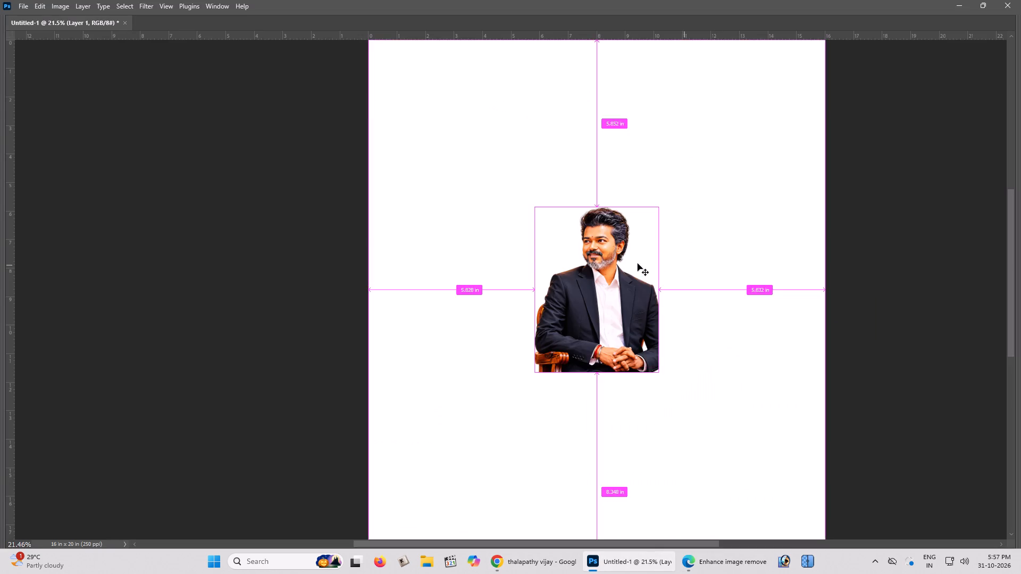
Enlarge the pasted portrait to about twice its size and place it in the upper-left part of the page.
key("z")
triple_click(610, 235)
left_click(610, 235)
left_click(610, 235)
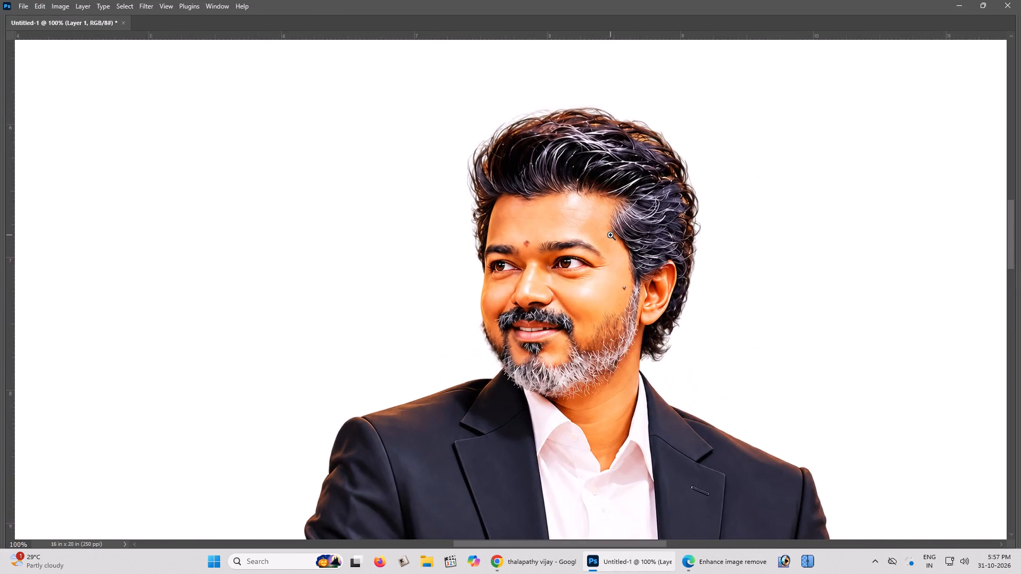
left_click(610, 235)
right_click(579, 230)
left_click(591, 236)
key("v")
left_click_drag(508, 249, 482, 231)
key("ctrl+t")
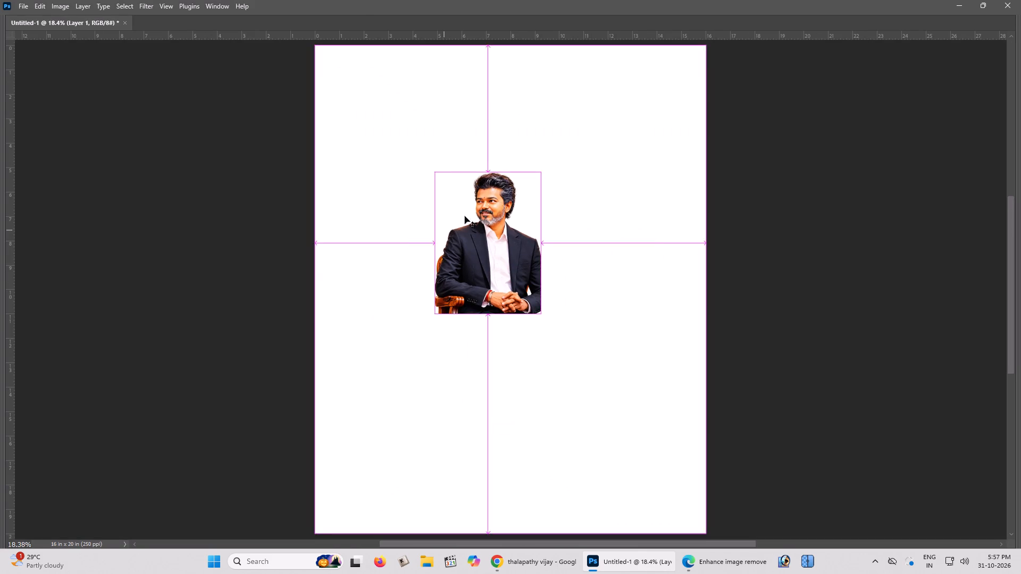
left_click_drag(541, 167, 616, 115, "alt")
key("Return")
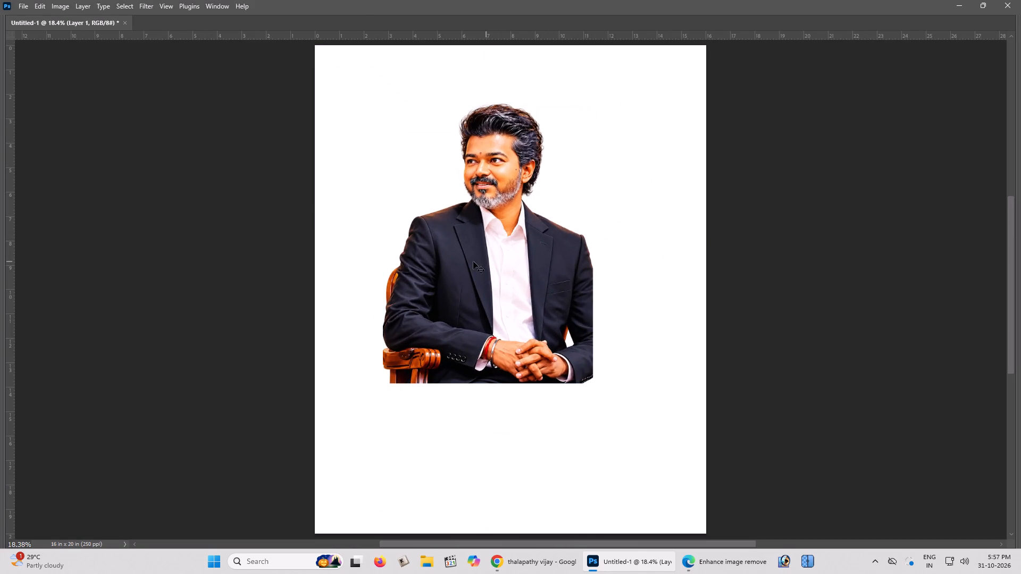
left_click_drag(471, 260, 433, 251)
Open the Topaz DeNoise 6 filter on the portrait layer.
key("z")
triple_click(454, 174)
key("space")
key("space")
key("space")
key("space")
left_click_drag(455, 173, 445, 215)
double_click(445, 215)
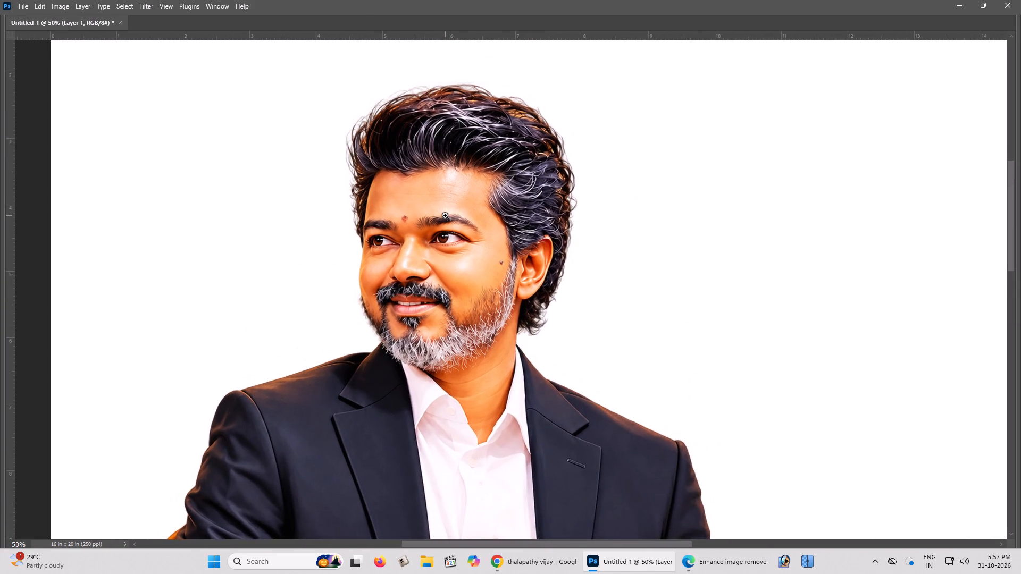
key("v")
left_click(133, 0)
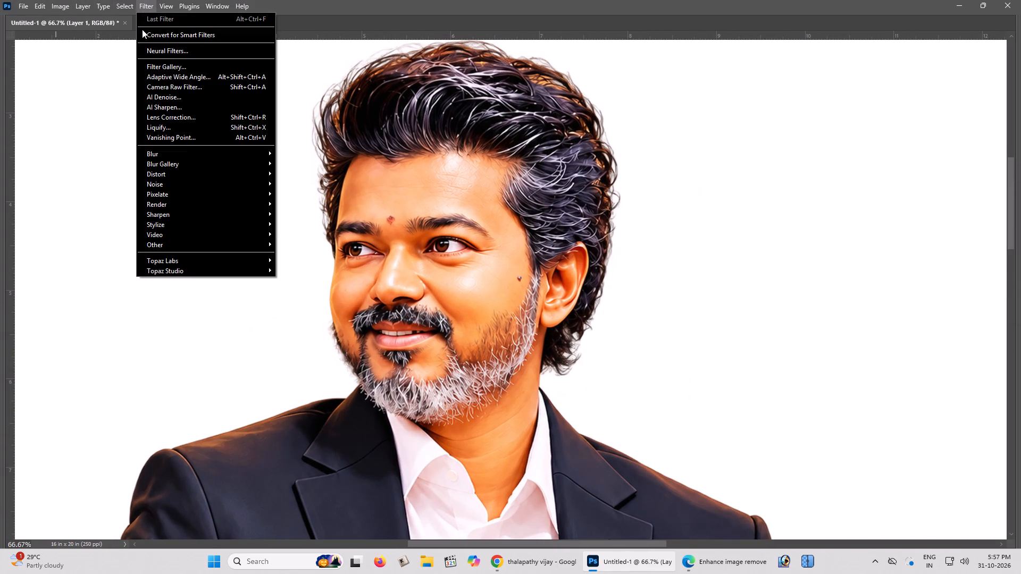
left_click(199, 258)
left_click(308, 302)
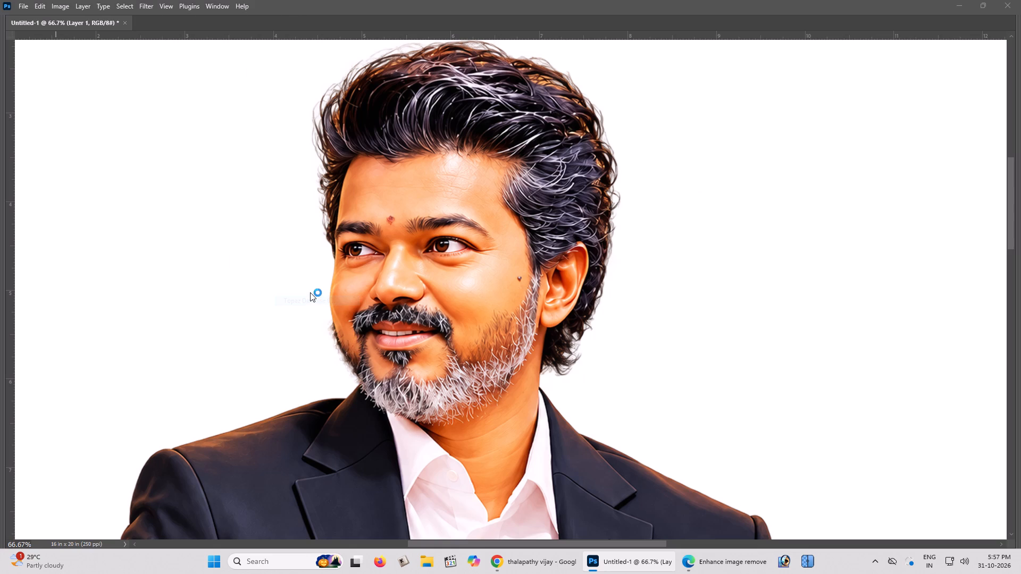
Set the noise reduction Overall Strength to 0.42 and Recover Detail to 0.85, checking the face in the preview.
left_click(521, 161)
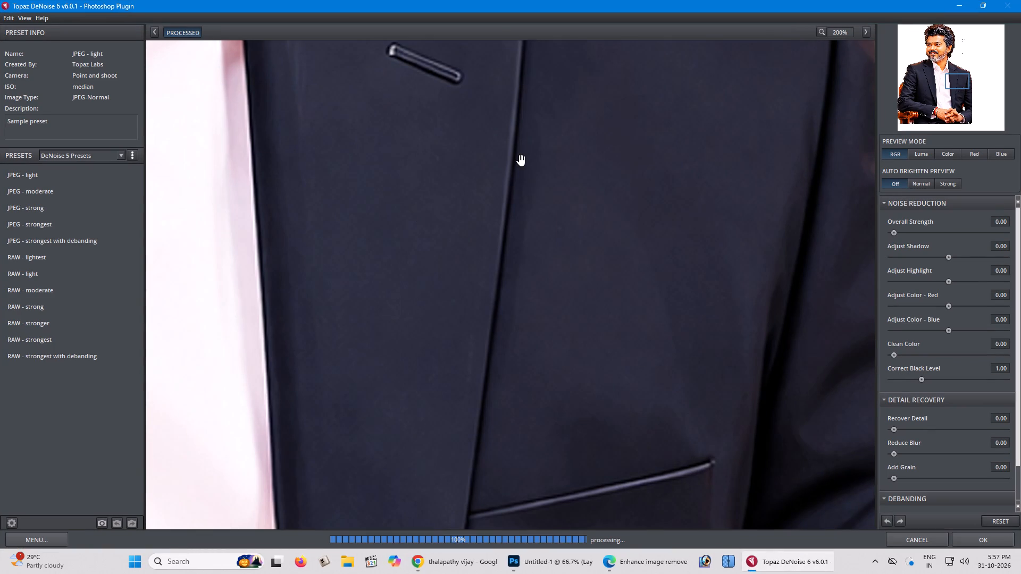
key("ctrl+minus")
left_click_drag(562, 149, 690, 484)
left_click_drag(466, 259, 654, 405)
left_click_drag(483, 120, 484, 199)
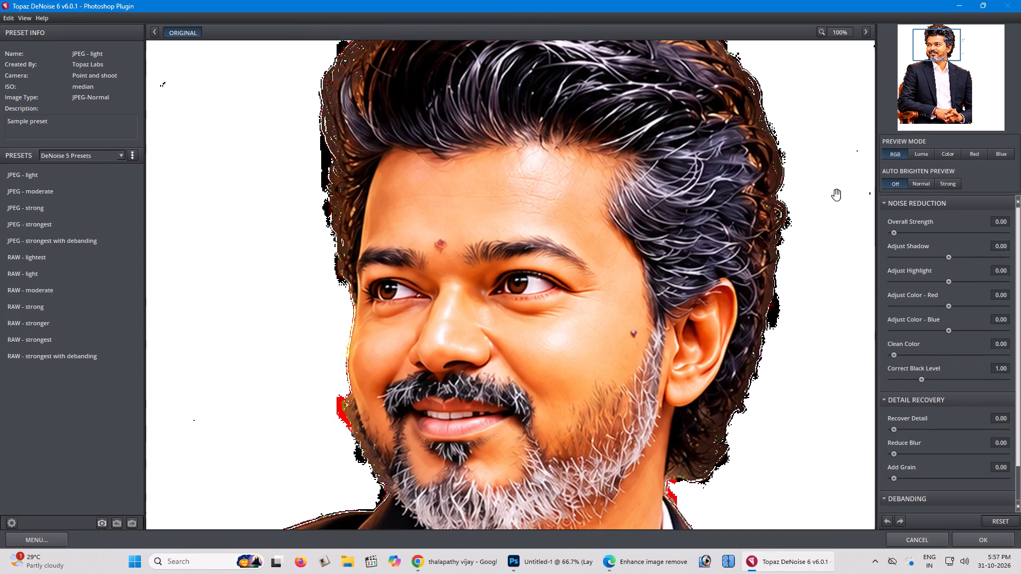
left_click_drag(898, 234, 925, 234)
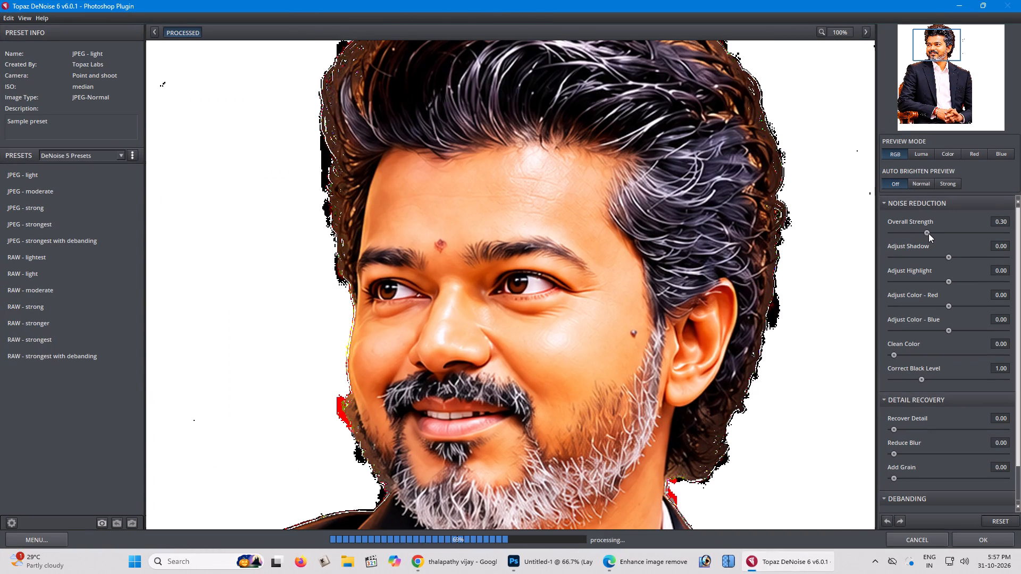
left_click(681, 238)
left_click_drag(899, 428, 904, 428)
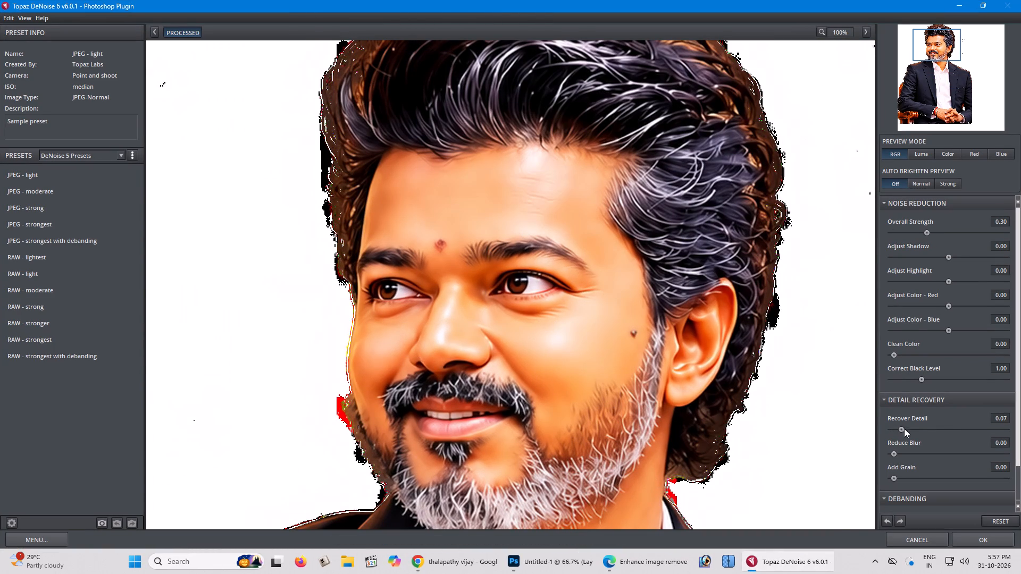
left_click_drag(904, 428, 942, 429)
left_click_drag(942, 429, 960, 429)
left_click_drag(932, 238, 940, 238)
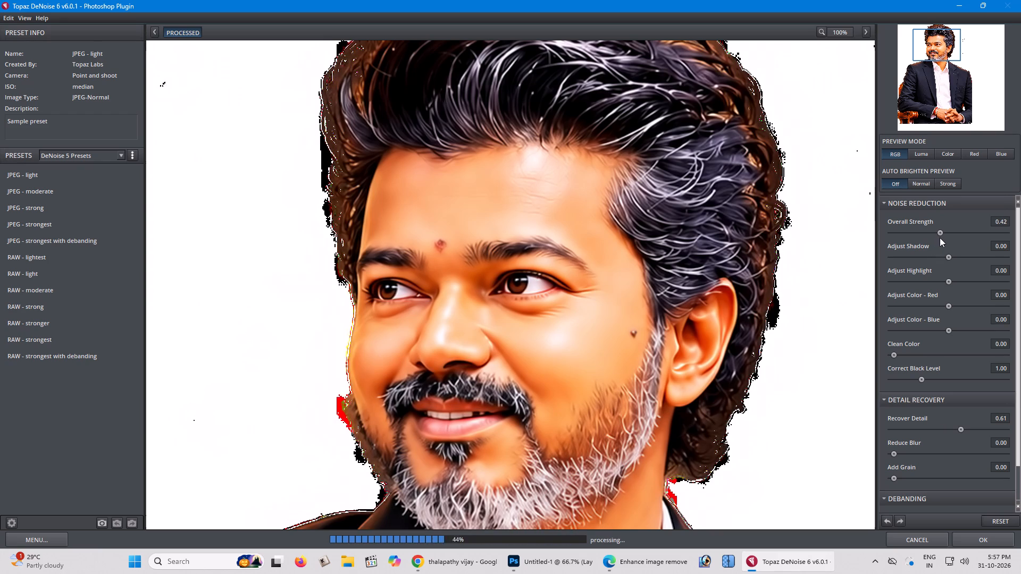
left_click(667, 248)
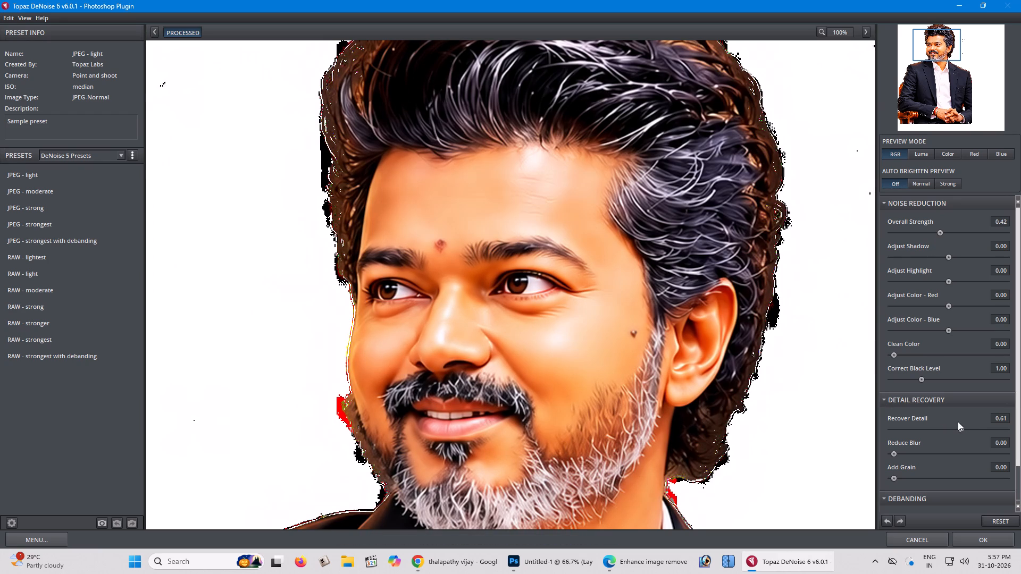
left_click_drag(964, 421, 973, 423)
left_click_drag(959, 431, 987, 431)
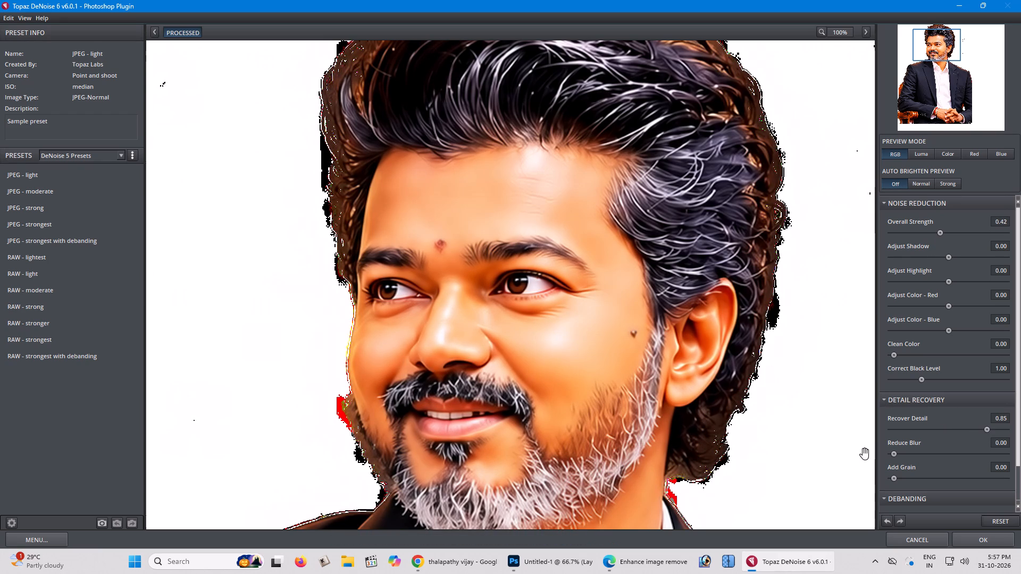
Set Reduce Blur to 0.85 and apply the denoise filter to the portrait.
left_click_drag(895, 454, 970, 449)
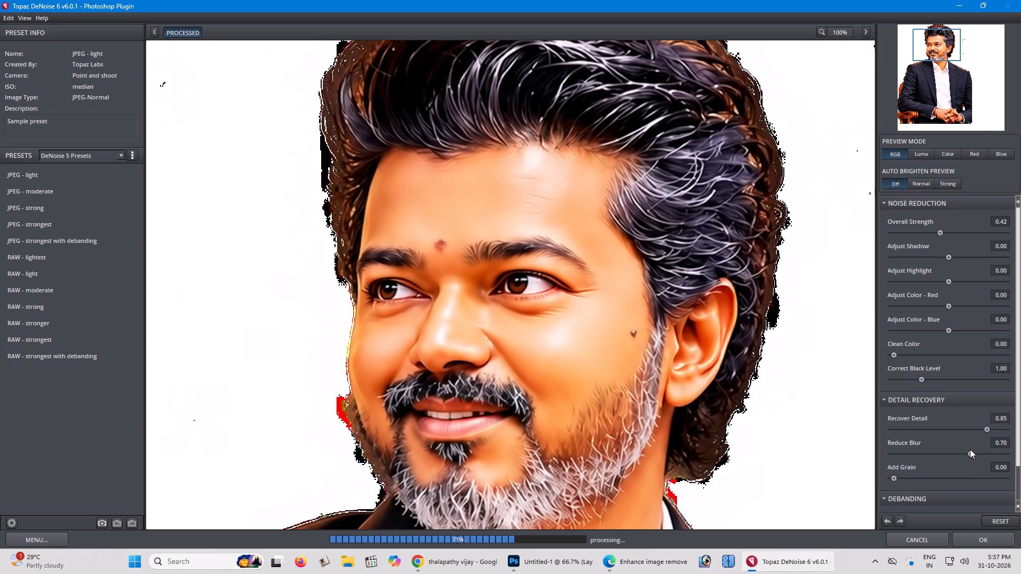
left_click_drag(970, 449, 987, 449)
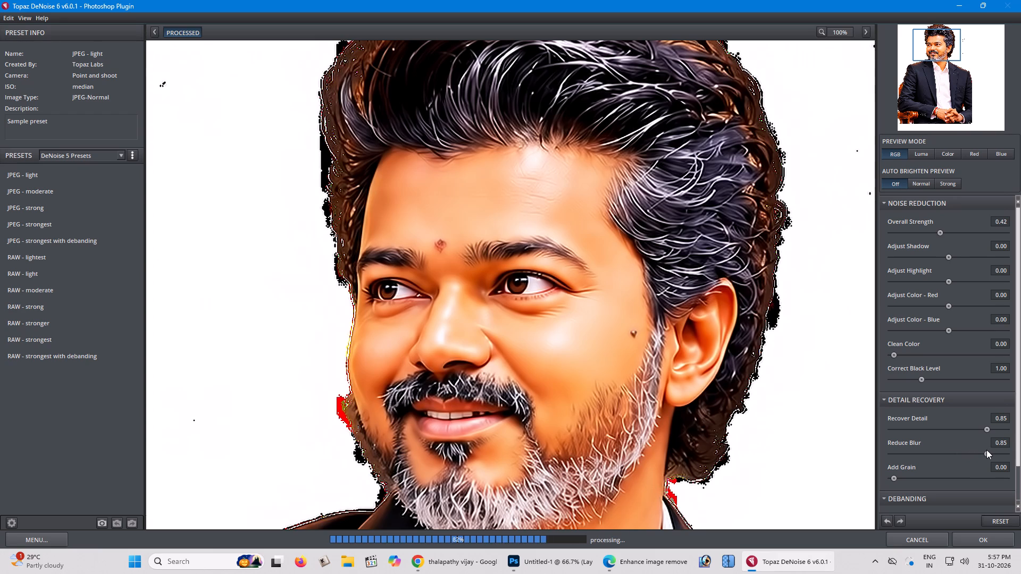
left_click(641, 321)
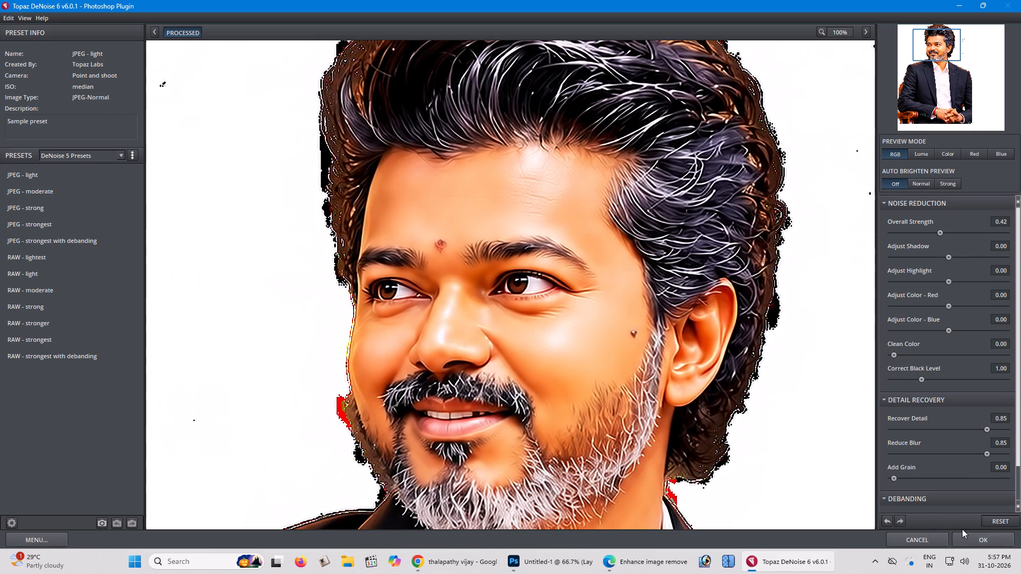
left_click(974, 542)
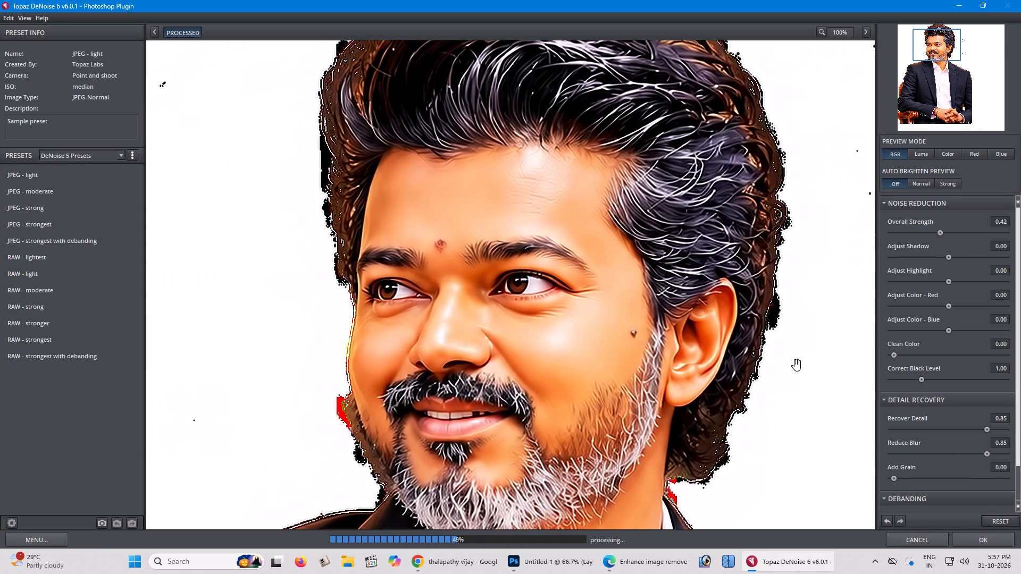
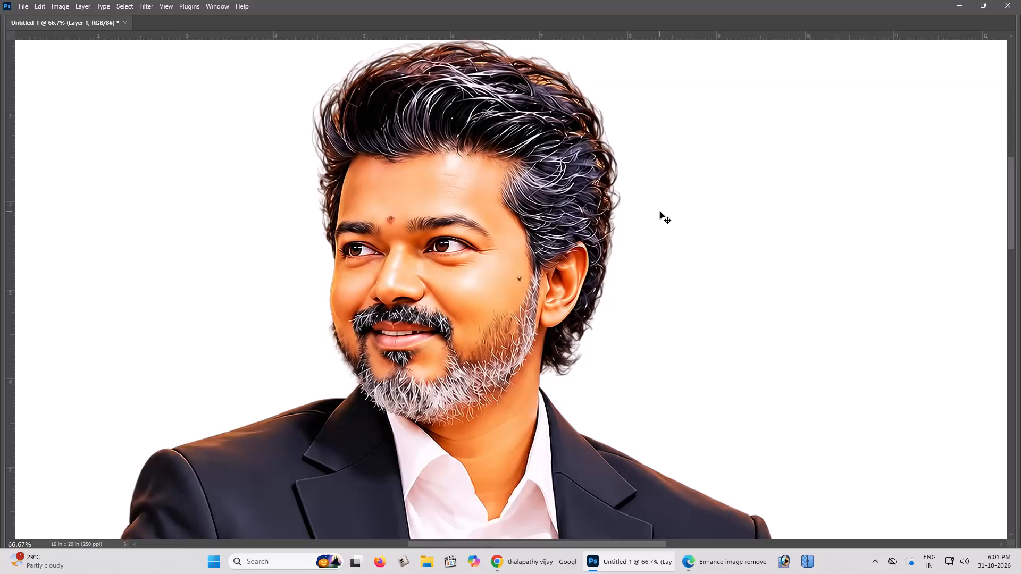
Switch to Chrome and open a new browser tab alongside the Pinterest portrait page.
key("alt+Tab")
left_click(154, 12)
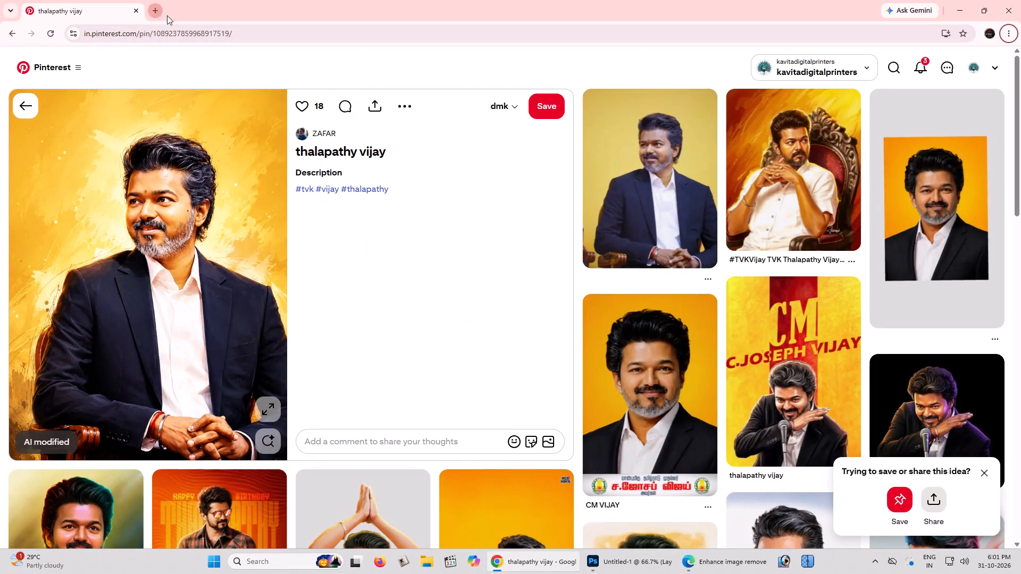
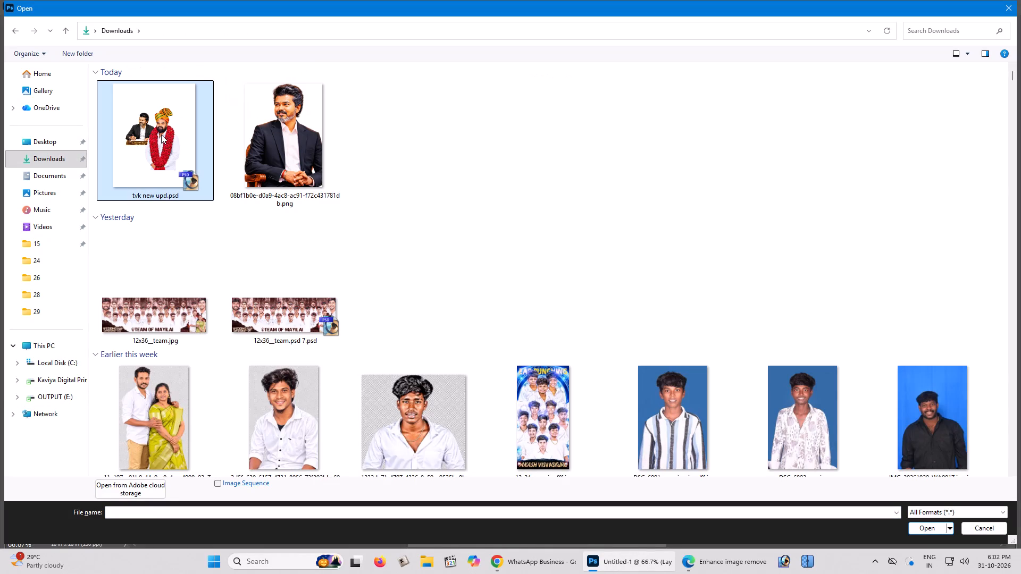
Open the file "tvk new upd.psd" from the Downloads folder.
key("Return")
Copy the layer of the garlanded man in the turban from tvk new upd.psd into the Untitled-1 document.
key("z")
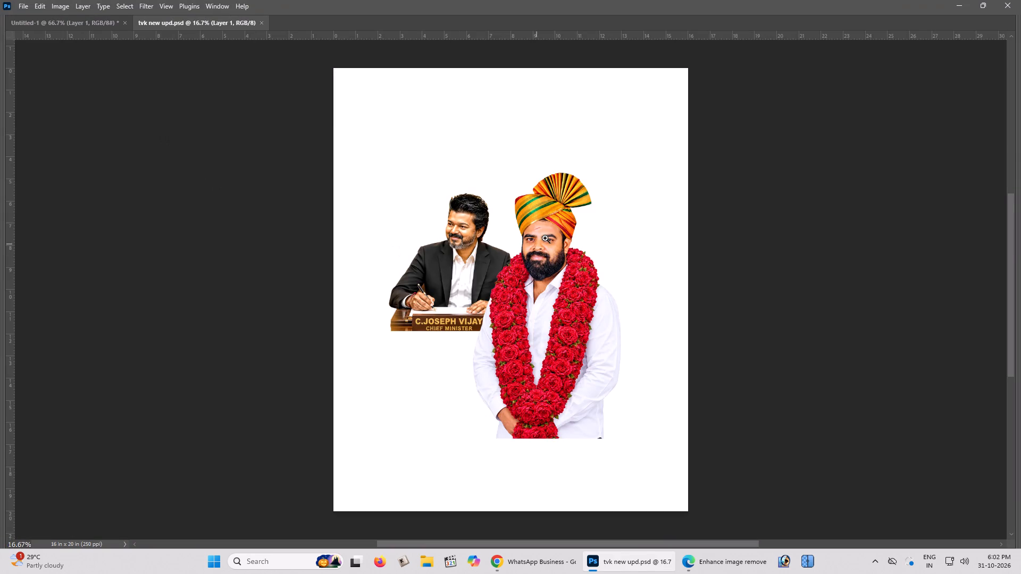
double_click(545, 238)
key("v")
right_click_drag(532, 228, 537, 230)
left_click(545, 237)
left_click_drag(546, 237, 556, 207)
key("ctrl+z")
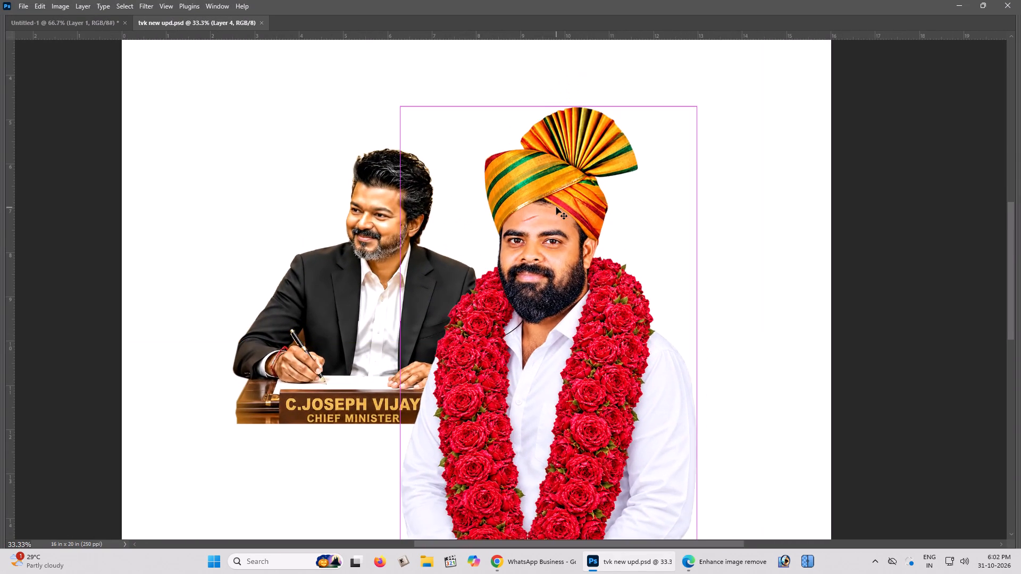
key("ctrl+minus")
left_click_drag(549, 231, 201, 73)
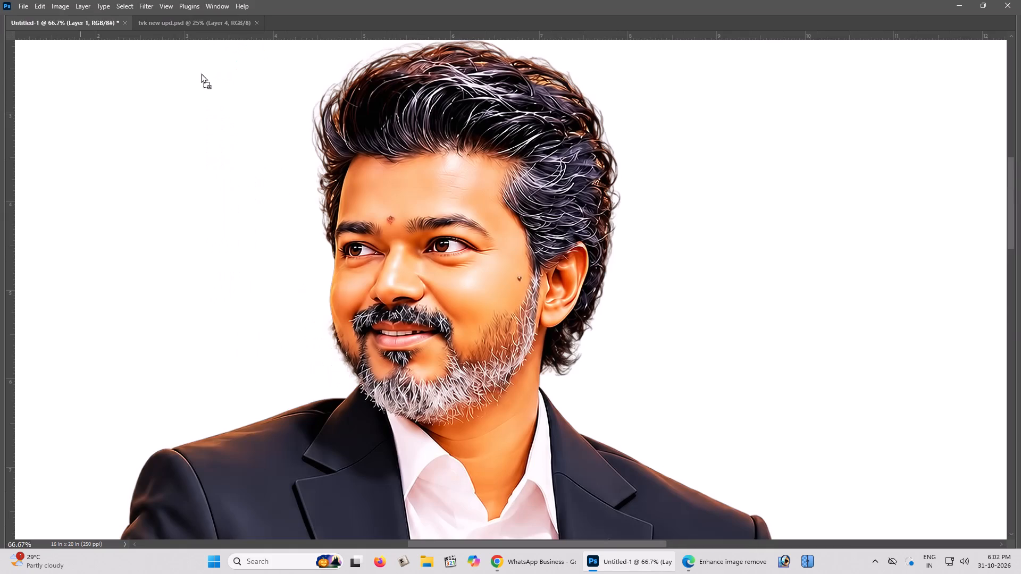
left_click_drag(201, 73, 482, 196)
Position the garlanded man lower on the page, in front of the portrait and overlapping its right-hand shoulder.
key("ctrl+minus")
key("ctrl+minus")
left_click_drag(617, 197, 686, 409)
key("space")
left_click_drag(645, 367, 638, 352)
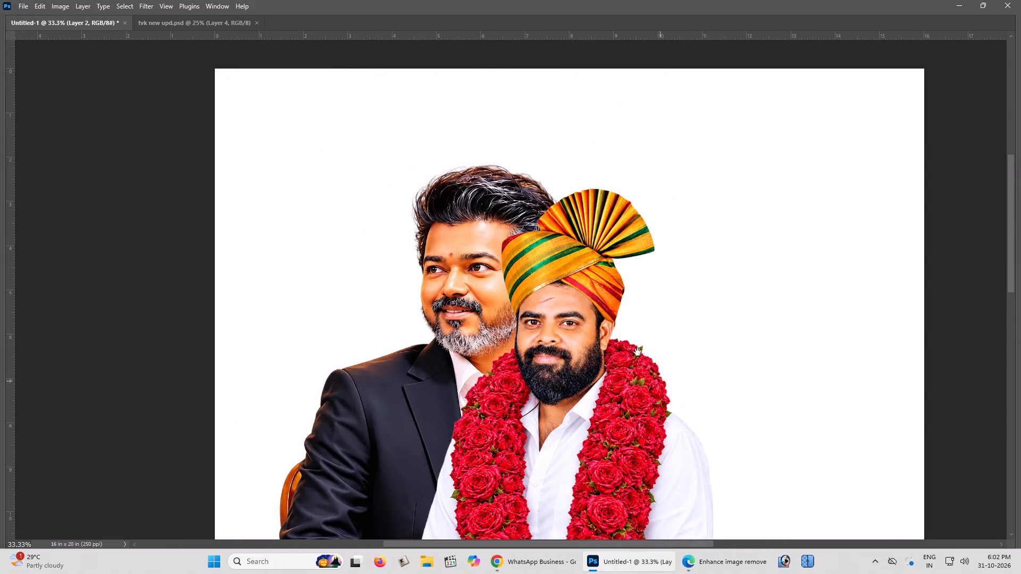
Select the layer of the man in the dark suit, behind the garlanded man, and open it for Free Transform.
left_click_drag(638, 352, 624, 314)
left_click(624, 314)
right_click(464, 205)
left_click_drag(468, 208, 479, 215)
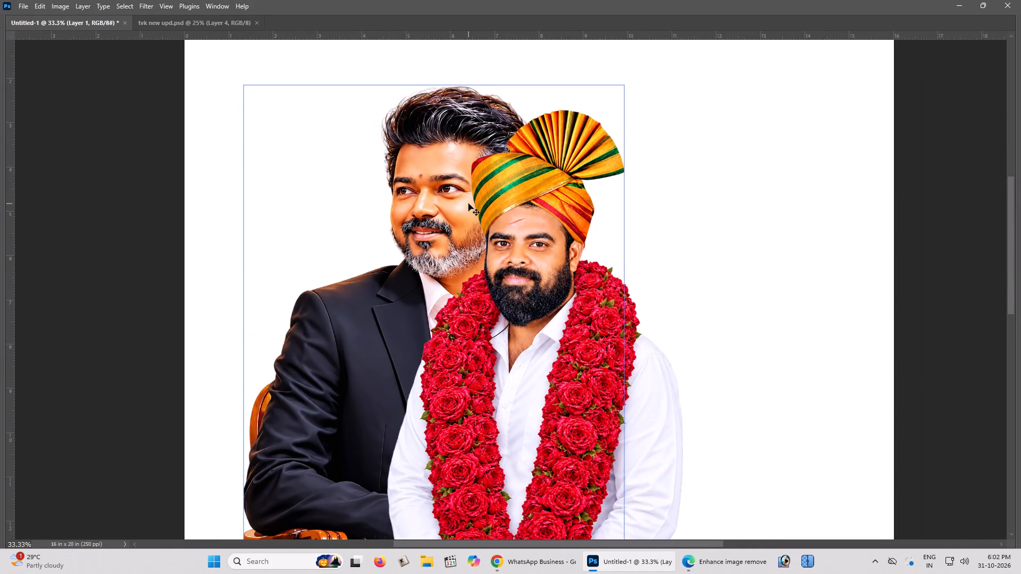
key("ctrl+minus")
key("ctrl+t")
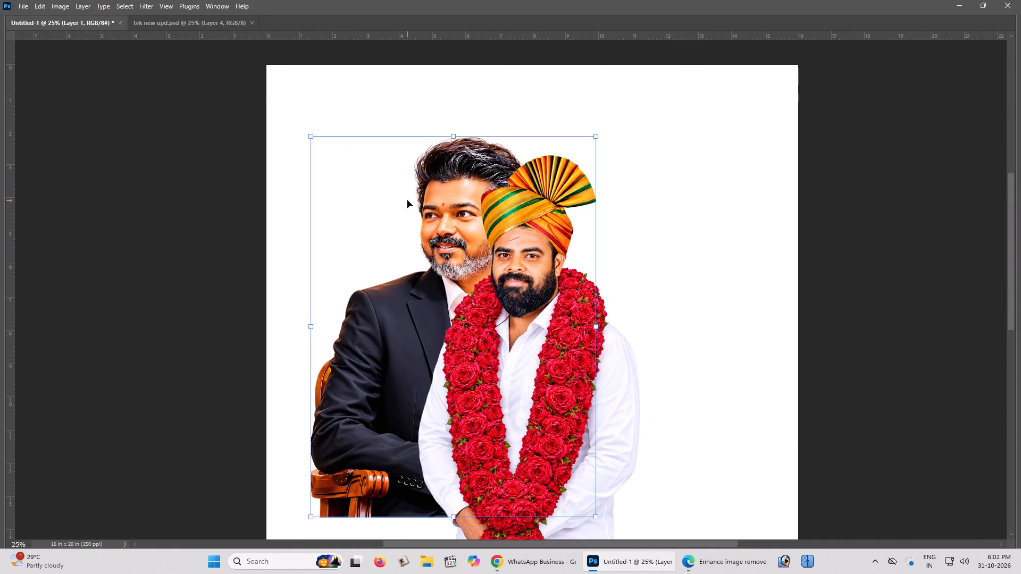
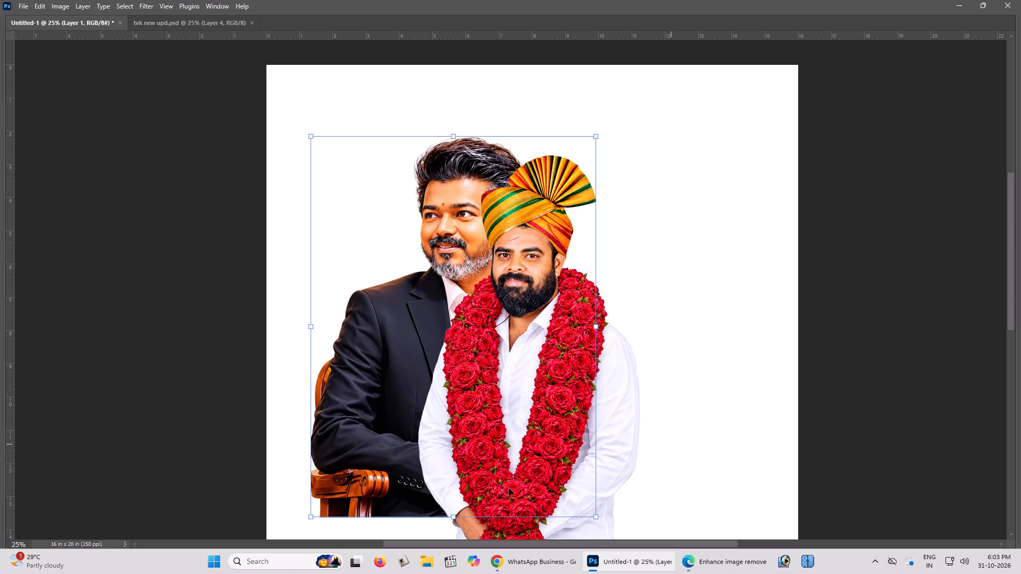
Tilt the suited man's layer slightly counterclockwise and enlarge it so he stands taller behind the garlanded man.
left_click(577, 271)
key("Return")
key("ctrl+minus")
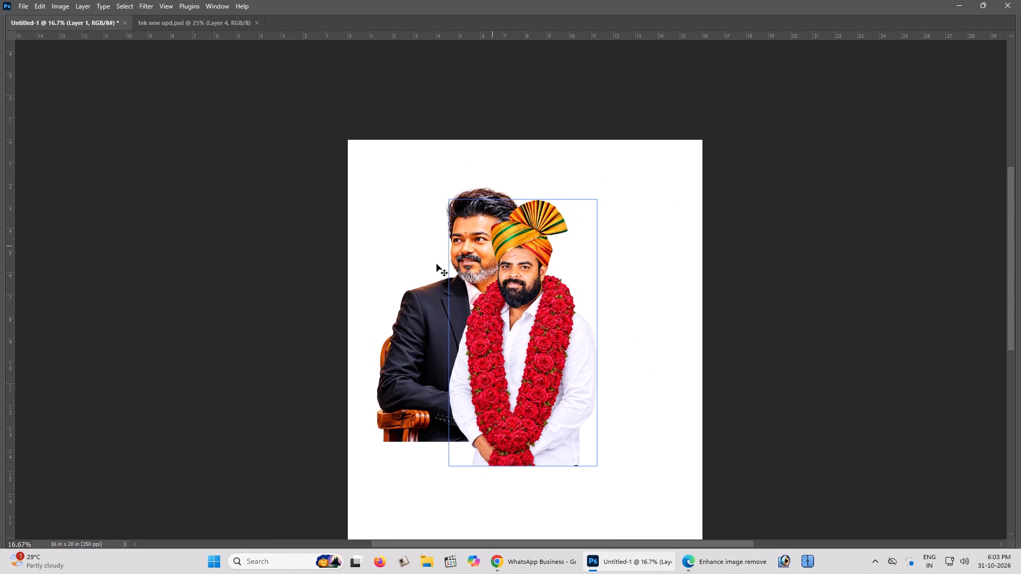
left_click_drag(431, 265, 421, 261)
key("ctrl+t")
left_click_drag(604, 211, 599, 202)
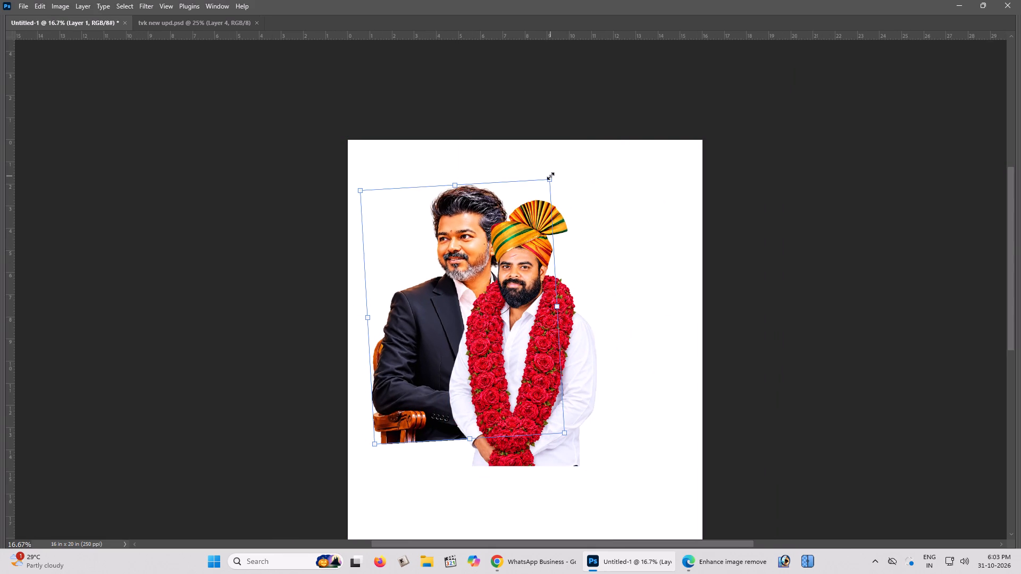
left_click_drag(550, 176, 579, 150)
left_click(512, 192)
key("space")
left_click(512, 192)
key("Return")
Move the suited man outward until his arm and the chair reach the page's left edge.
key("space")
key("space")
left_click_drag(518, 191, 516, 183)
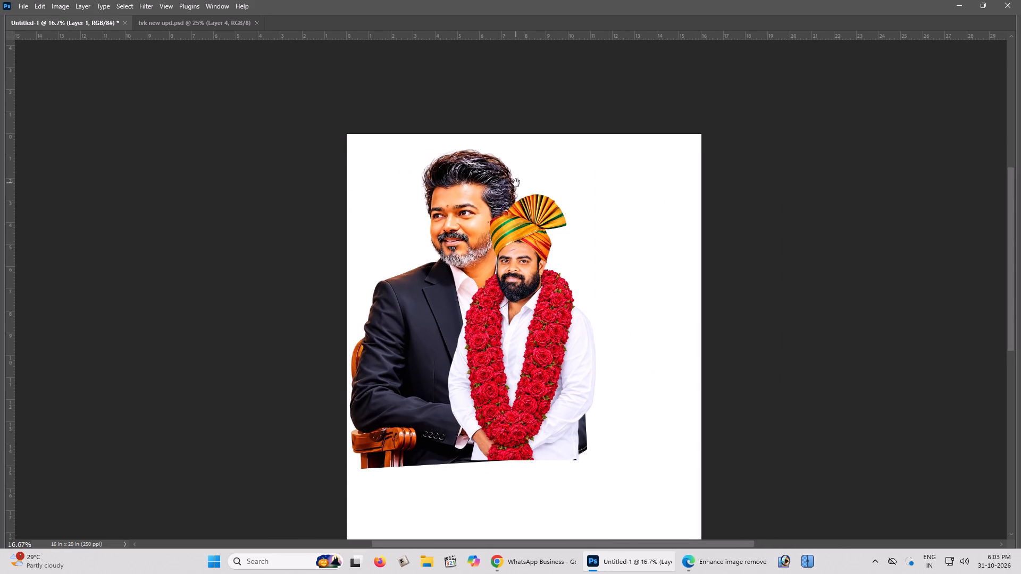
left_click(516, 183)
left_click_drag(479, 182, 467, 183)
key("space")
left_click(468, 184)
left_click(464, 185)
Select the garlanded man's layer, enlarge it, and place his turban just below the top of the suited man's hair.
right_click(519, 221)
left_click(528, 226)
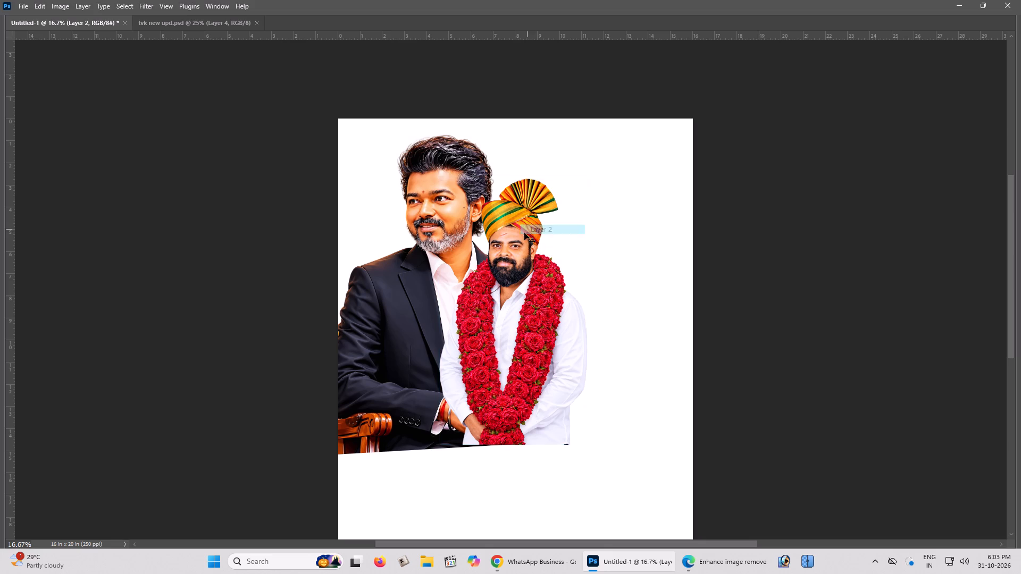
key("ctrl+t")
left_click_drag(589, 176, 601, 170)
left_click_drag(556, 220, 549, 223)
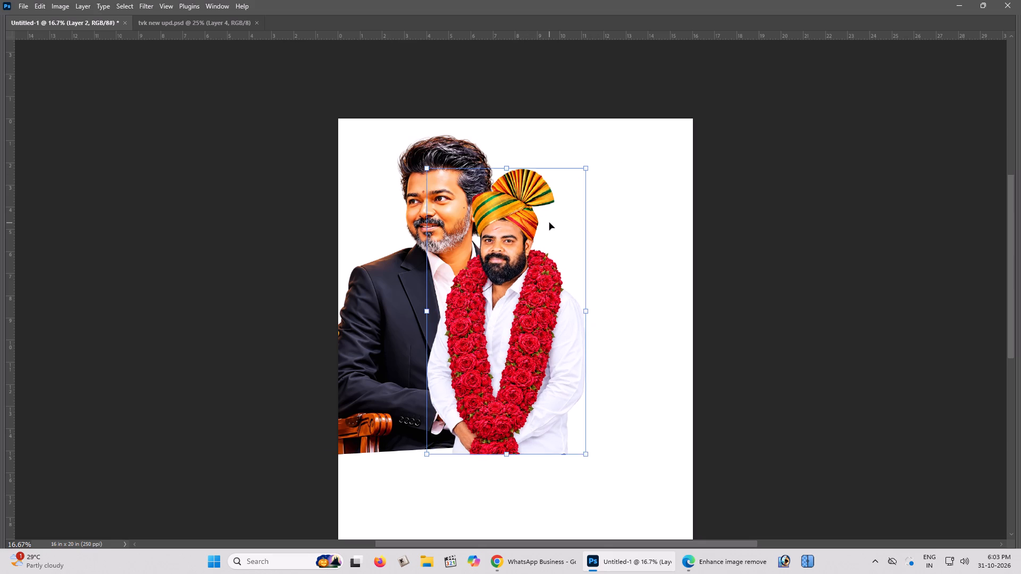
key("Return")
key("ctrl+t")
left_click_drag(586, 170, 628, 148, "alt")
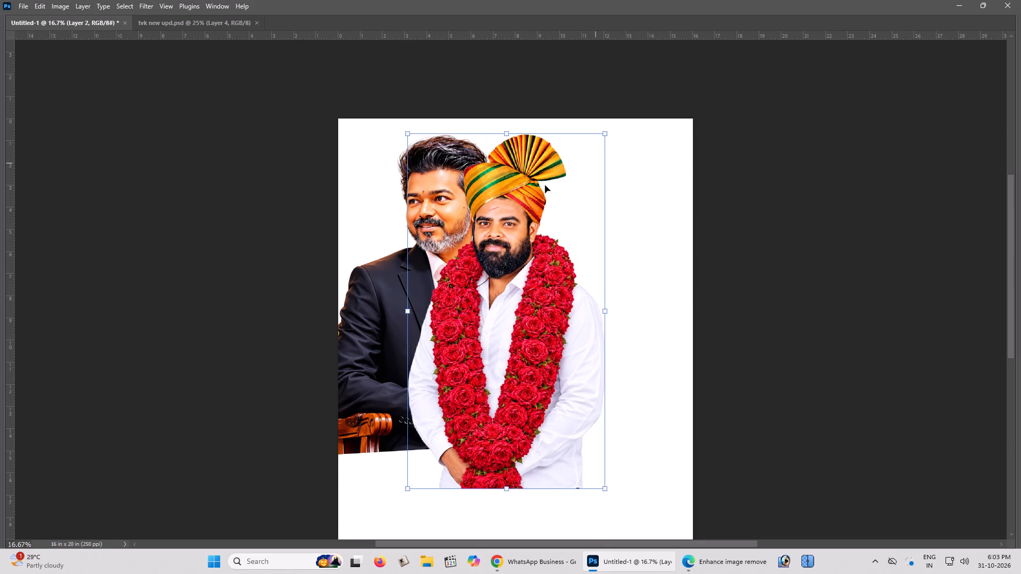
left_click_drag(543, 187, 549, 207)
key("Return")
Scale the garlanded man down very slightly with Free Transform.
key("ctrl+minus")
key("z")
key("ctrl+plus")
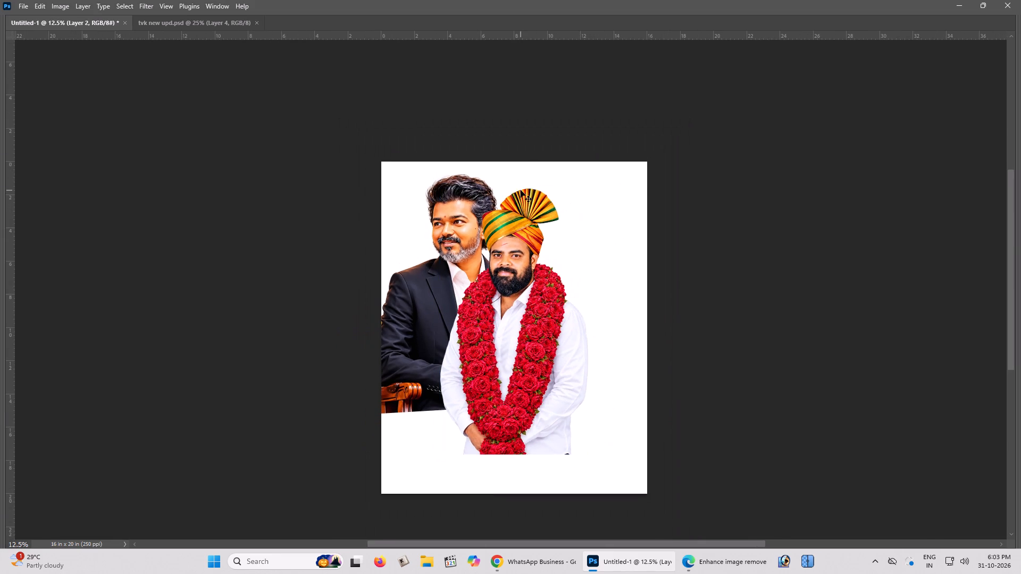
left_click(524, 189)
key("v")
right_click(489, 195)
left_click(497, 201)
left_click(501, 203)
key("ctrl+z")
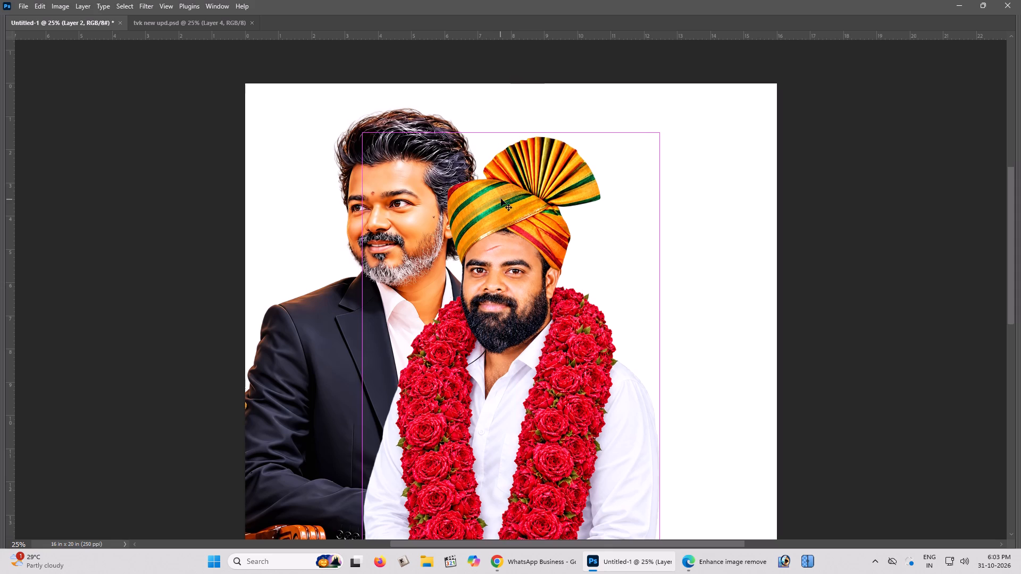
key("ctrl+t")
left_click_drag(658, 134, 655, 140, "alt")
key("Return")
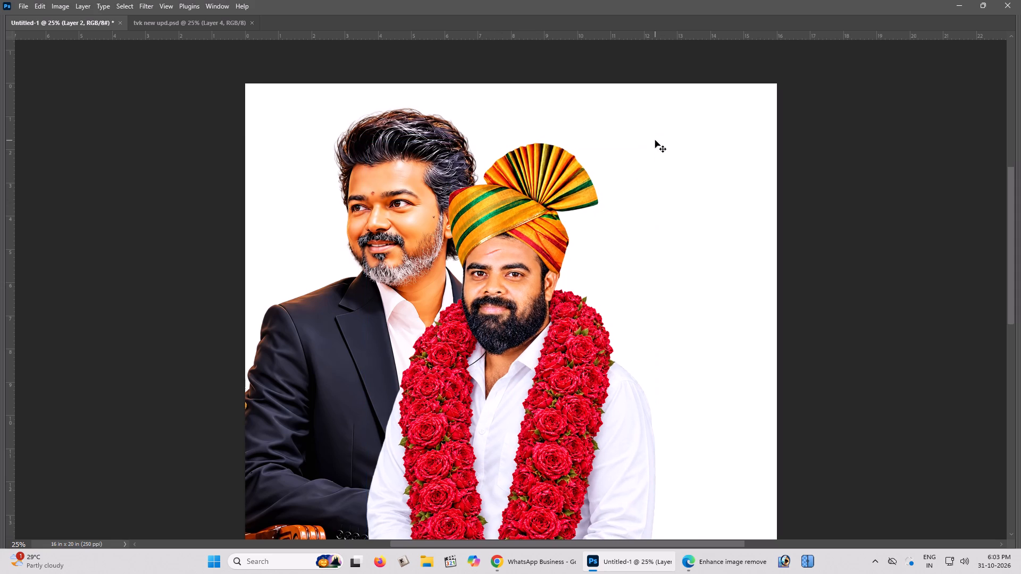
Select the suited man's layer and reposition him close behind the garlanded man, with his hair beside the turban.
right_click(387, 195)
left_click(396, 200)
left_click_drag(397, 202, 369, 187)
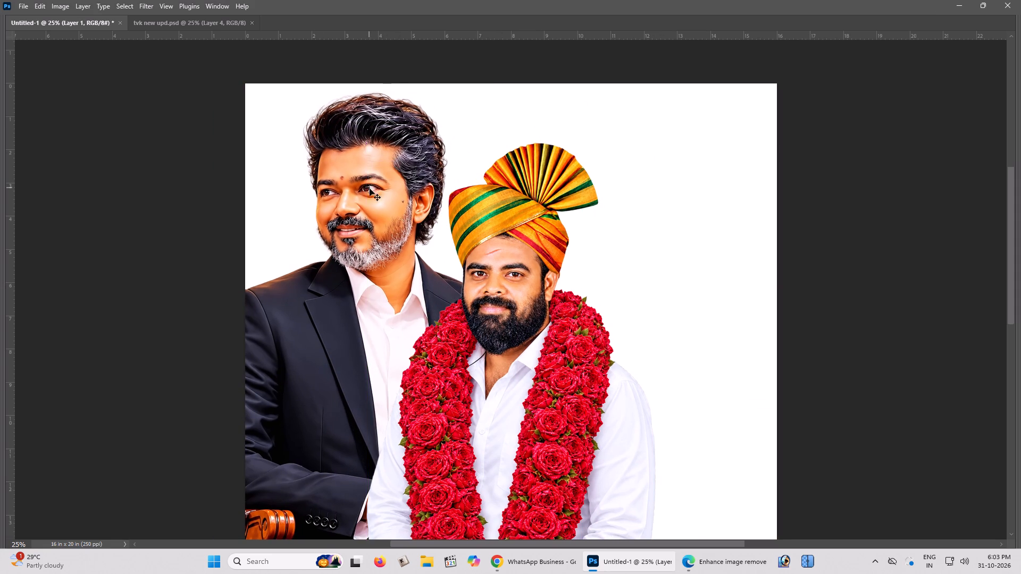
key("space")
left_click_drag(373, 196, 373, 179)
left_click(373, 179)
key("ctrl+minus")
left_click_drag(406, 168, 430, 173)
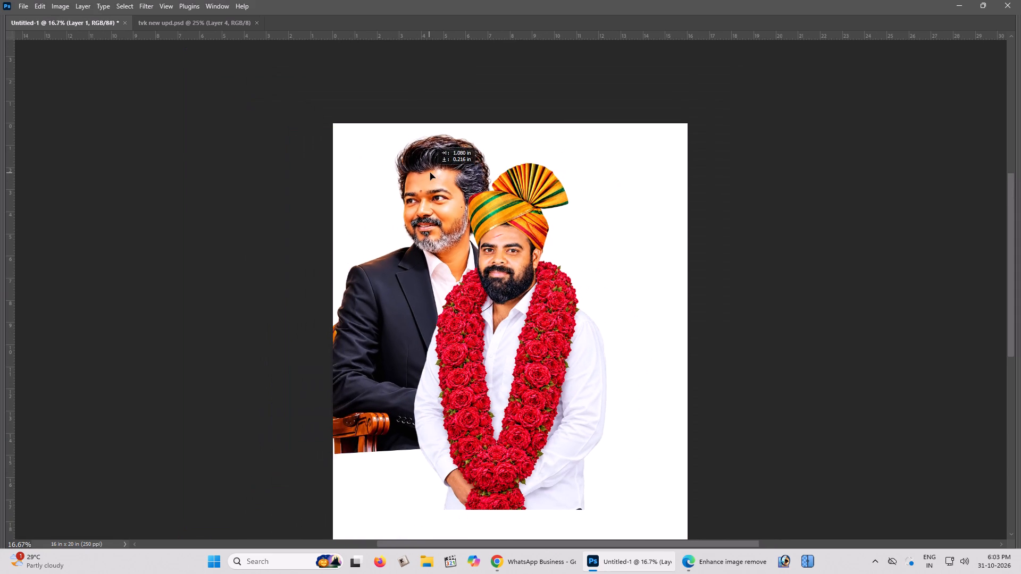
left_click_drag(430, 173, 432, 178)
key("space")
key("space")
key("space")
key("space")
left_click(381, 167)
left_click(384, 163)
Add a layer mask to the suited man's layer and erase along the cut lower edge of his jacket.
key("Tab")
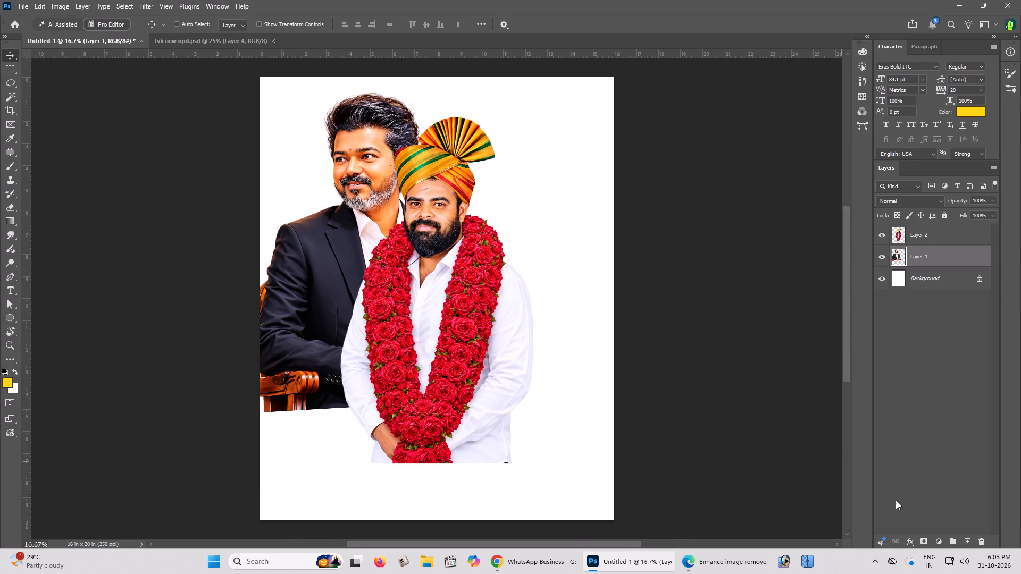
left_click(924, 542)
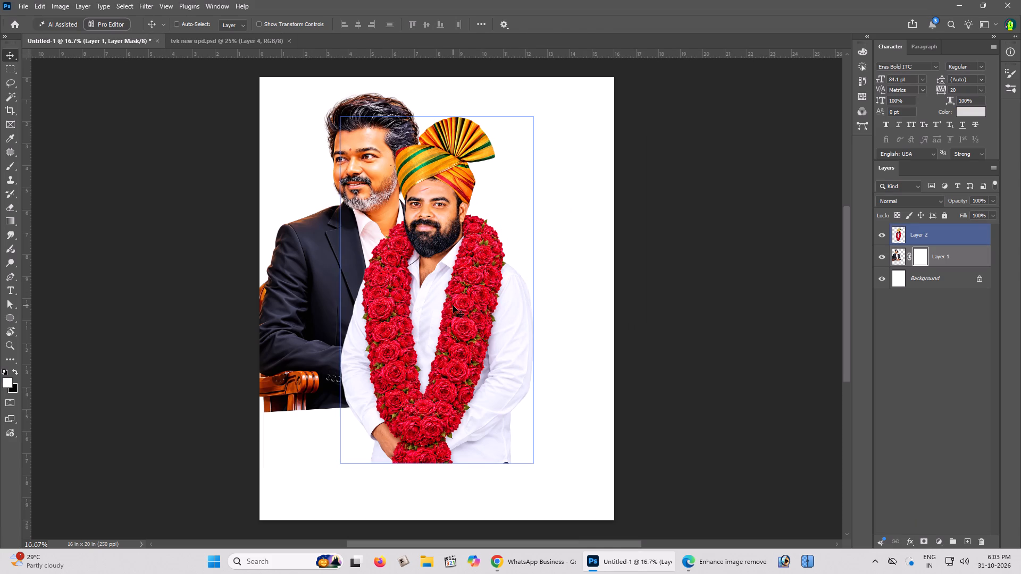
key("e")
left_click_drag(358, 409, 337, 406)
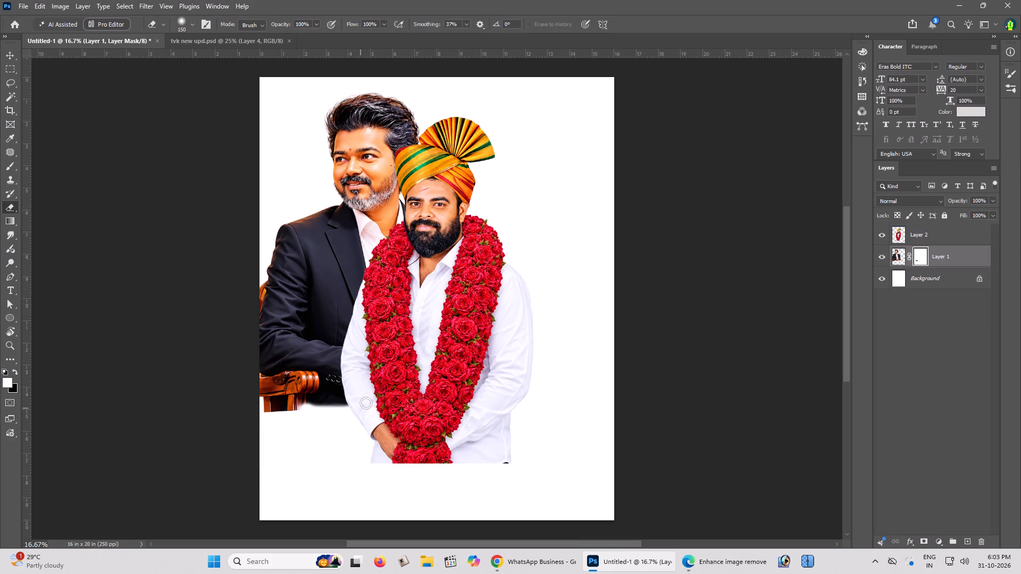
Enlarge the soft eraser to 2000 px and fade the suited man's lower arm and the chair on the mask.
key("bracketright")
key("bracketright")
key("bracketright")
key("bracketright")
key("bracketright")
key("bracketright")
key("bracketright")
key("bracketright")
key("bracketright")
key("bracketright")
key("bracketright")
key("bracketright")
key("bracketright")
key("bracketright")
key("bracketright")
key("bracketright")
key("bracketright")
key("bracketright")
key("bracketright")
key("bracketright")
key("bracketright")
key("bracketright")
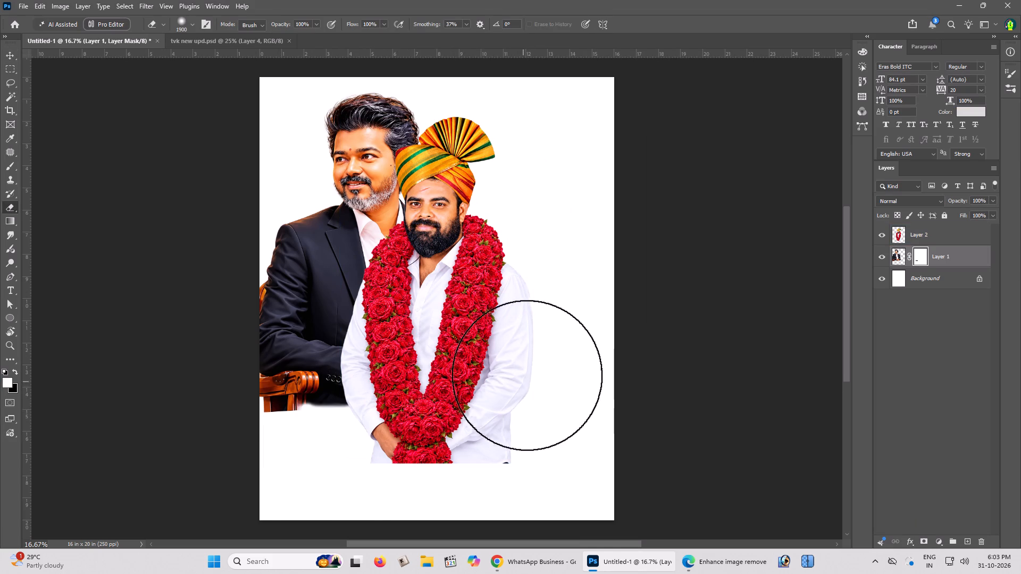
key("bracketright")
left_click_drag(528, 370, 185, 445)
left_click_drag(197, 417, 304, 448)
left_click_drag(308, 444, 260, 417)
double_click(251, 408)
left_click_drag(226, 358, 222, 337)
left_click(218, 303)
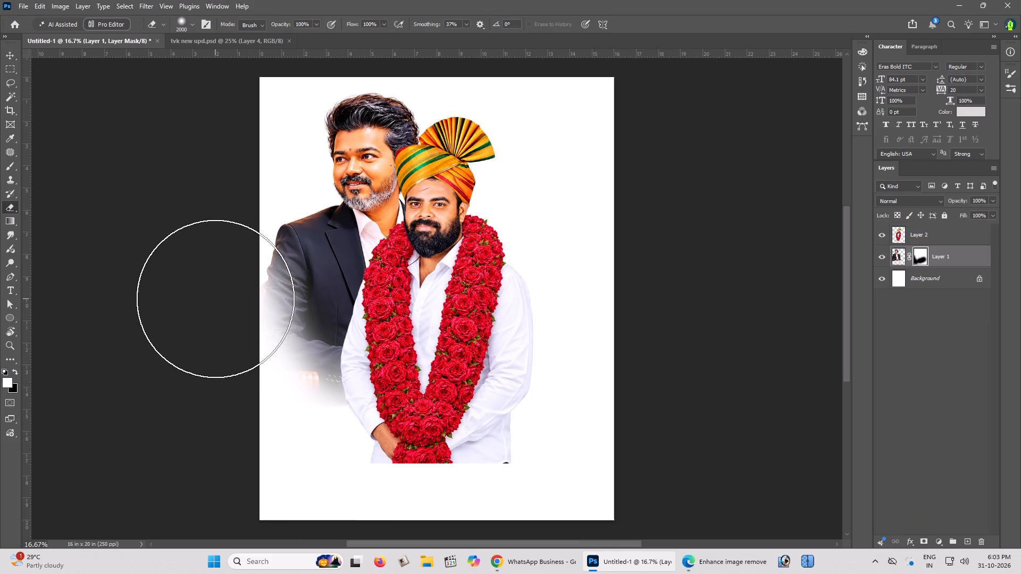
Increase the eraser to 2100 px and fade out the remaining chair and lower jacket on the suited man's mask.
key("bracketright")
left_click_drag(215, 312, 239, 370)
left_click_drag(273, 399, 296, 415)
left_click_drag(320, 421, 331, 426)
left_click_drag(365, 430, 376, 431)
Select the garlanded man's layer, Layer 2, and add a layer mask to it.
key("v")
right_click(467, 353)
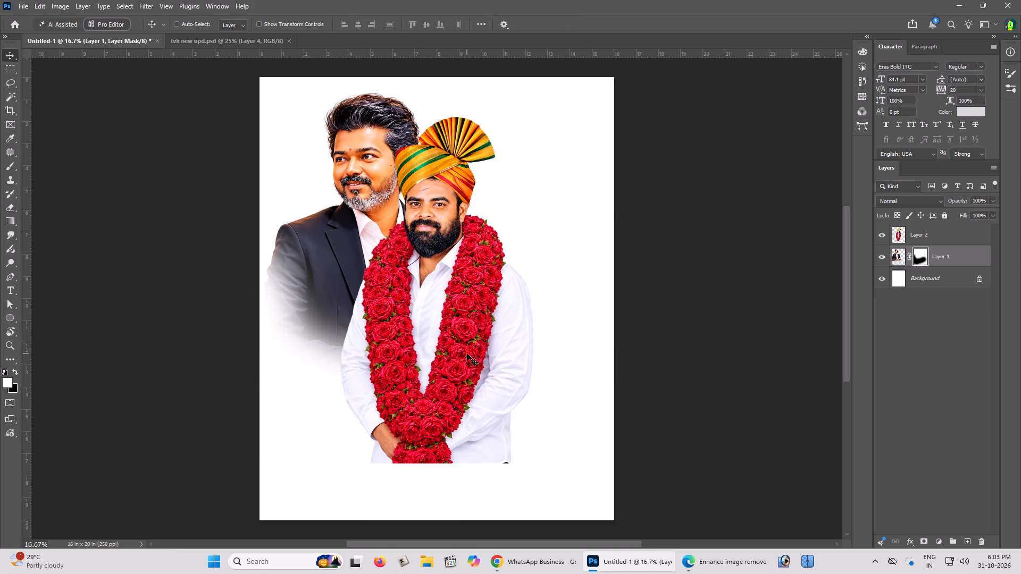
left_click(480, 359)
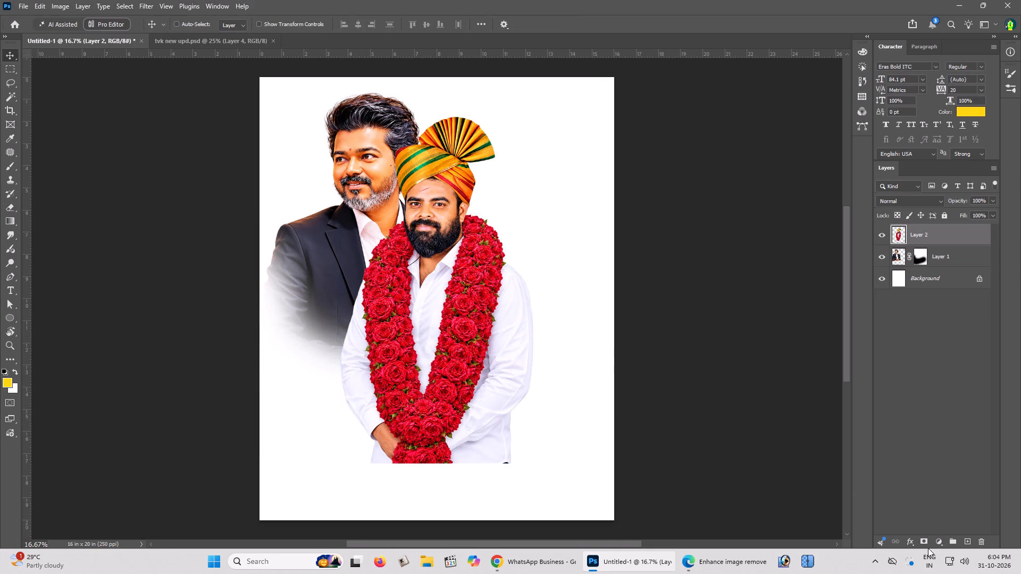
left_click(927, 543)
Softly erase the garlanded man's lower sleeve on the side away from the suited man, using the 2100 px eraser.
key("e")
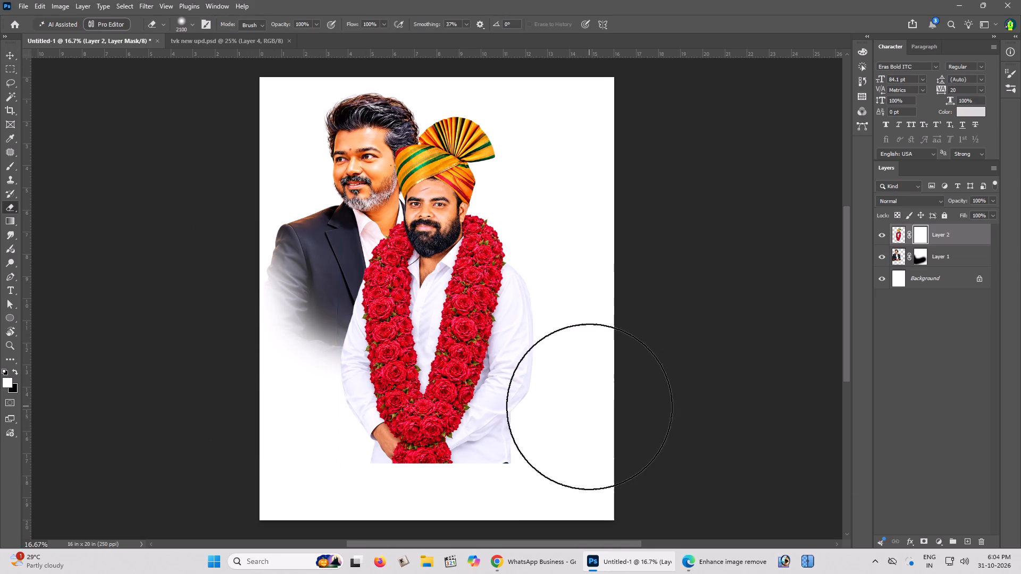
key("space")
left_click_drag(596, 418, 591, 398)
left_click(591, 391)
left_click_drag(601, 358, 553, 425)
left_click_drag(568, 366, 521, 399)
left_click_drag(559, 351, 538, 385)
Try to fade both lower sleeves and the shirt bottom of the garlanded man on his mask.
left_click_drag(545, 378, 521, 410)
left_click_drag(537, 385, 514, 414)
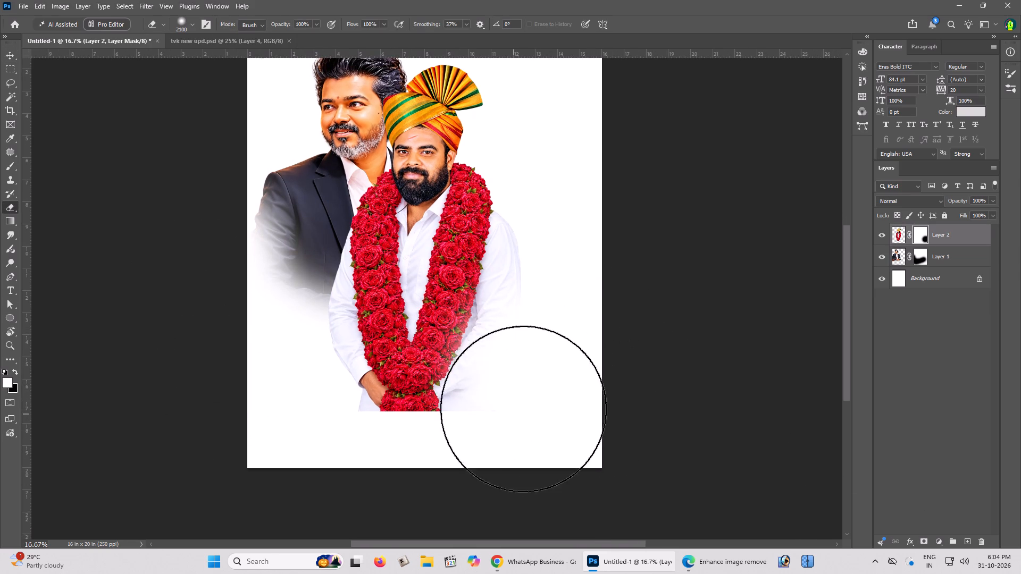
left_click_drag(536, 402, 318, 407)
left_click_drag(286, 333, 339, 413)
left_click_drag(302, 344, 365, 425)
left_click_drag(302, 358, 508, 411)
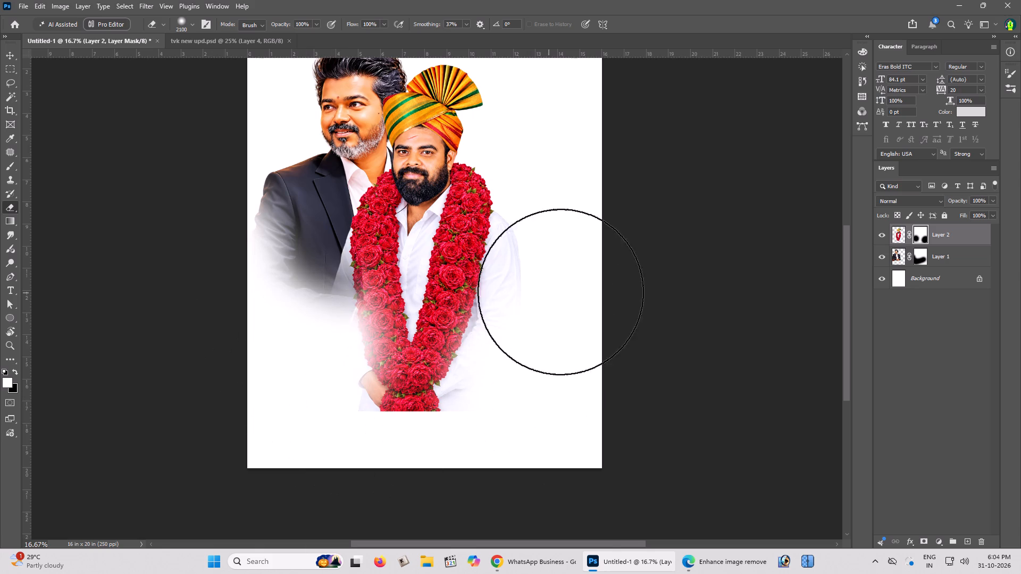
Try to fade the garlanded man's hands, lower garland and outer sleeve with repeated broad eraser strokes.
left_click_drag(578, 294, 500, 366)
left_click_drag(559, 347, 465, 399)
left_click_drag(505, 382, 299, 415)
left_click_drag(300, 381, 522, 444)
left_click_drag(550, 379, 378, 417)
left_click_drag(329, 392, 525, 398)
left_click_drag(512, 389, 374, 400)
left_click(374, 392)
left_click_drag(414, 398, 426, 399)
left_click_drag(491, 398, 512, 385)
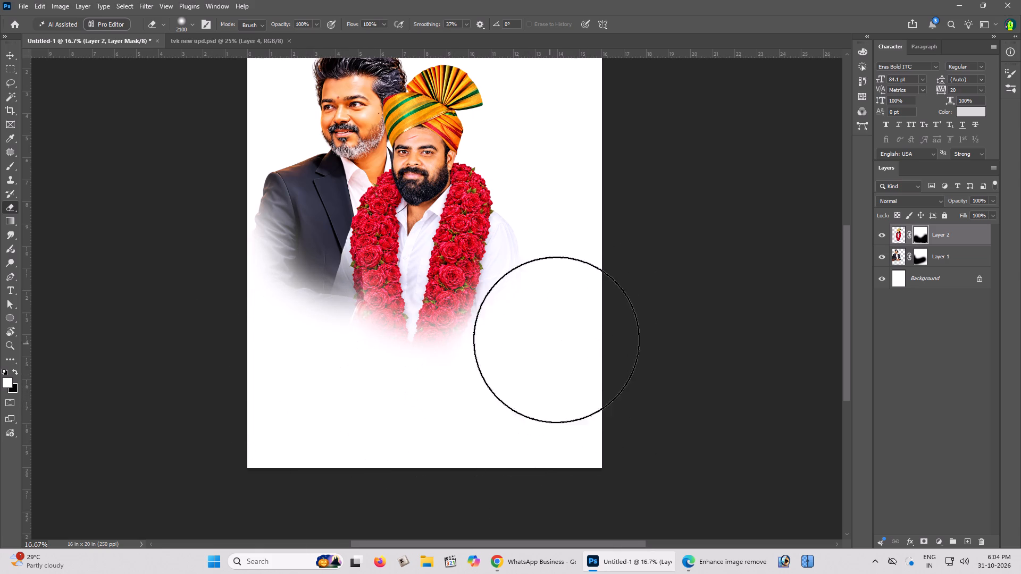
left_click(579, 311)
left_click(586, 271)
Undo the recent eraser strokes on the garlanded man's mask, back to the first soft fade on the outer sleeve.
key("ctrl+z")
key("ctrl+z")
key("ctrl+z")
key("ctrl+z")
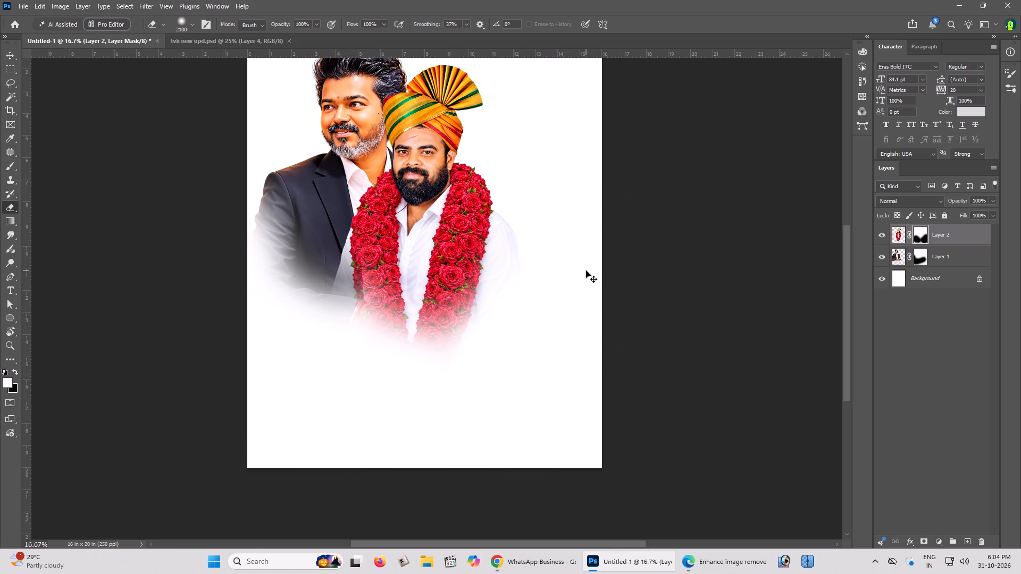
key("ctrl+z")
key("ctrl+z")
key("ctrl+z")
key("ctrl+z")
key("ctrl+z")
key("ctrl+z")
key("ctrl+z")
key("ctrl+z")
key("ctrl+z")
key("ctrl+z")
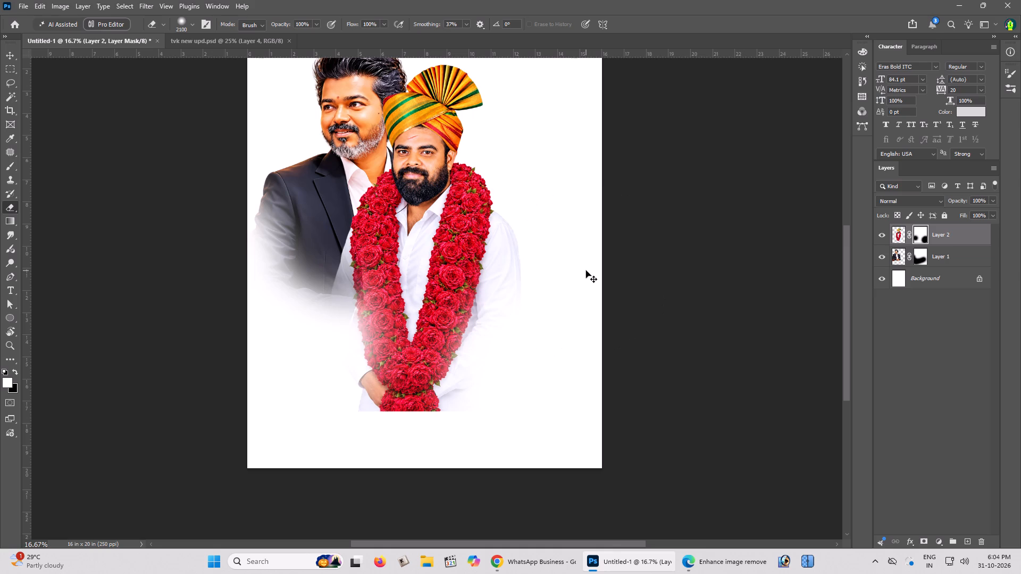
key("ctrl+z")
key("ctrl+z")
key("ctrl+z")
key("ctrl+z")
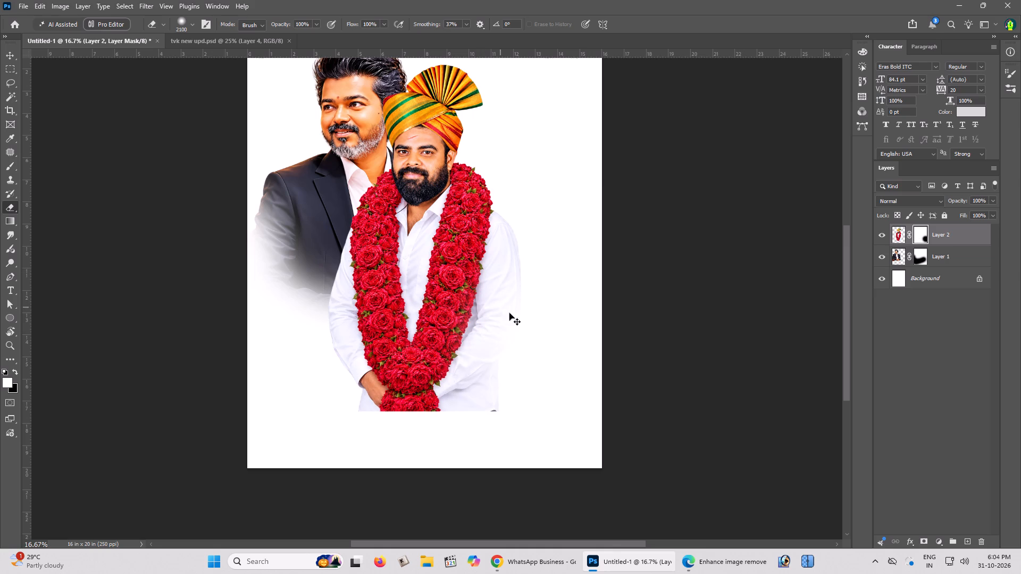
Fade the garlanded man's hands, shirt bottom and garland tip evenly across with broad horizontal eraser strokes.
left_click_drag(575, 379, 489, 443)
left_click_drag(533, 425, 339, 448)
left_click_drag(311, 404, 574, 425)
left_click_drag(571, 381, 465, 422)
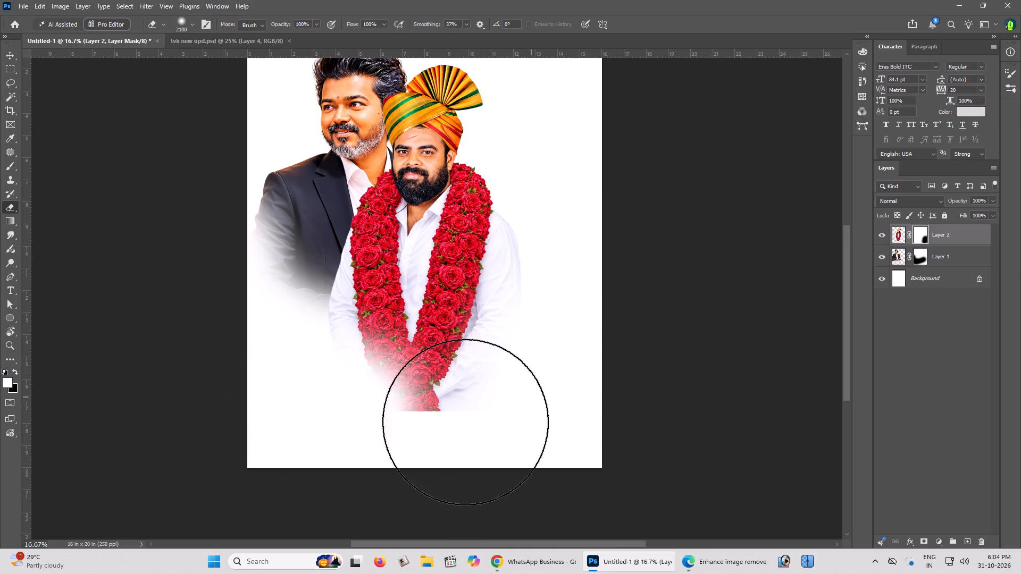
left_click_drag(465, 422, 294, 421)
left_click_drag(284, 412, 607, 420)
left_click_drag(555, 414, 321, 424)
Review the whole page with both faded portraits in an uncluttered workspace.
key("v")
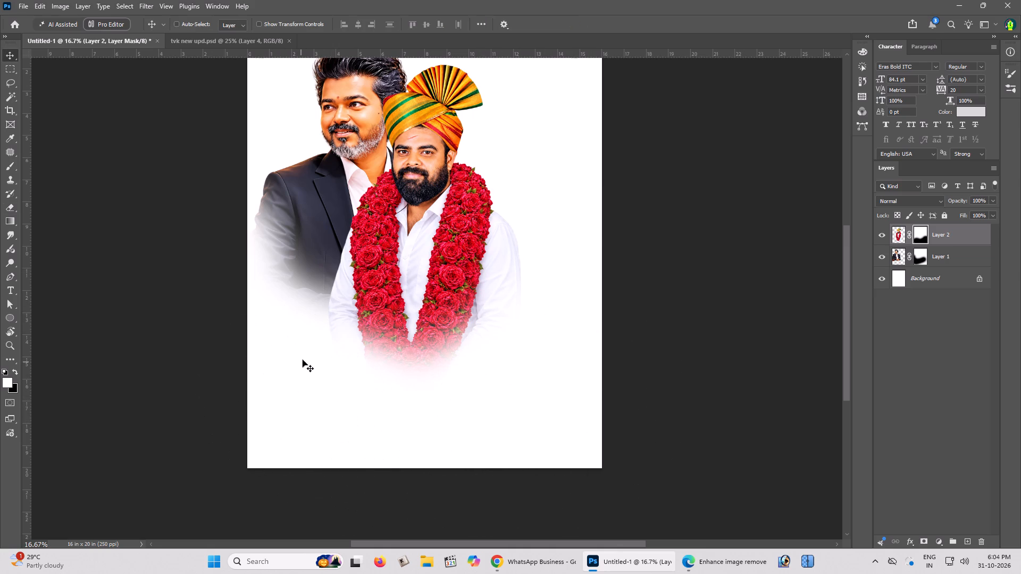
key("ctrl+space")
key("ctrl+space")
key("ctrl+space")
key("ctrl+space")
key("ctrl+space")
double_click(409, 251)
key("Tab")
key("space")
key("space")
left_click(446, 231)
left_click(448, 234)
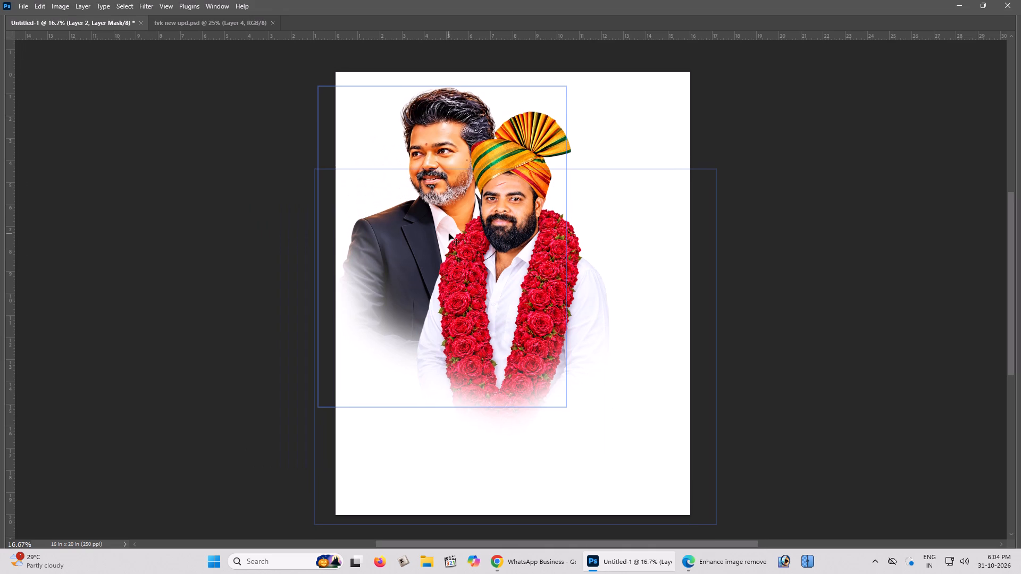
Scale the garlanded man's portrait down slightly and move it up so the turban overlaps beside the suited man's ear.
key("ctrl+t")
left_click_drag(609, 112, 590, 161, "alt")
left_click_drag(615, 212, 615, 207)
key("Return")
key("ctrl+plus")
key("space")
key("space")
key("space")
key("space")
key("space")
key("space")
key("space")
key("space")
key("space")
key("space")
key("space")
key("space")
left_click_drag(615, 210, 609, 233)
left_click(609, 234)
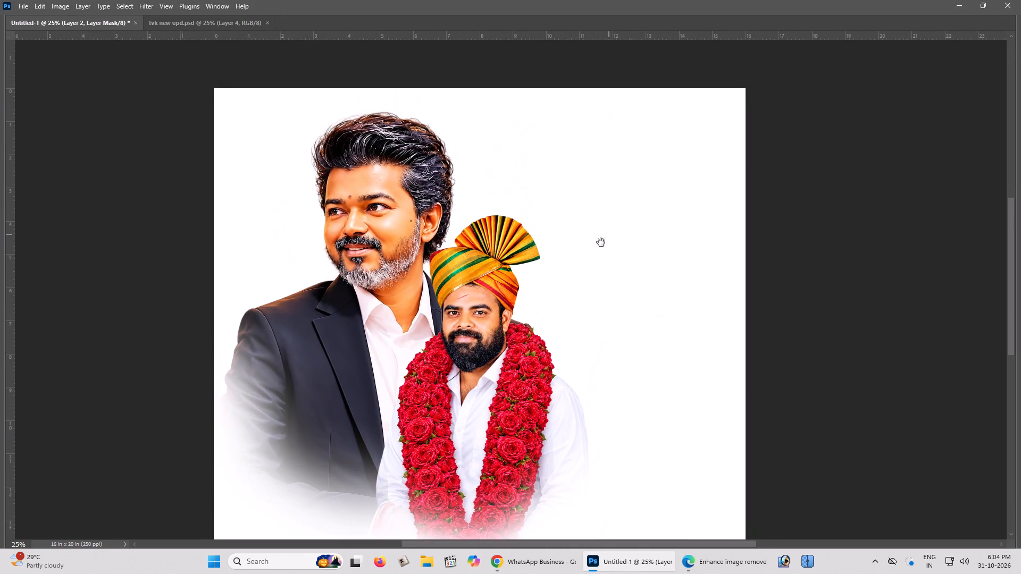
left_click_drag(458, 333, 445, 263)
Delete the suited man's portrait layer from the page.
right_click_drag(380, 222, 385, 225)
left_click(390, 227)
left_click_drag(386, 228, 370, 232)
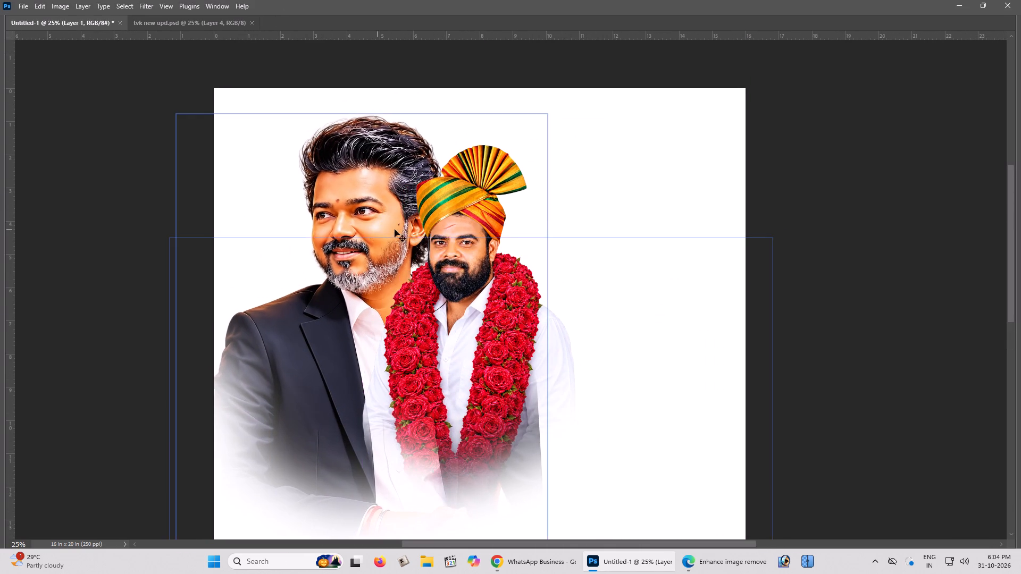
key("BackSpace")
Move the garlanded man's portrait into the page's upper-left area, leaving a narrow margin along the left page edge.
right_click(461, 218)
left_click(472, 223)
left_click_drag(466, 224, 383, 212)
key("ctrl+minus")
key("space")
key("space")
key("space")
key("space")
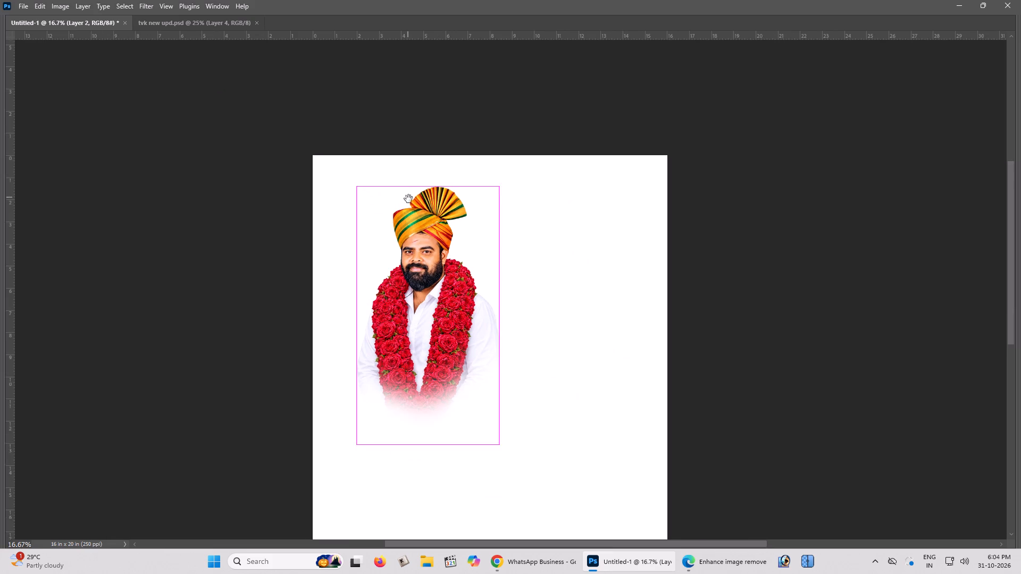
left_click_drag(410, 199, 411, 182)
left_click(411, 180)
key("z")
left_click(411, 204)
key("v")
left_click_drag(438, 204, 395, 224)
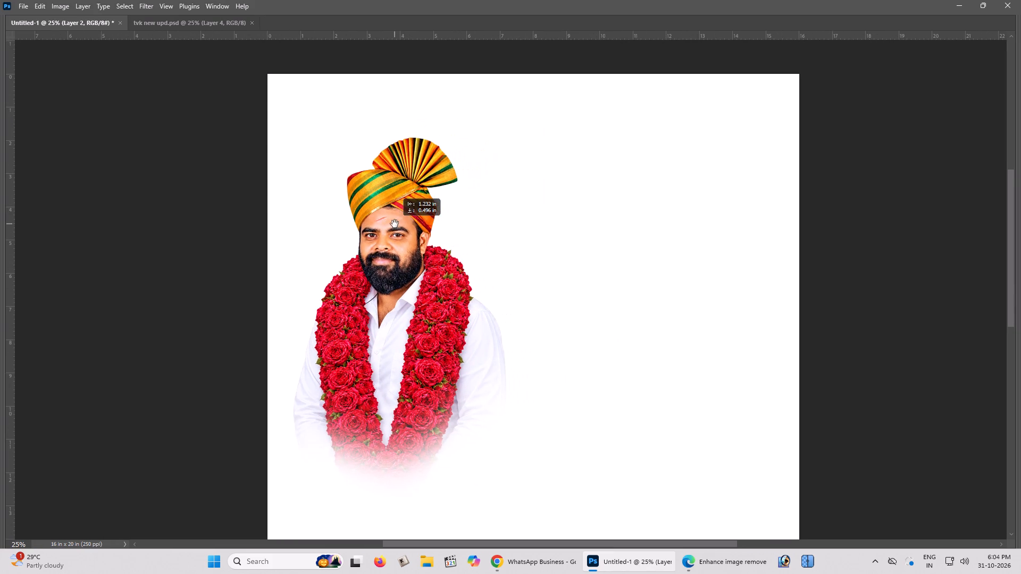
key("space")
left_click(393, 223)
left_click(391, 217)
left_click_drag(391, 215, 381, 207)
Enlarge the garlanded man's portrait slightly in place with Free Transform.
key("ctrl+t")
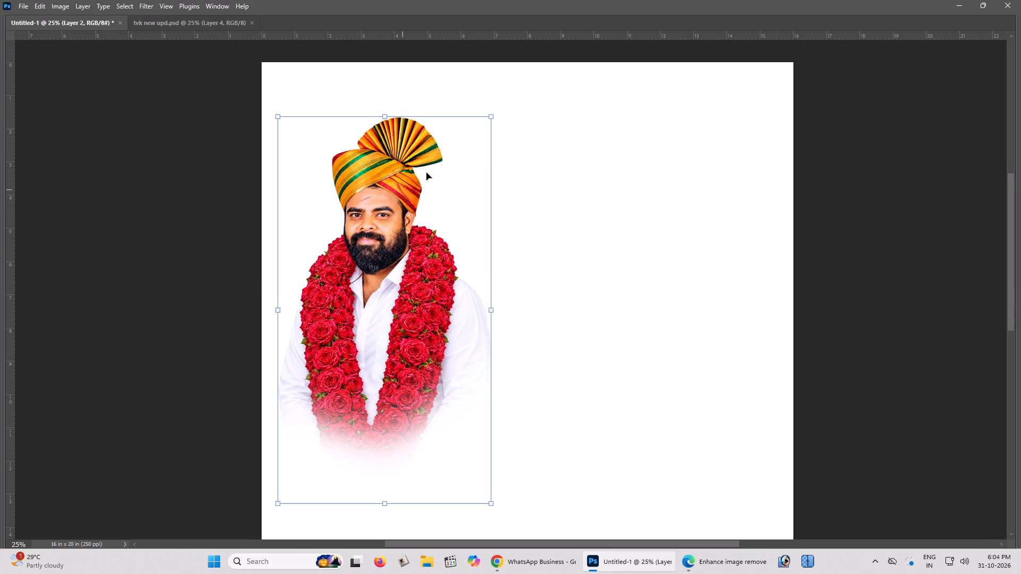
left_click_drag(493, 115, 504, 110, "alt")
key("Return")
left_click(432, 202)
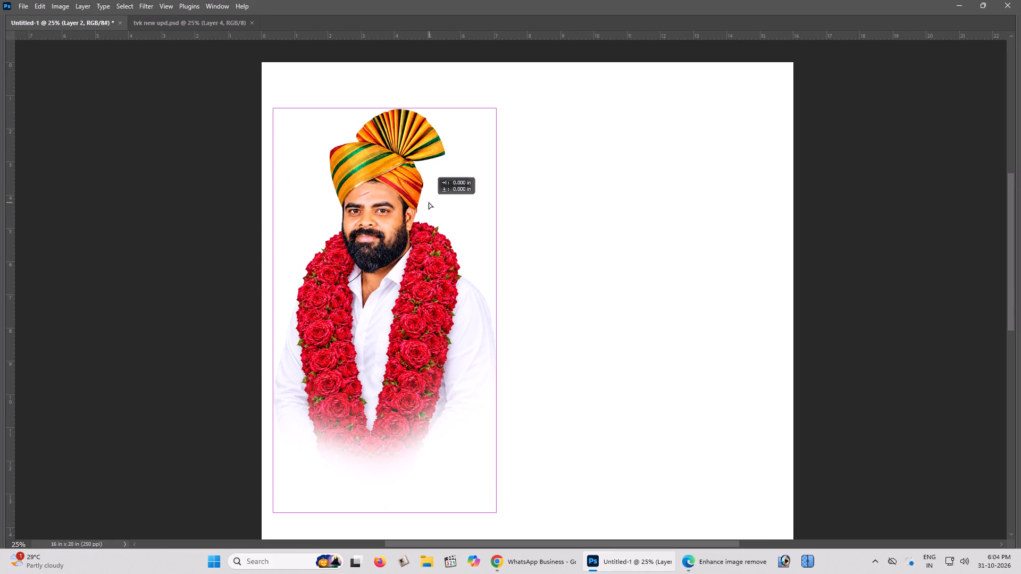
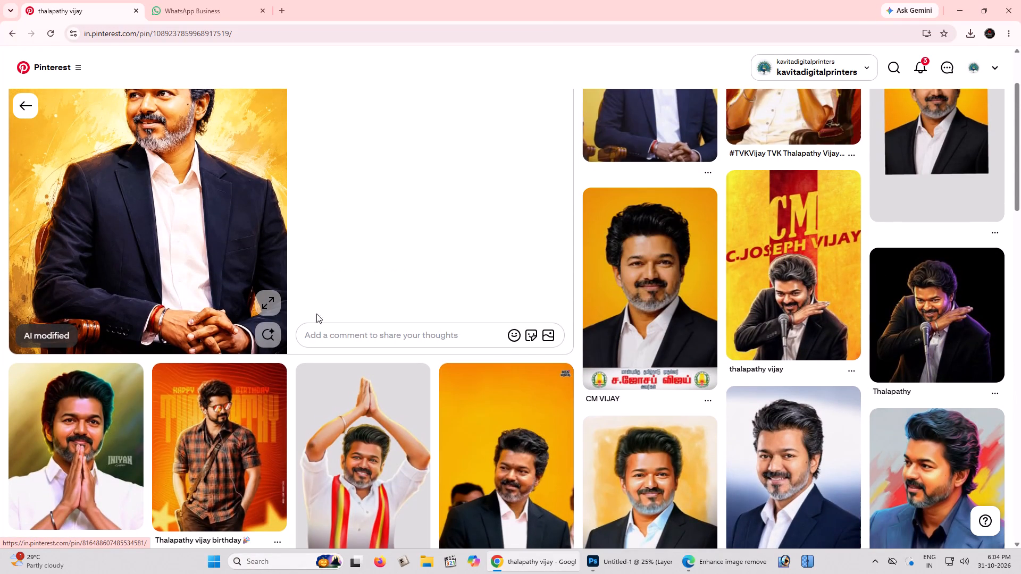
Browse the related pins on Pinterest for a different portrait of the suited man, including the grey-background one with a white pocket square.
scroll(190, 189, "up", 2)
key("alt+Tab")
key("alt+Tab")
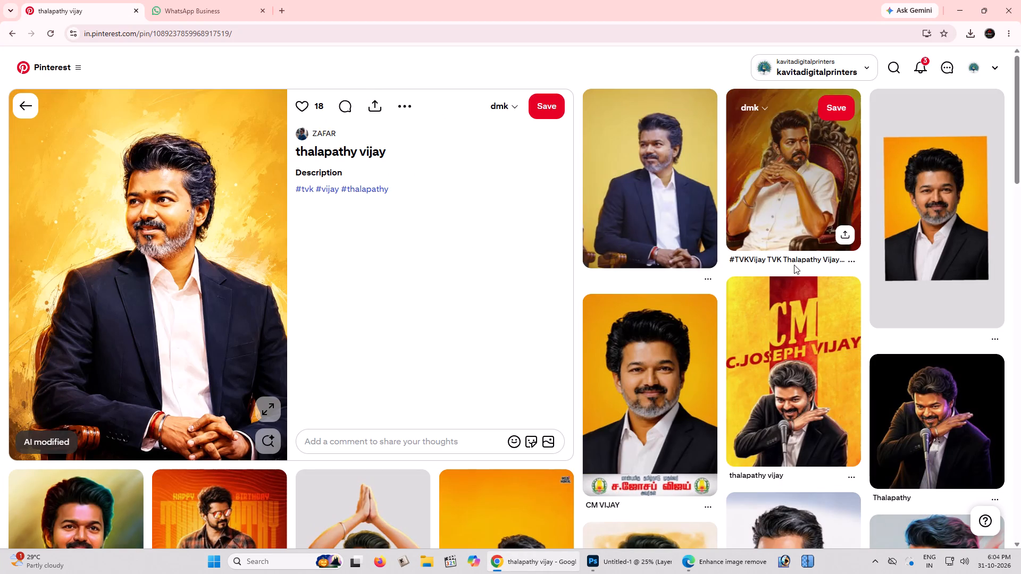
key("alt+Tab")
key("alt+Tab")
scroll(767, 288, "up", 1)
scroll(767, 288, "down", 2)
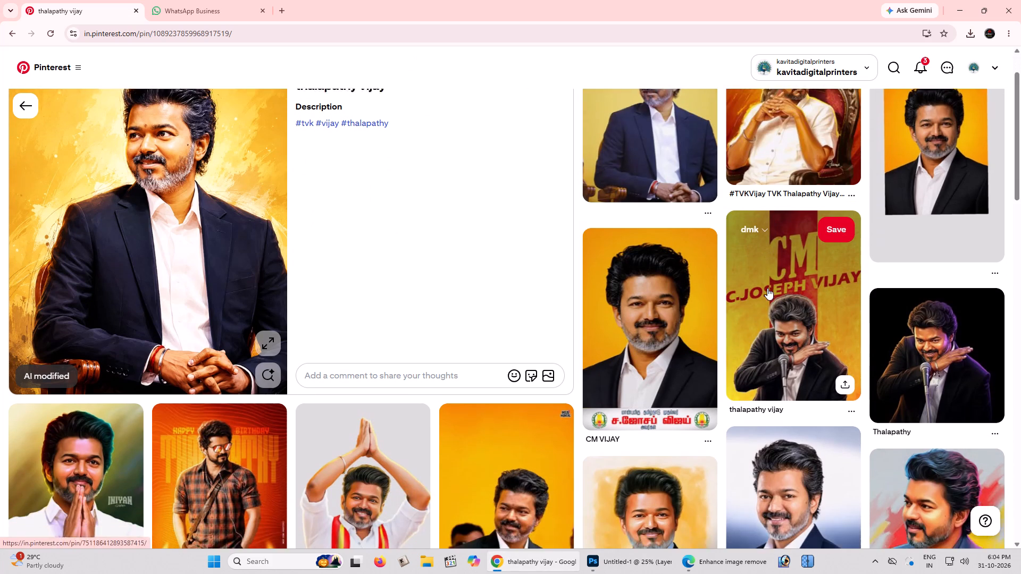
scroll(767, 288, "down", 5)
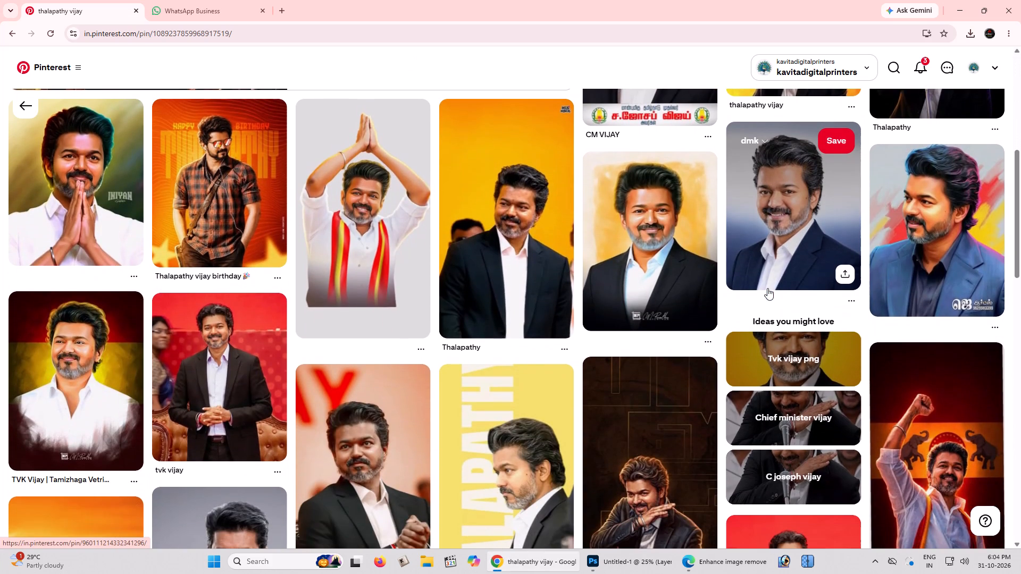
scroll(767, 288, "down", 2)
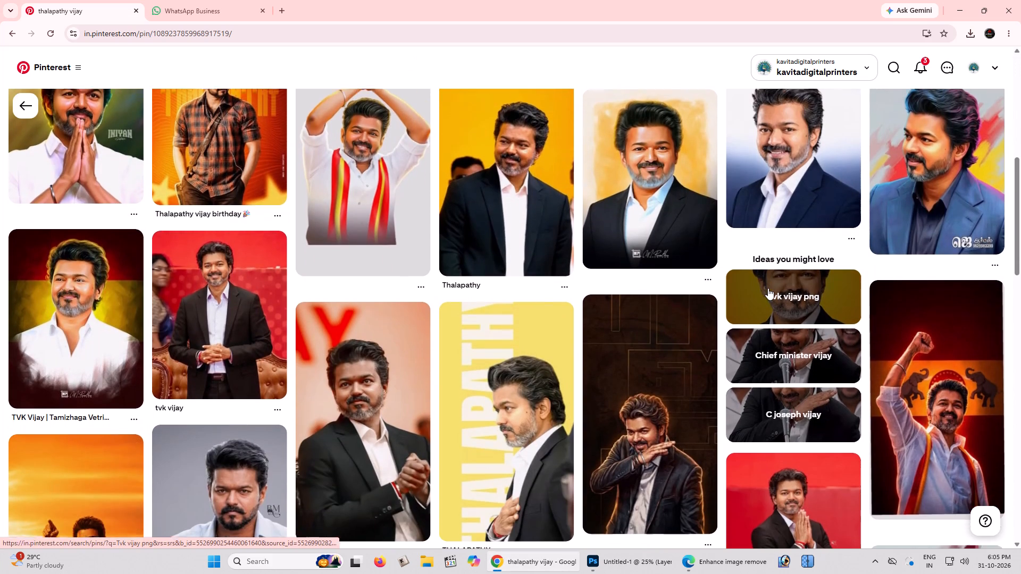
scroll(768, 288, "down", 1)
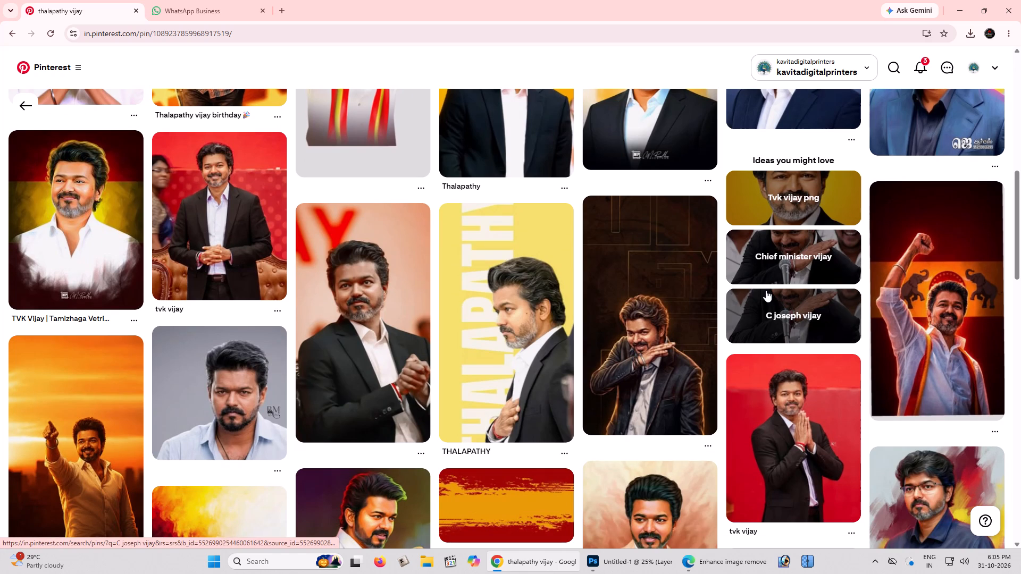
scroll(766, 290, "down", 2)
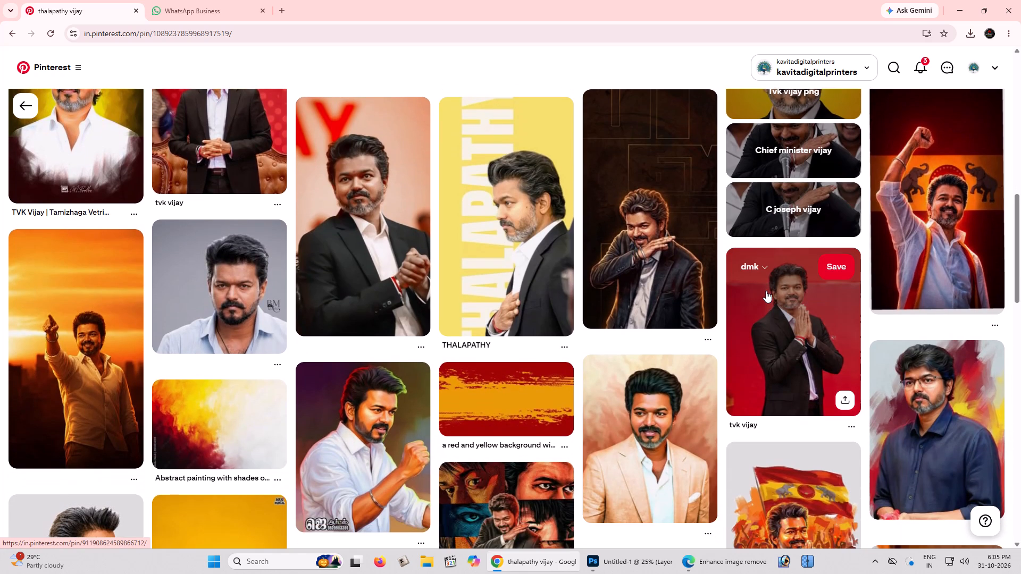
scroll(732, 295, "down", 2)
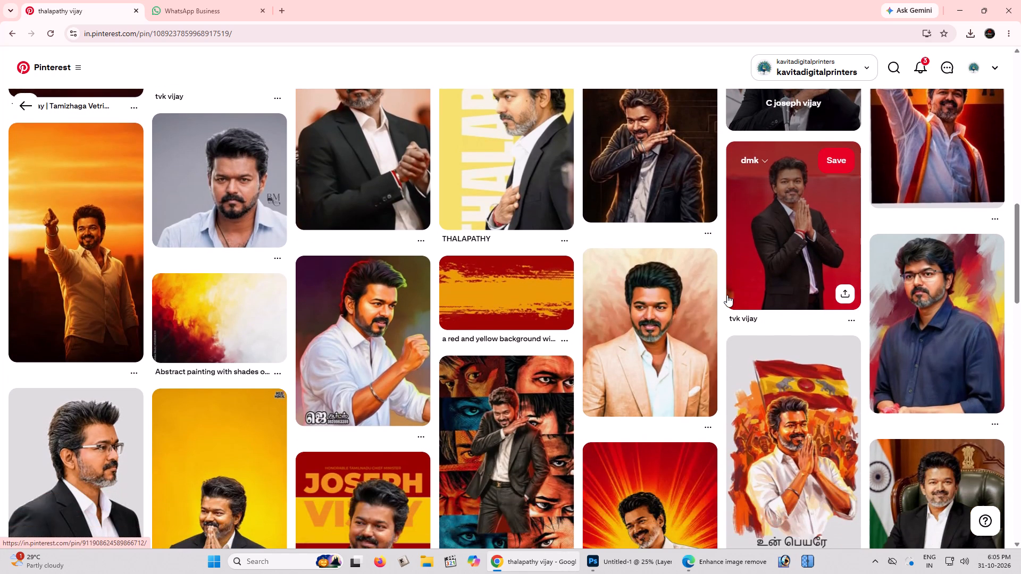
scroll(727, 295, "down", 1)
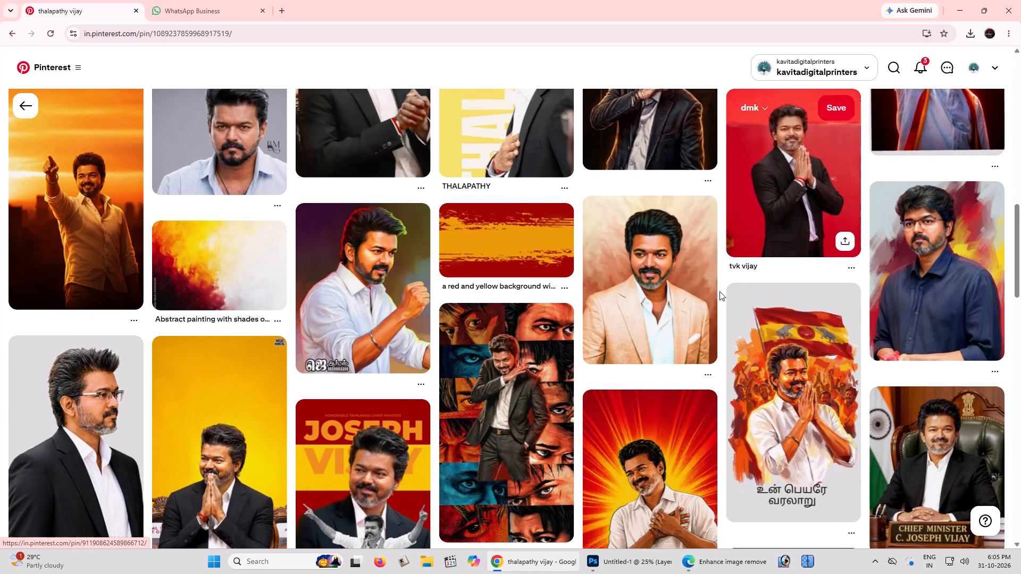
scroll(719, 291, "down", 6)
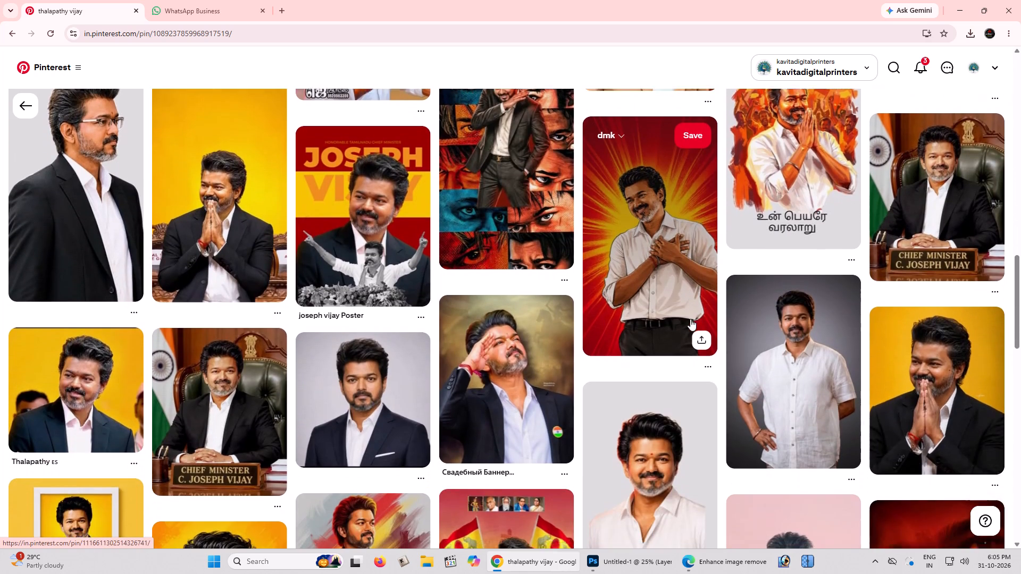
scroll(682, 319, "down", 1)
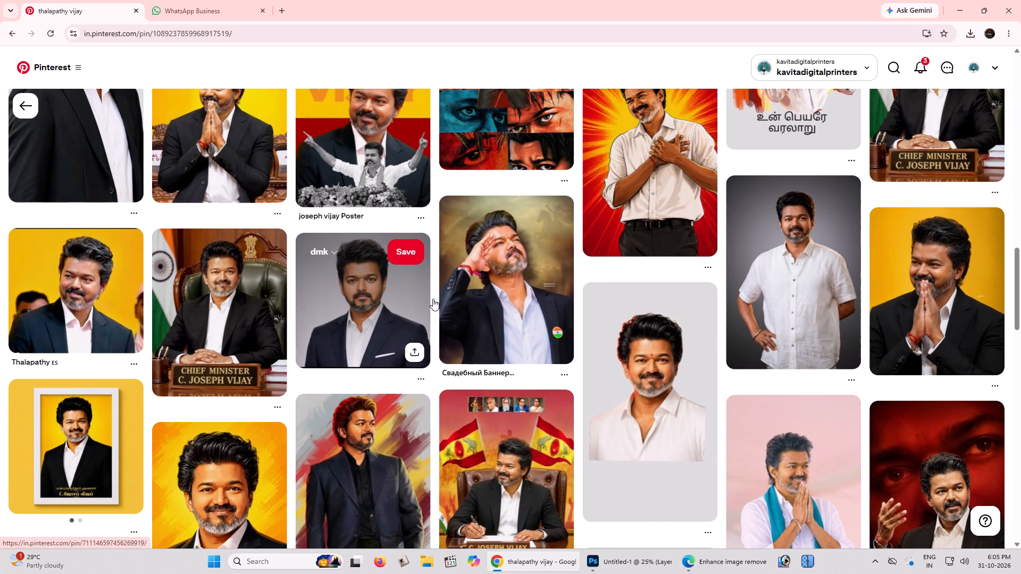
scroll(434, 299, "down", 1)
scroll(356, 265, "down", 1)
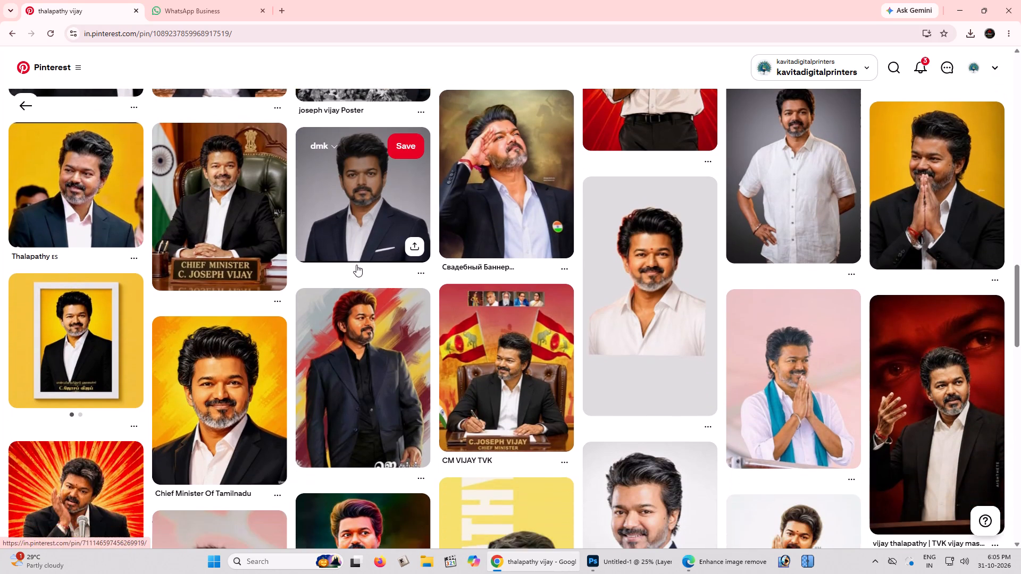
scroll(356, 265, "down", 1)
scroll(356, 265, "up", 1)
left_click(347, 208)
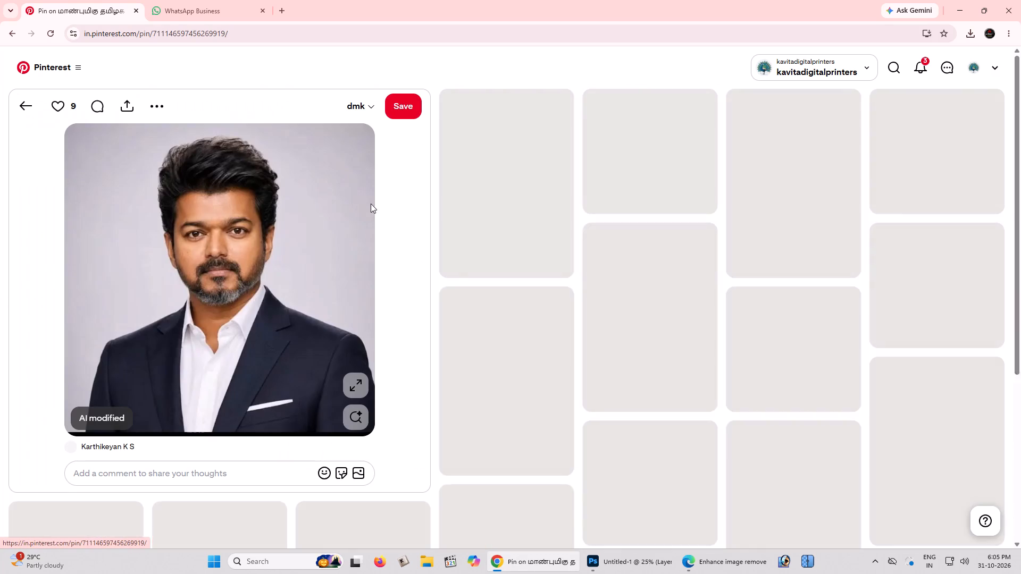
left_click(294, 305)
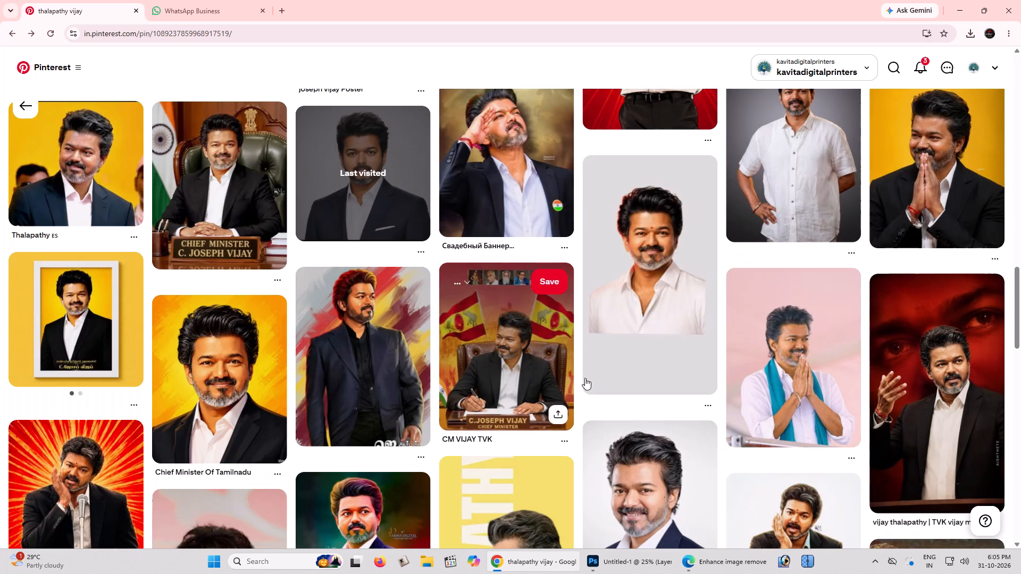
left_click(660, 478)
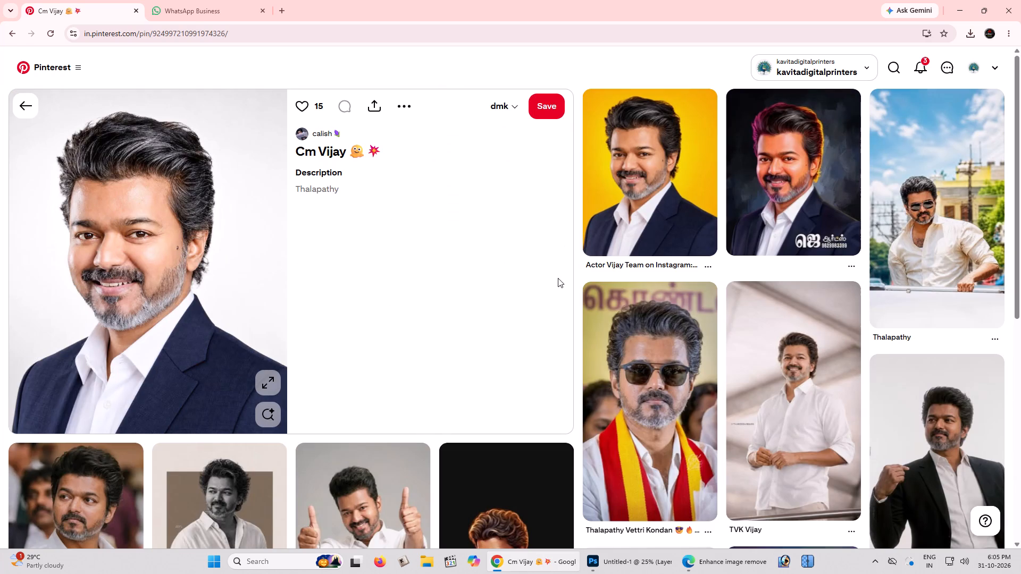
scroll(558, 278, "down", 5)
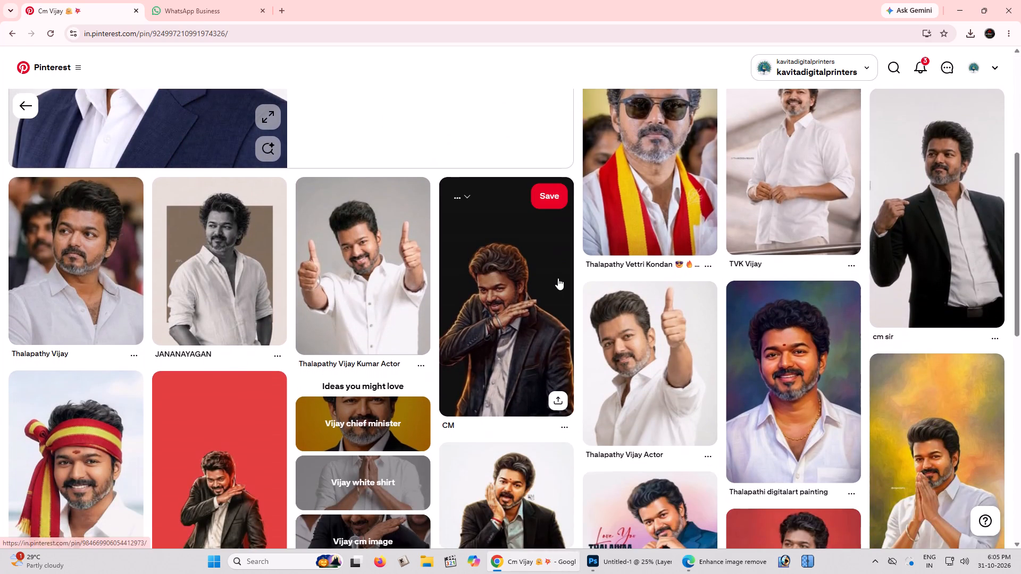
scroll(558, 278, "down", 3)
scroll(558, 278, "up", 10)
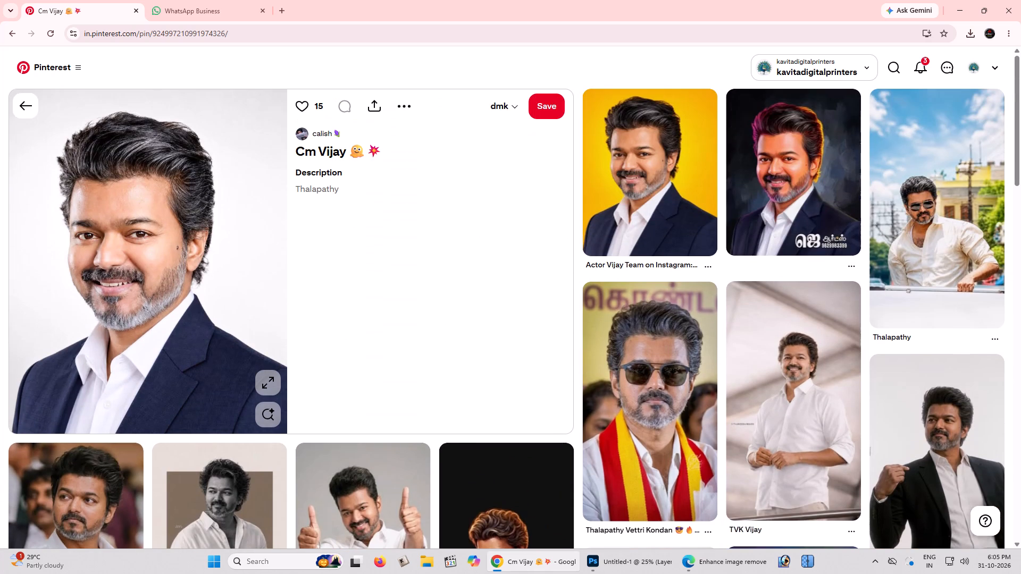
right_click(130, 195)
left_click(166, 233)
right_click(157, 216)
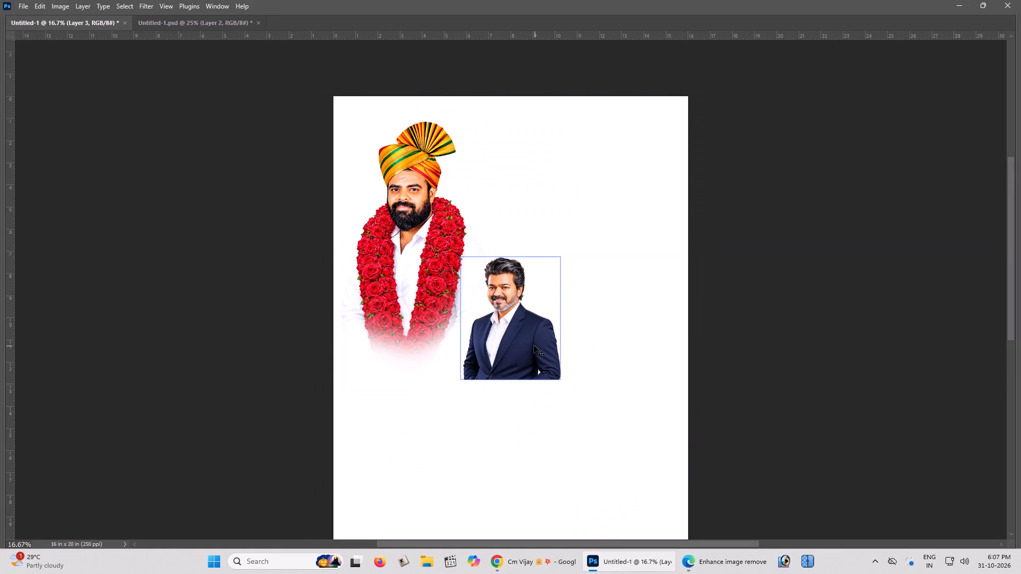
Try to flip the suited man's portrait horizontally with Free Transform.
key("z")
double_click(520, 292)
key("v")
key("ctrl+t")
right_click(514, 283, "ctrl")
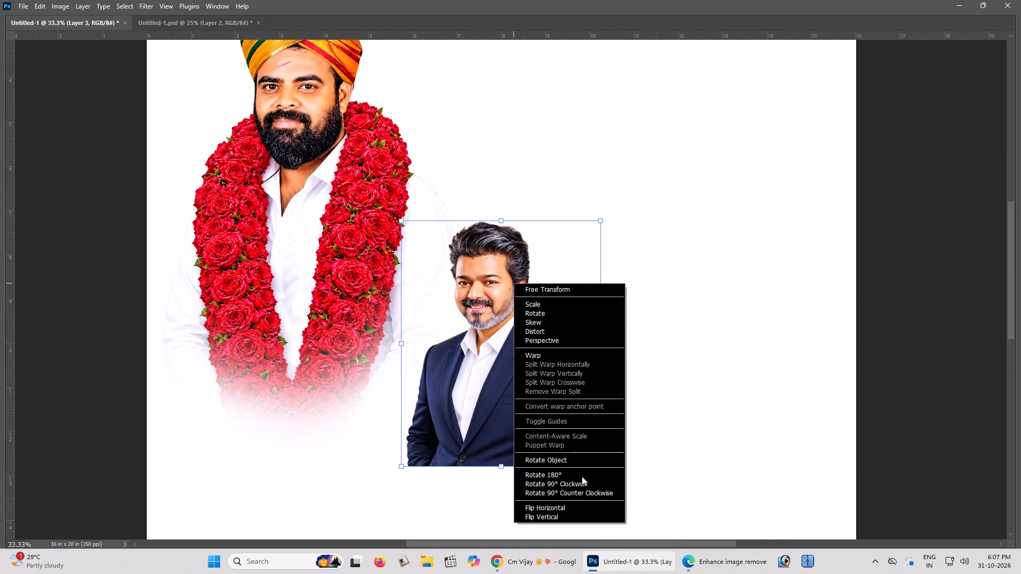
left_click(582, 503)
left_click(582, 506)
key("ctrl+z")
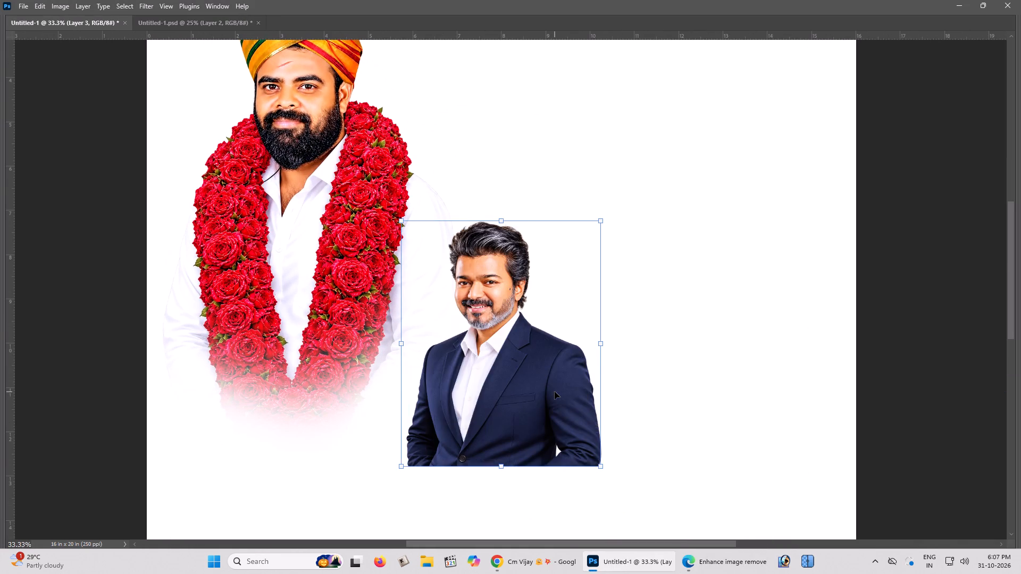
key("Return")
Move the suited man's portrait up and left, and shift the garlanded man's portrait right to the page's upper centre.
key("ctrl+minus")
key("ctrl+minus")
left_click_drag(549, 386, 501, 328)
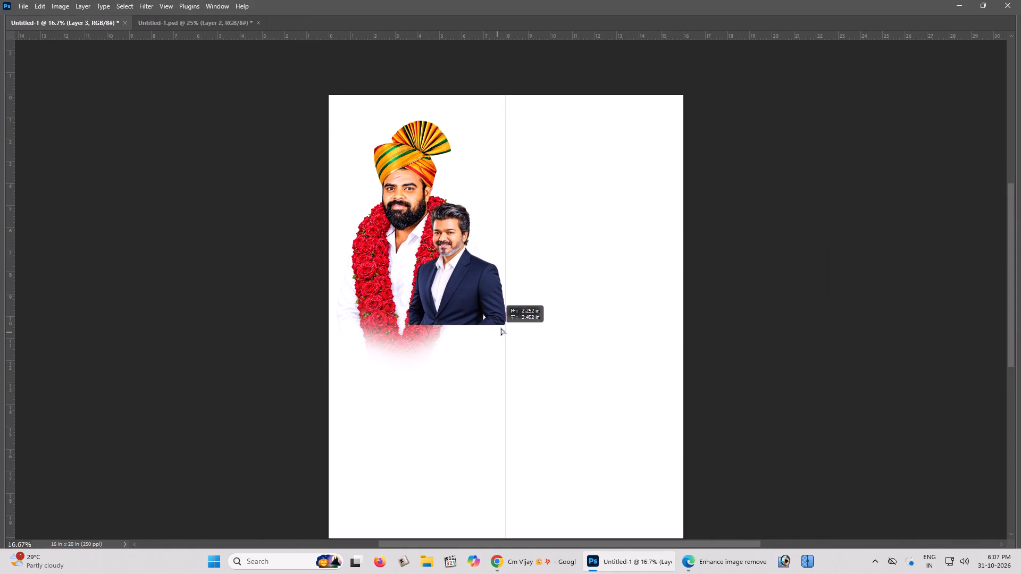
left_click_drag(501, 328, 506, 318)
right_click(399, 188)
left_click(410, 192)
left_click_drag(412, 193, 522, 191)
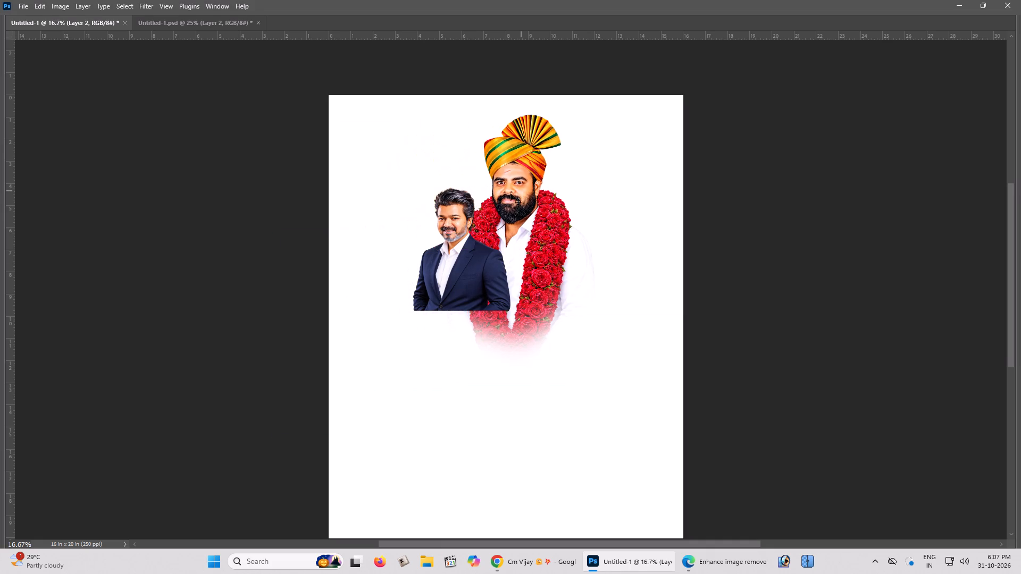
Move the suited man's portrait left and enlarge it to roughly twice its size at the page's upper left.
right_click(461, 204)
left_click(469, 210)
left_click_drag(466, 209, 445, 202)
key("ctrl+t")
left_click_drag(490, 179, 495, 176, "alt")
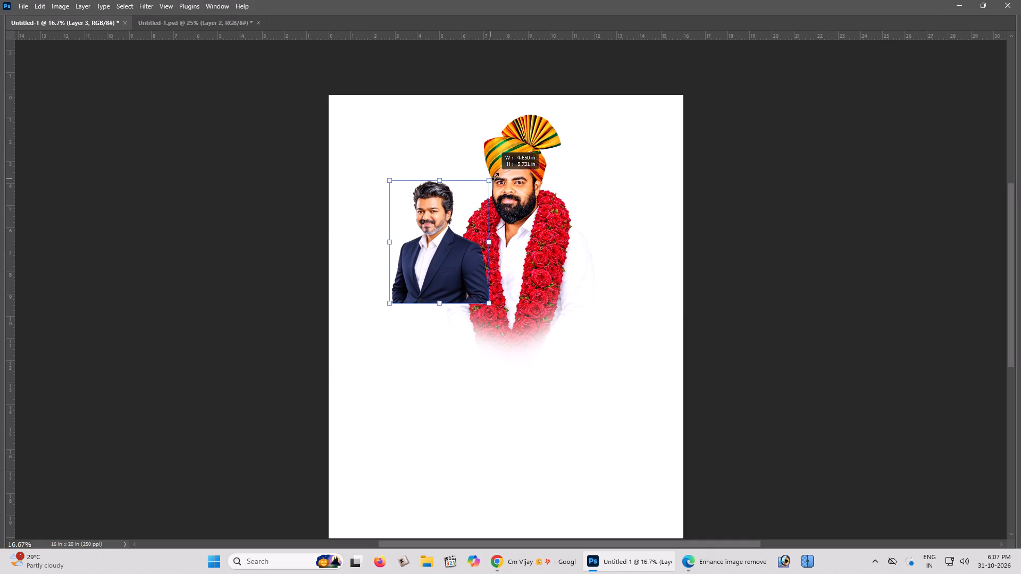
left_click_drag(495, 176, 563, 121, "alt")
left_click_drag(482, 175, 462, 184)
key("Return")
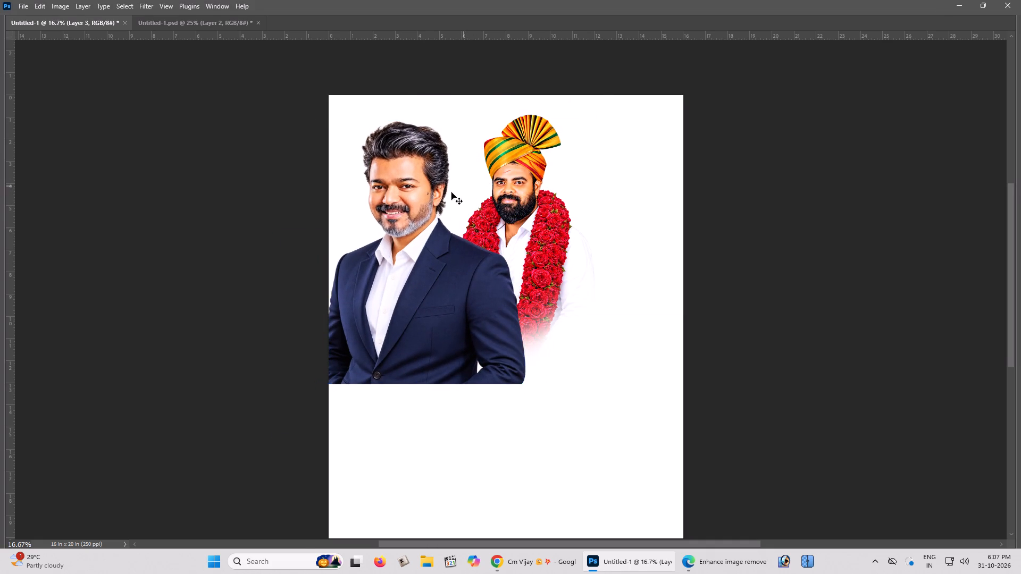
Move the suited man's portrait slightly further up and left and send it behind the garlanded man.
left_click_drag(438, 193, 418, 187)
key("ctrl+shift+bracketleft")
Move the garlanded man's portrait to the right half of the page, beside the suited man.
key("z")
left_click(420, 183)
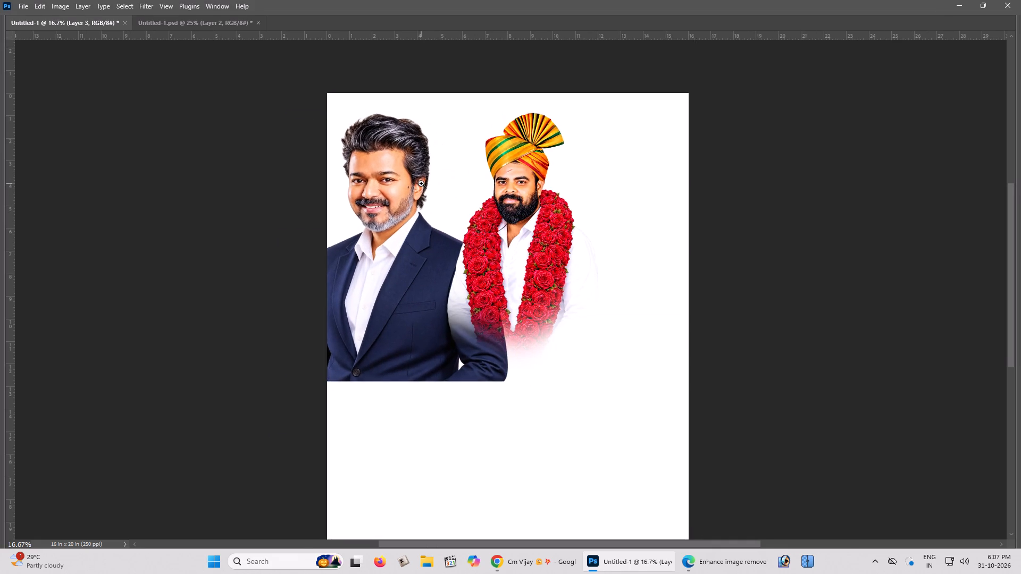
key("v")
key("space")
left_click_drag(408, 179, 422, 179)
left_click(424, 179)
left_click_drag(425, 190, 428, 182)
key("space")
left_click_drag(430, 182, 429, 189)
double_click(429, 189)
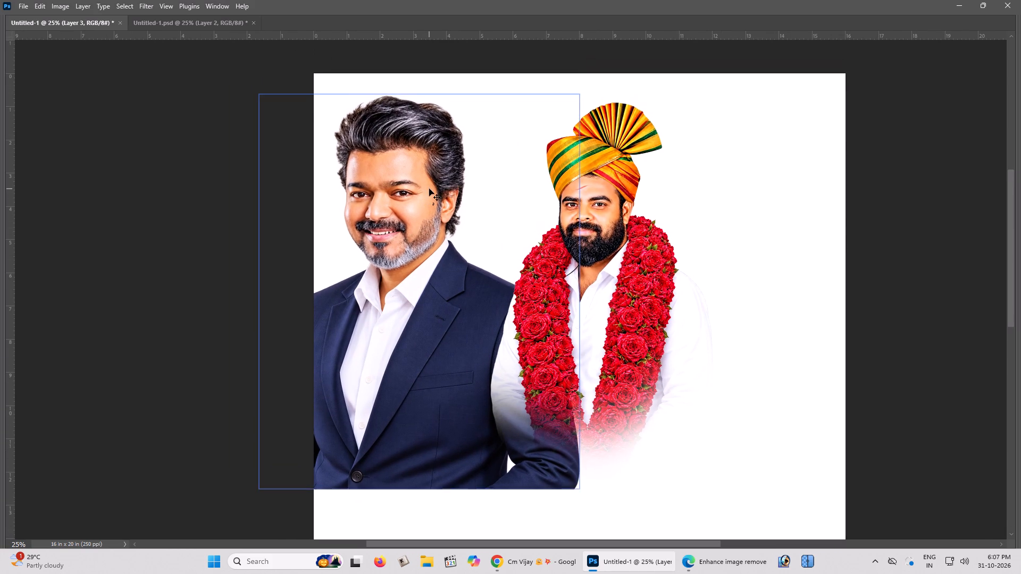
right_click(595, 175)
left_click(608, 185)
left_click_drag(609, 181, 492, 223)
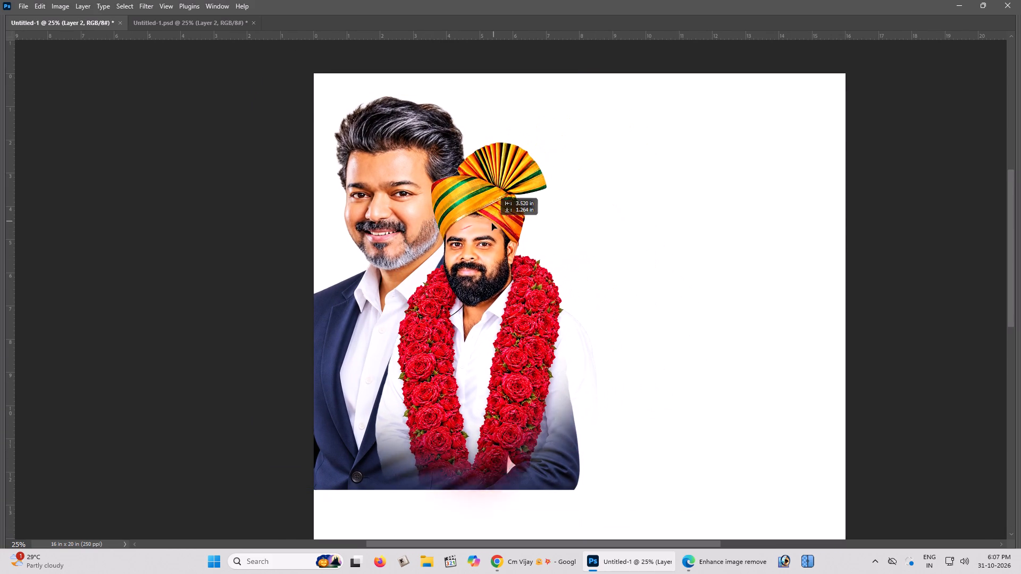
left_click_drag(492, 223, 700, 199)
Select the suited man's portrait layer and nudge it slightly to the right on the page.
right_click(430, 205)
left_click(440, 212)
key("space")
left_click_drag(440, 211, 447, 201)
left_click(447, 200)
left_click(438, 189)
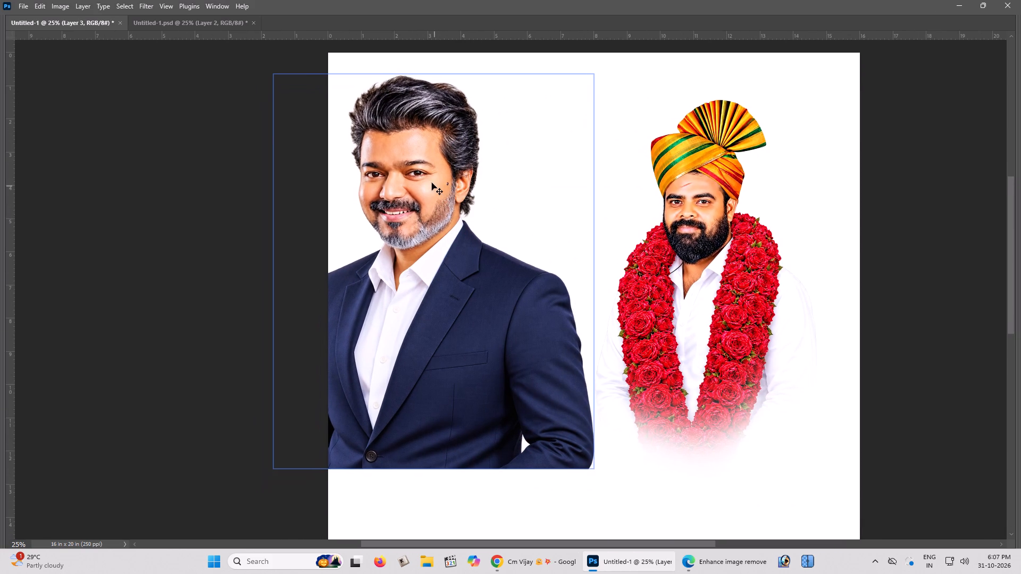
key("z")
key("x")
left_click(427, 168)
right_click(427, 168)
left_click(442, 174)
key("space")
double_click(441, 172)
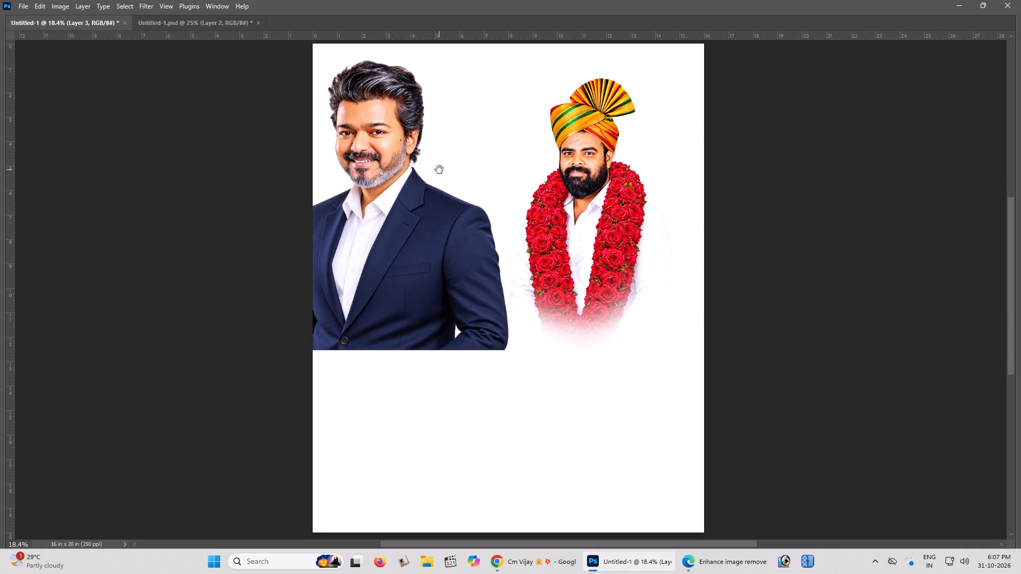
left_click(367, 144)
key("v")
right_click(367, 145)
left_click(378, 152)
key("space")
left_click_drag(378, 151, 384, 179)
left_click(384, 179)
left_click_drag(384, 171, 389, 171, "shift")
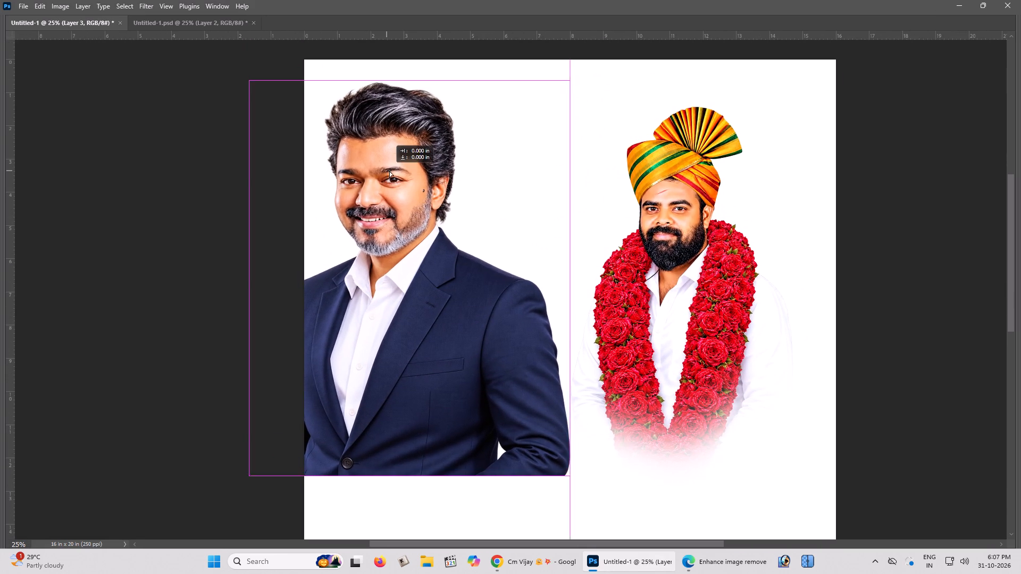
left_click_drag(389, 171, 397, 169, "shift")
Add a layer mask to the suited man's portrait layer.
key("space")
left_click_drag(414, 171, 411, 158)
left_click(411, 156)
key("Tab")
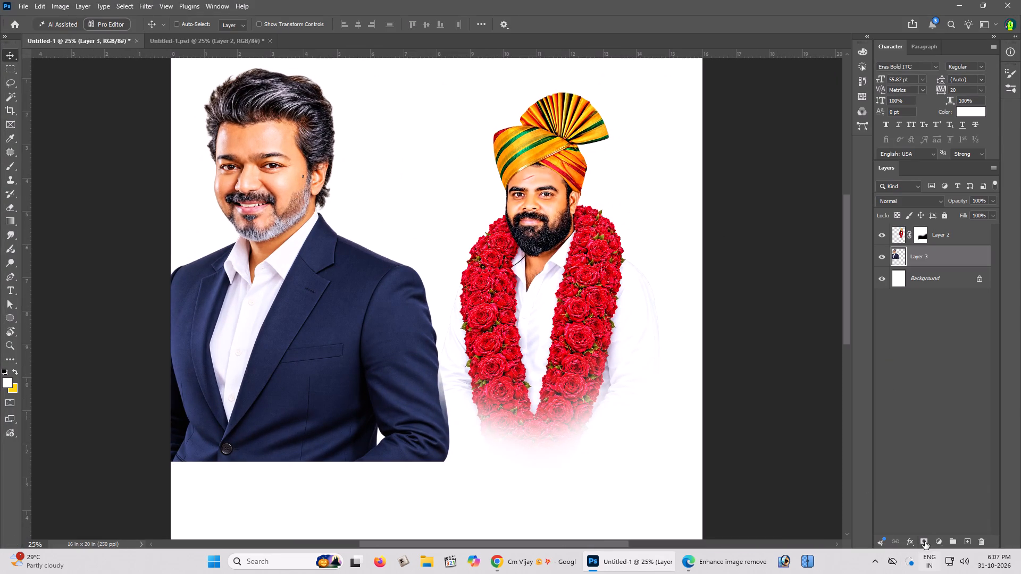
left_click(925, 542)
Fade the suited man's lower jacket on the layer mask using a soft 2100 px Eraser at 100% opacity.
key("space")
key("space")
left_click_drag(756, 501, 761, 472)
left_click(761, 469)
key("e")
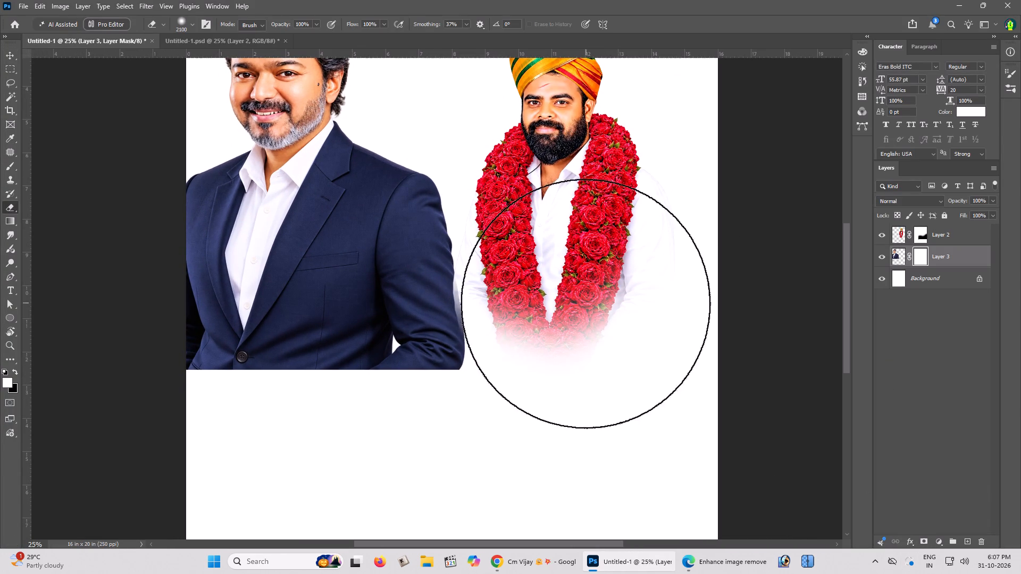
left_click_drag(572, 292, 559, 361)
left_click_drag(566, 335, 554, 358)
left_click_drag(559, 353, 550, 359)
left_click_drag(547, 367, 537, 375)
left_click_drag(533, 379, 511, 389)
left_click_drag(503, 391, 483, 398)
left_click_drag(472, 403, 438, 421)
left_click_drag(430, 425, 399, 440)
left_click_drag(386, 443, 325, 458)
left_click_drag(294, 459, 263, 459)
left_click_drag(214, 458, 202, 458)
left_click(196, 457)
Extend the mask fade over the suited man's right-hand sleeve and along the jacket's bottom edge to the page's left side.
left_click_drag(437, 437, 456, 417)
left_click_drag(471, 399, 481, 377)
left_click_drag(497, 352, 507, 337)
left_click_drag(517, 323, 522, 306)
left_click_drag(528, 292, 531, 284)
left_click_drag(531, 284, 533, 295)
left_click_drag(498, 368, 448, 409)
left_click_drag(342, 450, 309, 461)
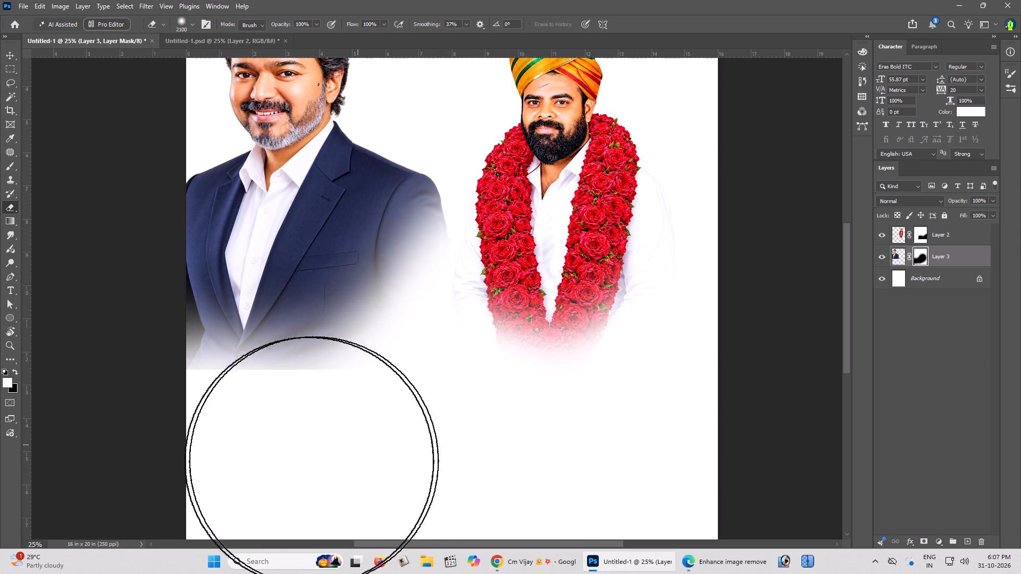
left_click_drag(309, 461, 290, 465)
left_click_drag(258, 471, 221, 473)
left_click_drag(179, 465, 158, 452)
left_click_drag(124, 430, 114, 422)
left_click(107, 412)
key("v")
key("space")
left_click_drag(548, 273, 551, 298)
left_click(551, 298)
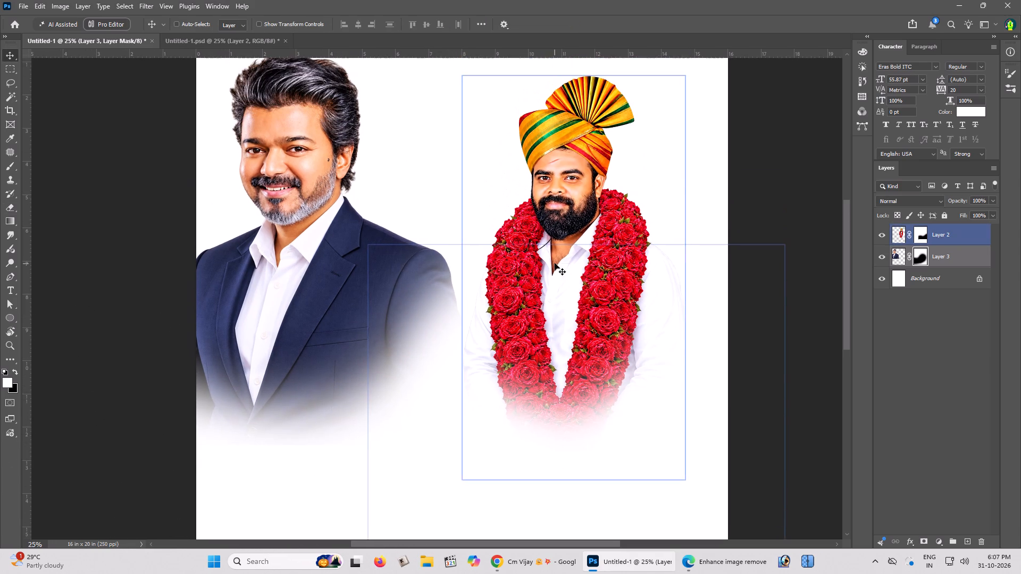
Move the garlanded man's portrait left so it stands in front of the suited man's fading jacket sleeve.
right_click(555, 263)
left_click(570, 271)
left_click_drag(580, 263, 391, 284, "shift")
key("space")
key("space")
key("space")
key("space")
key("space")
key("space")
key("space")
key("space")
key("space")
key("space")
key("space")
key("space")
key("space")
left_click_drag(468, 252, 483, 262)
double_click(487, 264)
Close the Untitled-1.psd poster without saving its changes.
key("ctrl+Tab")
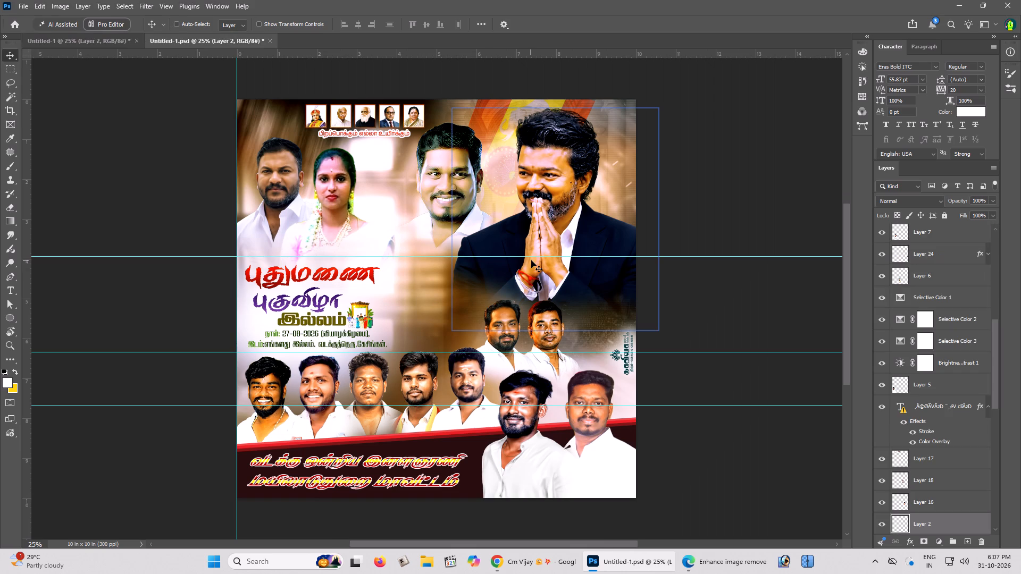
key("ctrl+w")
left_click(513, 208)
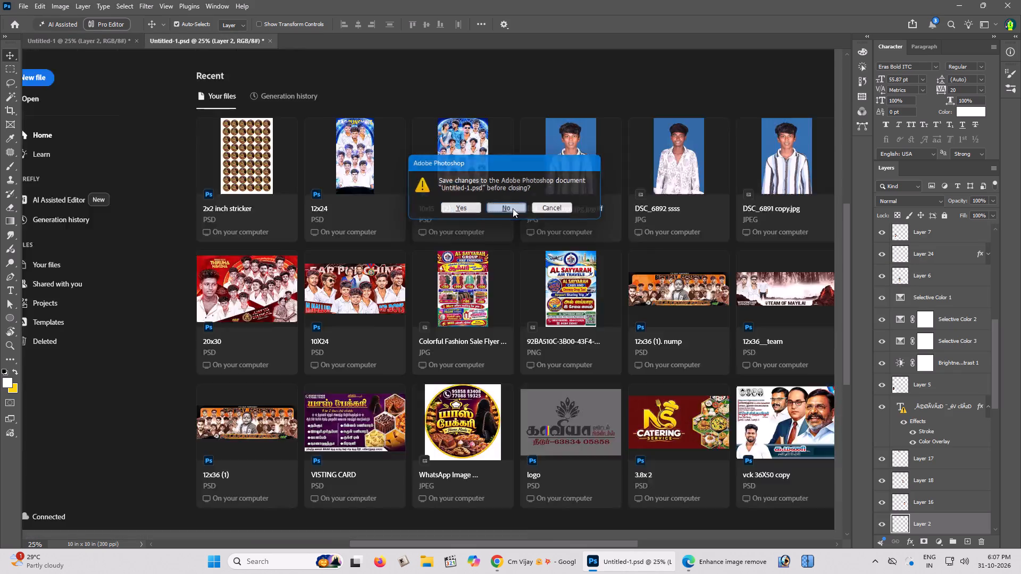
Check the progress of the latest portrait enhancement in the ChatGPT conversation.
key("alt+Tab")
scroll(622, 269, "down", 1)
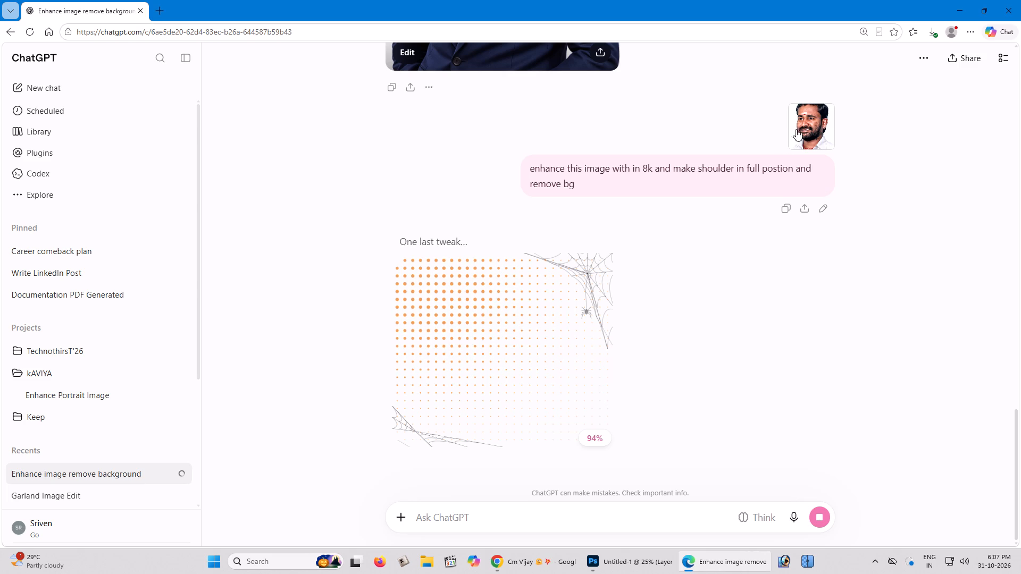
key("alt+Tab")
key("alt+Tab")
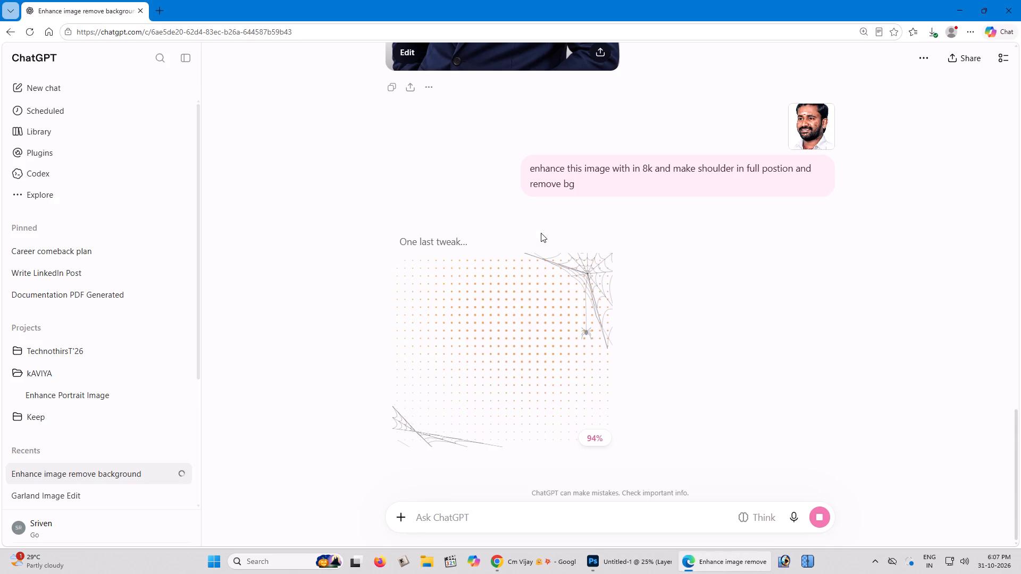
key("alt+Tab")
Open the poster file tvk 36x25.psd from the ALL PSD folder.
key("ctrl+o")
scroll(504, 255, "down", 2)
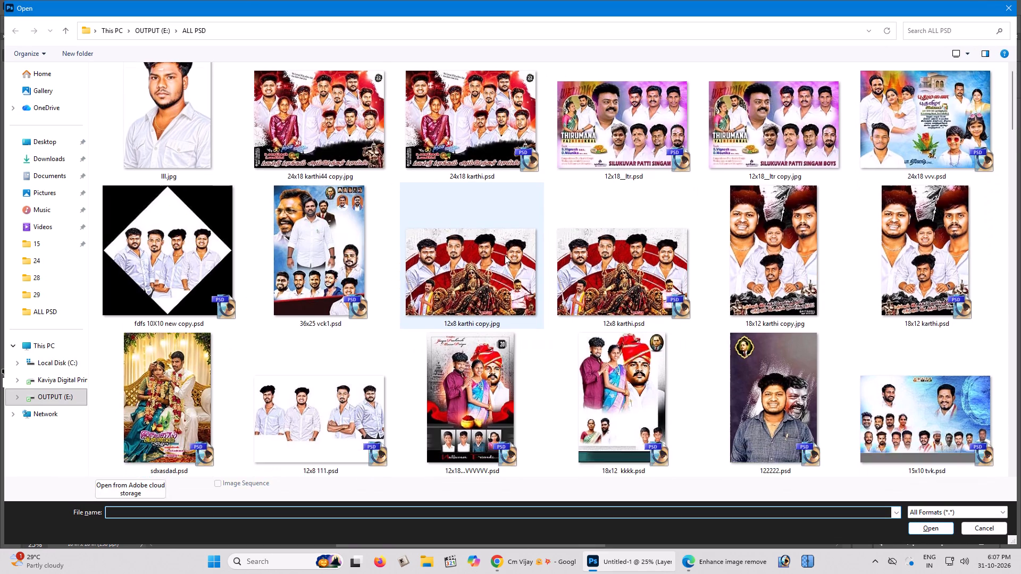
scroll(505, 255, "down", 2)
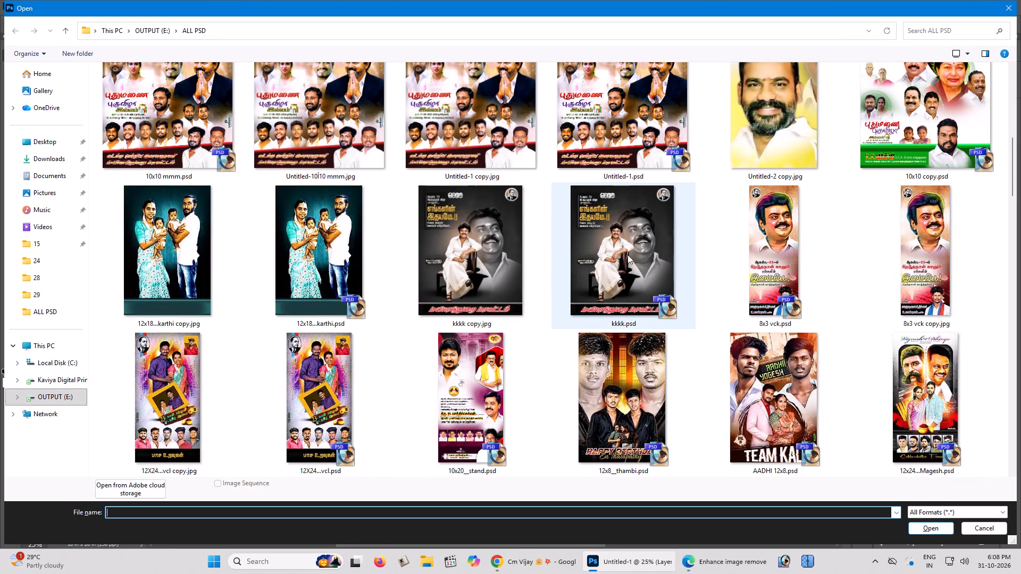
scroll(635, 246, "down", 1)
scroll(567, 257, "down", 3)
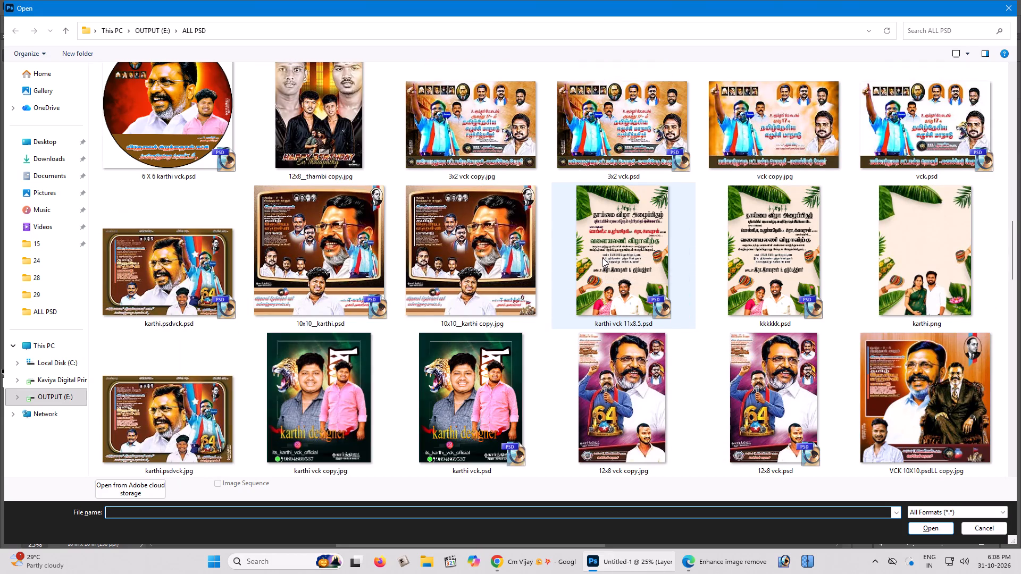
scroll(600, 261, "down", 2)
scroll(506, 244, "down", 1)
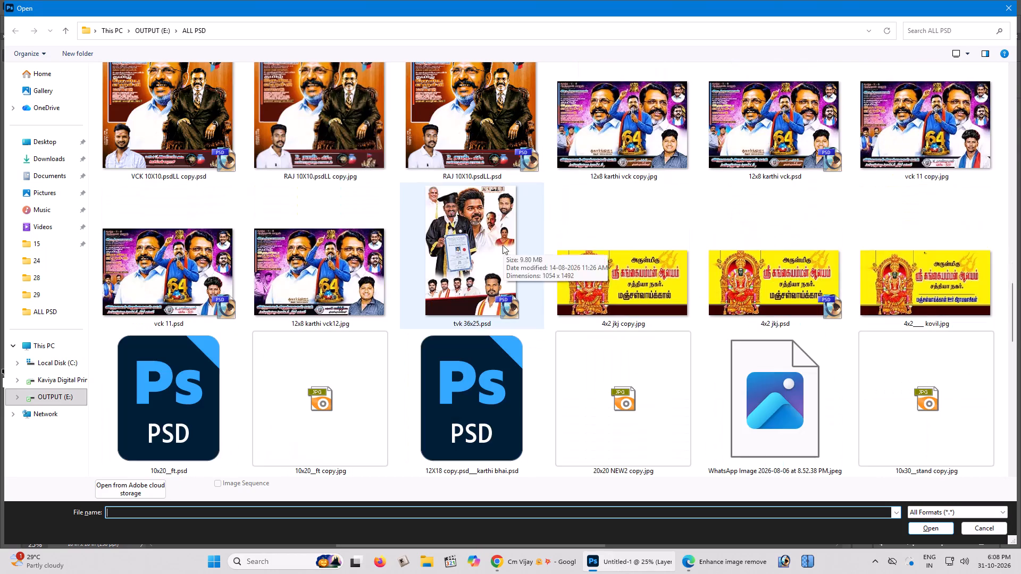
scroll(518, 256, "down", 1)
scroll(505, 254, "up", 1)
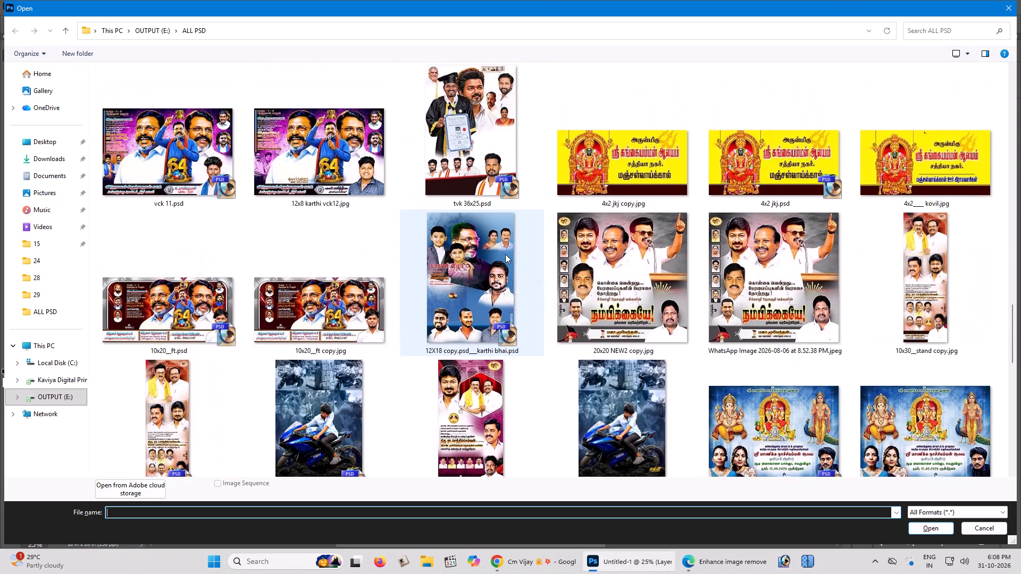
left_click(491, 131)
key("Return")
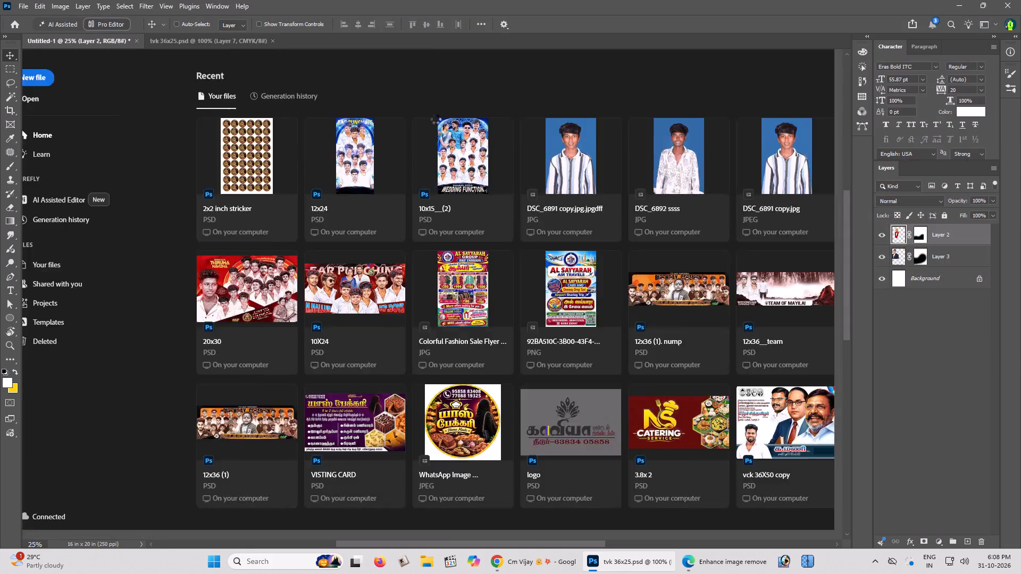
Copy the grey-haired man's portrait from tvk 36x25.psd to the upper right of the 16 x 20 in page.
right_click_drag(296, 103, 304, 105)
left_click(314, 113)
left_click_drag(305, 98, 71, 44)
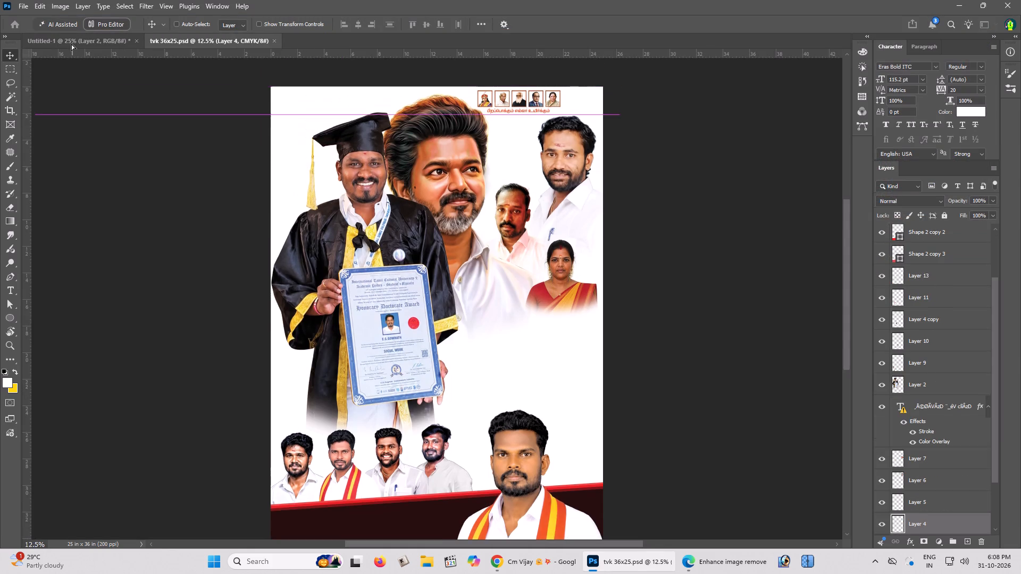
left_click_drag(71, 44, 550, 117)
left_click_drag(550, 117, 558, 151)
Copy the five framed leader portraits and the red Tamil slogan below them from tvk 36x25.psd to the top of the 16 x 20 in page.
left_click(230, 42)
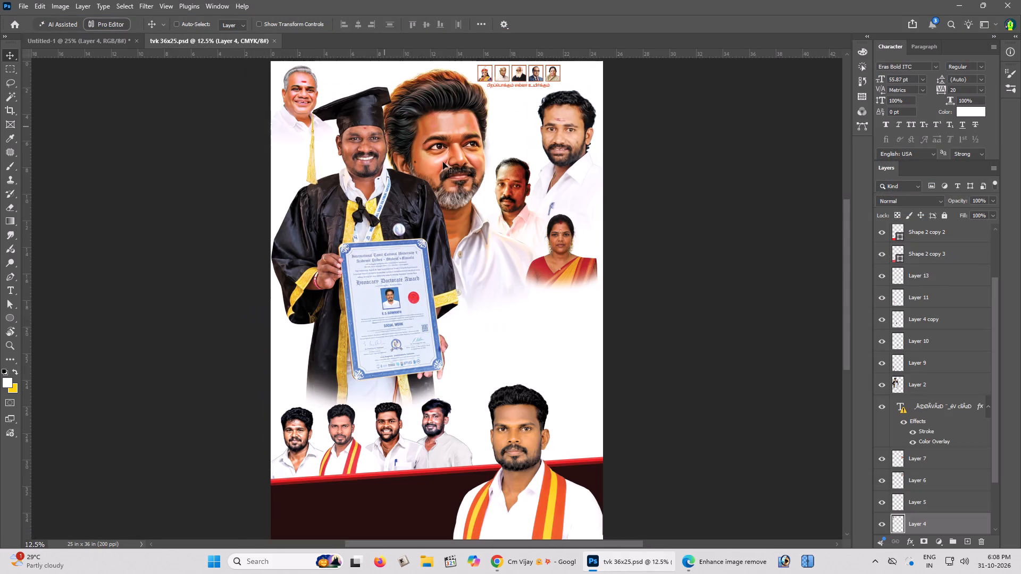
scroll(456, 178, "down", 3)
scroll(465, 187, "up", 4)
scroll(482, 140, "down", 1)
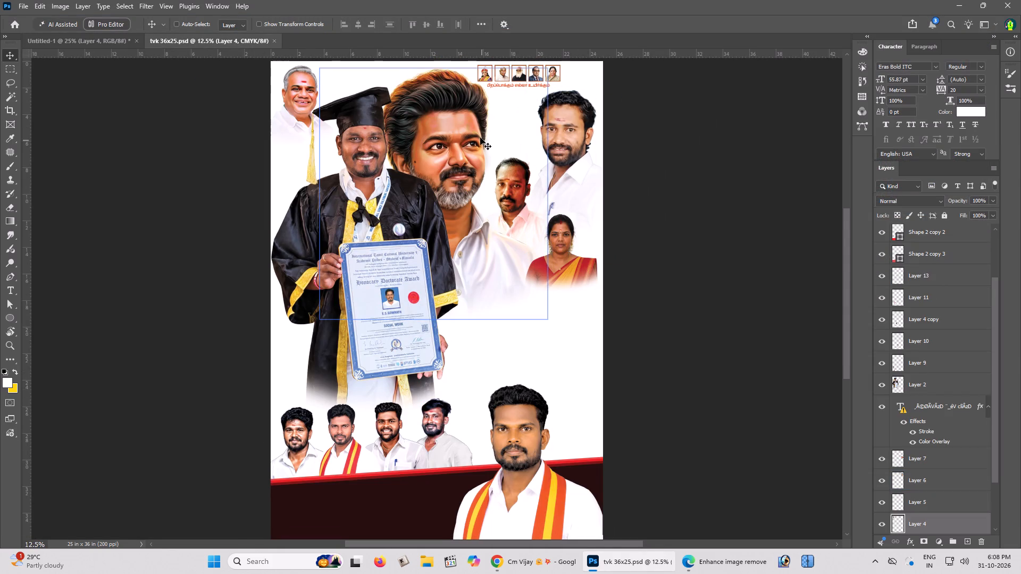
key("z")
left_click_drag(506, 72, 605, 159)
key("v")
right_click(526, 94)
left_click(539, 100)
left_click_drag(543, 102, 597, 142)
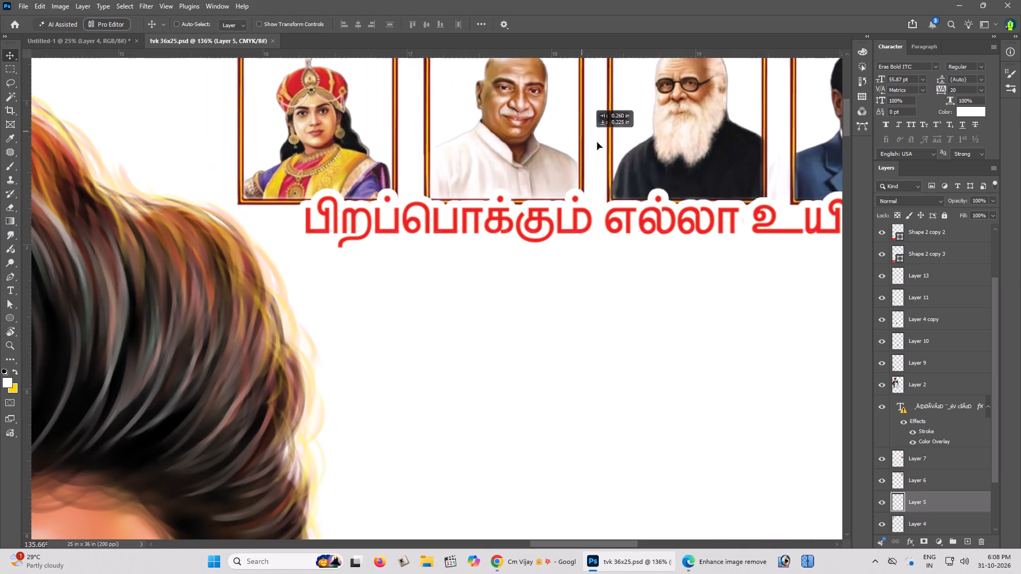
left_click_drag(597, 142, 601, 148)
key("ctrl+z")
right_click(498, 210, "shift")
left_click(507, 215, "shift")
left_click_drag(512, 216, 538, 240, "shift")
key("ctrl+z")
left_click_drag(562, 140, 529, 148)
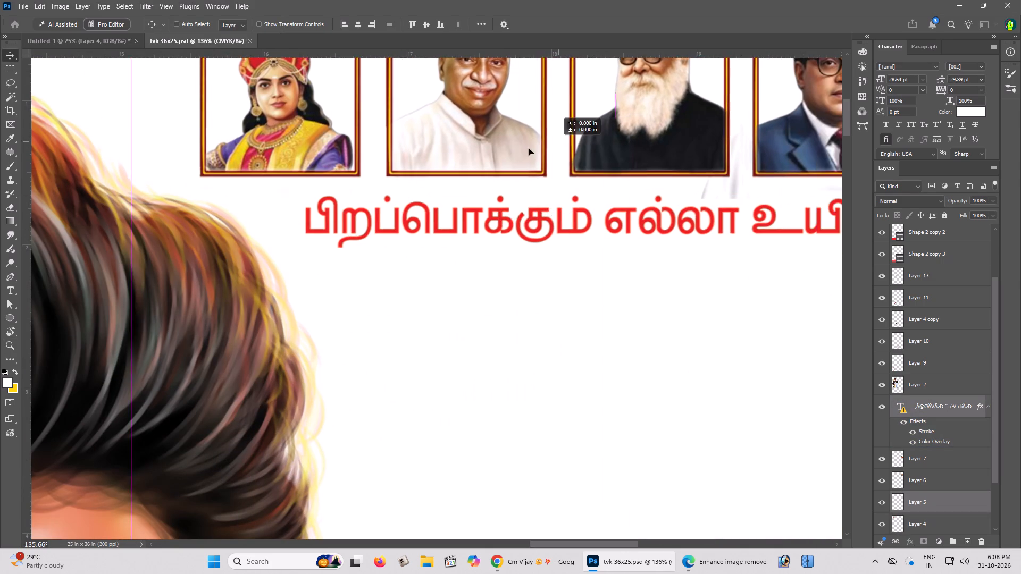
left_click_drag(529, 148, 522, 133)
key("space")
left_click_drag(529, 133, 530, 143)
left_click_drag(530, 145, 530, 148)
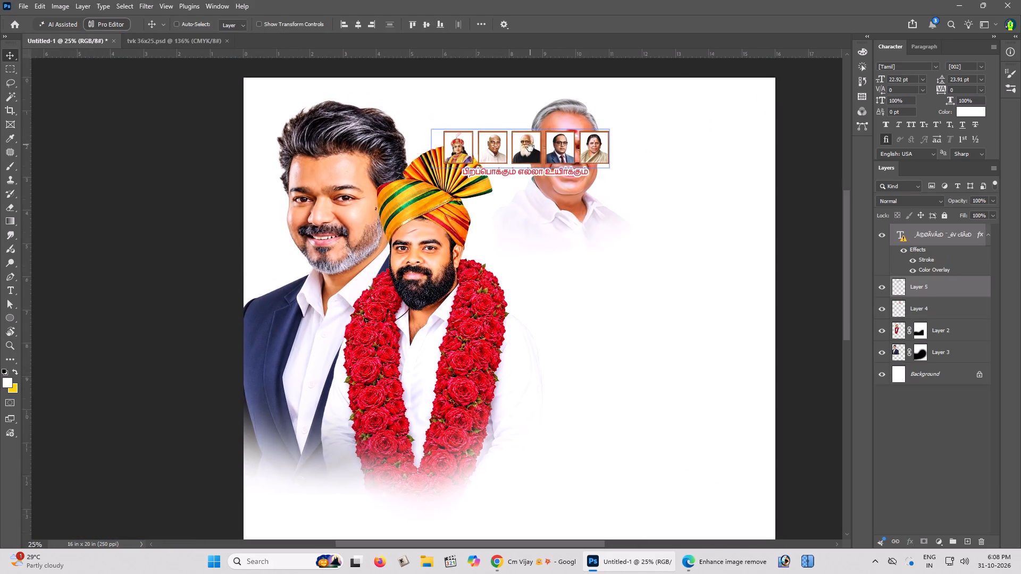
left_click_drag(530, 148, 530, 151)
left_click_drag(531, 154, 482, 112)
Scale down the framed leader portraits and slogan together and move them up toward the page's top edge.
key("z")
double_click(482, 112)
key("v")
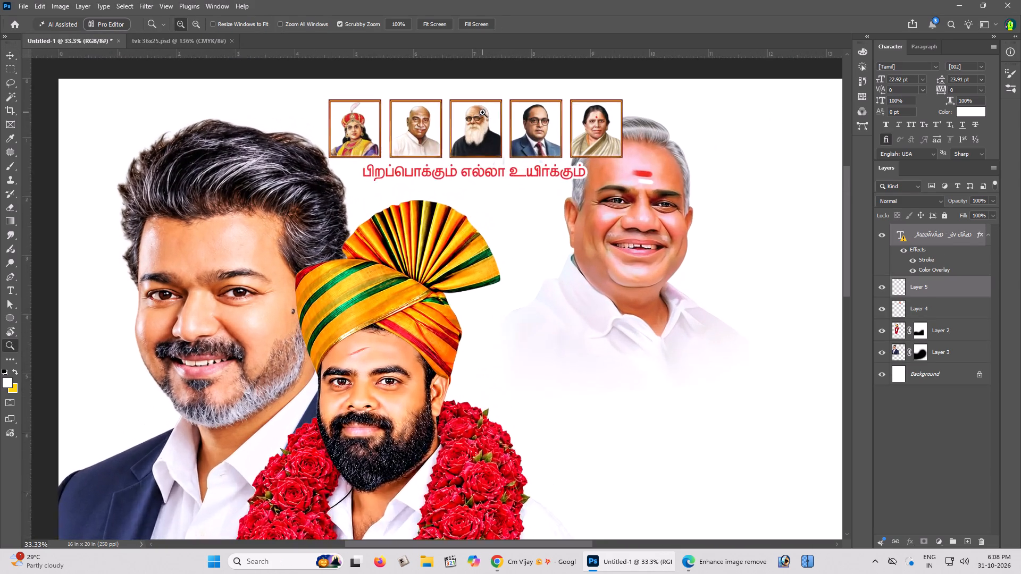
key("ctrl+t")
left_click(618, 252)
left_click_drag(640, 90, 566, 131)
key("Return")
left_click_drag(501, 147, 499, 110)
Copy the pink-shirted man's portrait from tvk 36x25.psd into the 16 x 20 in page and reposition it there.
key("ctrl+Tab")
key("ctrl+minus")
key("Tab")
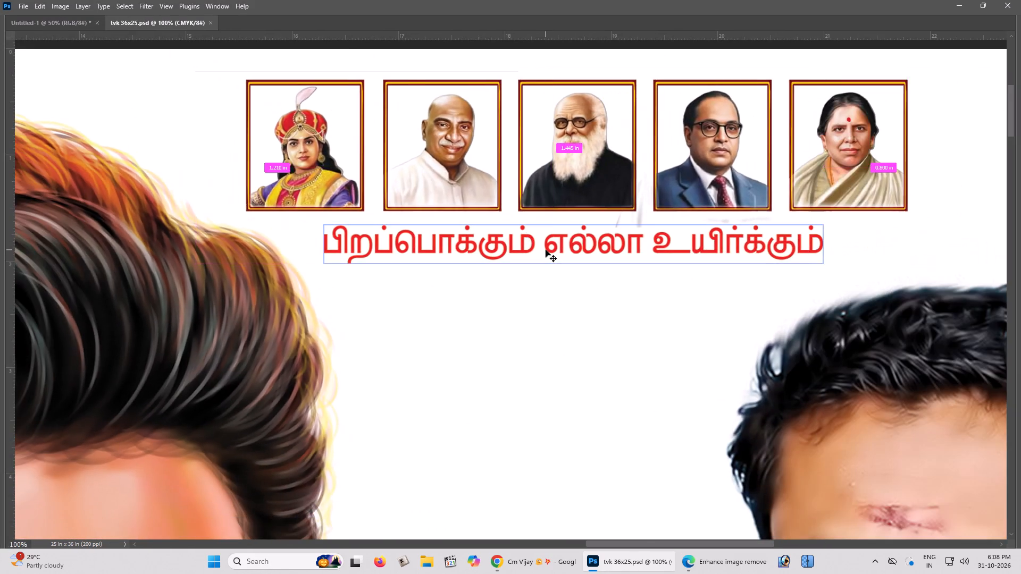
key("ctrl+0")
scroll(571, 411, "down", 3)
key("z")
double_click(572, 407)
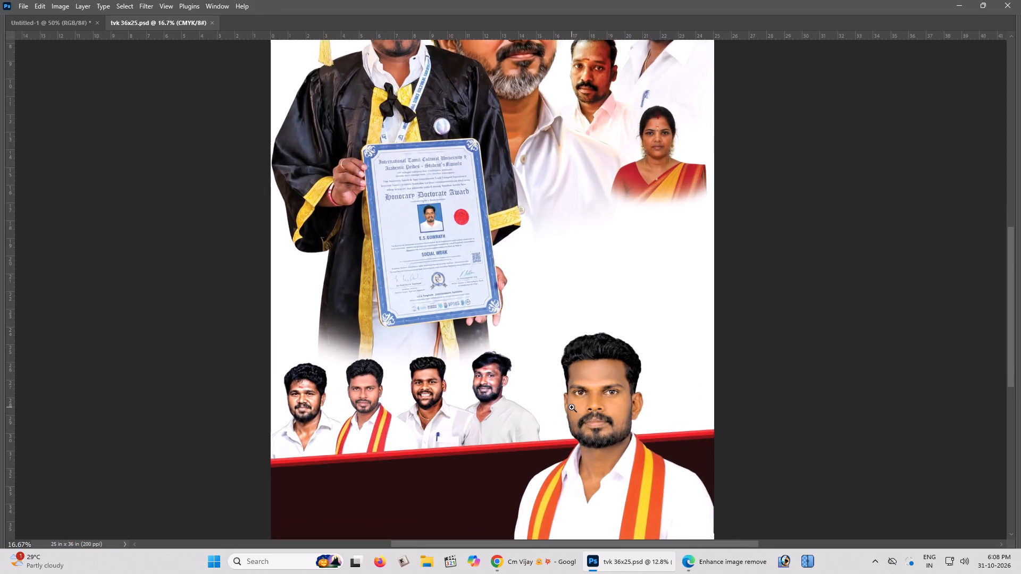
key("v")
key("space")
key("space")
key("space")
key("space")
key("space")
key("space")
key("space")
key("space")
key("space")
key("space")
key("space")
key("space")
key("space")
key("space")
key("space")
key("space")
key("space")
key("space")
key("space")
key("space")
left_click_drag(623, 283, 622, 337)
left_click_drag(621, 347, 624, 379)
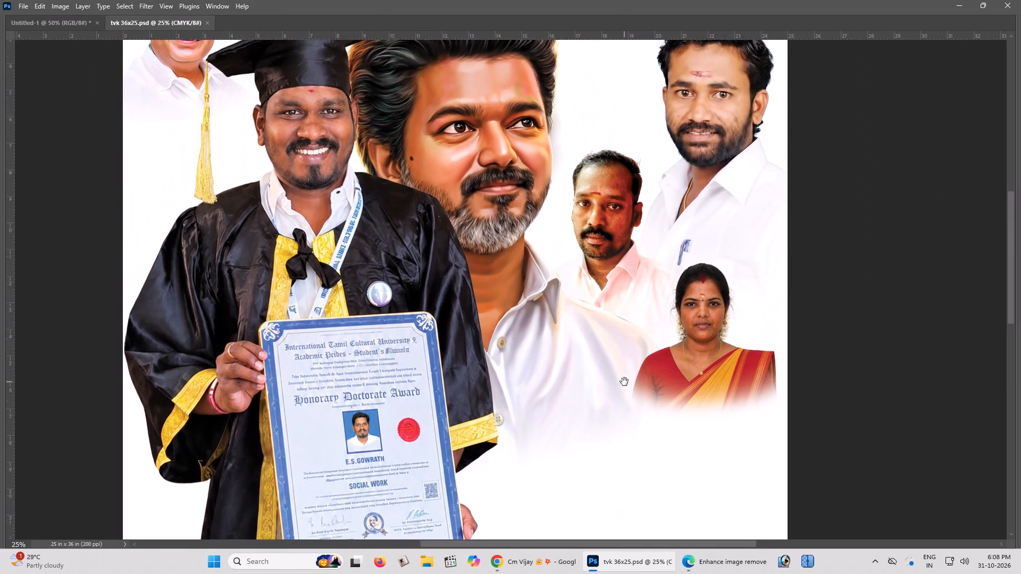
right_click(609, 260)
left_click(622, 263)
left_click_drag(620, 254, 639, 222)
key("ctrl+z")
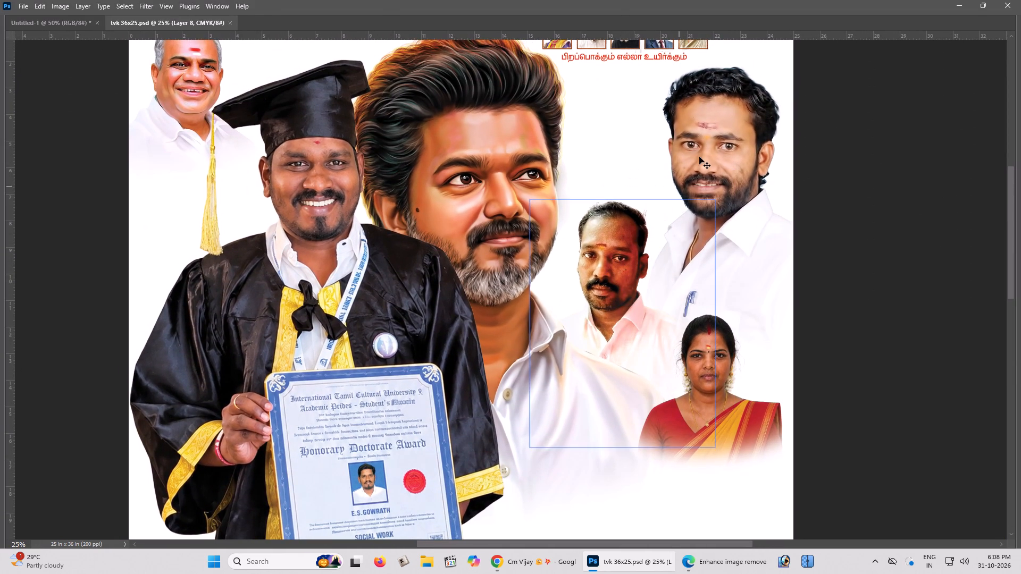
left_click_drag(637, 242, 660, 216)
key("ctrl+z")
left_click_drag(633, 265, 49, 56)
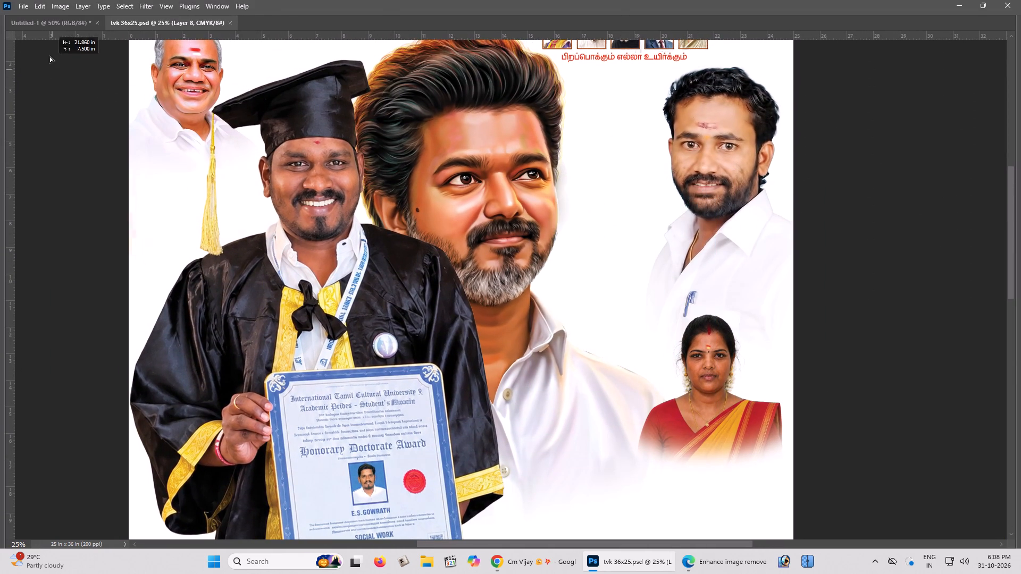
left_click_drag(49, 56, 547, 248)
left_click_drag(495, 224, 687, 326)
key("space")
left_click_drag(705, 326, 699, 319)
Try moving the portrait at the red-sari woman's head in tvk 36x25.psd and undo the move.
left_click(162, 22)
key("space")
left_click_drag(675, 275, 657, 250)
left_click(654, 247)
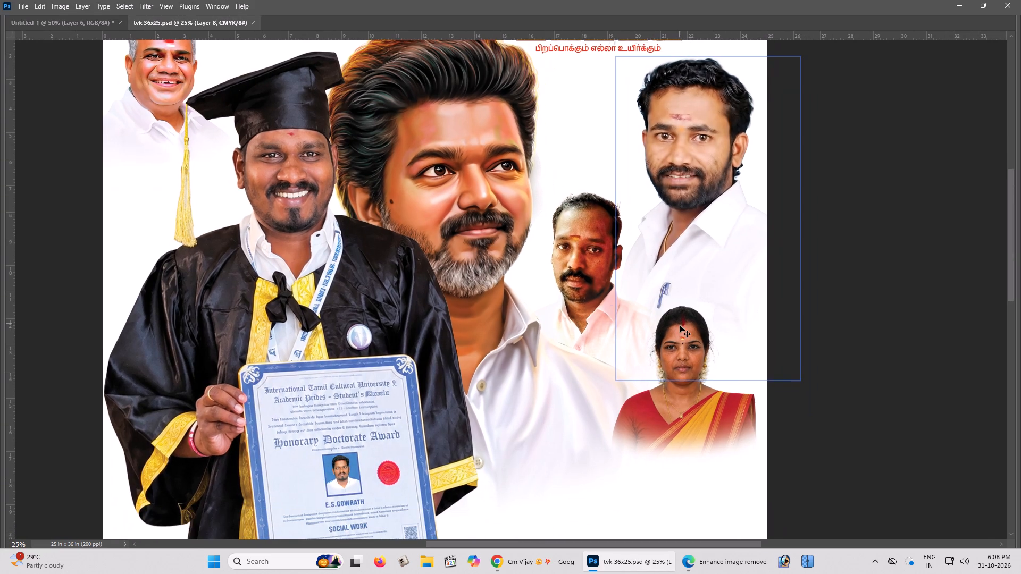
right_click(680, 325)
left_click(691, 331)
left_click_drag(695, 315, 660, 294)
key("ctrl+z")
Select the bearded white-shirted man's layer and look over the poster down to its bottom portraits.
right_click_drag(696, 151, 706, 158)
left_click(712, 162)
key("space")
key("space")
key("space")
key("space")
key("space")
key("space")
key("space")
key("space")
key("space")
key("space")
key("space")
key("space")
key("space")
key("space")
key("space")
key("space")
key("space")
key("space")
key("space")
key("space")
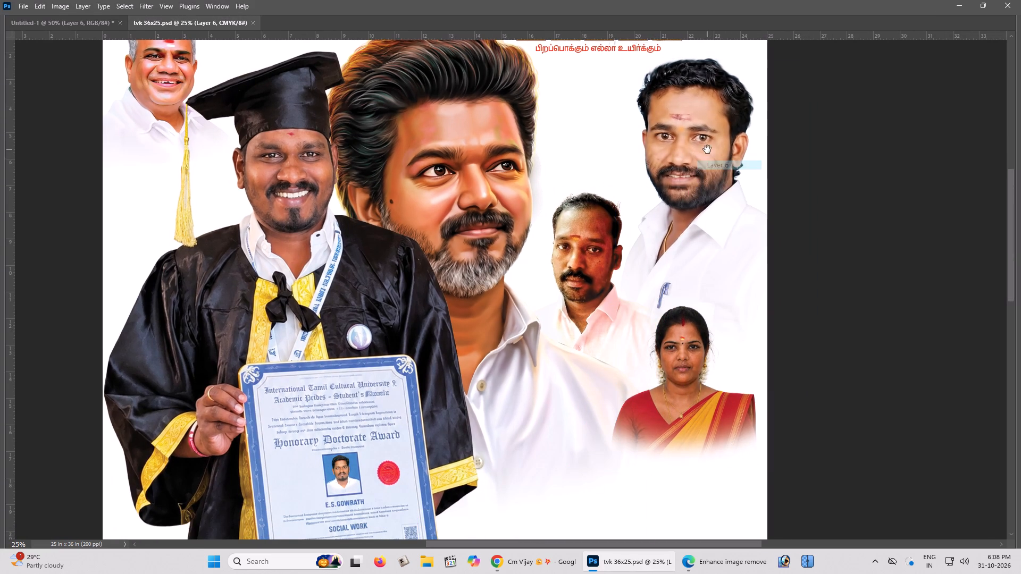
left_click_drag(707, 149, 709, 166)
left_click_drag(709, 166, 702, 140)
left_click_drag(704, 134, 688, 112)
left_click_drag(667, 260, 683, 178)
left_click(689, 162)
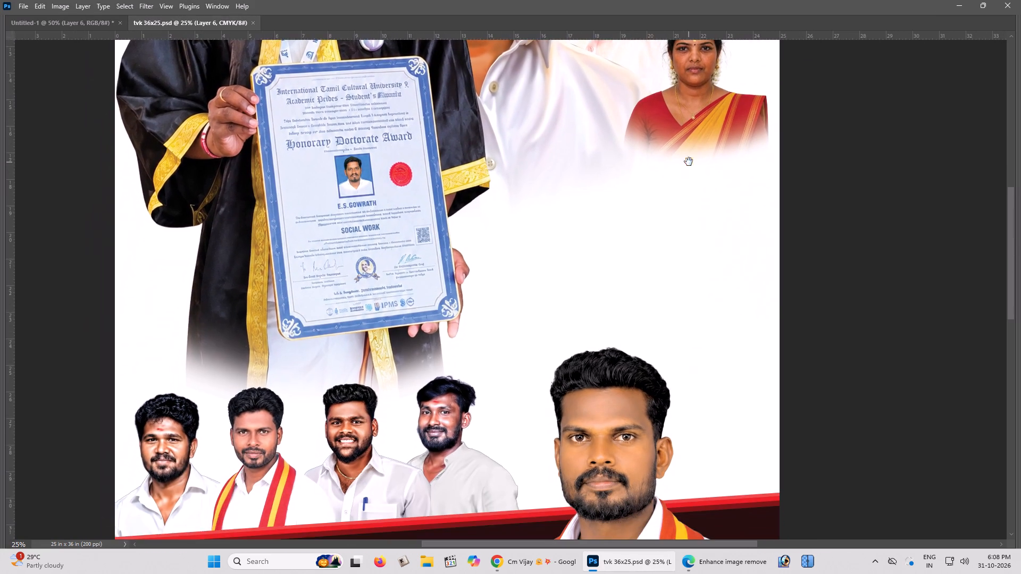
left_click_drag(696, 122, 694, 77)
left_click(695, 259)
Copy the orange-and-yellow-scarfed man's portrait from tvk 36x25.psd into the 16 x 20 in page and place it at the page's right side.
right_click(638, 317)
left_click(650, 324)
left_click_drag(650, 324, 666, 274)
key("ctrl+z")
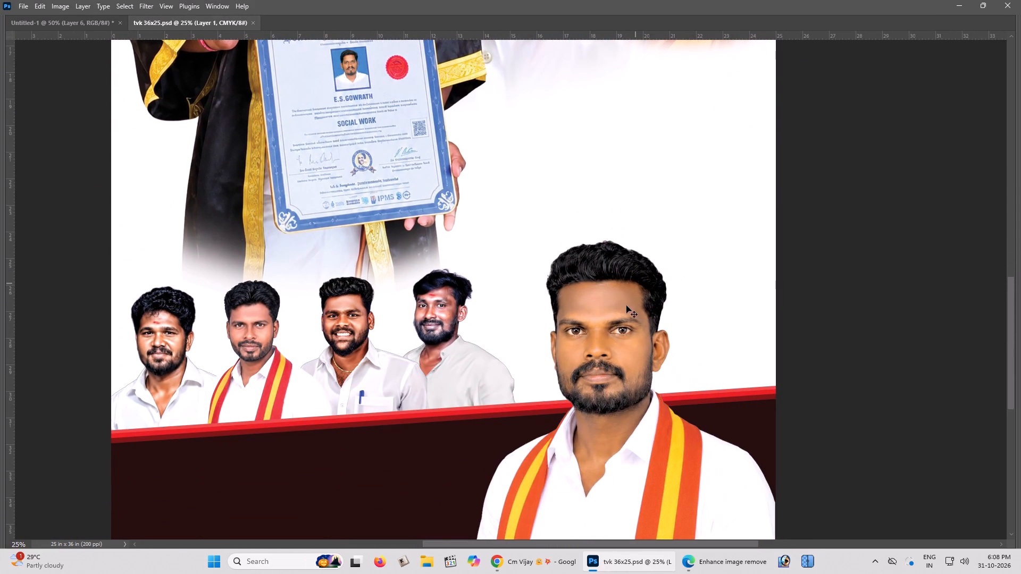
left_click_drag(617, 320, 567, 286)
key("ctrl+z")
left_click_drag(608, 331, 66, 26)
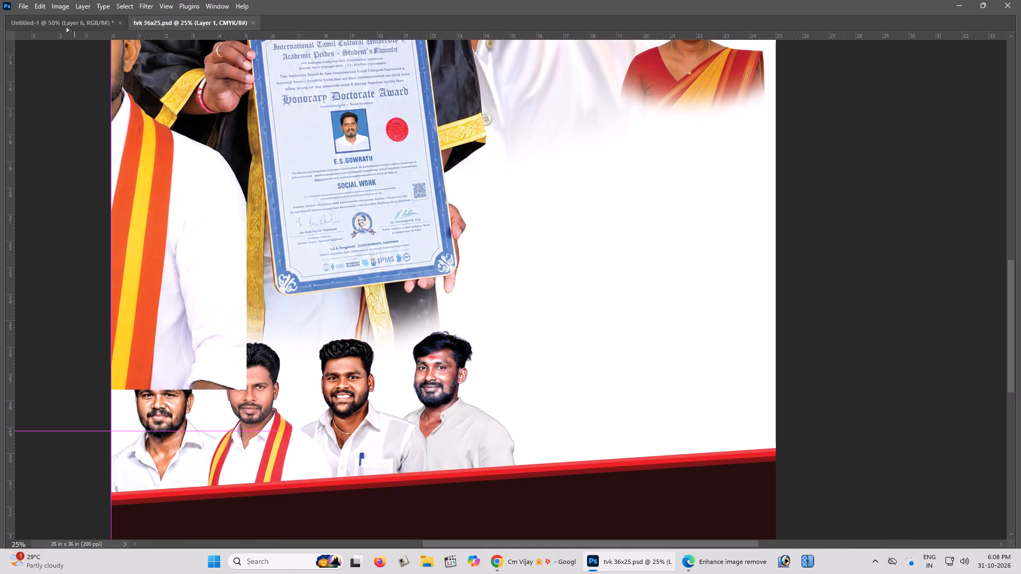
left_click_drag(66, 26, 678, 261)
key("space")
left_click_drag(689, 260, 664, 221)
left_click(664, 219)
left_click_drag(679, 201, 817, 418)
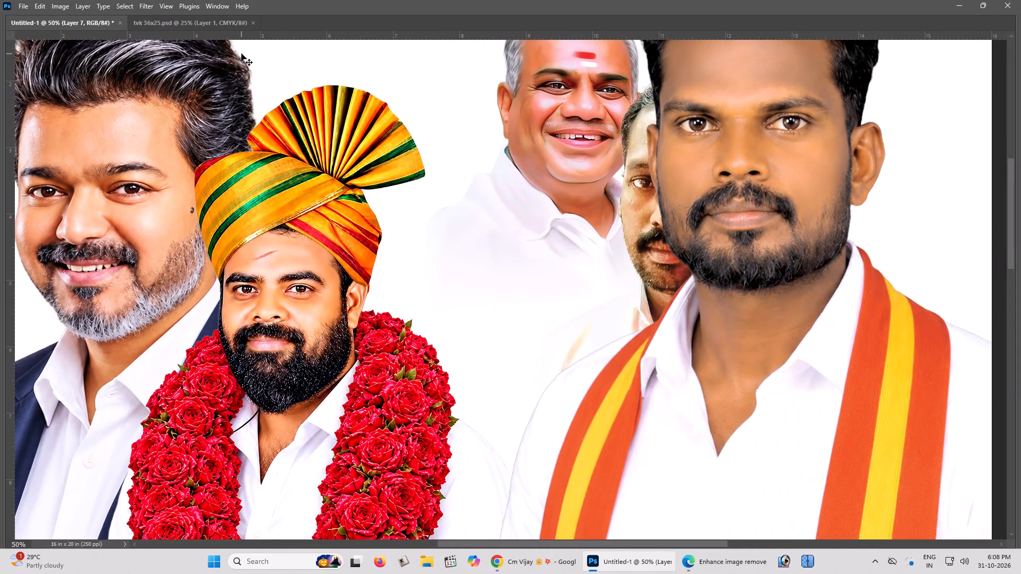
Look over the bottom row of portraits in tvk 36x25.psd.
left_click(213, 22)
key("space")
key("space")
key("space")
key("space")
key("space")
key("space")
key("space")
key("space")
key("space")
key("space")
key("space")
key("space")
key("space")
key("space")
key("space")
key("space")
key("space")
key("space")
key("space")
key("space")
left_click_drag(392, 220, 404, 153)
left_click(408, 138)
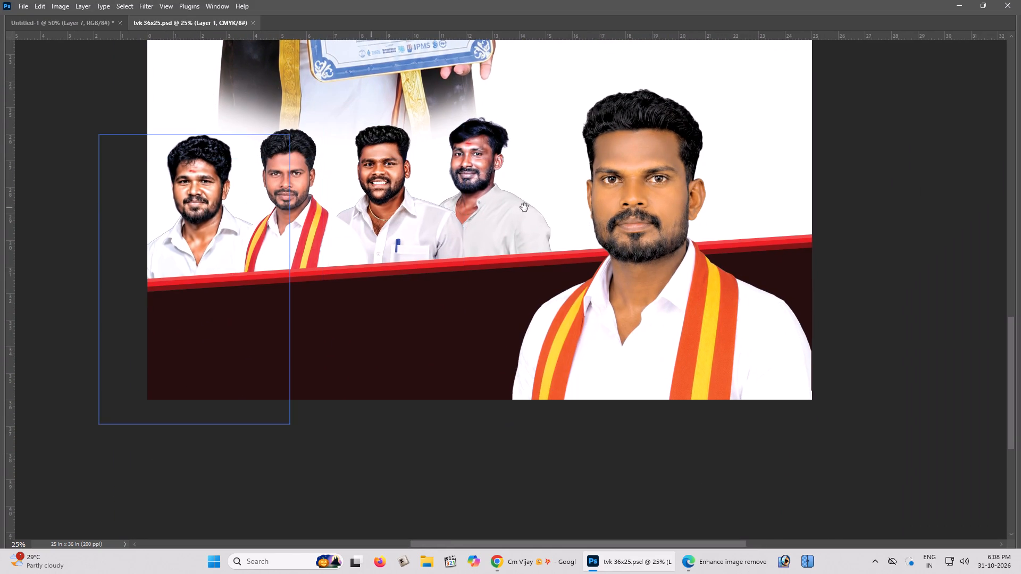
left_click_drag(470, 205, 470, 221)
left_click_drag(470, 221, 466, 237)
left_click(466, 237)
key("ctrl+Tab")
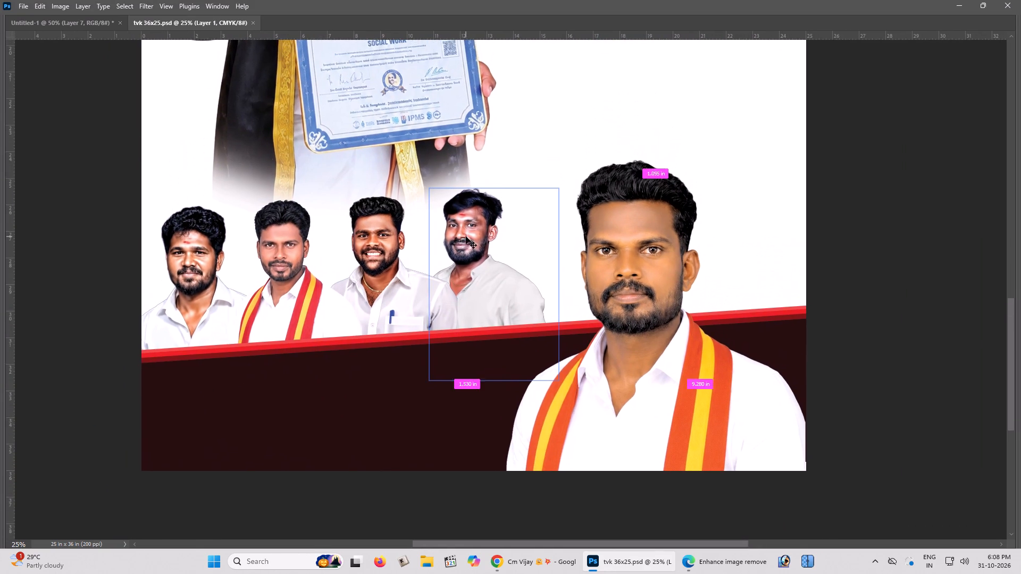
scroll(466, 237, "down", 2)
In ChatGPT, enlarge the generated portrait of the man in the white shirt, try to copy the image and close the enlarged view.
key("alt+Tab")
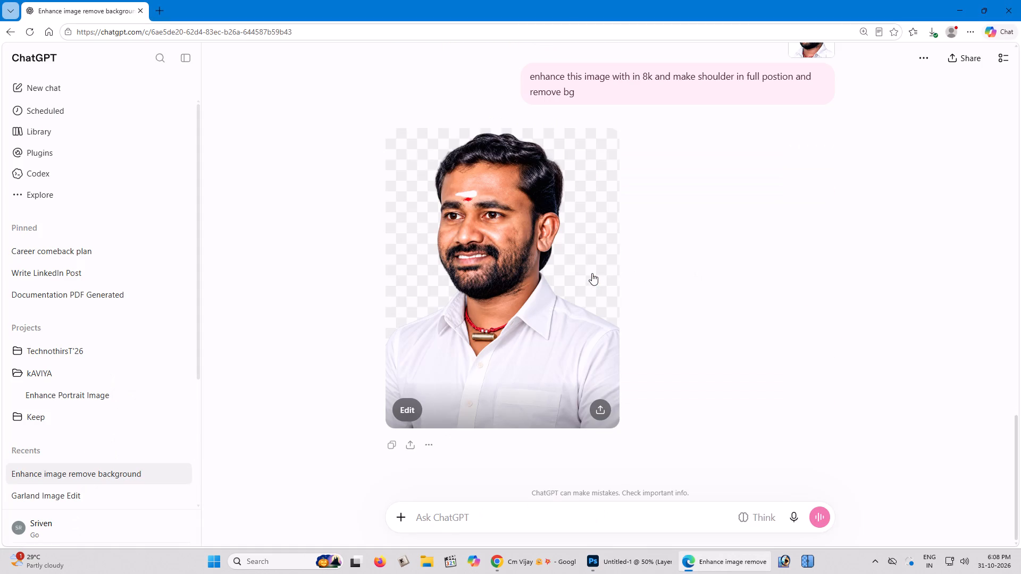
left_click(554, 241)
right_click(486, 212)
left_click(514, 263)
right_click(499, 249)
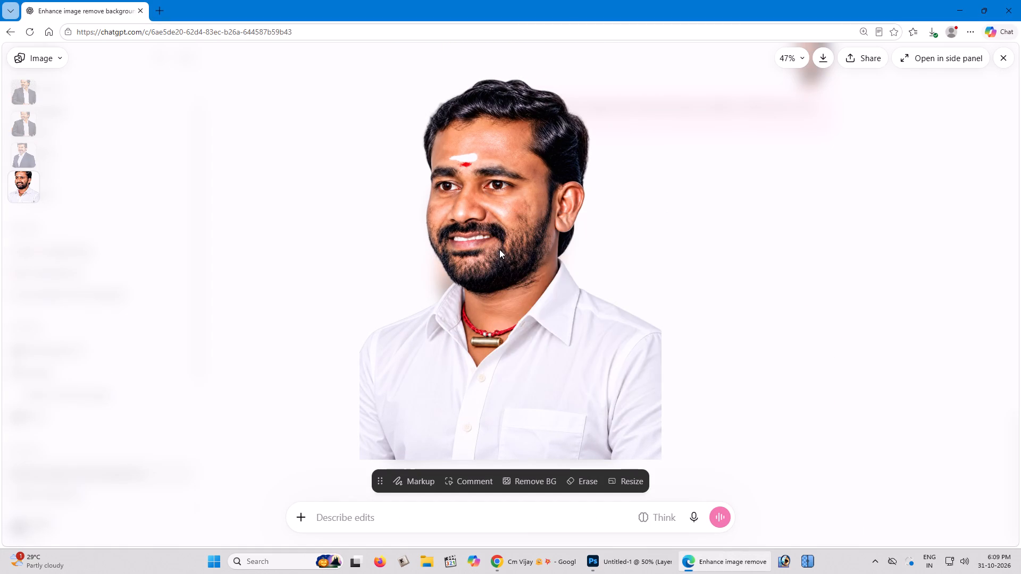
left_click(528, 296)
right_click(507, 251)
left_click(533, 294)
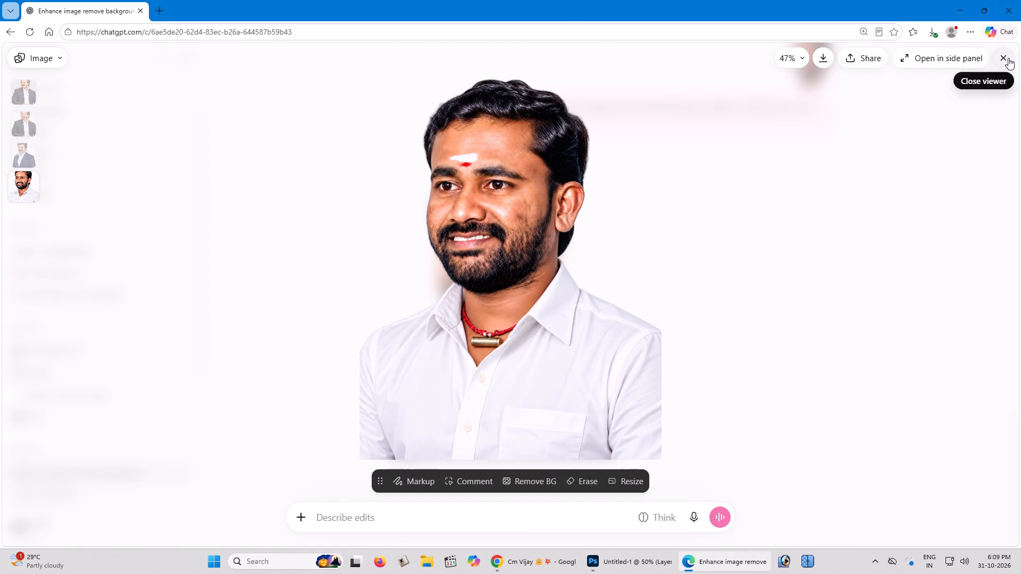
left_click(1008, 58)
Back in Photoshop, select the bearded white-shirted man's layer in tvk 36x25.psd and cut its whole content to the clipboard.
key("alt+Tab")
key("ctrl+Tab")
key("space")
key("space")
key("space")
key("space")
key("space")
key("space")
key("space")
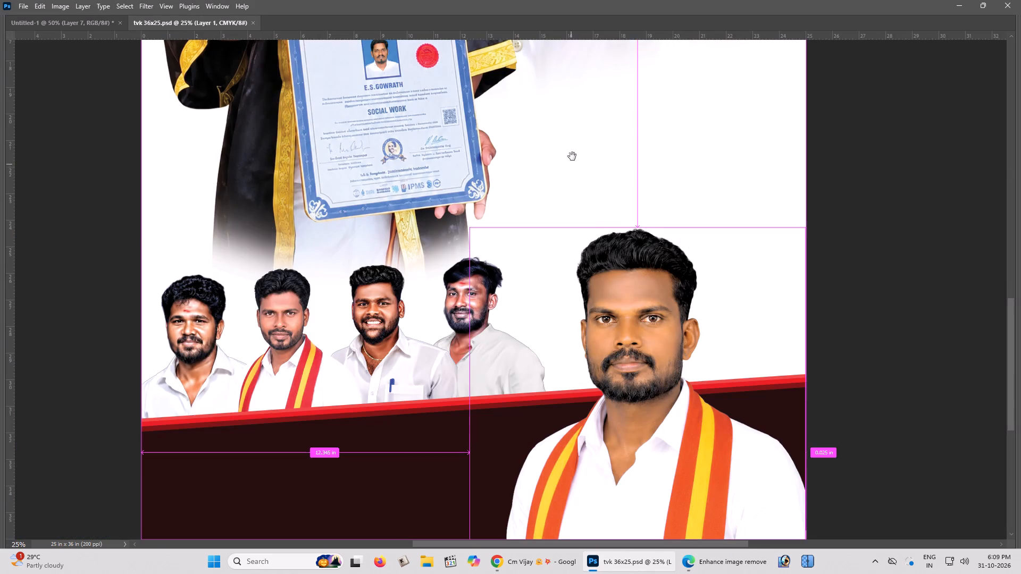
left_click_drag(576, 148, 570, 308)
left_click(565, 310)
right_click_drag(716, 274, 722, 275)
left_click(730, 281)
left_click_drag(726, 278, 635, 278)
key("ctrl+a")
key("ctrl+x")
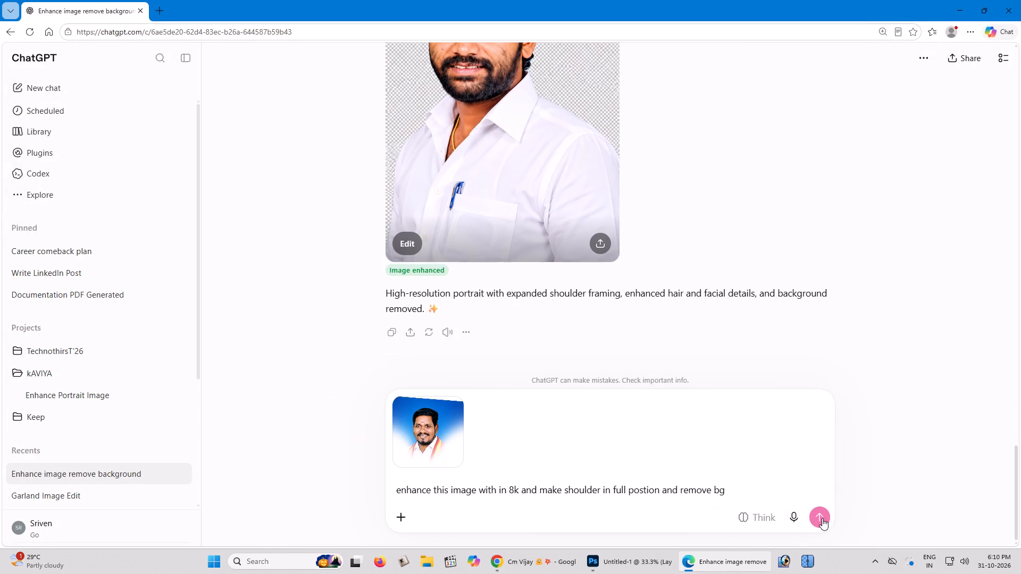
Return to Photoshop and look through the ALL PSD folder for another poster with reusable portraits.
key("alt+Tab")
key("ctrl+o")
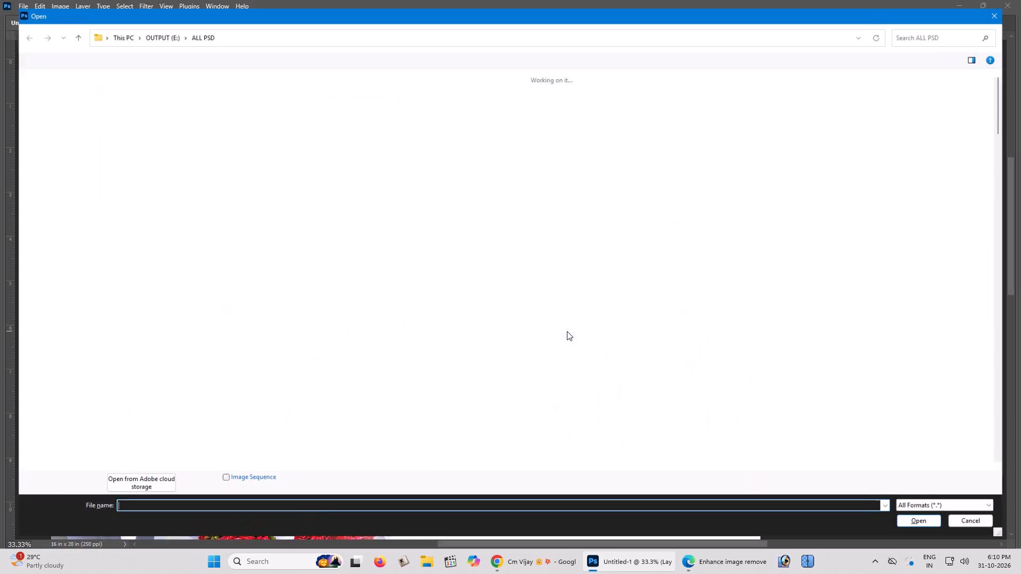
scroll(487, 275, "down", 7)
scroll(435, 256, "down", 1)
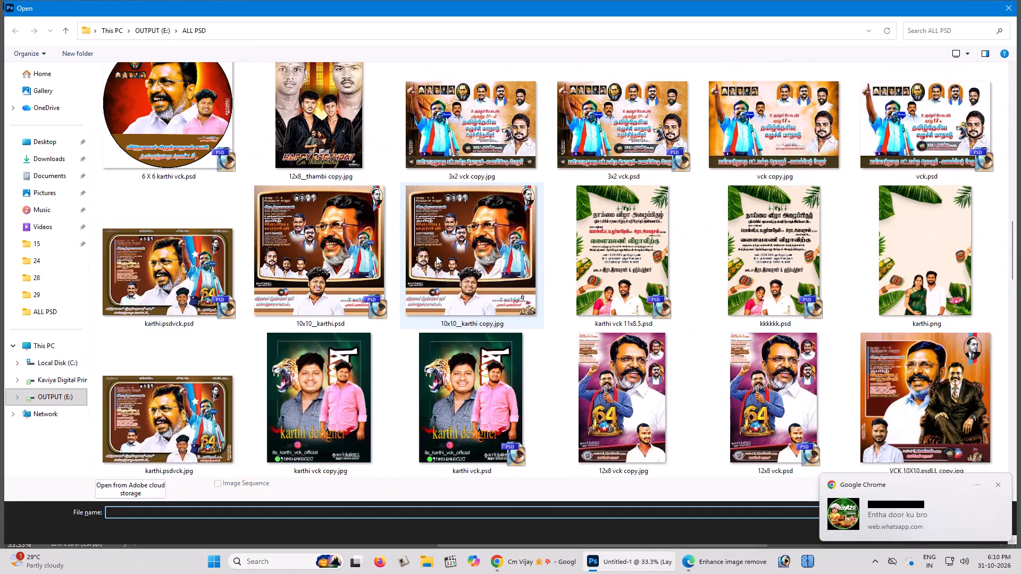
scroll(443, 269, "down", 4)
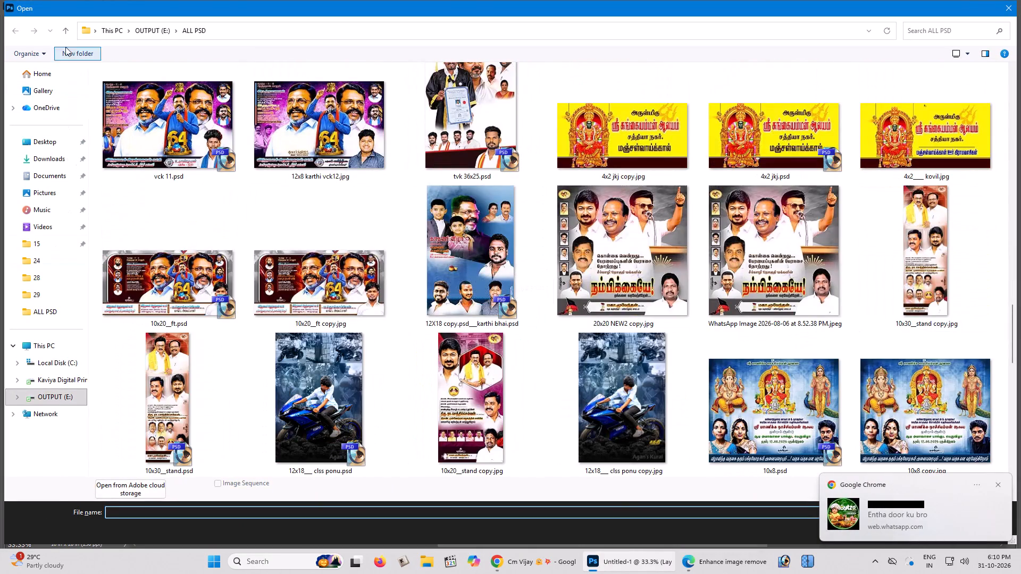
scroll(257, 252, "down", 2)
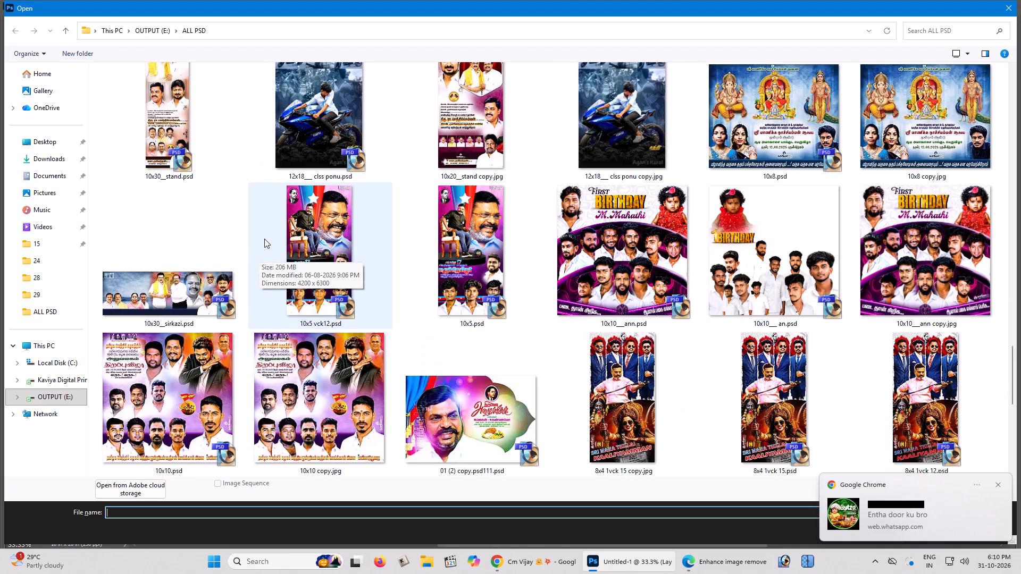
scroll(264, 238, "down", 1)
Open pattavarthi 10X8.psd from the 2026 > jun > 21 folder on the OUTPUT (E:) drive.
left_click(57, 396)
double_click(344, 181)
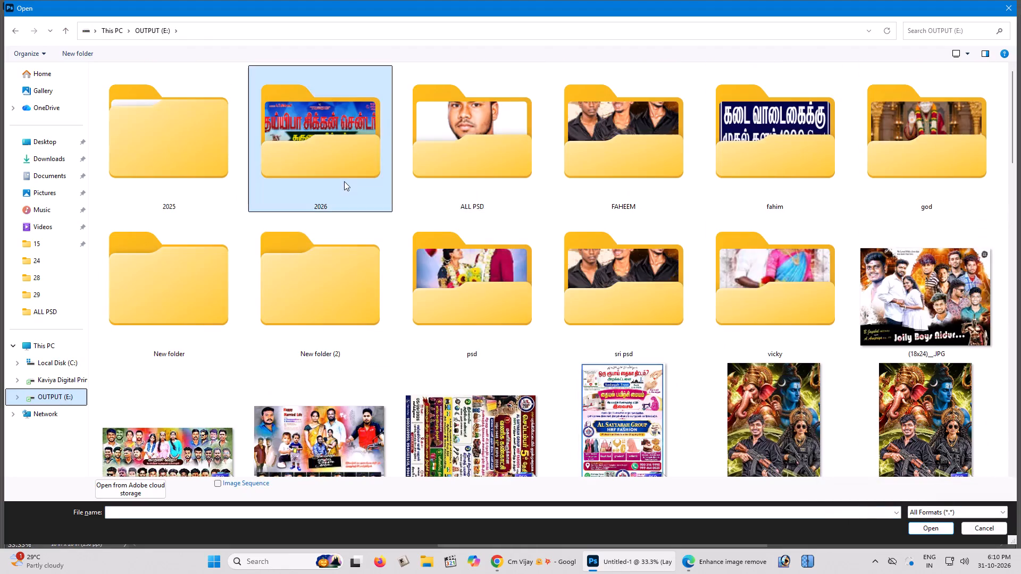
double_click(465, 135)
left_click(471, 135)
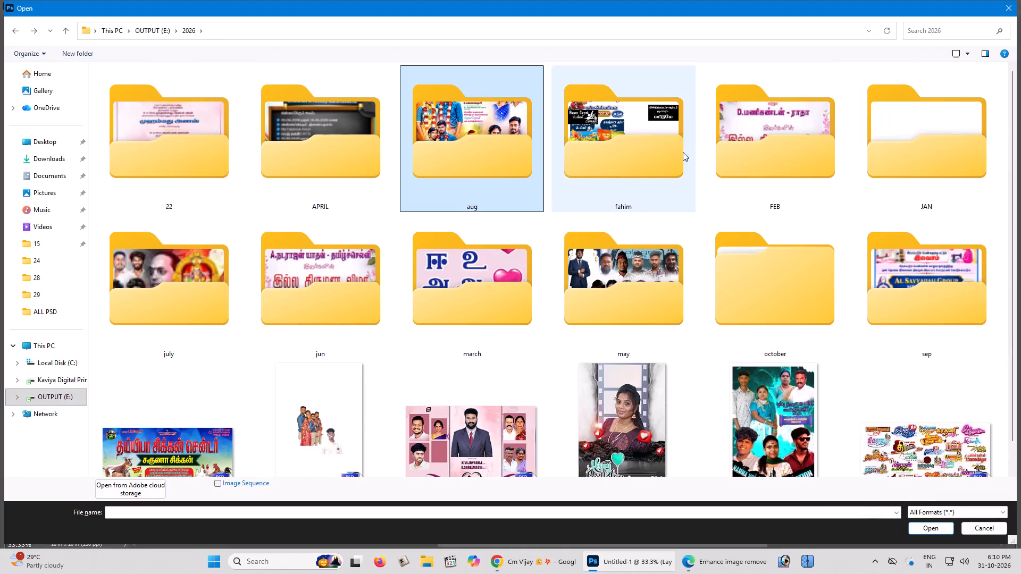
double_click(338, 266)
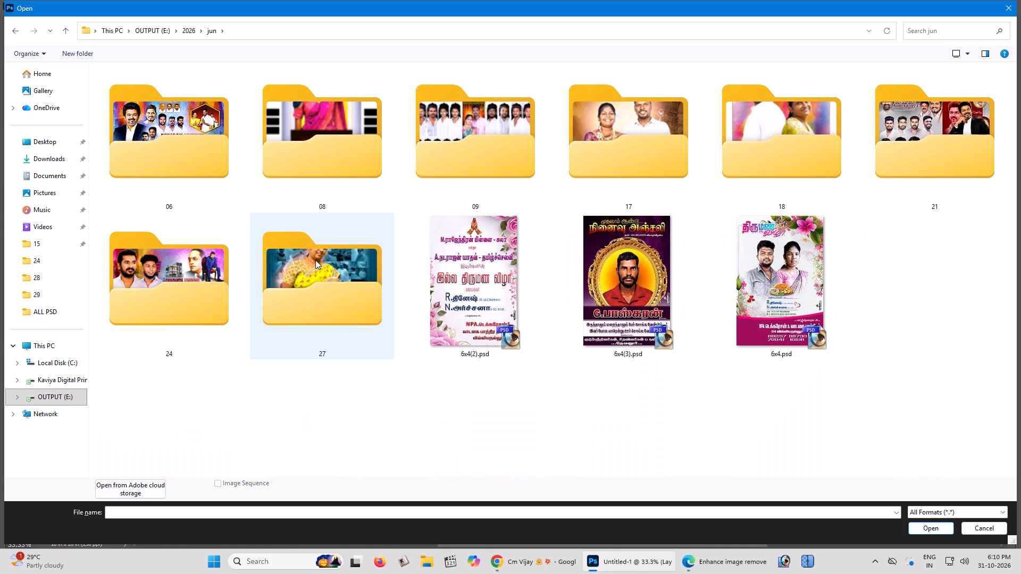
double_click(924, 139)
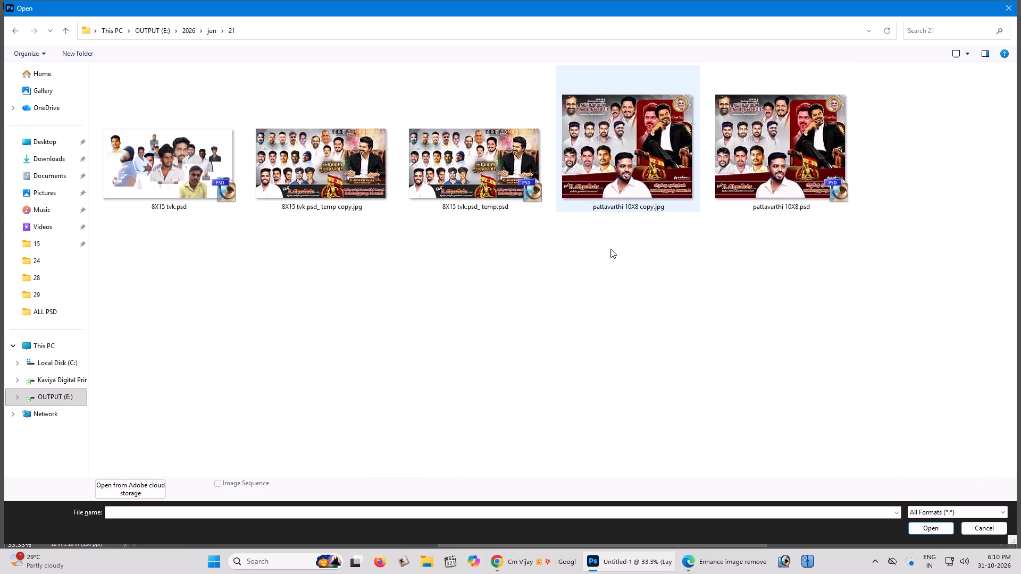
left_click(779, 147)
key("Return")
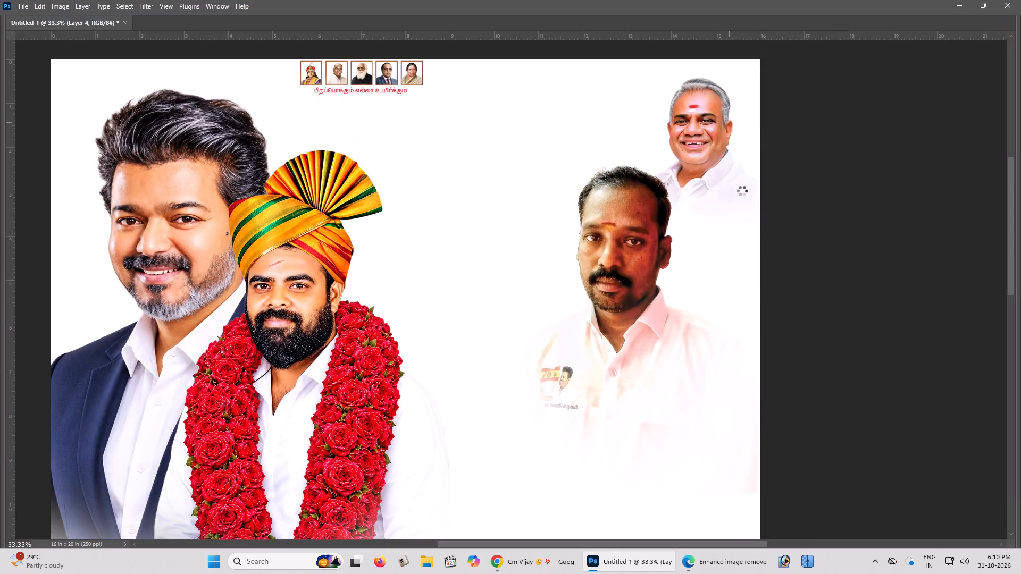
key("z")
right_click(245, 81)
left_click(253, 77)
key("v")
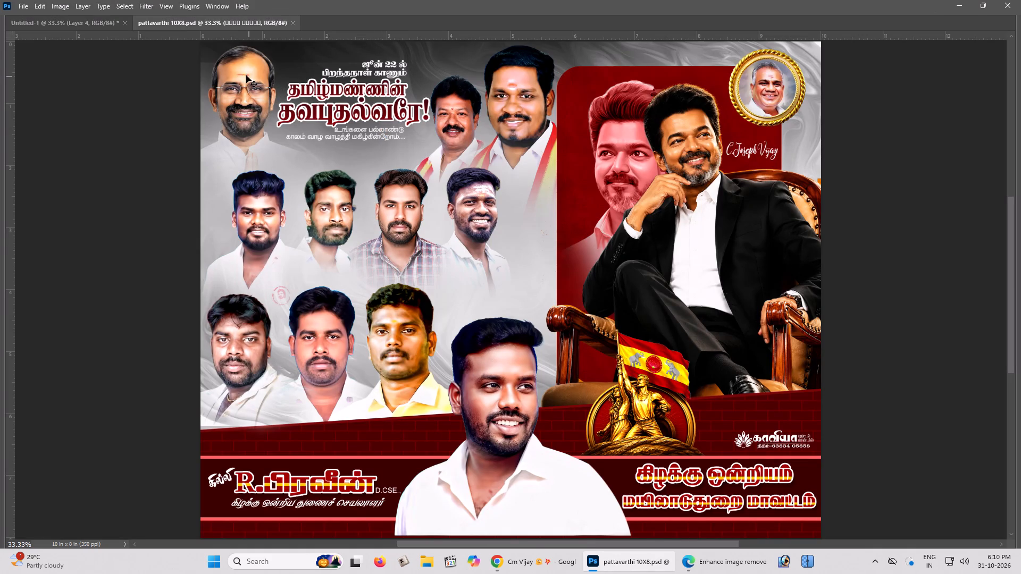
right_click(246, 75)
left_click(257, 82)
left_click_drag(255, 81, 442, 115)
key("ctrl+a")
key("ctrl+x")
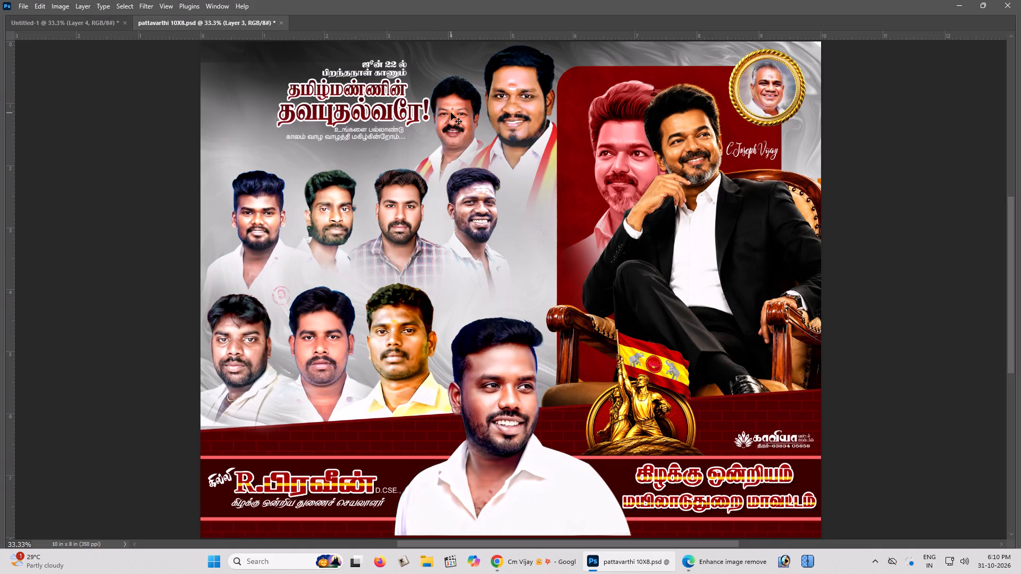
key("ctrl+w")
left_click(508, 202)
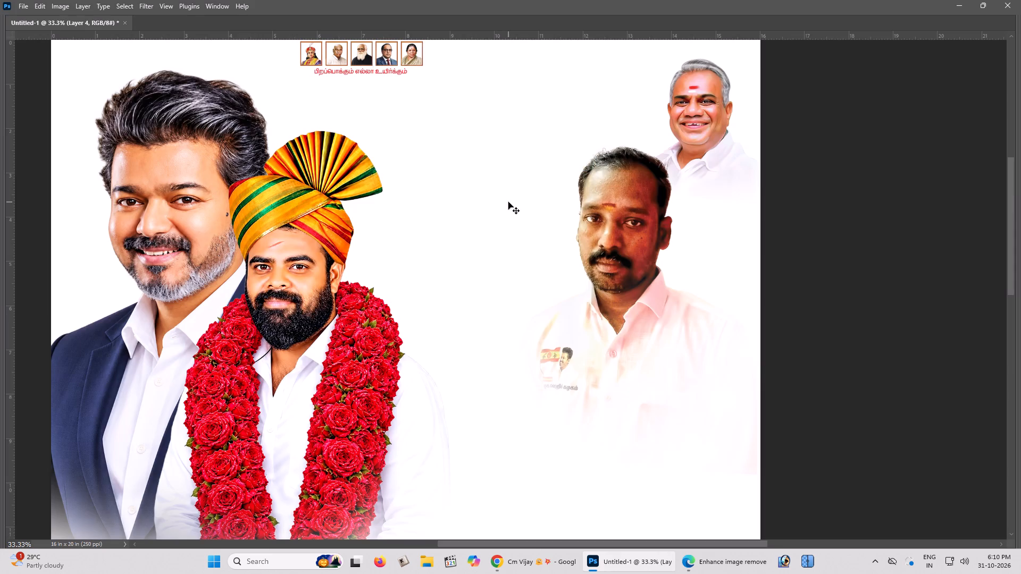
Paste the bespectacled man's portrait into the poster and move it up toward the top centre.
key("ctrl+v")
left_click_drag(430, 226, 543, 157)
key("alt+Tab")
key("alt+Tab")
key("space")
left_click_drag(562, 139, 527, 157)
left_click(527, 157)
Move the bespectacled man's portrait to the poster's top-right corner, overlapping the grey-haired man.
key("z")
key("z")
left_click(462, 163)
left_click(462, 163)
key("v")
left_click_drag(413, 164, 578, 117)
key("space")
key("space")
left_click_drag(587, 117, 571, 140)
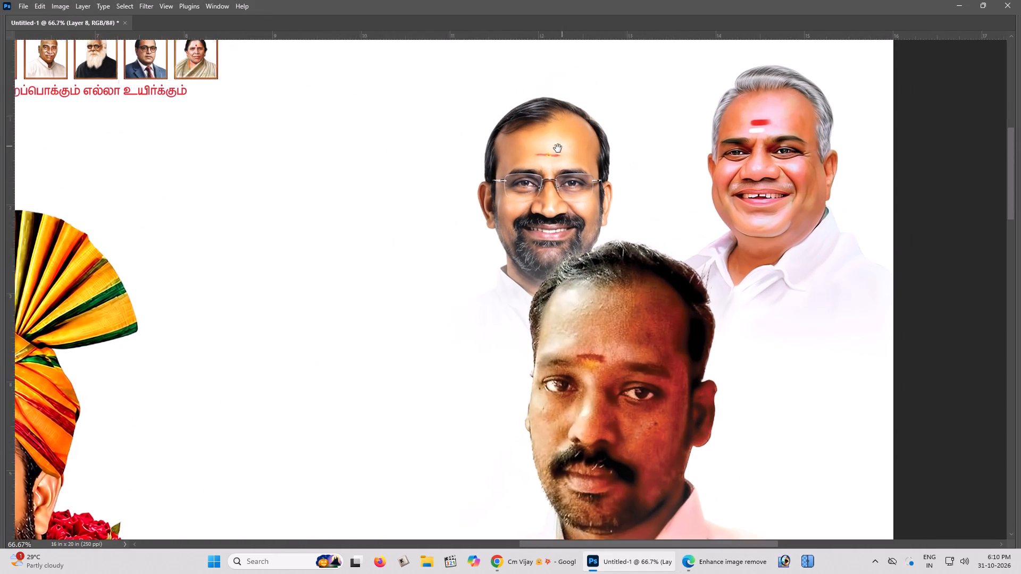
left_click(558, 148)
left_click_drag(549, 172, 844, 150)
Move the grey-haired man's portrait left so it stands clear of the bespectacled man.
right_click(736, 160)
left_click(744, 165)
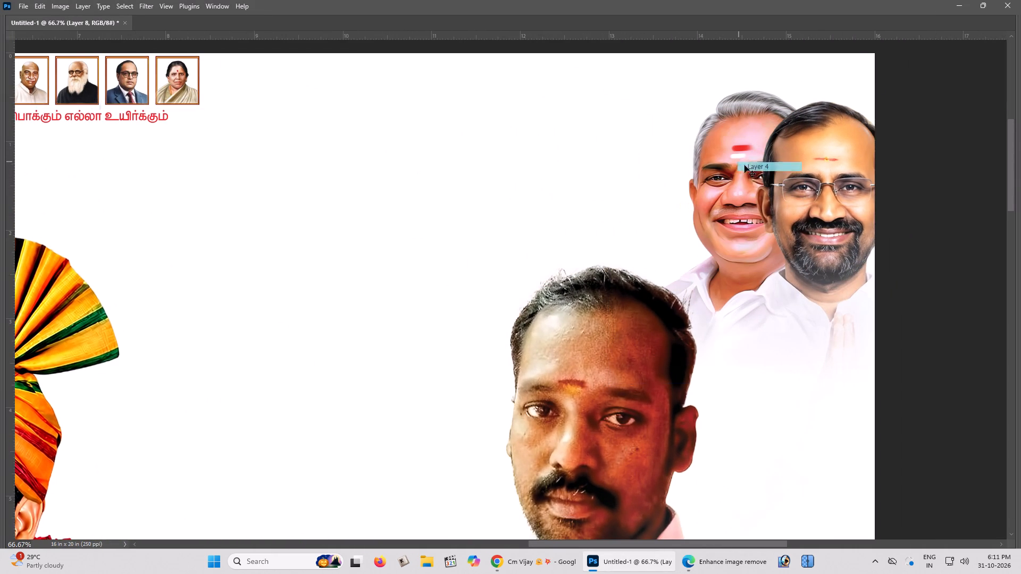
left_click_drag(743, 165, 637, 128)
key("space")
left_click_drag(663, 141, 624, 139)
left_click(623, 139)
Scale down the bespectacled man's portrait and place it just right of the grey-haired man, near the poster's top-right corner.
right_click_drag(719, 146, 725, 147)
left_click(730, 151)
left_click_drag(734, 153, 690, 133)
key("ctrl+t")
left_click_drag(923, 72, 861, 152, "alt")
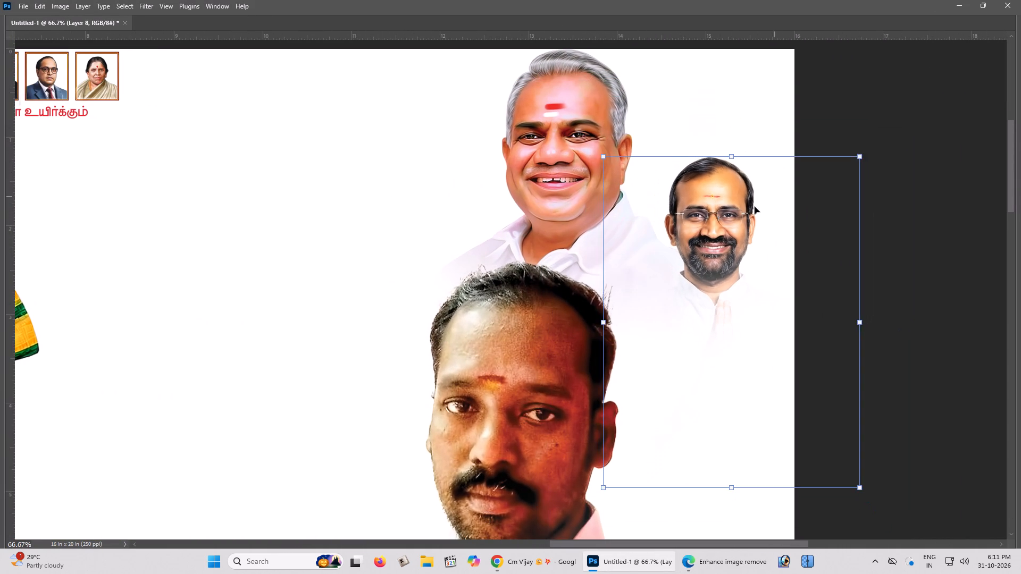
left_click_drag(755, 207, 738, 159)
left_click_drag(844, 108, 860, 96, "alt")
double_click(737, 150)
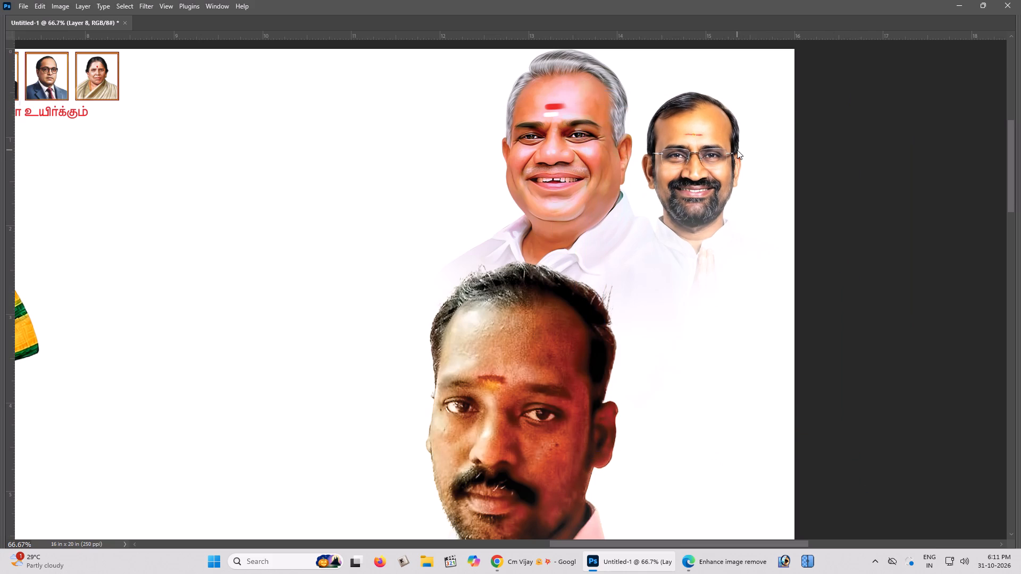
left_click_drag(724, 150, 732, 160)
Slightly scale down the grey-haired man's portrait and nudge both corner portraits toward the poster's right edge.
right_click_drag(580, 126, 585, 128)
left_click(593, 131)
key("ctrl+t")
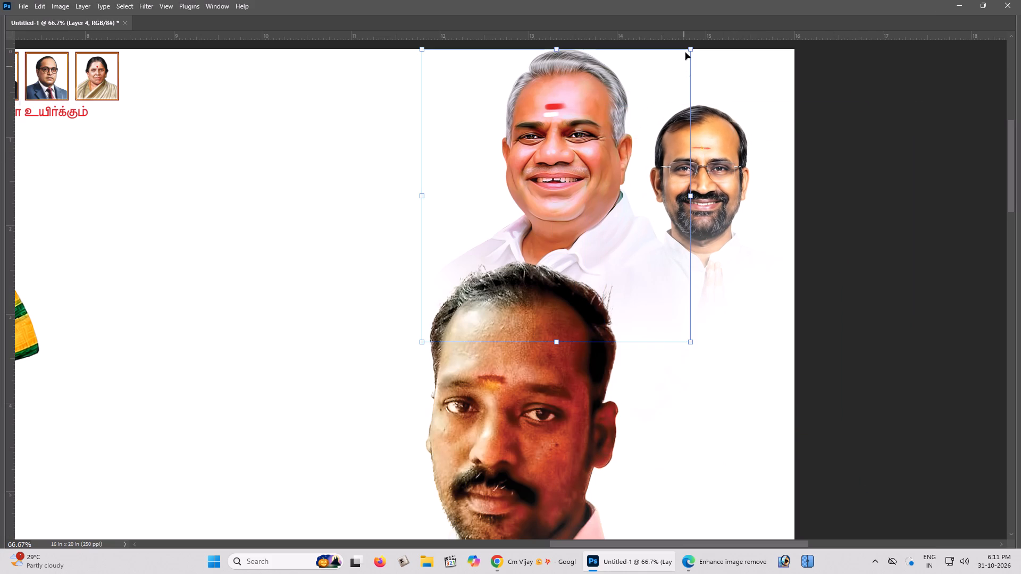
left_click_drag(690, 49, 679, 55)
key("Return")
left_click_drag(573, 132, 581, 134)
right_click(709, 142, "shift")
left_click_drag(716, 146, 723, 150, "shift")
left_click_drag(719, 147, 739, 148)
Check the size and placement of the two corner portraits against the whole poster.
key("ctrl+minus")
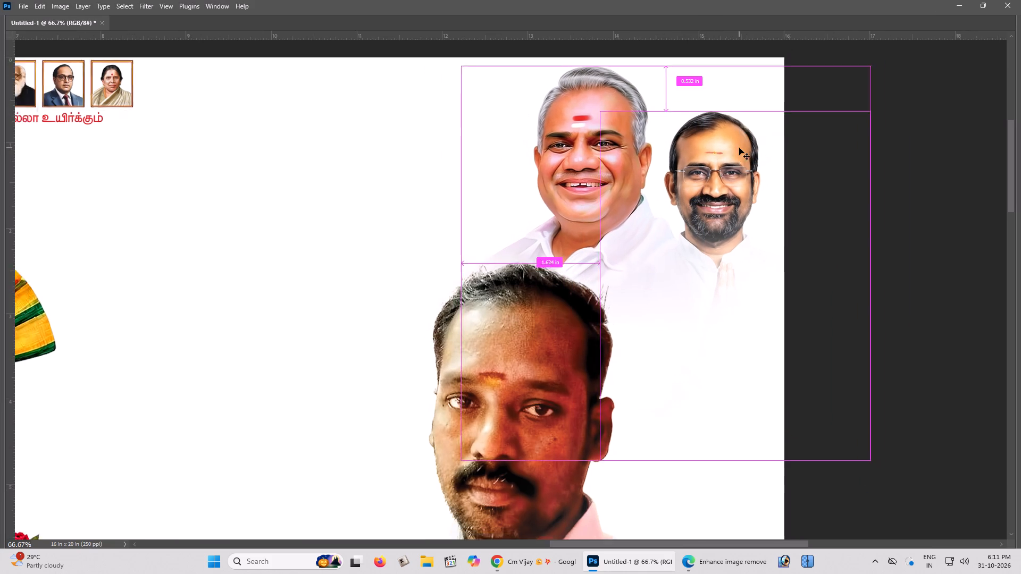
key("ctrl+minus")
key("ctrl+minus")
key("space")
key("space")
key("space")
key("space")
left_click_drag(508, 257, 510, 230)
left_click(515, 222)
key("z")
left_click(515, 222)
right_click(509, 210)
left_click(523, 212)
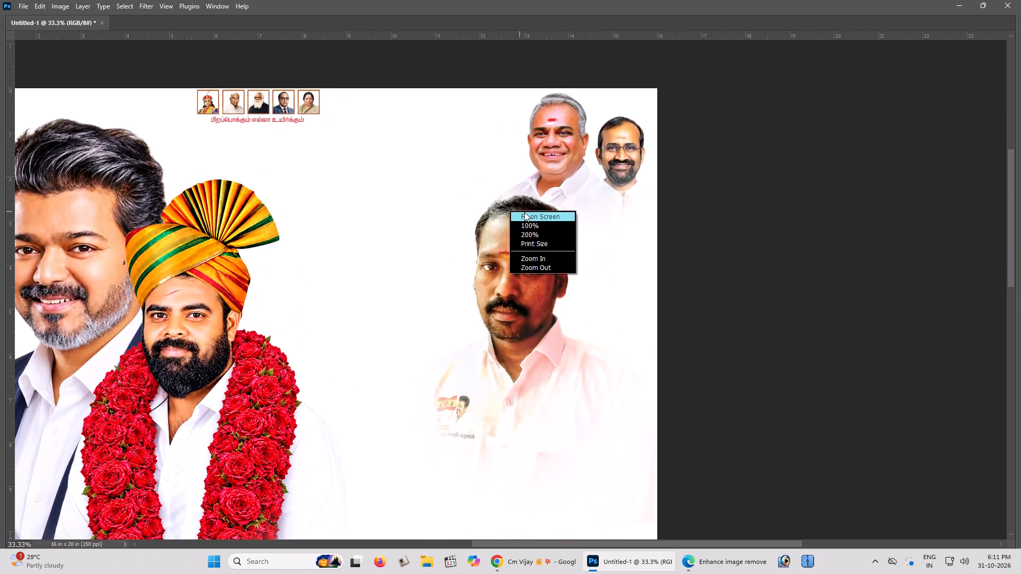
key("v")
Move the grey-haired man's portrait right into the poster's top-right corner, over the bespectacled man's position.
key("z")
triple_click(651, 83)
key("space")
key("space")
key("space")
key("space")
key("space")
left_click_drag(651, 83, 612, 145)
left_click(599, 151)
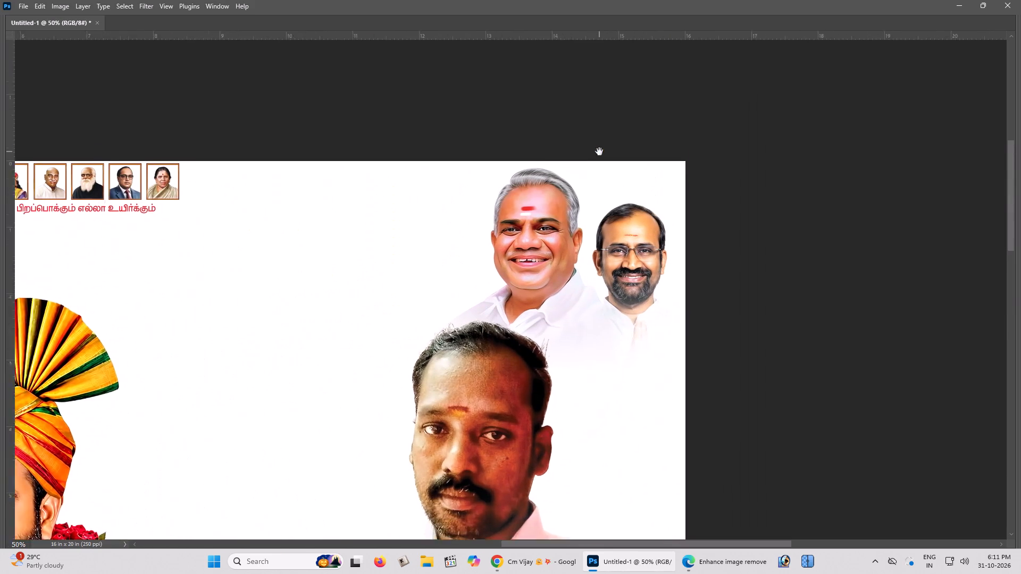
key("v")
right_click(535, 237)
key("ctrl+plus")
left_click(525, 236)
key("ctrl+plus")
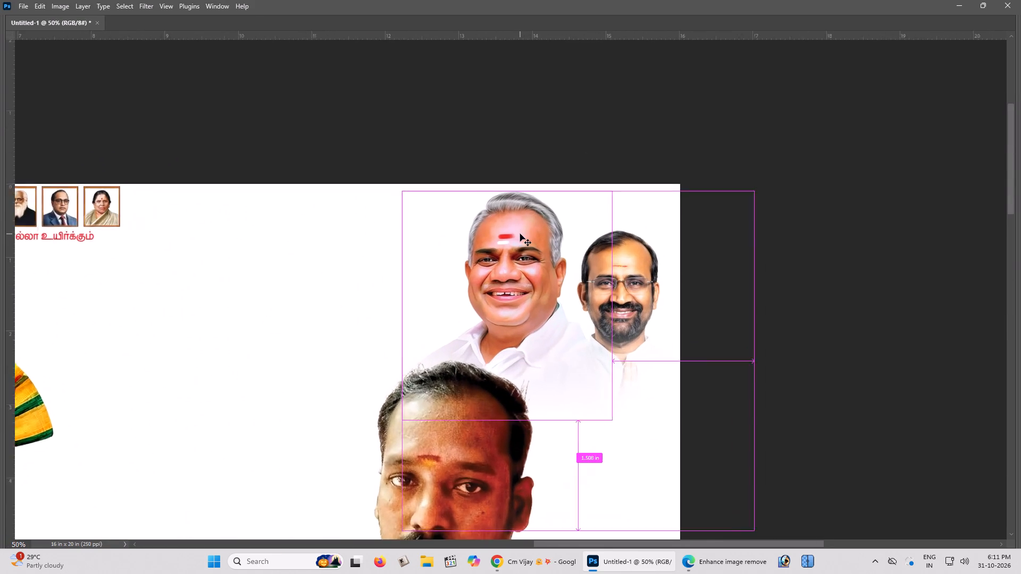
right_click(520, 234)
left_click(540, 249)
right_click(525, 242)
left_click(530, 246)
left_click_drag(531, 245, 549, 267)
key("ctrl+z")
left_click_drag(528, 260, 611, 259, "shift")
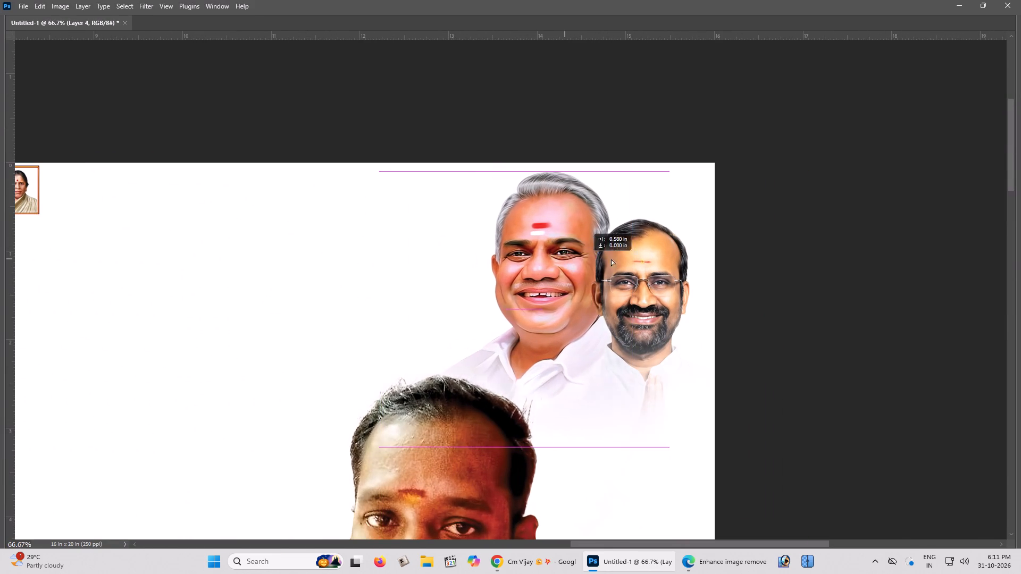
left_click_drag(611, 259, 655, 254, "shift")
Move the bespectacled man's portrait to the left side of the grey-haired man, slightly lower than his head.
right_click(654, 254)
left_click(661, 258)
left_click_drag(659, 258, 545, 258)
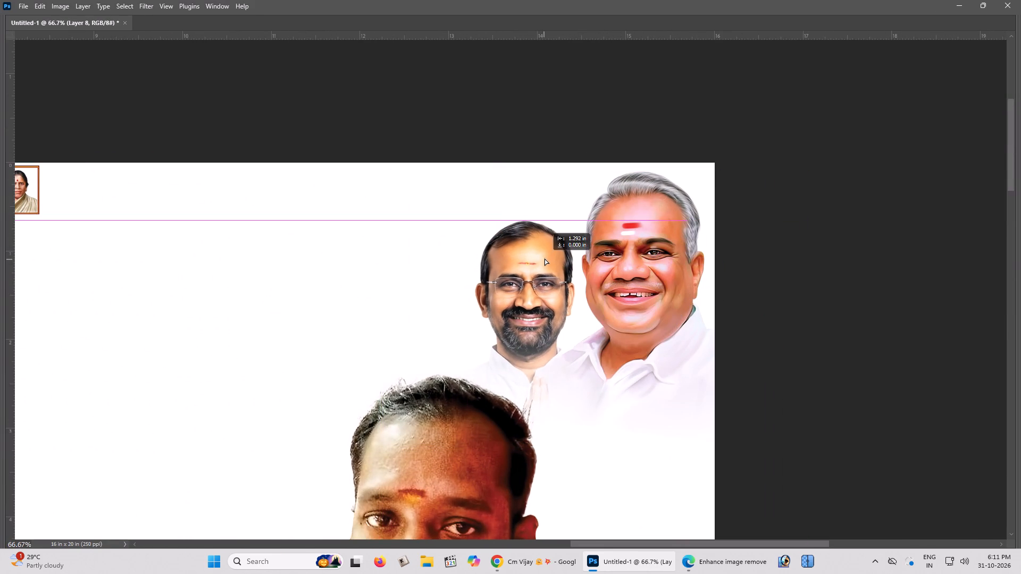
left_click_drag(545, 258, 545, 258)
key("Tab")
left_click_drag(593, 283, 593, 273)
key("ctrl+z")
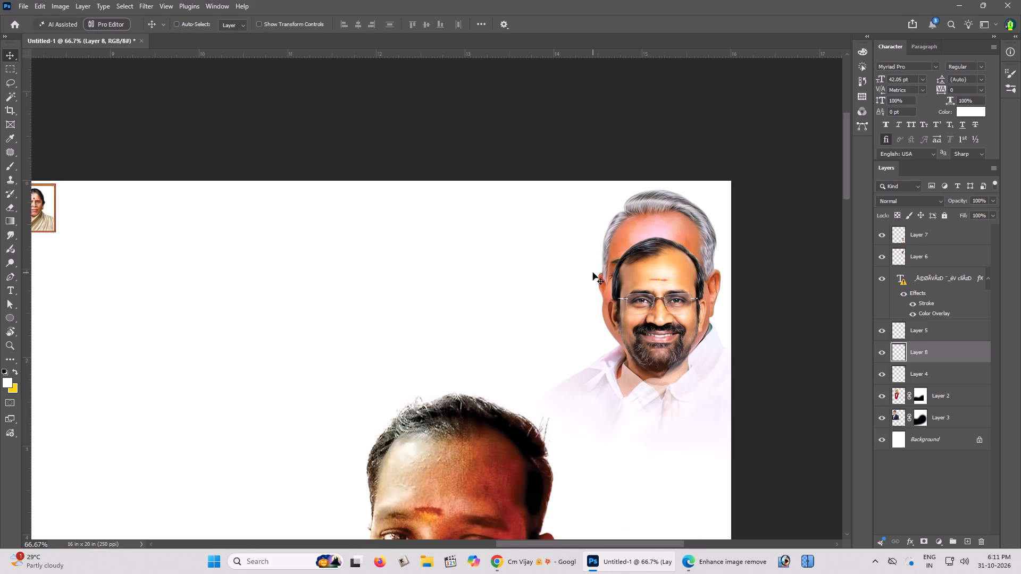
key("Tab")
key("space")
left_click_drag(596, 275, 593, 257)
left_click(593, 257)
left_click_drag(637, 254, 511, 246)
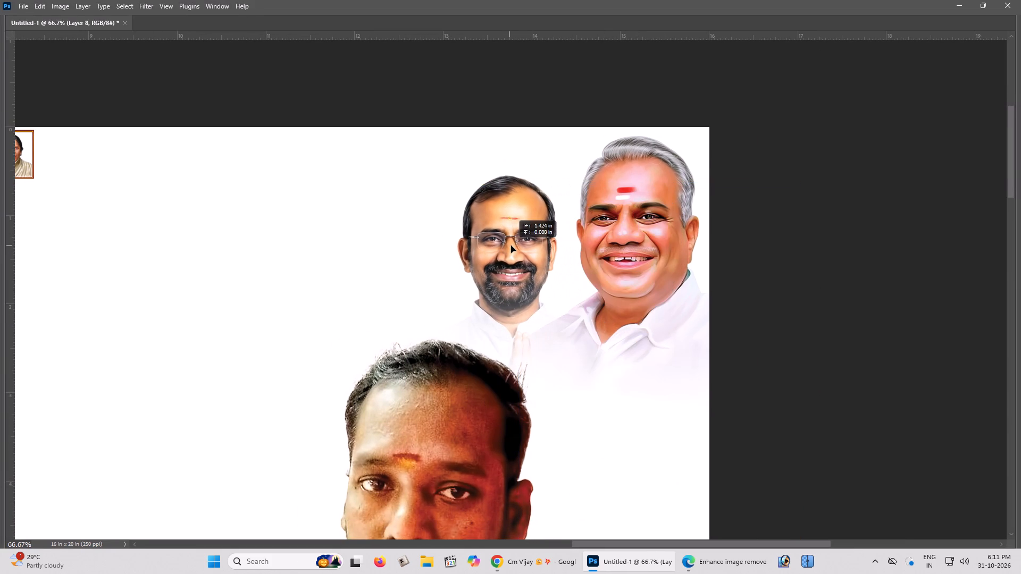
left_click_drag(511, 246, 518, 252)
key("space")
key("space")
key("space")
key("space")
key("space")
key("space")
key("space")
left_click_drag(518, 252, 523, 250)
left_click(533, 242)
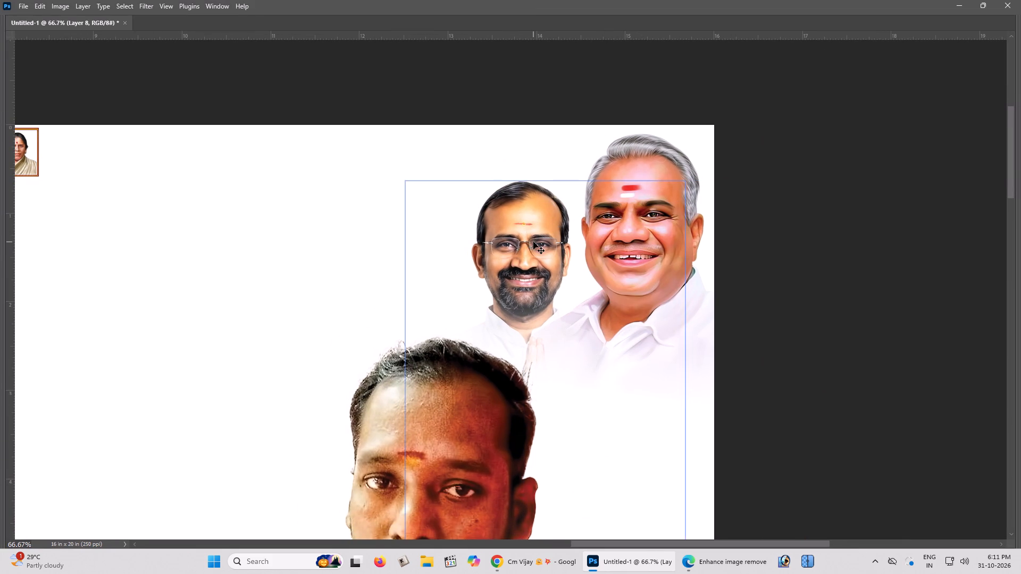
Open the enhanced portrait c4fe5811-0cc5-4b4d-a98e-daeeb2b52cb7.png from the Downloads folder.
key("ctrl+minus")
key("ctrl+0")
key("ctrl+Tab")
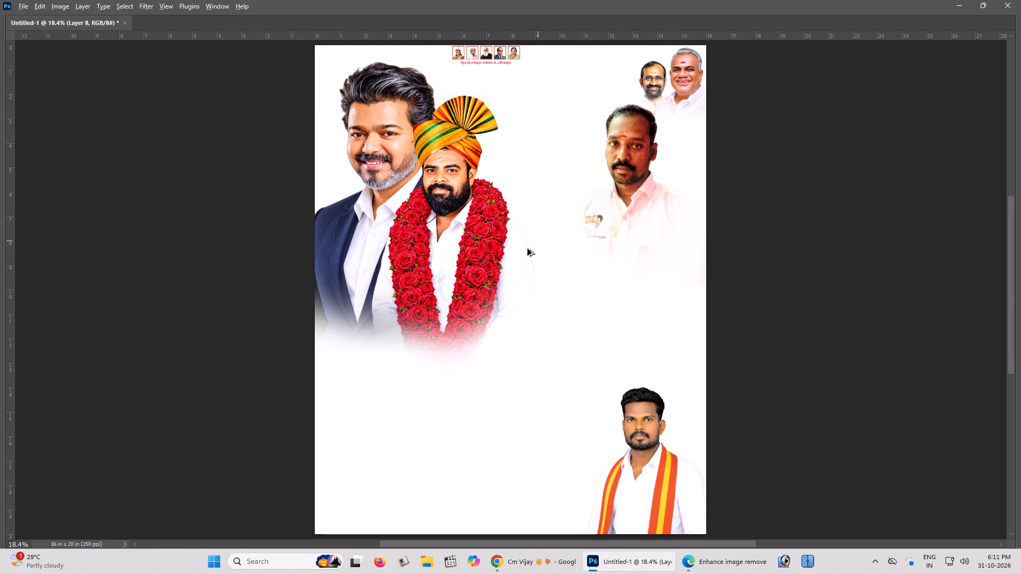
key("alt+Tab")
scroll(563, 284, "down", 1)
key("alt+Tab")
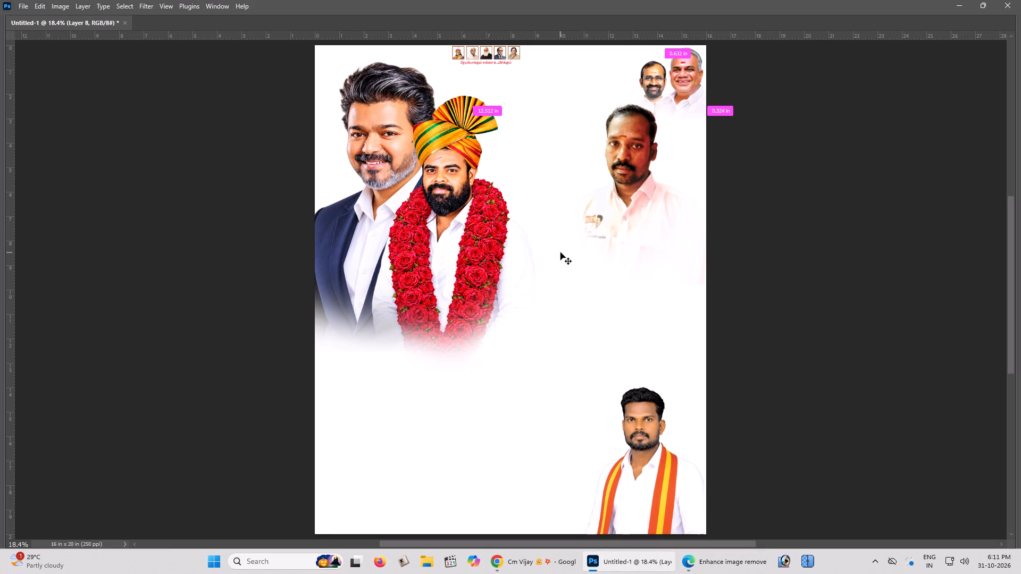
key("ctrl+o")
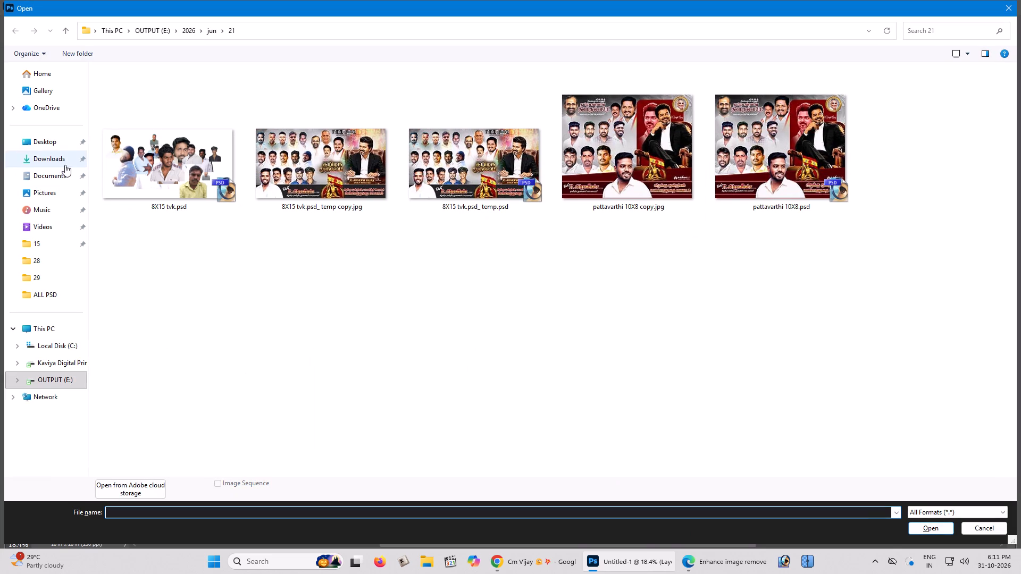
left_click(65, 165)
left_click(159, 143)
key("Return")
key("Tab")
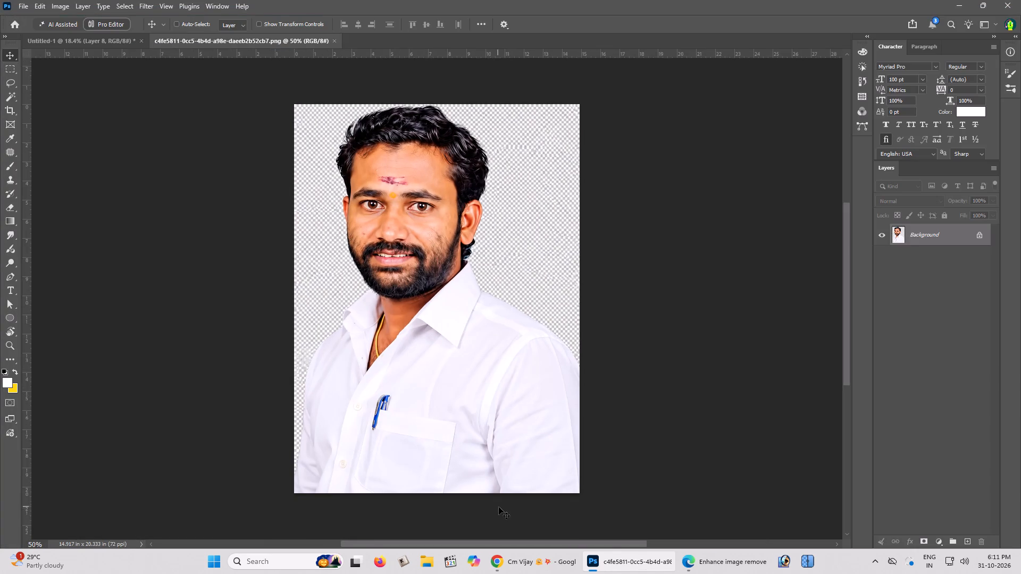
Turn on the Contextual Task Bar, select the white-shirted man as the subject, cut him to the clipboard and close the file without saving.
key("Tab")
key("Tab")
left_click(204, 0)
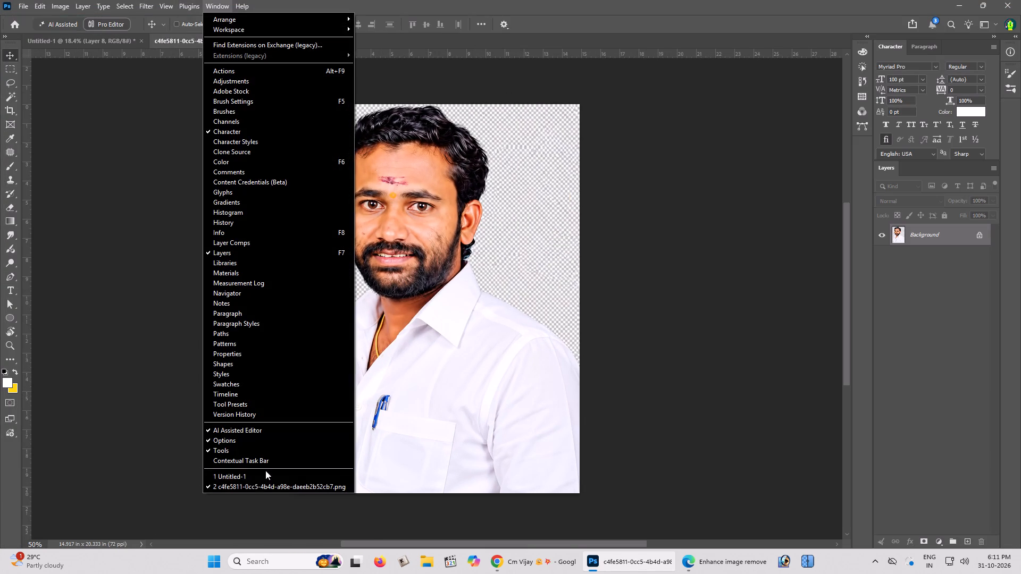
left_click(261, 461)
left_click(517, 511)
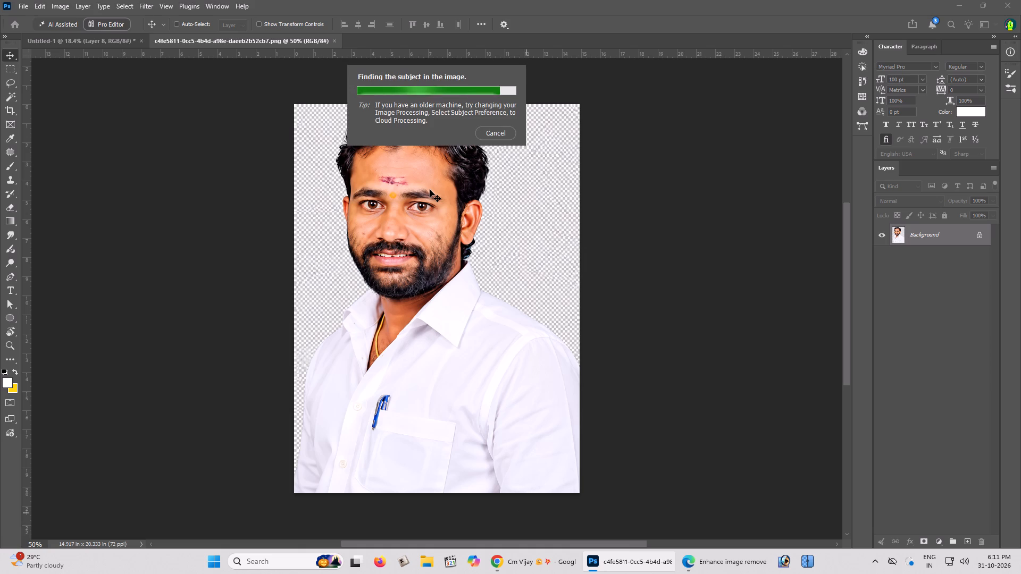
key("ctrl+x")
scroll(430, 182, "up", 1, "ctrl")
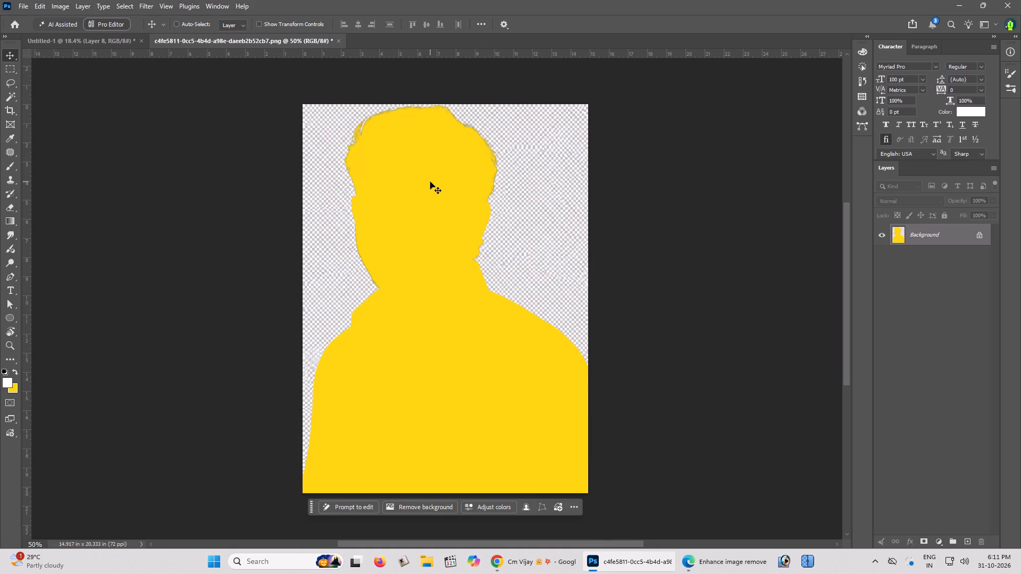
key("ctrl+w")
left_click(515, 207)
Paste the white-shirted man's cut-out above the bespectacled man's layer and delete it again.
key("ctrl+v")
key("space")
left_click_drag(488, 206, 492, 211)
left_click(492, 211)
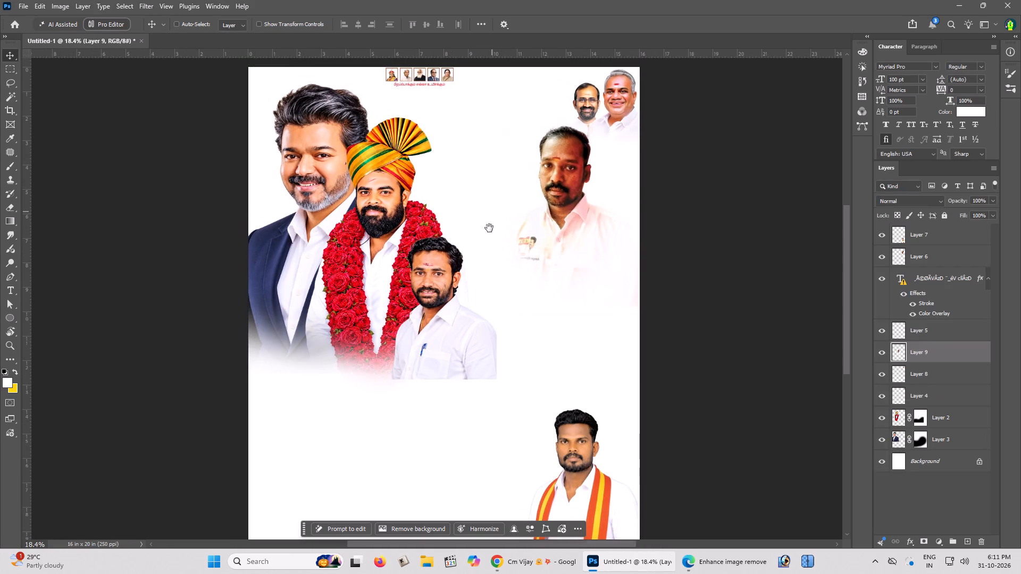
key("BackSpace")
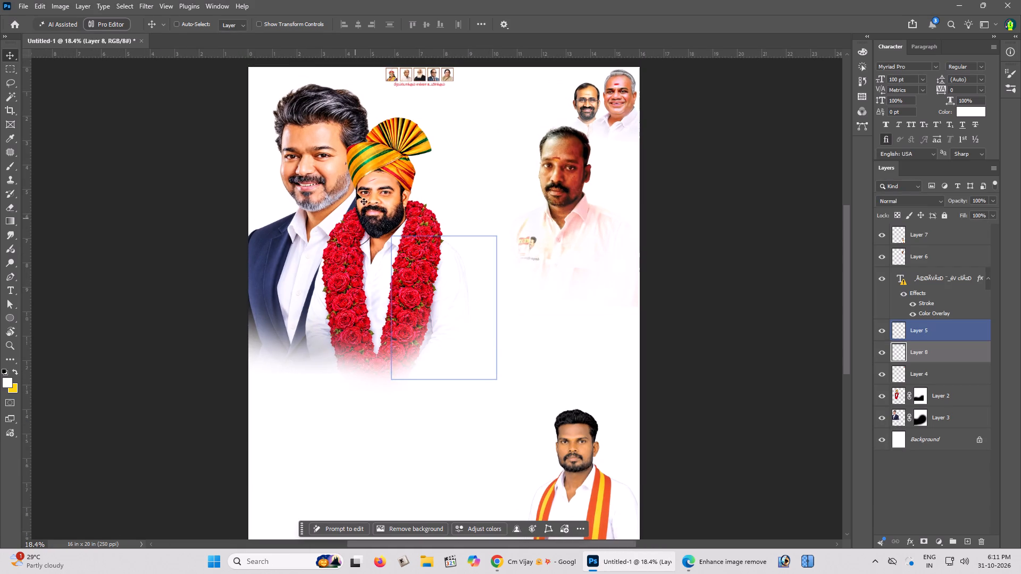
Paste the white-shirted man's cut-out directly above the suited man's layer and move it up behind the turbaned man.
right_click(332, 158)
left_click(339, 162)
key("ctrl+v")
left_click_drag(452, 224, 384, 153)
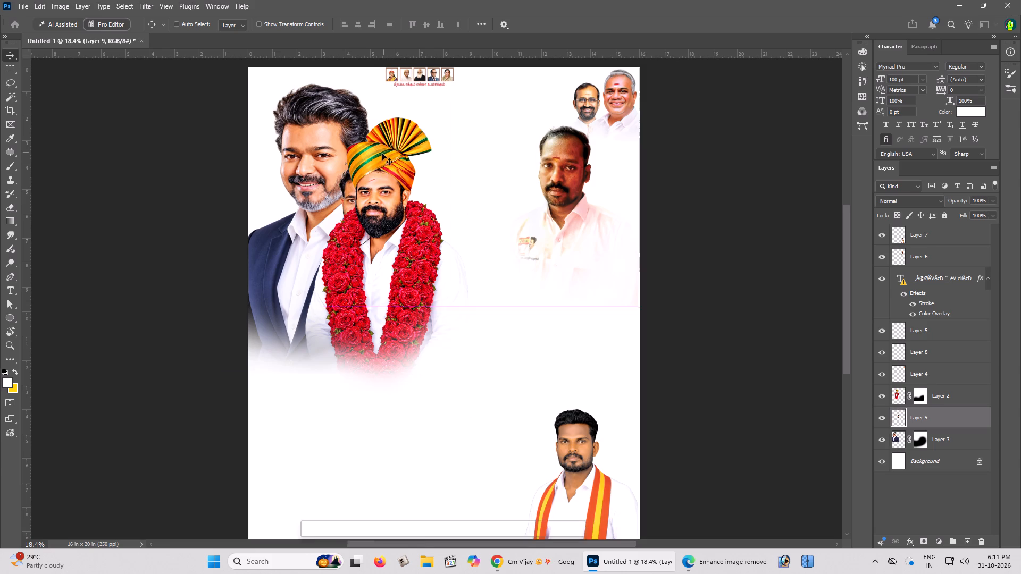
Move the turbaned, garlanded man right to uncover the white-shirted man behind him.
right_click(376, 170)
left_click_drag(382, 175, 387, 178)
left_click_drag(388, 178, 470, 178)
Enlarge the white-shirted man's portrait and position it beside the suited man, with the head close to the suited man's in size.
key("z")
left_click(402, 199)
key("v")
right_click(361, 204)
left_click(372, 210)
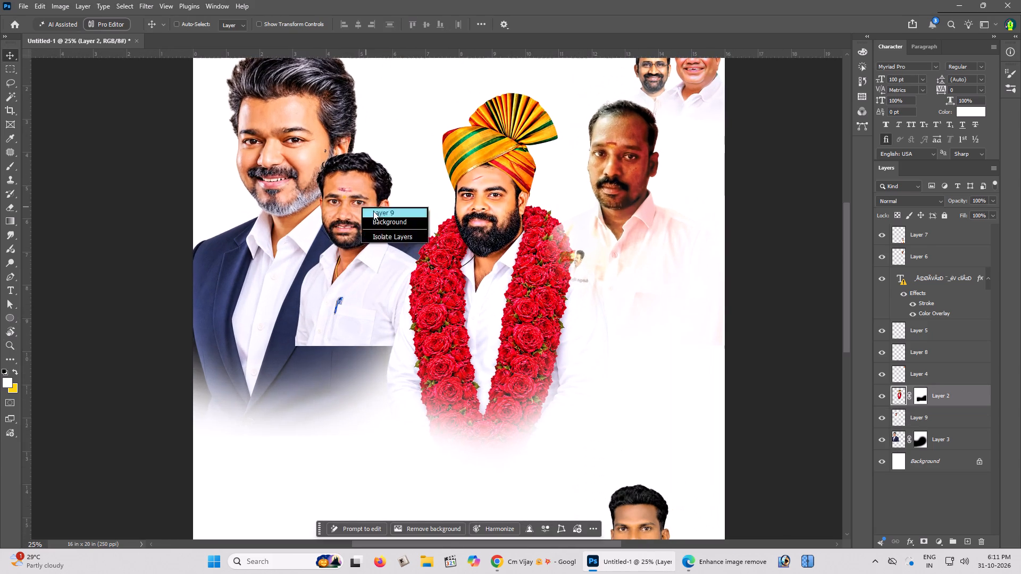
left_click(373, 193)
key("space")
left_click_drag(373, 195, 373, 212)
left_click(373, 212)
key("ctrl+t")
left_click_drag(439, 183, 470, 158, "alt")
left_click_drag(472, 156, 481, 150, "alt")
left_click_drag(365, 198, 381, 181)
left_click_drag(474, 137, 484, 133, "alt")
double_click(414, 170)
key("ctrl+z")
key("ctrl+t")
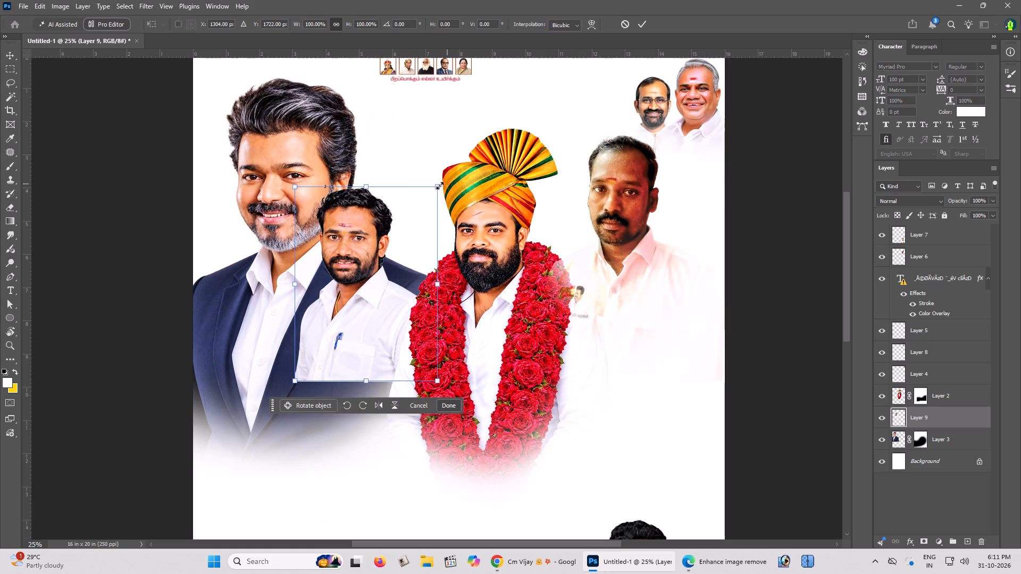
left_click_drag(439, 185, 481, 150, "alt")
key("Return")
left_click_drag(334, 220, 367, 207)
key("space")
key("space")
left_click_drag(367, 207, 358, 211)
left_click(355, 212)
Move the turbaned man back about 1 in left and 0.6 in down, overlapping the white-shirted man's shoulder.
right_click(458, 217)
left_click(466, 223)
left_click_drag(467, 224, 430, 247)
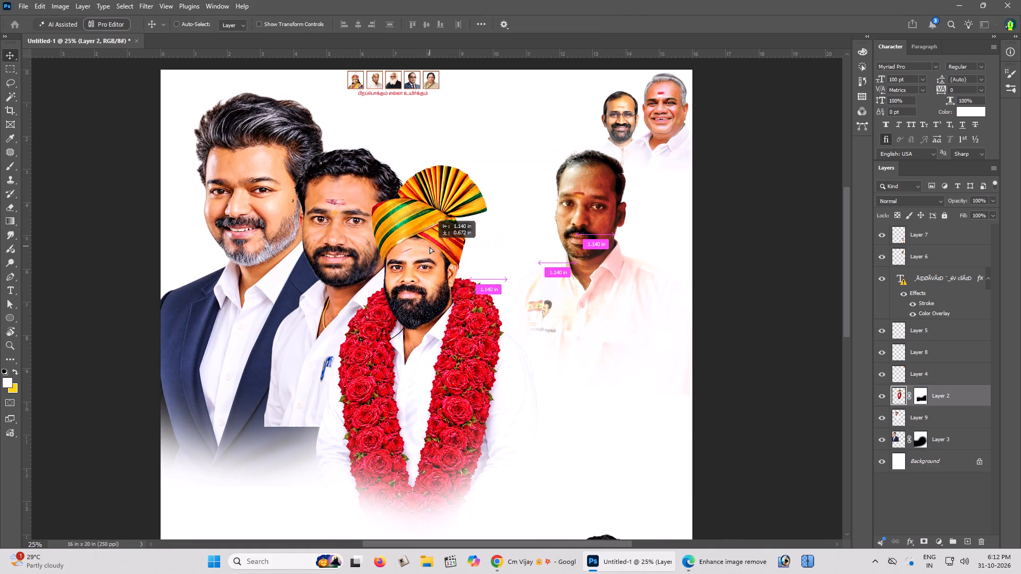
left_click_drag(430, 247, 434, 246)
Examine the arrangement of the three main figures within the whole poster.
key("ctrl+minus")
key("ctrl+minus")
key("space")
left_click_drag(434, 246, 432, 212)
left_click(433, 208)
key("z")
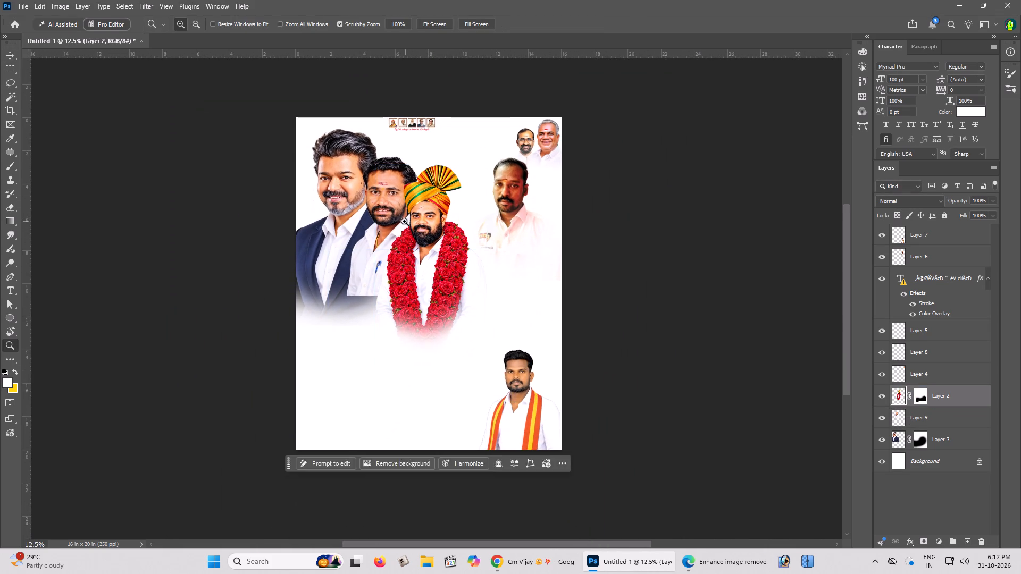
left_click(404, 221)
key("v")
scroll(404, 221, "up", 3)
scroll(404, 221, "down", 3)
Copy the enhanced portrait of the man in the red-and-yellow scarf from ChatGPT and paste it into the Photoshop poster near the white-shirted man.
key("alt+Tab")
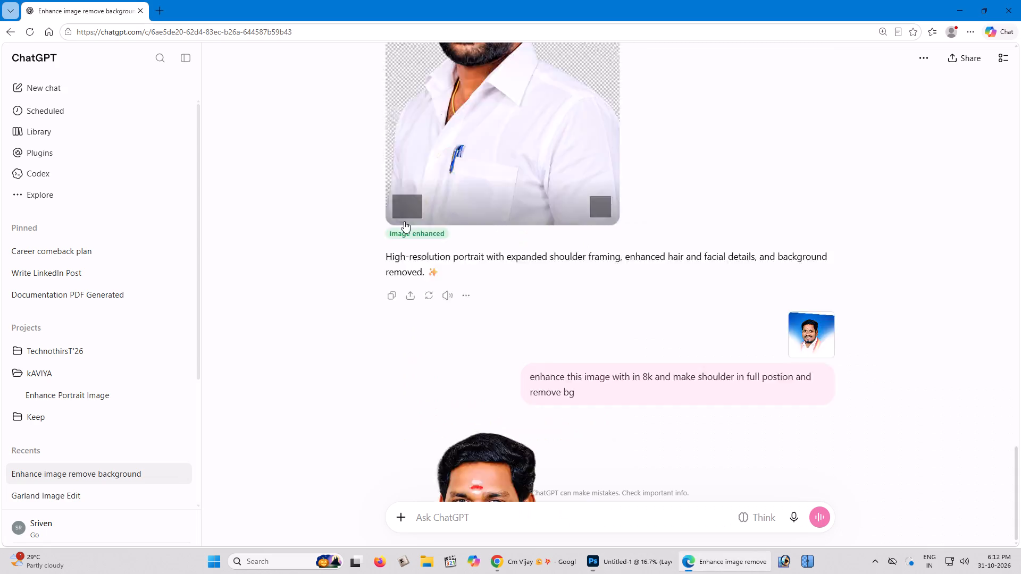
left_click(513, 260)
right_click(486, 214)
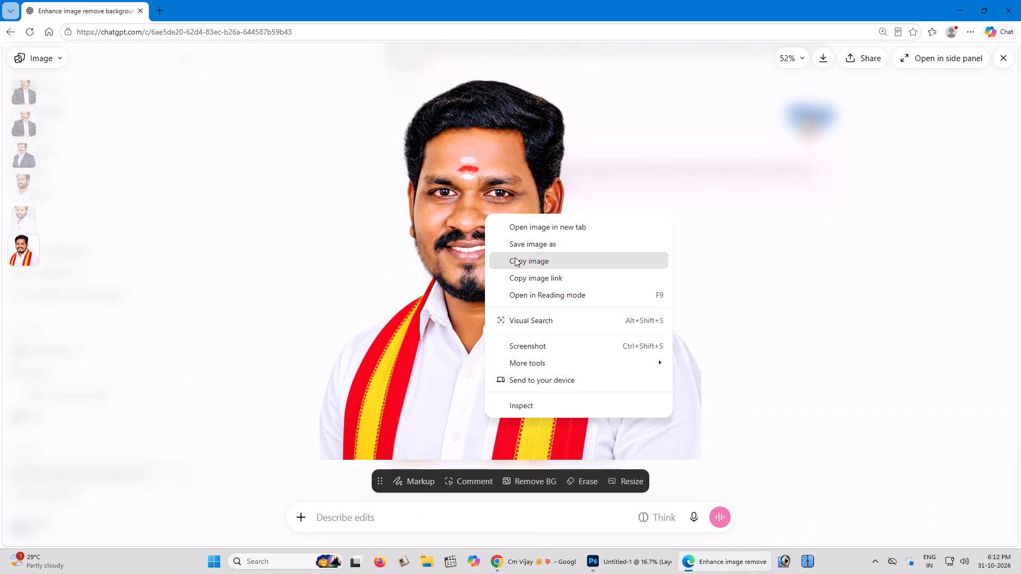
left_click(515, 257)
right_click(496, 210)
left_click(521, 254)
right_click(508, 235)
left_click(526, 274)
key("alt+Tab")
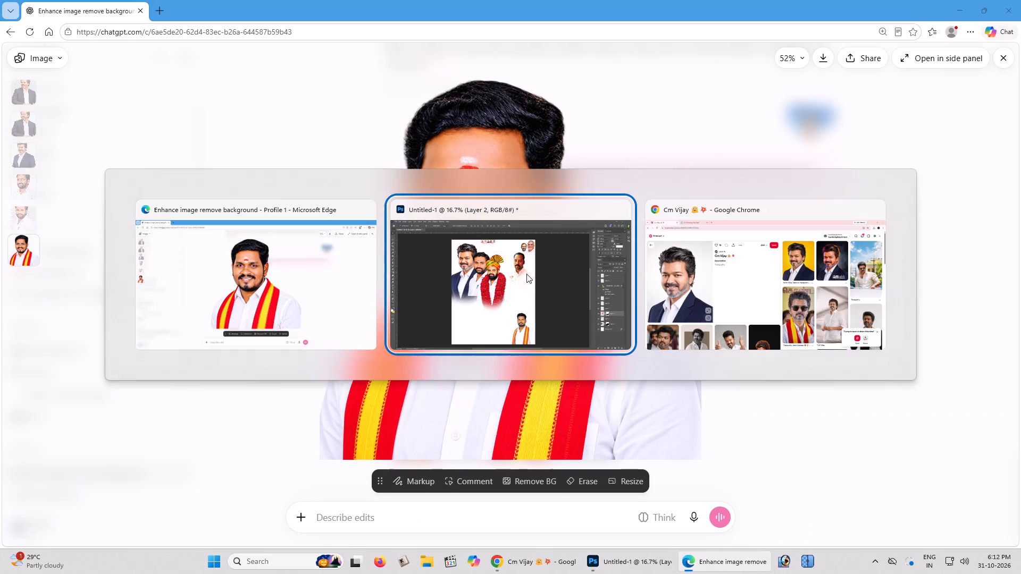
key("ctrl+v")
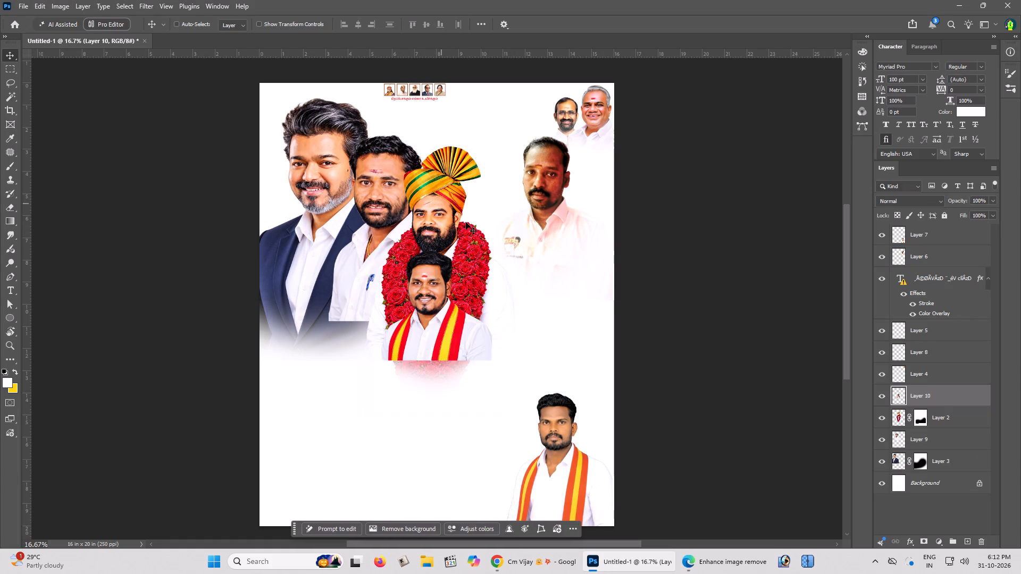
left_click_drag(475, 233, 409, 137)
Enlarge the scarfed man's portrait to near the suited man's head size, beside him, and stack it behind the white-shirted man.
key("z")
left_click(387, 175)
key("z")
left_click(384, 179)
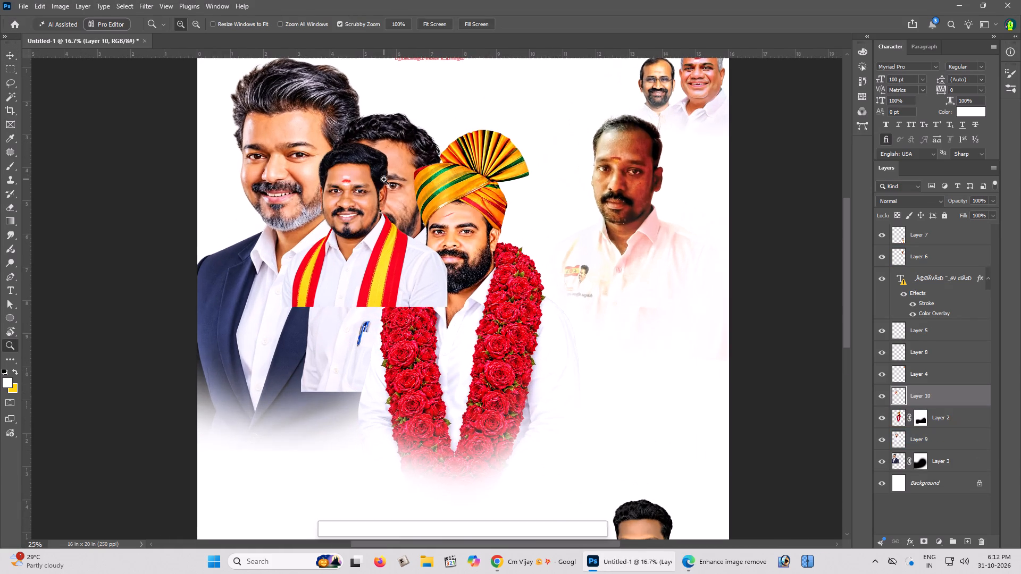
key("v")
key("ctrl+t")
left_click_drag(447, 143, 513, 98, "alt")
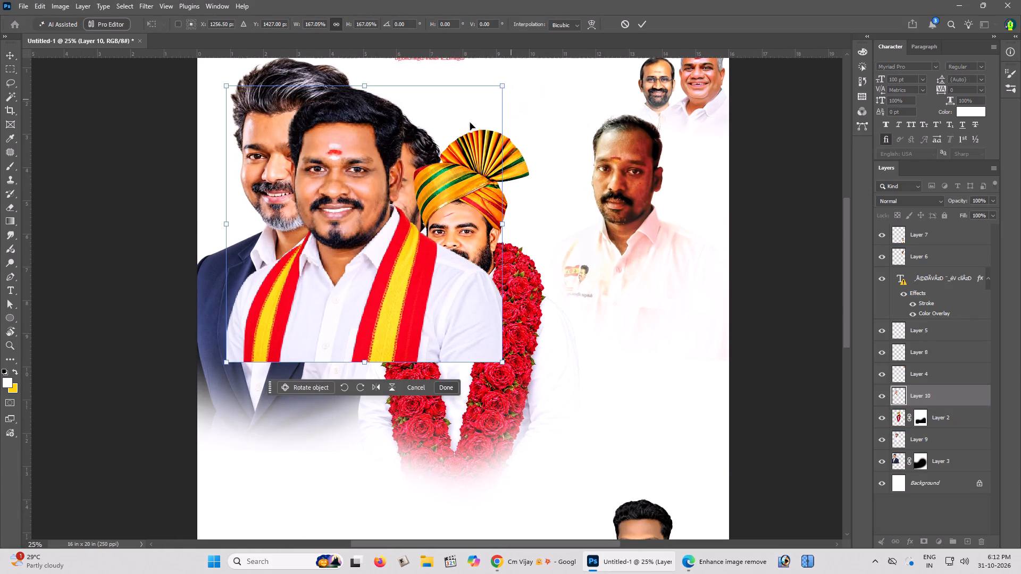
left_click_drag(502, 88, 490, 106, "alt")
left_click_drag(434, 155, 462, 153)
key("Return")
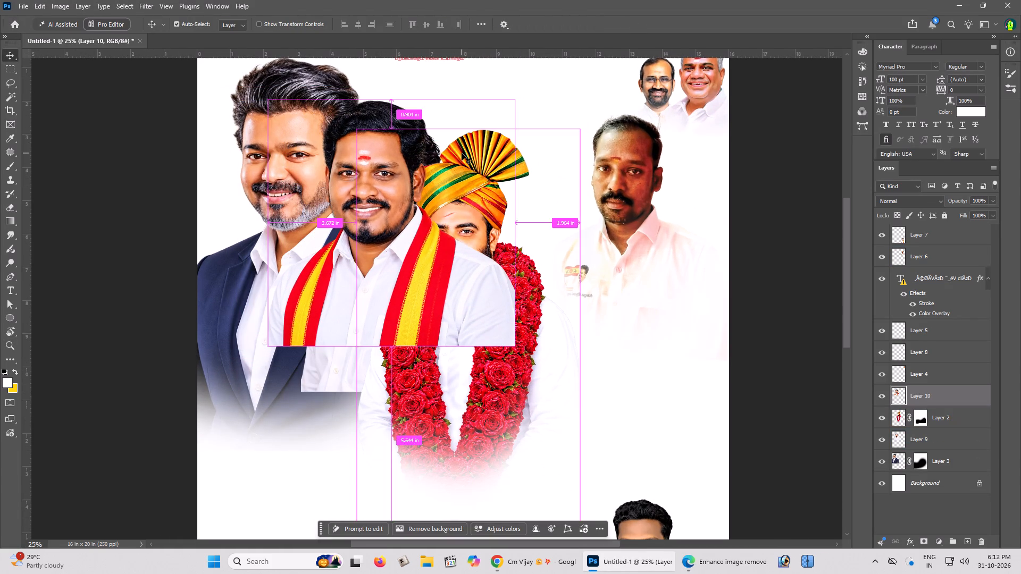
key("ctrl+bracketleft")
key("ctrl+bracketleft")
Move the white-shirted man about 2 in right and 0.3 in down to uncover the scarfed man.
right_click(375, 161)
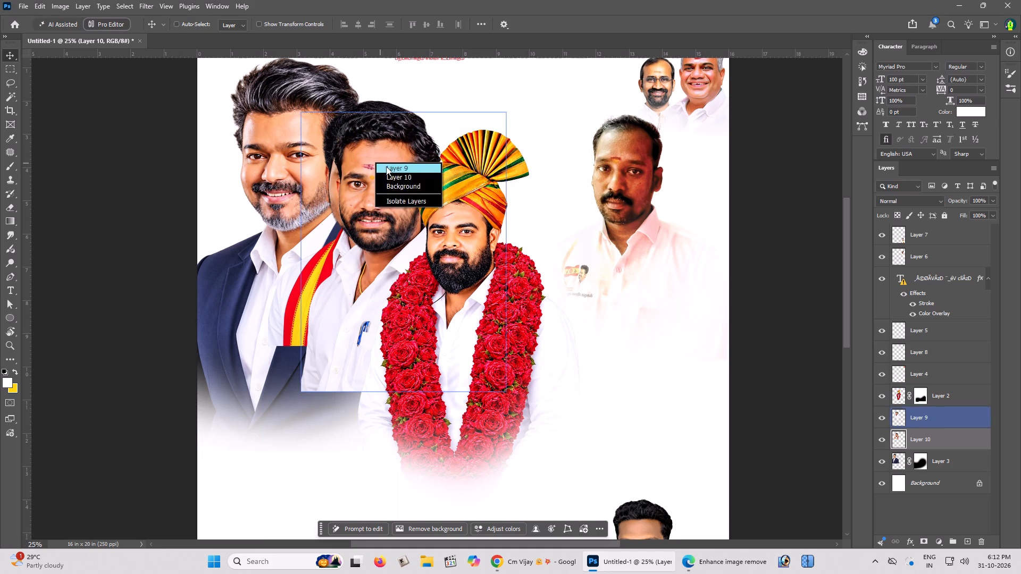
left_click(391, 170)
left_click_drag(394, 170, 459, 181)
Move the turbaned, garlanded man about 2 in right to uncover the white-shirted man's face.
key("space")
left_click_drag(460, 185, 444, 188)
left_click(444, 188)
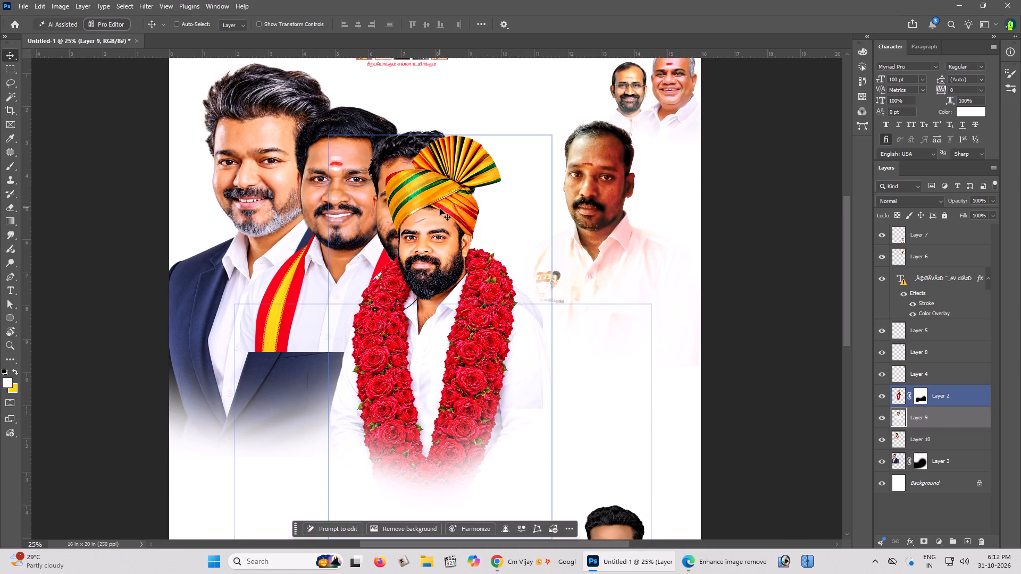
right_click(440, 208)
left_click(446, 214)
left_click_drag(450, 214, 516, 220)
Examine the arrangement of the four main figures, both within the whole poster and close up.
key("ctrl+minus")
key("ctrl+minus")
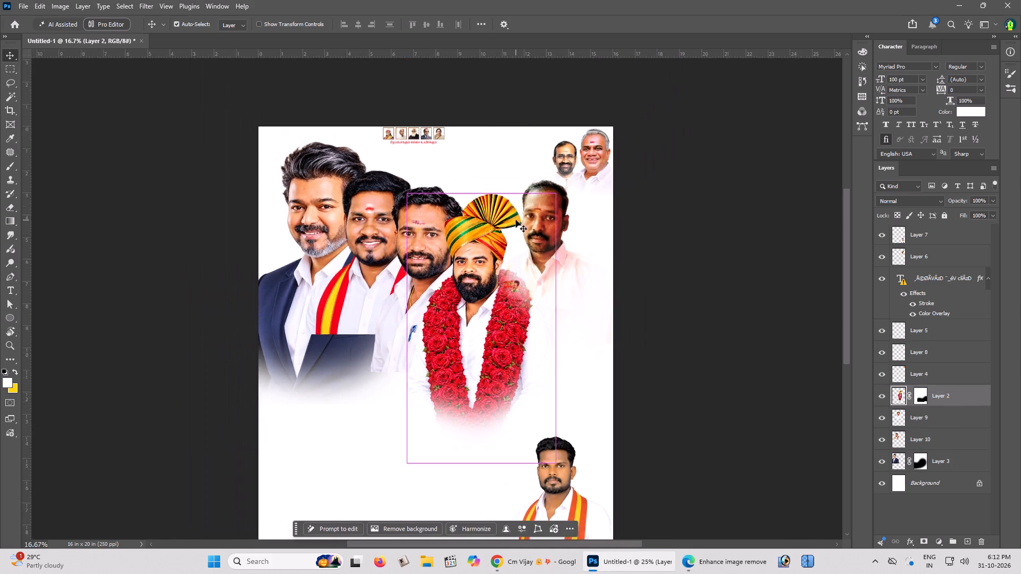
scroll(516, 220, "down", 4)
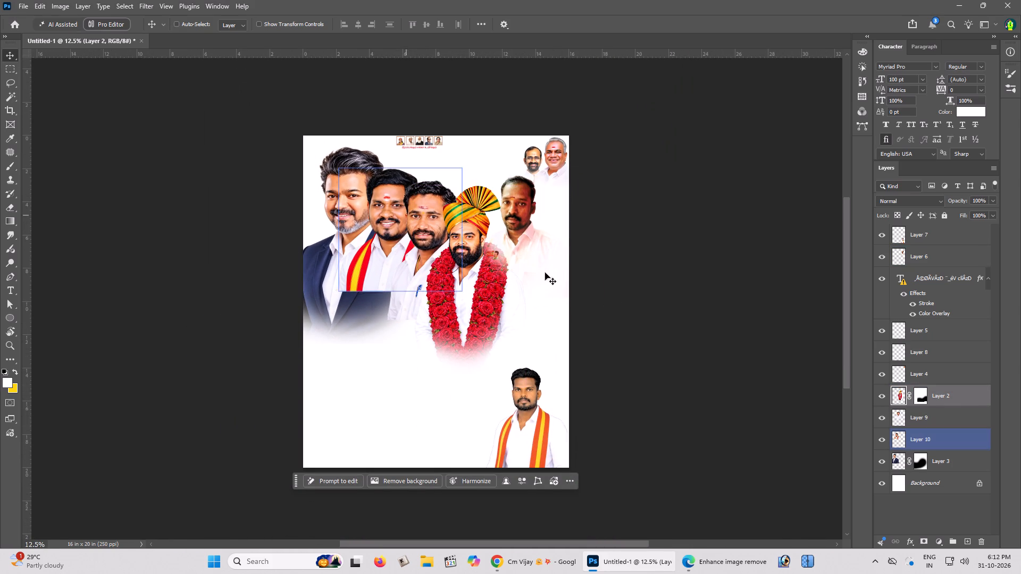
key("ctrl+plus")
key("ctrl+plus")
key("space")
key("space")
key("space")
key("space")
key("space")
key("space")
key("space")
key("space")
key("space")
key("space")
key("space")
key("space")
key("space")
key("space")
key("space")
key("space")
key("space")
key("space")
left_click_drag(488, 246, 480, 299)
left_click_drag(480, 300, 479, 279)
left_click(479, 278)
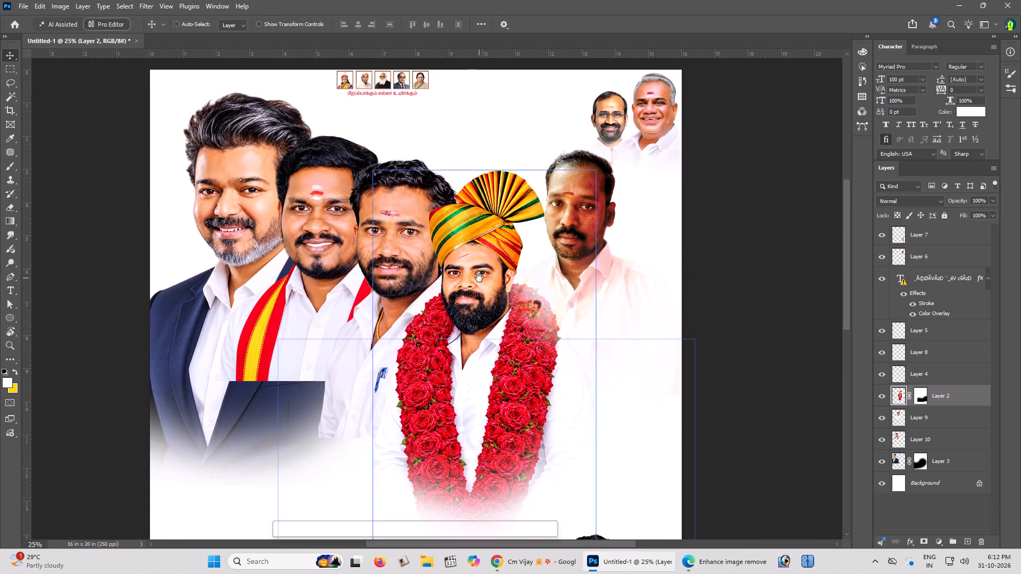
left_click(479, 272)
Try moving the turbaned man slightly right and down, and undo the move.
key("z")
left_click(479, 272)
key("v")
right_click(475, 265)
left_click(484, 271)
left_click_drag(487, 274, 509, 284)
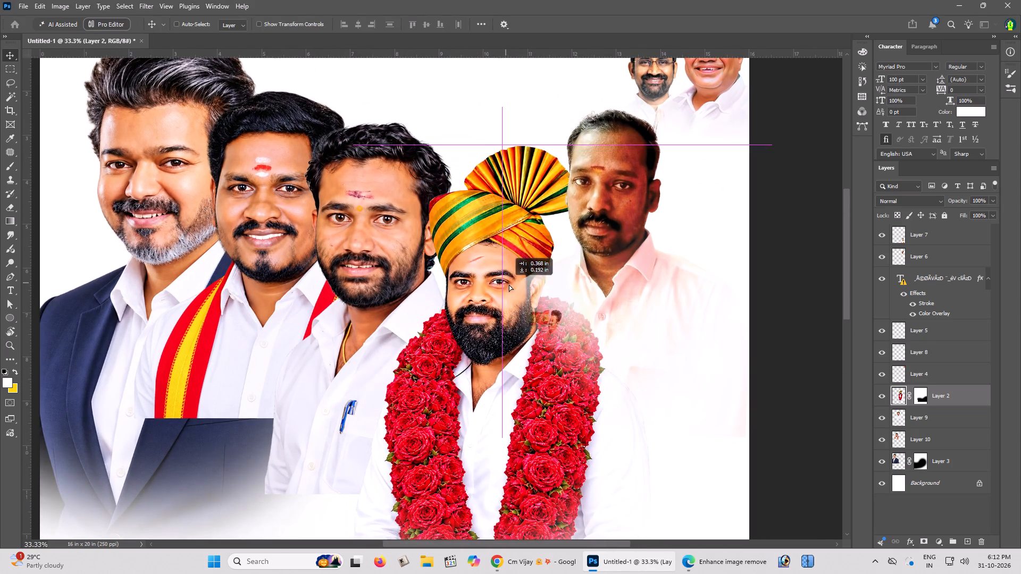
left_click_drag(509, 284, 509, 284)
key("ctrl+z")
Move the turbaned man about 1.6 in right and 1.2 in down, toward the pink-shirted man.
key("ctrl+minus")
key("ctrl+minus")
key("space")
left_click_drag(507, 282, 491, 261)
left_click(490, 258)
left_click_drag(464, 256, 539, 296)
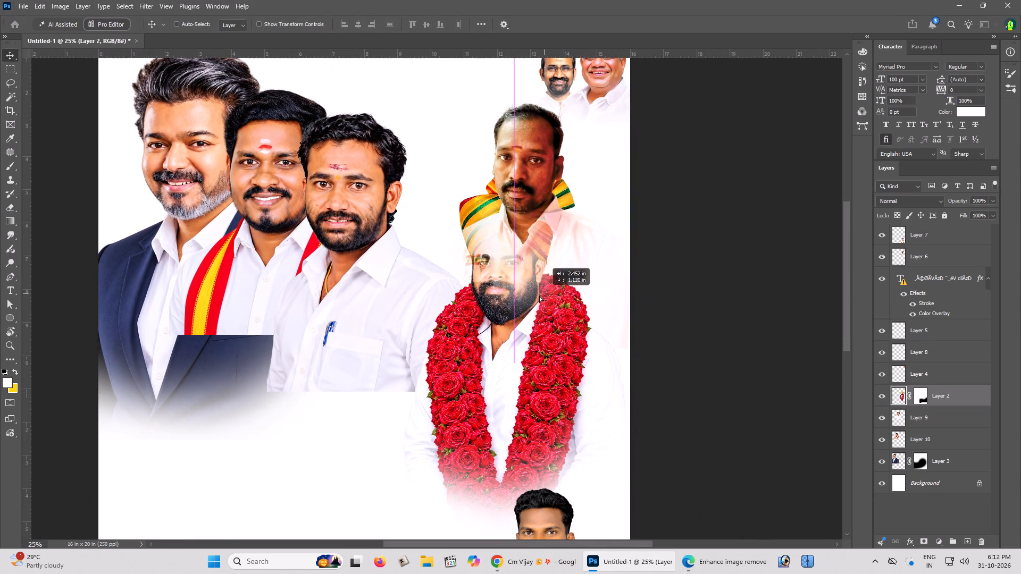
left_click_drag(539, 296, 517, 296)
Move the turbaned man about 2.2 in left and 0.6 in down, overlapping the white-shirted man's shoulder.
key("space")
key("space")
key("space")
key("space")
key("space")
key("space")
key("space")
key("space")
key("space")
key("space")
key("space")
key("space")
key("space")
key("space")
left_click_drag(508, 304, 515, 278)
left_click(515, 278)
left_click_drag(515, 278, 515, 302)
left_click(515, 302)
left_click_drag(509, 318, 439, 346)
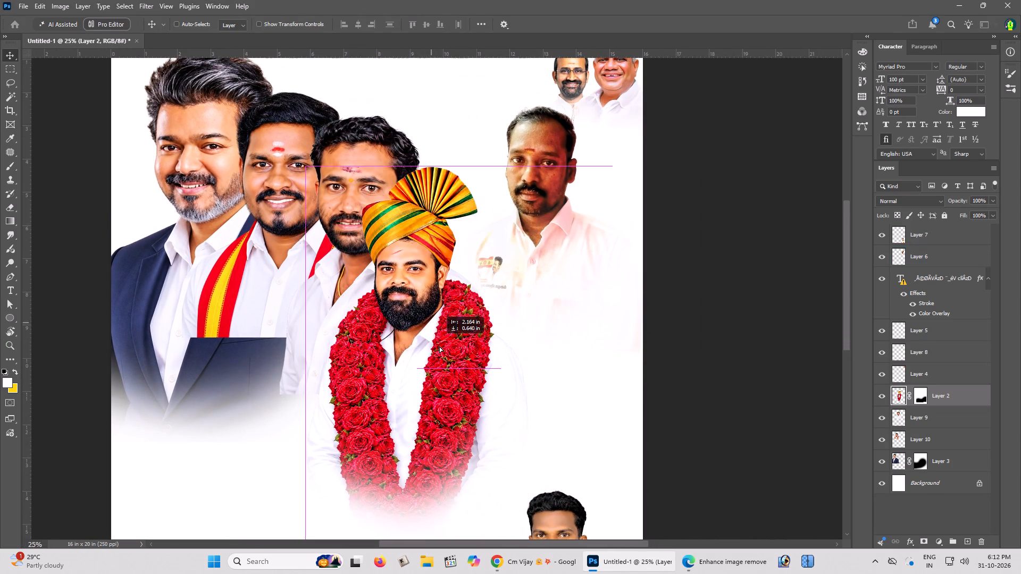
left_click_drag(439, 346, 439, 347)
Move the scarfed man to the poster's upper right, near the small portrait pair, and scale him to about 82%.
key("space")
left_click_drag(407, 291, 407, 307)
left_click(407, 308)
right_click(257, 204)
left_click(268, 210)
left_click_drag(275, 211, 497, 168)
key("ctrl+t")
left_click_drag(650, 80, 627, 100, "alt")
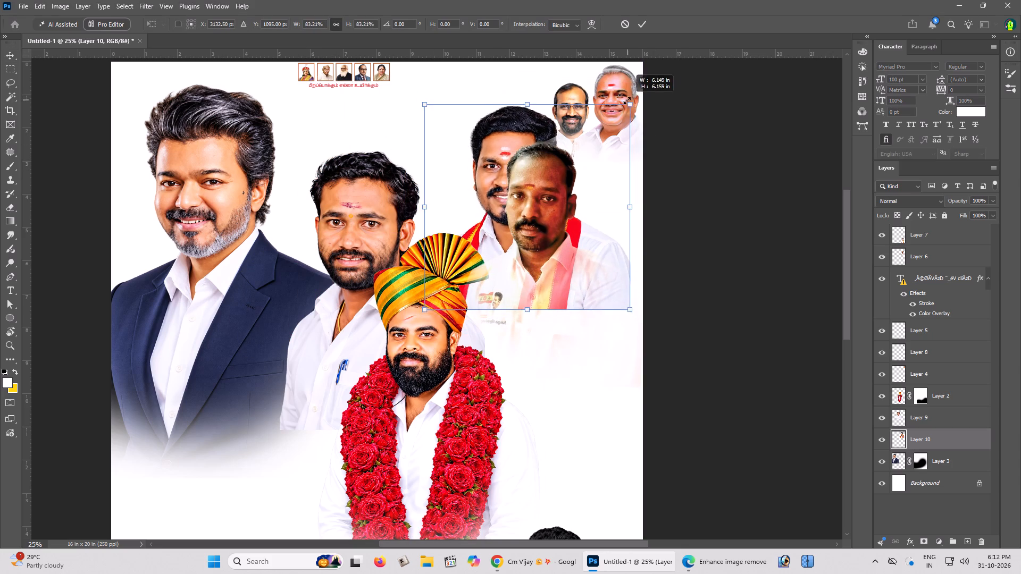
left_click_drag(627, 100, 624, 103, "alt")
key("Return")
Move the pink-shirted man about 3.8 in down and 0.6 in right, below the scarfed man's face.
key("space")
key("space")
left_click_drag(612, 114, 601, 121)
left_click(601, 121)
right_click_drag(506, 218, 512, 223)
left_click(523, 230)
left_click_drag(525, 222, 545, 349)
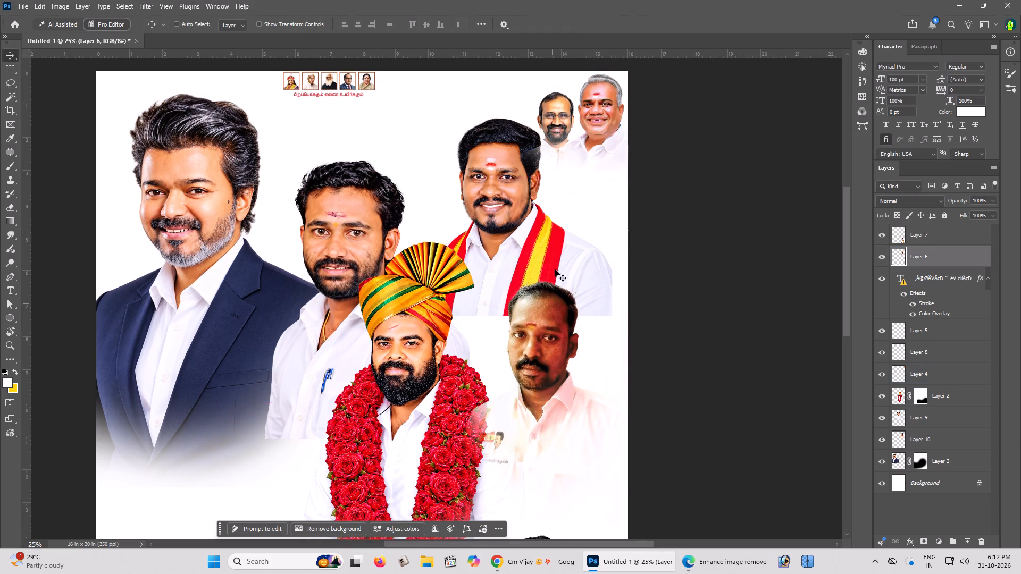
Send the small portrait of the spectacled, bearded man to the bottom of the layer stack, just above the background.
right_click(557, 118)
left_click(566, 124)
key("ctrl+shift+bracketleft")
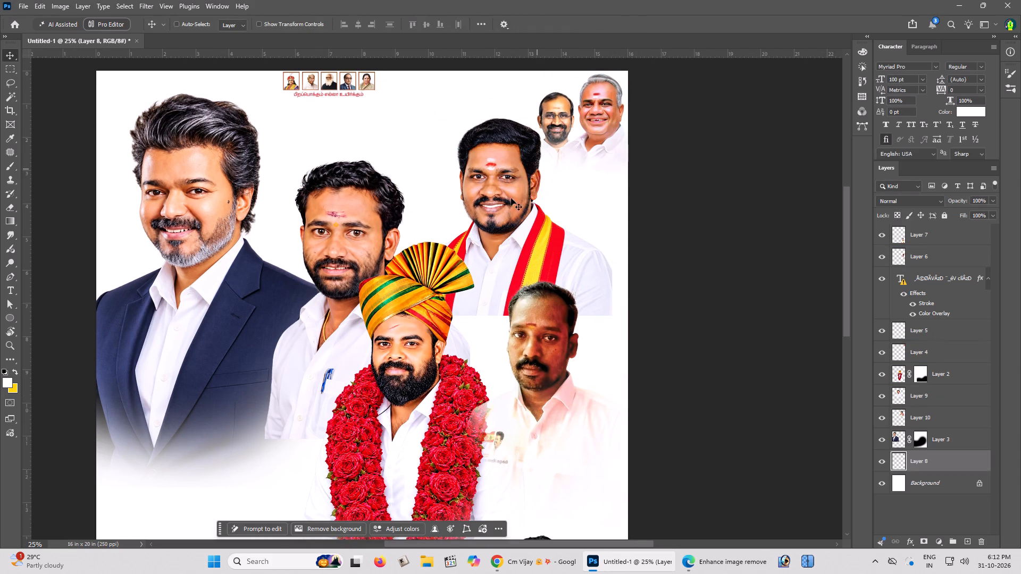
right_click_drag(498, 181, 505, 185)
left_click(508, 187)
Move the turbaned man about 0.3 in left and 0.8 in down, away from the white-shirted man's face.
key("space")
left_click_drag(508, 187, 535, 175)
left_click(541, 172)
right_click(450, 291)
left_click(462, 299)
left_click_drag(462, 299, 453, 350)
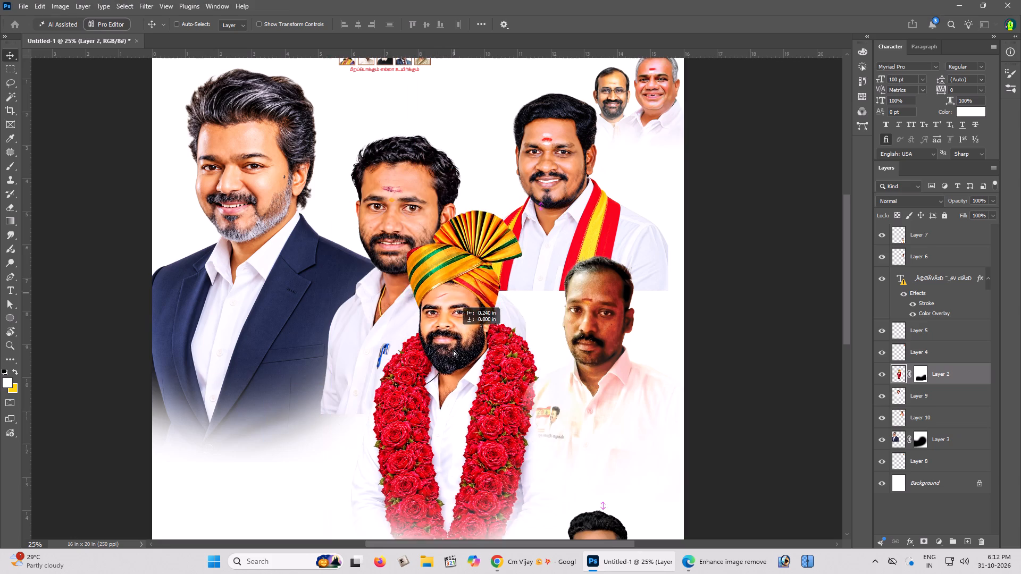
left_click_drag(453, 350, 451, 352)
Add a layer mask to the scarfed man's portrait in the poster's upper right.
key("space")
left_click_drag(464, 327, 474, 297)
left_click(475, 296)
key("space")
left_click_drag(432, 167, 429, 196)
left_click(429, 196)
right_click(543, 170)
left_click(557, 178)
key("z")
left_click(564, 166)
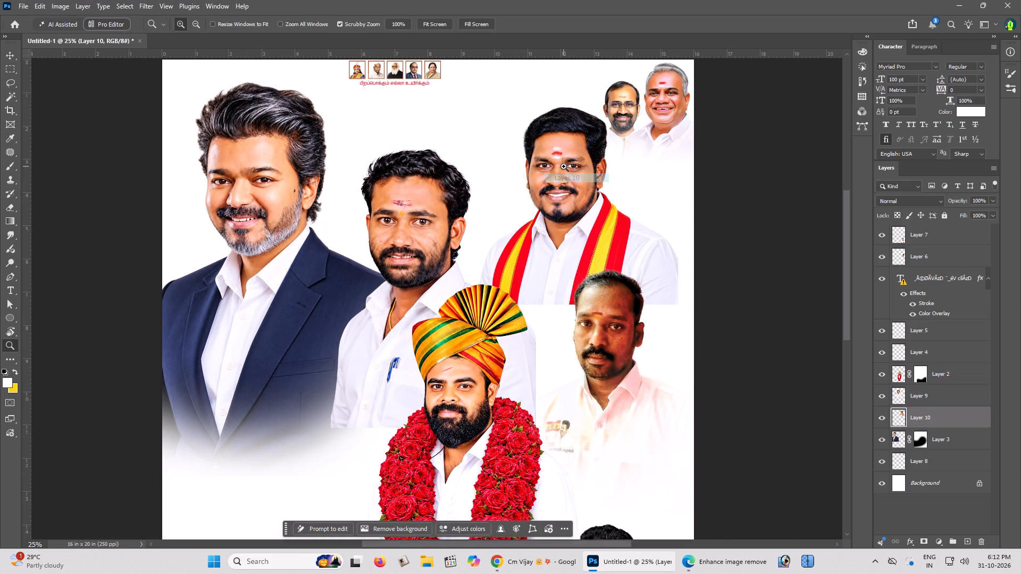
key("space")
left_click_drag(578, 161, 537, 174)
left_click(535, 174)
key("v")
right_click(462, 189)
left_click_drag(469, 195, 475, 198)
left_click_drag(472, 192, 484, 182)
key("space")
left_click_drag(474, 191, 480, 172)
left_click(480, 172)
key("Tab")
key("Tab")
left_click(928, 538)
key("Tab")
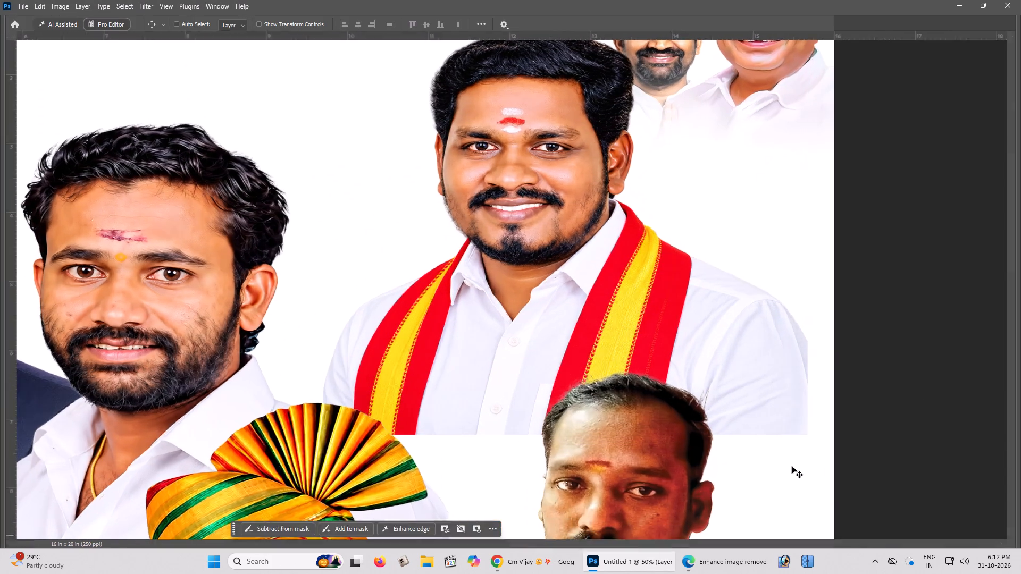
On the scarfed man's mask, use a reduced eraser to fade his shoulder and sleeve nearest the poster's right edge.
key("space")
key("space")
key("space")
key("space")
key("space")
key("space")
key("space")
key("space")
key("space")
key("space")
left_click_drag(623, 342, 626, 326)
left_click(626, 326)
key("e")
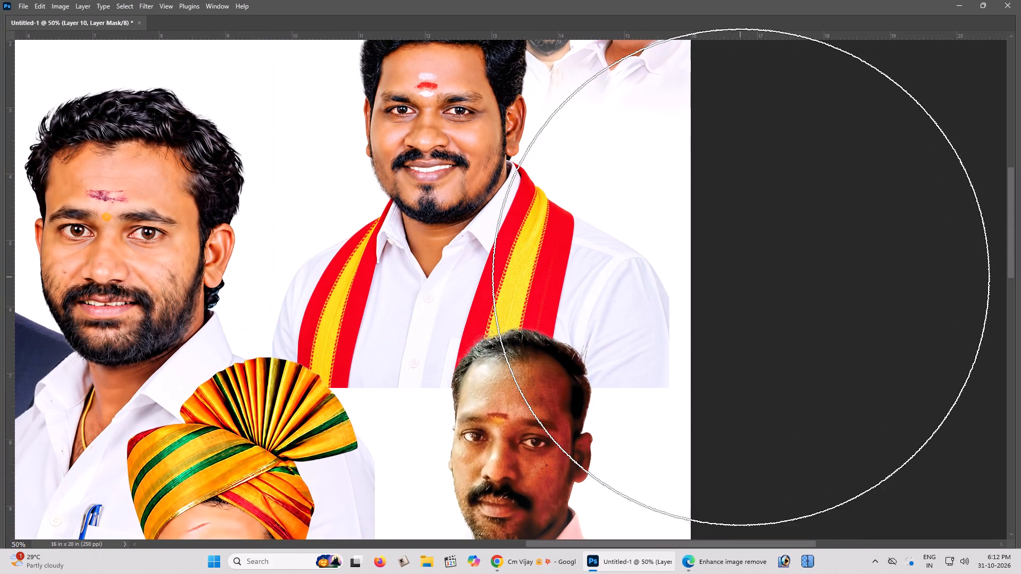
type("[[")
key("bracketleft")
key("bracketleft")
key("bracketleft")
key("bracketleft")
key("bracketleft")
key("bracketleft")
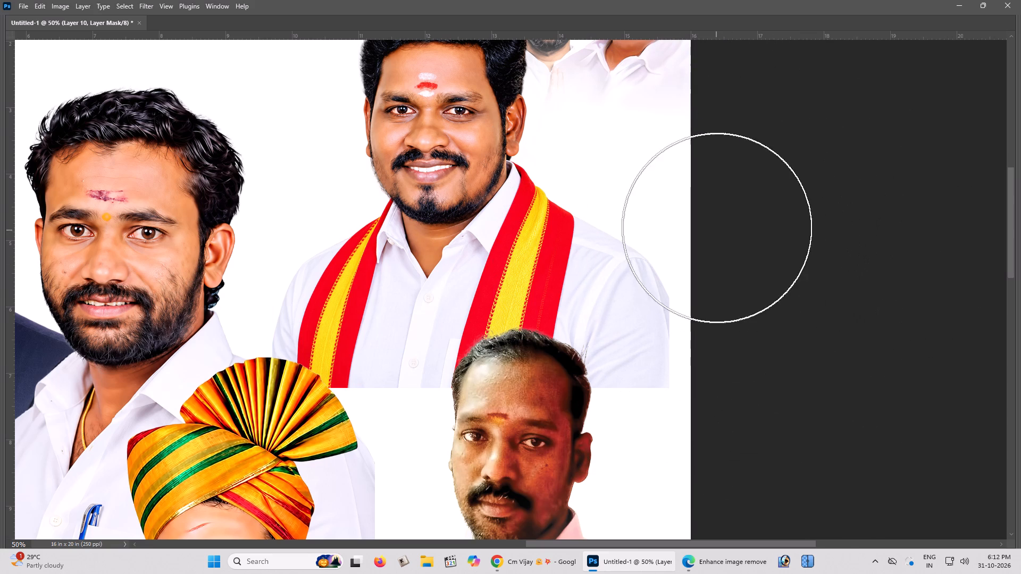
key("bracketleft")
key("bracketleft")
left_click_drag(715, 220, 665, 332)
left_click_drag(682, 275, 649, 378)
left_click_drag(666, 335, 314, 404)
Erase on the mask to fade the scarfed man's other sleeve, the scarf ends and the portrait's cut-off bottom.
left_click_drag(208, 275, 246, 352)
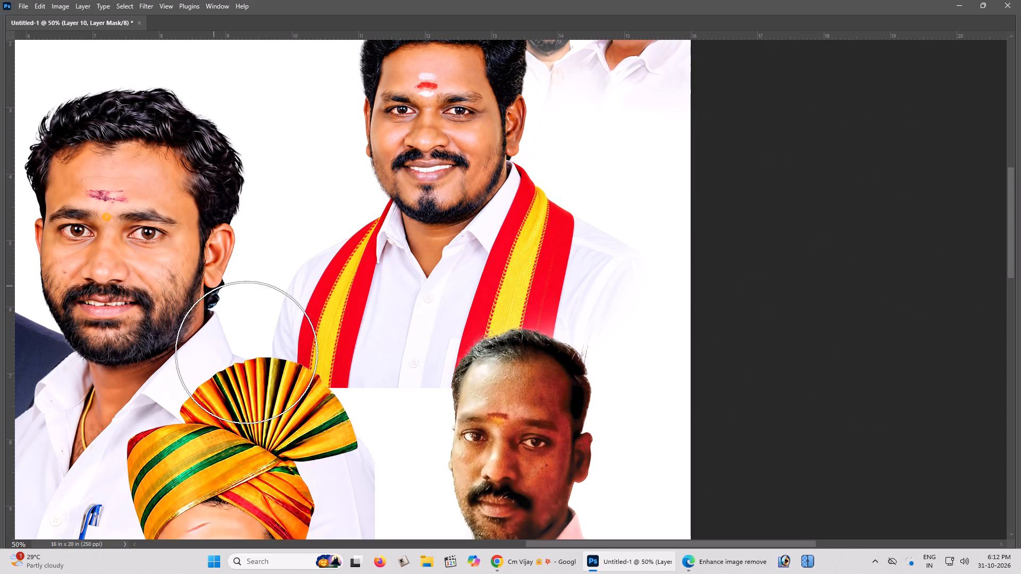
left_click_drag(246, 352, 247, 353)
left_click_drag(260, 283, 258, 326)
left_click_drag(253, 296, 386, 430)
left_click_drag(304, 371, 495, 425)
key("bracketright")
key("bracketright")
key("bracketright")
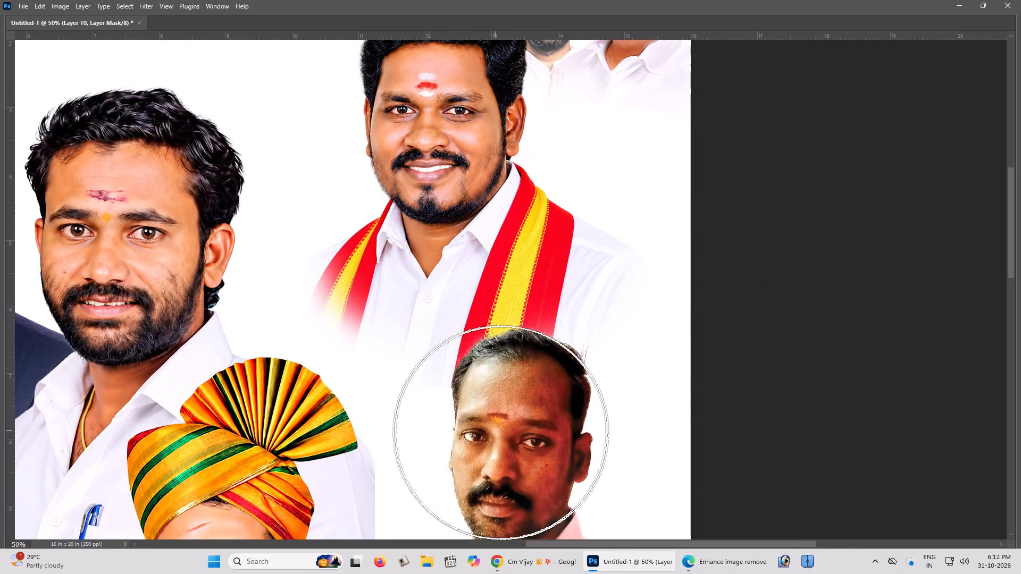
left_click_drag(508, 435, 597, 426)
left_click(687, 278)
left_click_drag(529, 445, 454, 456)
left_click_drag(254, 379, 250, 357)
left_click_drag(228, 295, 228, 291)
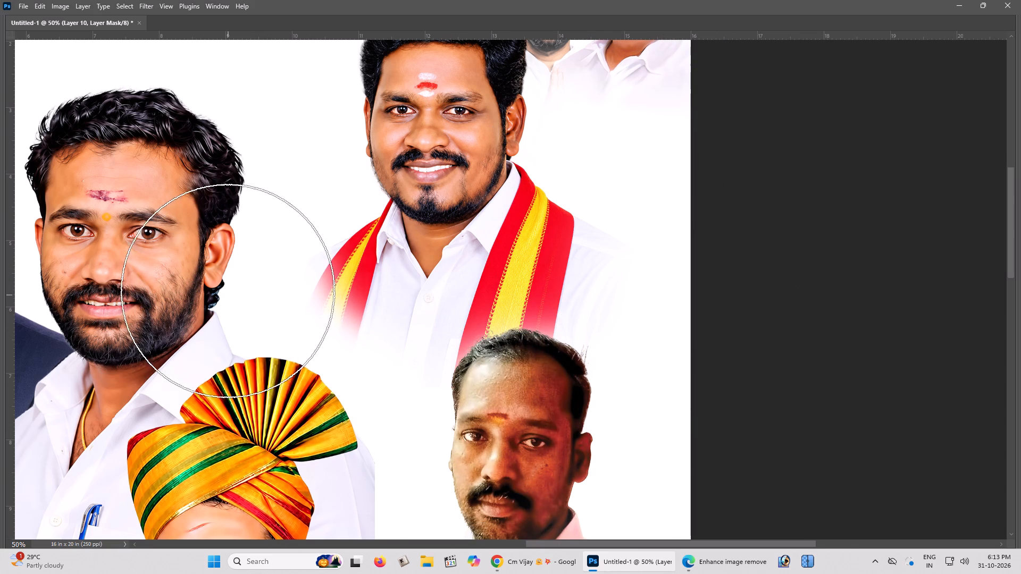
left_click_drag(228, 291, 225, 283)
With a larger eraser, further soften the scarfed man's outer sleeve and lower edge near the poster's right side.
key("v")
key("ctrl+minus")
key("ctrl+minus")
key("e")
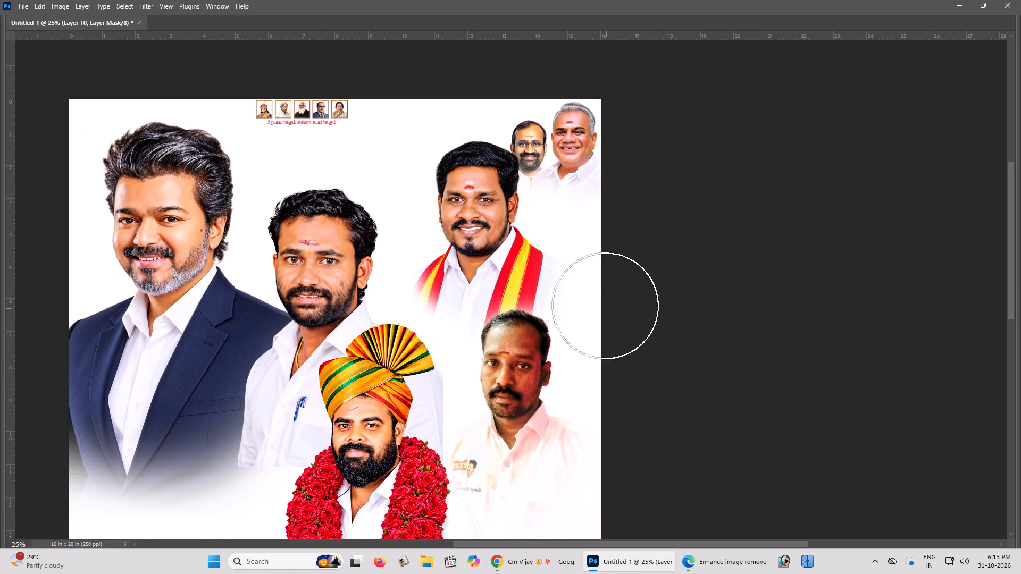
key("bracketright")
type("]]")
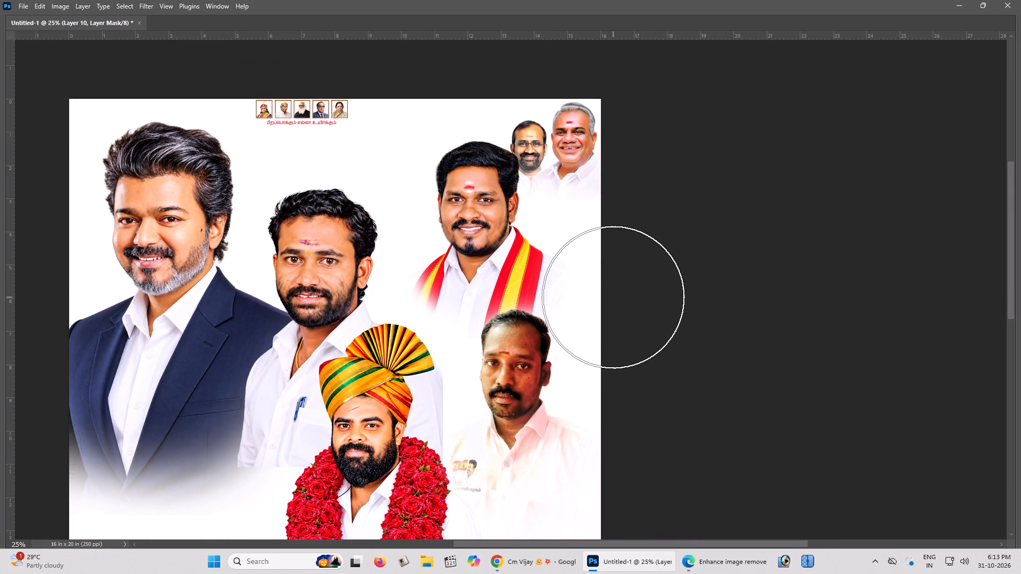
key("bracketright")
left_click(621, 285)
double_click(621, 281)
left_click_drag(617, 292, 604, 326)
left_click_drag(593, 349, 567, 377)
left_click(554, 385)
double_click(546, 378)
left_click_drag(546, 375, 562, 368)
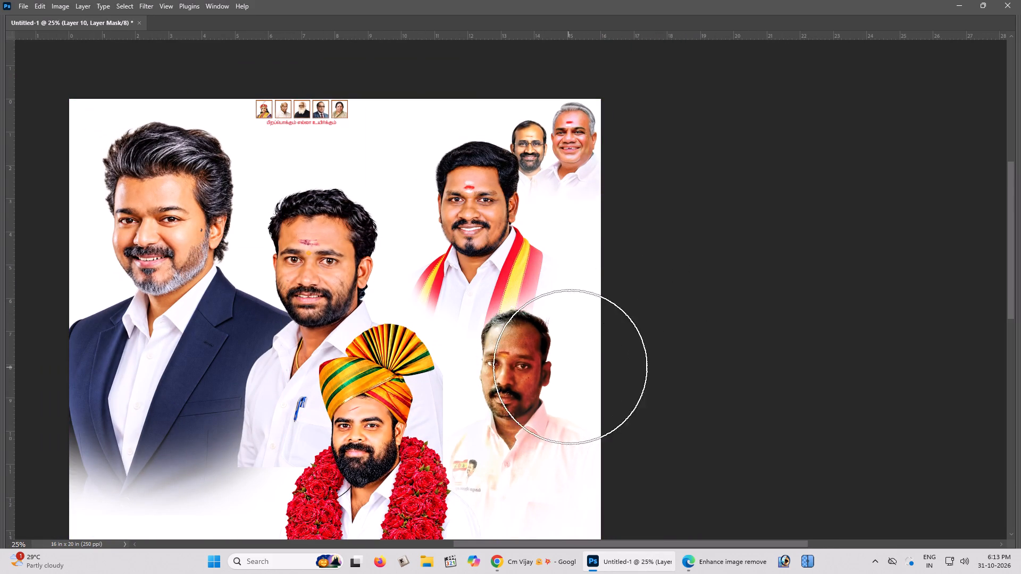
left_click_drag(573, 365, 585, 358)
left_click(587, 357)
Scale the scarfed man's portrait down slightly using Free Transform.
key("v")
key("ctrl+plus")
key("space")
key("space")
key("space")
key("space")
key("space")
key("space")
key("space")
key("space")
key("space")
key("space")
key("space")
key("space")
key("space")
key("space")
key("space")
key("space")
key("space")
left_click_drag(568, 291, 570, 299)
left_click(570, 299)
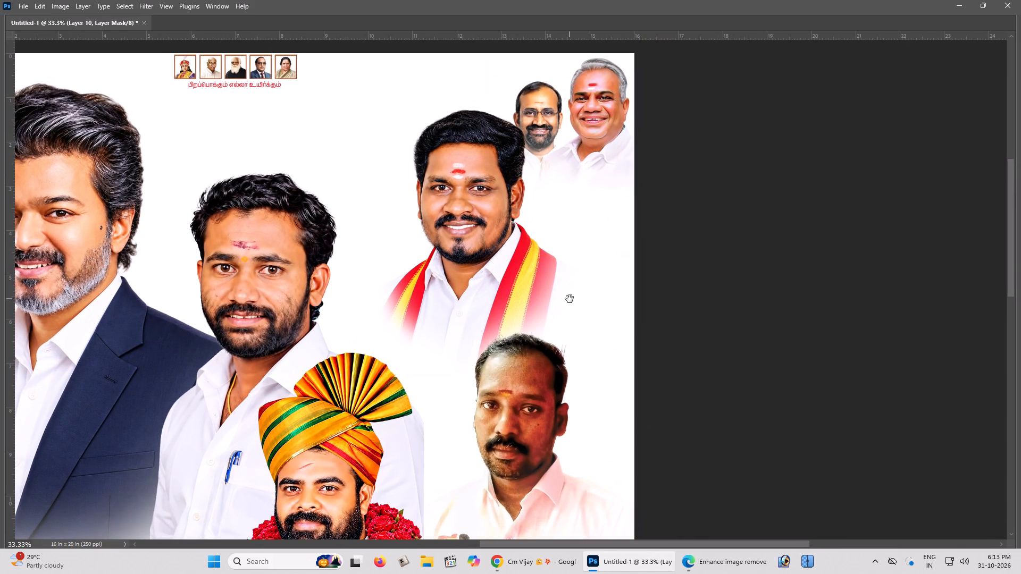
key("ctrl+t")
left_click_drag(620, 103, 612, 113, "alt")
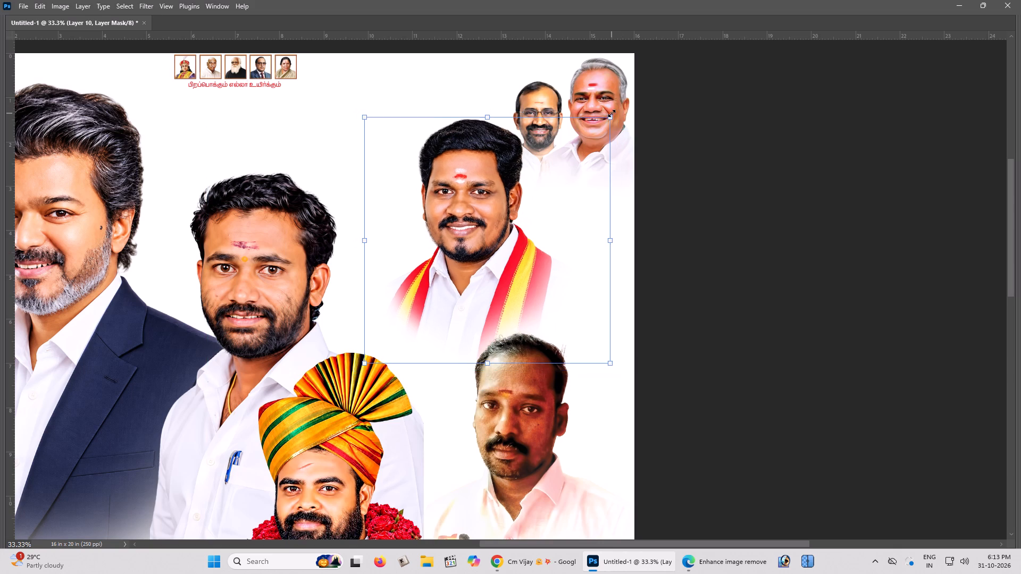
key("Return")
Move the scarfed man about 1 in up and 0.4 in left, beside the two small portraits.
key("space")
key("space")
key("space")
left_click_drag(618, 117, 630, 100)
left_click(630, 100)
left_click_drag(437, 216, 421, 170)
key("space")
left_click_drag(426, 167, 429, 191)
left_click(429, 192)
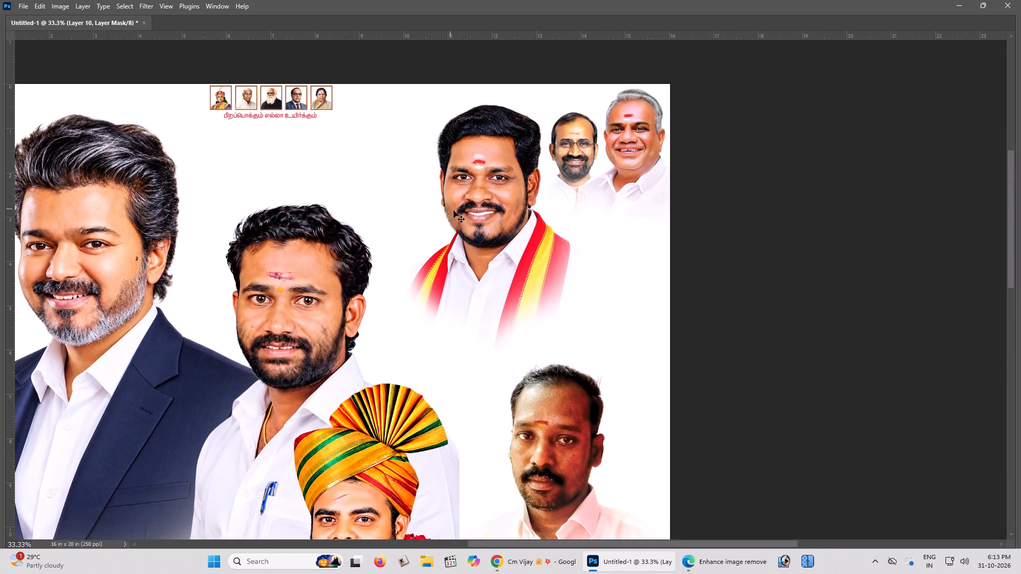
left_click_drag(456, 212, 458, 206)
key("space")
double_click(468, 214)
key("ctrl+minus")
Move the white-shirted man about 3.8 in right and 2.1 in up, in front of the scarfed man.
key("space")
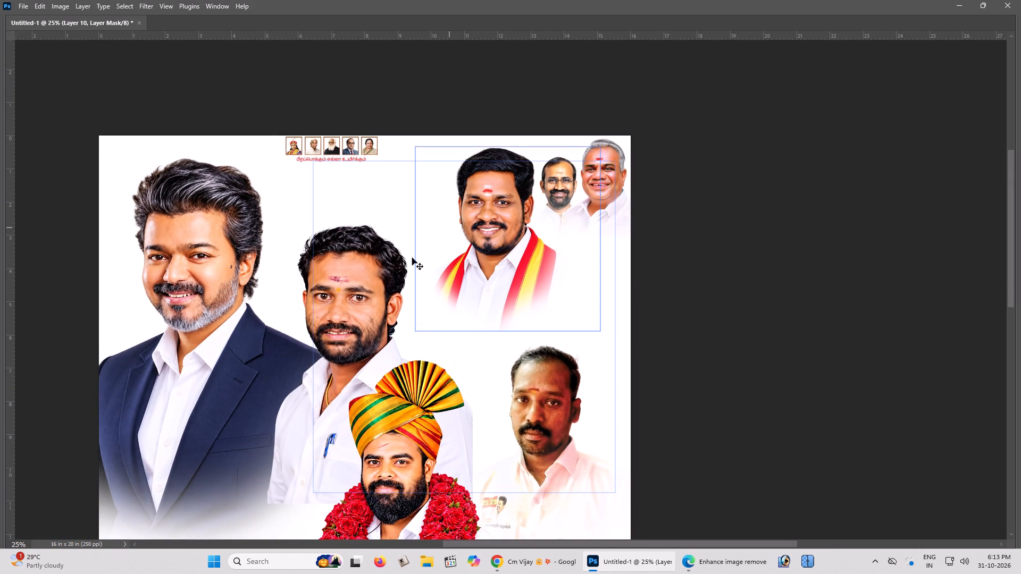
right_click(344, 280)
left_click(353, 285)
left_click_drag(360, 287, 489, 214)
Move the turbaned man about 3 in left and 1.1 in up, against the navy-suited man.
key("Tab")
key("space")
key("space")
key("space")
key("space")
key("space")
key("space")
key("space")
key("space")
key("space")
key("space")
key("space")
key("space")
key("space")
key("space")
key("space")
key("space")
key("space")
key("space")
left_click_drag(498, 290, 497, 272)
left_click_drag(497, 271, 498, 232)
left_click(498, 232)
right_click(471, 376)
left_click(480, 382)
left_click_drag(481, 383, 382, 345)
Move the pink-shirted man about 6 in left and 0.2 in down, overlapping the turbaned man.
right_click_drag(615, 333, 623, 336)
triple_click(626, 338)
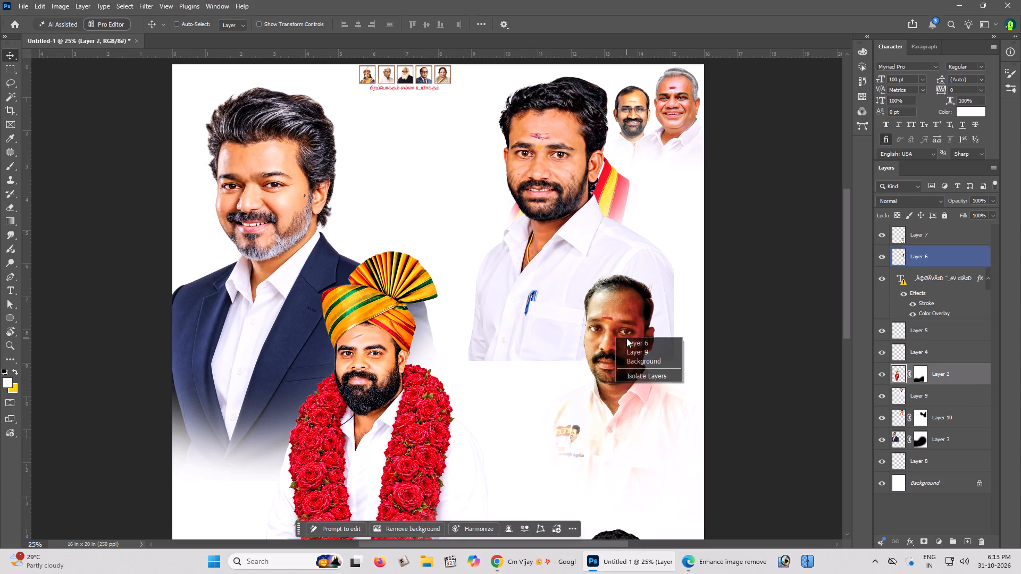
left_click_drag(628, 340, 426, 347)
Move the white-shirted man about 0.5 in down on the poster's right side.
right_click_drag(568, 267, 576, 272)
left_click(579, 274)
key("space")
left_click_drag(585, 271, 571, 269)
left_click(571, 269)
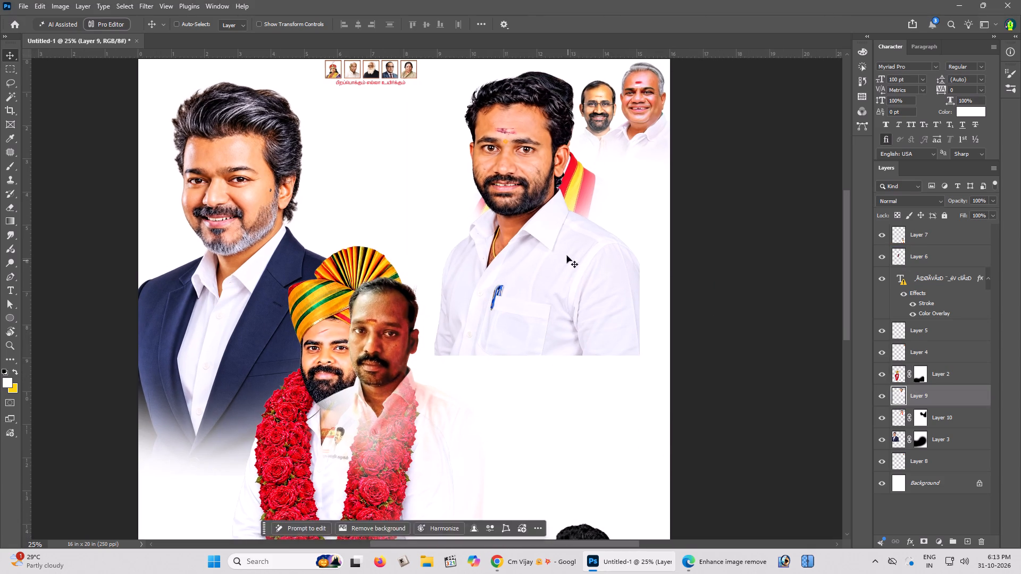
left_click_drag(567, 256, 571, 272)
Add a layer mask to the white-shirted man's portrait.
key("space")
key("space")
key("space")
key("space")
key("space")
left_click_drag(576, 283, 560, 282)
left_click(924, 542)
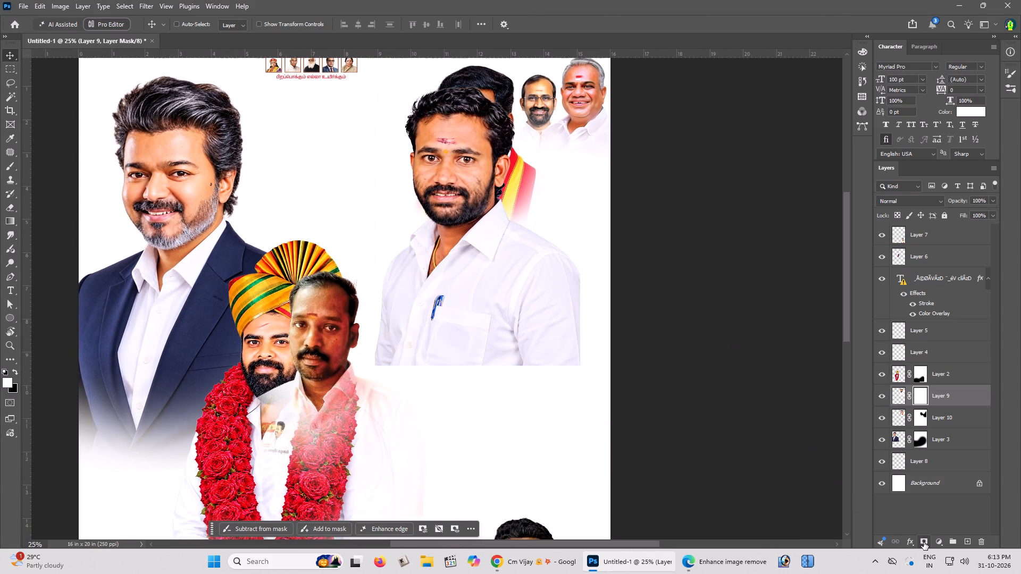
Fade the white-shirted man's outer shoulder and sleeve edge into the white background by erasing on his layer mask.
key("ctrl+plus")
scroll(850, 542, "up", 3)
key("e")
left_click_drag(702, 276, 689, 337)
left_click_drag(703, 310, 690, 361)
left_click_drag(696, 333, 649, 373)
left_click_drag(677, 338, 648, 382)
left_click_drag(686, 307, 599, 432)
left_click_drag(598, 432, 612, 410)
left_click_drag(649, 334, 657, 315)
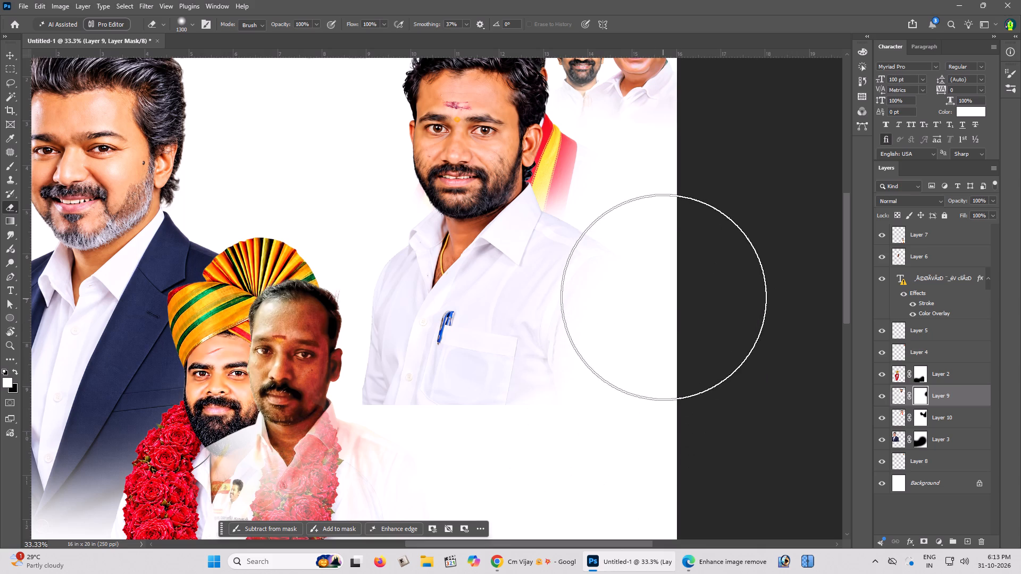
left_click(664, 293)
Fade the white-shirted man's lower shirt edge and the sleeve nearest the poster's centre by erasing on his layer mask.
left_click_drag(616, 402, 572, 437)
left_click_drag(507, 470, 433, 476)
left_click_drag(372, 461, 359, 450)
left_click_drag(344, 432, 325, 397)
left_click_drag(312, 370, 299, 348)
left_click_drag(296, 338, 296, 328)
left_click(303, 308)
left_click_drag(303, 308, 304, 313)
left_click_drag(347, 398, 368, 421)
left_click_drag(395, 445, 417, 468)
left_click_drag(424, 473, 436, 477)
left_click_drag(456, 482, 463, 482)
Move the white-shirted man about 3.6 in right and 1.9 in down, toward the poster's right edge.
key("v")
key("ctrl+minus")
left_click_drag(500, 238, 618, 302)
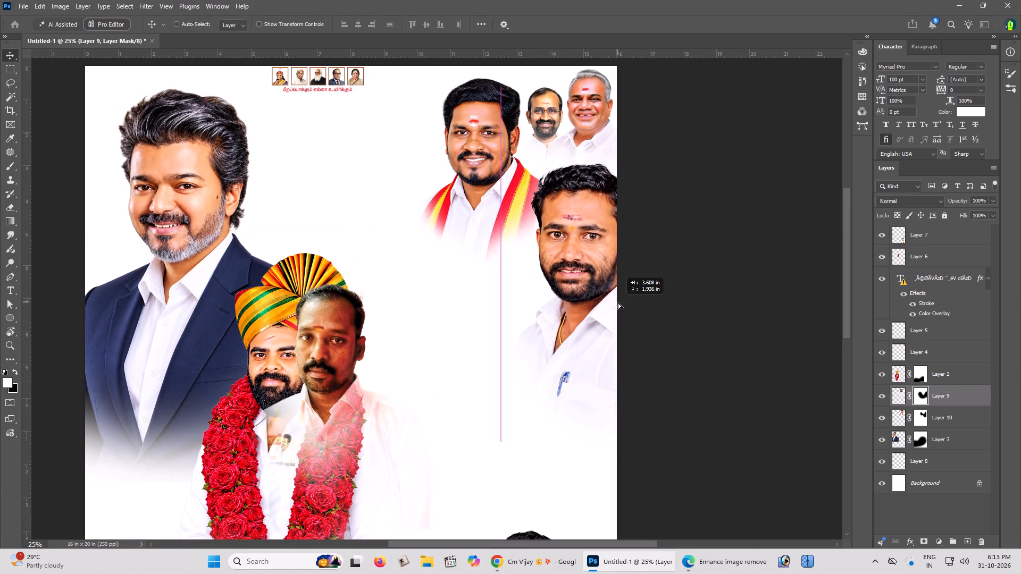
left_click_drag(618, 302, 618, 302)
Scale the white-shirted man down to roughly 70% and place him just below the scarf-wearing man and the two small portraits.
key("ctrl+t")
left_click_drag(707, 162, 677, 206, "alt")
left_click_drag(618, 250, 568, 222)
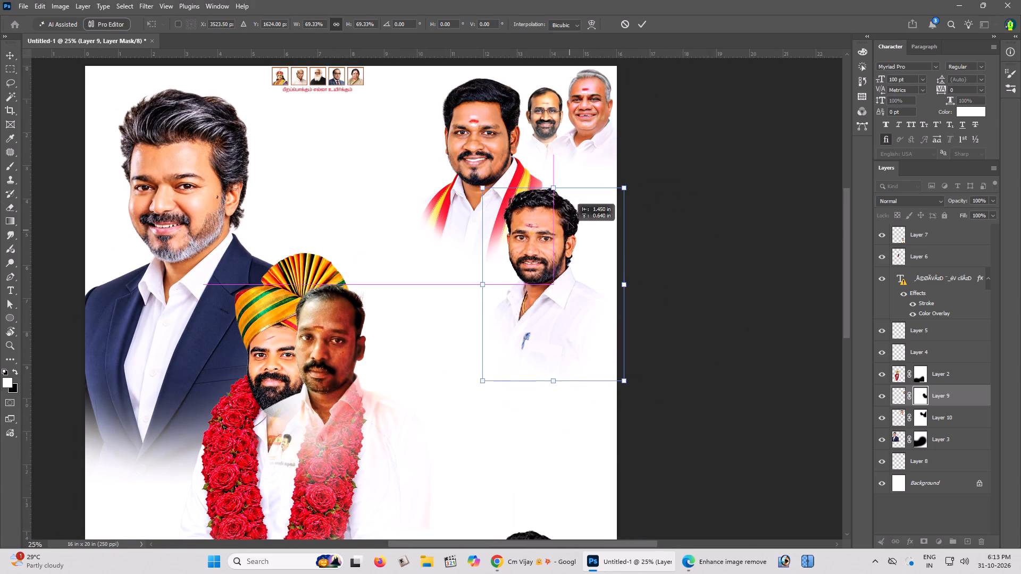
left_click_drag(568, 222, 571, 206)
left_click_drag(625, 163, 631, 160, "alt")
key("Return")
Move the white-shirted man about 0.46 in right and 0.28 in down, against the poster's right edge.
key("ctrl+plus")
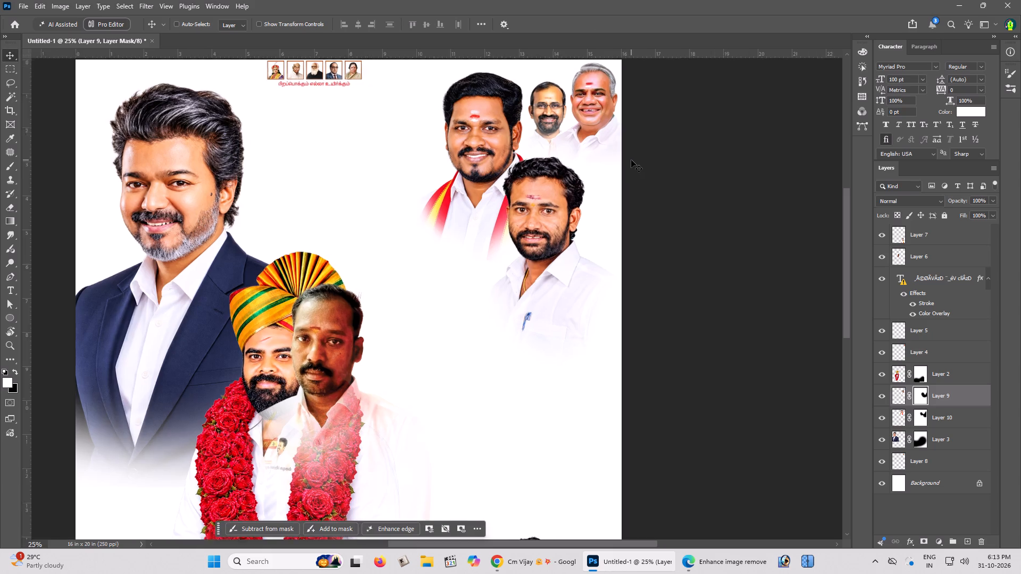
key("space")
key("space")
key("space")
key("space")
key("space")
left_click_drag(623, 164, 601, 173)
left_click(600, 173)
left_click_drag(512, 234, 530, 246)
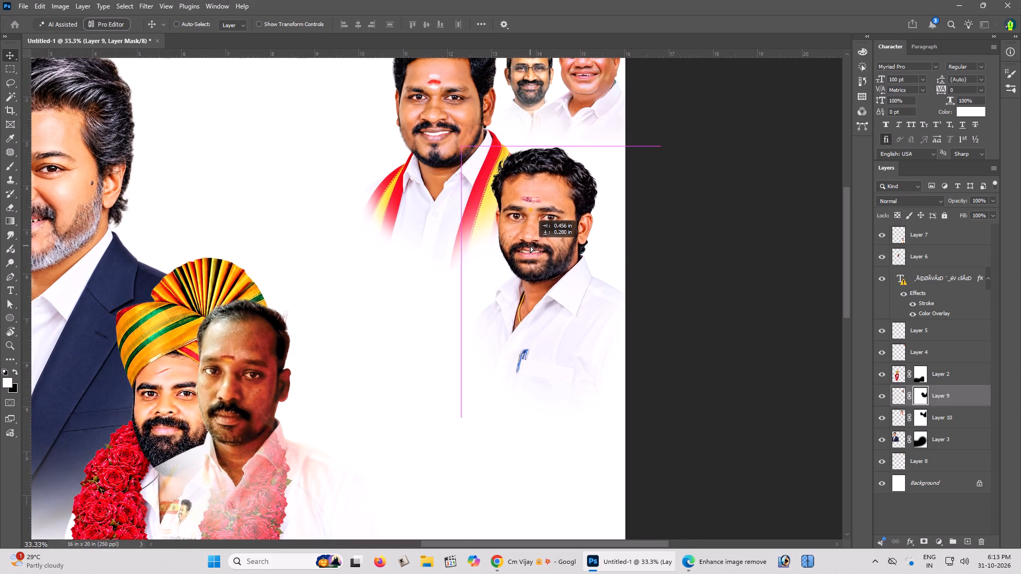
left_click_drag(530, 246, 531, 245)
key("ctrl+minus")
key("ctrl+minus")
key("space")
left_click_drag(525, 244, 559, 241)
left_click(559, 241)
key("z")
left_click(555, 210)
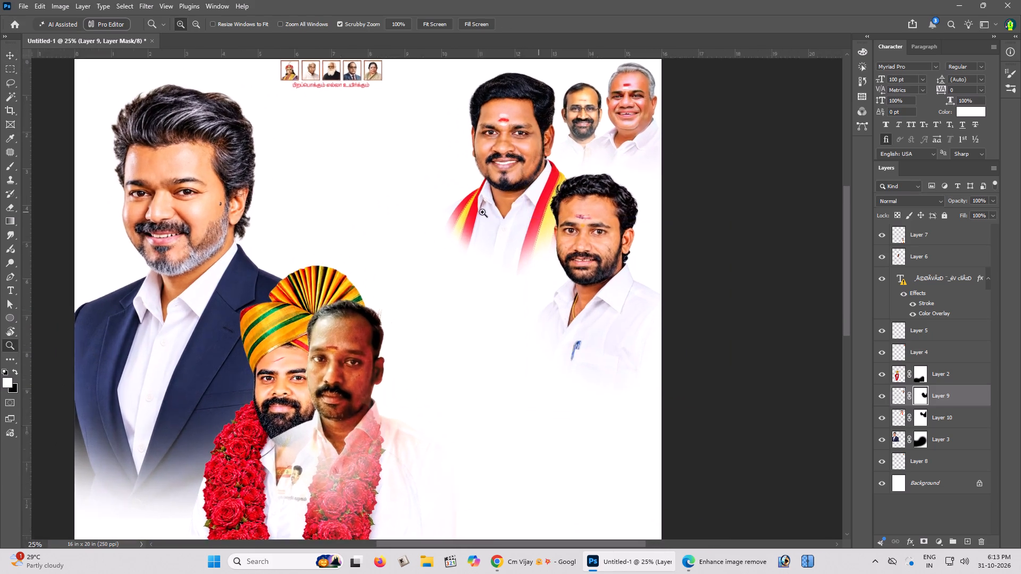
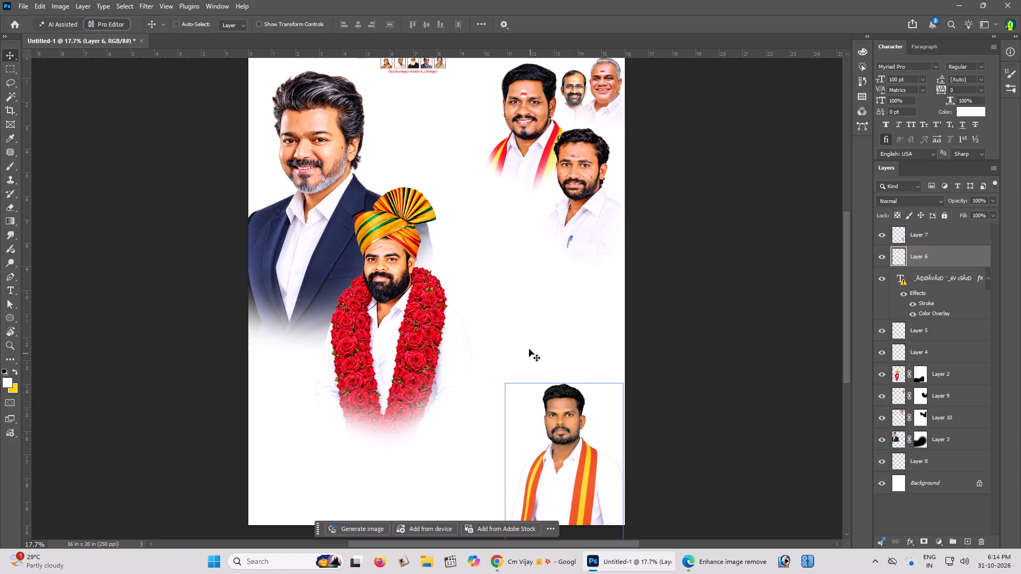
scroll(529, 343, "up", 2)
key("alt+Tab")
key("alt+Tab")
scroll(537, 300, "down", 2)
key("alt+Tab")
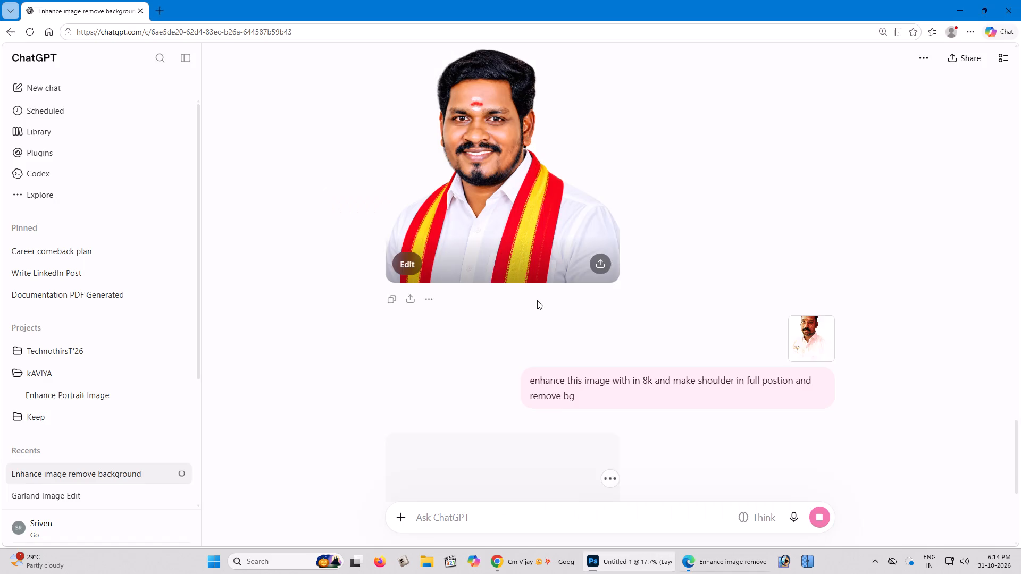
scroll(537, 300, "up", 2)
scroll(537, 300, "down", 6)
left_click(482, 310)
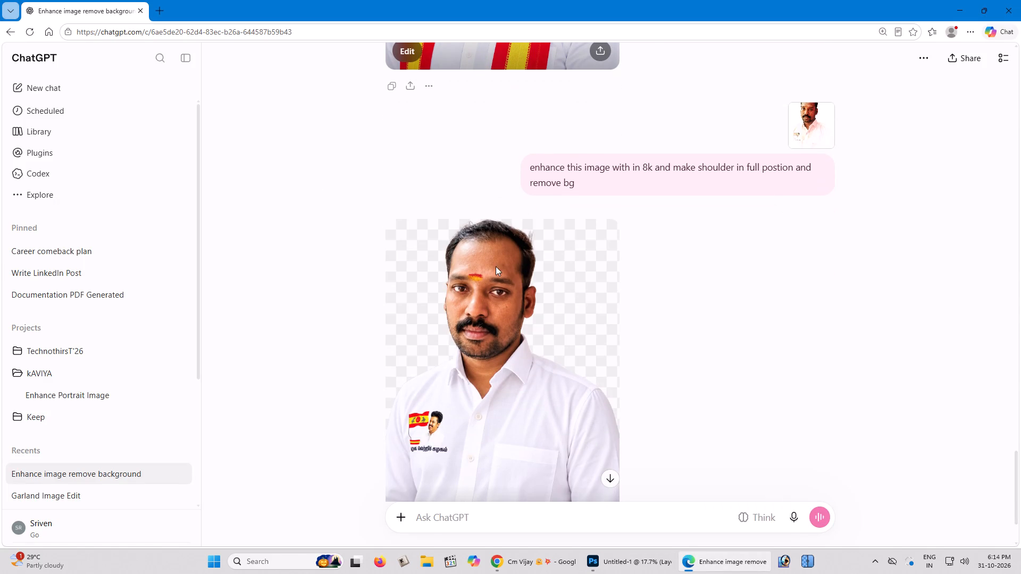
Copy the newly enhanced white-shirt portrait with the chest emblem from ChatGPT and paste it into the Photoshop poster.
right_click(496, 266)
left_click(532, 314)
right_click(515, 226)
left_click(537, 275)
key("alt+Tab")
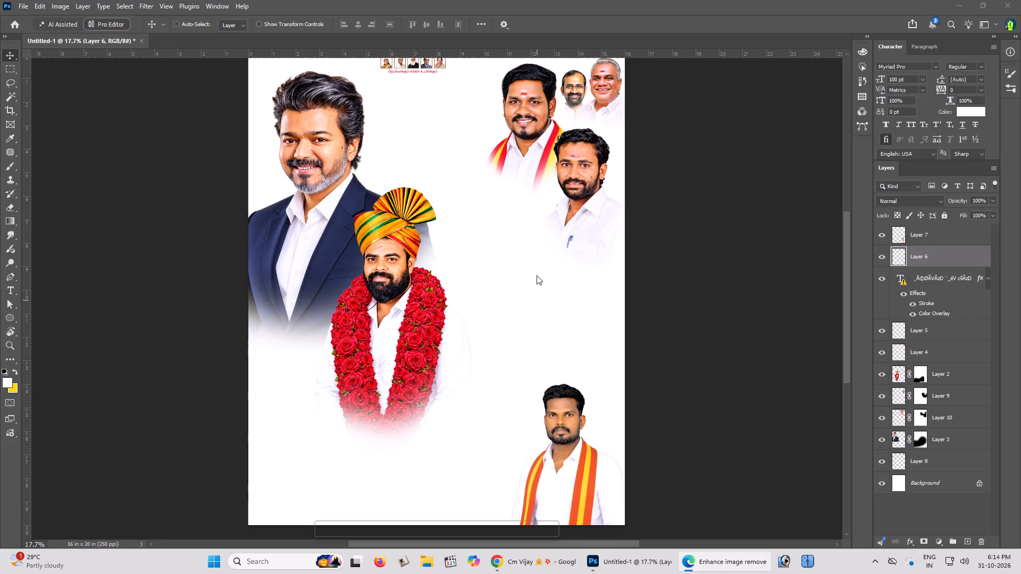
key("ctrl+v")
Move the pasted portrait off the turbaned man into the empty area beside his garland.
key("z")
double_click(454, 280)
key("v")
left_click_drag(439, 280, 441, 280)
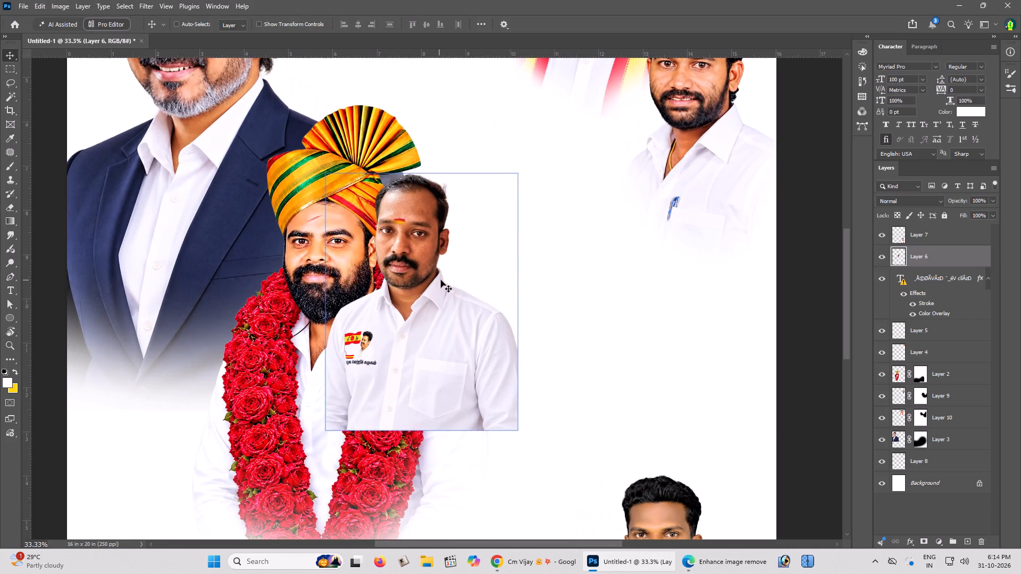
left_click_drag(441, 280, 543, 267)
Add a layer mask to the pasted portrait and fade the sleeve on the side away from the garland with the soft Eraser.
left_click(921, 541)
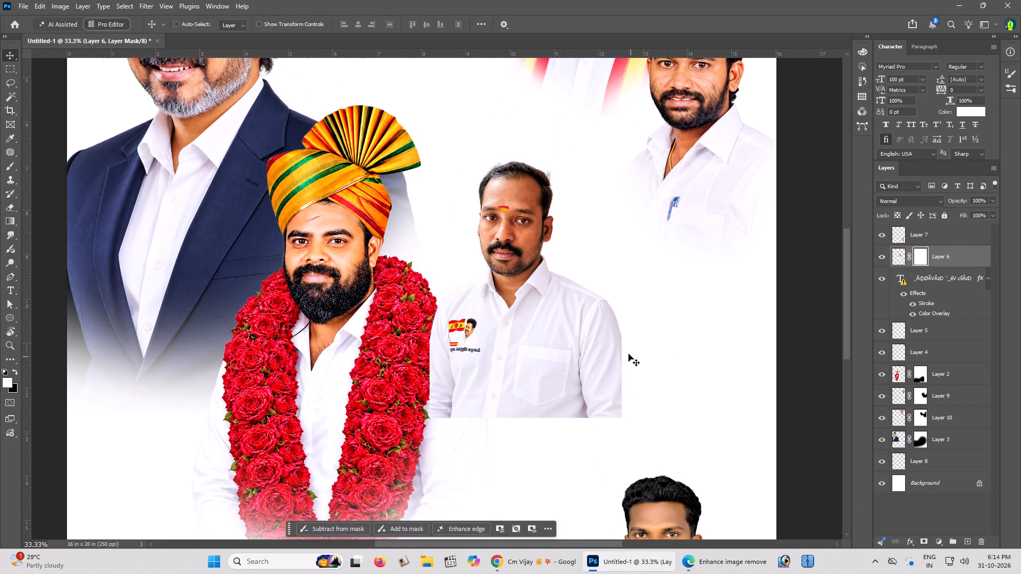
key("e")
left_click(712, 348)
left_click_drag(700, 351, 698, 367)
left_click_drag(693, 380, 680, 392)
left_click_drag(662, 403, 638, 424)
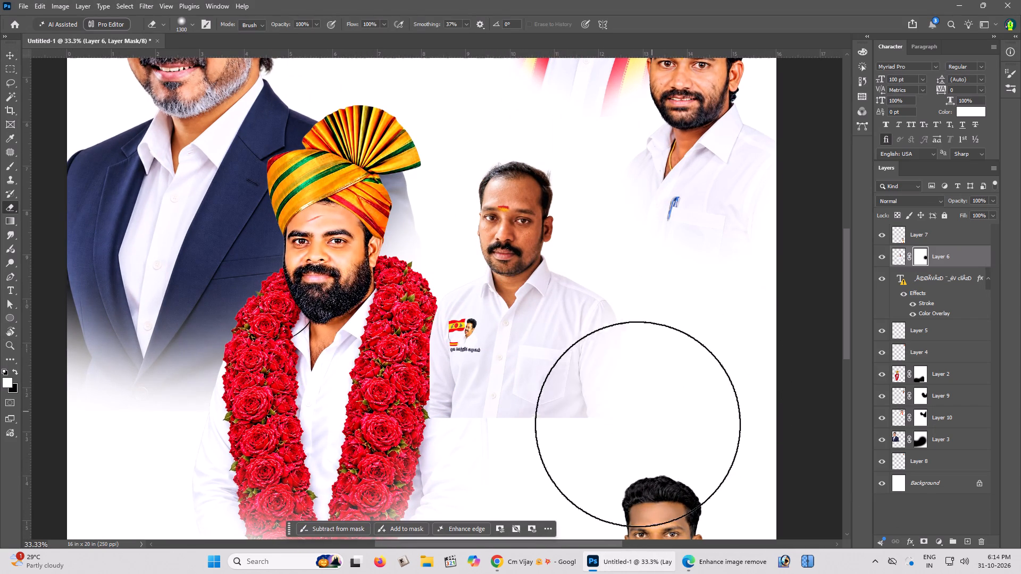
left_click_drag(638, 424, 630, 430)
left_click_drag(629, 432, 624, 435)
left_click_drag(627, 426, 655, 401)
left_click_drag(662, 393, 668, 376)
left_click_drag(671, 361, 664, 368)
Fade the portrait's bottom edge, garland-side sleeve and chest emblem on the layer mask with the soft Eraser.
left_click_drag(632, 418, 599, 469)
left_click_drag(527, 514, 483, 521)
left_click_drag(457, 514, 425, 490)
left_click_drag(412, 482, 391, 436)
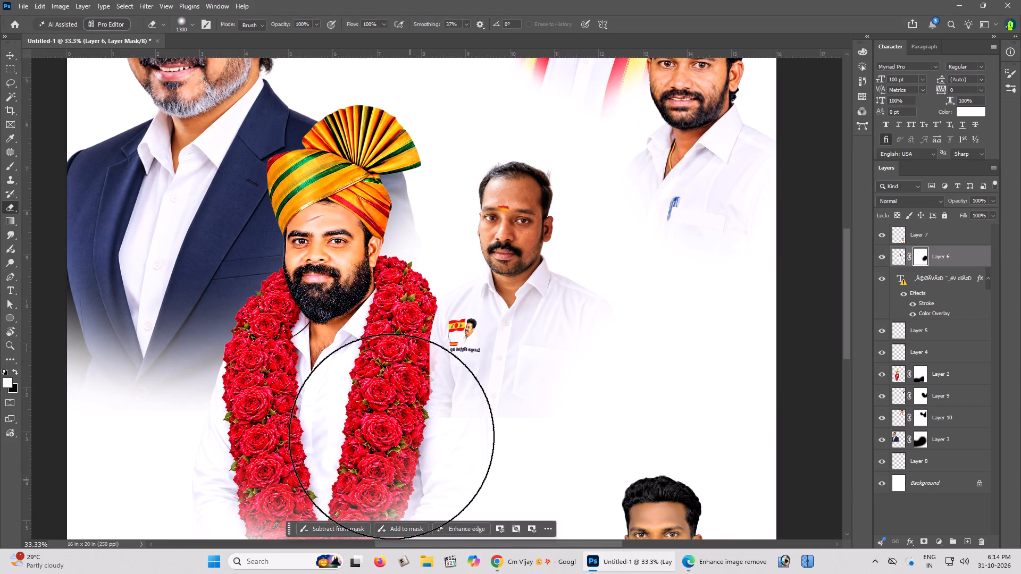
left_click_drag(387, 427, 384, 418)
left_click(380, 411)
left_click(378, 405)
left_click_drag(370, 396, 365, 388)
left_click_drag(361, 381, 360, 375)
left_click(357, 367)
left_click_drag(357, 369, 358, 382)
left_click_drag(367, 407, 374, 421)
left_click_drag(390, 437, 405, 443)
left_click_drag(426, 453, 431, 461)
left_click_drag(451, 491, 488, 503)
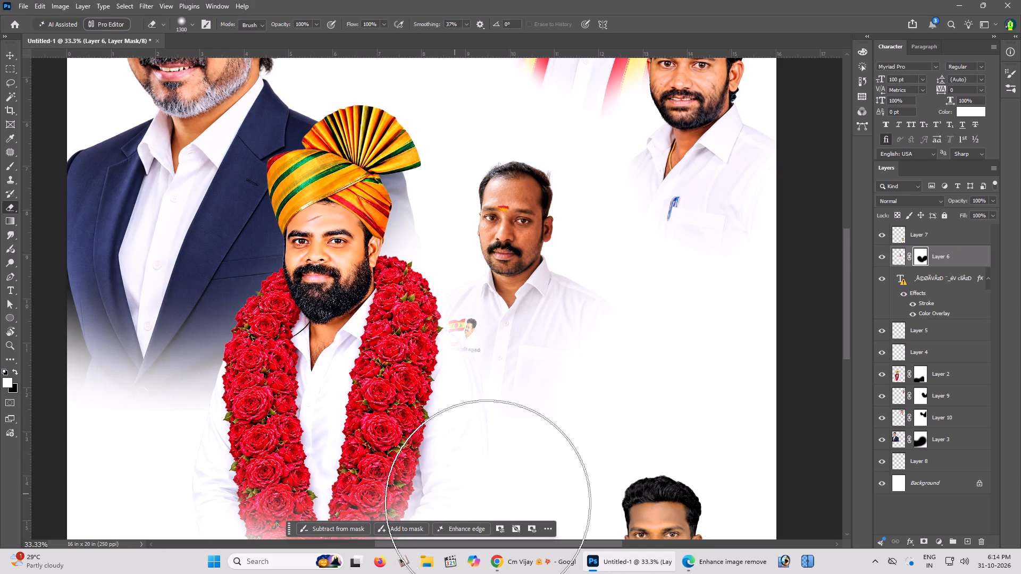
Extend the mask fade along the portrait's lower edge and up the outer shoulder away from the garland.
left_click_drag(488, 503, 495, 503)
left_click_drag(505, 501, 529, 495)
left_click_drag(556, 489, 562, 486)
left_click_drag(584, 474, 627, 440)
left_click_drag(641, 430, 668, 391)
left_click_drag(690, 344, 694, 333)
left_click_drag(697, 320, 697, 311)
left_click_drag(697, 300, 695, 293)
left_click(694, 291)
left_click(692, 285)
left_click(690, 282)
left_click_drag(688, 319, 688, 320)
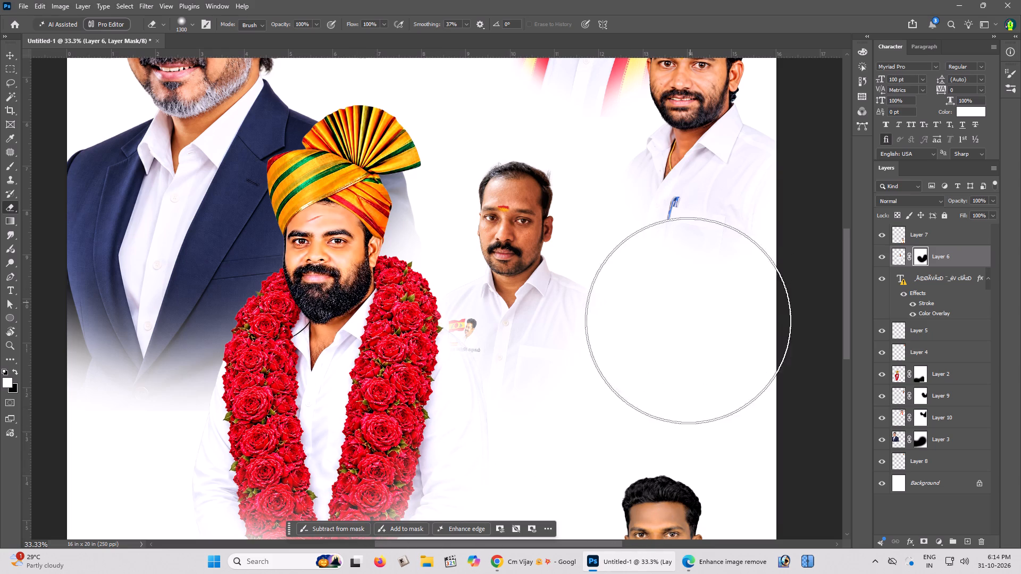
left_click_drag(688, 320, 685, 330)
Move the faded portrait up and right, closer to the man with the pen in his pocket.
key("v")
key("ctrl+space")
left_click_drag(666, 341, 643, 394)
left_click(643, 394)
key("z")
left_click(470, 363)
key("v")
left_click_drag(464, 381, 486, 304)
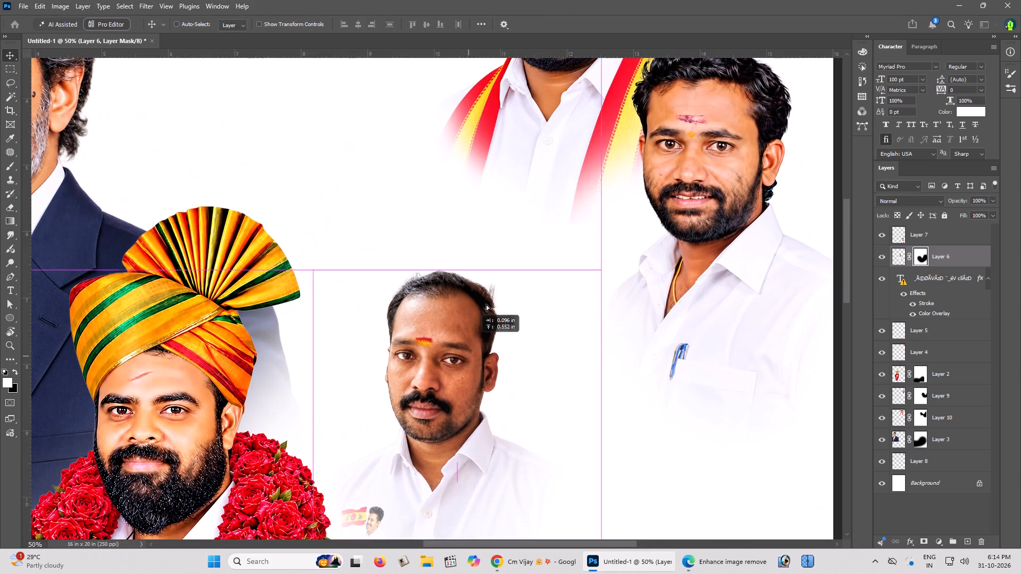
left_click_drag(486, 304, 507, 259)
Scale the faded portrait down slightly and move it right to overlap the shoulder of the man with the pocket pen.
key("ctrl+t")
left_click_drag(674, 269, 675, 252)
left_click_drag(633, 155, 630, 160, "alt")
key("Return")
key("space")
key("space")
double_click(629, 163)
left_click_drag(452, 379, 551, 366)
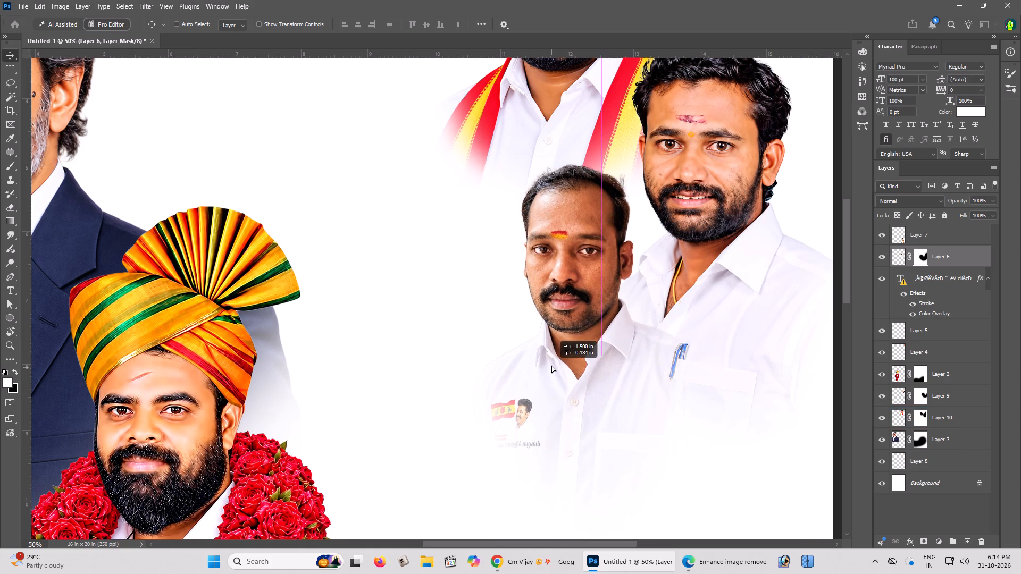
left_click_drag(551, 366, 555, 369)
Select the garlanded, turbaned man and move him up about 4 in beside the man in the suit.
key("space")
key("space")
left_click_drag(471, 369, 535, 358)
left_click(549, 353)
key("ctrl+minus")
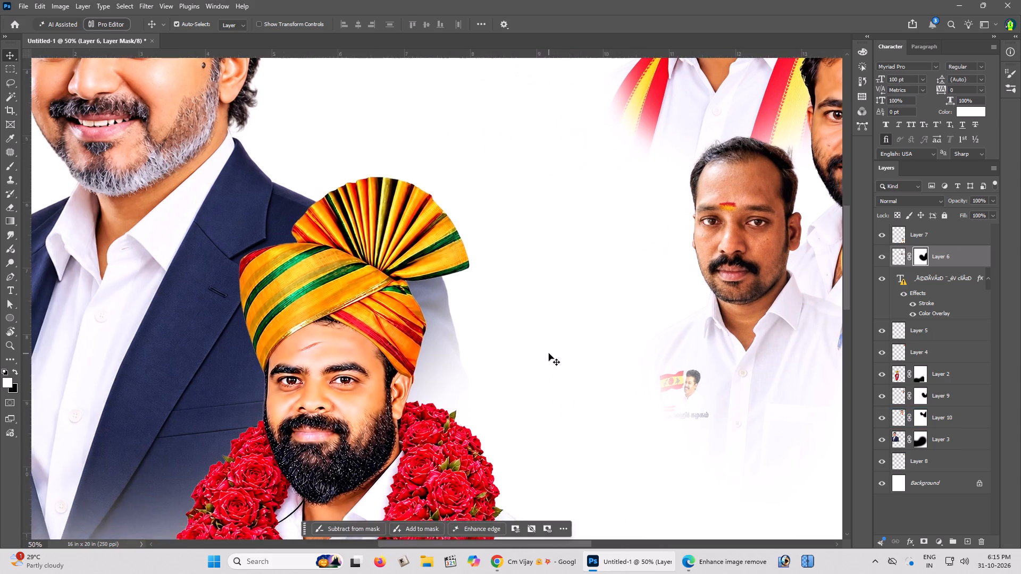
key("ctrl+minus")
right_click(397, 324)
left_click(407, 331)
left_click_drag(408, 331, 415, 196)
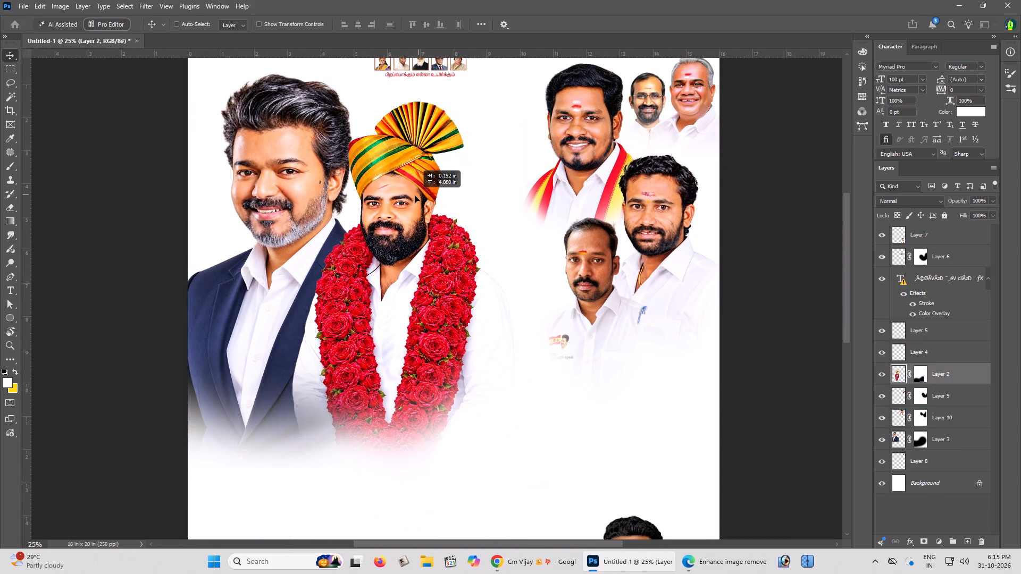
left_click_drag(415, 196, 403, 200)
Enlarge the garlanded man slightly and shift him right and slightly down.
key("ctrl+t")
left_click_drag(498, 105, 505, 101, "alt")
key("Return")
left_click_drag(414, 201, 447, 211)
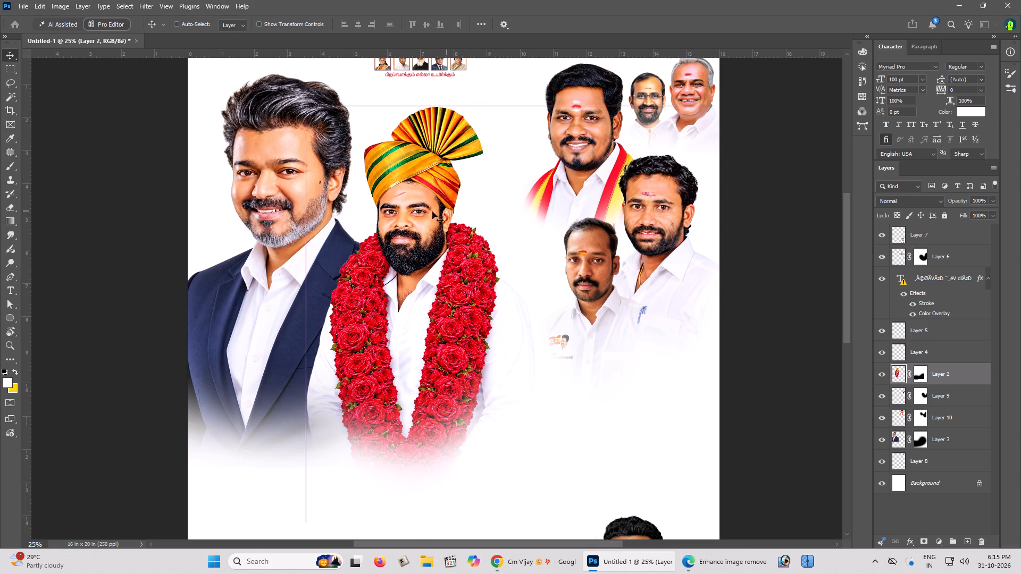
Select the man in the suit, enlarge him slightly and nudge him right and down.
right_click_drag(287, 172, 294, 175)
left_click(300, 179)
key("ctrl+t")
left_click_drag(467, 73, 489, 63, "alt")
key("Return")
scroll(354, 172, "up", 2)
left_click_drag(313, 173, 323, 182)
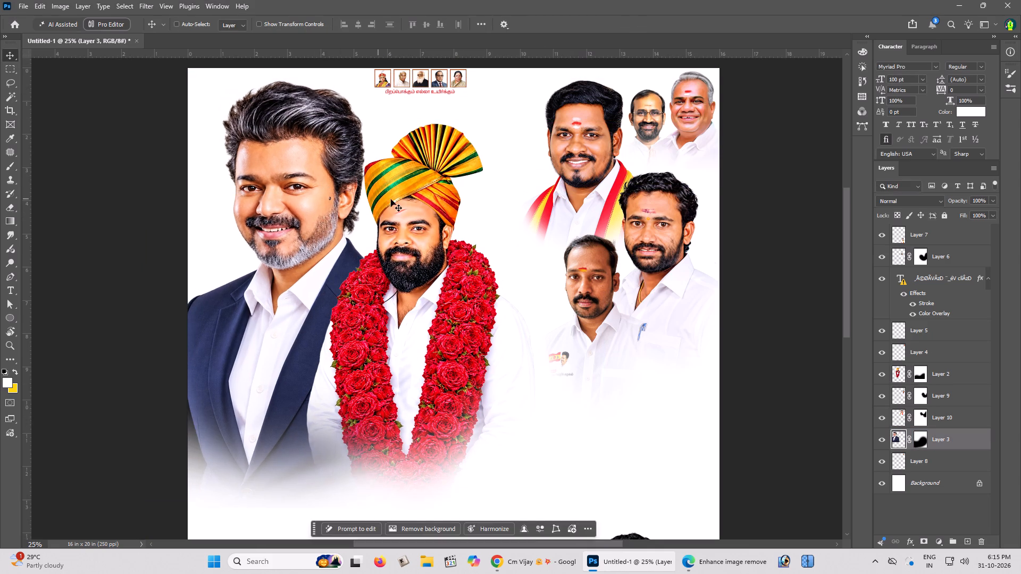
Move the garlanded man left to overlap the suited man, and shift both figures slightly up together.
right_click(391, 199)
left_click(403, 207)
left_click_drag(405, 204, 373, 209)
right_click(286, 189, "shift")
left_click(301, 199, "shift")
left_click_drag(298, 197, 300, 185)
Examine the figure arrangement across the whole poster and close up around the upper group of portraits.
key("space")
key("space")
key("space")
left_click_drag(304, 187, 316, 199)
key("ctrl+minus")
key("ctrl+minus")
scroll(394, 221, "up", 3)
scroll(555, 260, "down", 3)
key("z")
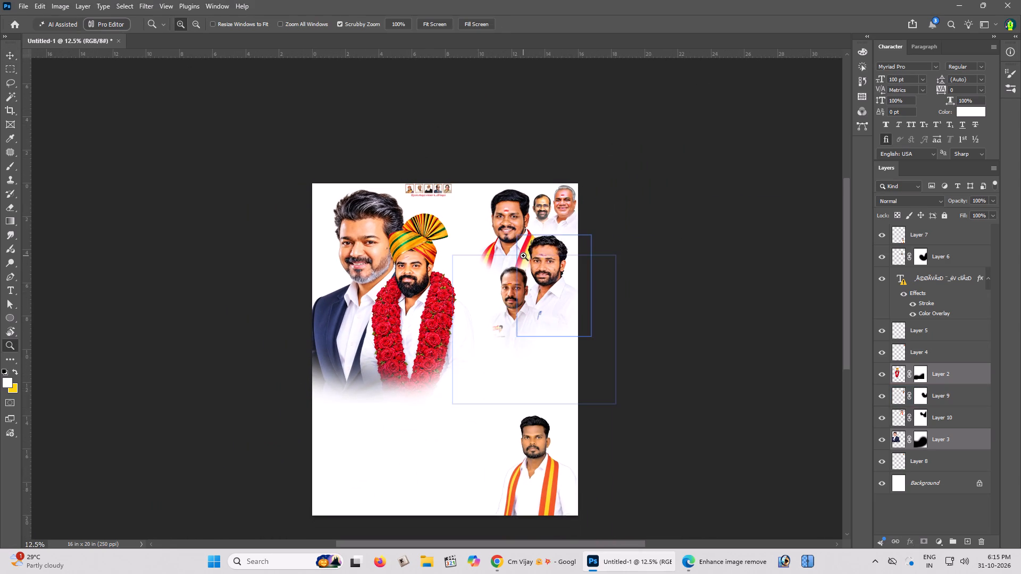
left_click(535, 254)
key("space")
right_click_drag(482, 249, 487, 250)
left_click(501, 254)
key("z")
left_click_drag(503, 229, 504, 223)
left_click(529, 148)
key("space")
key("space")
left_click_drag(531, 149, 519, 192)
left_click(518, 192)
Select the man with the pen in his pocket and move him left between the turbaned man and the scarf-wearing man.
key("v")
right_click(605, 221)
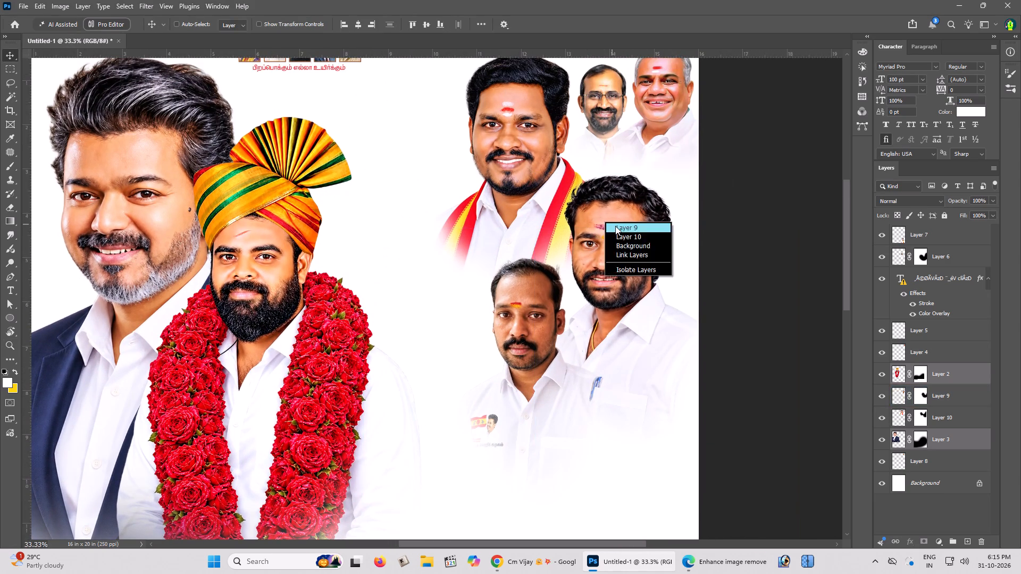
left_click(615, 226)
left_click_drag(635, 225, 431, 171)
Select the faded portrait with the chest emblem and move it up and right, below the two older men.
key("space")
left_click_drag(444, 171, 448, 183)
left_click(448, 187)
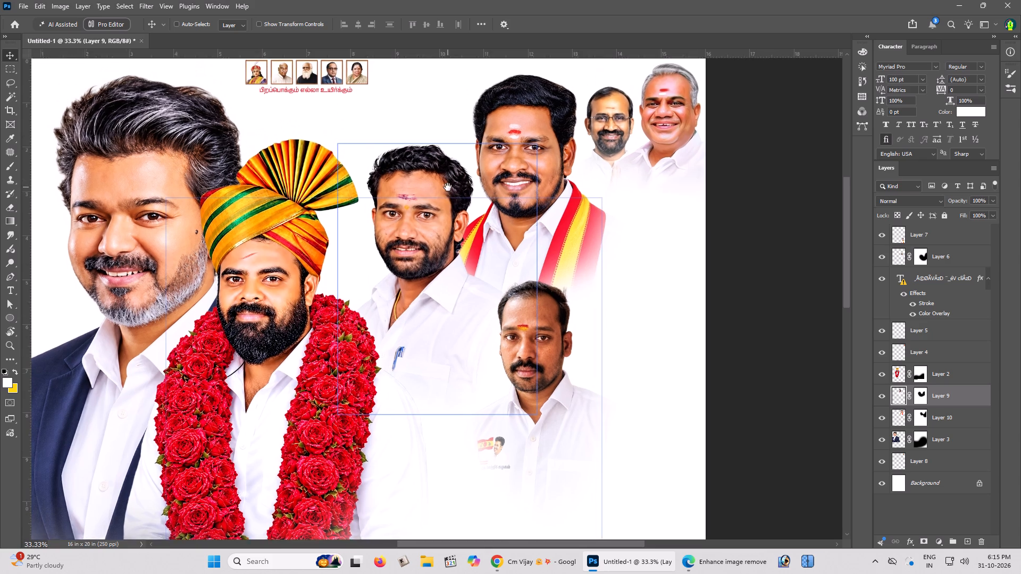
left_click(437, 223)
key("space")
left_click_drag(448, 231, 446, 223)
left_click(446, 222)
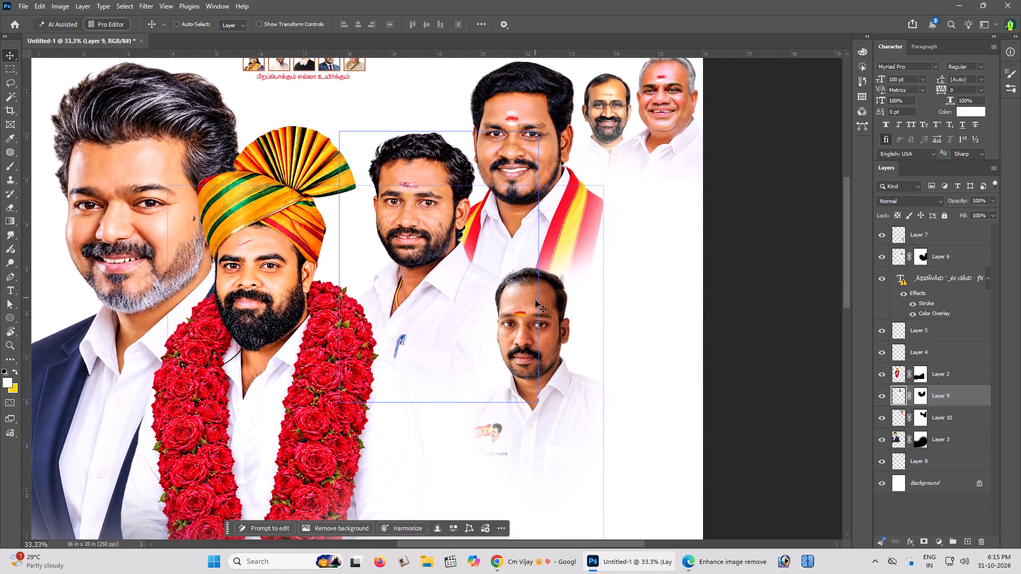
right_click(535, 301)
left_click(541, 305)
left_click_drag(544, 305, 653, 218)
Examine the rearranged portraits in the overall poster layout.
key("ctrl+minus")
key("ctrl+minus")
key("space")
key("space")
key("space")
key("space")
key("space")
key("space")
left_click_drag(581, 236, 601, 216)
left_click(606, 213)
key("z")
left_click(528, 211)
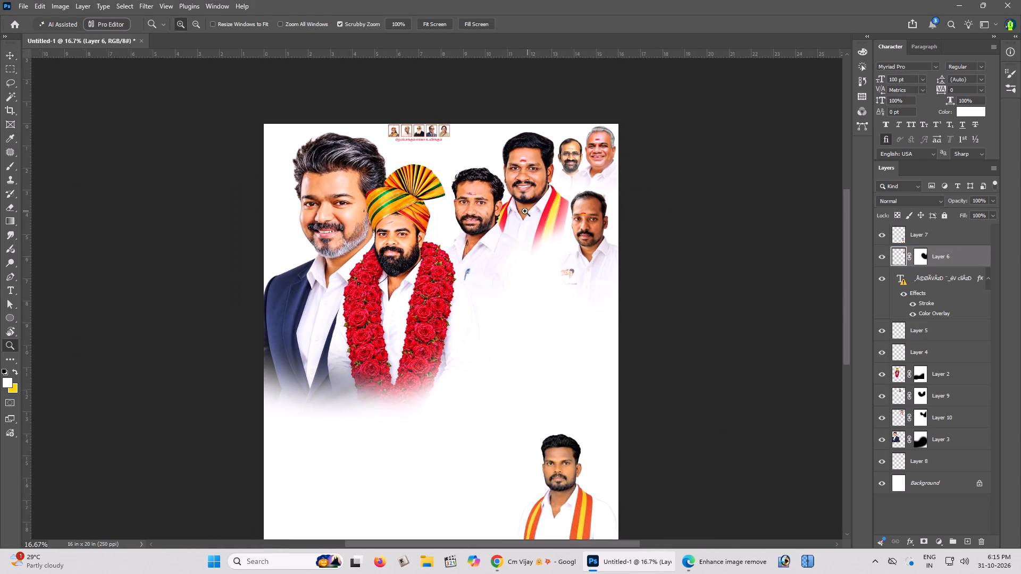
Examine the spacing of the upper portraits across the poster and close up around the man with the pen.
key("space")
key("space")
key("space")
key("space")
left_click_drag(487, 211, 500, 178)
left_click(500, 178)
right_click(491, 178)
left_click(505, 184)
key("v")
scroll(426, 218, "up", 1)
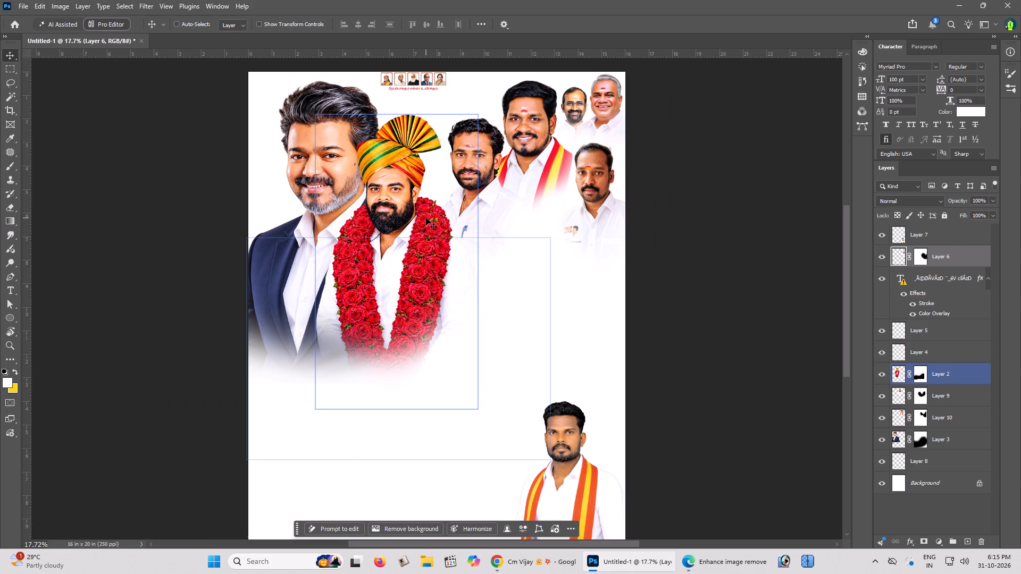
scroll(426, 218, "down", 1)
scroll(466, 164, "up", 1)
key("z")
triple_click(504, 146)
type("v")
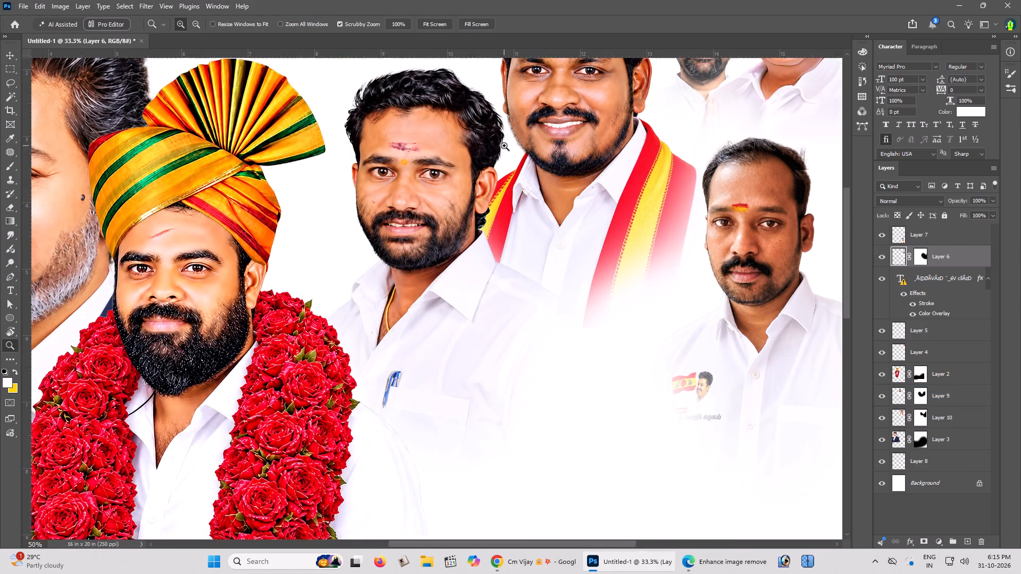
Select the man with the pen in his pocket and shift him slightly left of the scarf-wearing man.
key("space")
left_click_drag(504, 146, 489, 175)
left_click(488, 177)
right_click(406, 221)
left_click(413, 225)
key("ctrl+t")
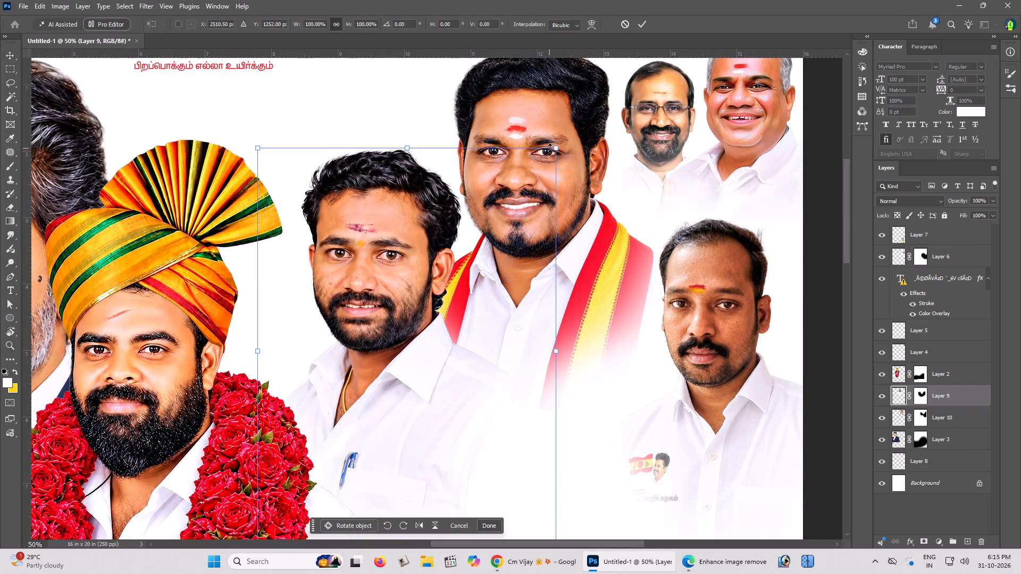
left_click(550, 148, "alt")
key("Return")
left_click_drag(438, 230, 432, 231)
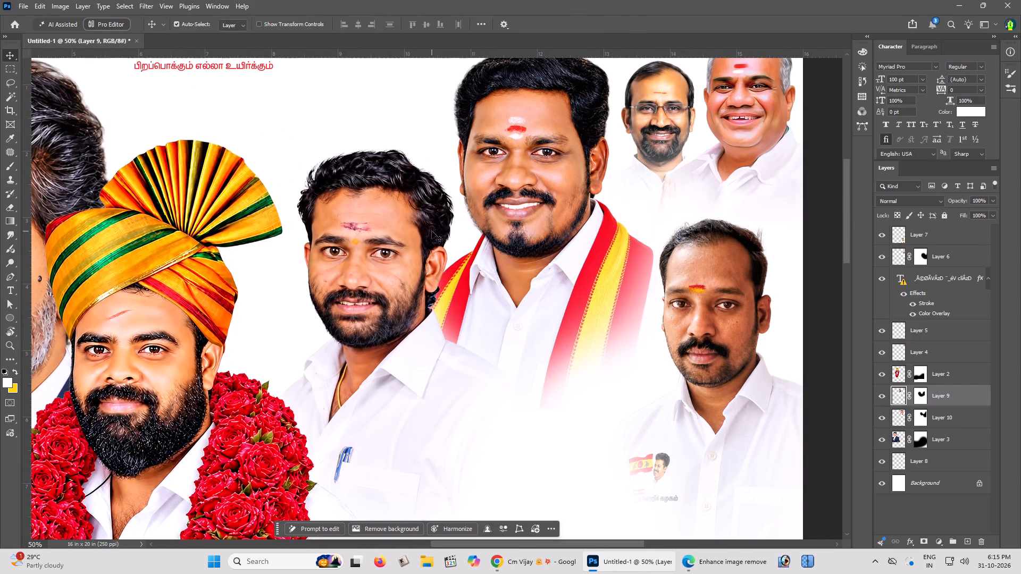
Nudge the man with the pen slightly down and right within the full poster layout.
key("ctrl+minus")
key("ctrl+0")
key("Right")
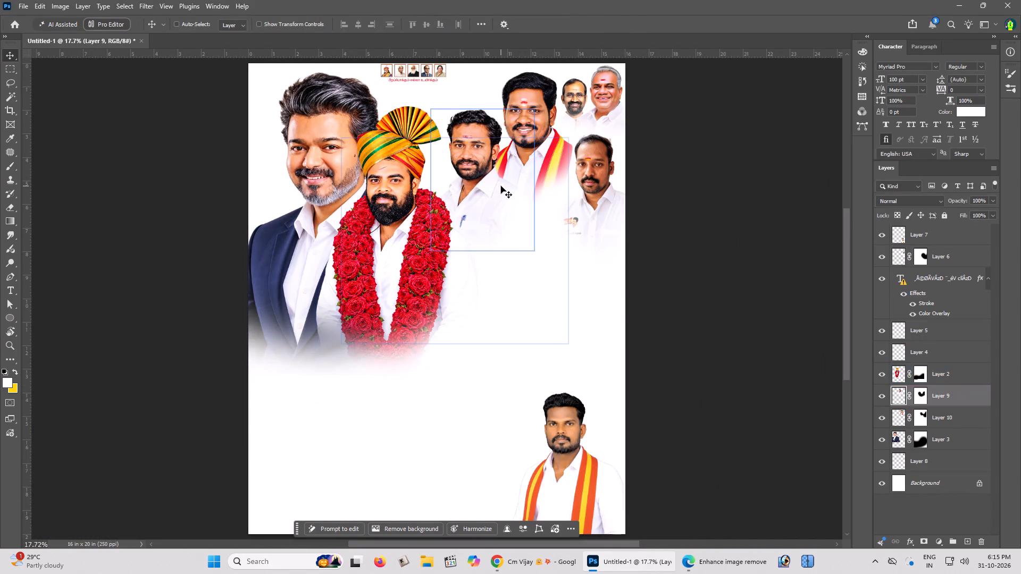
key("Down")
key("Down")
key("Down")
key("Down")
key("Down")
key("Down")
key("Down")
key("Down")
key("Down")
key("Right")
Switch to the ChatGPT conversation in the browser, close the enlarged portrait preview and return to Photoshop.
key("ctrl+Tab")
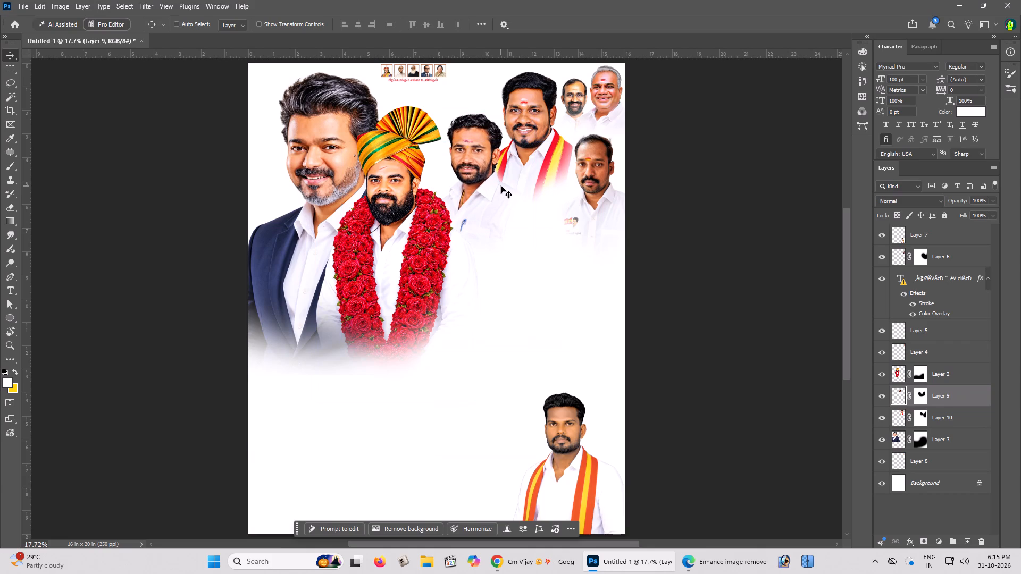
key("alt+Tab")
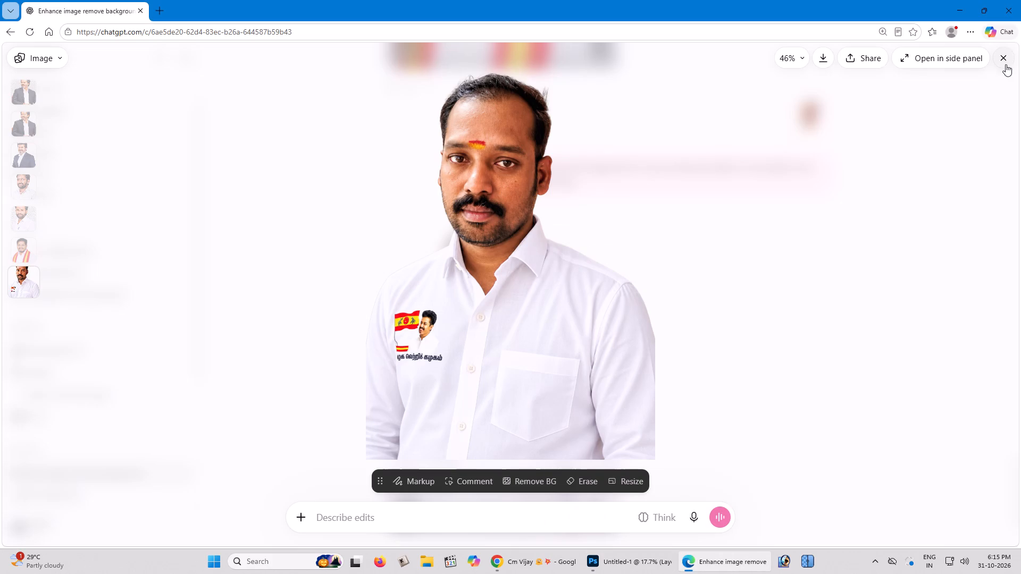
left_click(1006, 64)
scroll(623, 214, "down", 4)
key("alt+Tab")
Select the faded portrait with the chest emblem and move it slightly left toward the scarf-wearing man.
key("z")
double_click(501, 151)
key("v")
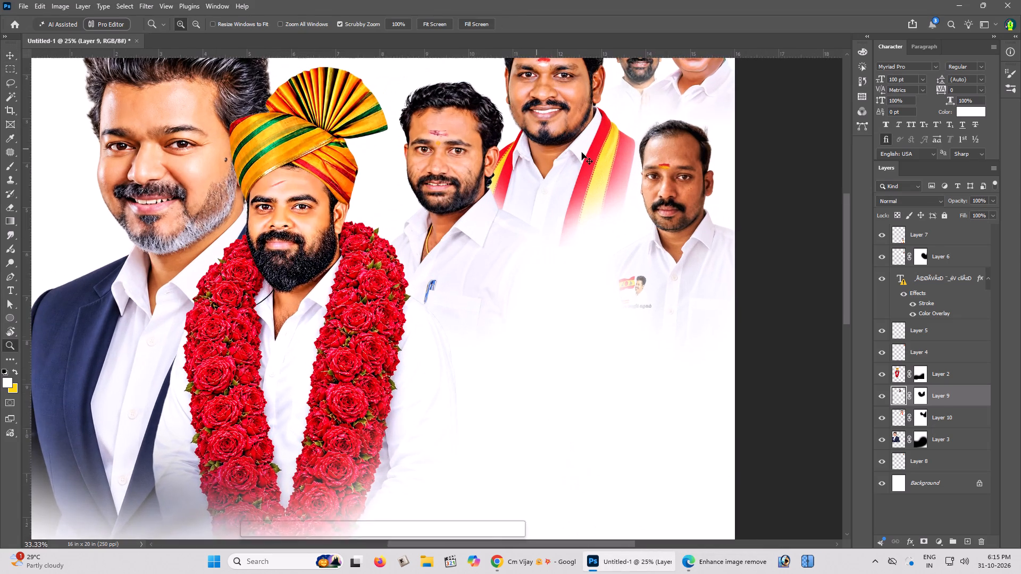
key("space")
left_click_drag(593, 155, 574, 165)
left_click(574, 165)
right_click(615, 197)
left_click(626, 206)
left_click_drag(631, 206, 622, 208)
Select the scarf-wearing man's portrait and reapply the last-used denoise filter to it.
key("z")
double_click(530, 138)
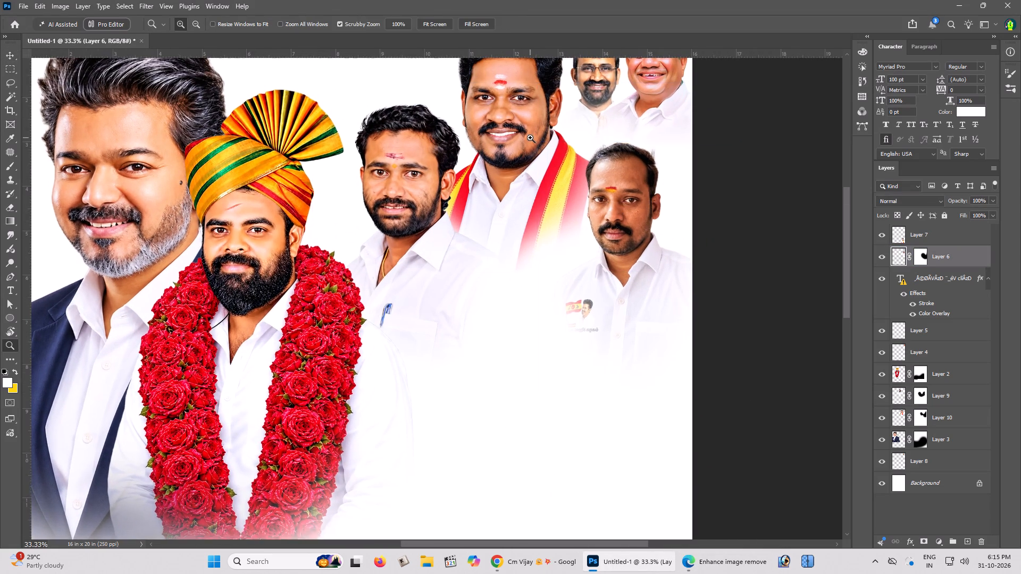
key("space")
left_click_drag(530, 121, 524, 153)
left_click(524, 154)
key("v")
right_click(507, 134)
left_click(518, 141)
scroll(518, 141, "up", 4)
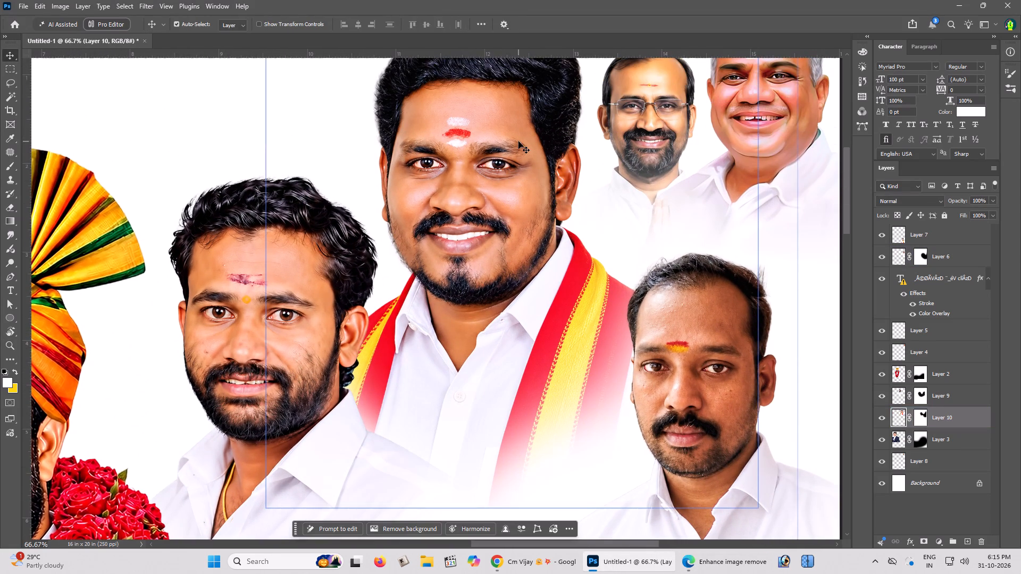
key("ctrl+alt+f")
scroll(518, 141, "up", 2)
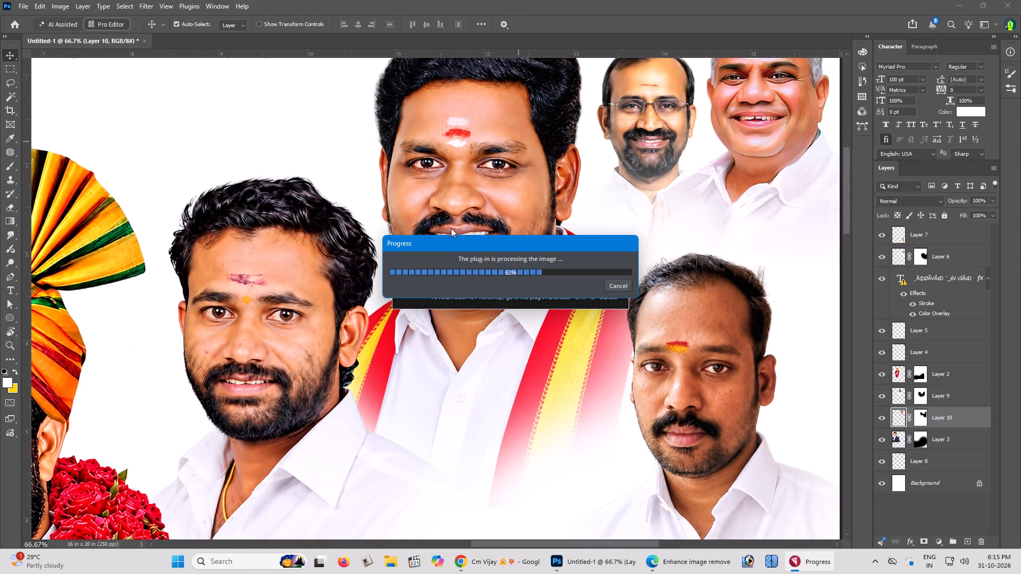
scroll(382, 257, "down", 5)
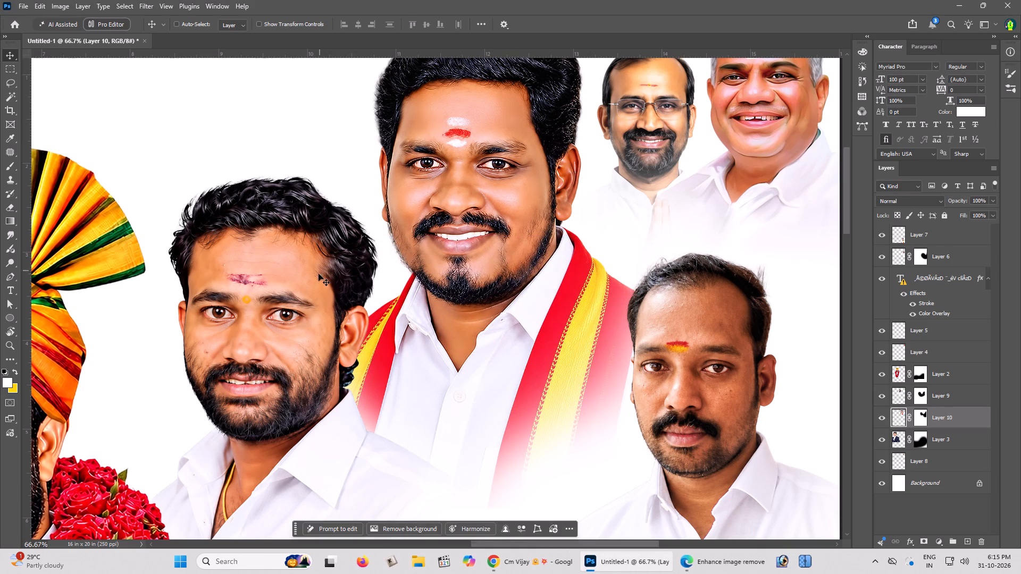
Select the portrait of the man with the pen and reapply the same denoise filter to it.
key("space")
key("space")
key("space")
key("space")
key("space")
key("space")
key("space")
left_click_drag(316, 281, 329, 271)
right_click(325, 263)
left_click(331, 267)
key("ctrl+alt+f")
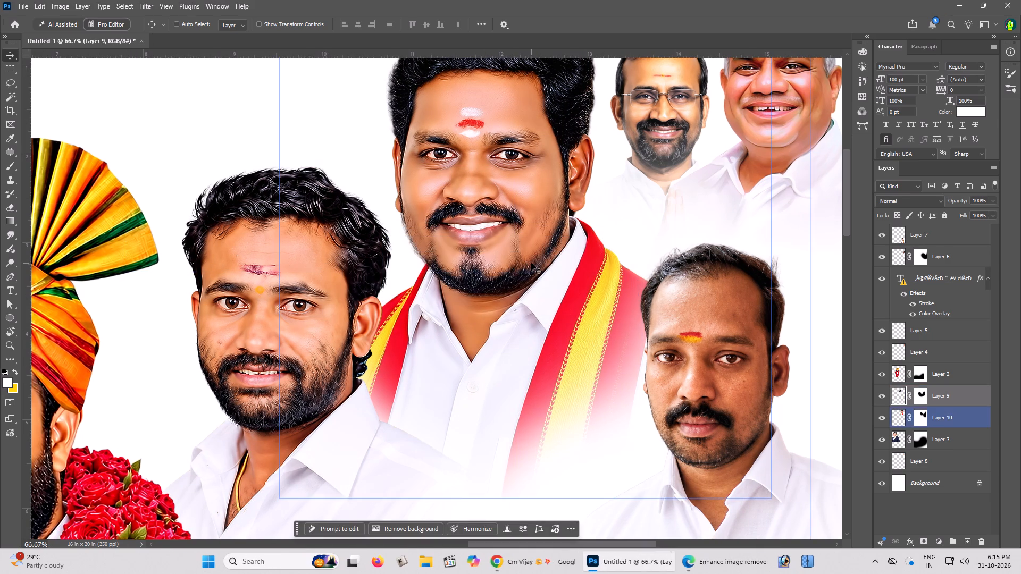
Brighten the highlights of the man with the pen slightly using Levels.
key("ctrl+l")
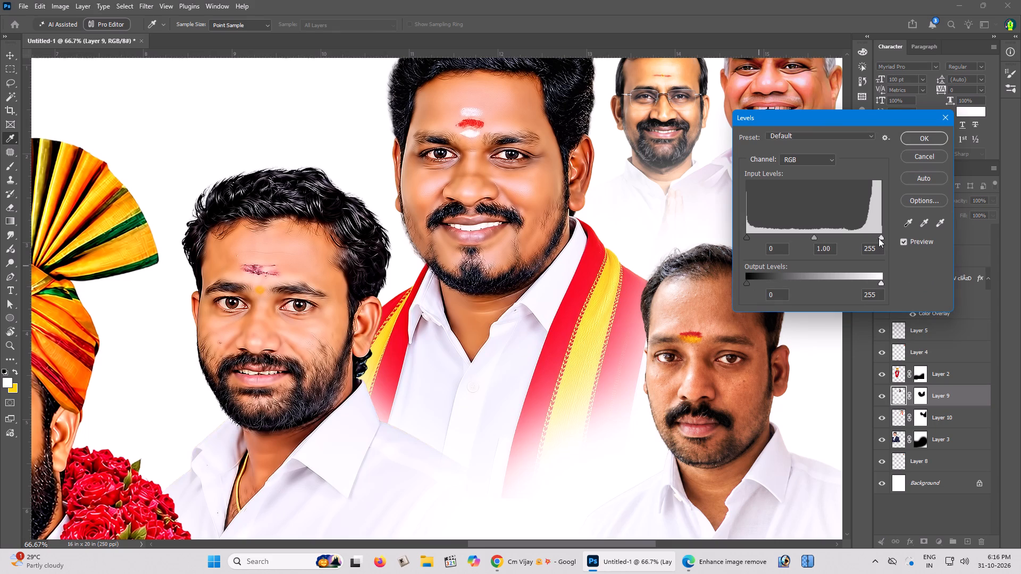
left_click(877, 238)
key("Return")
Select the scarf-wearing man's portrait layer.
key("ctrl+minus")
key("space")
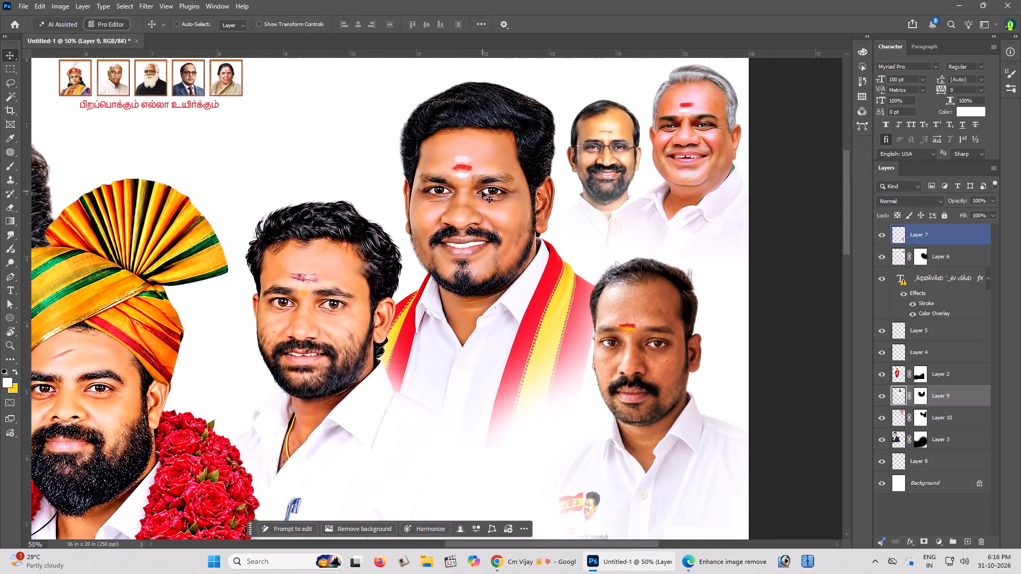
right_click(491, 196)
left_click(500, 201)
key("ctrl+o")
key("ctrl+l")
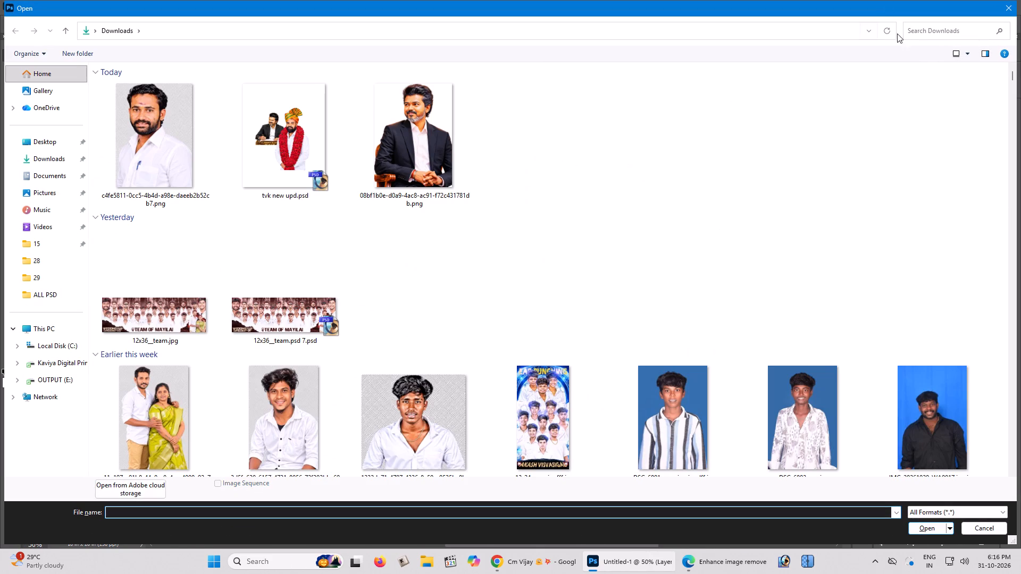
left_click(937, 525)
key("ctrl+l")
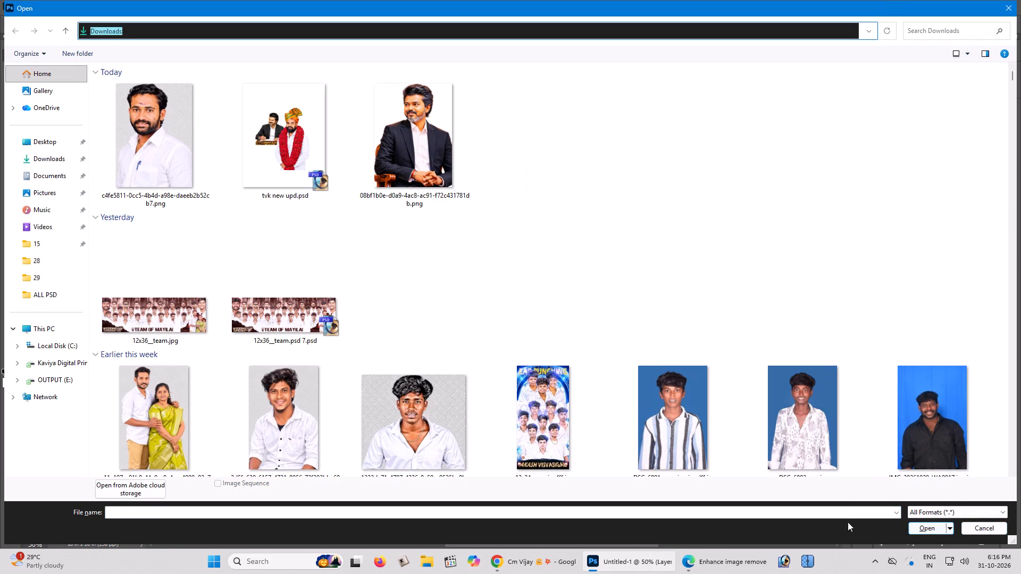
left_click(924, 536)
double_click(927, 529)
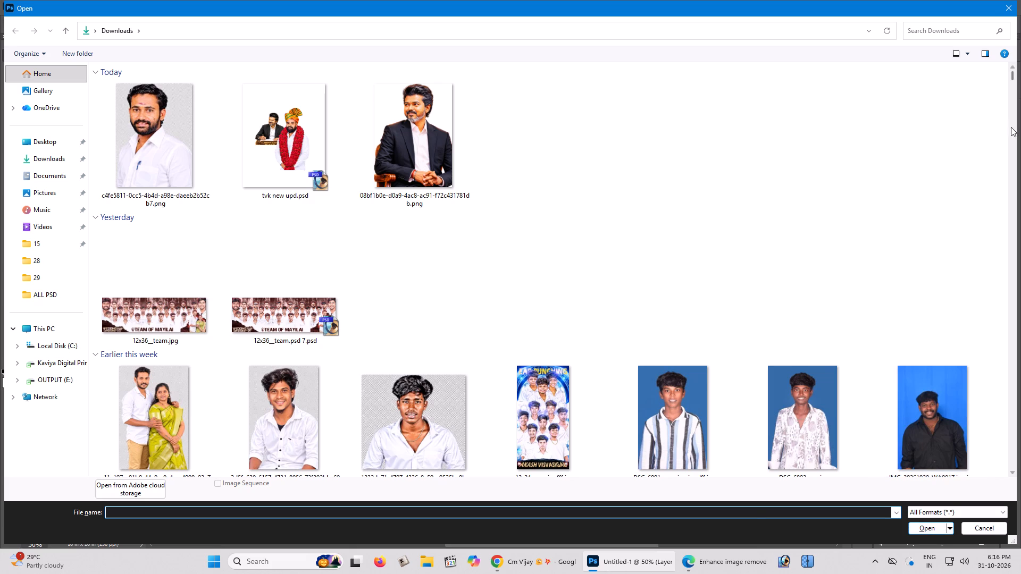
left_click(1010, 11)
Brighten the highlights of the scarf-wearing man's portrait slightly using Levels.
key("ctrl+l")
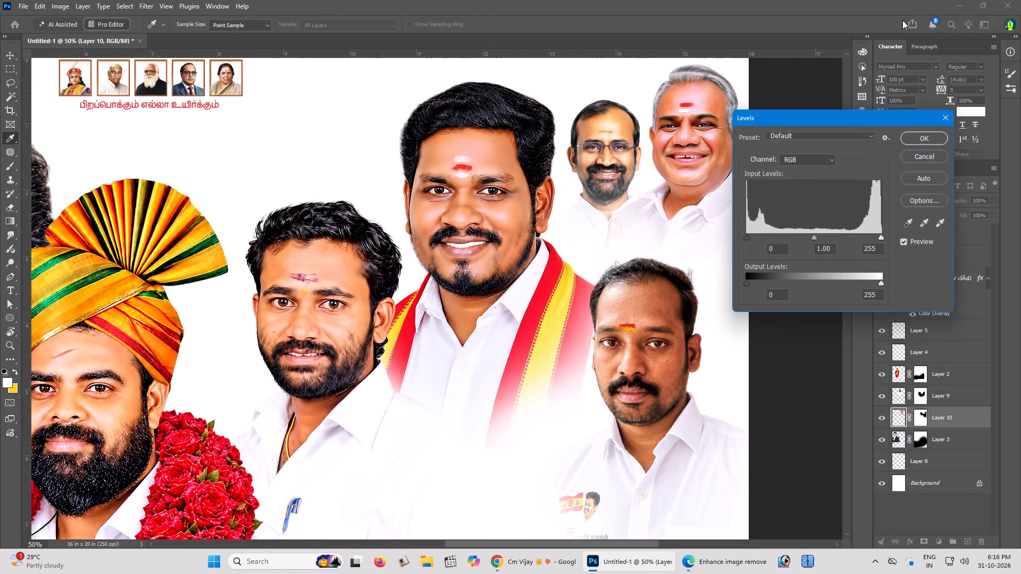
left_click(877, 238)
key("Return")
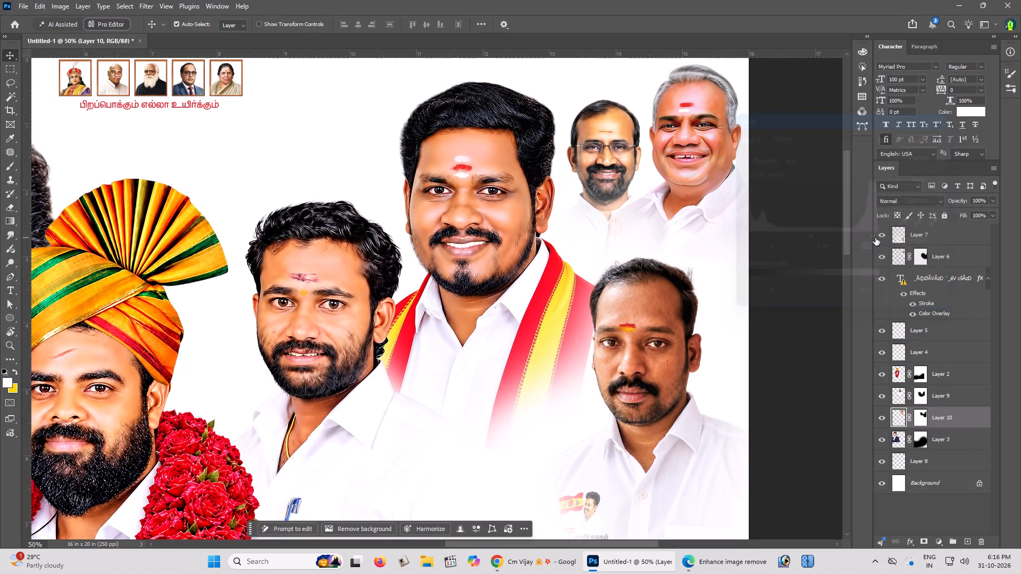
Select the portrait with the chest emblem and reapply the denoise filter to it.
key("ctrl+minus")
key("z")
triple_click(581, 355)
key("v")
right_click(576, 323)
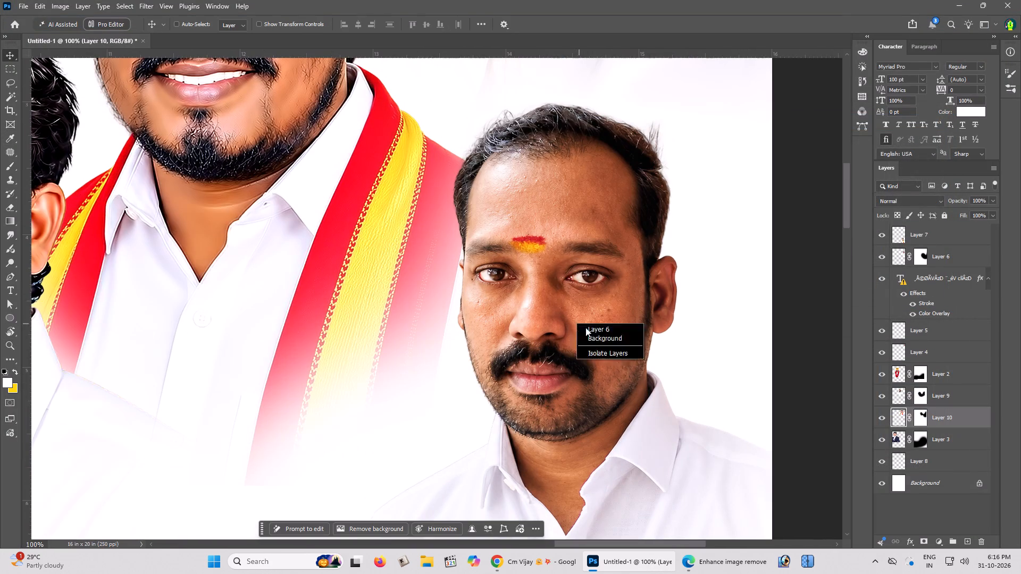
left_click(587, 328)
key("ctrl+alt+f")
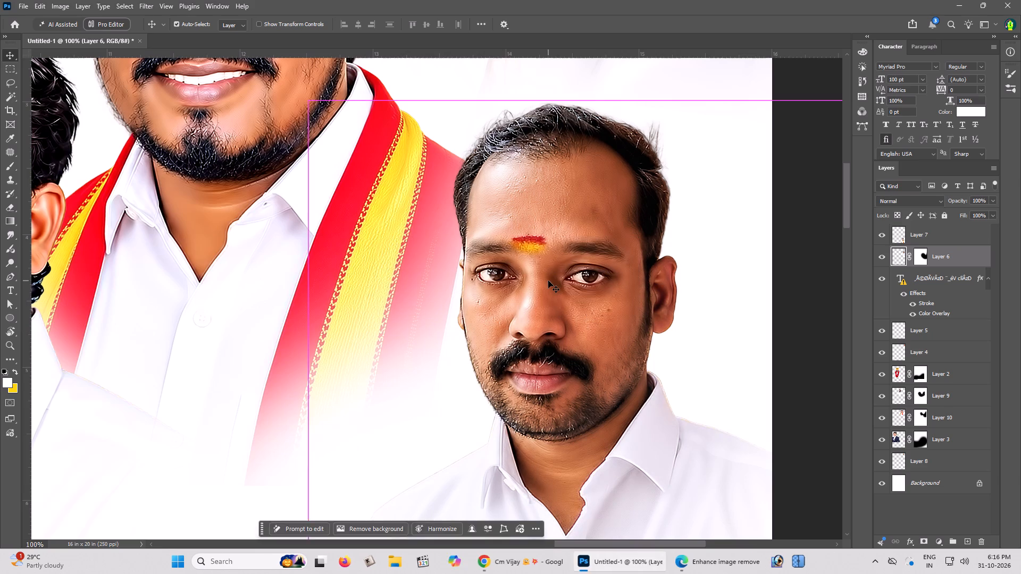
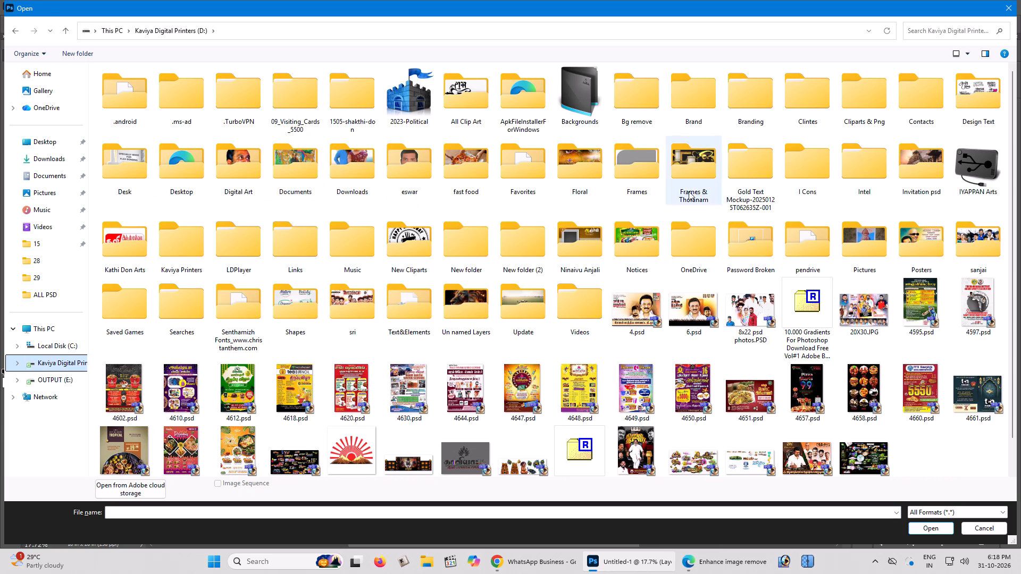
double_click(126, 225)
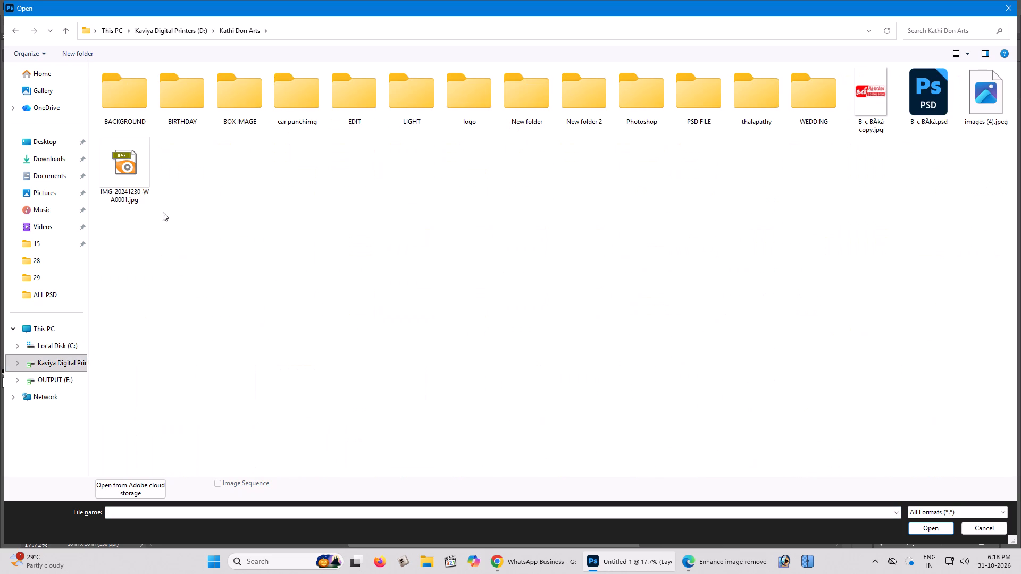
double_click(706, 99)
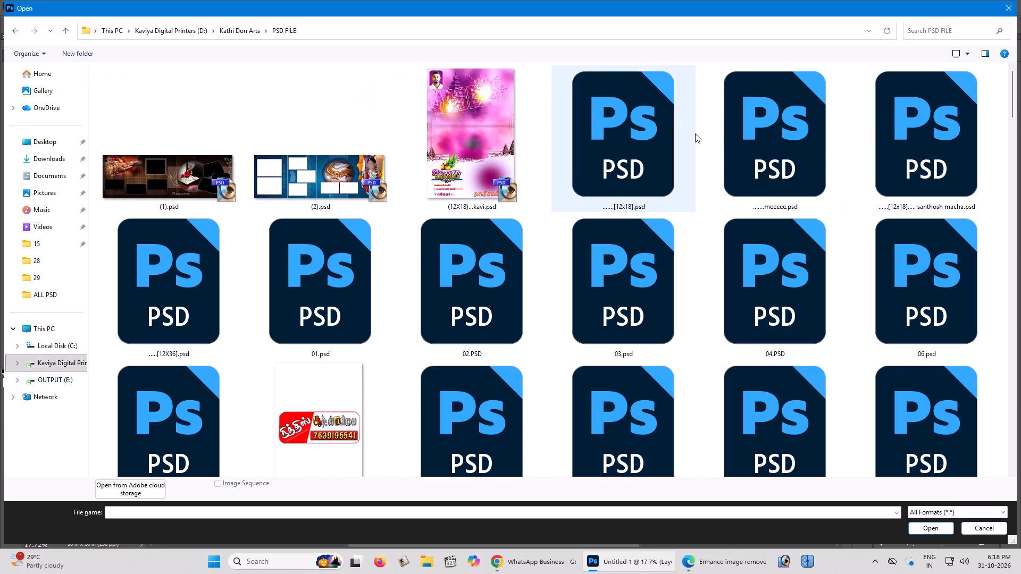
scroll(695, 133, "down", 1)
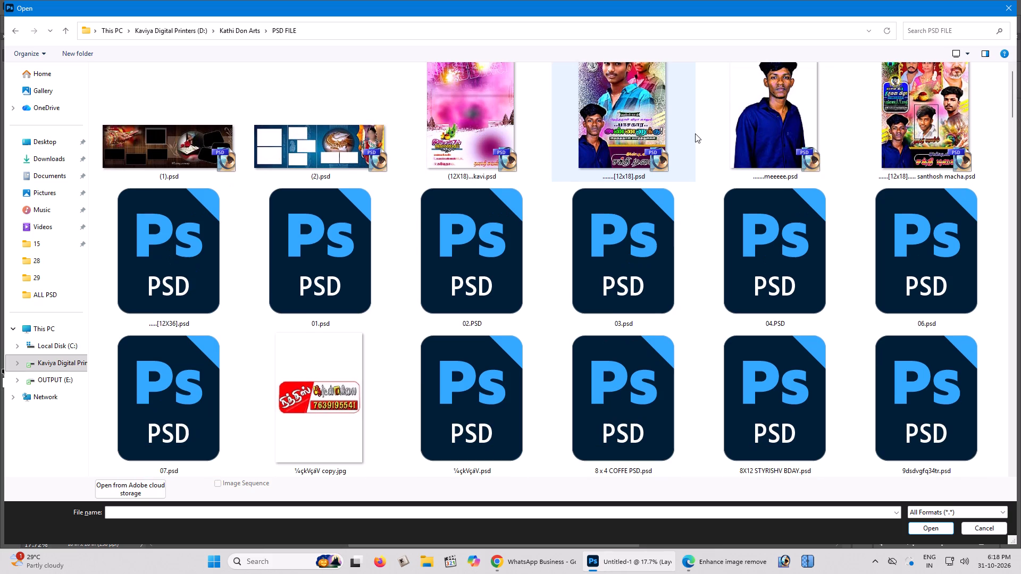
scroll(695, 133, "down", 1)
scroll(695, 133, "up", 1)
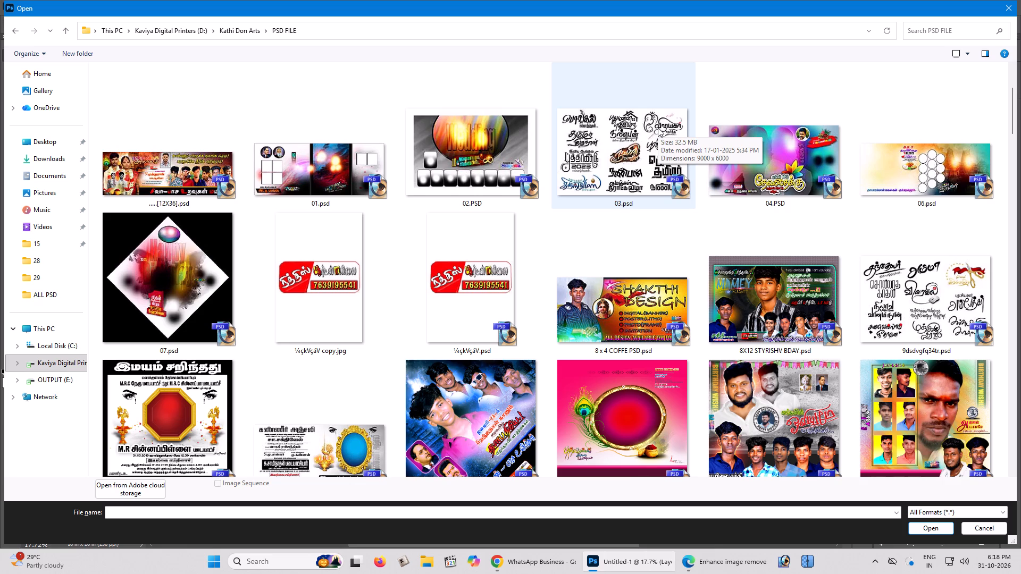
scroll(658, 128, "down", 2)
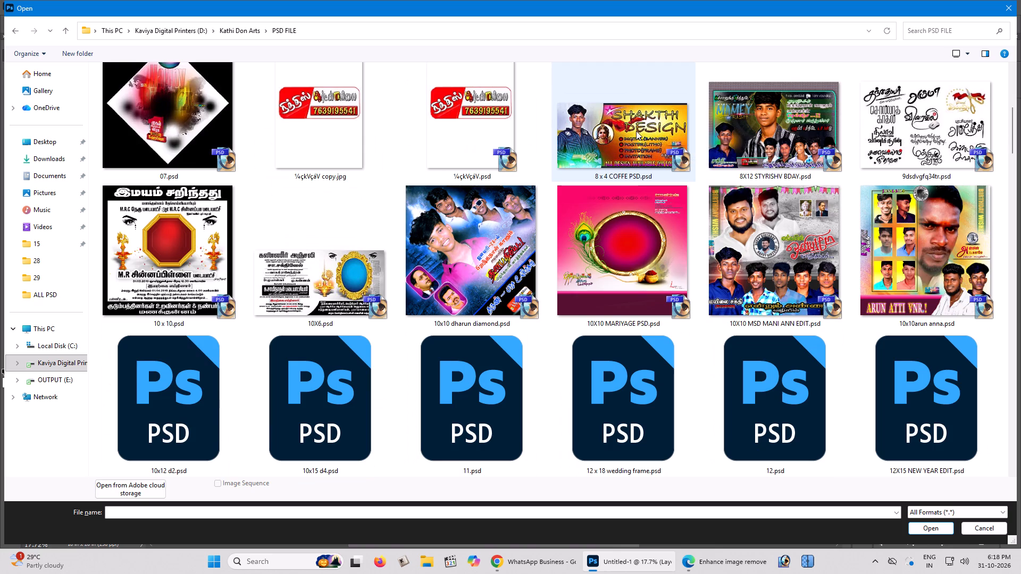
scroll(636, 131, "down", 1)
scroll(636, 131, "up", 1)
scroll(636, 131, "down", 2)
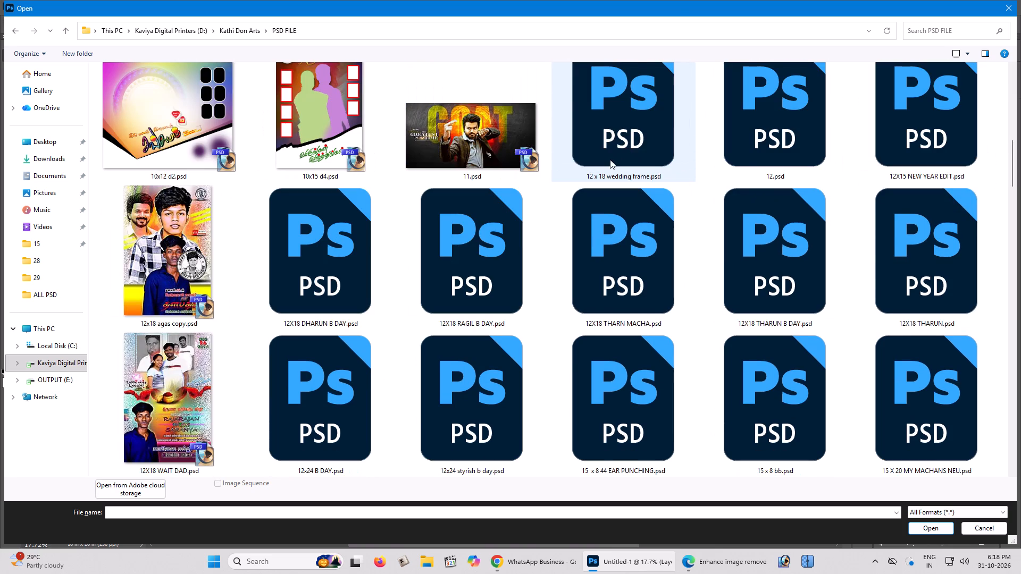
scroll(529, 218, "up", 7)
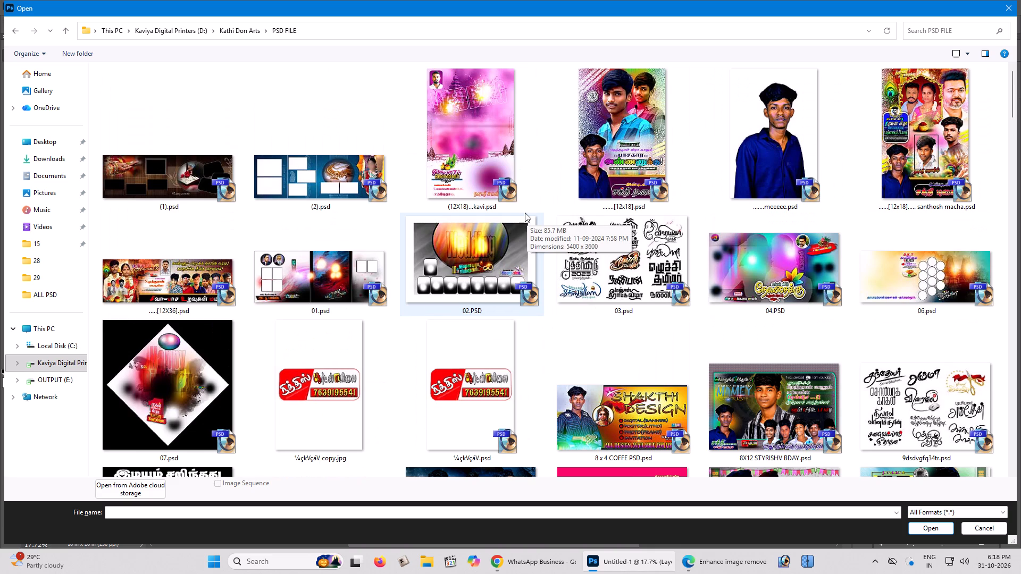
scroll(525, 213, "up", 1)
left_click_drag(526, 212, 521, 209)
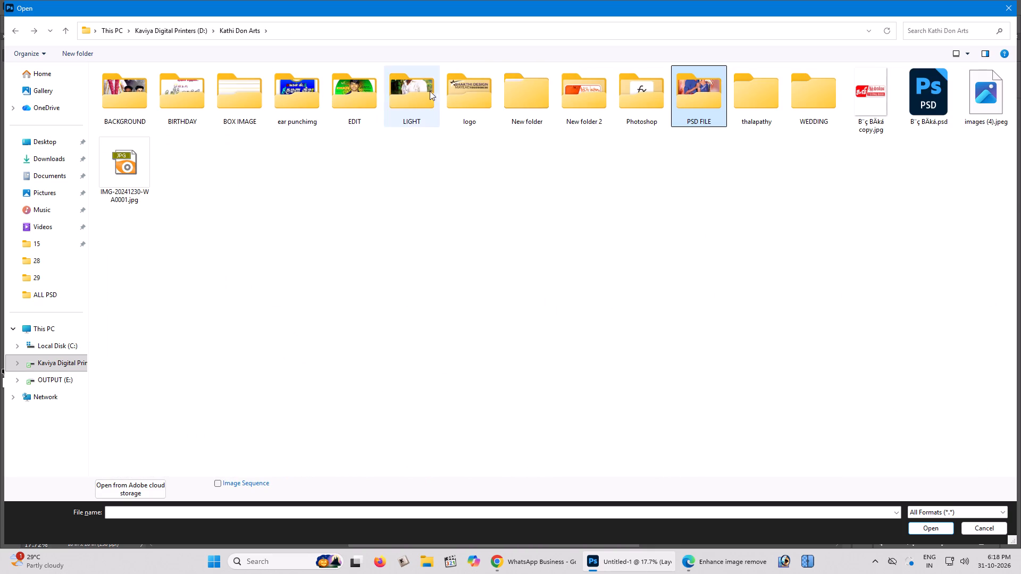
Open BIRTHDAY TITLE.!.psd from the BIRTHDAY folder without updating its text layers.
double_click(189, 88)
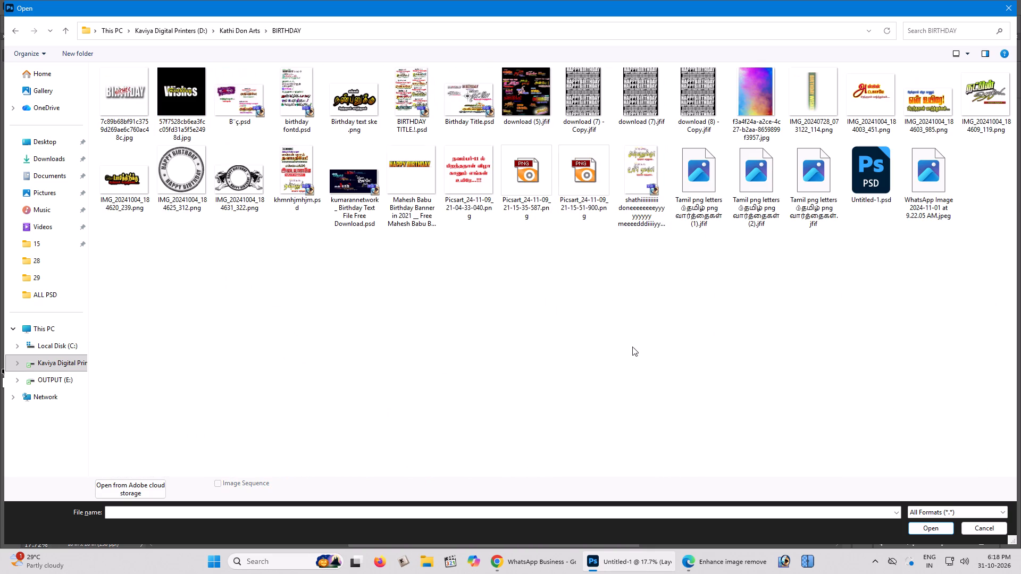
left_click(298, 170)
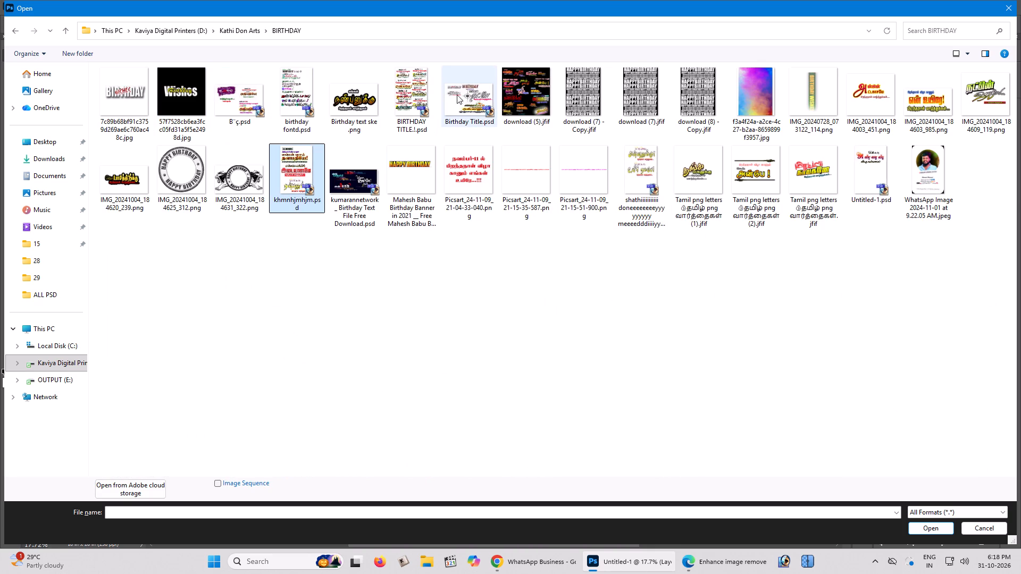
left_click(421, 81)
key("Return")
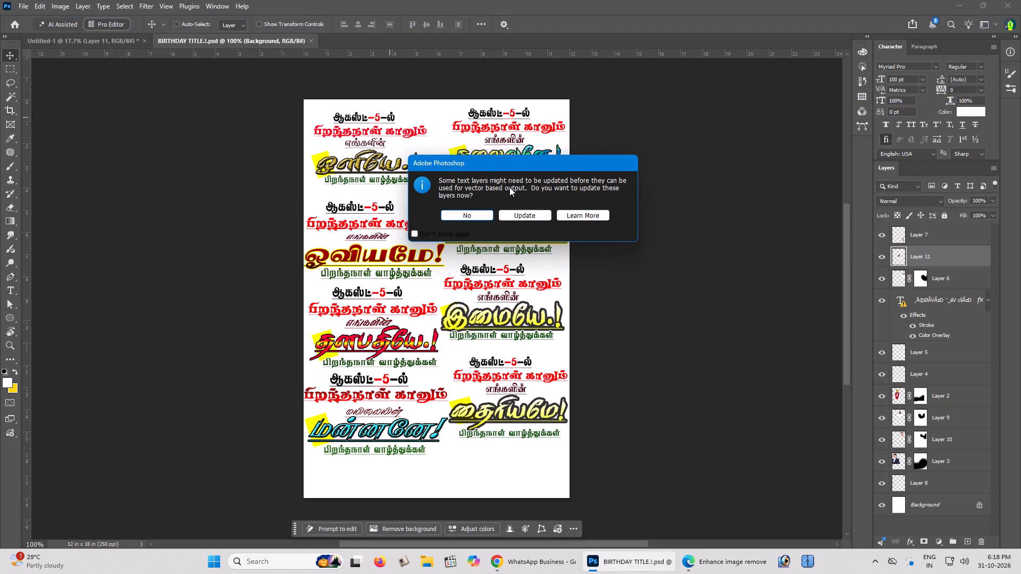
left_click(473, 215)
Examine the Tamil birthday title designs on the sheet to choose one for the poster.
key("ctrl+plus")
scroll(474, 215, "up", 1)
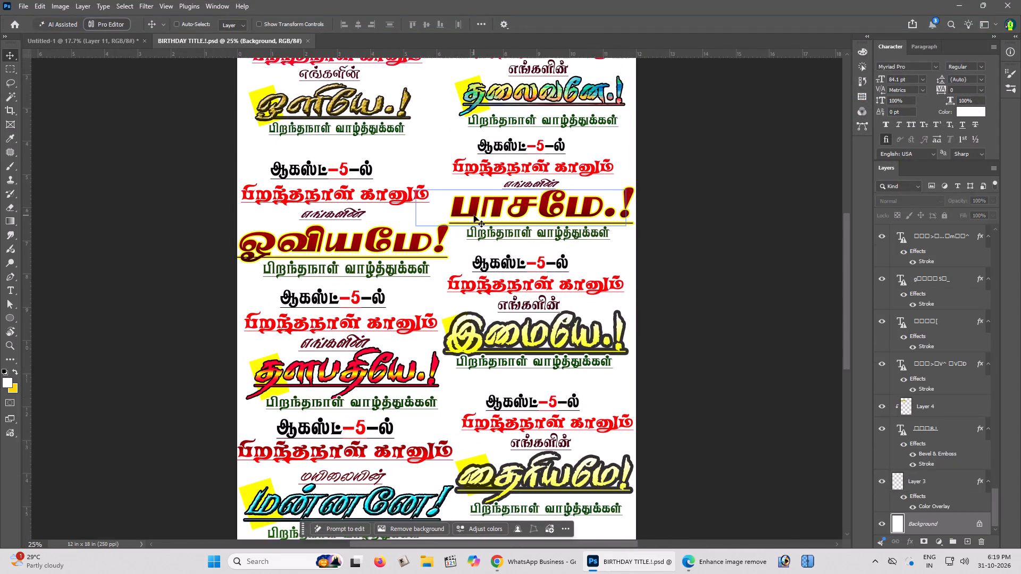
scroll(474, 215, "down", 2)
key("Tab")
key("space")
key("space")
key("space")
key("space")
key("space")
key("space")
key("space")
key("space")
key("space")
key("space")
key("space")
key("space")
key("space")
key("space")
key("space")
key("space")
key("space")
key("space")
key("space")
key("space")
left_click_drag(513, 207, 514, 218)
left_click_drag(514, 218, 505, 239)
left_click_drag(505, 239, 504, 265)
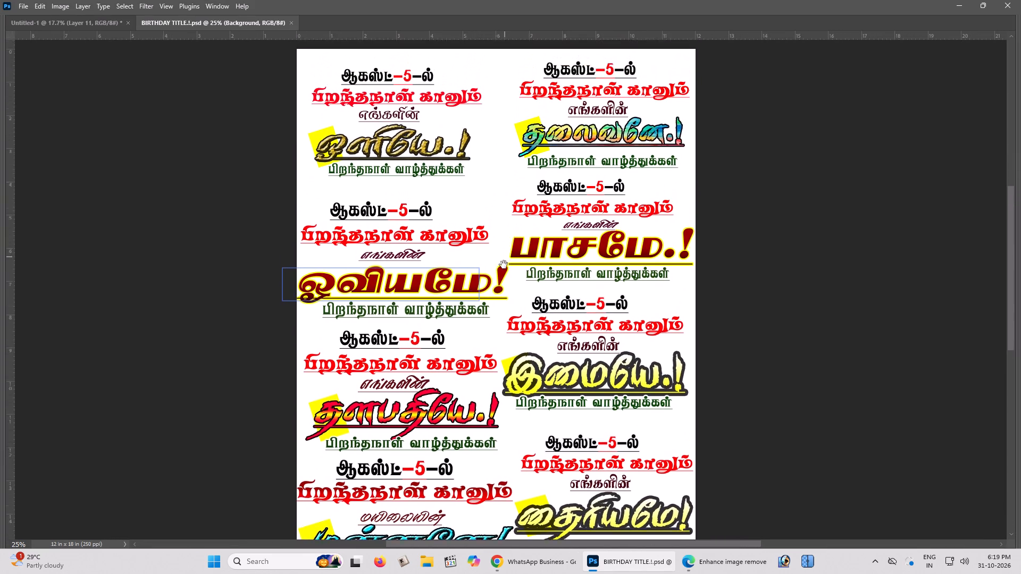
left_click_drag(504, 265, 503, 265)
left_click_drag(503, 265, 502, 224)
left_click_drag(501, 218, 498, 210)
triple_click(498, 209)
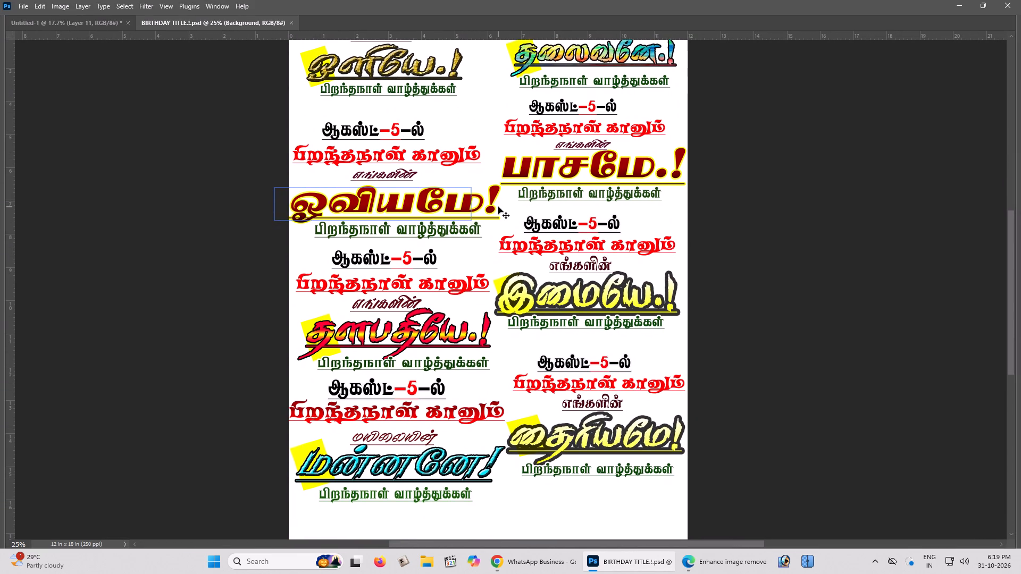
key("space")
scroll(498, 206, "down", 3)
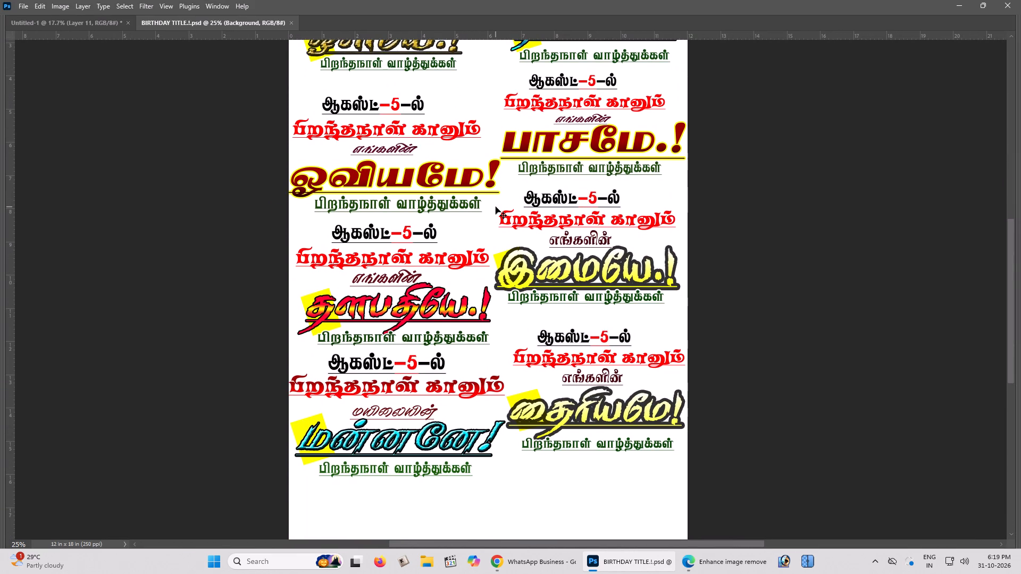
scroll(496, 207, "up", 7)
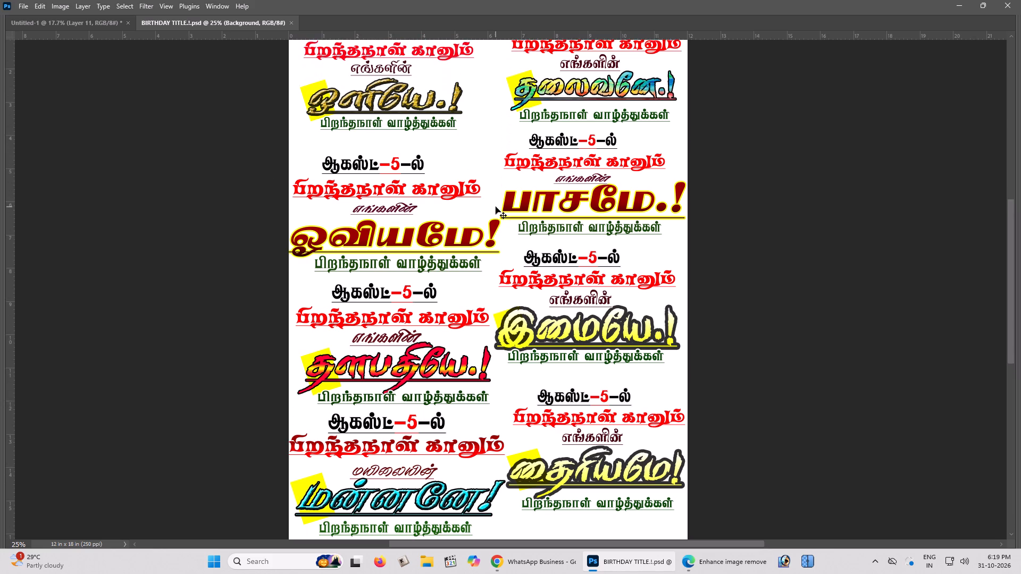
scroll(496, 207, "up", 2)
Transfer the complete பாசமே.! birthday title into the 16 x 20 in poster, placing it beside the garlanded man.
right_click(522, 215)
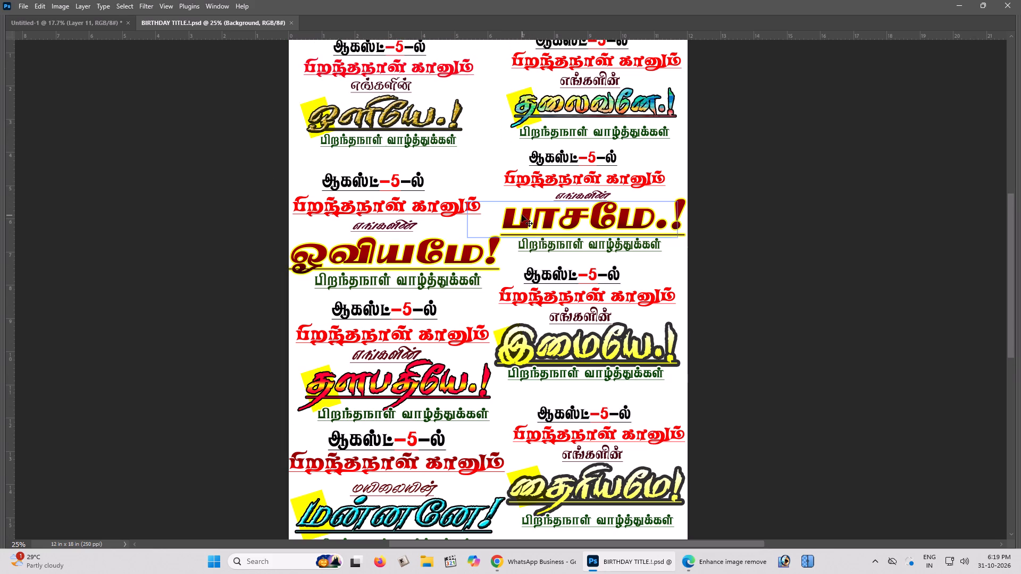
left_click(529, 223)
left_click_drag(534, 222, 559, 230)
key("ctrl+z")
left_click_drag(565, 214, 596, 230)
key("ctrl+z")
key("space")
key("space")
key("space")
key("space")
key("space")
key("space")
key("space")
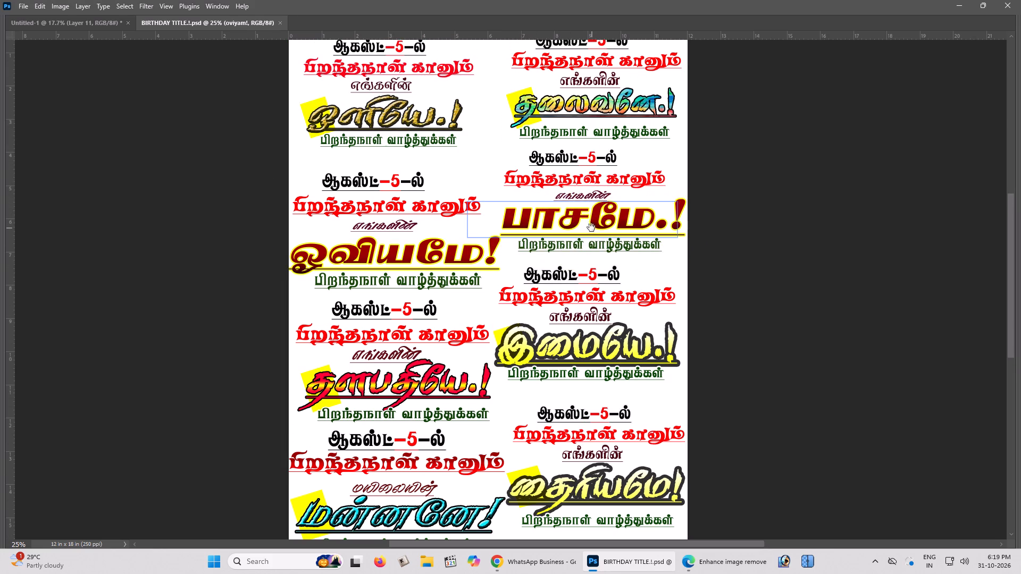
left_click_drag(589, 223, 585, 232)
left_click(585, 232)
left_click_drag(580, 225, 582, 230)
key("ctrl+z")
key("space")
key("space")
key("space")
double_click(582, 226)
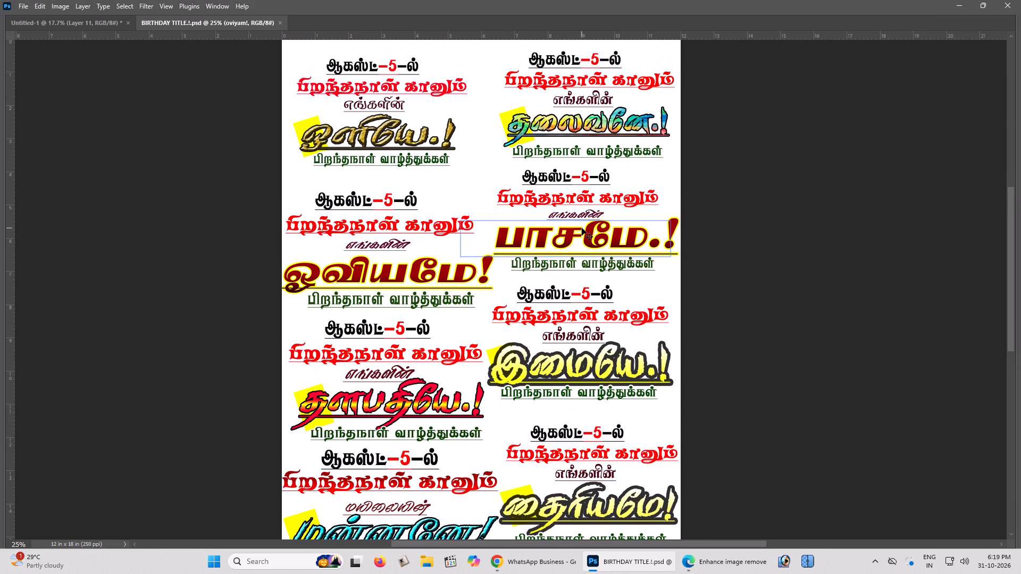
scroll(582, 228, "down", 2)
left_click_drag(581, 205, 182, 58)
left_click_drag(212, 69, 92, 35)
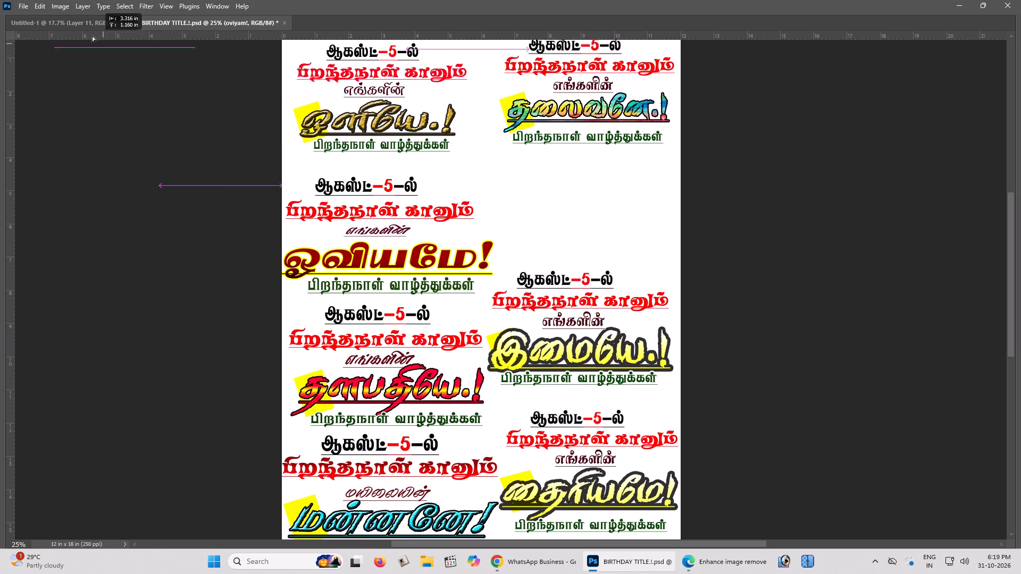
left_click_drag(92, 35, 494, 183)
key("space")
left_click(520, 195)
left_click(514, 194)
left_click_drag(502, 179, 572, 272)
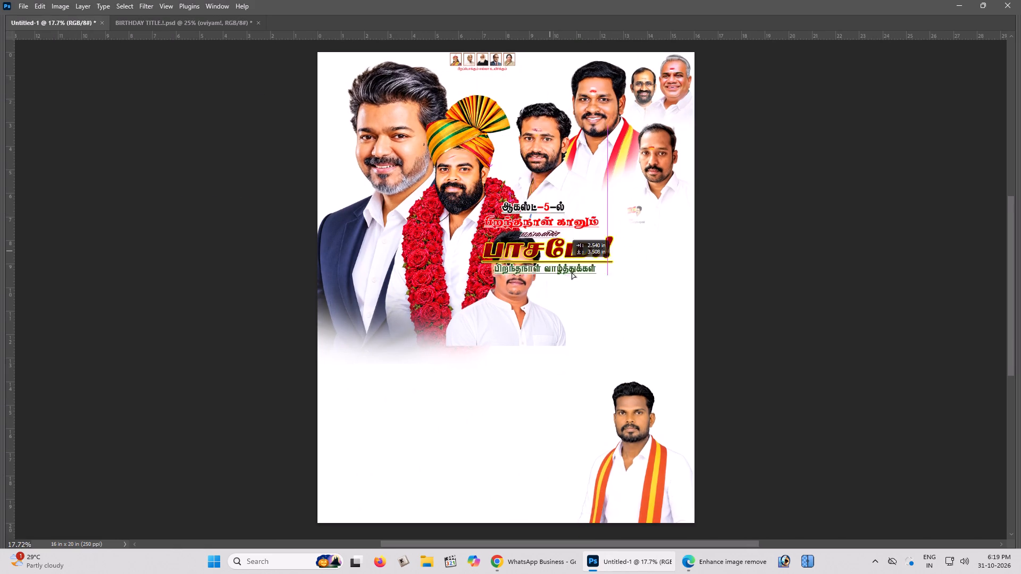
left_click_drag(572, 272, 600, 282)
Scale the birthday title down slightly and move it up into the space beneath the upper group of portraits.
key("z")
double_click(587, 250)
key("v")
key("ctrl+t")
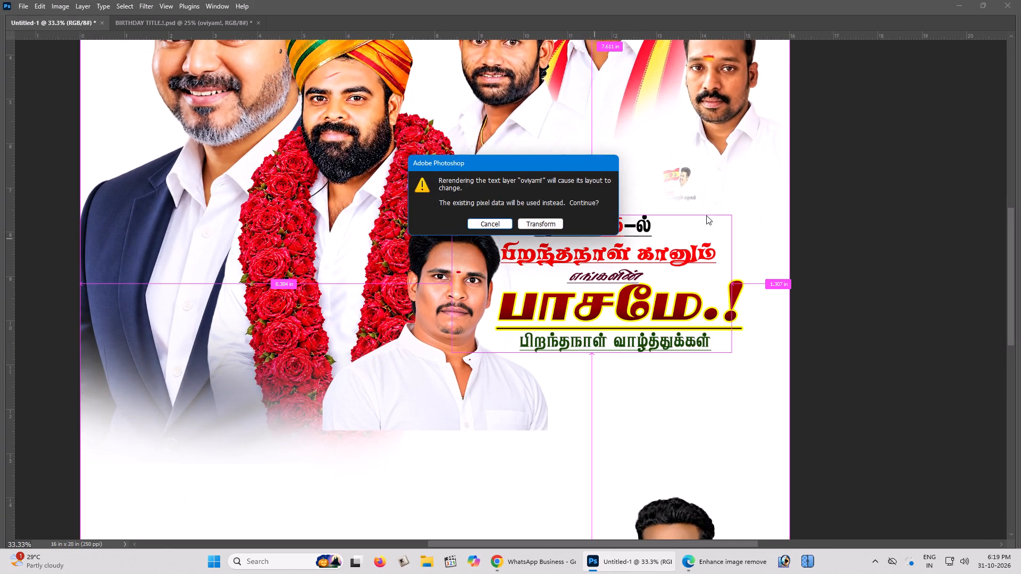
left_click(558, 221)
left_click_drag(726, 214, 707, 226, "alt")
key("Return")
left_click_drag(633, 261, 662, 214)
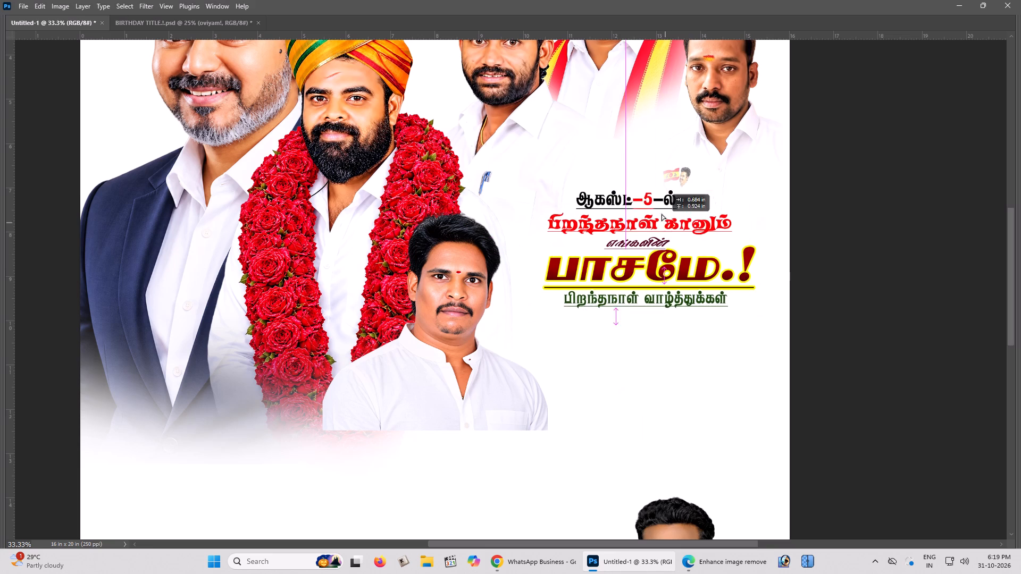
left_click_drag(662, 214, 656, 220)
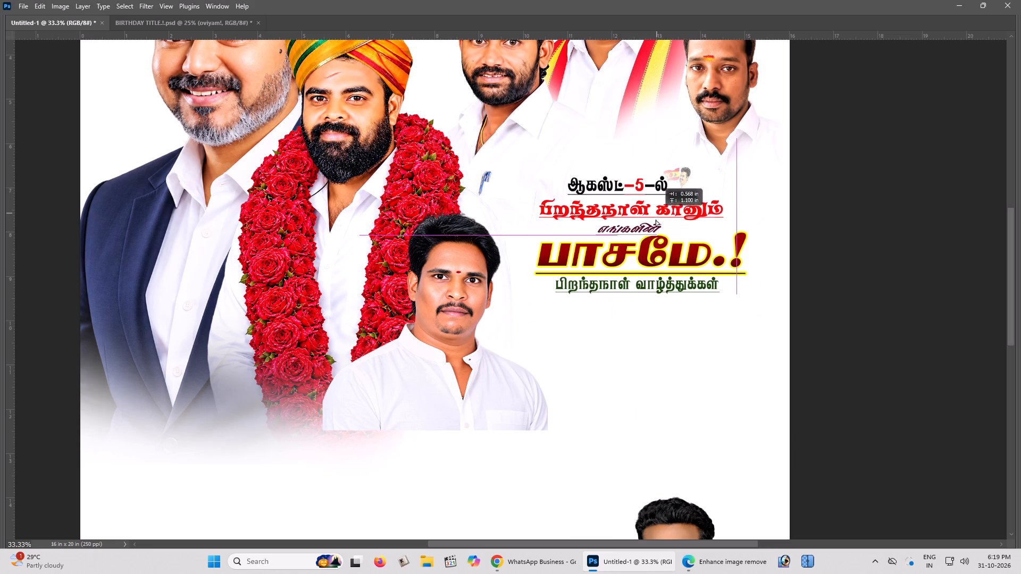
left_click_drag(656, 220, 656, 227)
Enlarge the birthday title slightly and shift it a little further down below the faint party logo.
key("ctrl+t")
left_click(527, 218)
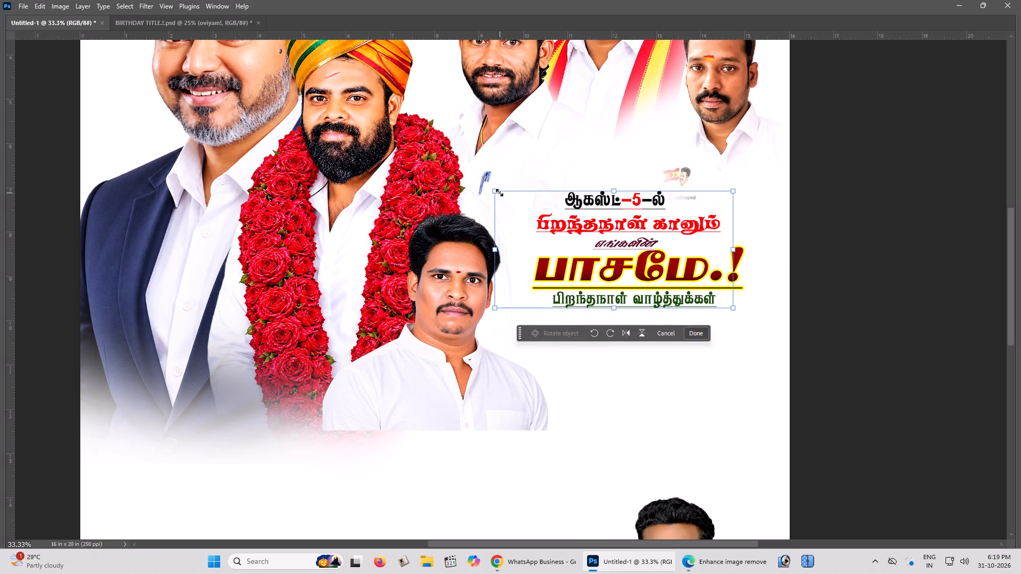
left_click_drag(499, 192, 478, 184, "alt")
left_click_drag(597, 189, 598, 221)
key("Return")
Move the man in the white band-collar shirt down to the poster's lower left area, below the garland.
key("space")
key("space")
key("space")
key("space")
key("space")
left_click_drag(588, 222, 587, 168)
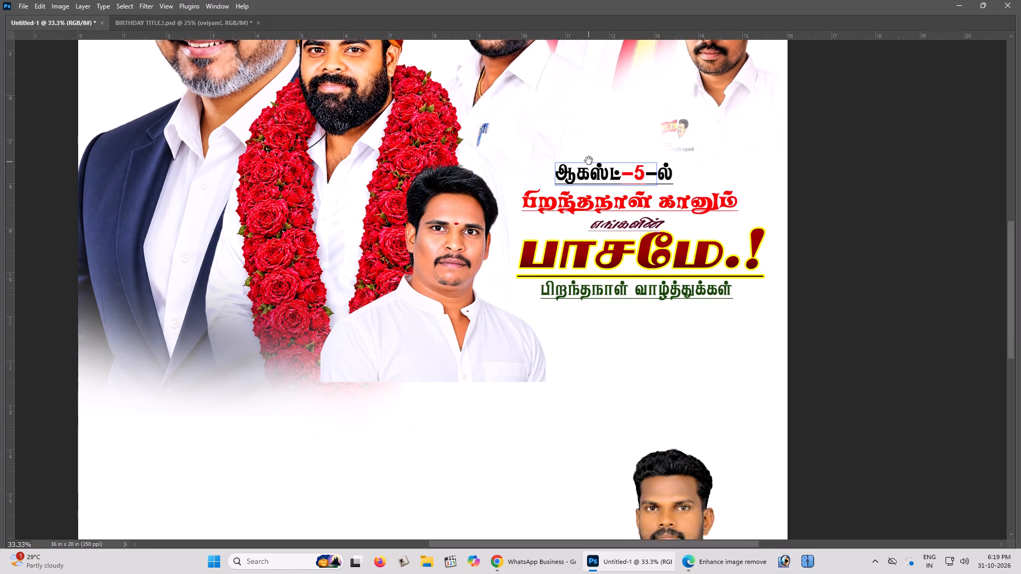
left_click(589, 161)
right_click_drag(481, 156, 476, 155)
right_click(448, 148)
left_click(456, 153)
key("space")
left_click_drag(459, 149, 466, 121)
left_click(466, 120)
left_click_drag(466, 117, 323, 302)
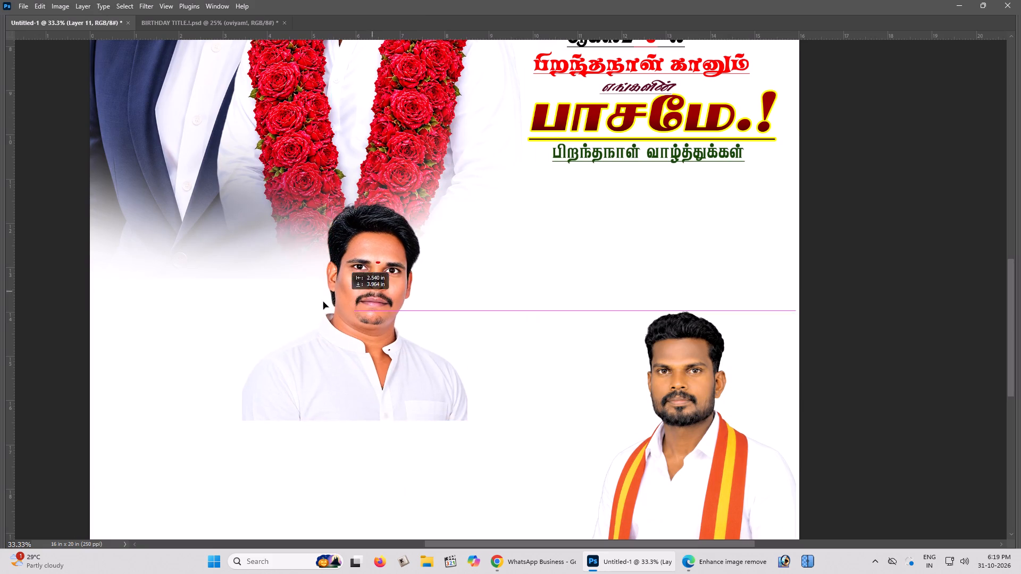
left_click_drag(323, 302, 300, 316)
key("space")
left_click_drag(300, 316, 311, 286)
left_click(312, 284)
key("ctrl+minus")
left_click_drag(364, 241, 346, 244)
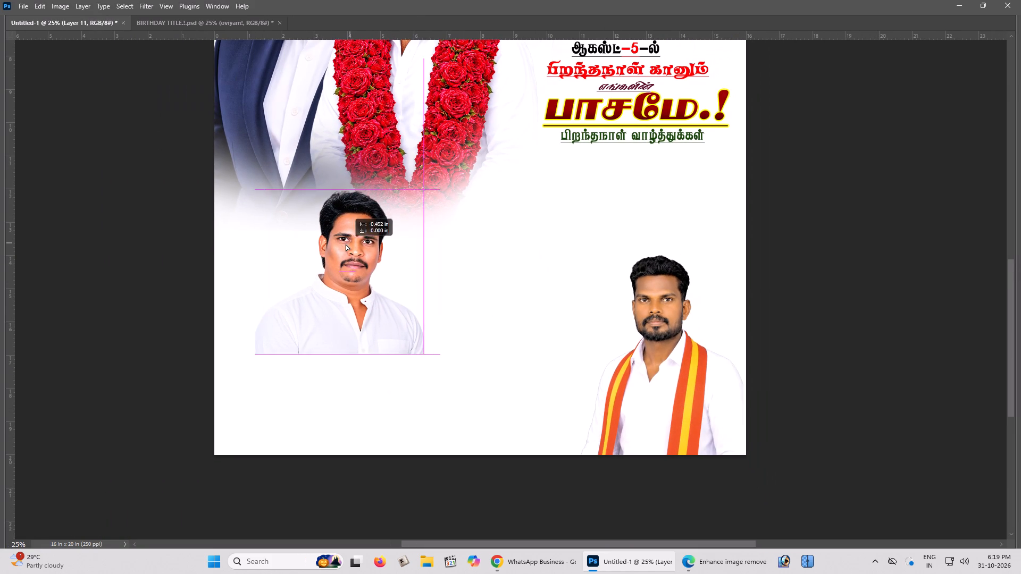
left_click_drag(346, 244, 345, 244)
Erase softly along the lower edge of the suited man's layer mask on Layer 3 to extend his fade into white.
key("space")
left_click_drag(366, 219, 362, 241)
left_click(362, 242)
right_click(281, 145)
left_click(290, 154)
key("Tab")
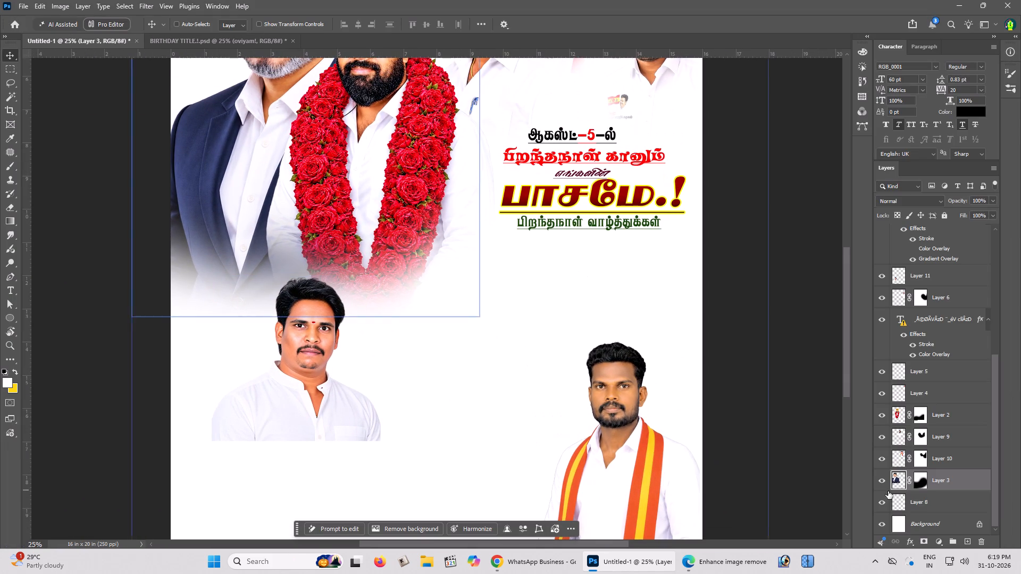
left_click(922, 487)
scroll(828, 454, "up", 3)
key("e")
left_click_drag(224, 399, 208, 396)
left_click_drag(182, 384, 174, 375)
left_click_drag(170, 362, 164, 350)
left_click_drag(144, 332, 131, 322)
left_click_drag(125, 313, 123, 308)
left_click_drag(123, 307, 136, 319)
left_click_drag(199, 366, 222, 383)
left_click_drag(256, 390, 267, 389)
left_click_drag(289, 384, 303, 373)
left_click_drag(337, 359, 342, 353)
left_click_drag(353, 345, 353, 340)
double_click(353, 334)
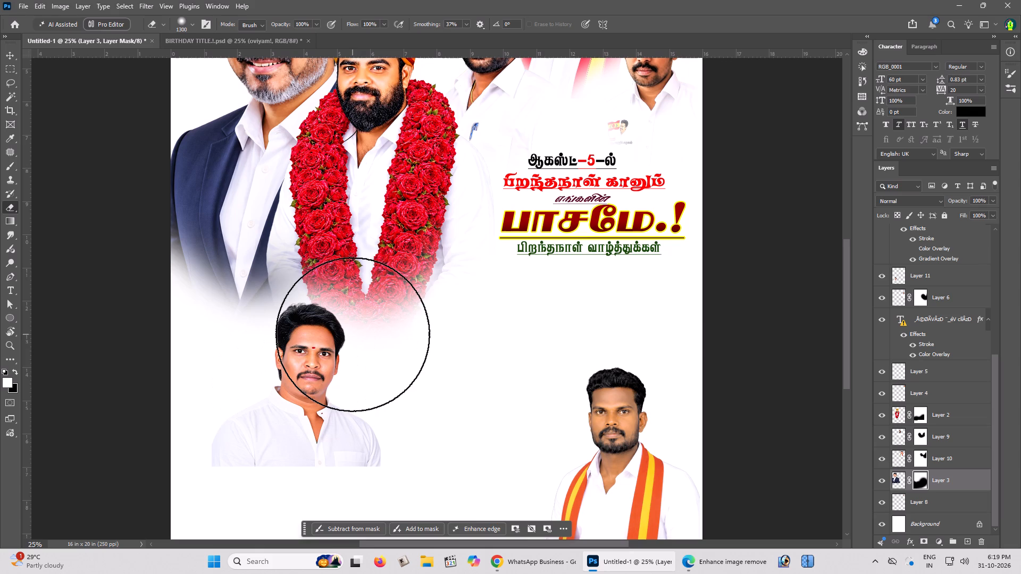
left_click_drag(370, 312, 373, 306)
left_click(374, 304)
left_click_drag(353, 330, 346, 334)
Tilt the portrait of the man in the white band-collar shirt slightly counterclockwise and move it closer to the poster's left edge.
key("v")
key("space")
left_click_drag(346, 337, 347, 306)
left_click(353, 297)
key("Tab")
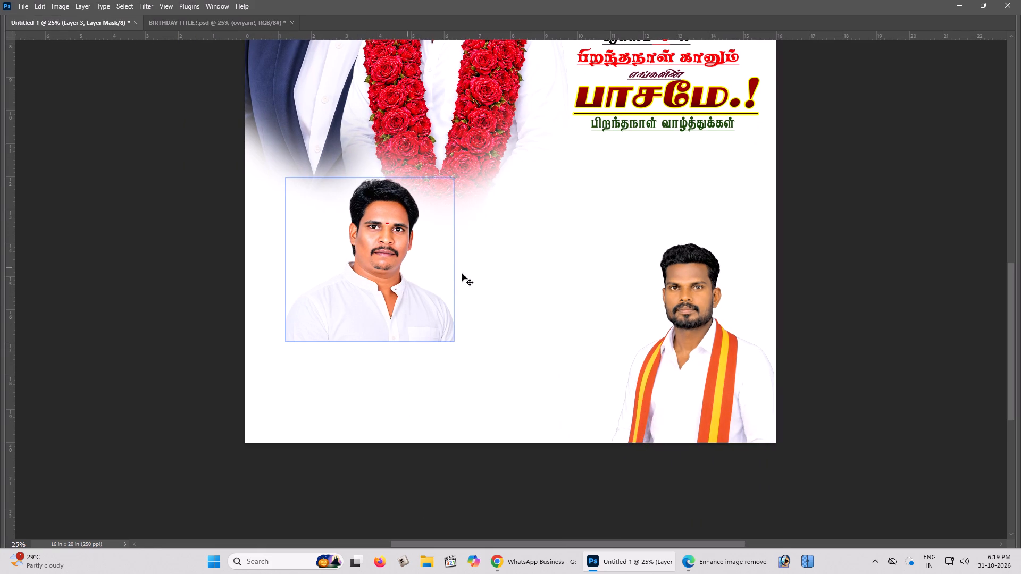
key("space")
right_click(391, 237)
left_click(400, 242)
left_click_drag(397, 241, 379, 243)
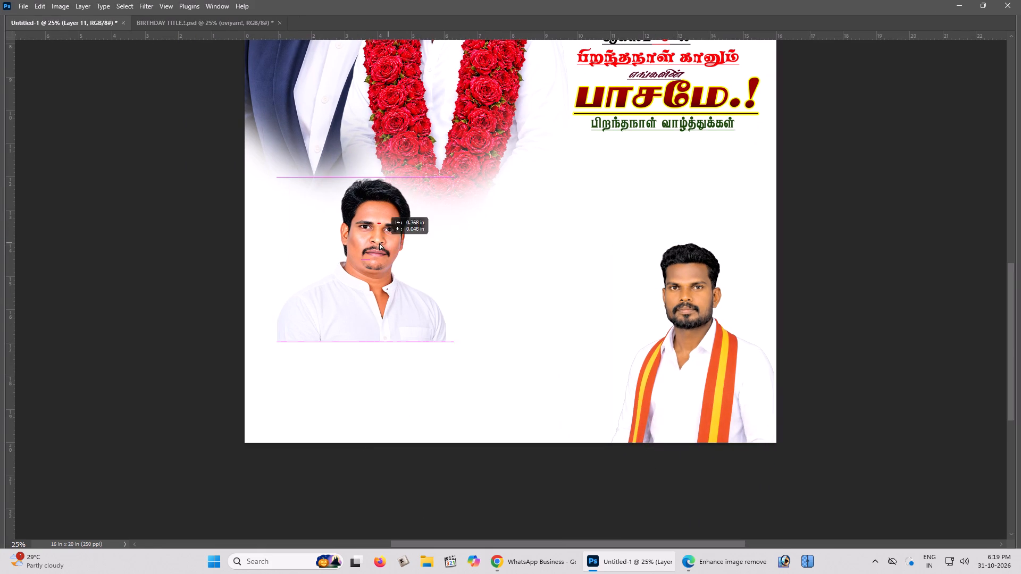
left_click_drag(379, 243, 376, 243)
key("ctrl+z")
key("ctrl+plus")
key("ctrl+t")
left_click_drag(459, 207, 459, 200)
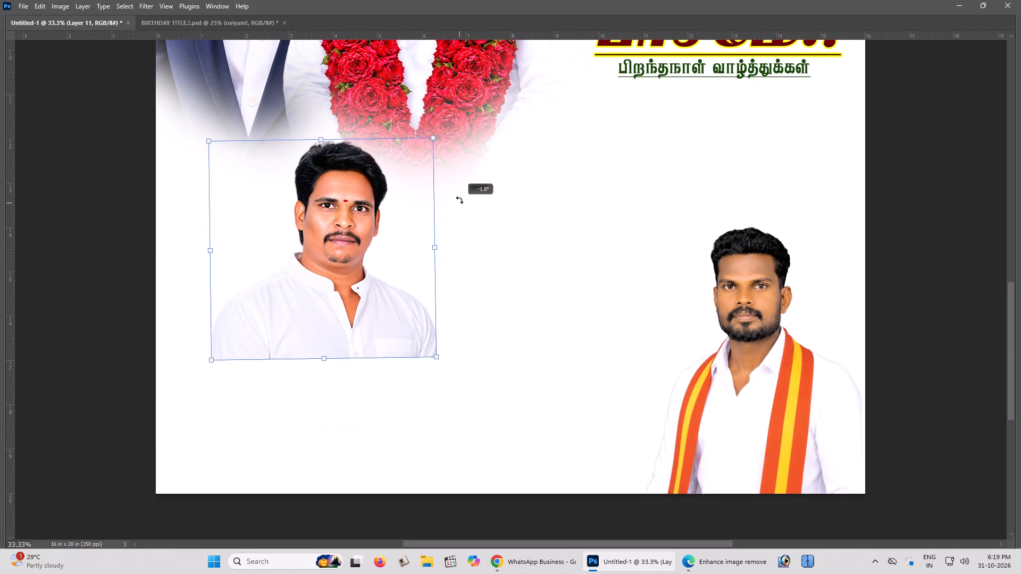
left_click_drag(459, 200, 459, 194)
key("Return")
left_click_drag(342, 193, 263, 207)
left_click_drag(265, 207, 294, 199)
Add a layer mask to Layer 11 and softly erase the shirt's lower right edge with the eraser at size 800.
key("Tab")
left_click(923, 538)
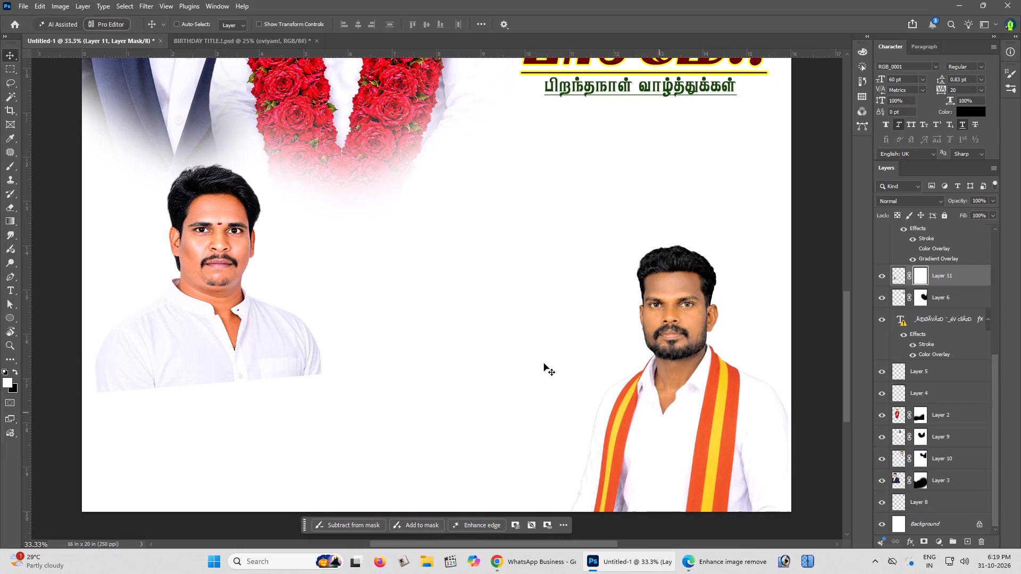
key("ctrl+plus")
key("space")
left_click_drag(509, 348, 626, 326)
left_click(632, 325)
key("e")
scroll(586, 336, "down", 3)
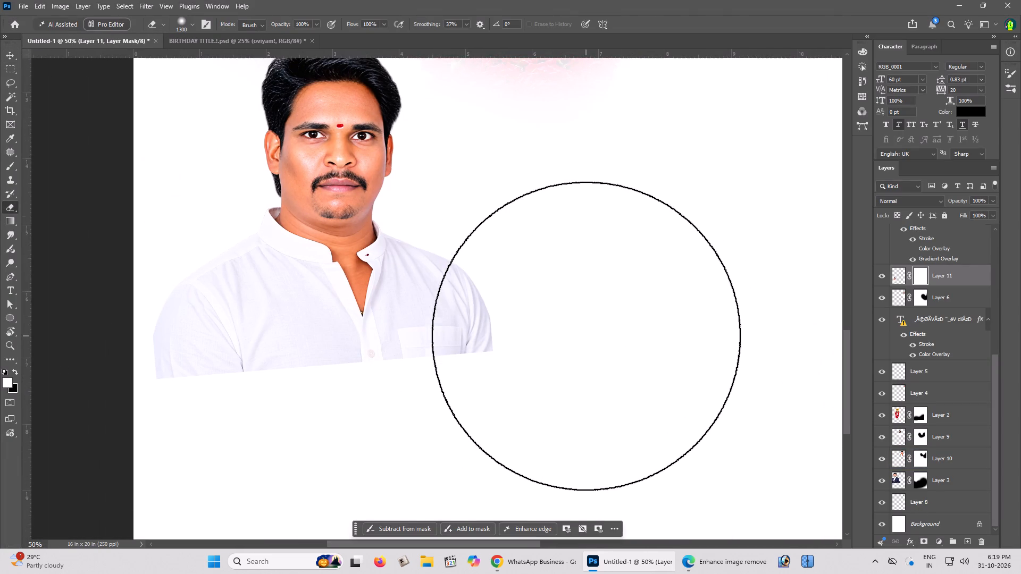
key("bracketleft")
key("bracketleft")
key("bracketleft")
key("bracketleft")
key("bracketleft")
left_click_drag(573, 227, 551, 290)
left_click_drag(548, 286, 504, 354)
left_click_drag(512, 334, 495, 365)
left_click_drag(490, 373, 455, 390)
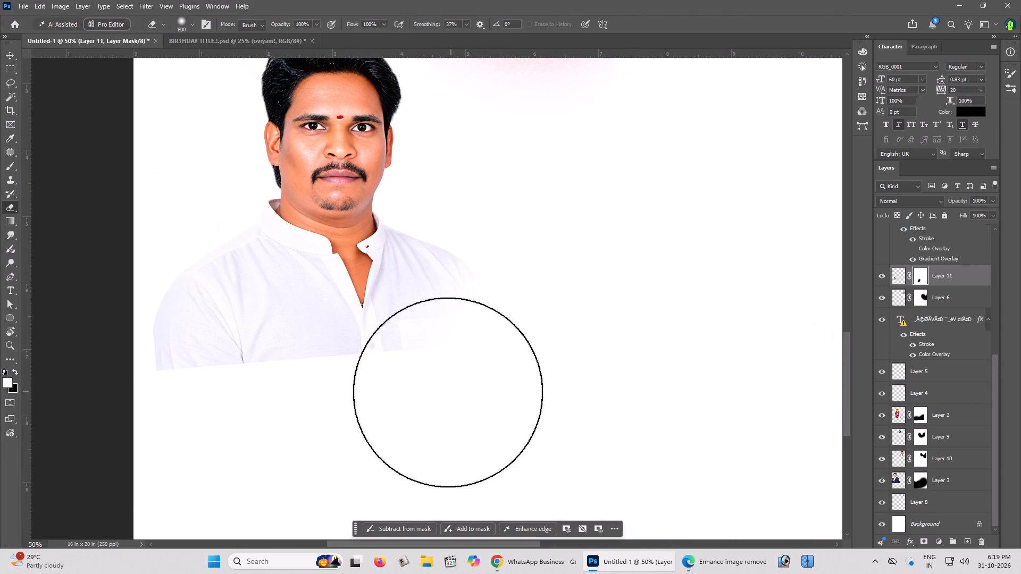
Continue erasing on Layer 11's mask along the shirt's bottom and left shoulder to fade them into white.
left_click_drag(423, 402, 365, 420)
left_click_drag(342, 422, 260, 429)
left_click_drag(227, 424, 199, 412)
left_click_drag(177, 394, 157, 368)
left_click_drag(144, 343, 130, 303)
left_click(128, 288)
left_click(127, 283)
left_click(179, 348)
left_click_drag(185, 360, 197, 380)
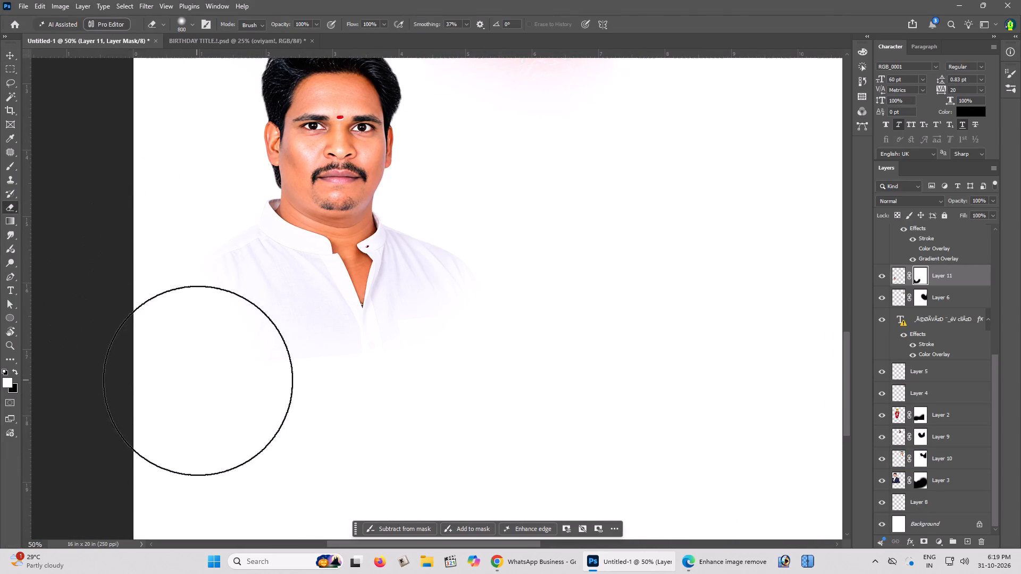
left_click_drag(202, 381, 211, 384)
left_click_drag(251, 400, 259, 409)
left_click(265, 413)
Move the faded band-collar portrait further left so its shoulder meets the poster's left edge.
key("v")
key("ctrl+minus")
key("Tab")
scroll(390, 314, "up", 3)
left_click_drag(307, 230, 288, 231)
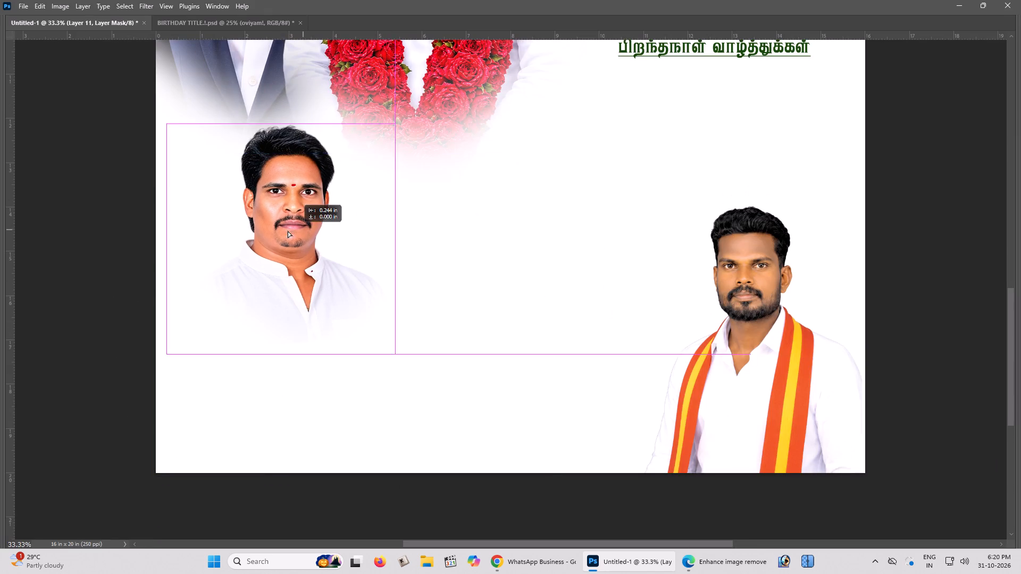
left_click_drag(288, 231, 258, 238)
key("space")
key("space")
key("space")
key("space")
left_click_drag(259, 226, 267, 227)
left_click(270, 227)
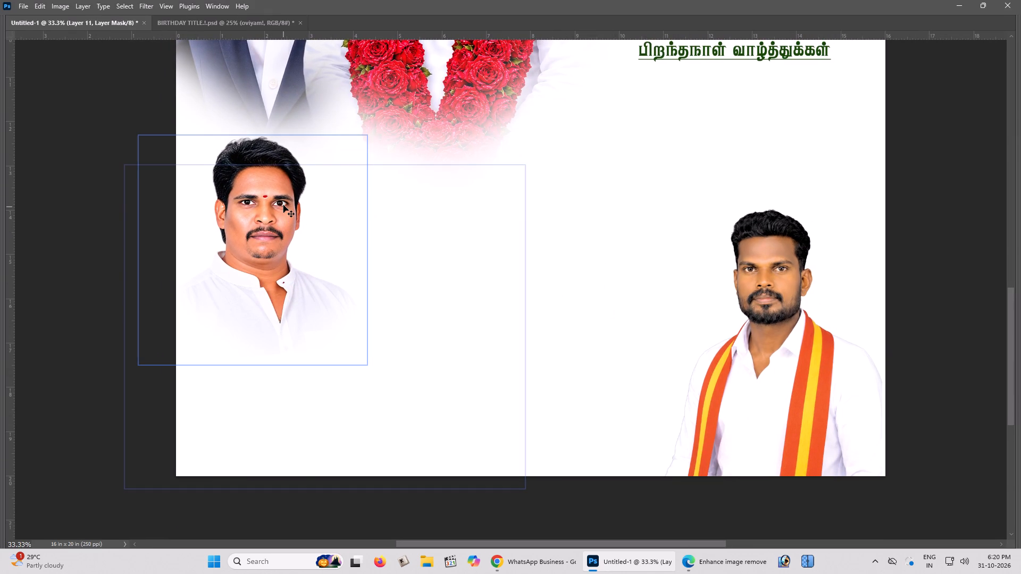
Scale the band-collar portrait down slightly about its center and nudge it up toward the suited man's fade.
key("ctrl+t")
left_click_drag(365, 133, 358, 138, "alt")
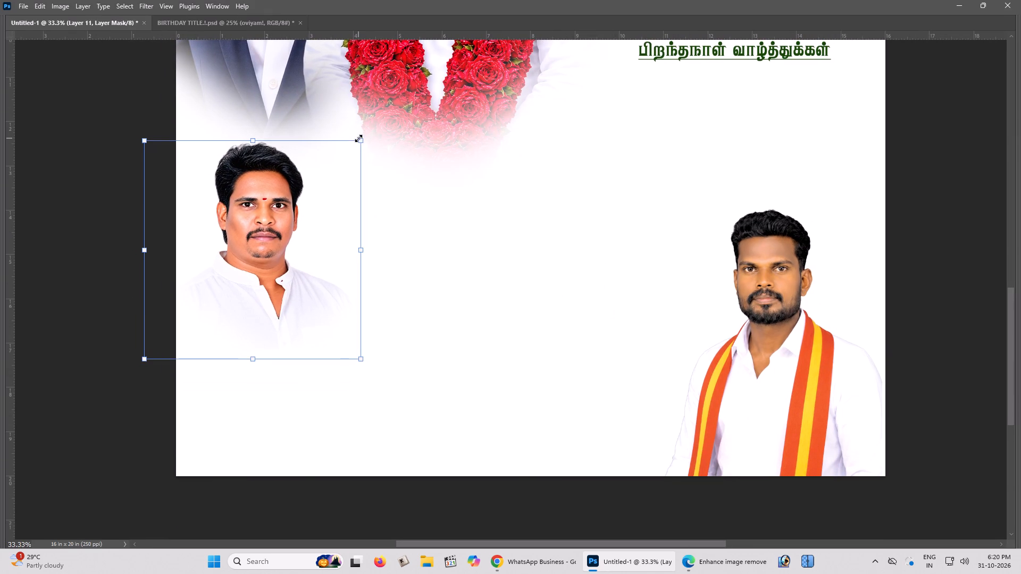
key("Return")
left_click_drag(324, 222, 325, 198)
Close the BIRTHDAY TITLE.!.psd document without saving its changes.
key("ctrl+Tab")
key("alt+Tab")
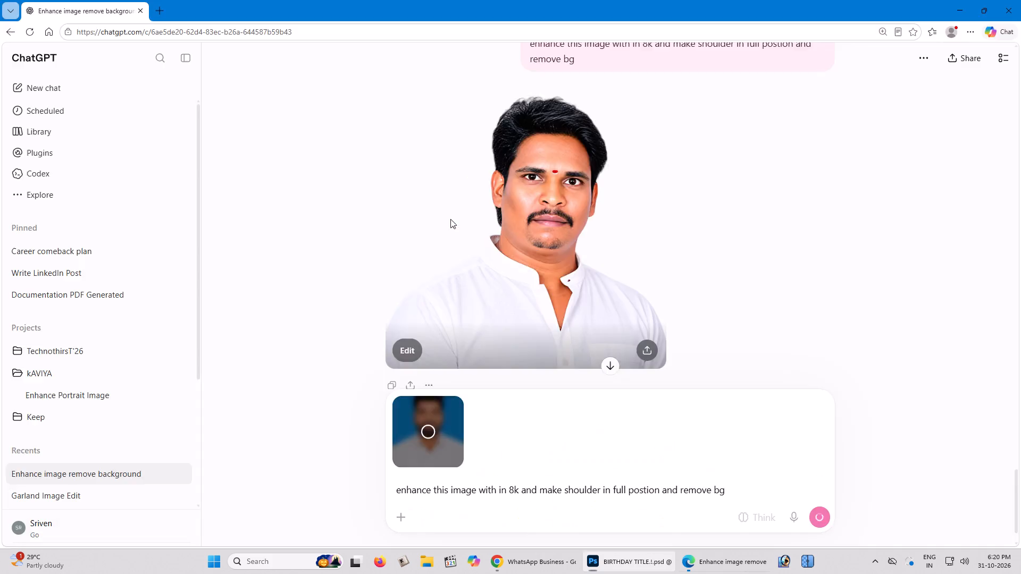
key("alt+Tab")
key("ctrl+Tab")
key("ctrl+Tab")
key("ctrl+w")
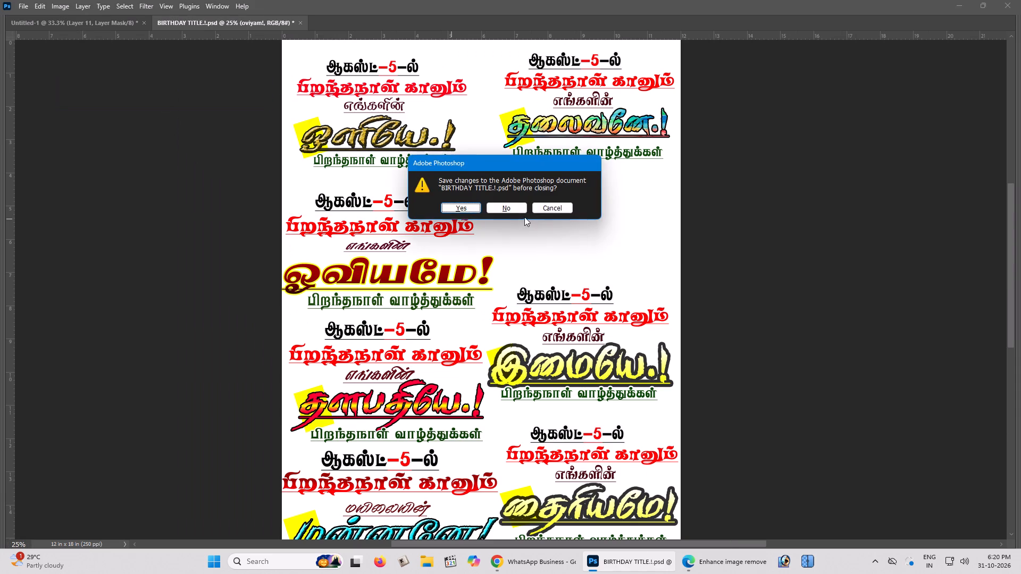
left_click(514, 210)
Switch to ChatGPT in Edge, open the enhanced portrait of the bearded man in the white collared shirt, and copy the image.
key("alt+Tab")
left_click(490, 330)
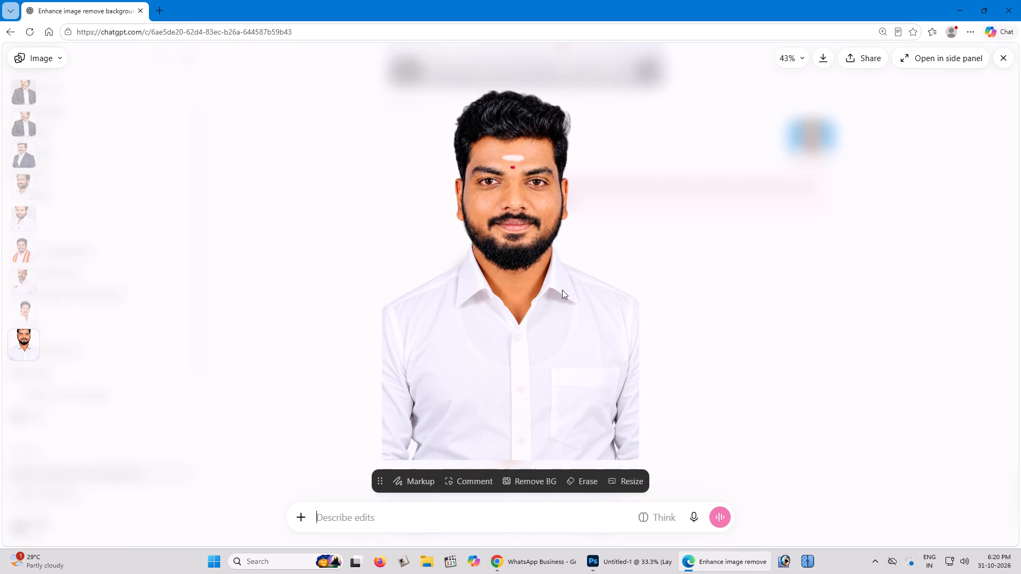
right_click(564, 283)
left_click(588, 321)
right_click(534, 293)
left_click(557, 341)
right_click(543, 317)
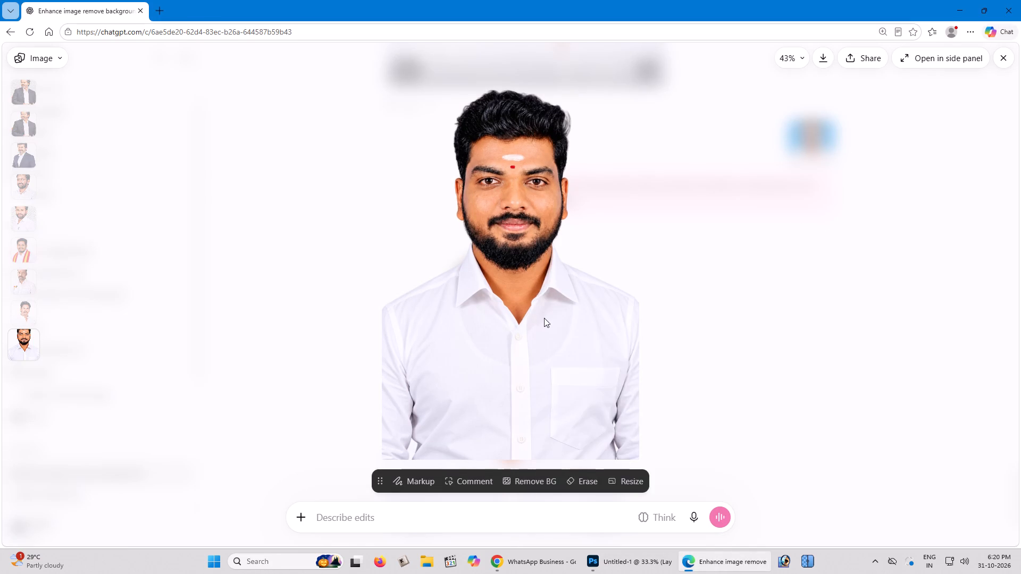
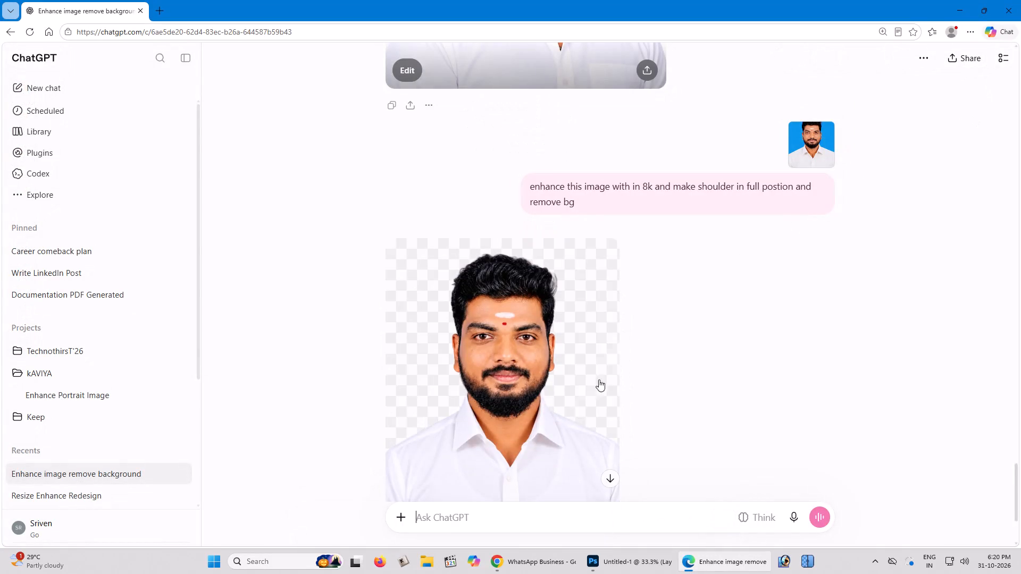
Attach the next portrait photo to the ChatGPT conversation and submit "enhance this image with in 8k and make shoulder in full postion and remove bg".
key("ctrl+v")
left_click(781, 222)
left_click(462, 477)
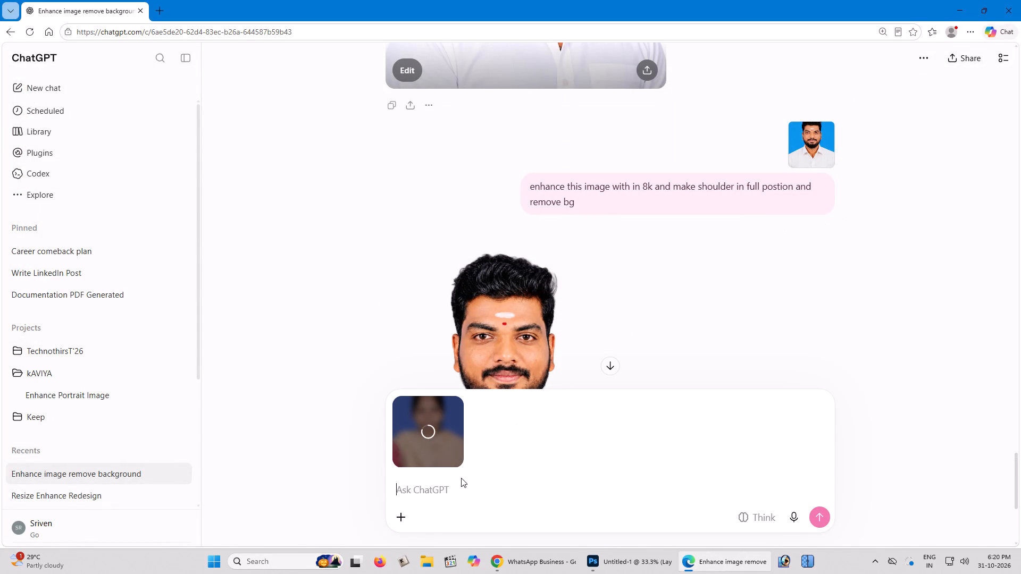
key("ctrl+v")
key("Return")
Switch to Photoshop and place two horizontal guides, at the top of the band-collar man's hair and just below his chin.
key("alt+Tab")
right_click(566, 269)
right_click(548, 244)
left_click(559, 249)
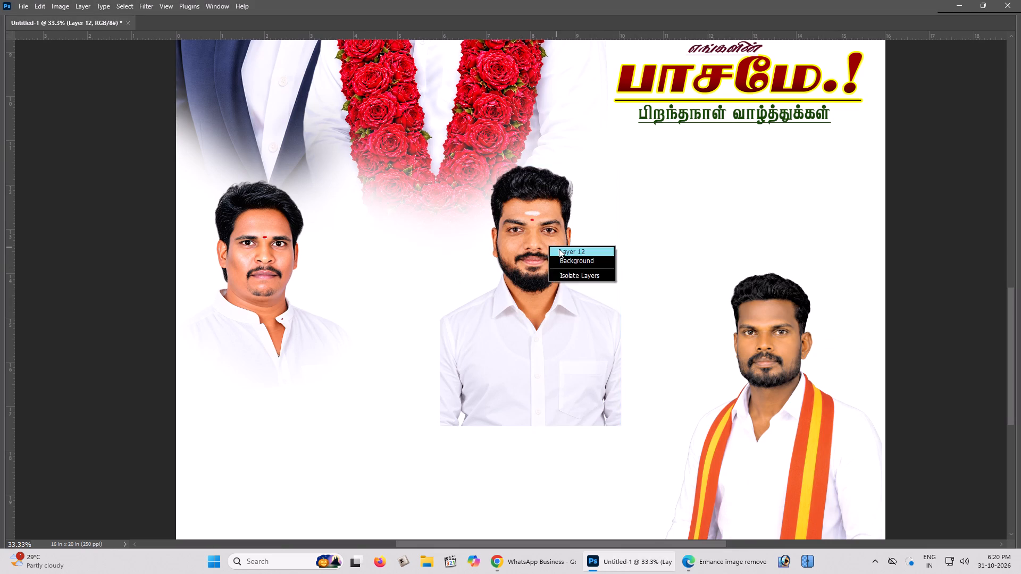
key("Tab")
key("z")
double_click(229, 210)
type("v")
key("space")
left_click_drag(237, 207, 279, 196)
left_click(283, 193)
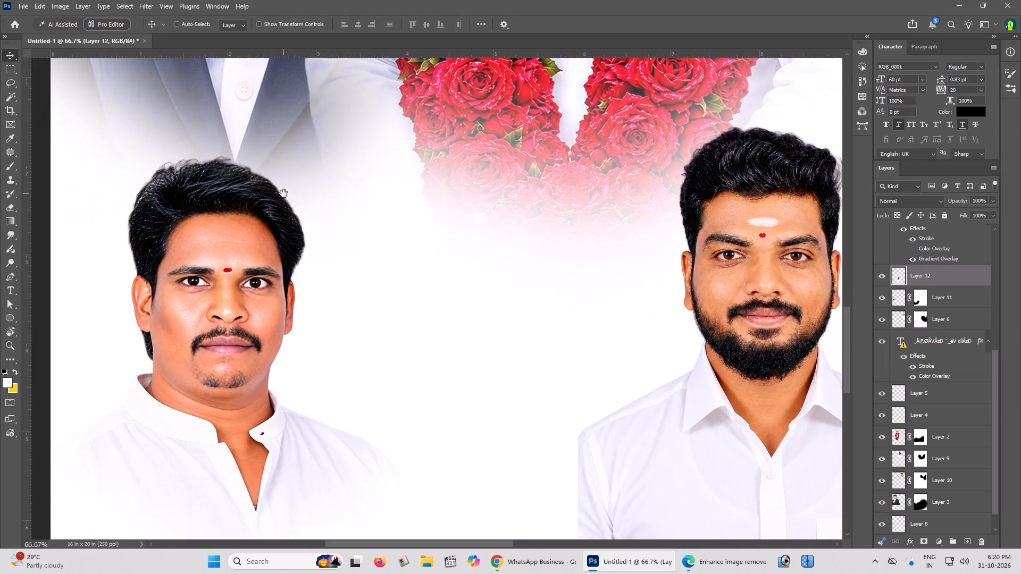
left_click_drag(350, 52, 333, 162)
left_click_drag(374, 52, 337, 388)
Align the white-shirted bearded man's hair with the upper guide and scale his portrait down slightly so his head fits between the guides.
key("space")
key("space")
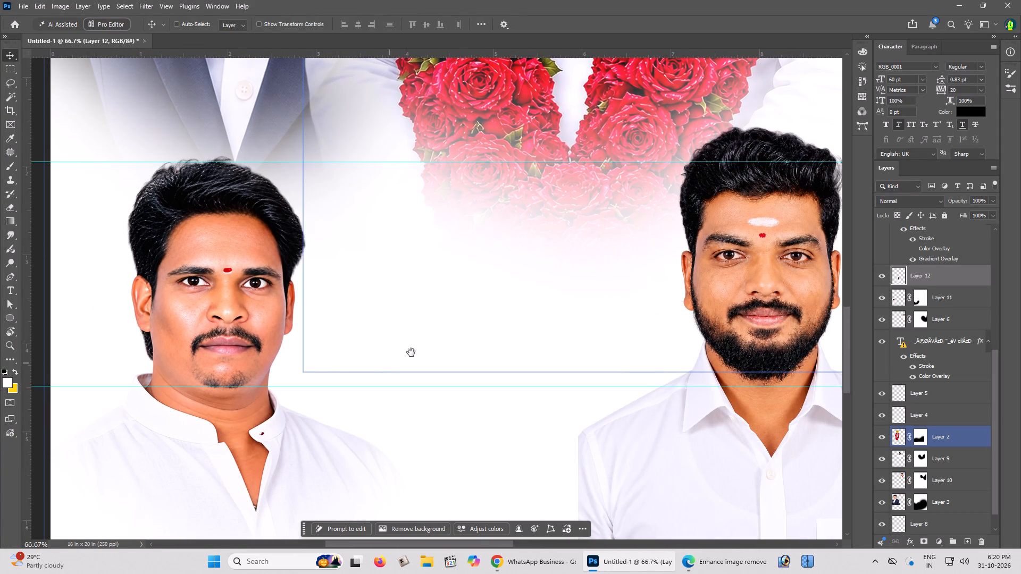
left_click_drag(411, 352, 364, 353)
left_click(339, 353)
right_click(577, 259)
left_click(590, 263)
left_click_drag(617, 252, 621, 266)
key("space")
left_click_drag(631, 265, 576, 276)
left_click(563, 276)
key("ctrl+t")
left_click_drag(676, 168, 662, 189, "alt")
key("Return")
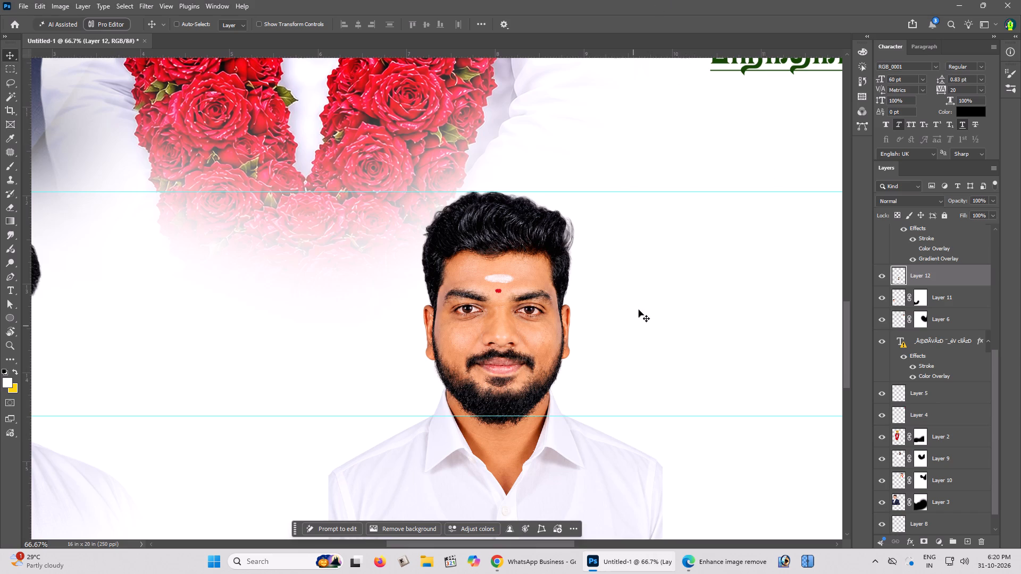
Move the white-shirted bearded man's portrait left beside the band-collar man, overlapping his shoulder.
scroll(630, 309, "down", 11)
scroll(584, 263, "down", 10)
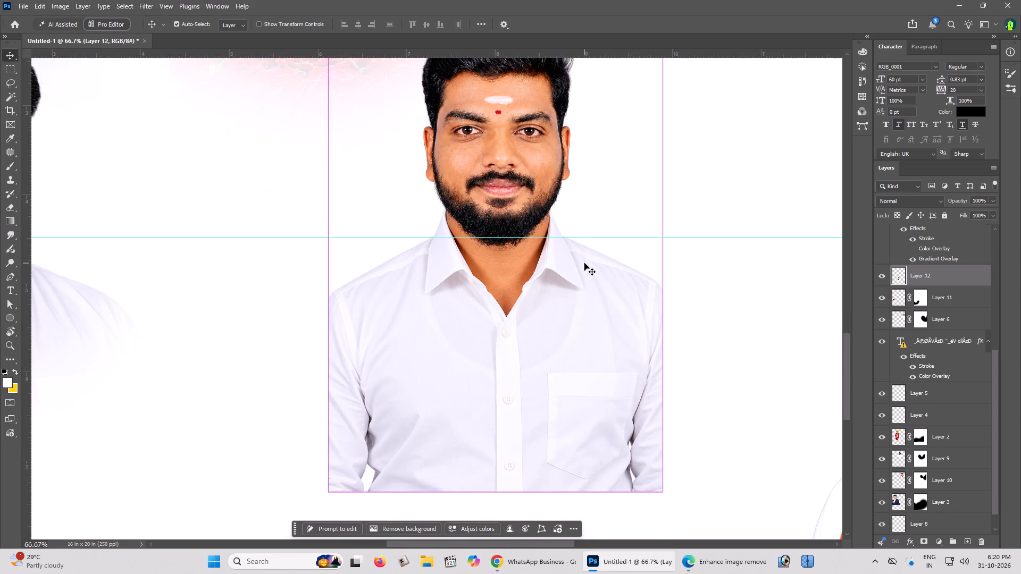
key("ctrl+minus")
key("f")
key("Tab")
key("space")
left_click_drag(550, 248, 626, 292)
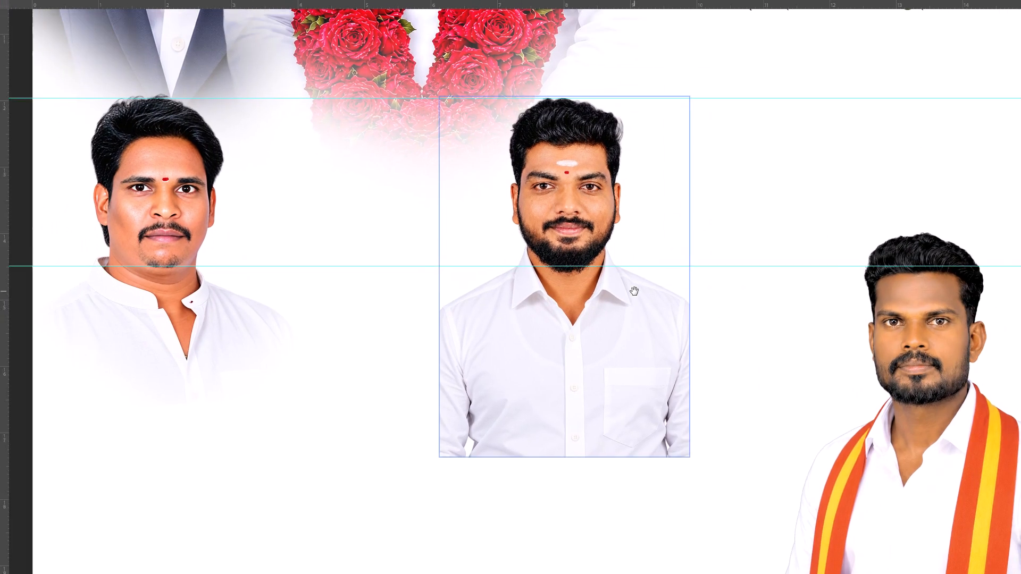
left_click(634, 291)
left_click_drag(633, 231, 387, 231, "shift")
key("shift+space")
left_click_drag(389, 230, 390, 216)
left_click(390, 216)
key("z")
left_click(390, 216)
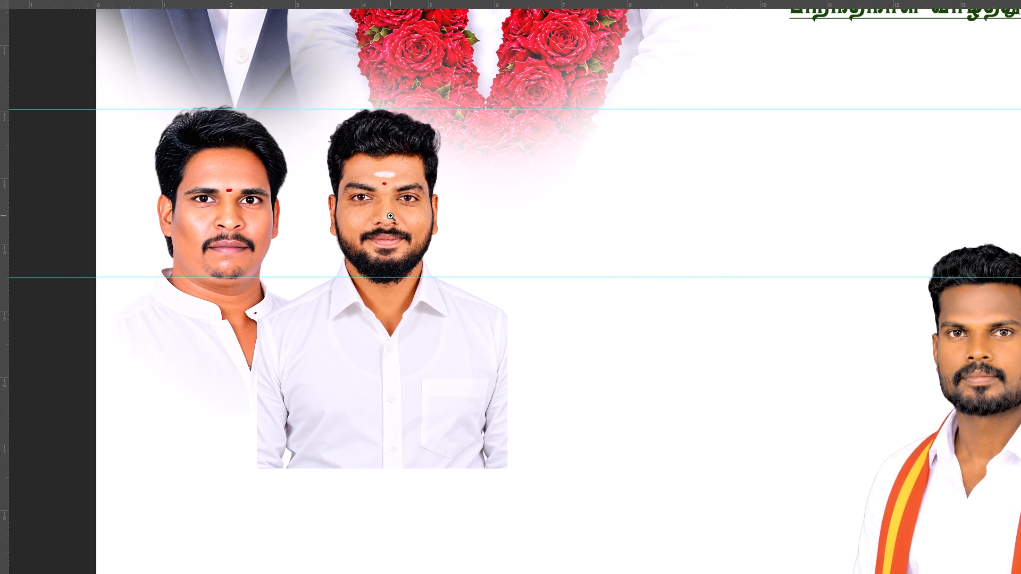
Scale the white-shirted bearded man's portrait up slightly about its center and nudge it down to match the head guides.
key("v")
left_click_drag(390, 214, 394, 223)
key("ctrl+t")
left_click_drag(549, 75, 551, 75, "alt")
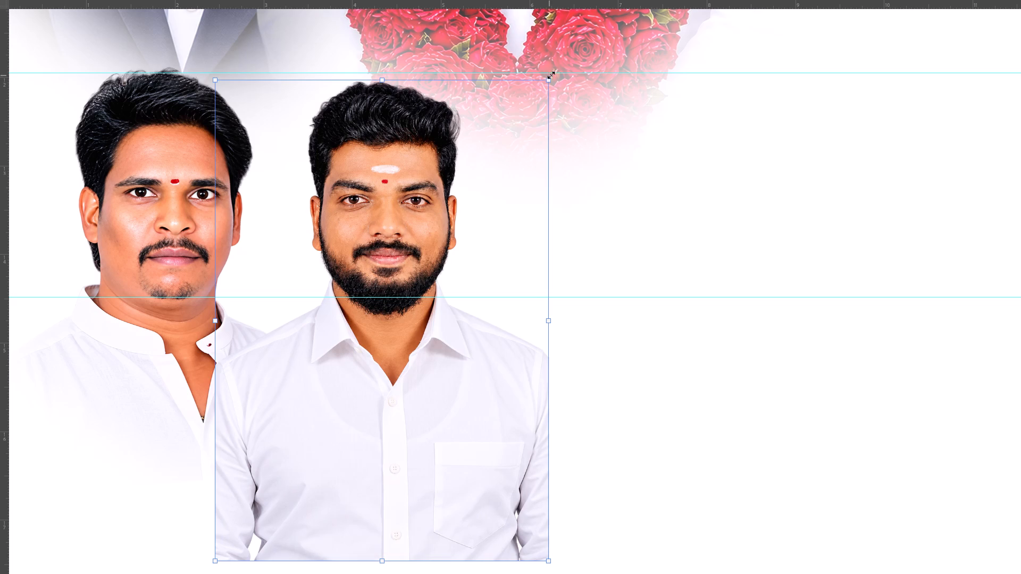
left_click_drag(551, 75, 562, 69, "alt")
left_click(516, 100)
key("Return")
key("Down")
key("Down")
key("Down")
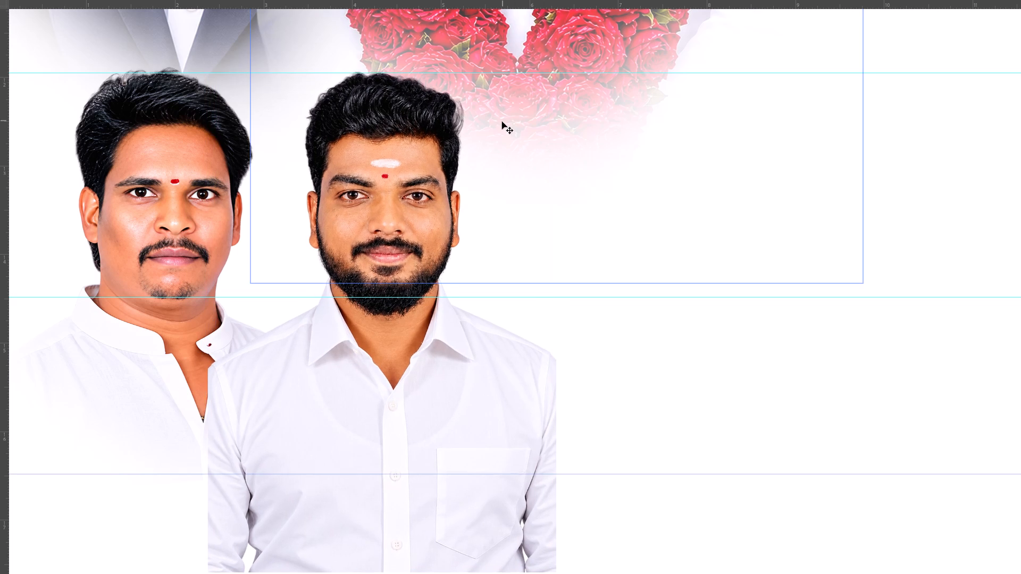
key("Down")
Add a layer mask to the white-shirted bearded man's portrait and softly erase the shoulder and sleeve on the portrait's right side.
scroll(502, 122, "down", 12)
key("Tab")
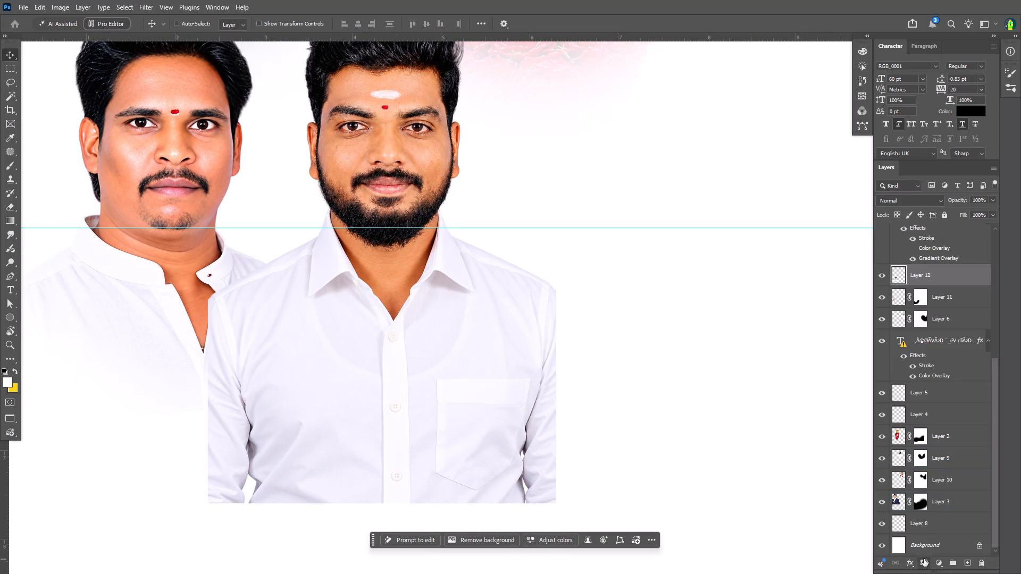
left_click(924, 559)
key("Tab")
scroll(721, 460, "down", 4)
key("e")
left_click_drag(667, 229, 667, 269)
left_click_drag(660, 258, 645, 297)
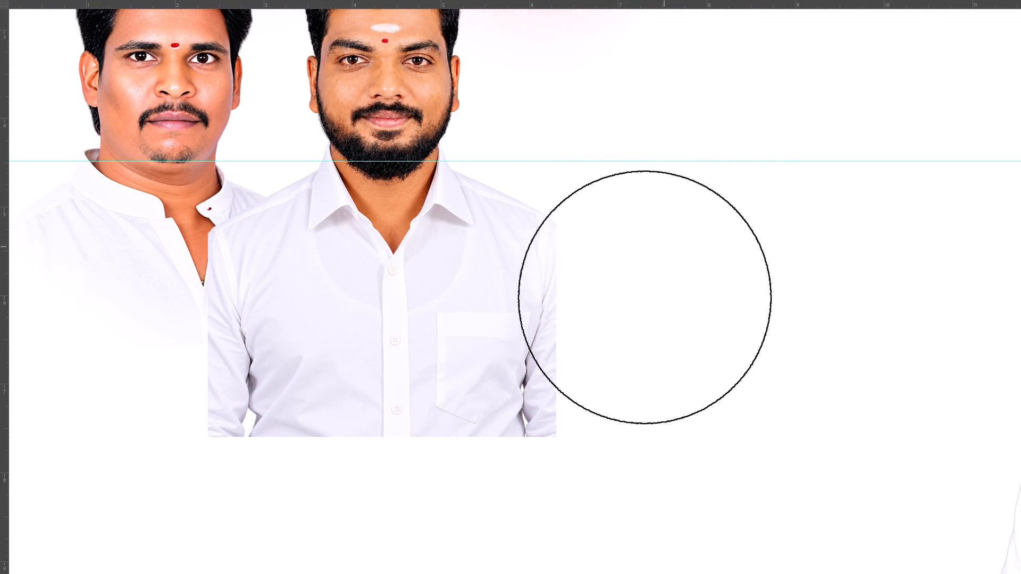
left_click_drag(645, 297, 640, 308)
left_click_drag(643, 296, 611, 368)
left_click_drag(625, 338, 604, 386)
left_click_drag(610, 370, 532, 439)
left_click_drag(558, 402, 567, 387)
left_click_drag(589, 346, 601, 325)
left_click_drag(623, 284, 631, 270)
left_click(635, 263)
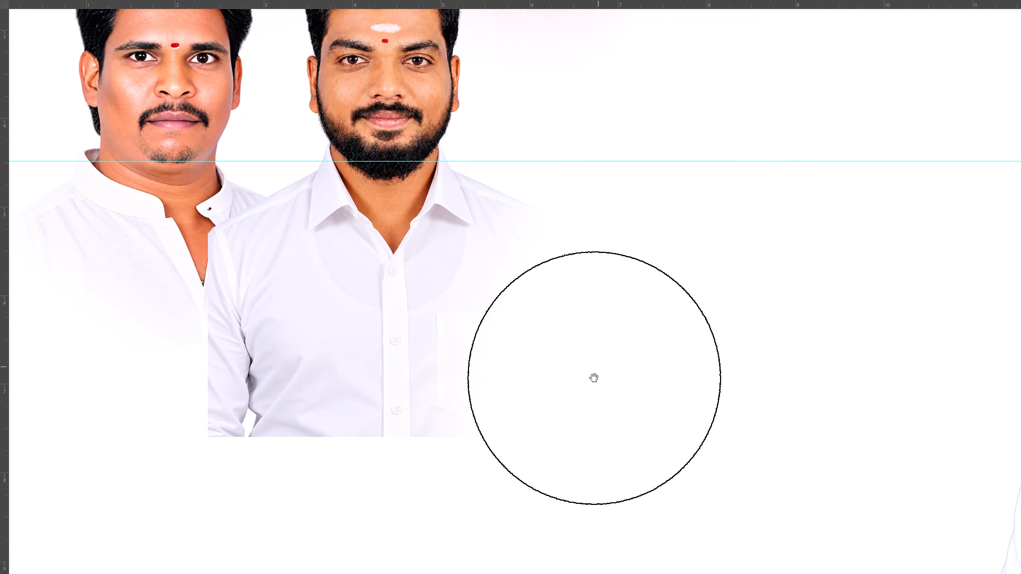
Softly erase the shirt's bottom edge and left-side sleeve on the mask, blending the bearded man's shirt into the band-collar portrait.
key("space")
left_click_drag(595, 378, 631, 364)
left_click(650, 358)
left_click_drag(629, 432, 445, 459)
left_click_drag(315, 408, 311, 389)
left_click_drag(295, 330, 281, 294)
left_click_drag(270, 262, 261, 240)
left_click_drag(250, 213, 249, 204)
left_click_drag(249, 201, 249, 208)
left_click_drag(260, 280, 262, 294)
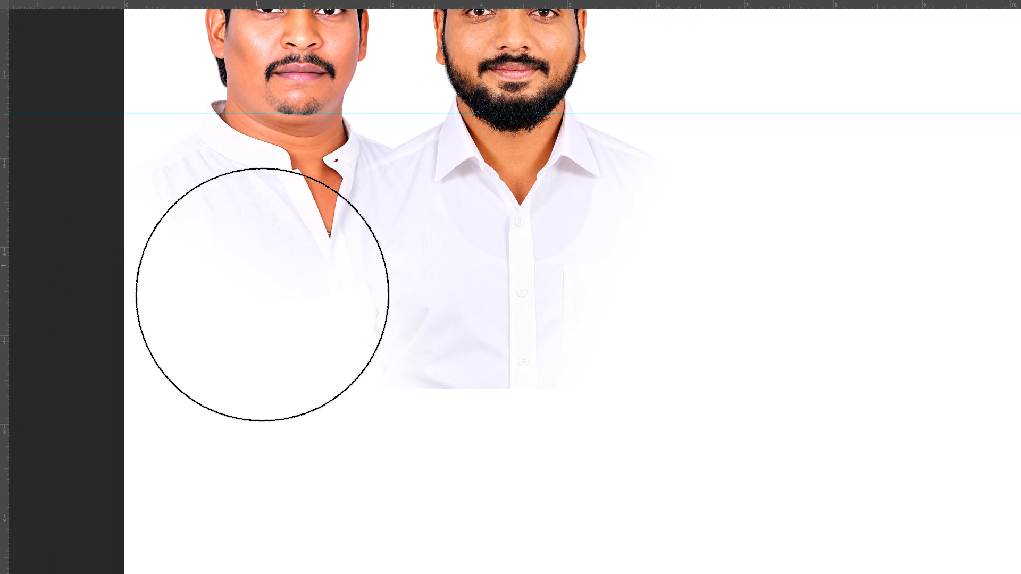
left_click_drag(262, 294, 276, 330)
left_click_drag(312, 390, 327, 407)
left_click_drag(345, 419, 359, 426)
left_click(389, 433)
left_click(409, 438)
left_click(426, 443)
left_click_drag(340, 351, 320, 312)
left_click(319, 310)
left_click(550, 473)
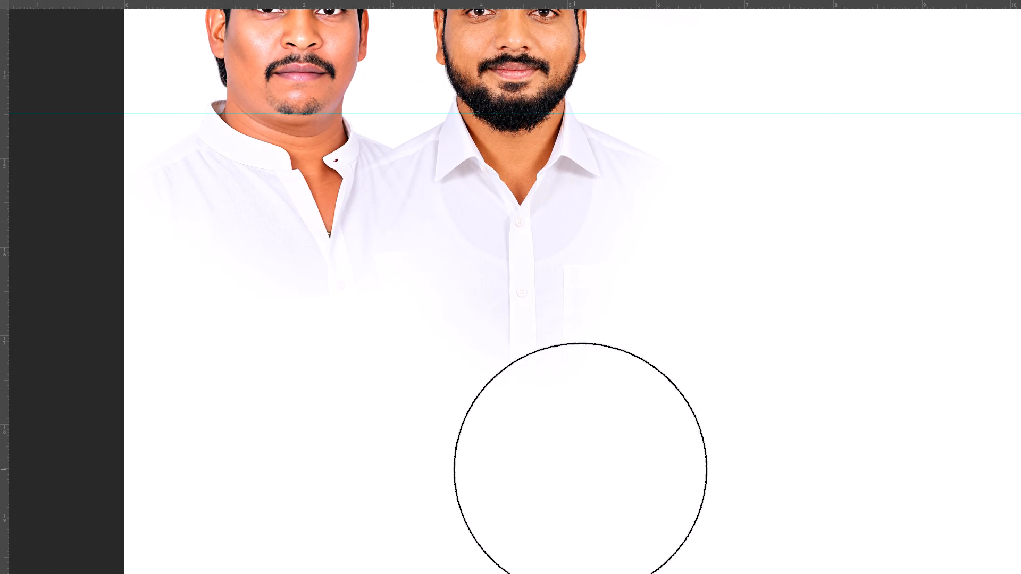
left_click_drag(678, 423, 697, 400)
left_click_drag(712, 381, 723, 364)
Reapply the last-used plug-in filter to the white-shirted bearded man's portrait on Layer 12.
key("v")
key("space")
key("space")
key("space")
key("space")
key("space")
key("space")
key("space")
key("space")
key("space")
key("space")
key("space")
key("space")
key("space")
key("space")
key("space")
key("space")
key("space")
key("space")
key("space")
key("space")
left_click_drag(804, 302, 778, 335)
left_click_drag(760, 350, 747, 350)
left_click_drag(735, 357, 722, 382)
left_click_drag(715, 398, 716, 435)
double_click(519, 315)
key("ctrl+alt+f")
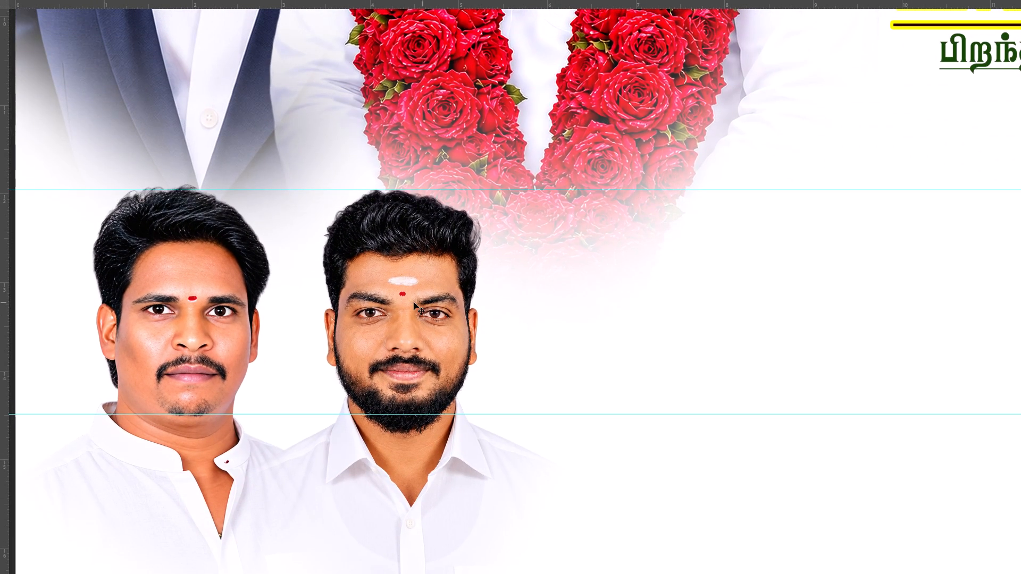
scroll(413, 302, "down", 2)
right_click(406, 292)
left_click(419, 298)
key("ctrl+alt+f")
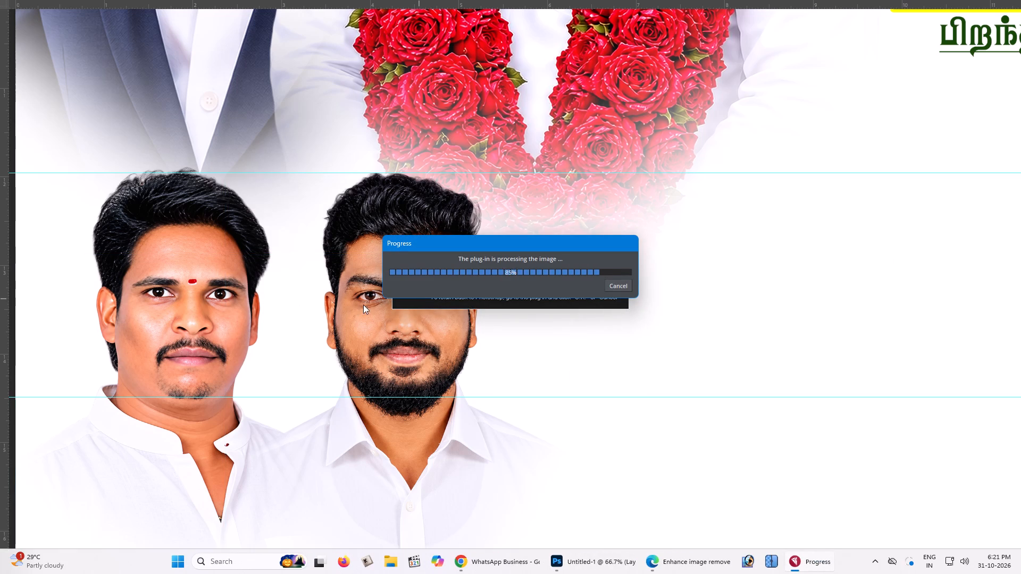
Reapply the same plug-in filter to the band-collar portrait on Layer 11.
scroll(372, 300, "down", 1)
key("ctrl+plus")
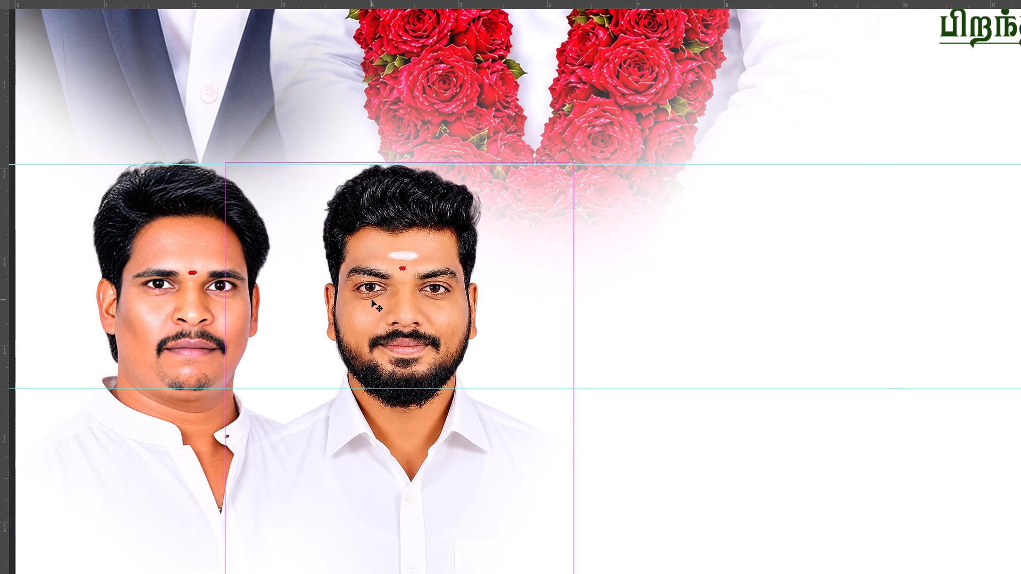
key("space")
left_click_drag(250, 305, 324, 292)
left_click(347, 286)
right_click(250, 251)
left_click(259, 256)
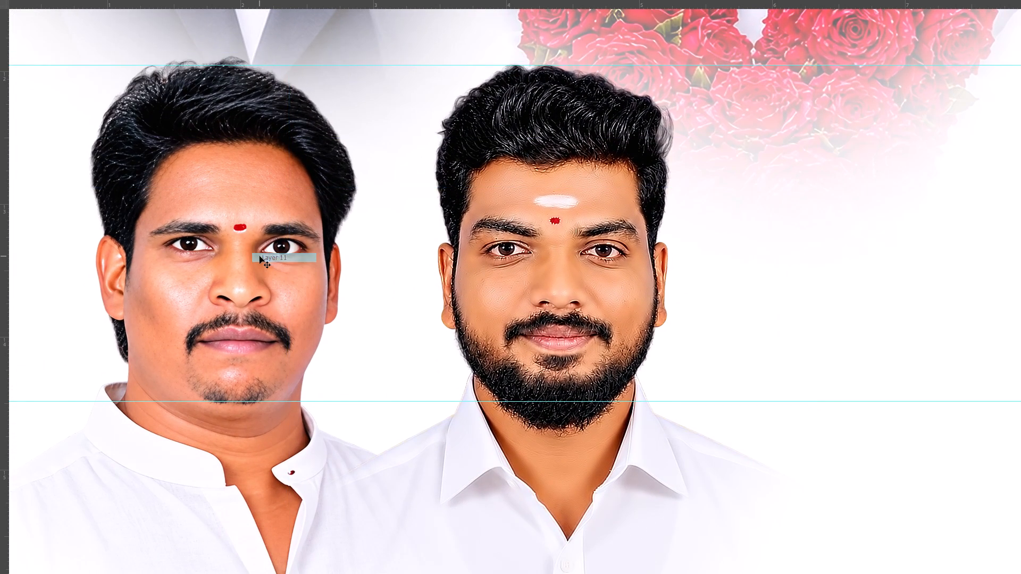
key("ctrl+alt+f")
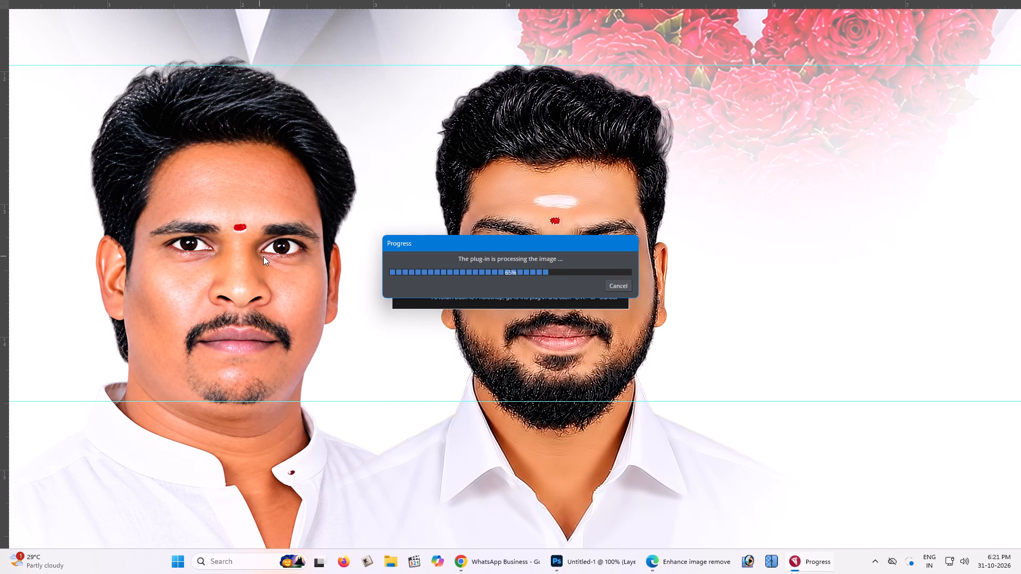
Brighten the band-collar portrait with Levels by lowering its white input level.
key("ctrl+l")
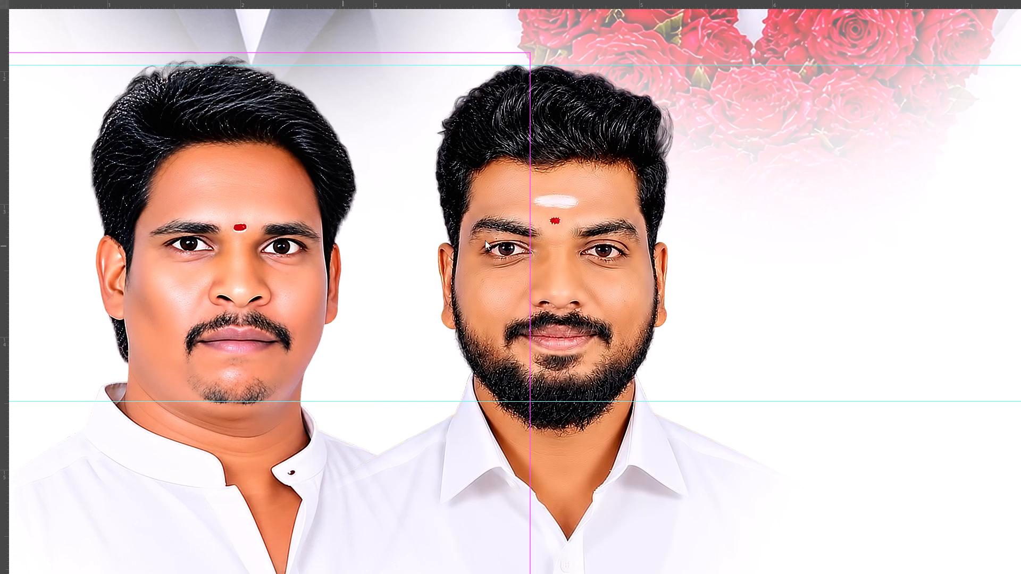
left_click(876, 237)
key("Return")
Brighten the white-shirted bearded man's portrait with Levels, setting the white input level to 241.
right_click(604, 267)
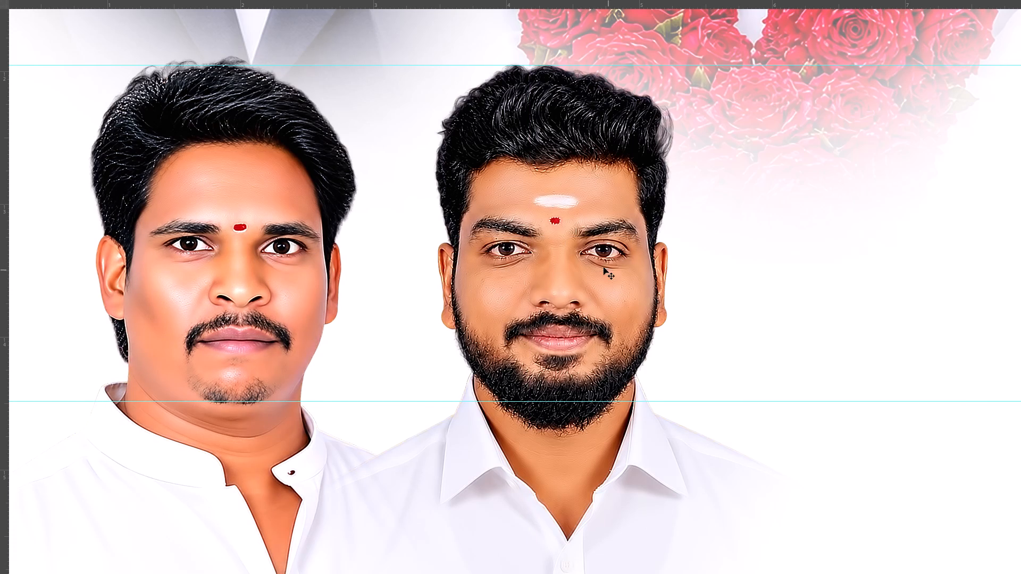
left_click(613, 273)
key("ctrl+l")
left_click(874, 237)
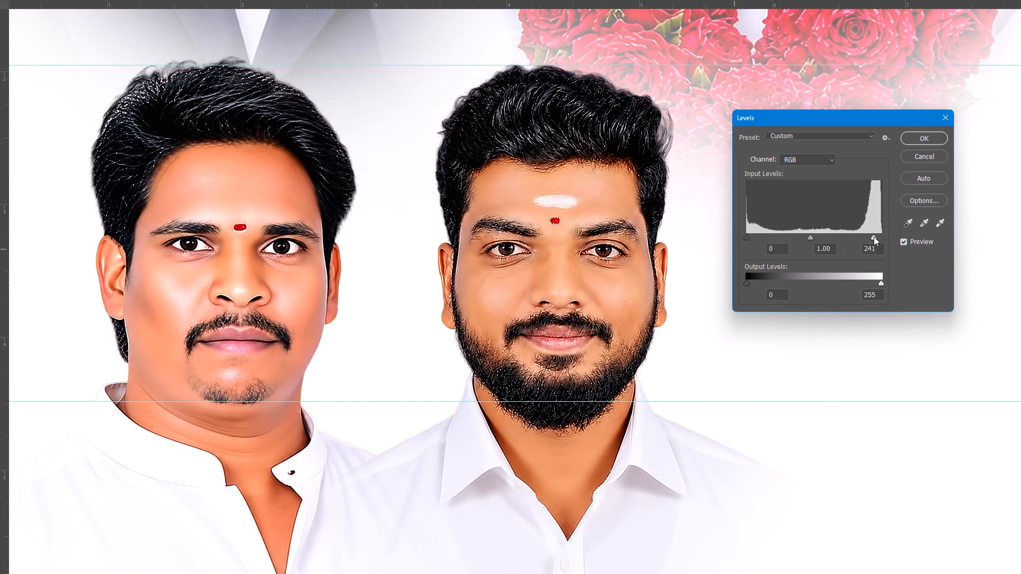
key("Return")
Examine the placement and fade of the two small portraits within the wider poster layout.
key("ctrl+minus")
key("ctrl+minus")
key("ctrl+minus")
key("ctrl+minus")
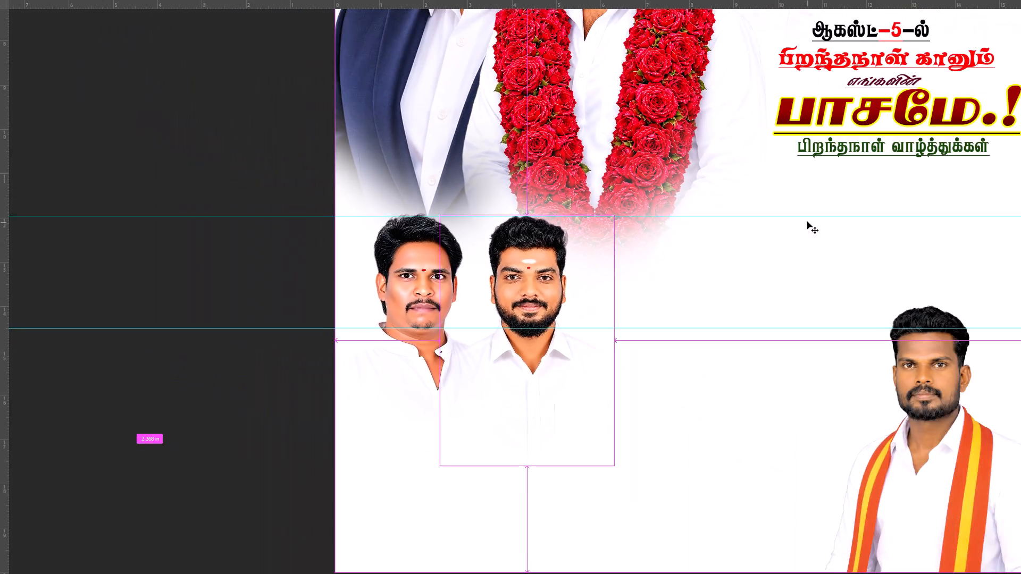
key("space")
key("space")
key("space")
key("space")
key("space")
left_click_drag(784, 222, 718, 232)
left_click(713, 232)
key("z")
left_click(478, 296)
key("v")
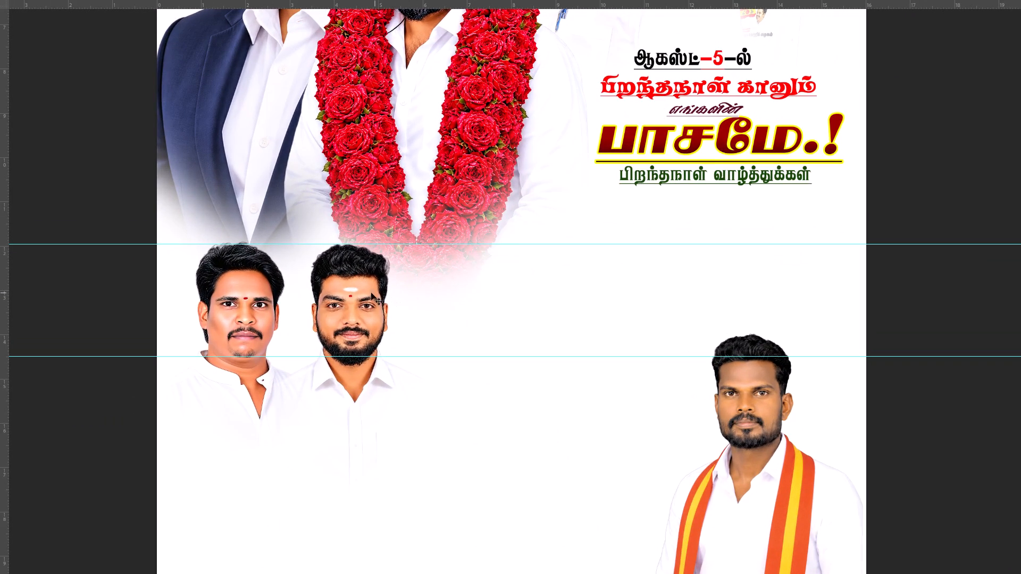
left_click(372, 293, "shift")
Copy the enhanced portrait of the woman in the beige dupatta from ChatGPT and paste it into the Photoshop poster.
key("ctrl+Tab")
key("alt+Tab")
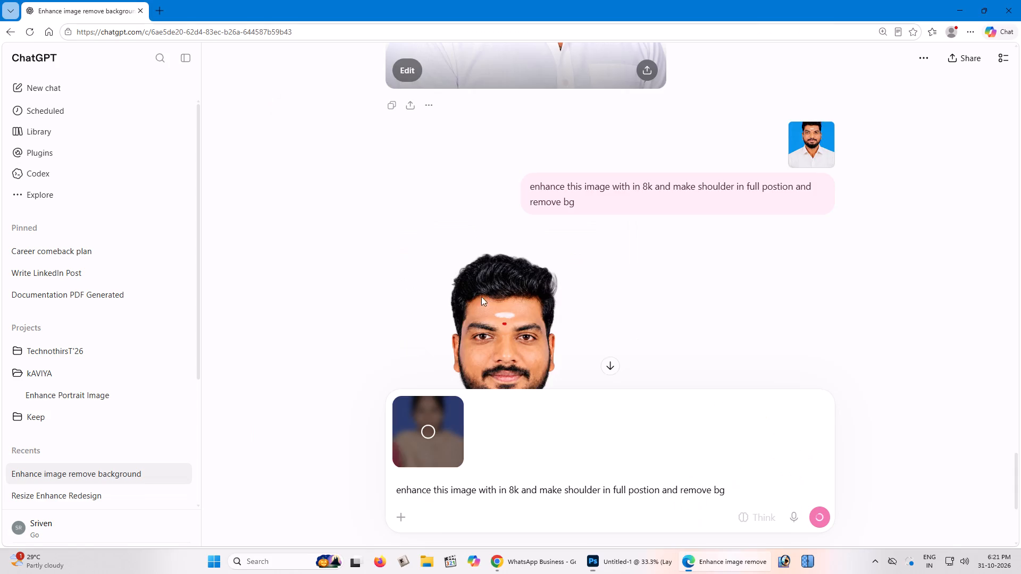
key("space")
scroll(522, 293, "down", 3)
left_click(514, 272)
right_click(497, 222)
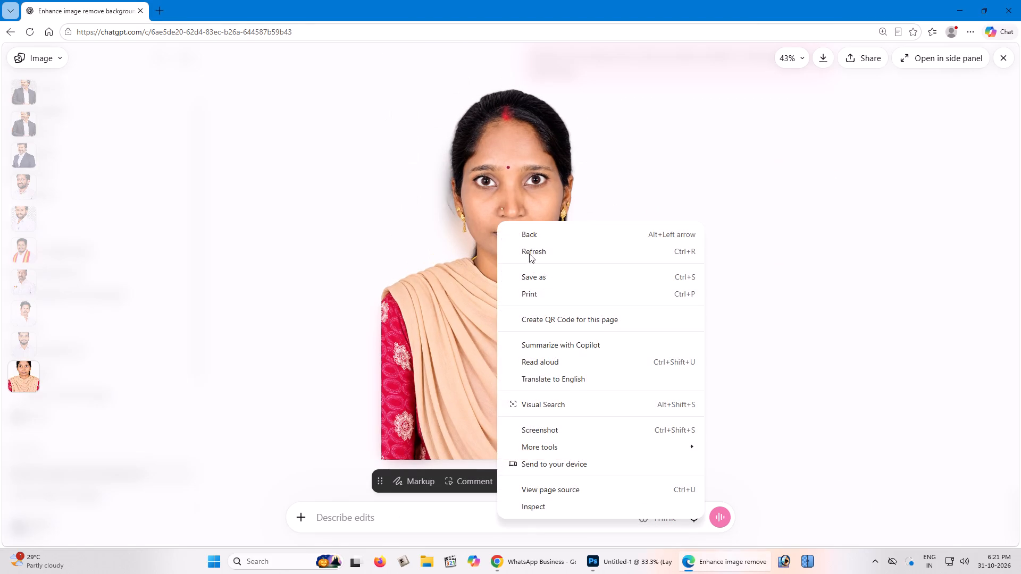
right_click(526, 188)
left_click(550, 236)
right_click(530, 215)
left_click(550, 256)
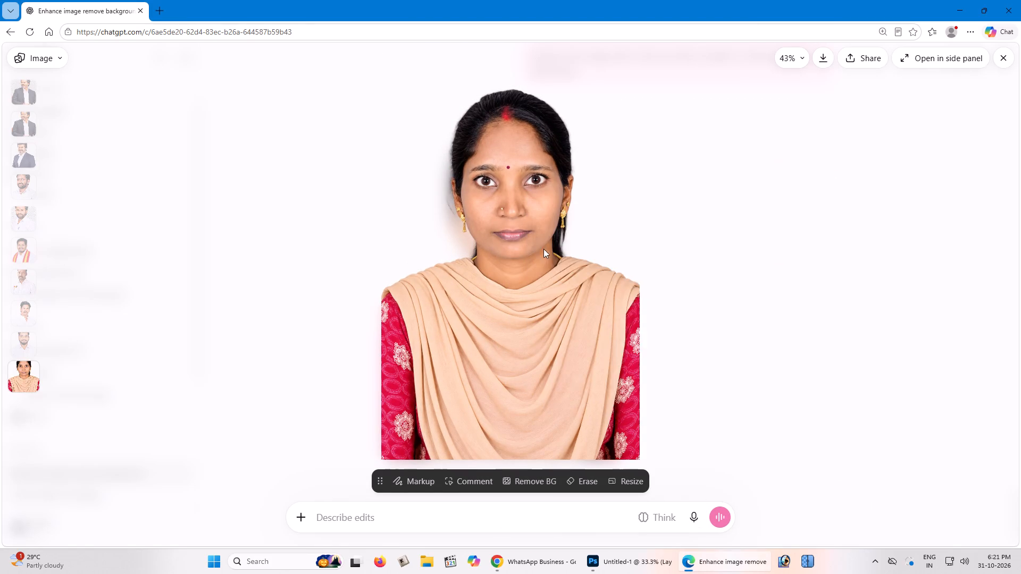
right_click(537, 245)
left_click(556, 286)
key("alt+Tab")
key("ctrl+v")
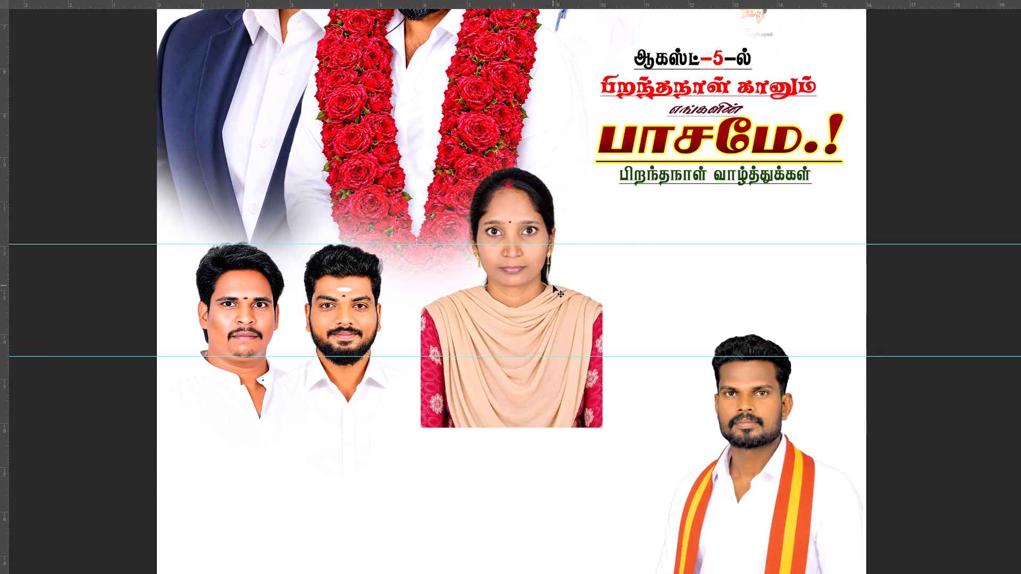
Place the woman's portrait in the small-portrait row and scale it down slightly so her head fits below the upper guide.
left_click_drag(548, 264, 527, 333)
key("z")
double_click(512, 316)
key("v")
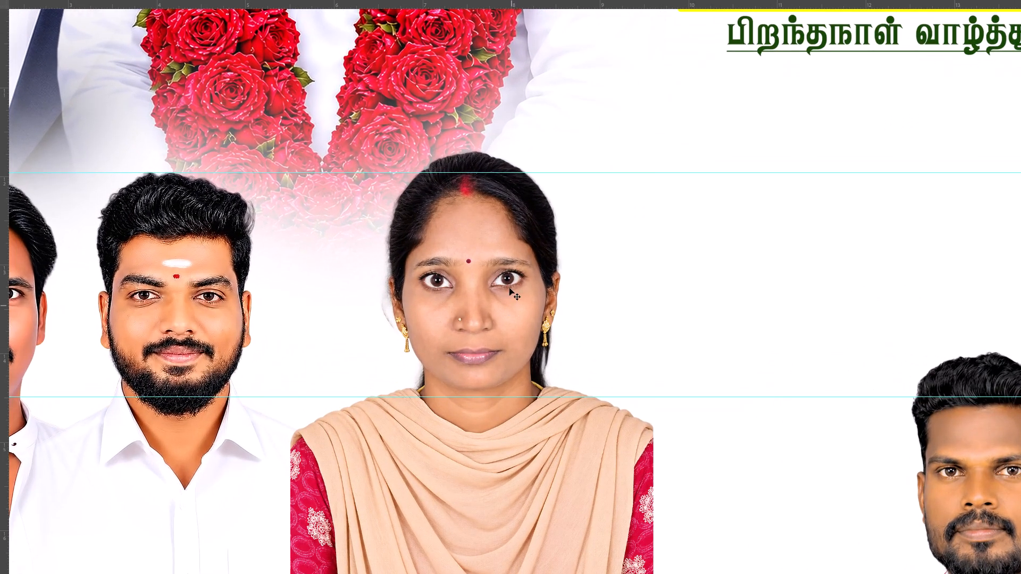
left_click_drag(508, 280, 510, 285)
key("space")
key("ctrl+t")
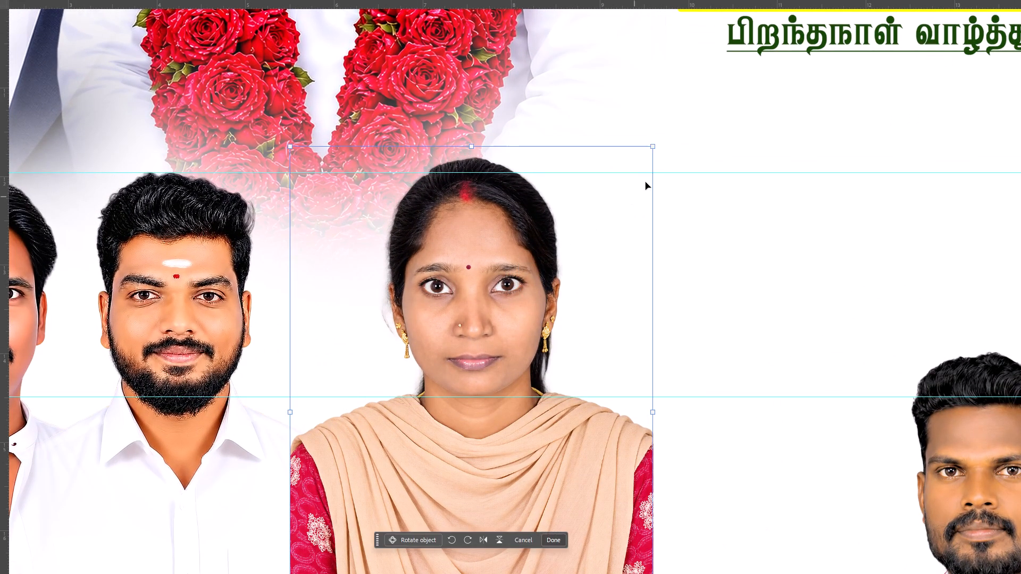
left_click_drag(652, 145, 638, 158, "alt")
left_click(626, 121)
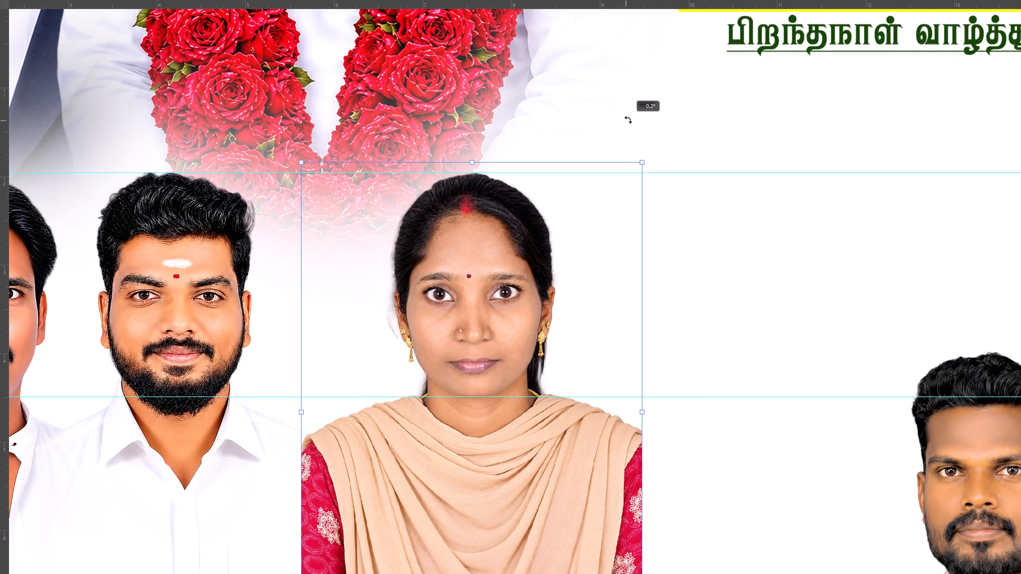
key("Return")
Shift the woman's portrait about 1.2 in left, keeping its height, so it stands beside the white-shirted bearded man.
key("space")
key("space")
key("space")
key("space")
key("space")
key("space")
left_click_drag(627, 206, 633, 182)
left_click(635, 177)
left_click_drag(533, 208, 424, 231, "shift")
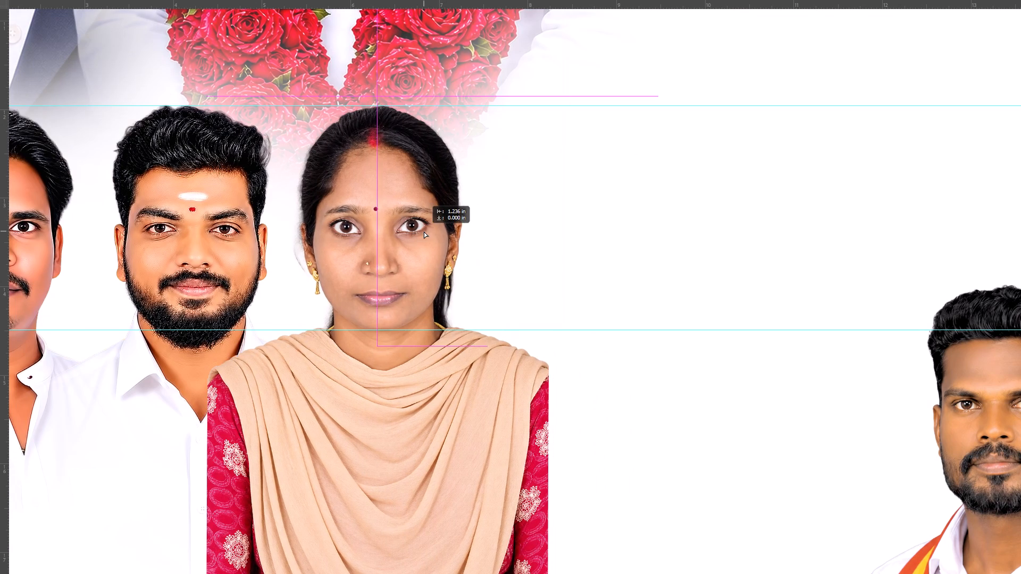
left_click_drag(424, 231, 430, 231, "shift")
Add a layer mask to the woman's portrait and softly erase her red sleeve on the side away from the bearded man.
key("shift+space")
key("shift+space")
key("shift+space")
key("shift+space")
key("shift+space")
key("shift+space")
key("shift+space")
key("shift+space")
key("shift+space")
key("shift+space")
key("shift+space")
key("shift+space")
key("shift+space")
left_click_drag(451, 244, 464, 232)
left_click_drag(466, 206, 461, 153)
left_click(461, 152)
key("Tab")
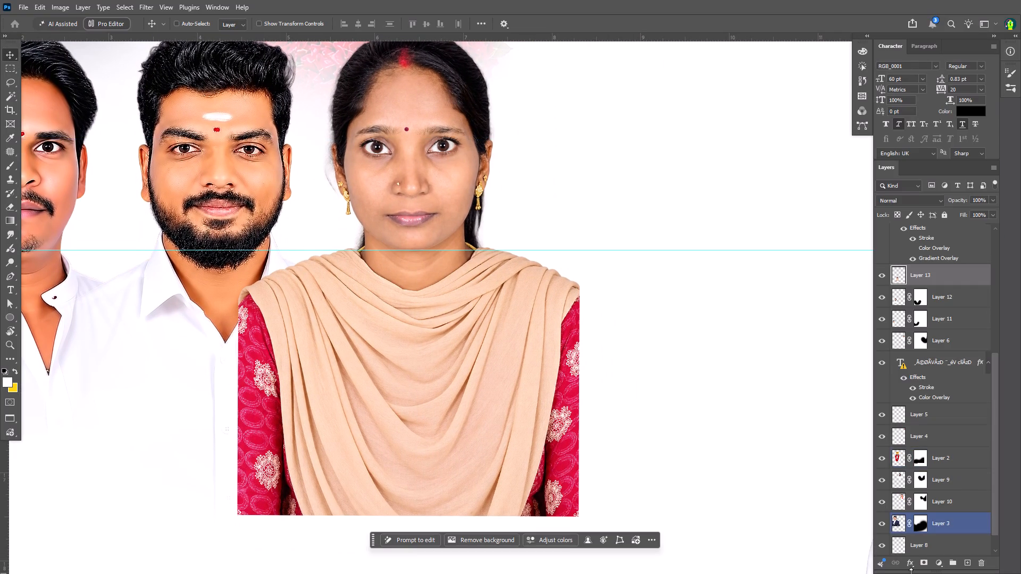
left_click(924, 563)
key("Tab")
key("space")
left_click_drag(731, 413, 736, 406)
left_click(738, 404)
key("e")
left_click_drag(707, 253, 698, 285)
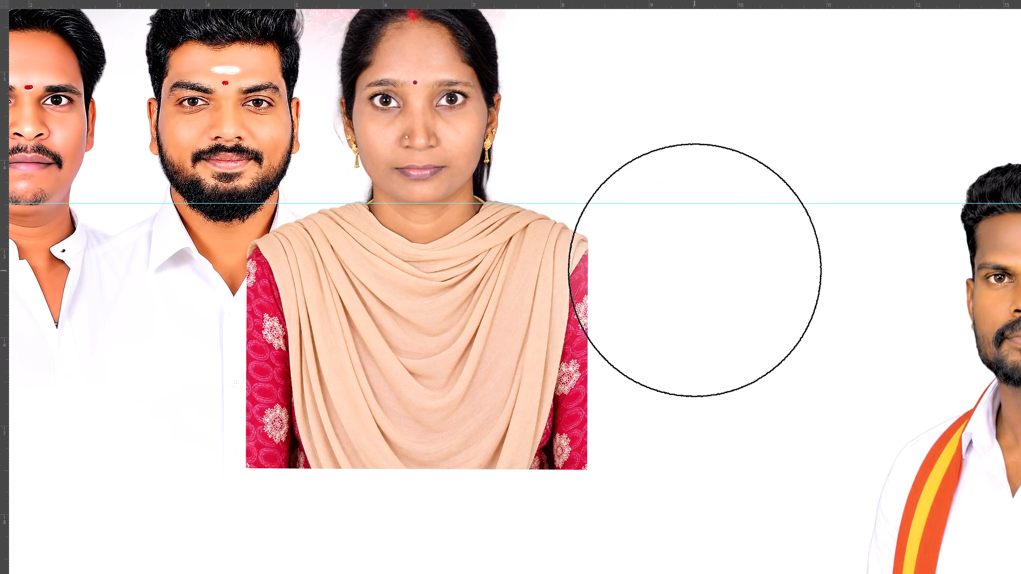
left_click_drag(694, 270, 692, 286)
left_click_drag(692, 288, 689, 309)
left_click_drag(689, 318, 688, 351)
left_click_drag(685, 371, 680, 385)
left_click_drag(672, 406, 666, 418)
left_click(657, 431)
left_click(647, 437)
left_click_drag(645, 434, 669, 388)
left_click_drag(678, 354, 680, 299)
left_click(683, 283)
left_click_drag(683, 281, 683, 291)
key("space")
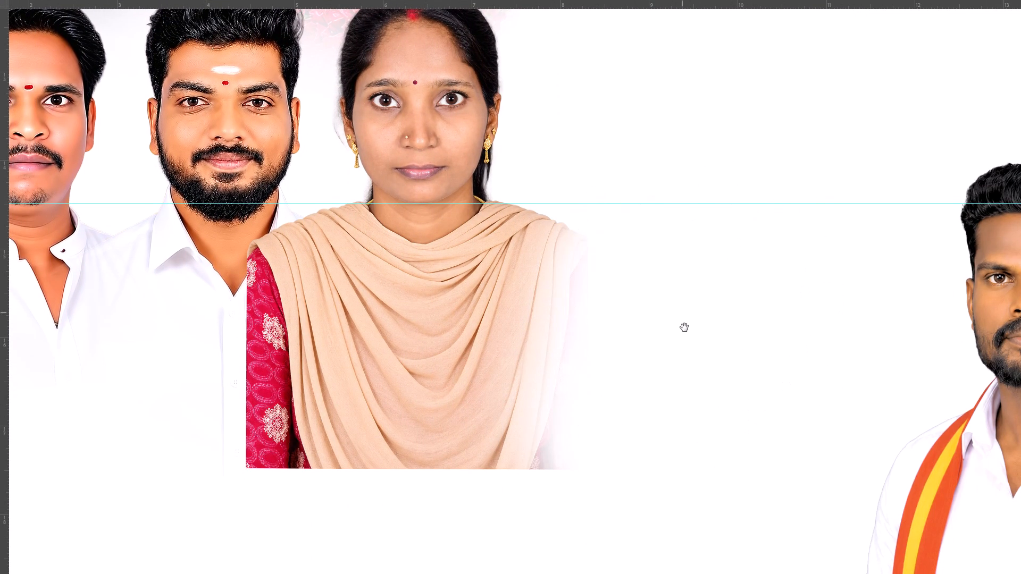
Fade the bottom of the woman's portrait and her other red sleeve on the mask so the bearded man's shirt shows through.
left_click_drag(685, 328, 700, 306)
left_click(704, 301)
left_click_drag(697, 389, 667, 436)
left_click_drag(635, 456, 245, 409)
left_click_drag(239, 356, 241, 333)
left_click_drag(241, 323, 244, 310)
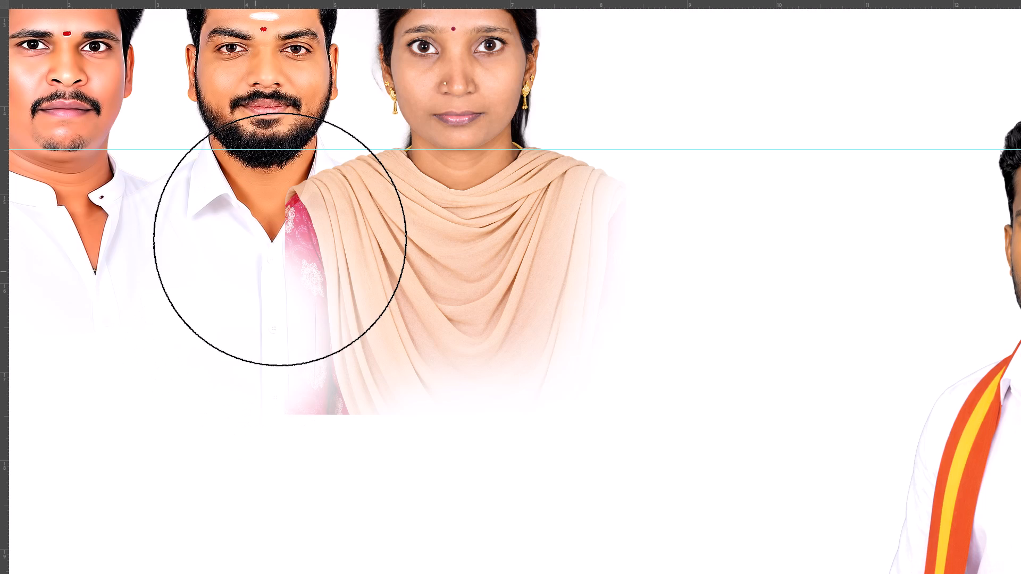
double_click(205, 208)
left_click_drag(195, 189, 193, 184)
double_click(190, 180)
left_click_drag(190, 179, 197, 195)
left_click_drag(207, 242, 211, 283)
left_click_drag(217, 344, 231, 384)
left_click_drag(262, 400, 267, 404)
left_click_drag(279, 411, 289, 424)
left_click_drag(309, 448, 314, 451)
left_click(315, 451)
left_click_drag(265, 398, 243, 338)
left_click_drag(233, 292, 230, 267)
left_click_drag(229, 255, 227, 245)
left_click_drag(358, 458, 382, 464)
left_click_drag(614, 474, 634, 462)
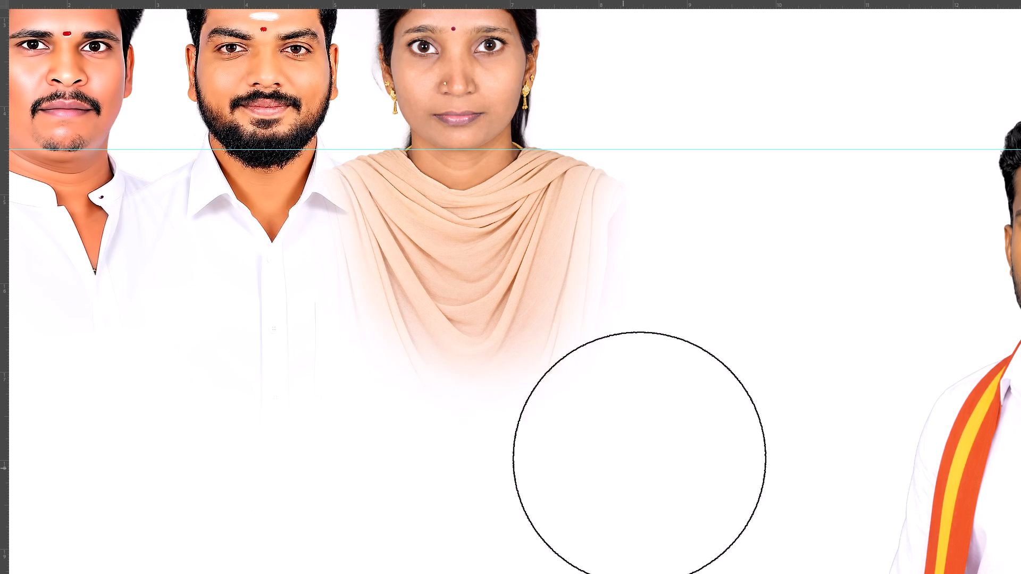
left_click_drag(663, 439, 682, 388)
left_click_drag(694, 337, 706, 303)
left_click_drag(721, 262, 732, 220)
left_click(734, 214)
left_click(734, 210)
left_click_drag(730, 204, 723, 218)
left_click_drag(707, 254, 691, 287)
left_click(666, 317)
Rotate the woman's portrait very slightly with Free Transform to straighten it in the row.
key("v")
key("space")
key("space")
key("space")
key("space")
key("space")
key("space")
key("space")
key("space")
key("space")
key("space")
key("space")
key("space")
key("space")
key("space")
key("space")
key("space")
key("space")
key("space")
left_click_drag(708, 265, 700, 298)
left_click(700, 300)
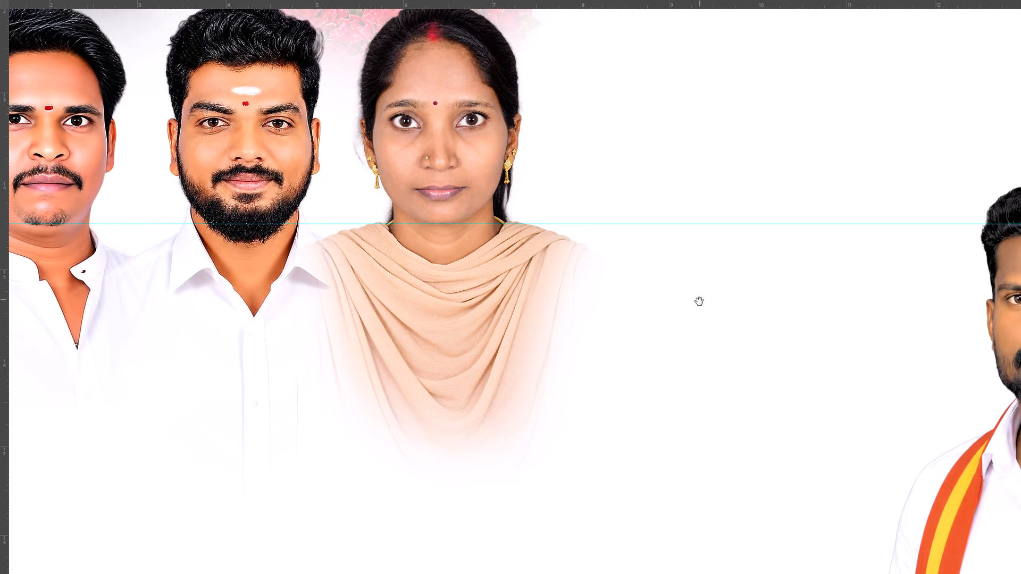
left_click_drag(699, 301, 705, 343)
left_click(705, 343)
left_click(469, 187, "shift")
key("ctrl+t")
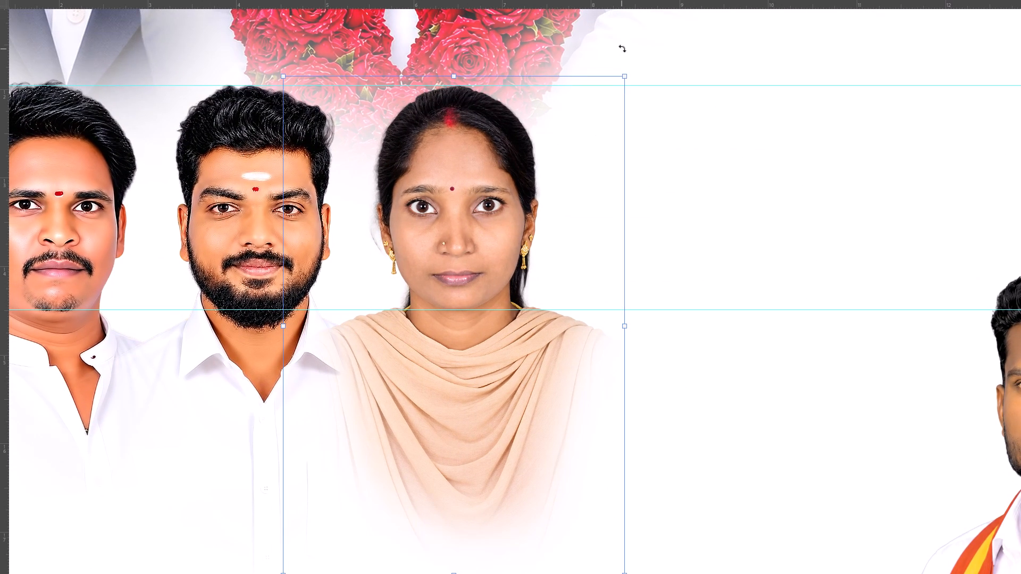
left_click(622, 49)
key("Return")
left_click(458, 175, "shift")
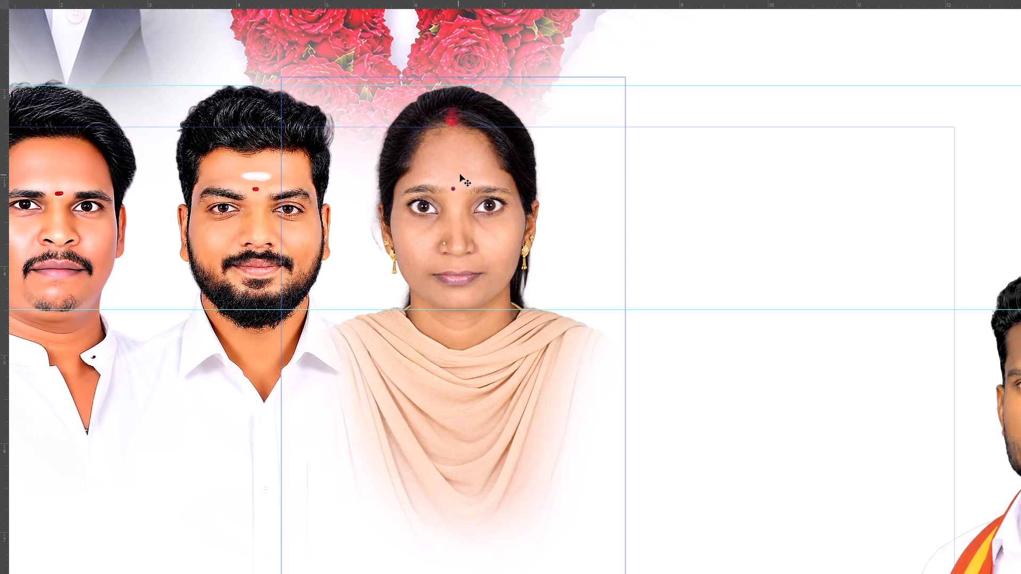
key("ctrl+minus")
Switch back to the ChatGPT conversation in the browser.
key("ctrl+Tab")
key("alt+Tab")
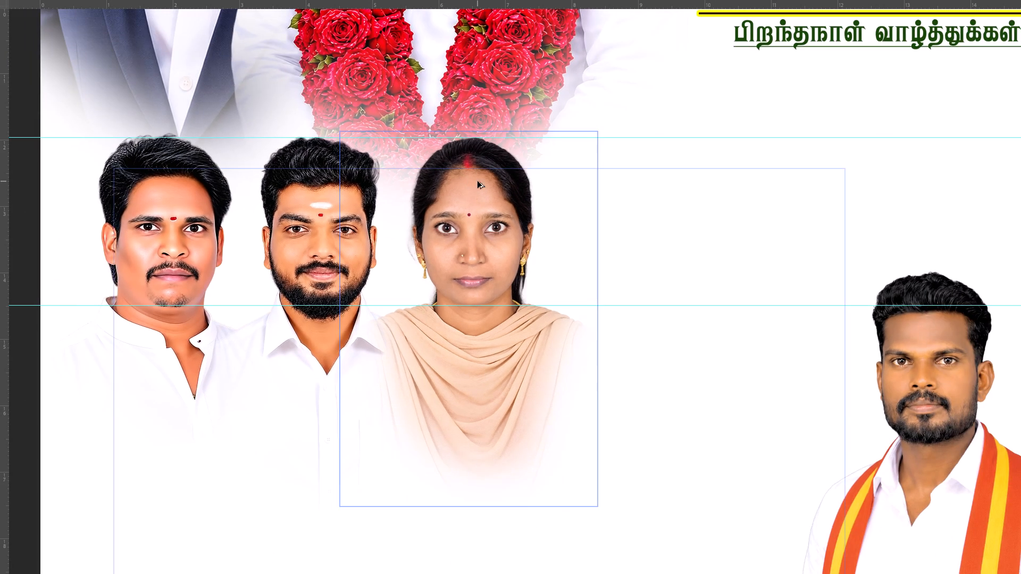
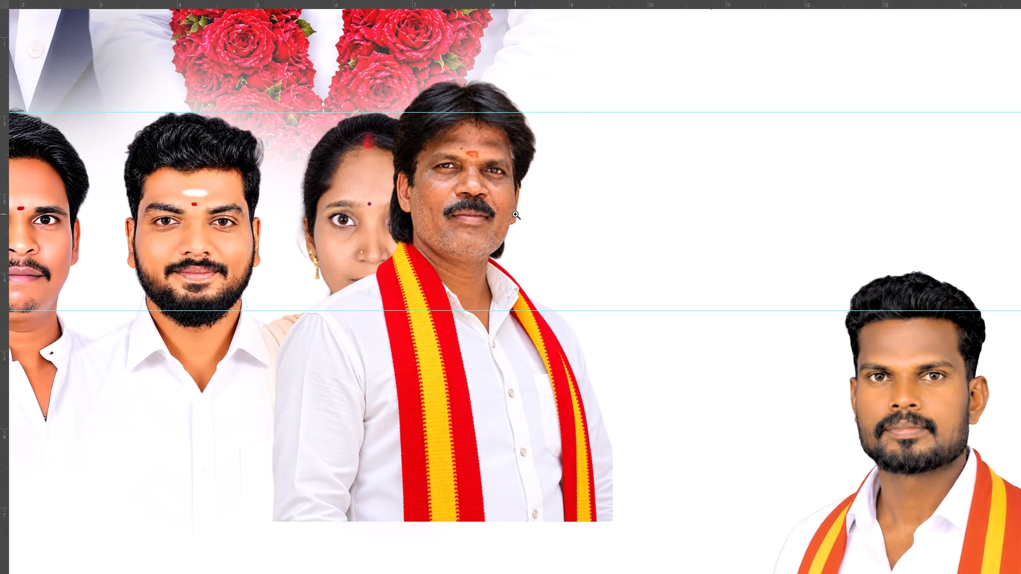
key("v")
left_click_drag(471, 178, 545, 240)
key("ctrl+t")
left_click_drag(313, 121, 303, 122, "alt")
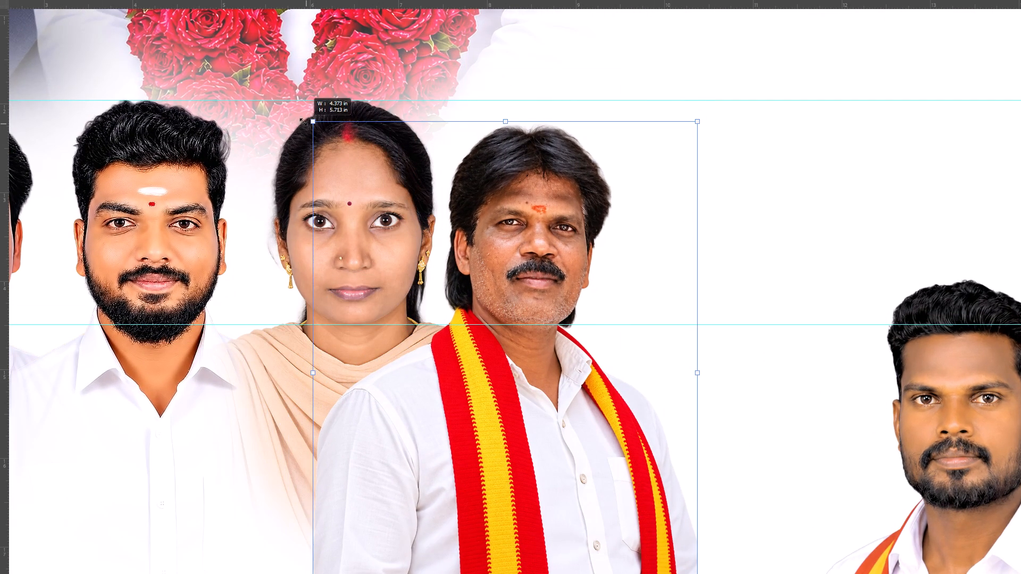
left_click_drag(303, 122, 275, 107, "alt")
key("space")
left_click_drag(468, 163, 443, 162)
left_click(434, 162)
left_click_drag(456, 171, 462, 174)
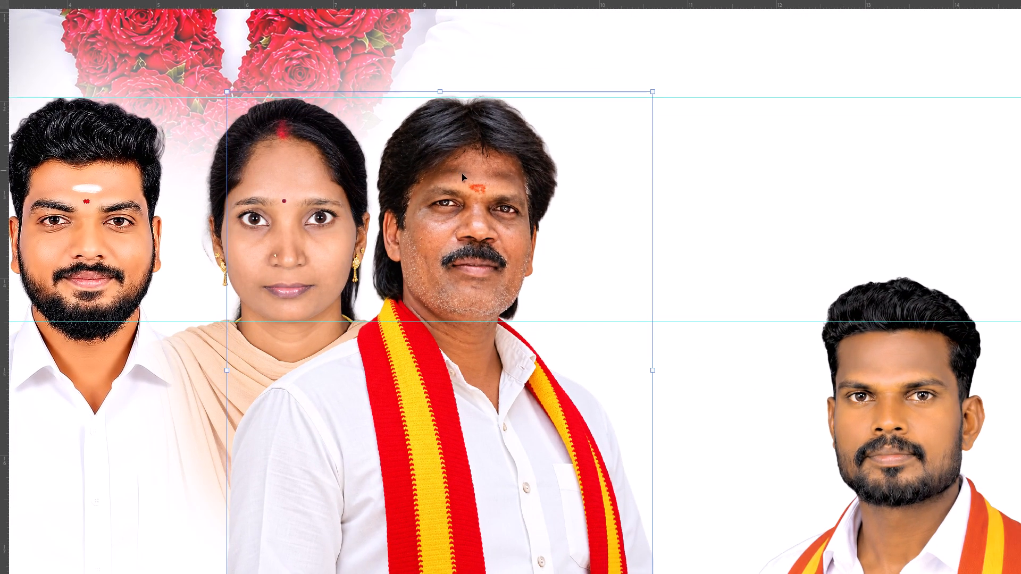
left_click_drag(462, 174, 466, 177)
key("Return")
left_click_drag(470, 177, 509, 177, "shift")
key("space")
left_click(506, 177)
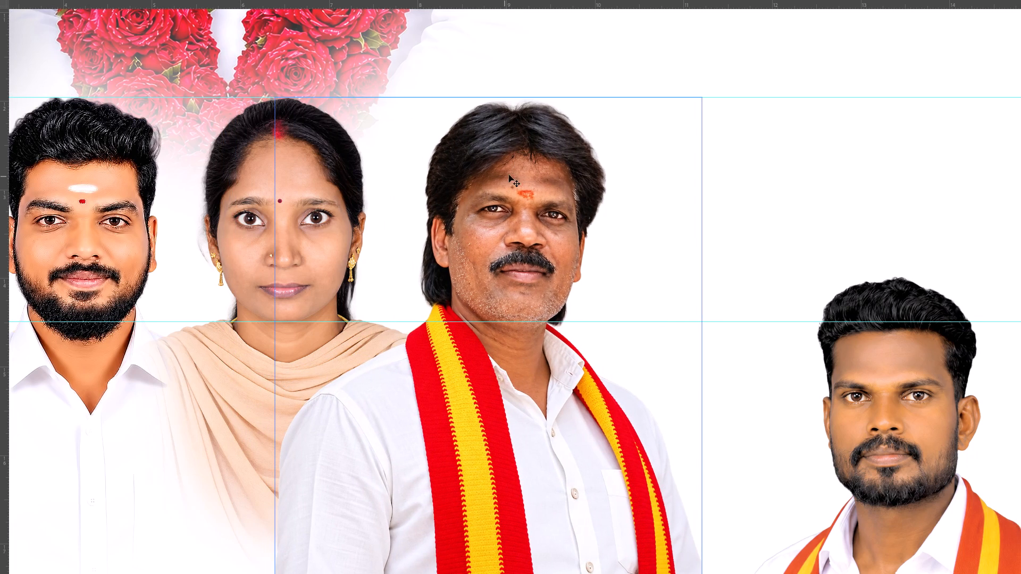
Rotate the moustached man's portrait very slightly with Free Transform and nudge it up in the row.
key("ctrl+t")
left_click(748, 115)
key("Return")
scroll(665, 212, "down", 5)
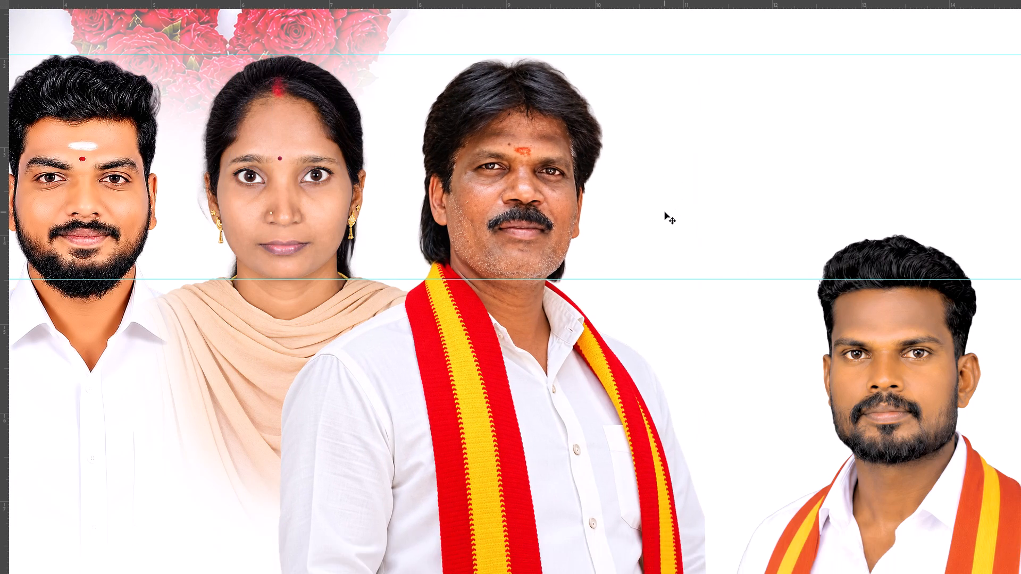
key("ctrl+minus")
key("Up")
Add a layer mask to the moustached man's portrait and softly erase his sleeve and scarf edge on the side away from the woman.
key("Tab")
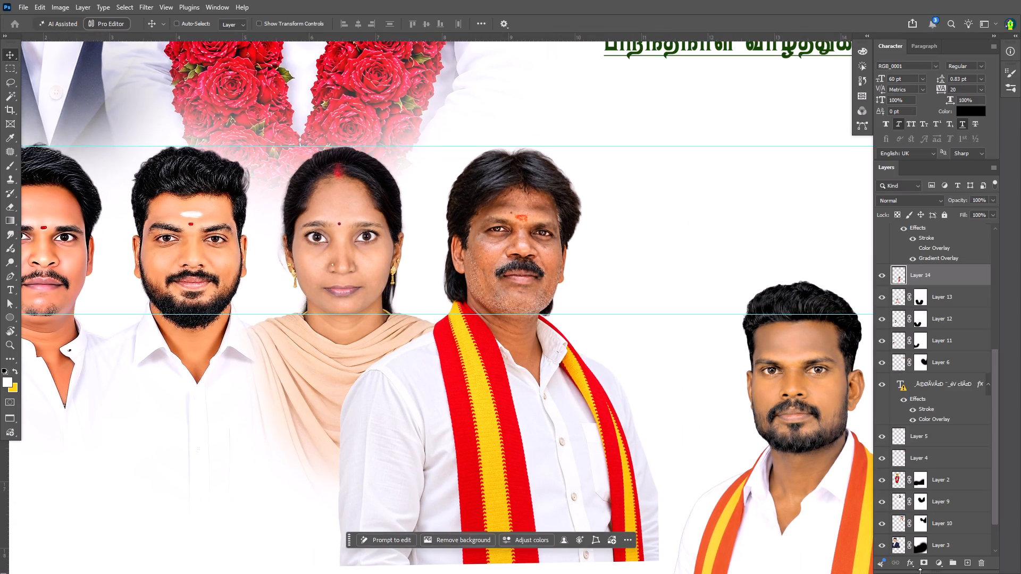
left_click(926, 561)
key("space")
key("space")
key("space")
key("space")
key("space")
key("space")
key("space")
key("space")
key("space")
key("space")
key("space")
key("space")
key("space")
key("space")
left_click_drag(723, 413, 717, 386)
left_click(715, 376)
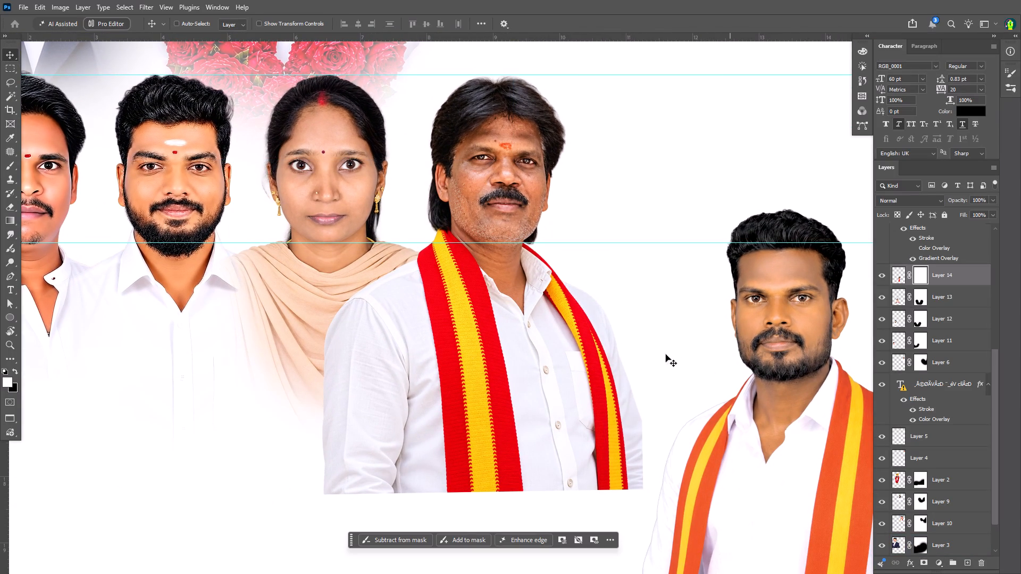
key("e")
key("space")
key("space")
key("space")
left_click_drag(717, 411, 718, 404)
left_click(718, 404)
left_click_drag(718, 399, 675, 479)
left_click_drag(701, 422, 681, 452)
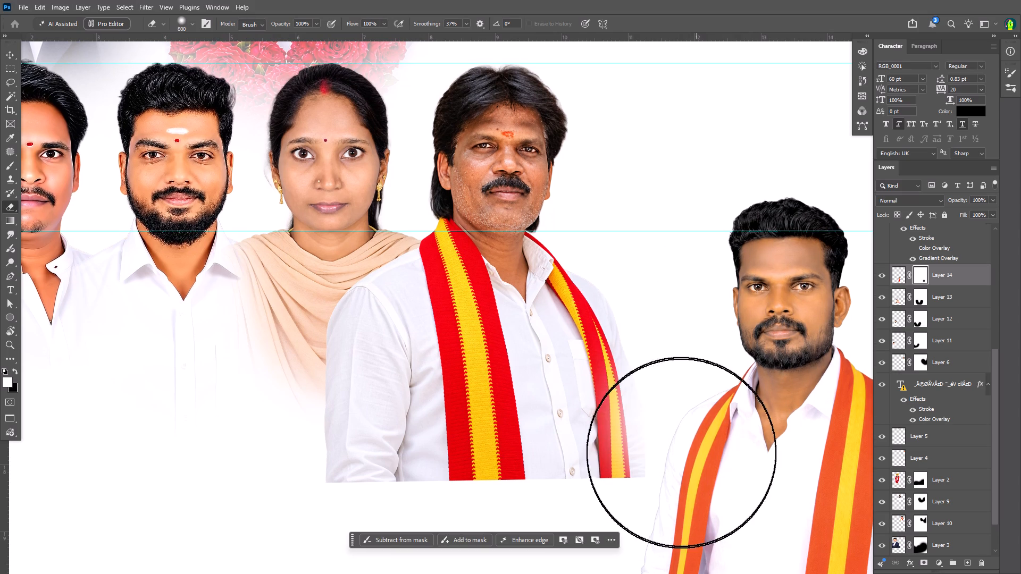
left_click_drag(681, 452, 688, 336)
left_click_drag(692, 305, 692, 300)
left_click(692, 299)
left_click_drag(692, 299, 685, 325)
left_click_drag(677, 352, 672, 369)
left_click_drag(668, 392, 664, 409)
left_click_drag(656, 436, 652, 445)
key("space")
key("space")
left_click_drag(657, 435, 662, 429)
left_click(665, 424)
left_click_drag(652, 471, 652, 470)
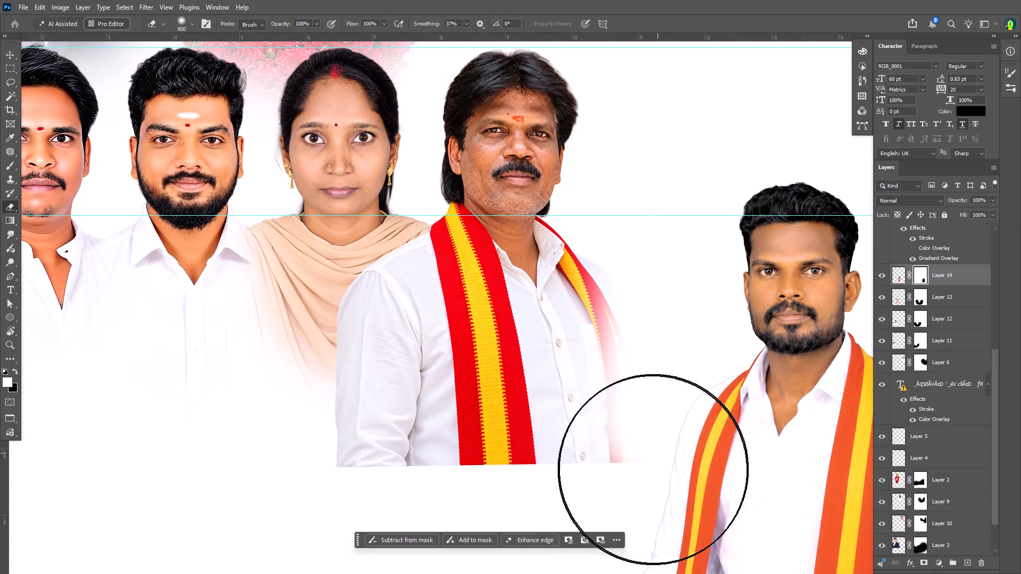
Fade the bottom of the moustached man's portrait and his other sleeve on the mask so the woman's beige drape shows through.
left_click_drag(652, 470, 313, 448)
left_click_drag(300, 420, 294, 391)
left_click_drag(294, 380, 294, 361)
left_click_drag(294, 347, 297, 325)
left_click_drag(304, 302, 310, 288)
left_click(320, 276)
double_click(328, 259)
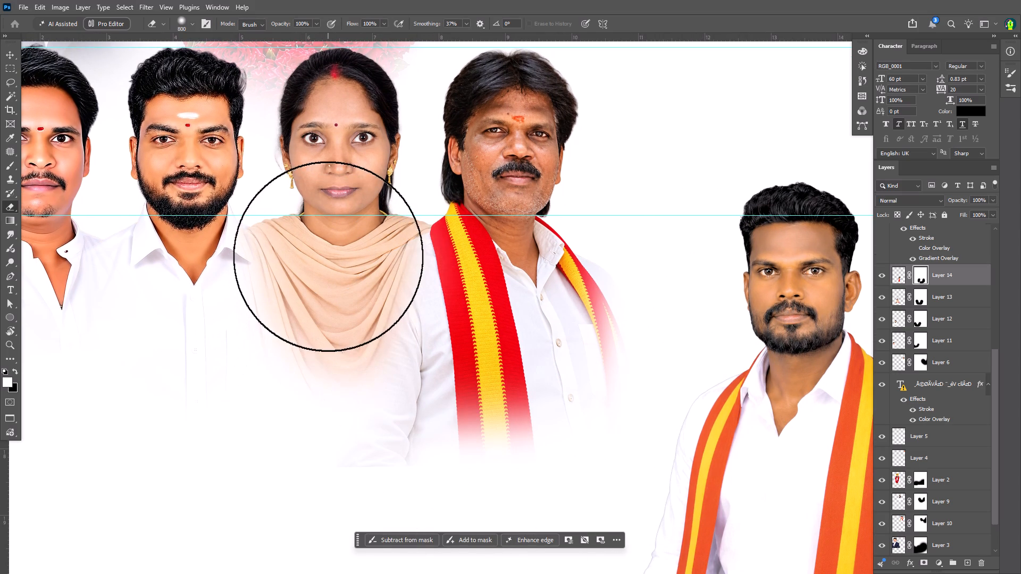
left_click_drag(327, 281, 327, 303)
left_click_drag(335, 347, 341, 391)
left_click_drag(350, 412, 361, 429)
left_click_drag(379, 445, 396, 457)
left_click(421, 468)
left_click_drag(392, 403, 384, 368)
left_click_drag(382, 352, 370, 328)
left_click(349, 297)
Fade the lower end of the moustached man's scarf further on his layer mask so it ends level with the woman's drape.
key("space")
key("space")
key("space")
key("space")
key("space")
key("space")
key("space")
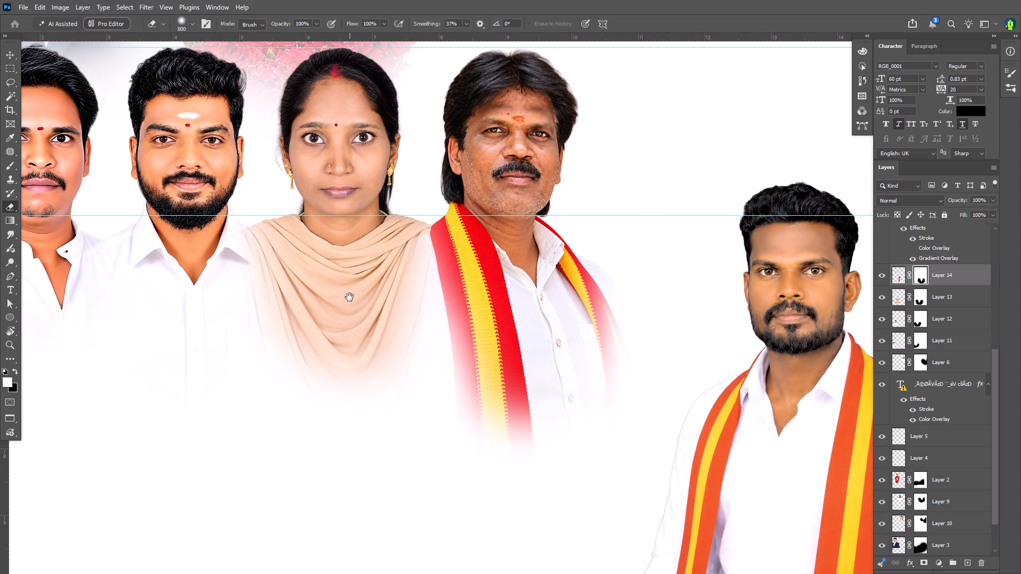
left_click_drag(346, 296, 319, 322)
left_click(319, 322)
key("v")
key("Tab")
key("space")
key("space")
key("space")
left_click_drag(471, 203, 491, 225)
left_click(491, 225)
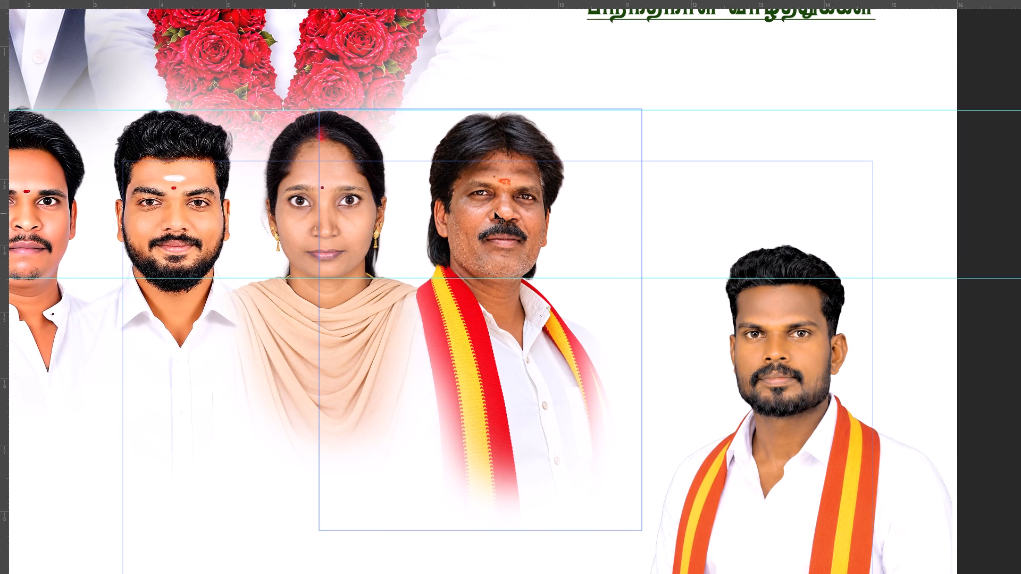
left_click(495, 212, "shift")
key("space")
left_click_drag(497, 217, 486, 179)
key("Tab")
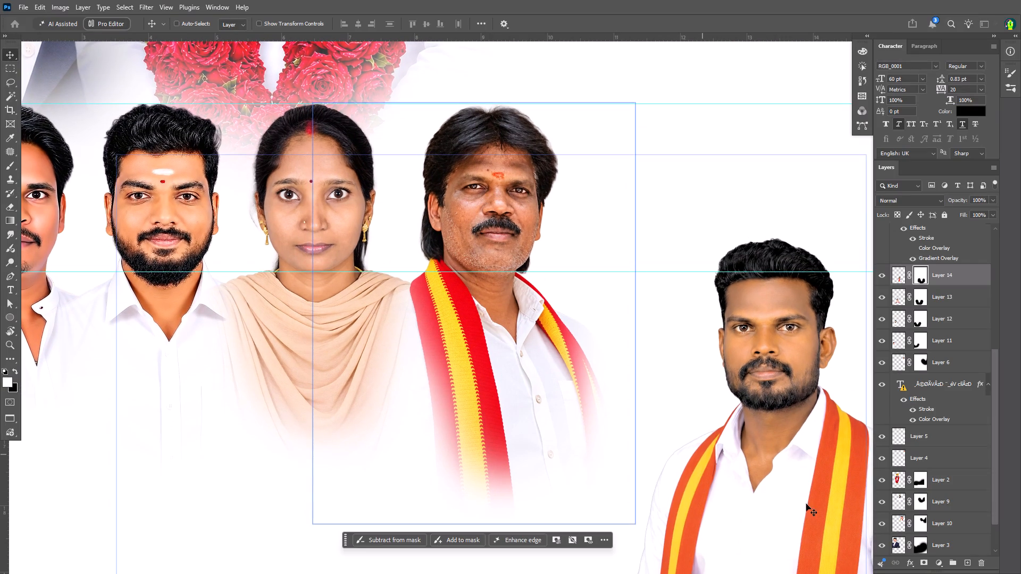
left_click(926, 276)
key("space")
key("space")
key("space")
left_click_drag(798, 344, 788, 296)
left_click(788, 296)
key("e")
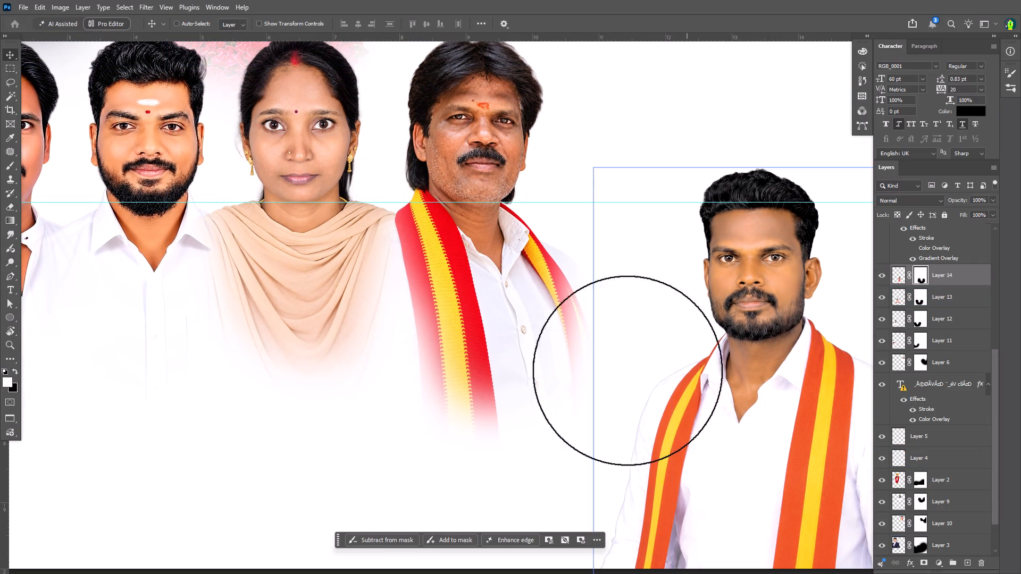
left_click(383, 459)
left_click(384, 434)
left_click_drag(373, 419, 368, 409)
left_click(348, 365)
left_click(339, 350)
left_click_drag(369, 398, 375, 413)
left_click_drag(408, 442, 416, 445)
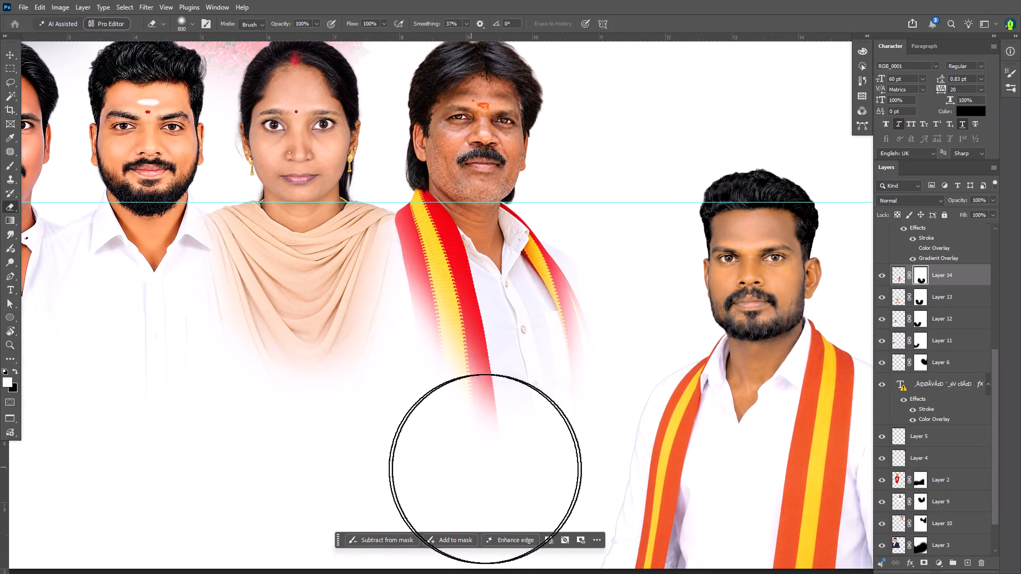
left_click(503, 469)
left_click(387, 413)
left_click_drag(491, 442, 503, 441)
Soften the moustached man's outer shoulder and scarf edge on the mask and touch up the fade along his lower shirt.
left_click_drag(601, 418, 607, 412)
left_click_drag(640, 361, 642, 346)
left_click_drag(648, 316, 650, 303)
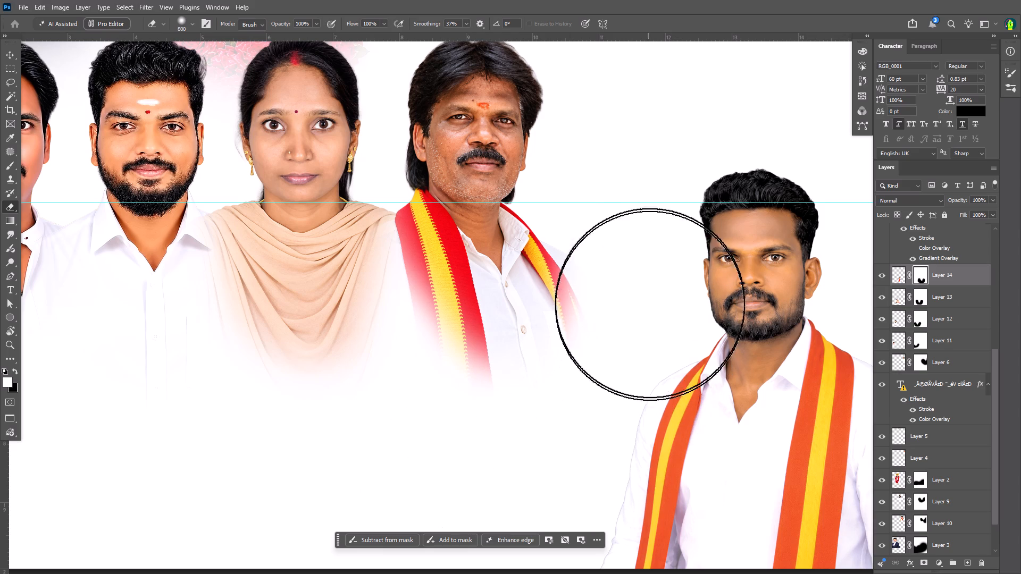
left_click_drag(650, 303, 649, 293)
left_click_drag(649, 288, 645, 278)
left_click(644, 278)
left_click_drag(601, 432, 575, 454)
left_click(383, 417)
left_click(383, 413)
key("v")
key("minus")
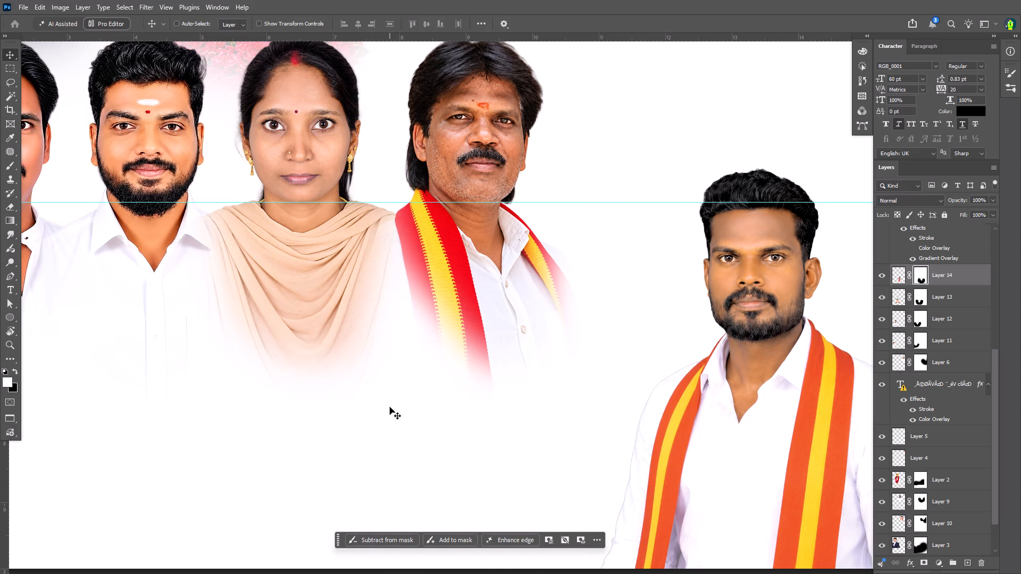
Select Layer 7, the man in the orange and yellow scarf, and enlarge his portrait so his head reaches above the lower guide.
scroll(425, 406, "down", 1)
key("space")
key("space")
key("space")
key("space")
key("space")
key("space")
key("space")
key("space")
key("space")
key("space")
key("space")
key("space")
key("space")
key("space")
key("space")
scroll(490, 391, "up", 4)
left_click_drag(388, 272, 419, 288)
left_click(440, 304)
key("Tab")
key("space")
key("space")
key("space")
key("space")
key("space")
key("space")
key("space")
key("space")
key("space")
key("space")
key("space")
key("space")
key("space")
key("space")
key("space")
key("space")
key("space")
key("space")
key("space")
key("space")
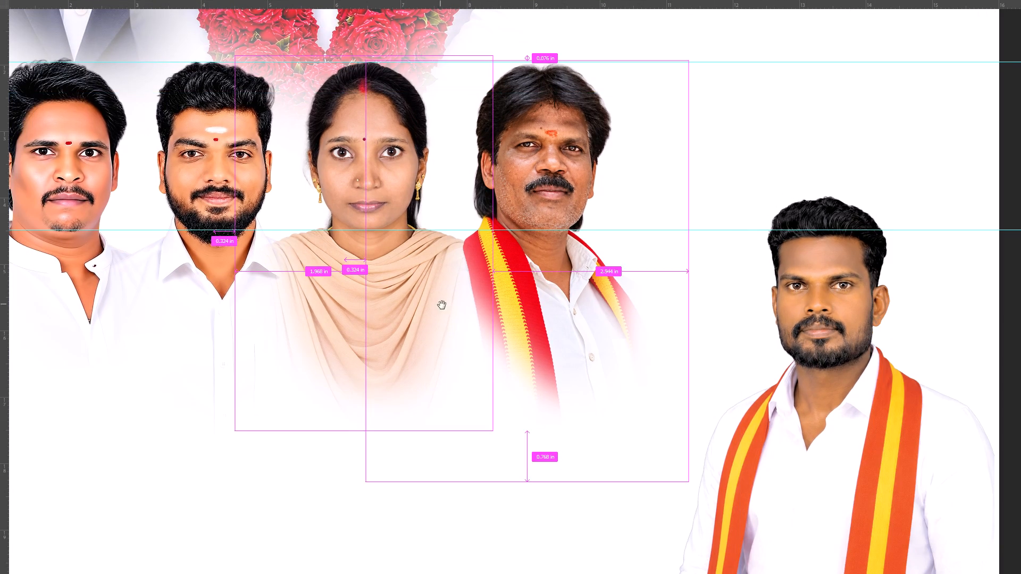
left_click_drag(449, 310, 462, 325)
left_click(462, 325)
left_click_drag(516, 279, 493, 236)
left_click(487, 227)
right_click(842, 259)
left_click(850, 264)
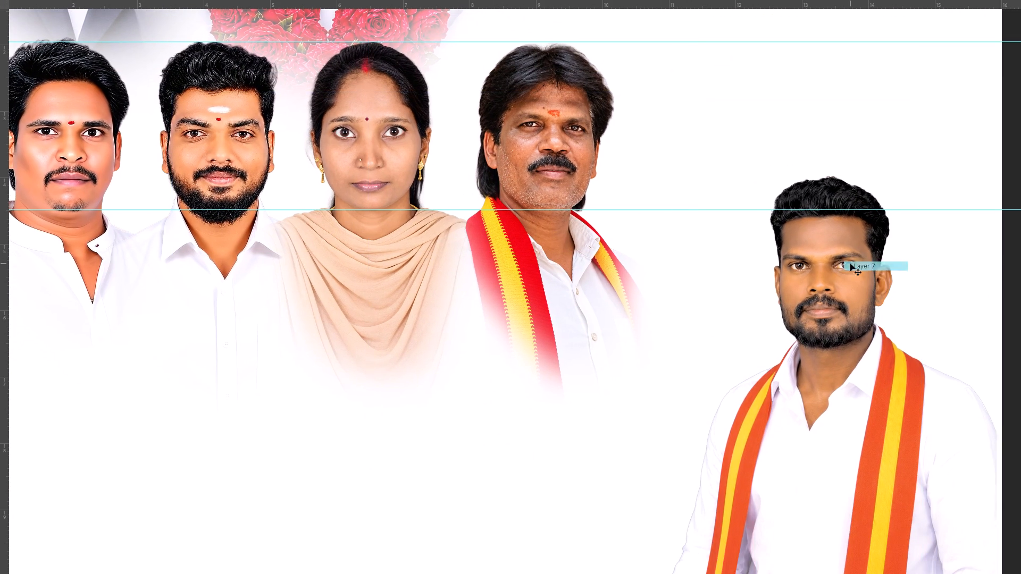
key("space")
left_click_drag(839, 261, 801, 244)
left_click(785, 237)
key("ctrl+minus")
left_click_drag(717, 300, 725, 306)
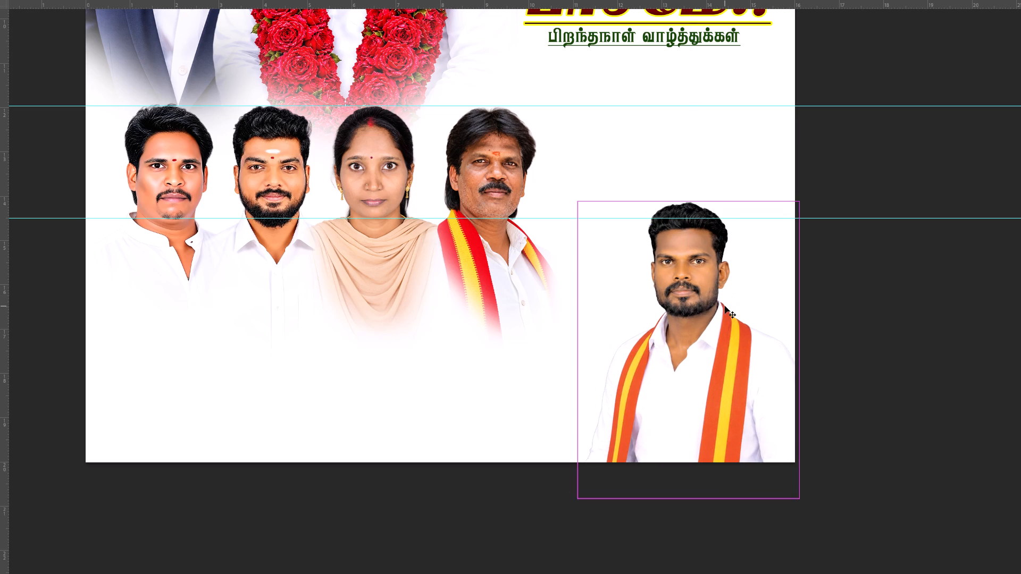
key("ctrl+t")
left_click_drag(799, 200, 852, 168, "alt")
left_click(734, 193)
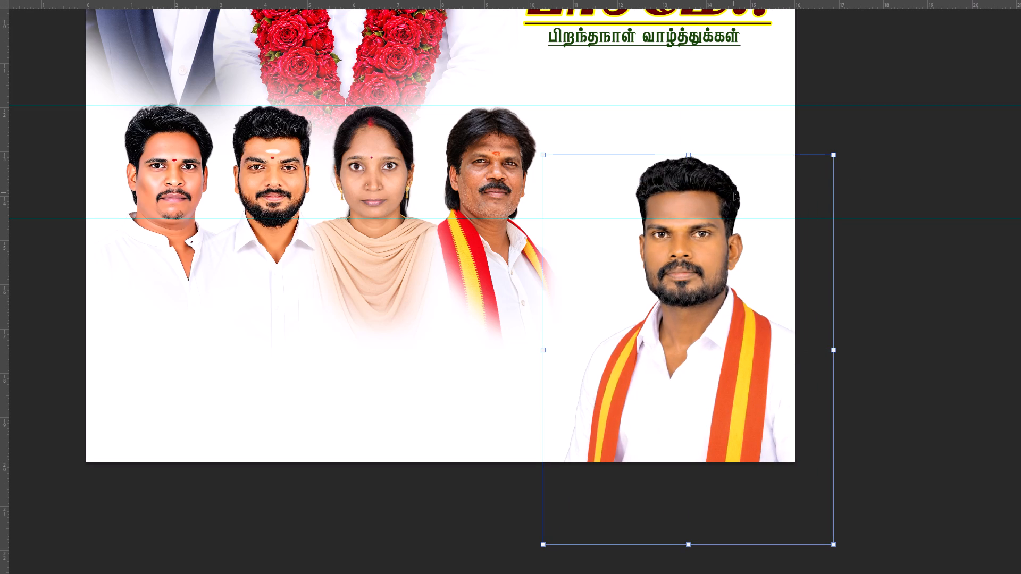
left_click_drag(839, 153, 885, 141, "alt")
left_click_drag(740, 182, 740, 183)
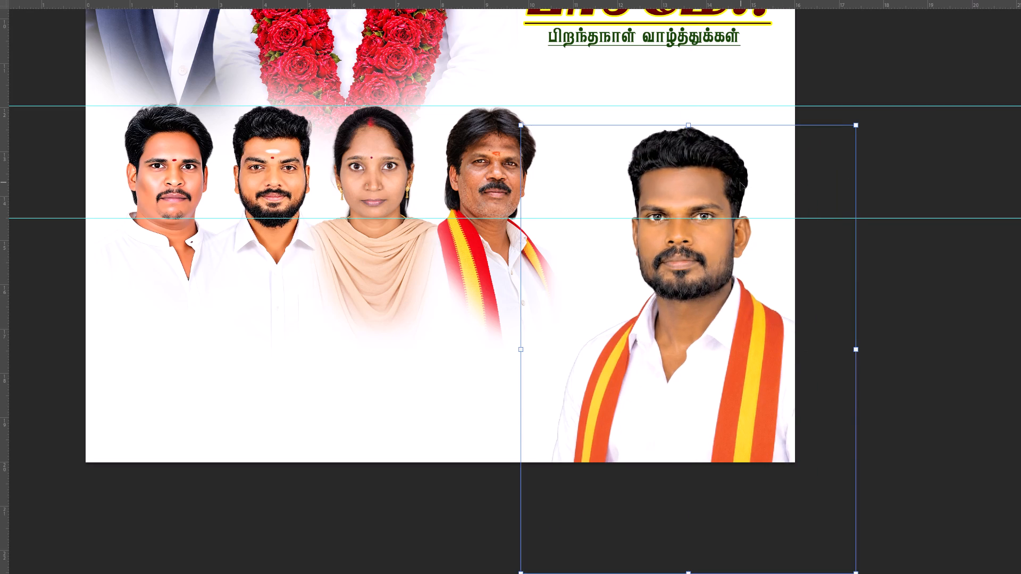
left_click_drag(740, 183, 739, 194)
key("Return")
Adjust the orange-scarfed man's portrait with Levels, using input levels of 7, 1.09 and 247.
key("ctrl+plus")
key("space")
key("space")
key("space")
key("space")
key("space")
key("space")
key("space")
key("space")
key("space")
key("space")
key("space")
key("space")
key("space")
key("space")
key("space")
key("space")
key("space")
key("space")
key("space")
key("space")
left_click_drag(738, 195, 587, 240)
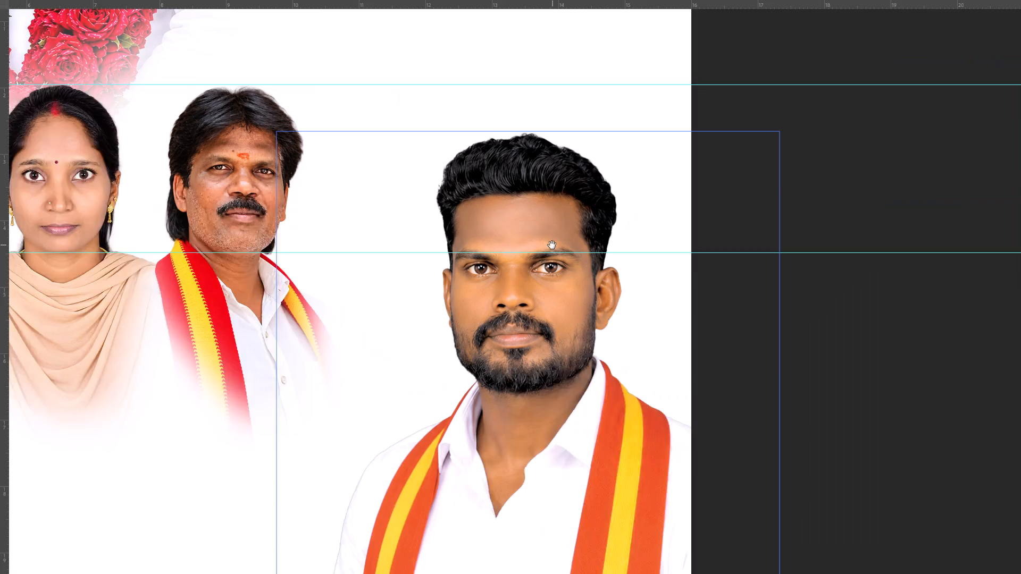
left_click(552, 245)
left_click_drag(500, 268, 513, 266)
left_click(515, 266)
key("ctrl+l")
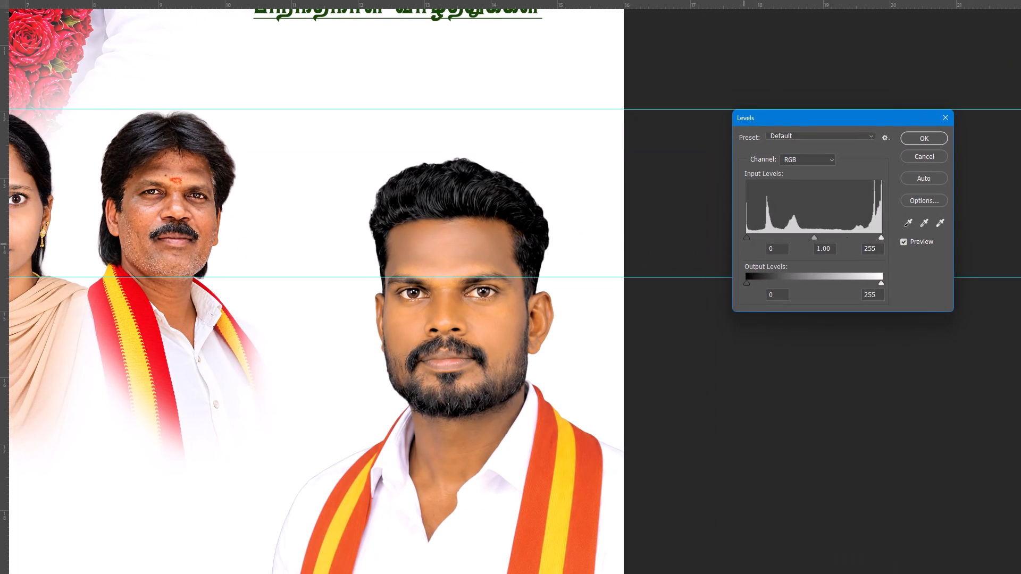
left_click(877, 235)
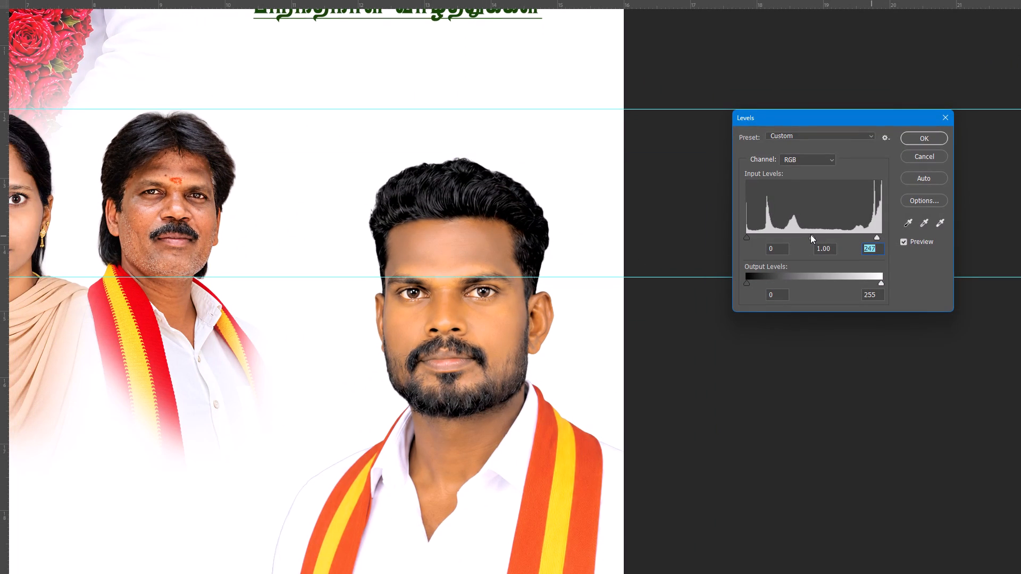
left_click(810, 237)
left_click(748, 237)
key("Return")
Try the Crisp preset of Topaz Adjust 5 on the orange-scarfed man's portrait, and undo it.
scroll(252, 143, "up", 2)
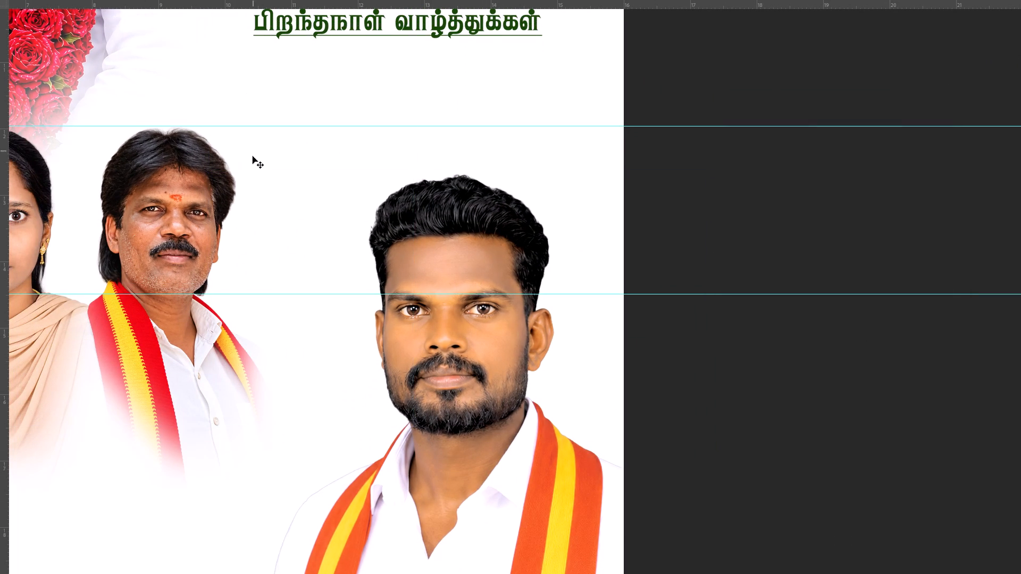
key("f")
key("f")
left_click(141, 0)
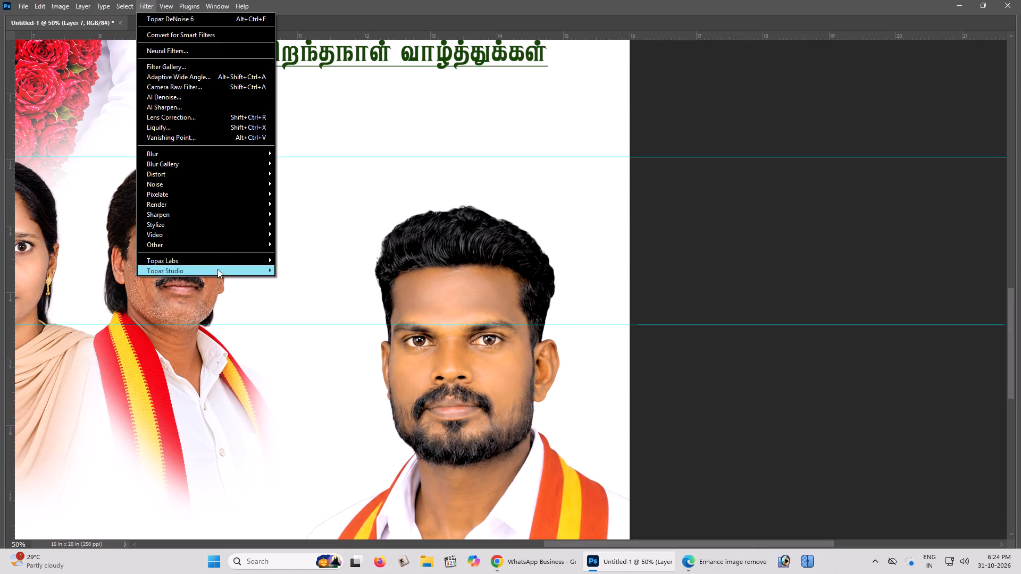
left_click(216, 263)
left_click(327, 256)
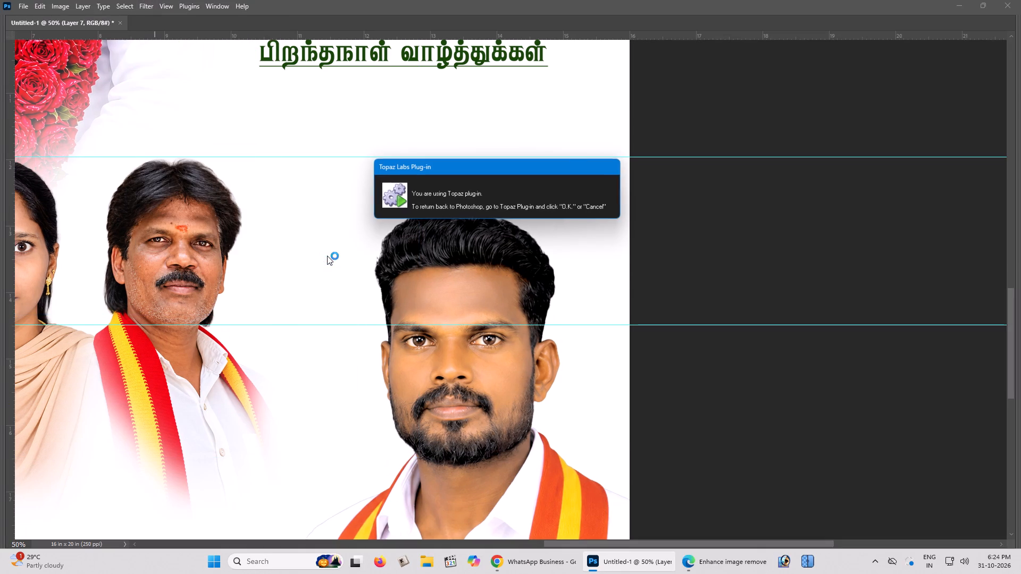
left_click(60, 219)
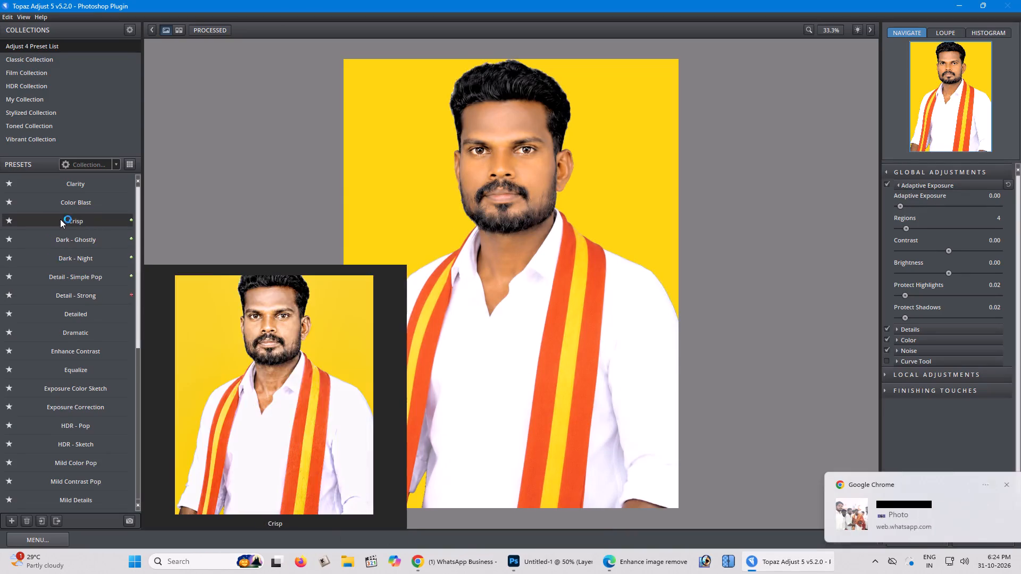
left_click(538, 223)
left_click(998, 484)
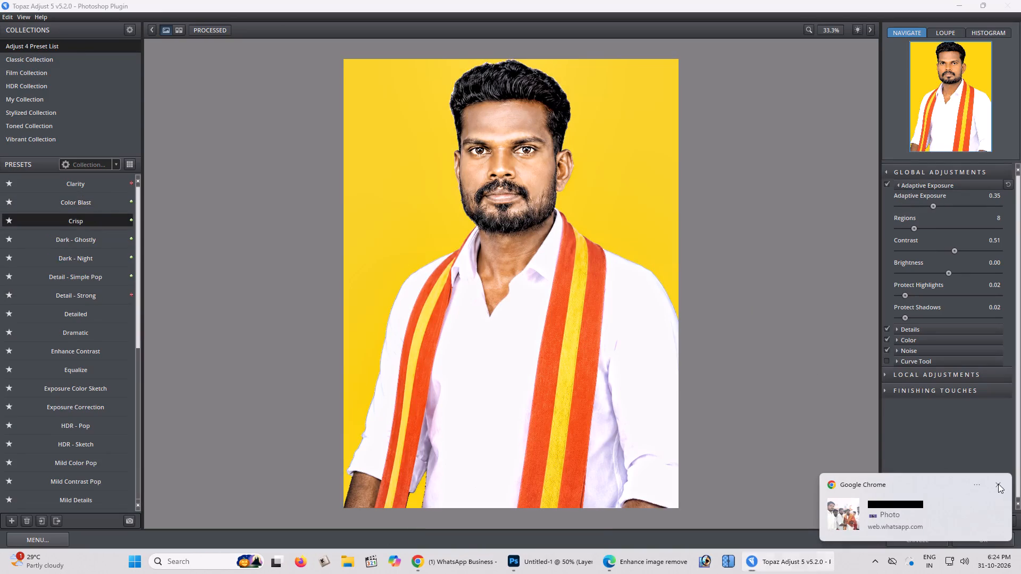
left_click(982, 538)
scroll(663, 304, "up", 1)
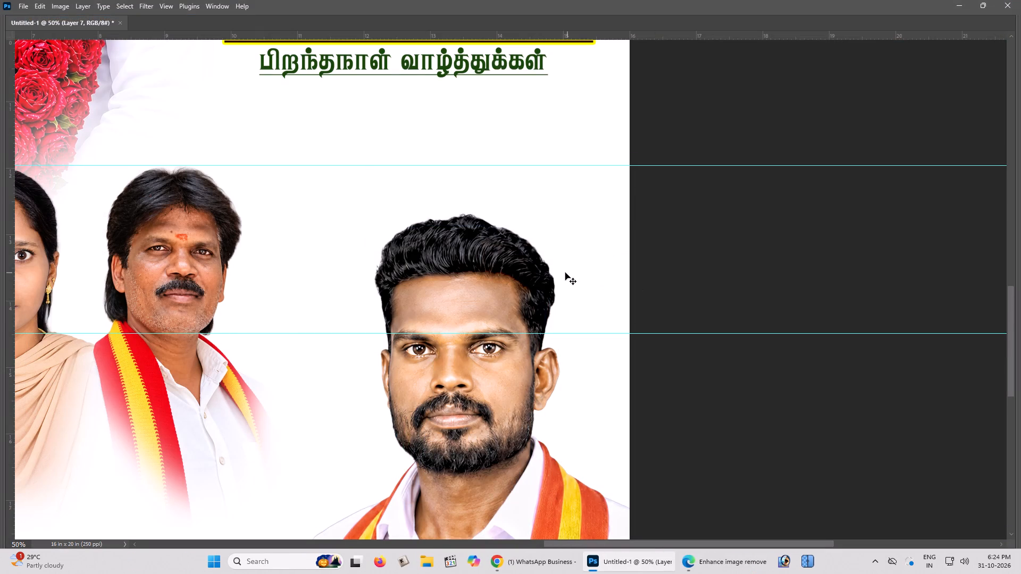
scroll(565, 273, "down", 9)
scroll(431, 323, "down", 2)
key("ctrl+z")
In the Camera Raw Filter on the orange-scarfed man's portrait, set Texture to +81, Clarity to +23 and Dehaze to -7.
scroll(488, 206, "up", 2)
scroll(488, 206, "down", 2)
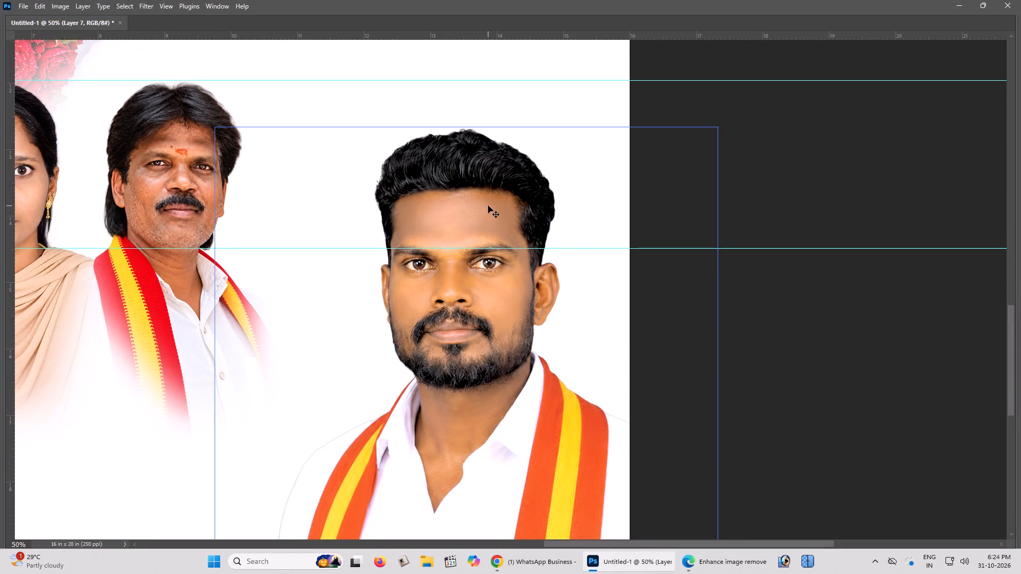
key("ctrl+minus")
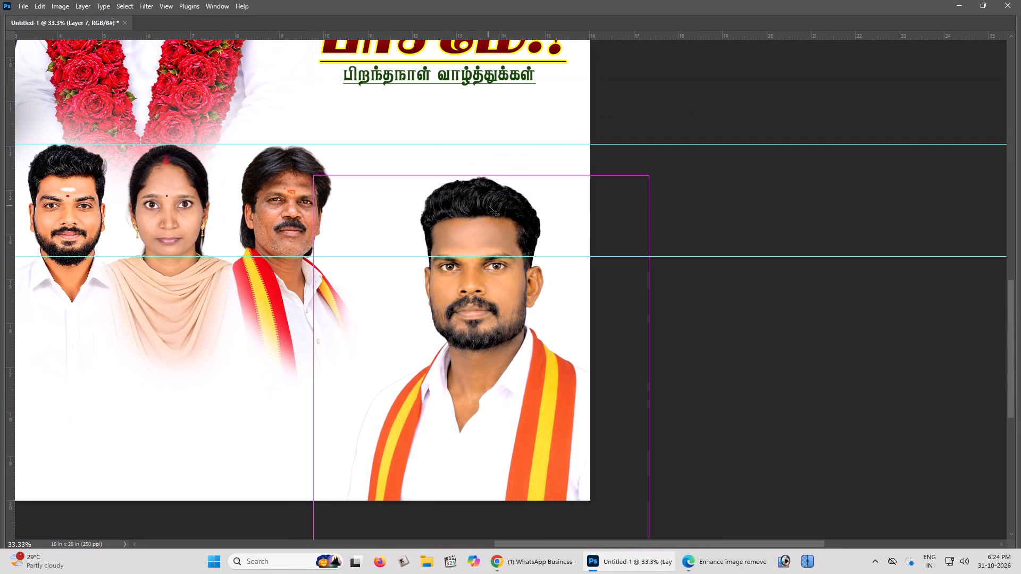
key("ctrl+plus")
key("ctrl+plus")
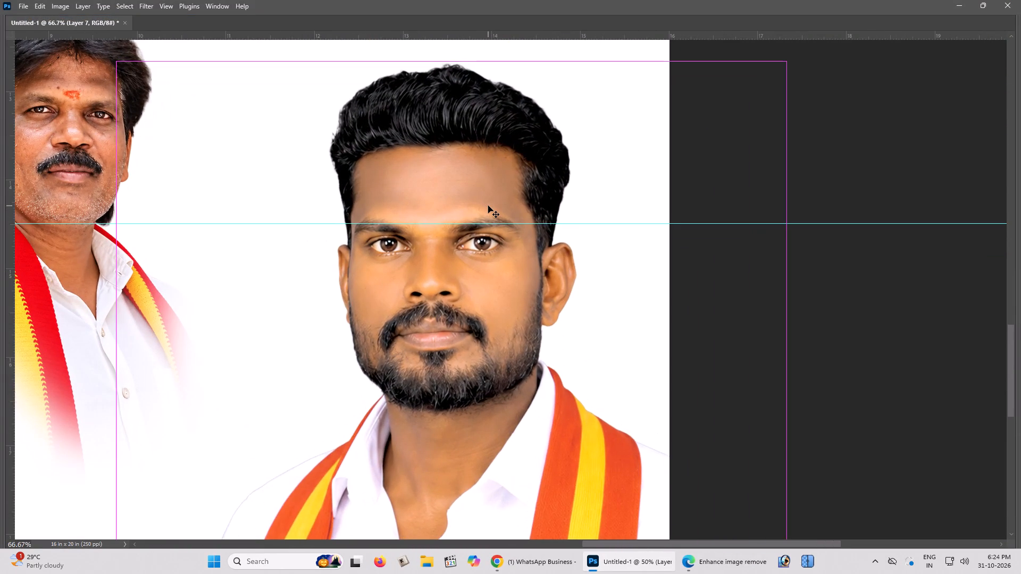
key("ctrl+shift+s")
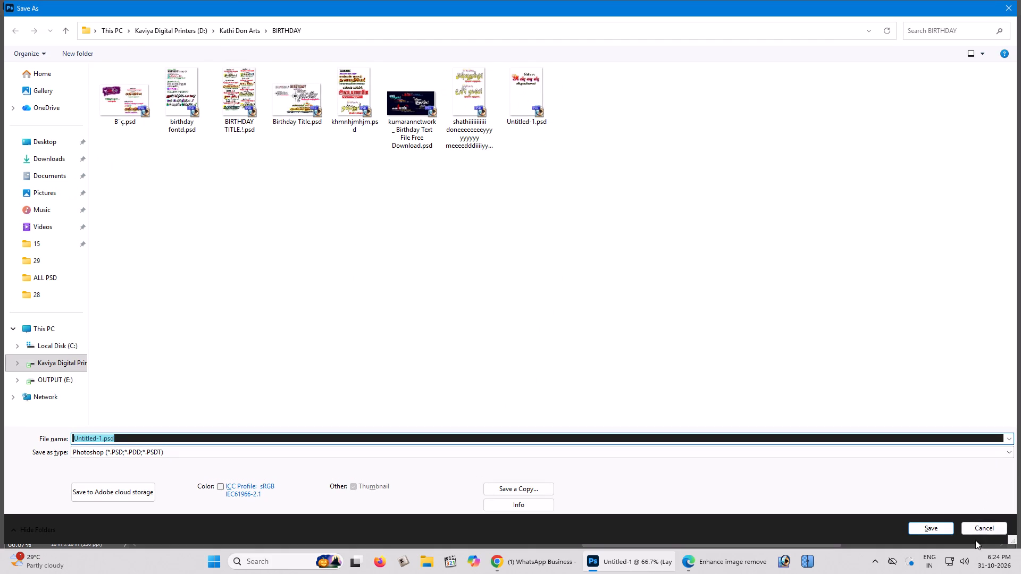
left_click(989, 526)
key("ctrl+shift+a")
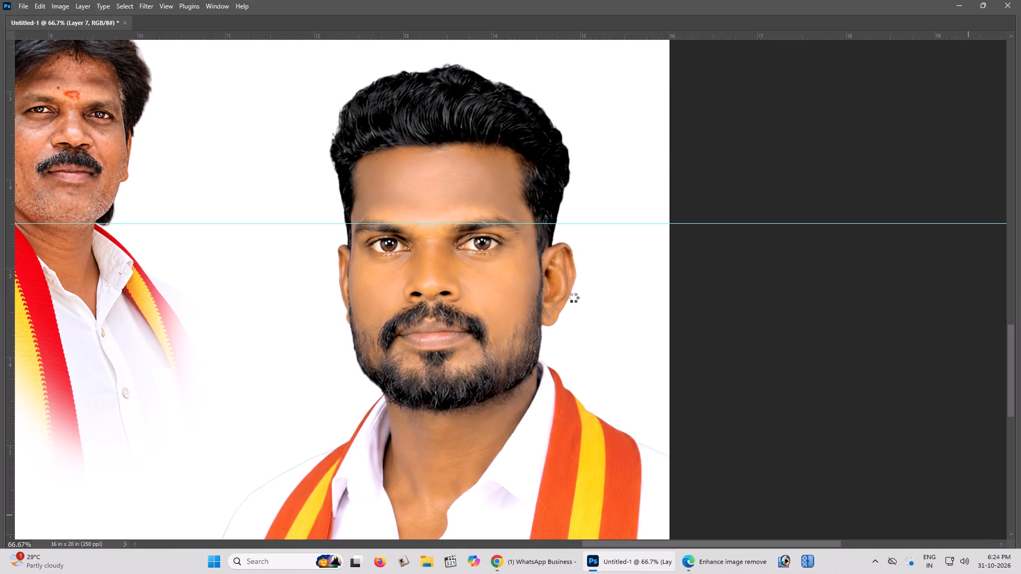
left_click_drag(503, 356, 576, 395)
key("space")
key("space")
key("space")
key("space")
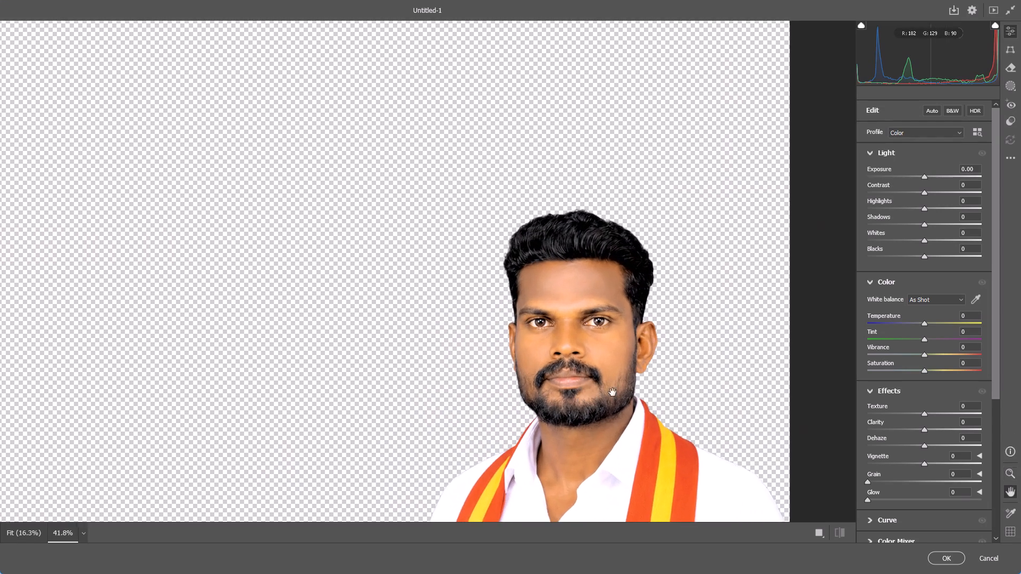
left_click_drag(608, 390, 539, 334)
left_click(529, 318)
left_click_drag(928, 417, 941, 415)
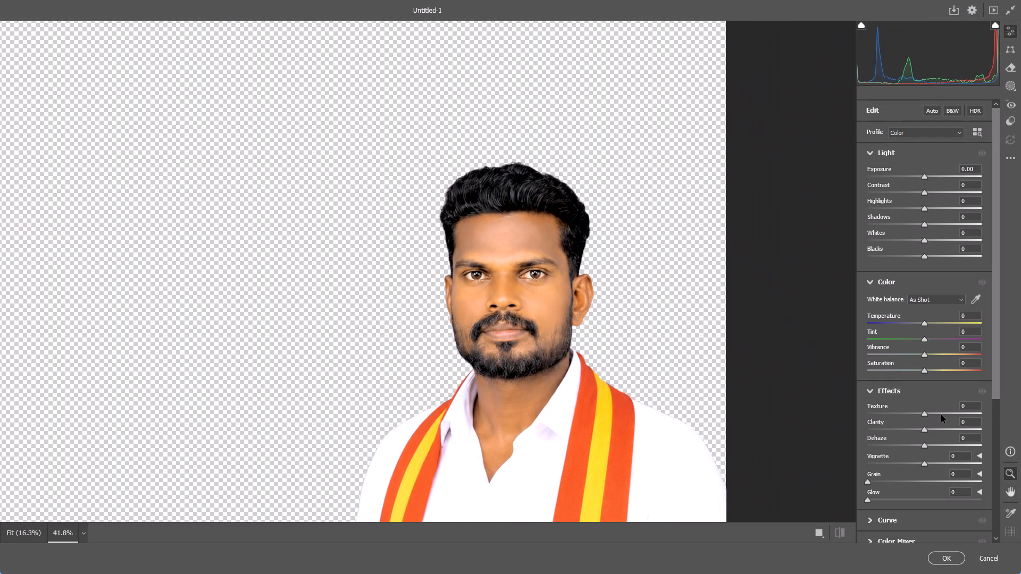
left_click_drag(941, 415, 935, 414)
left_click_drag(926, 416, 943, 417)
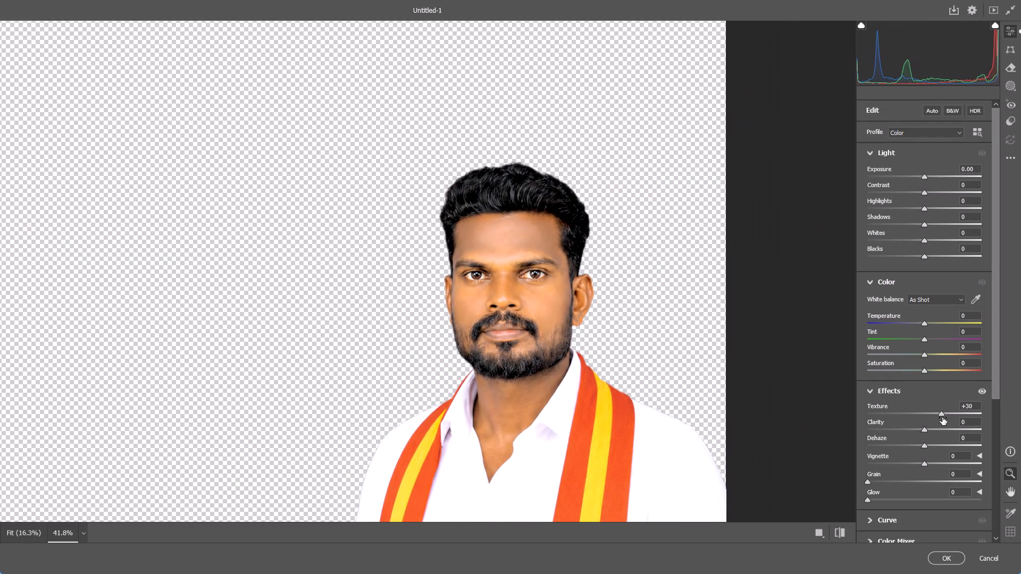
left_click(944, 418)
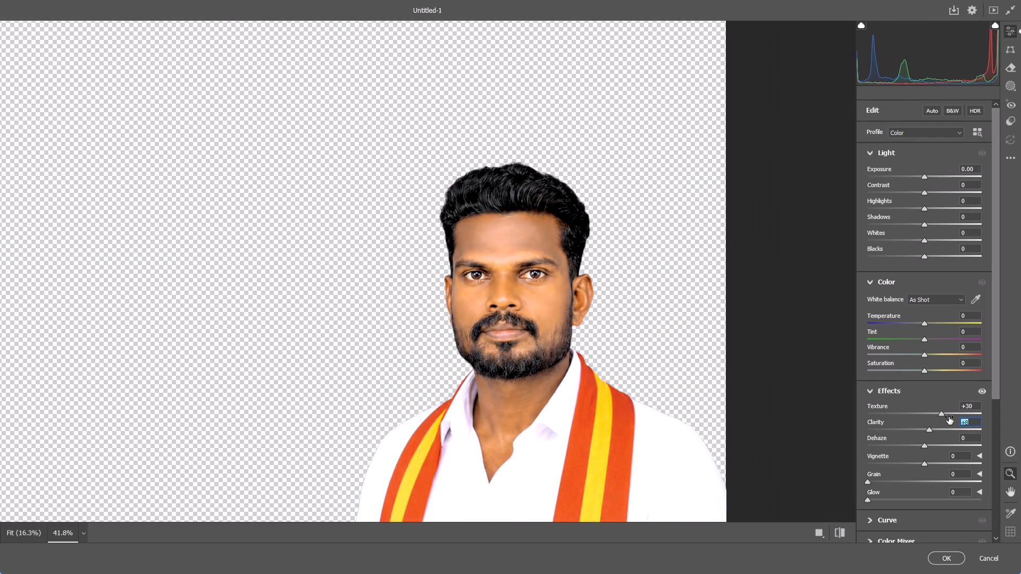
left_click_drag(942, 413, 971, 414)
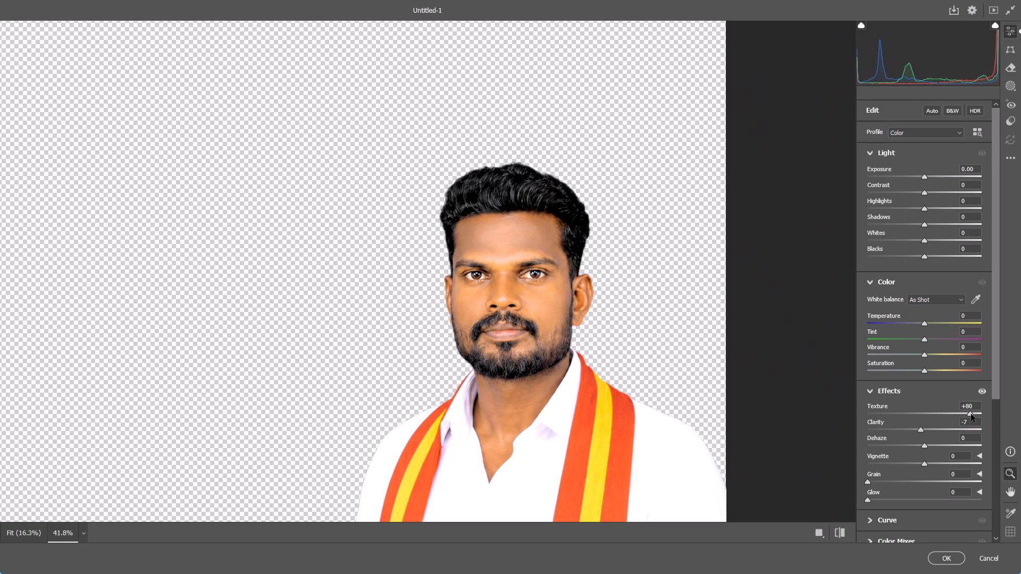
left_click_drag(971, 414, 972, 415)
left_click_drag(922, 431, 942, 428)
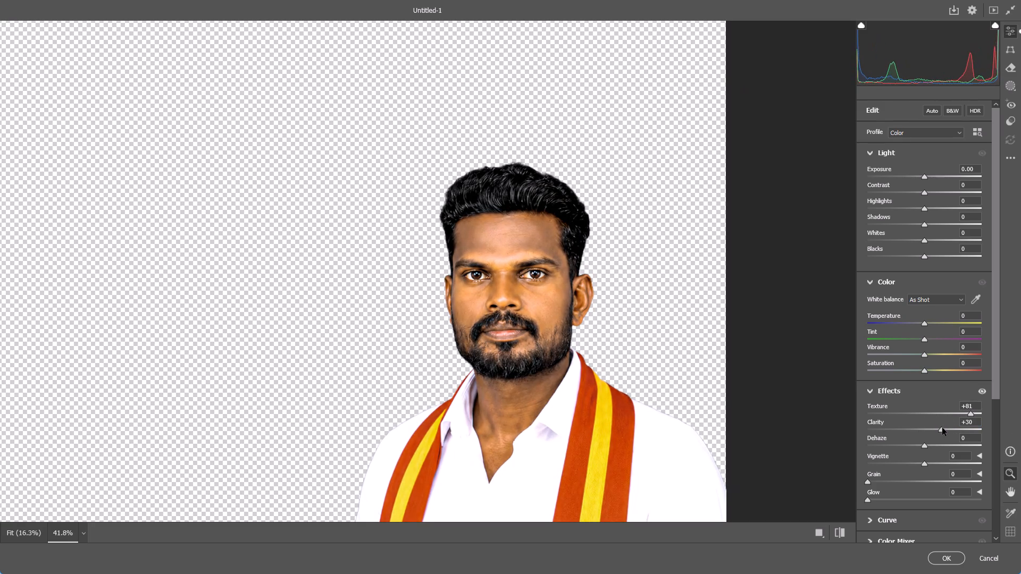
left_click_drag(942, 428, 936, 429)
left_click_drag(926, 445, 935, 448)
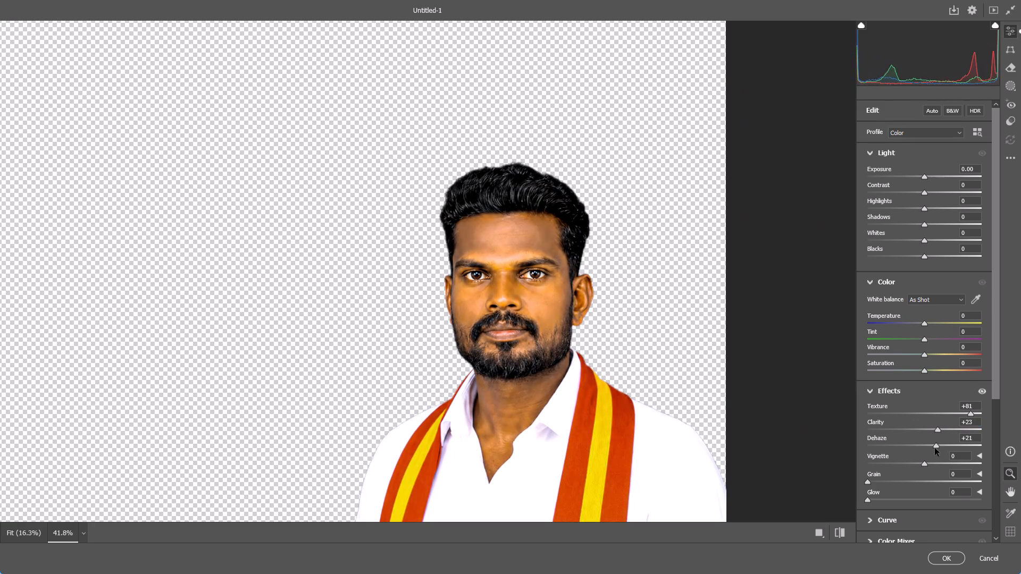
left_click_drag(935, 448, 922, 453)
Raise the Sharpening in the Camera Raw detail settings well above 100.
scroll(922, 454, "down", 3)
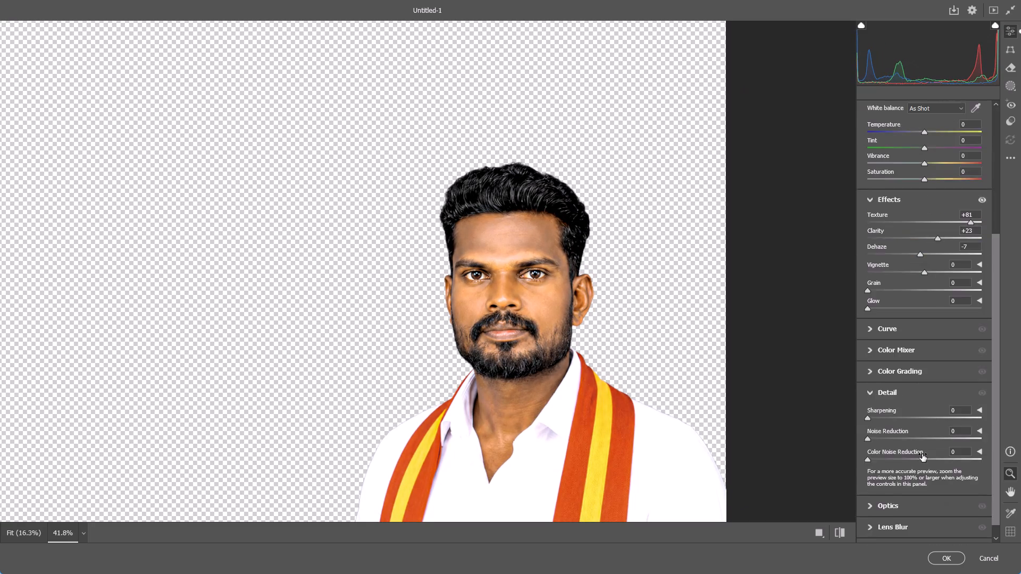
scroll(922, 454, "down", 1)
left_click_drag(869, 402, 946, 399)
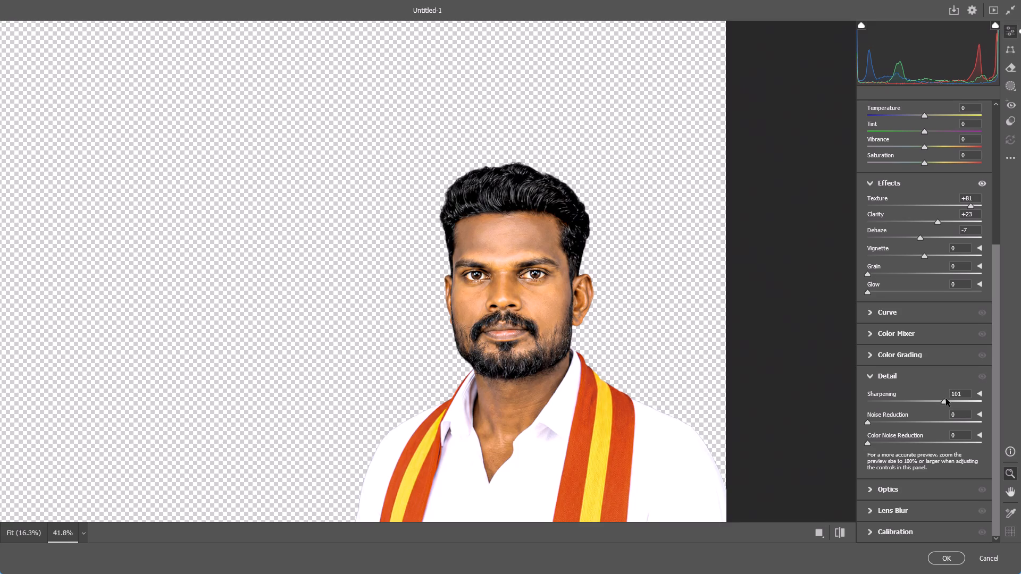
left_click_drag(946, 399, 974, 398)
Set Saturation to -9, fine-tune Vibrance, and apply the Camera Raw Filter to the portrait.
scroll(902, 368, "up", 9)
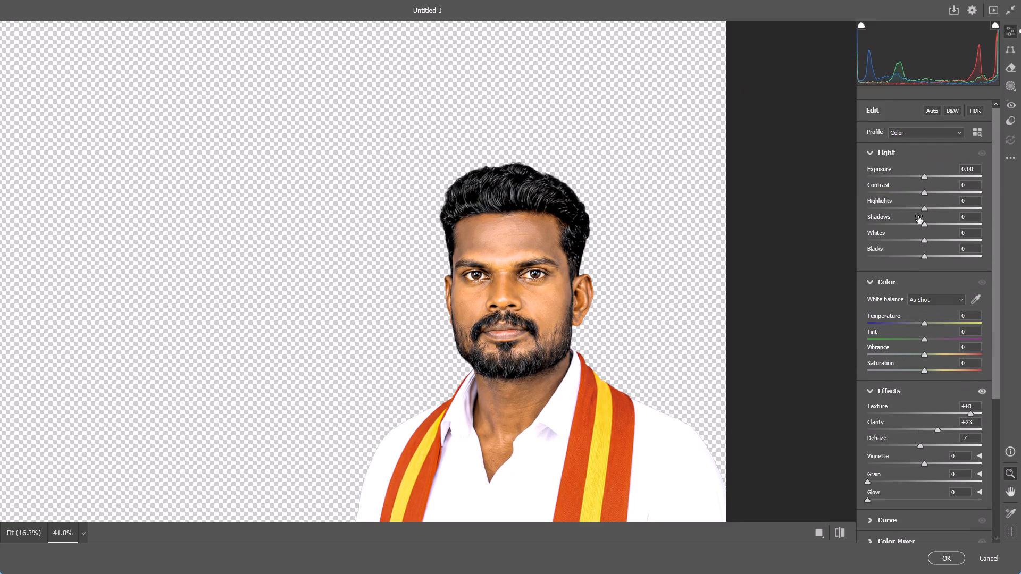
left_click(922, 357)
left_click_drag(924, 372, 919, 372)
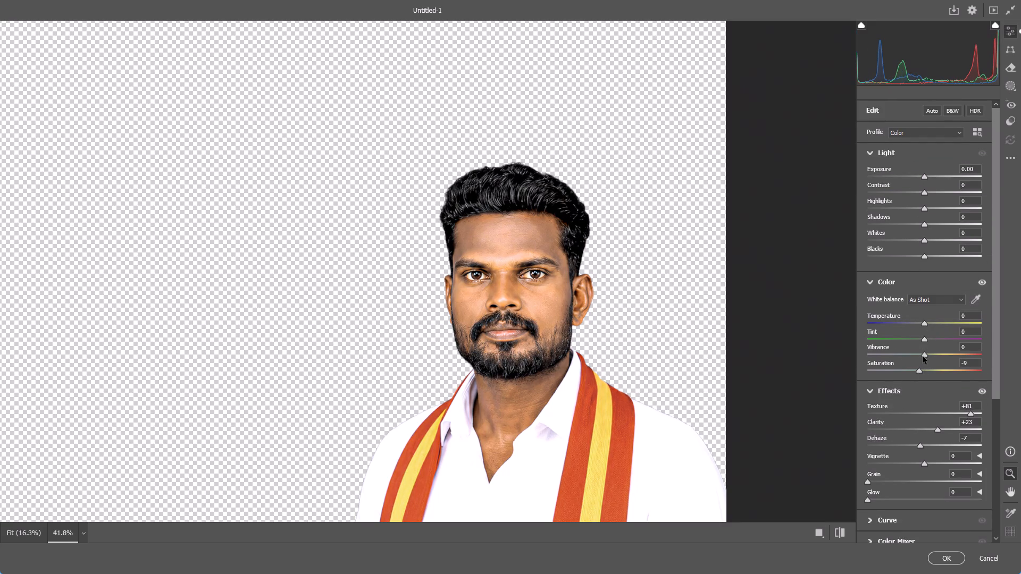
left_click(923, 356)
left_click(944, 562)
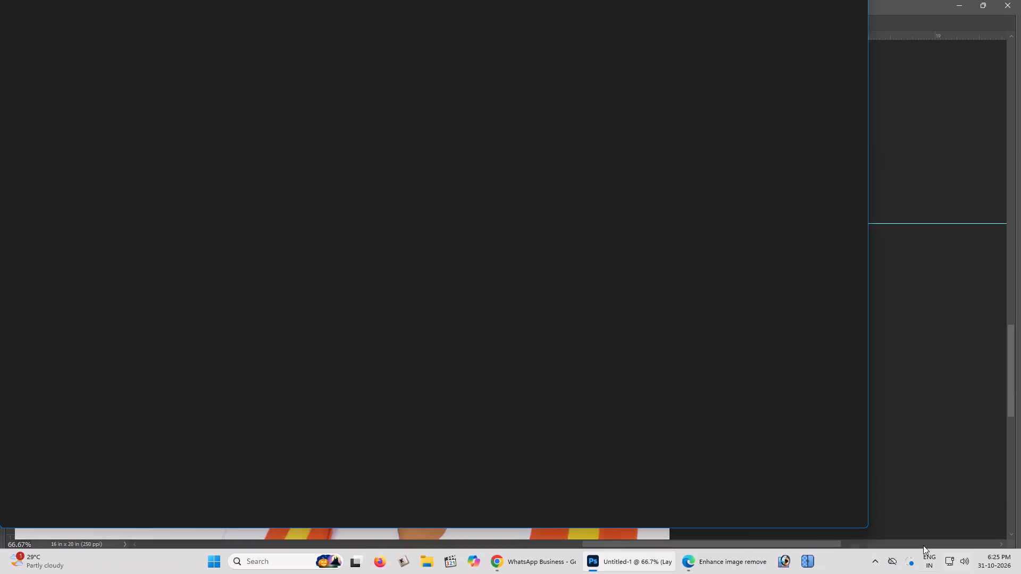
Open Topaz DeNoise 6 on the orange-scarfed man's portrait and set Reduce Blur to 0.00.
scroll(472, 254, "up", 1)
key("ctrl+minus")
key("ctrl+minus")
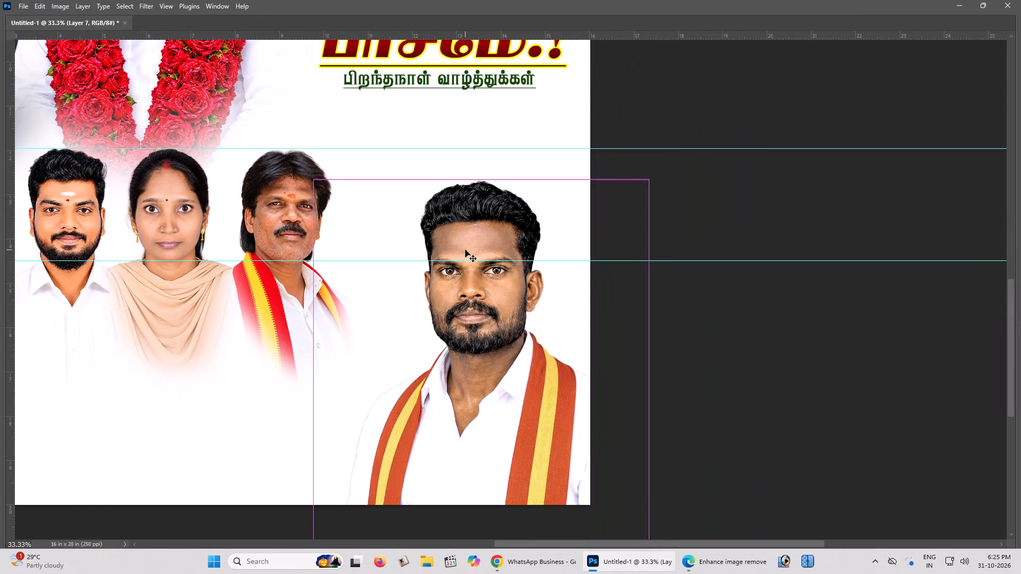
key("ctrl+plus")
left_click(145, 0)
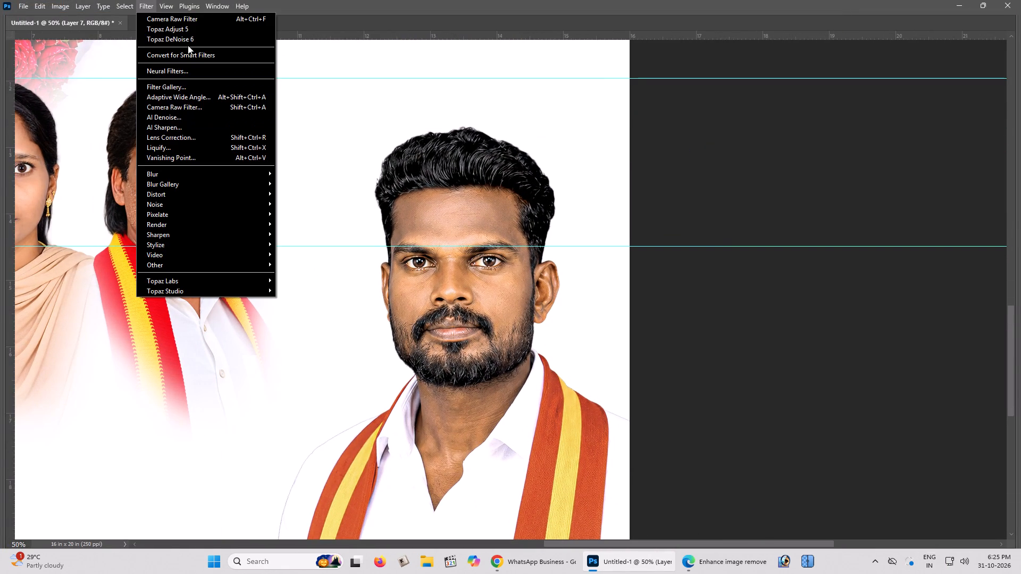
left_click(222, 275)
left_click(312, 319)
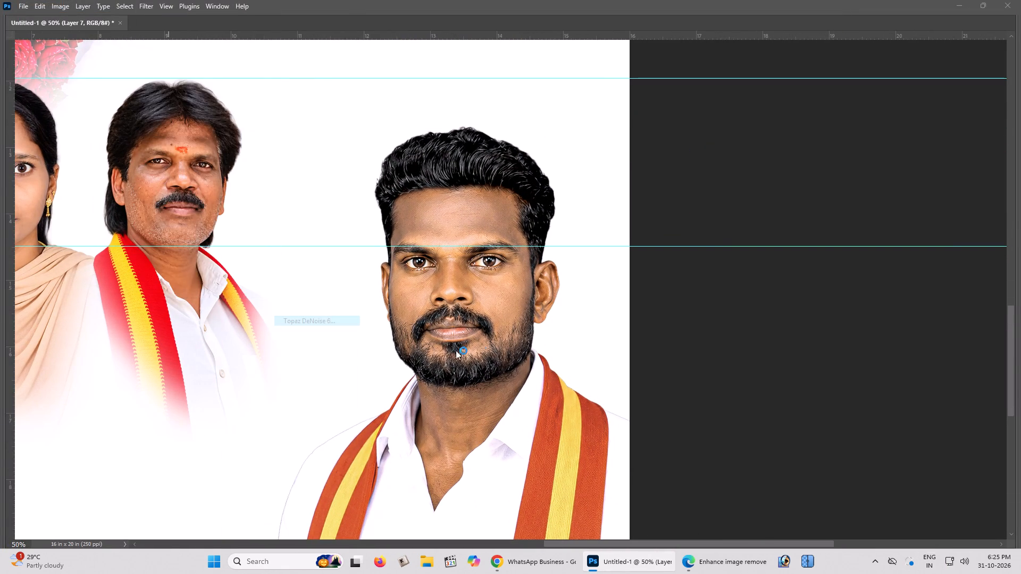
left_click_drag(434, 217, 650, 570)
left_click_drag(560, 175, 505, 408)
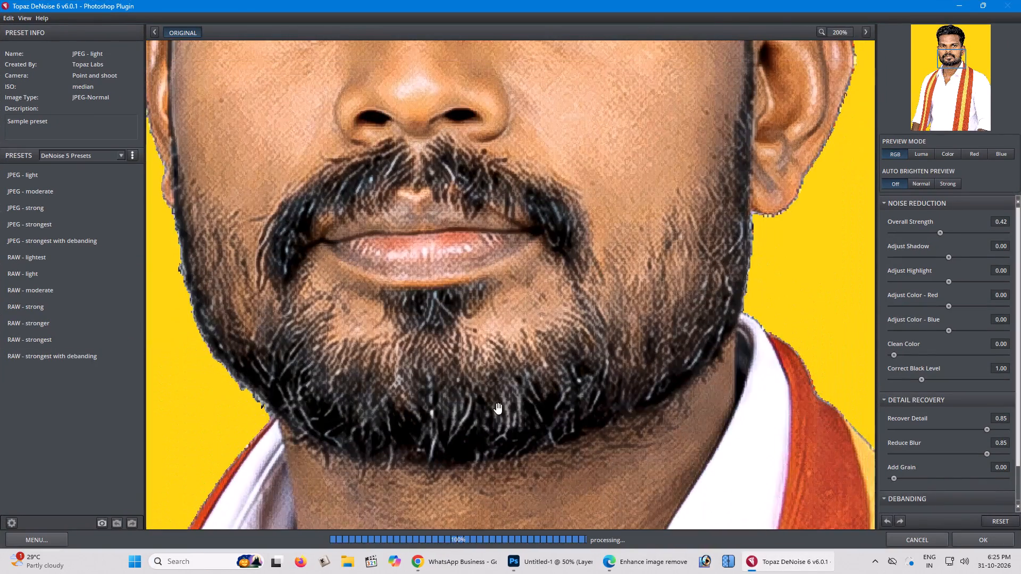
key("ctrl+minus")
left_click_drag(982, 452, 796, 468)
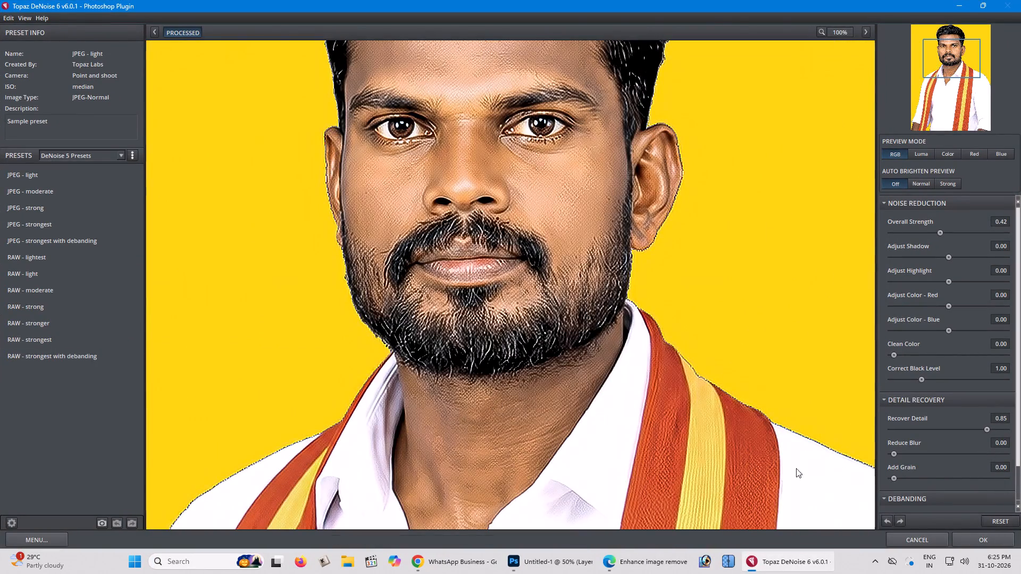
left_click_drag(796, 468, 787, 468)
left_click(547, 192)
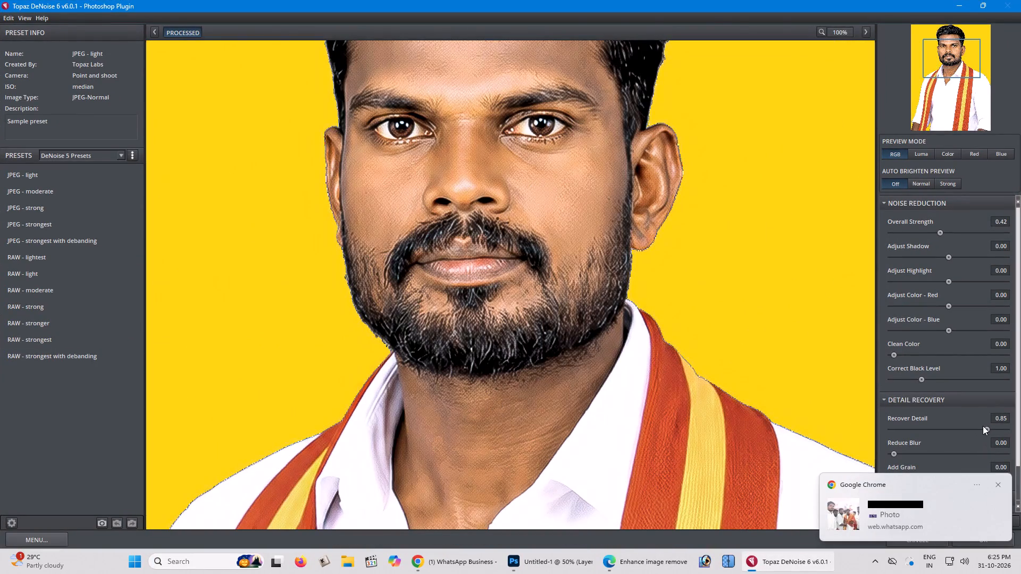
Set the noise reduction's Overall Strength to 1.00 and Recover Detail to 0.75, and apply the DeNoise filter.
left_click_drag(983, 426, 925, 433)
left_click_drag(584, 224, 591, 285)
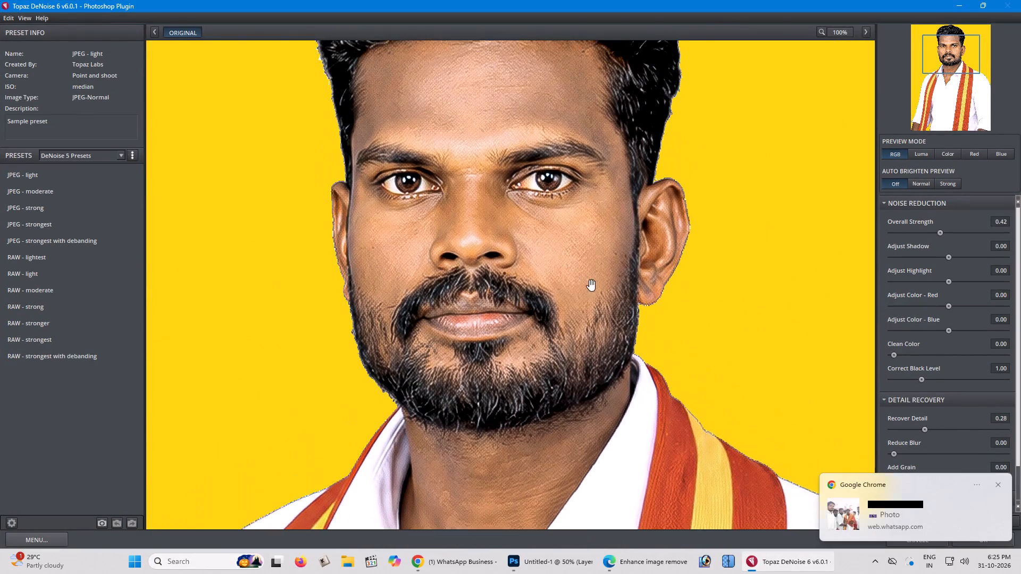
left_click_drag(591, 285, 591, 286)
left_click_drag(945, 234, 970, 236)
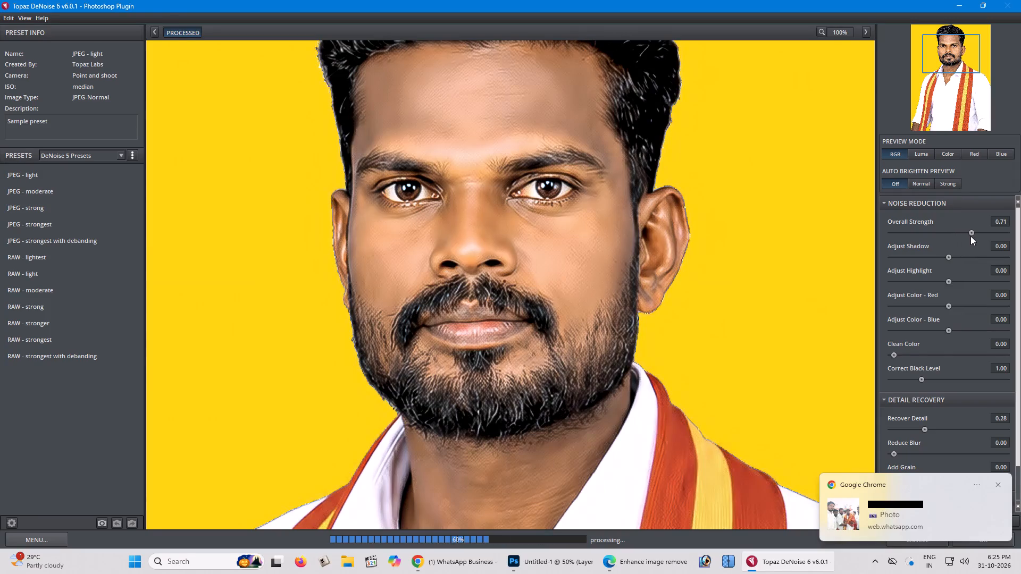
left_click_drag(970, 233, 981, 234)
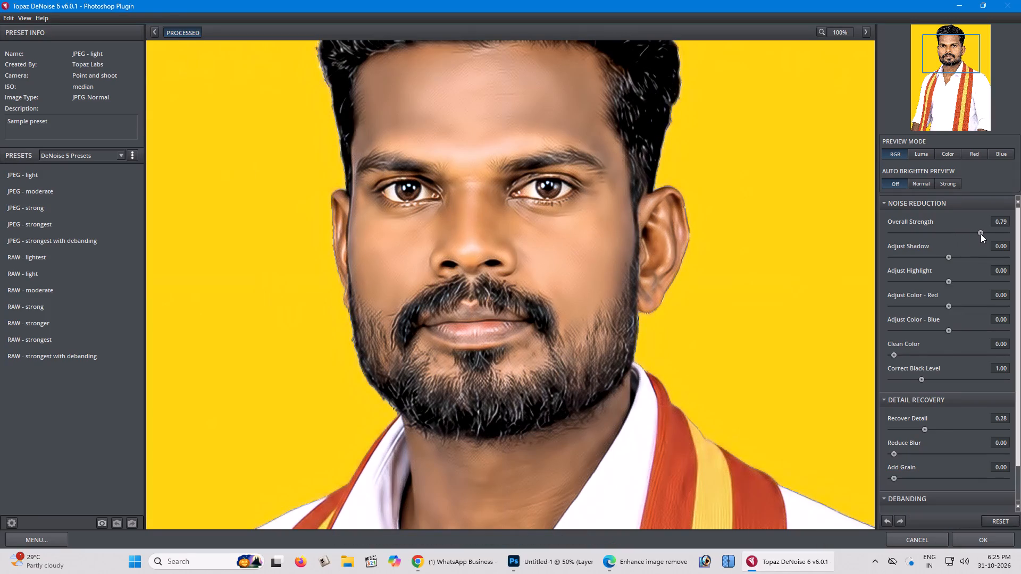
left_click_drag(981, 234, 1003, 232)
left_click(705, 248)
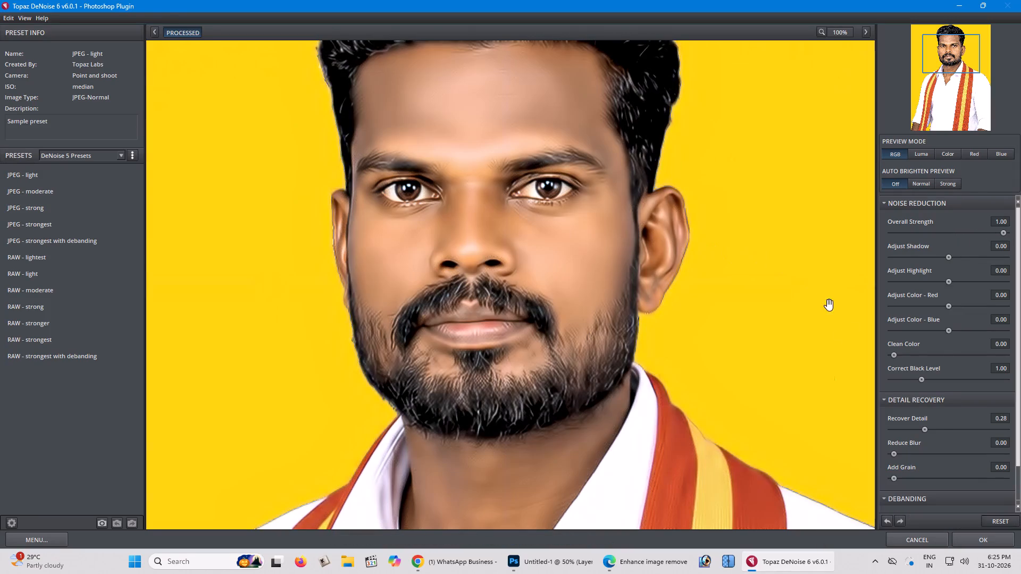
left_click_drag(933, 430, 949, 426)
left_click_drag(949, 426, 975, 425)
left_click(720, 368)
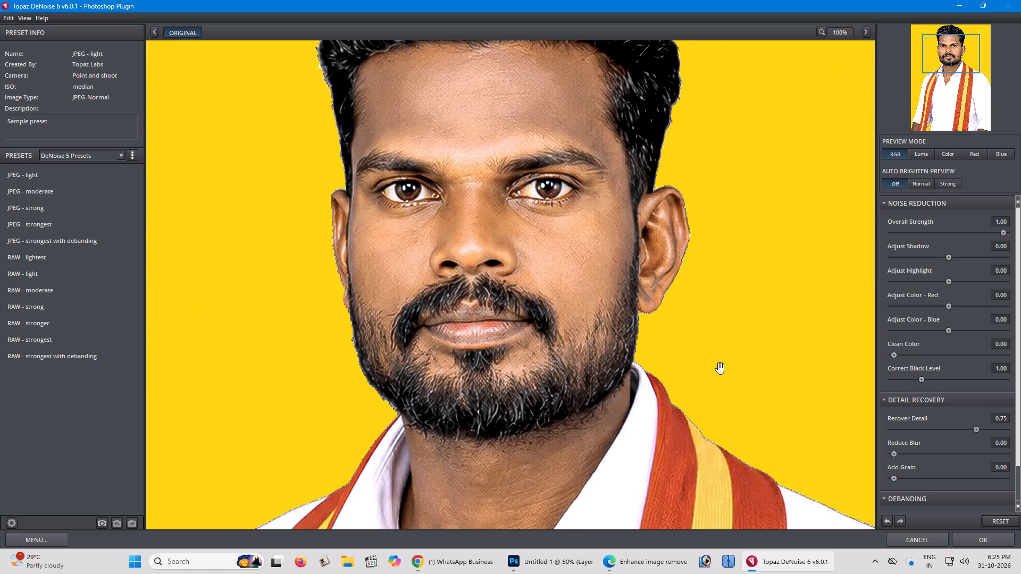
left_click(971, 540)
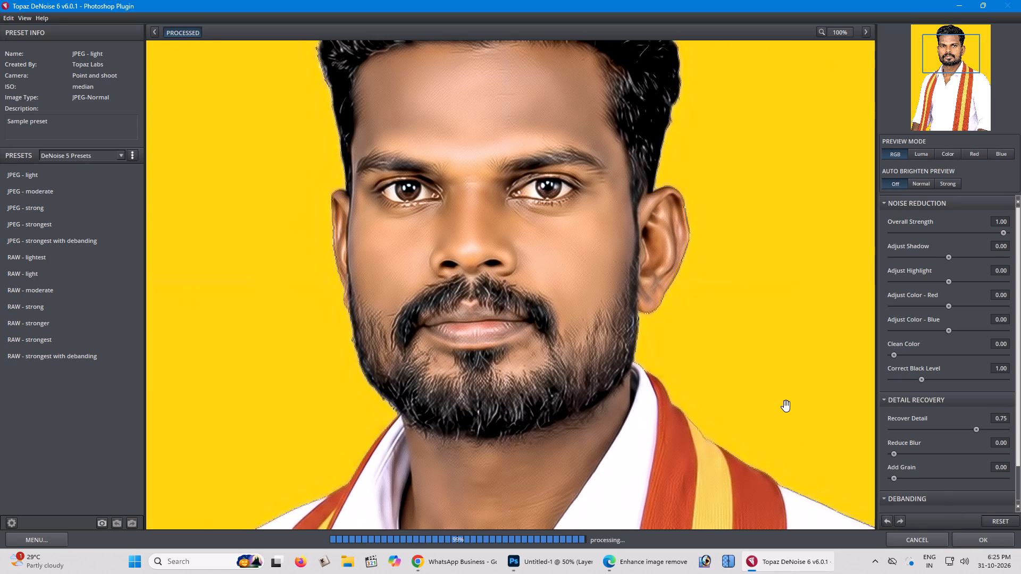
Brighten the orange-scarfed man's portrait with Levels by setting the white input level to about 232.
key("ctrl+l")
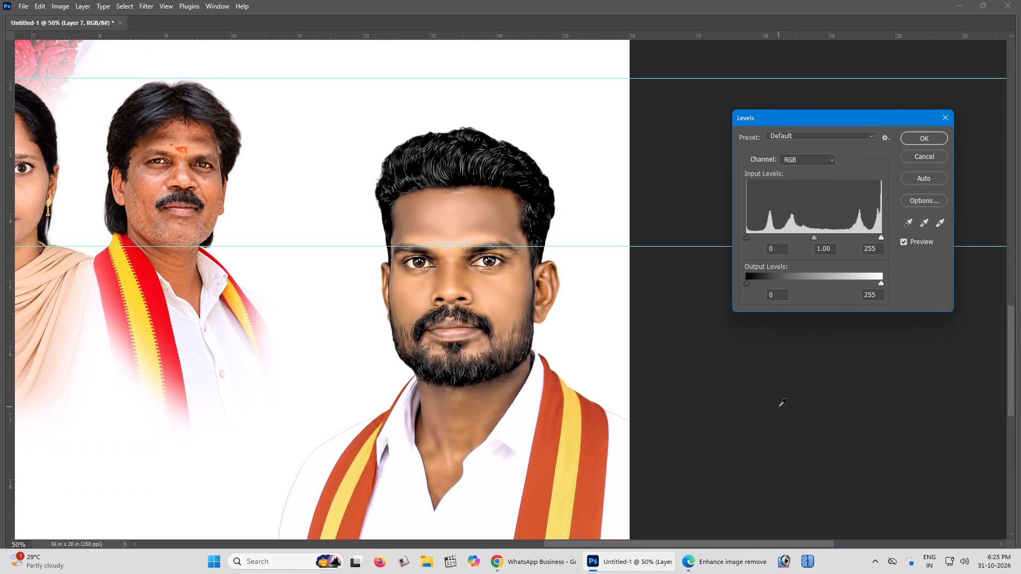
key("ctrl+plus")
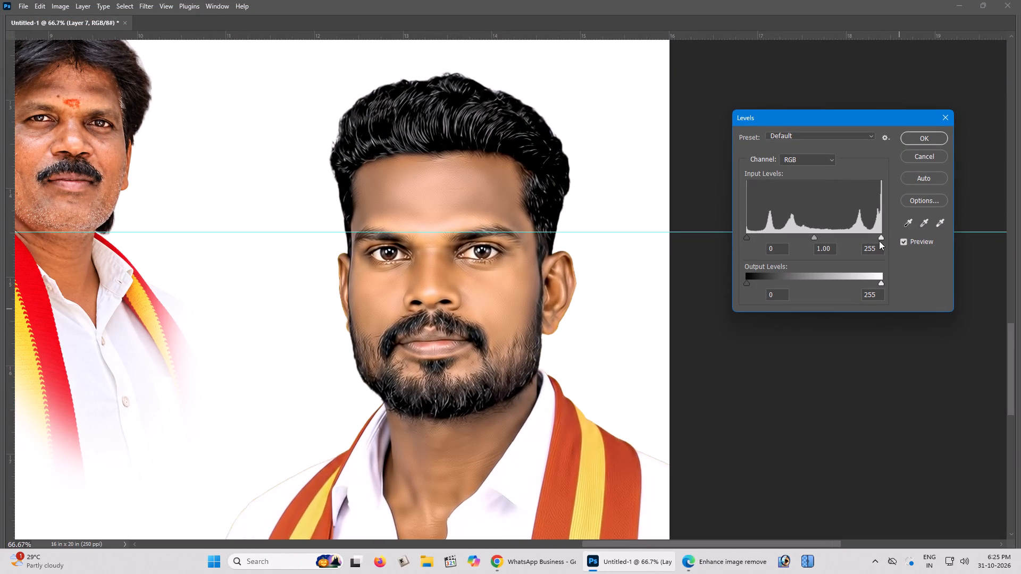
left_click(878, 238)
left_click(810, 237)
left_click_drag(873, 237, 868, 238)
left_click_drag(868, 238, 868, 239)
key("Return")
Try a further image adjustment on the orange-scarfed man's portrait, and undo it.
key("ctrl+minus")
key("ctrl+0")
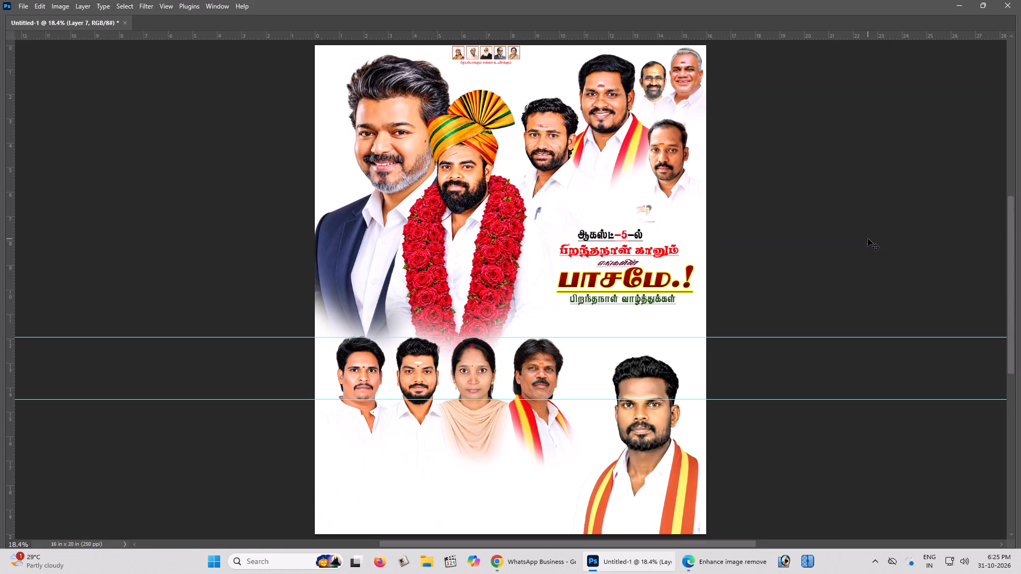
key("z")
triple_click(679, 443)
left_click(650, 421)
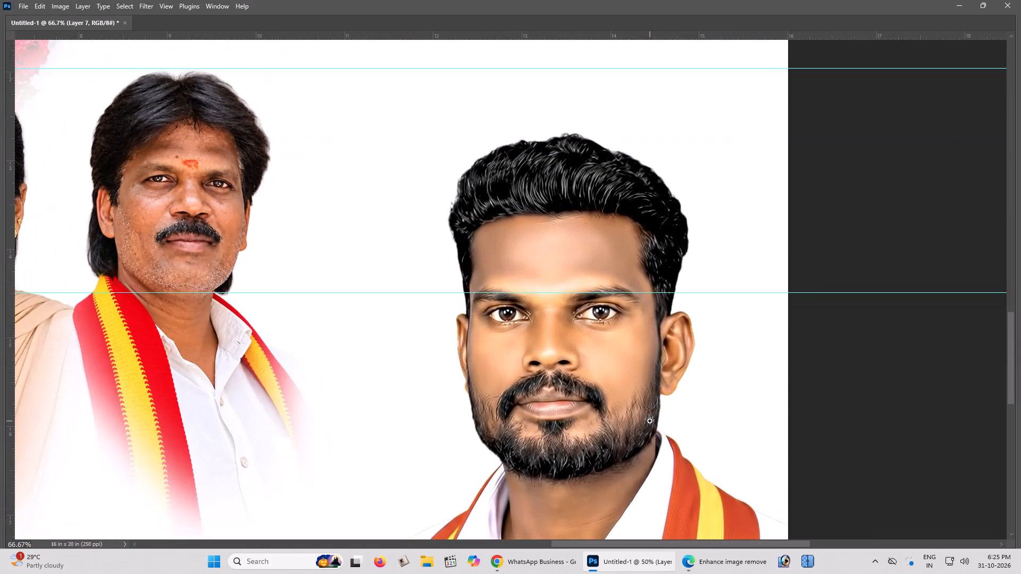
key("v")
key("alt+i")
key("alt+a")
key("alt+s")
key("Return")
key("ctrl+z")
Lighten the portrait's midtones with a Curves point at input 104, output 114.
key("ctrl+m")
left_click(647, 376)
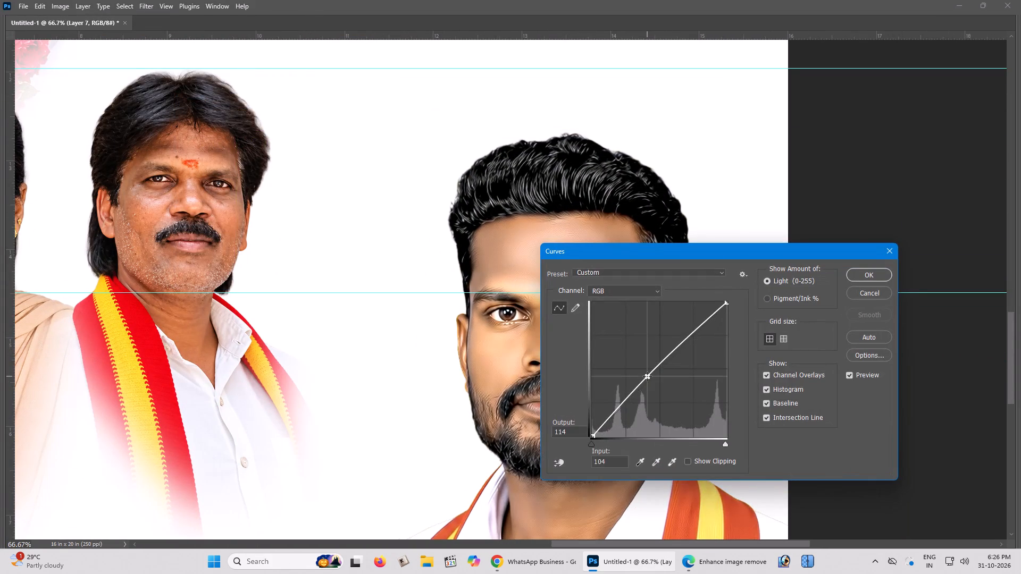
key("Return")
key("ctrl+minus")
key("ctrl+0")
Switch to Edge and copy the ChatGPT-enhanced portrait of the moustached man in the white shirt.
key("alt+Tab")
scroll(644, 378, "down", 1)
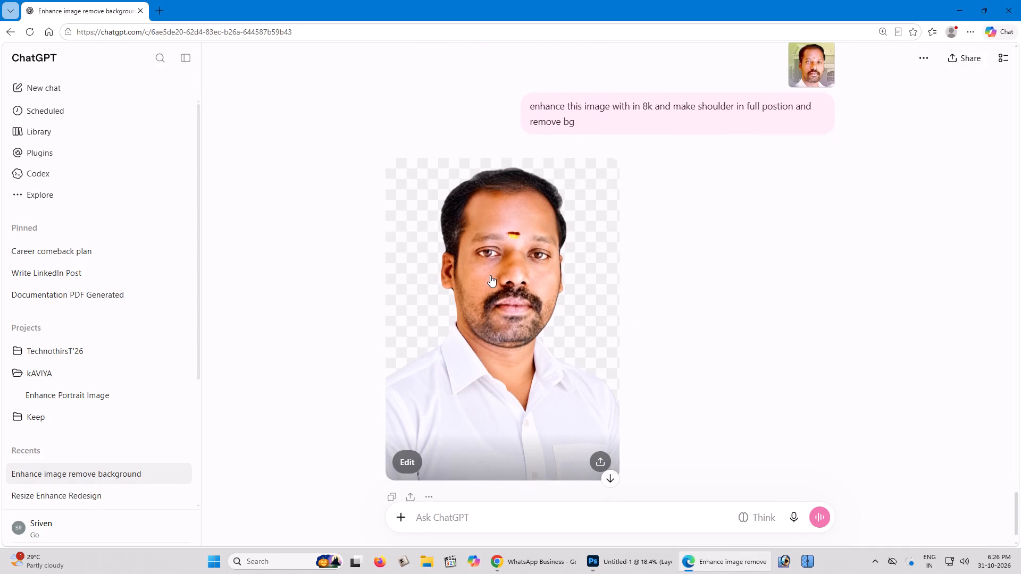
left_click(490, 275)
right_click(508, 271)
left_click(541, 316)
right_click(526, 274)
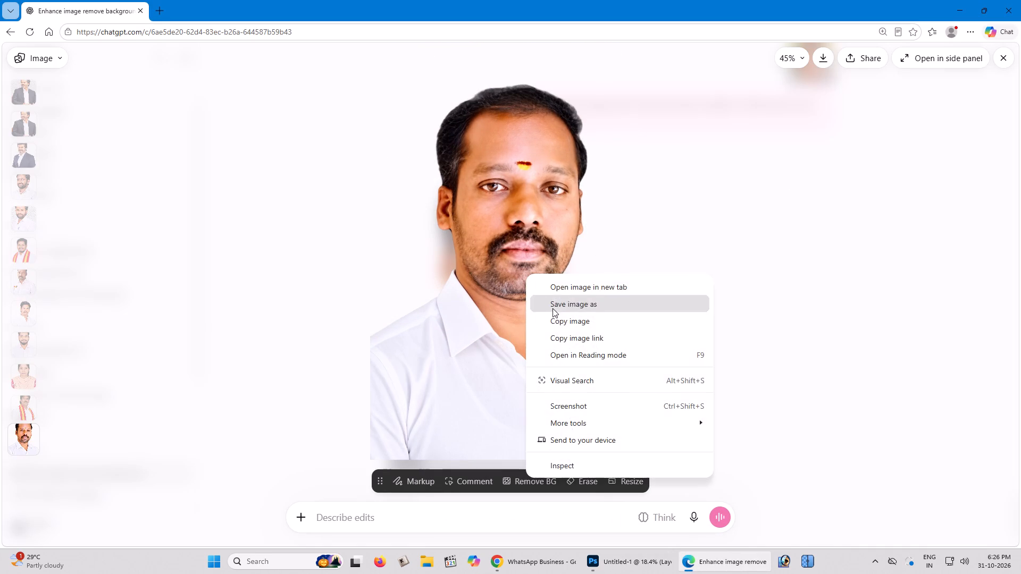
left_click(556, 317)
right_click(517, 263)
left_click(544, 307)
Switch to Photoshop, paste the copied portrait and place it in the lower row between the red-yellow-scarfed and orange-scarfed men.
key("alt+Tab")
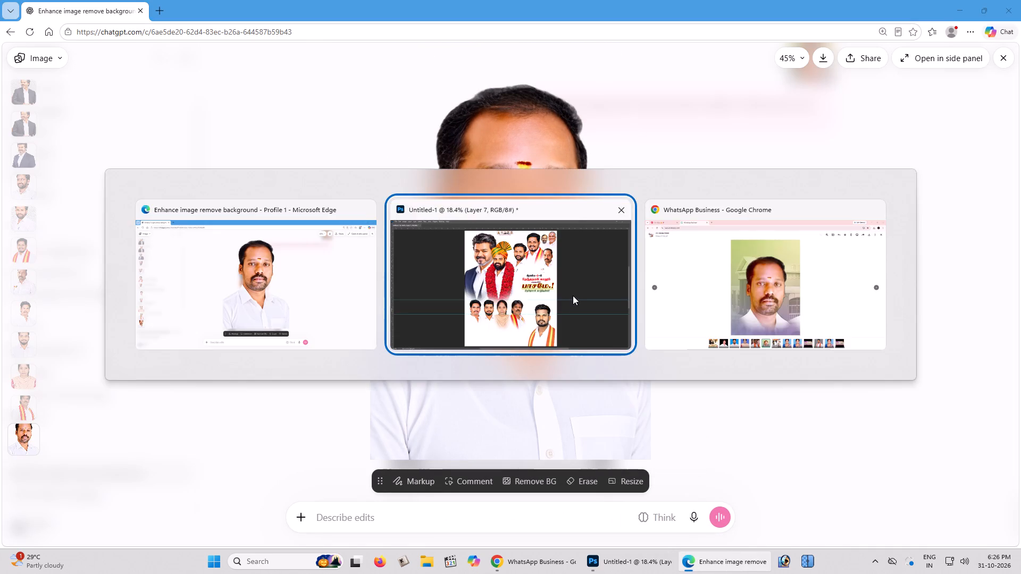
key("z")
double_click(546, 374)
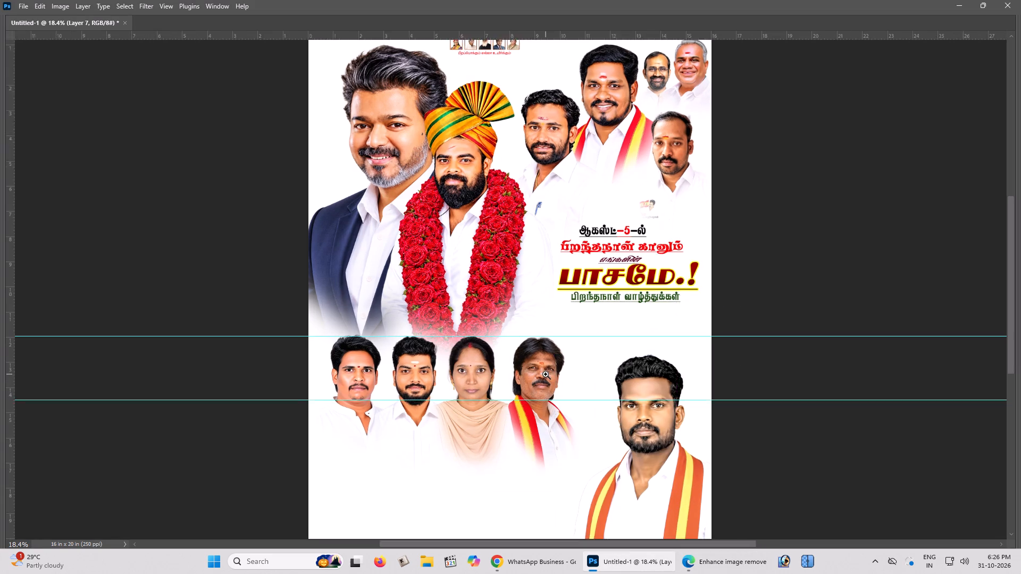
key("v")
right_click(537, 359)
left_click(544, 364)
key("ctrl+v")
key("space")
left_click(522, 348)
left_click_drag(510, 336, 565, 396)
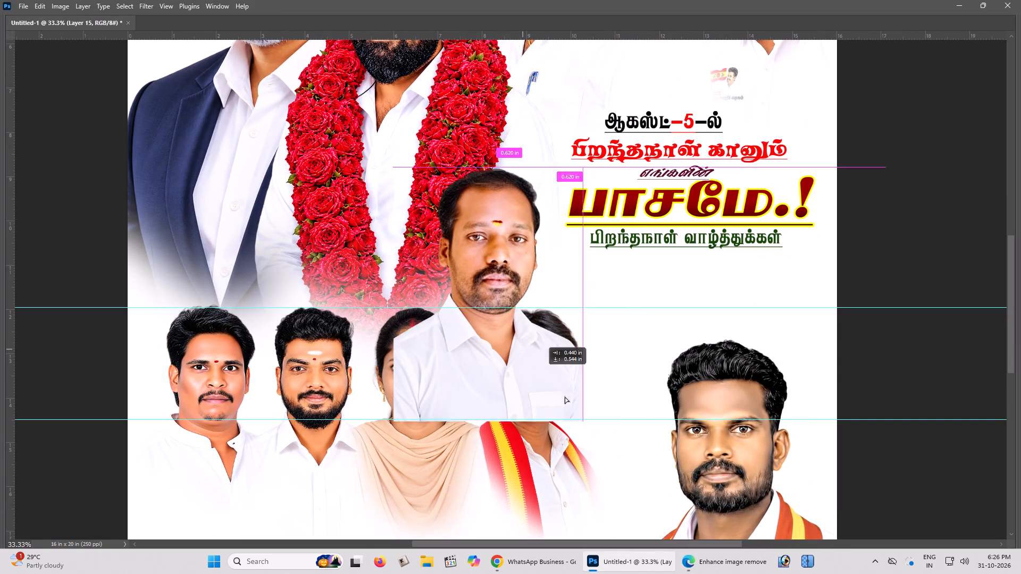
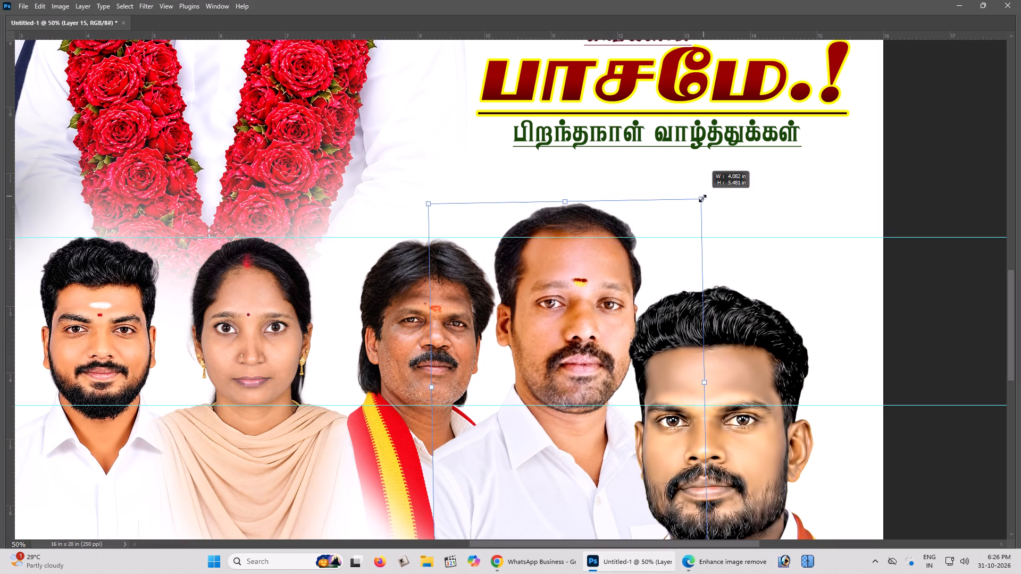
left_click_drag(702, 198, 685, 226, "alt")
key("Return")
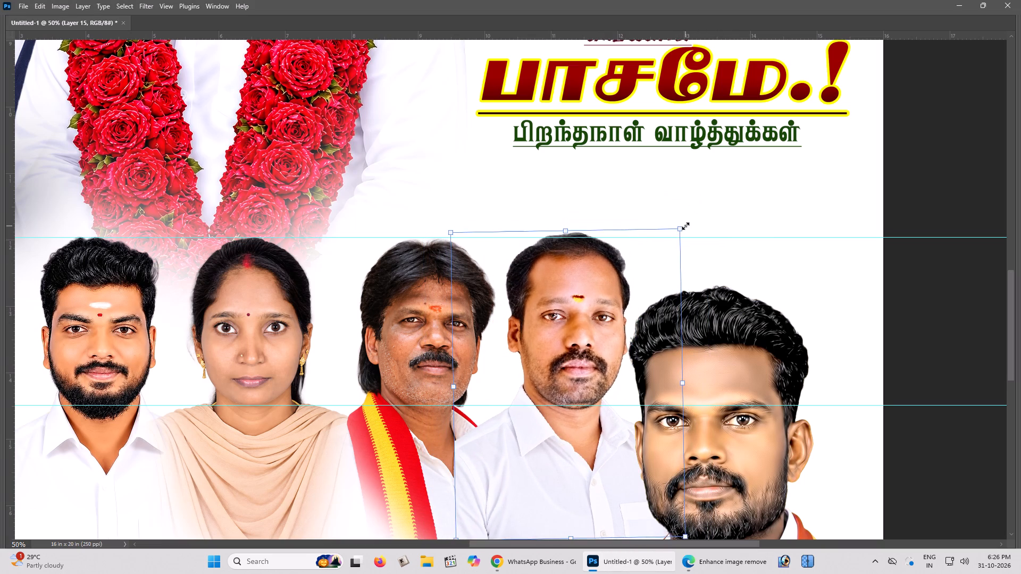
Delete the white-shirted moustached man's portrait from the lower row, beside the orange-scarfed man.
scroll(713, 243, "up", 3)
key("ctrl+minus")
key("ctrl+minus")
key("ctrl+minus")
scroll(711, 291, "up", 7)
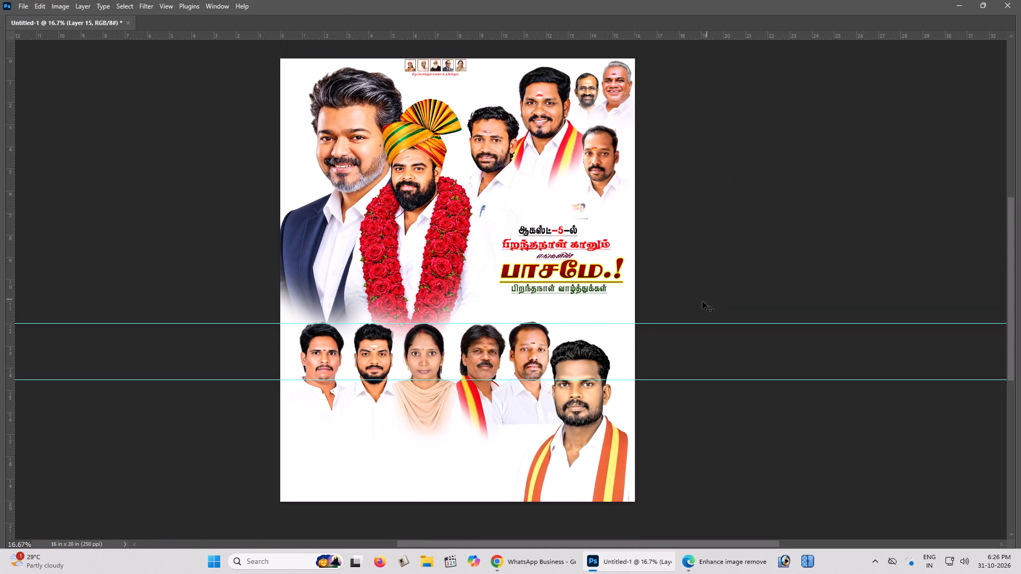
scroll(702, 301, "up", 3)
key("BackSpace")
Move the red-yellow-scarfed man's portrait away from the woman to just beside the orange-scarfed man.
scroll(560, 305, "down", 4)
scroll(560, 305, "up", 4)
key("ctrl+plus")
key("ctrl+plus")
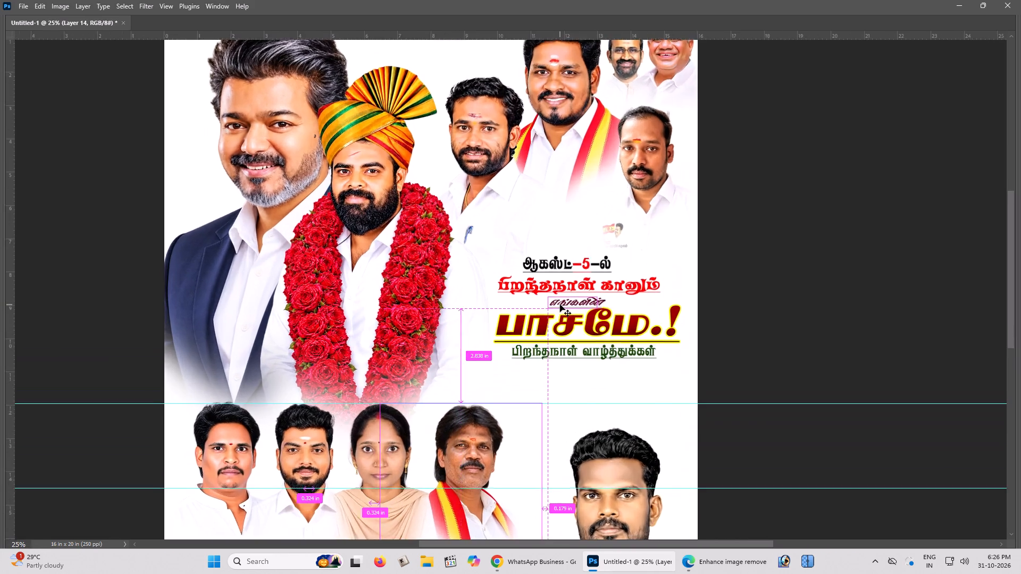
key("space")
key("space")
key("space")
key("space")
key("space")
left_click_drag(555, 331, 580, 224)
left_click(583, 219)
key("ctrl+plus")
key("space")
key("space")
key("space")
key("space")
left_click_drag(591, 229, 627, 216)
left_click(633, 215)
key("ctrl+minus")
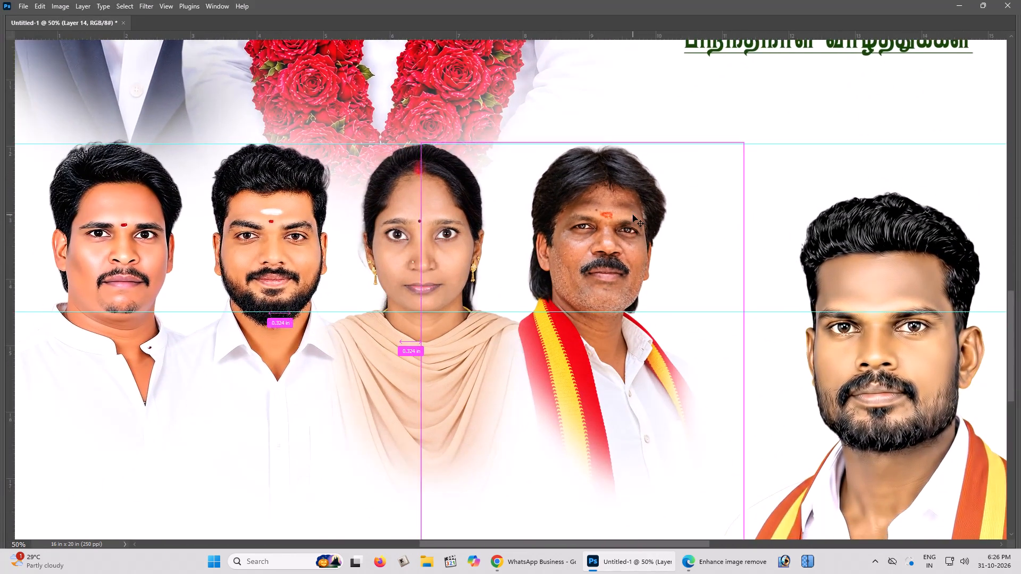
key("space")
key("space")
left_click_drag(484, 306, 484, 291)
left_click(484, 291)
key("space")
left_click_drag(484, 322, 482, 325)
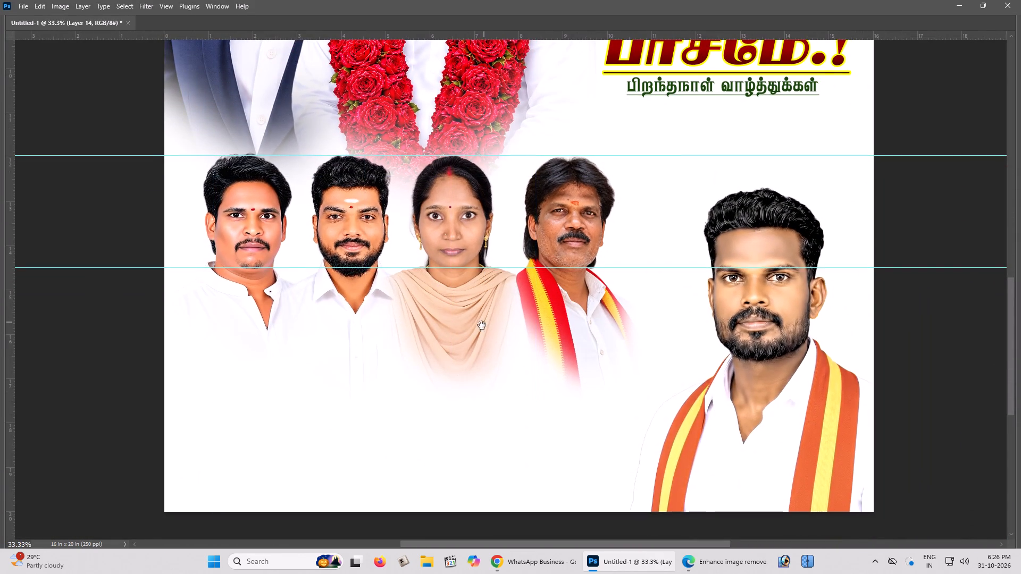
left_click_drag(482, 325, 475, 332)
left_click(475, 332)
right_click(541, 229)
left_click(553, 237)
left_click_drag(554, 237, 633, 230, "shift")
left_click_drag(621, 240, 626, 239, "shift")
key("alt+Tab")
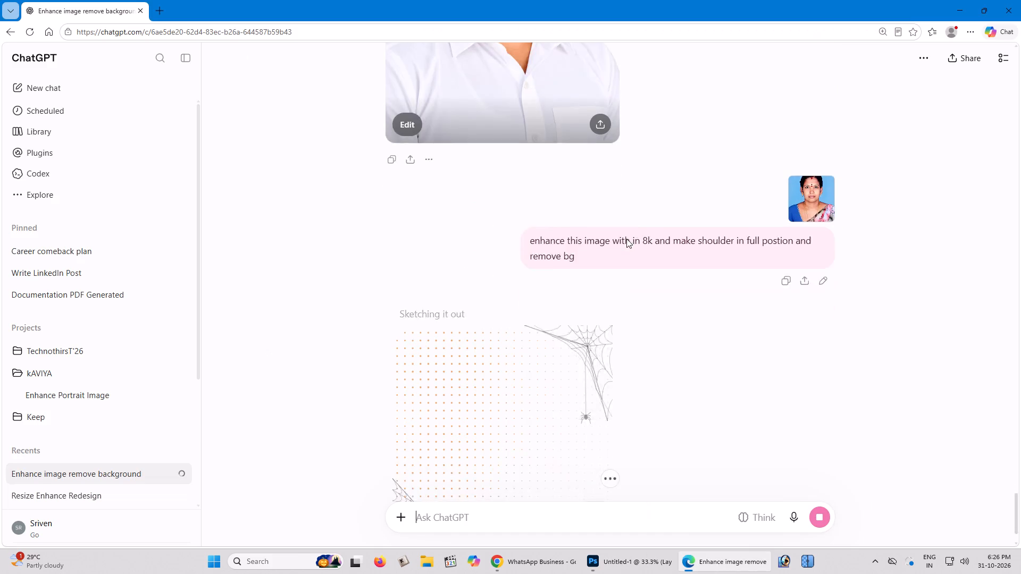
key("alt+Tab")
Move the red-yellow-scarfed man's portrait to a second row, directly below the first man of the lower row.
key("space")
left_click_drag(519, 276, 531, 259)
left_click(531, 258)
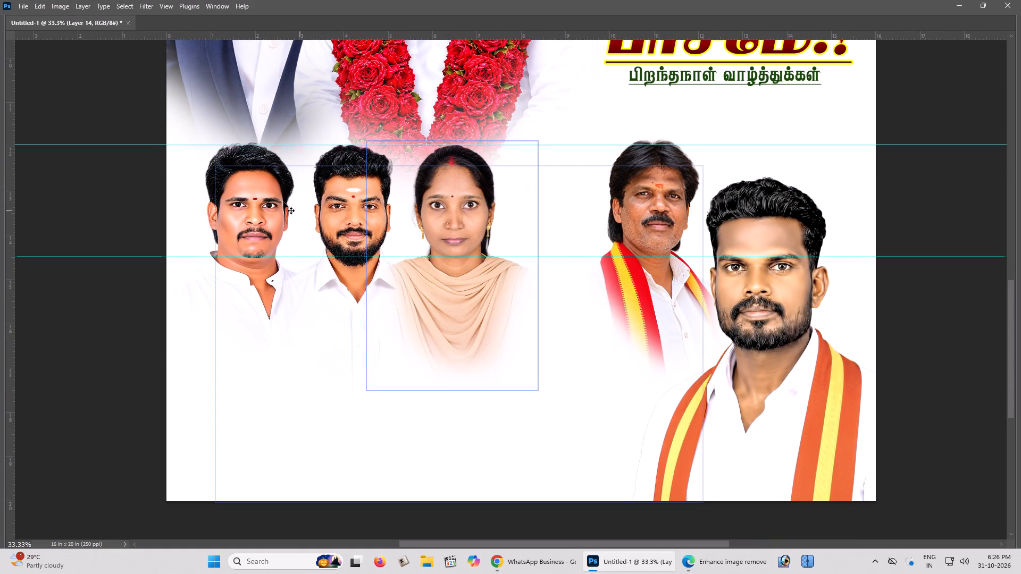
right_click_drag(634, 188, 639, 190)
left_click(650, 198)
left_click_drag(654, 198, 634, 212)
left_click(651, 205)
left_click_drag(649, 203, 264, 382)
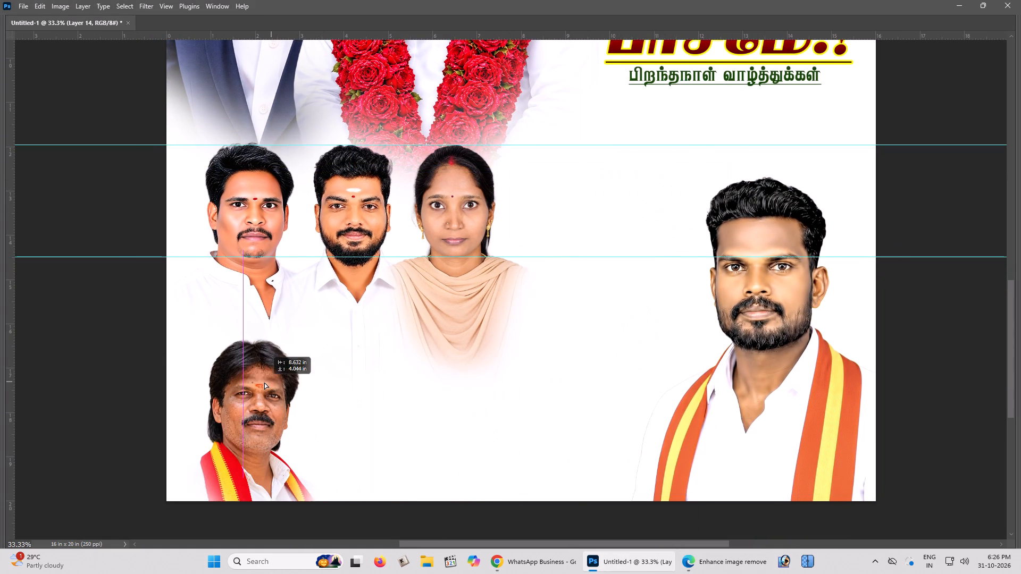
left_click_drag(264, 382, 263, 336)
Select the two white-shirted men and the woman in the lower row together and move them up past the upper guide.
key("space")
left_click_drag(265, 313, 273, 324)
left_click(273, 324)
right_click(269, 251)
left_click(275, 254)
left_click_drag(277, 255, 286, 257)
key("ctrl+z")
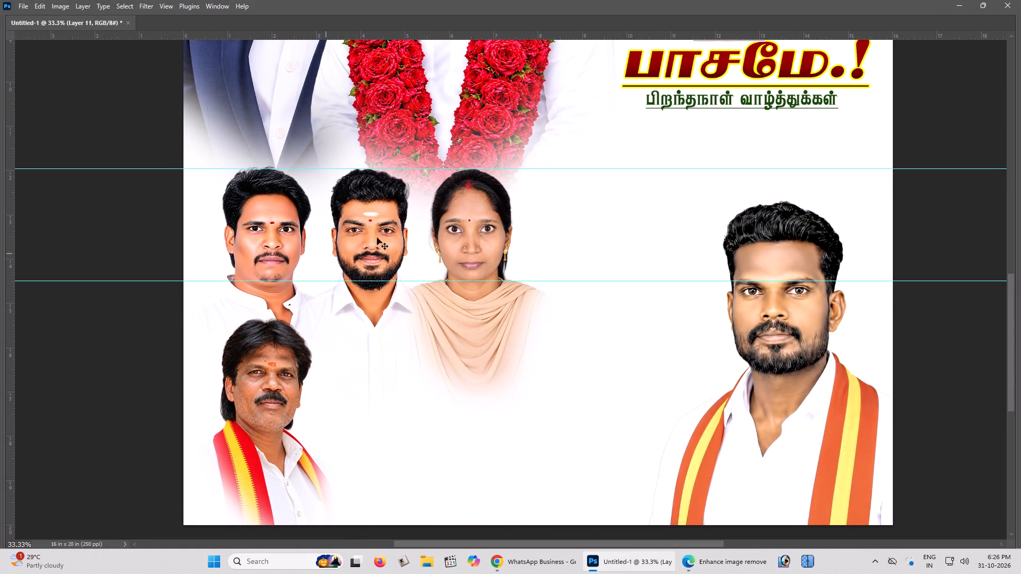
right_click(380, 231, "shift")
left_click(386, 234, "shift")
left_click_drag(387, 234, 405, 238)
key("ctrl+z")
right_click(448, 221, "shift")
left_click(457, 225, "shift")
left_click_drag(462, 226, 475, 235)
key("ctrl+z")
left_click_drag(457, 224, 456, 210)
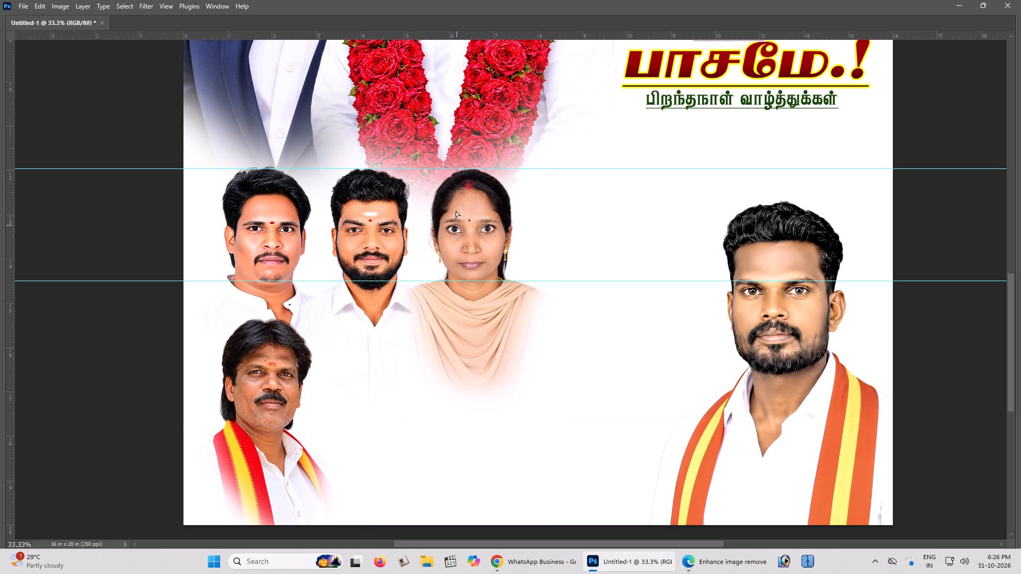
left_click_drag(456, 210, 454, 167)
Move the red-yellow-scarfed man's portrait up about 0.79 in, closer beneath the first man of the row above.
key("space")
key("space")
key("space")
key("space")
key("space")
key("space")
key("space")
key("space")
key("space")
key("space")
key("space")
key("space")
key("space")
key("space")
left_click_drag(454, 165, 454, 173)
left_click_drag(454, 173, 454, 150)
left_click(454, 149)
right_click(255, 351)
left_click(261, 357)
left_click_drag(261, 357, 262, 321)
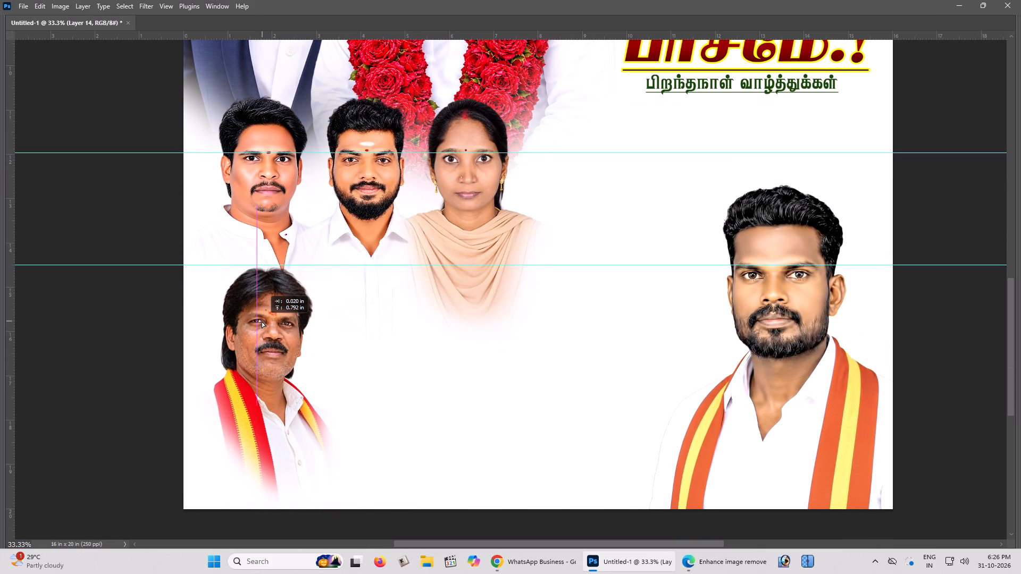
left_click_drag(262, 321, 260, 321)
Select the two white-shirted men and the woman together again and raise them further over the garland's lower end.
scroll(295, 335, "up", 16)
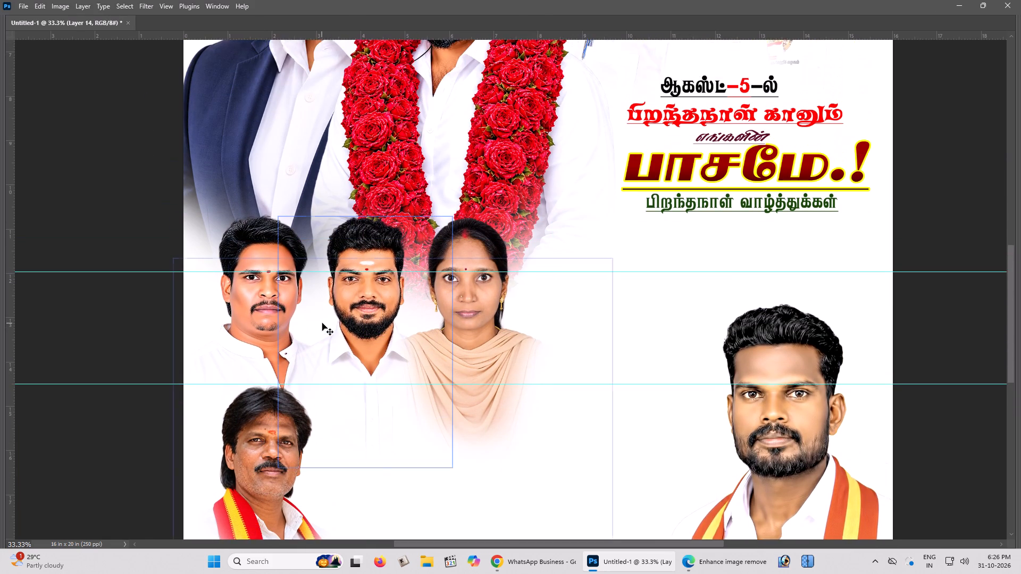
scroll(322, 323, "up", 7)
right_click(361, 325)
left_click(371, 328)
left_click_drag(373, 328, 387, 331)
key("ctrl+z")
right_click(257, 331, "shift")
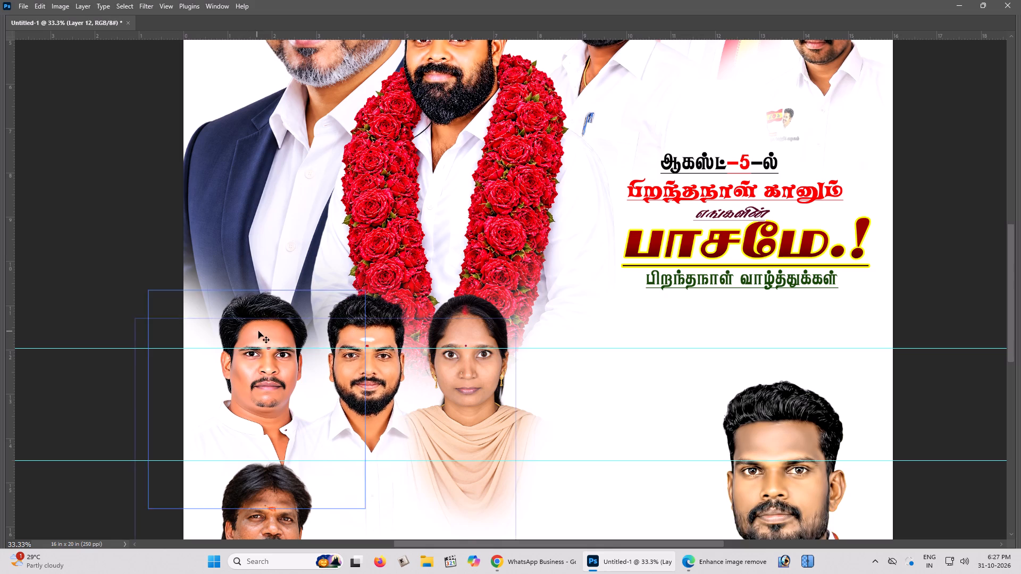
left_click(265, 334, "shift")
left_click_drag(265, 334, 275, 337, "shift")
key("ctrl+z")
right_click(461, 326, "shift")
left_click(470, 331, "shift")
left_click_drag(471, 331, 481, 337, "shift")
key("ctrl+z")
left_click_drag(442, 314, 441, 307)
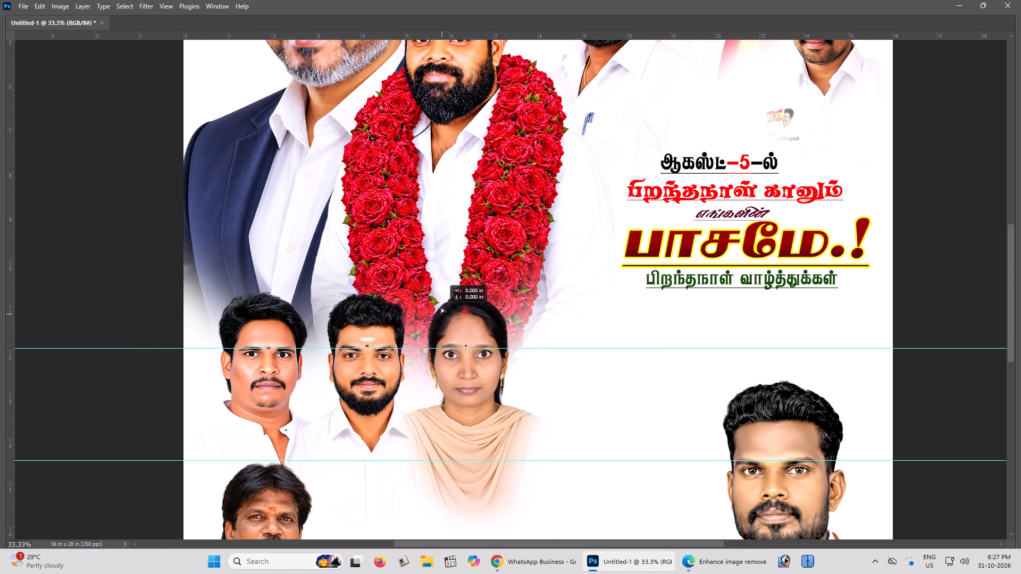
left_click_drag(441, 307, 441, 289)
Select the suited leader and the turbaned, garlanded man together and move them slightly up on the poster.
key("space")
key("space")
key("space")
key("space")
key("space")
key("space")
key("space")
key("space")
key("space")
key("space")
key("space")
key("space")
key("space")
key("space")
key("space")
key("space")
key("space")
key("space")
key("space")
key("space")
left_click_drag(448, 272, 448, 316)
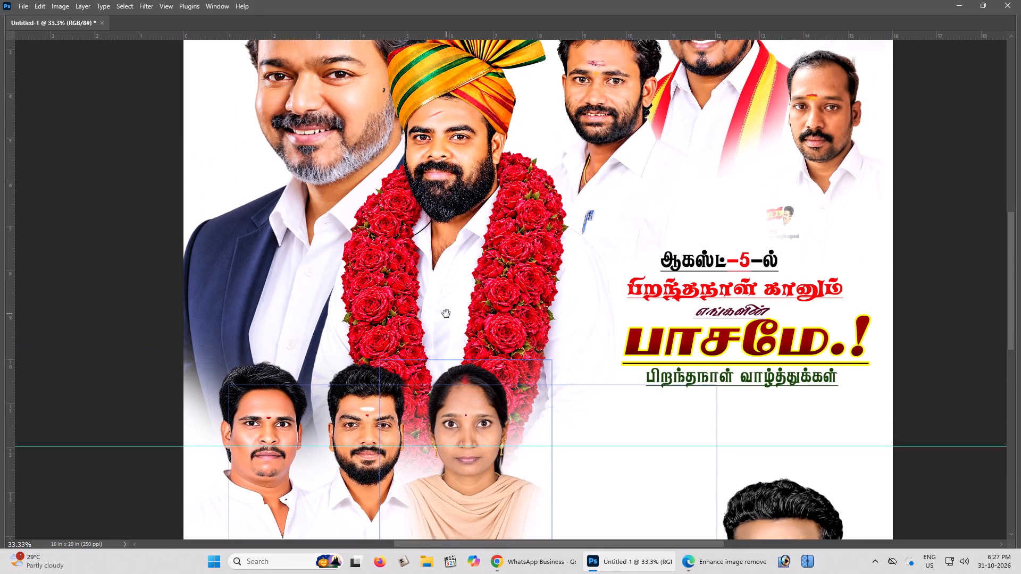
left_click(445, 310)
right_click(329, 198)
left_click(339, 204)
left_click_drag(340, 204, 350, 210)
key("ctrl+z")
right_click_drag(457, 272, 464, 275, "shift")
left_click(468, 278, "shift")
left_click_drag(470, 278, 466, 261, "shift")
key("space")
key("space")
key("space")
key("space")
key("space")
key("space")
key("space")
key("space")
key("space")
key("space")
key("space")
key("space")
key("space")
key("space")
key("space")
key("space")
key("space")
key("space")
key("space")
key("space")
left_click_drag(474, 292, 454, 263)
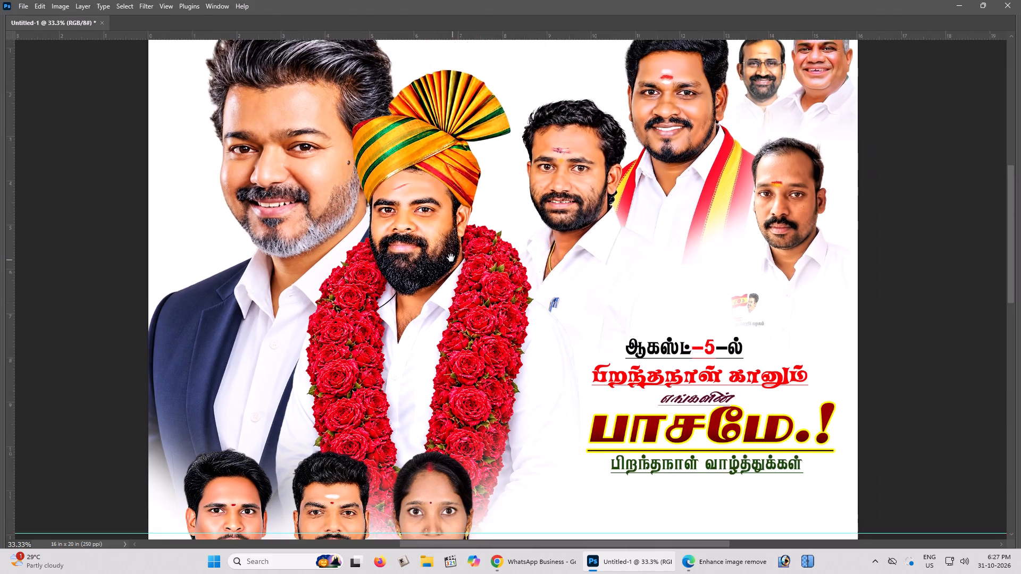
Review the overall poster layout around the raised figures, the greeting text and the lower empty area.
left_click_drag(450, 256, 424, 184)
left_click(427, 162)
key("ctrl+minus")
key("ctrl+minus")
key("space")
key("space")
key("space")
key("space")
key("space")
left_click_drag(541, 285, 531, 236)
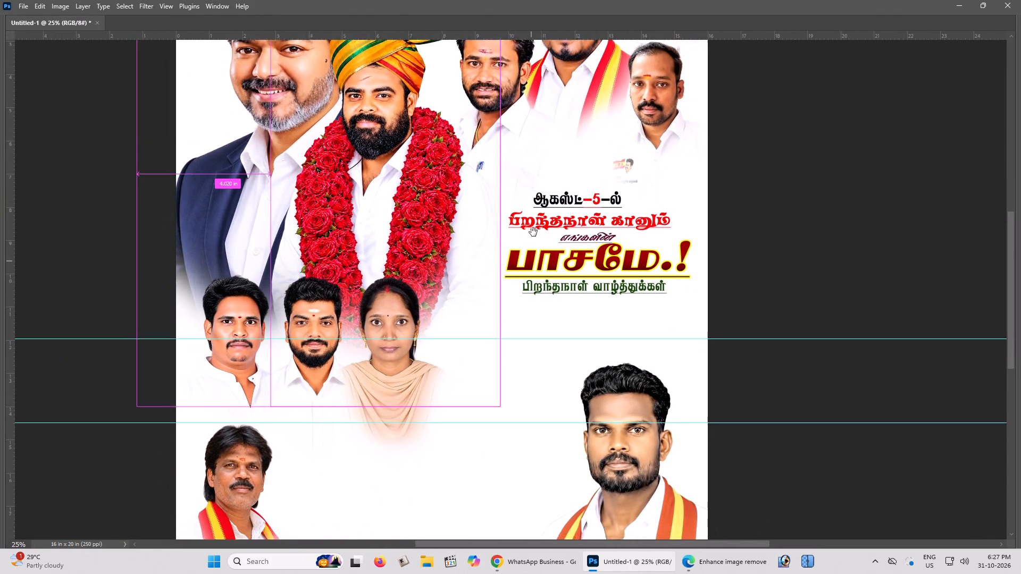
left_click(535, 232)
key("ctrl+minus")
scroll(535, 232, "up", 3)
scroll(553, 322, "up", 7)
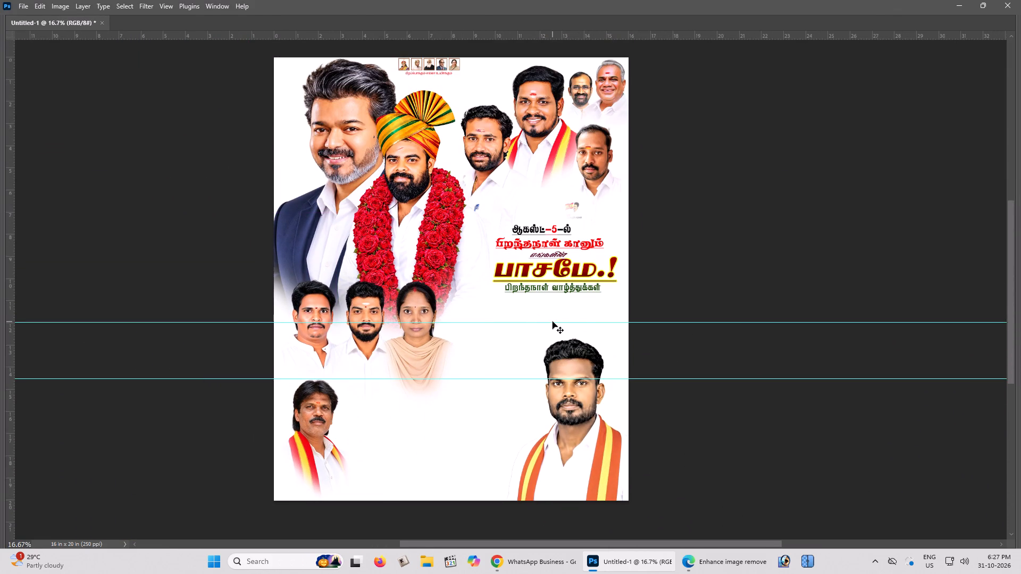
scroll(553, 322, "up", 1)
scroll(553, 322, "down", 1)
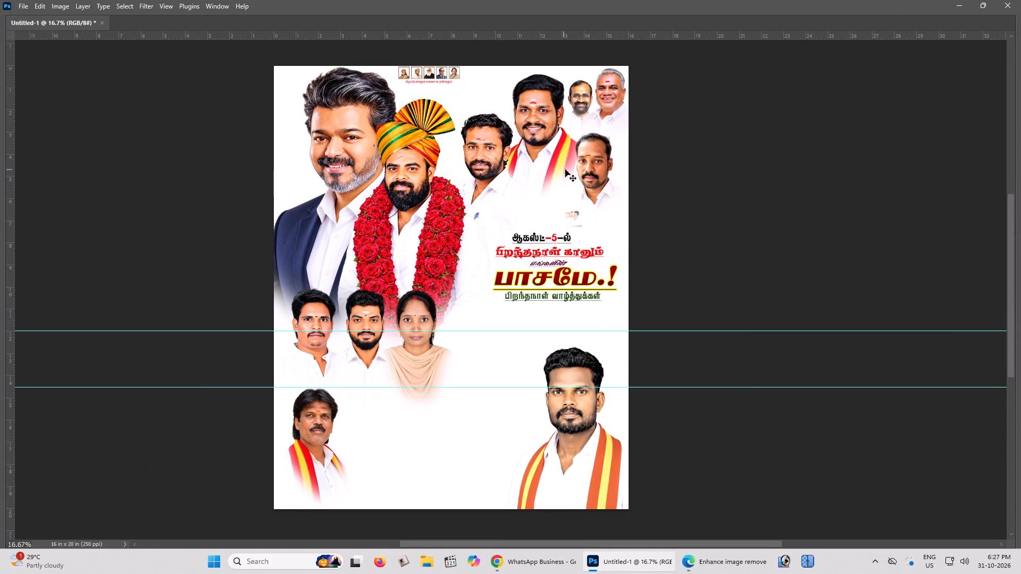
scroll(582, 375, "down", 3)
Move the orange-and-yellow-scarfed man's portrait from the poster's lower corner up toward its middle, clearing the space around the greeting text.
key("z")
left_click(584, 348)
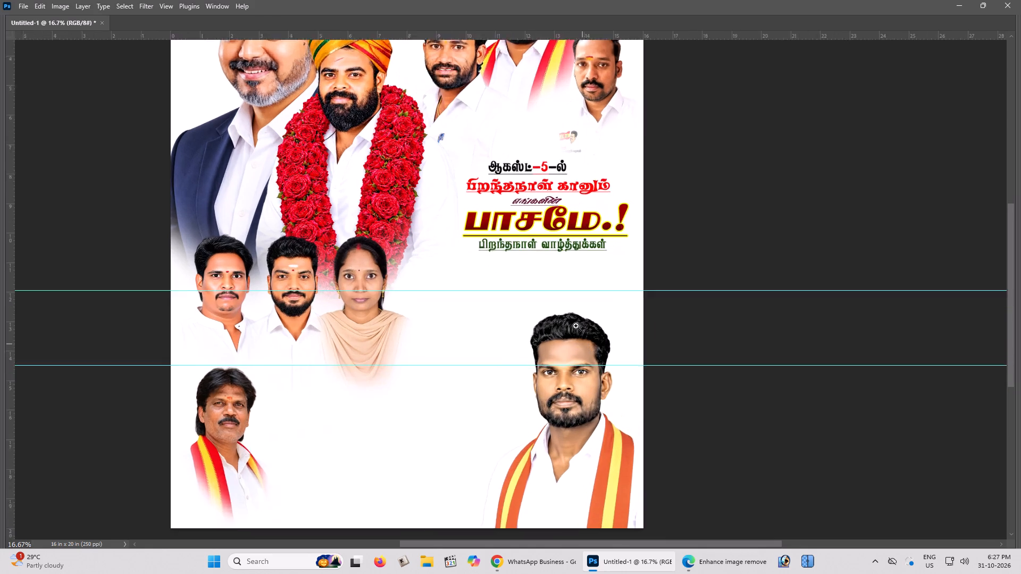
key("v")
key("space")
key("space")
key("space")
key("space")
key("space")
key("space")
key("space")
key("space")
key("space")
key("space")
key("space")
key("space")
key("space")
key("space")
key("space")
key("space")
left_click_drag(587, 195, 590, 218)
left_click_drag(590, 221, 592, 200)
left_click(592, 200)
right_click(569, 349)
left_click(582, 357)
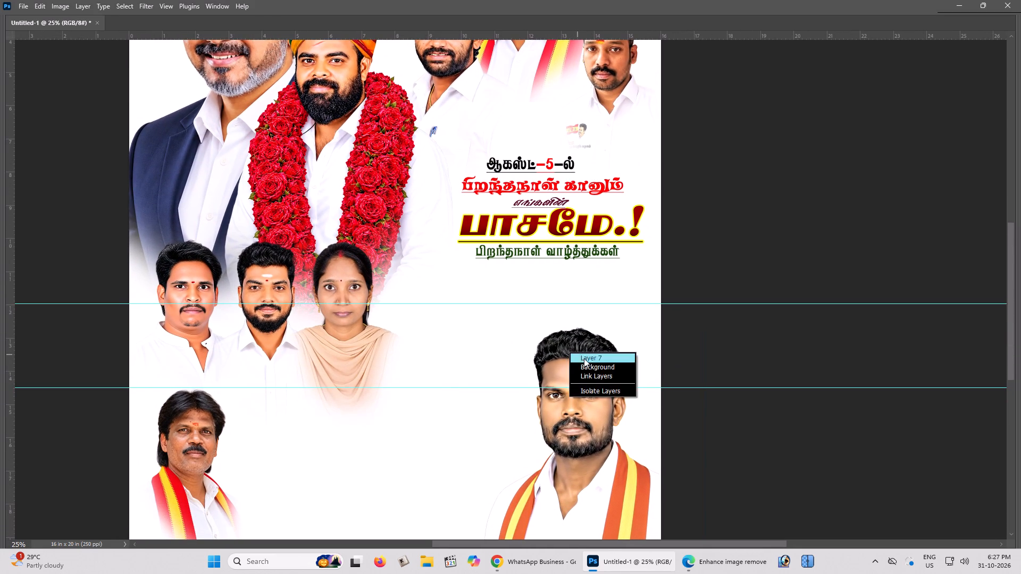
left_click_drag(580, 342, 382, 182)
Select the Tamil birthday greeting text block and move it down about 2 in on the poster.
right_click_drag(481, 224, 486, 228)
left_click(491, 232)
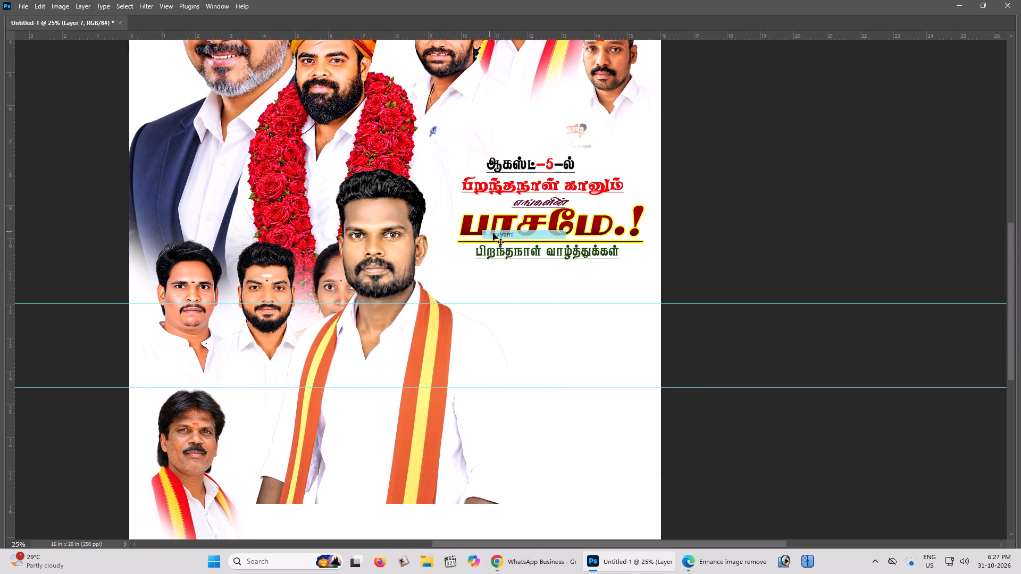
left_click_drag(523, 213, 525, 264, "shift")
left_click_drag(534, 247, 535, 261)
Move the orange-scarfed man's portrait above the greeting text and scale it down to about three quarters of its size.
right_click(398, 233)
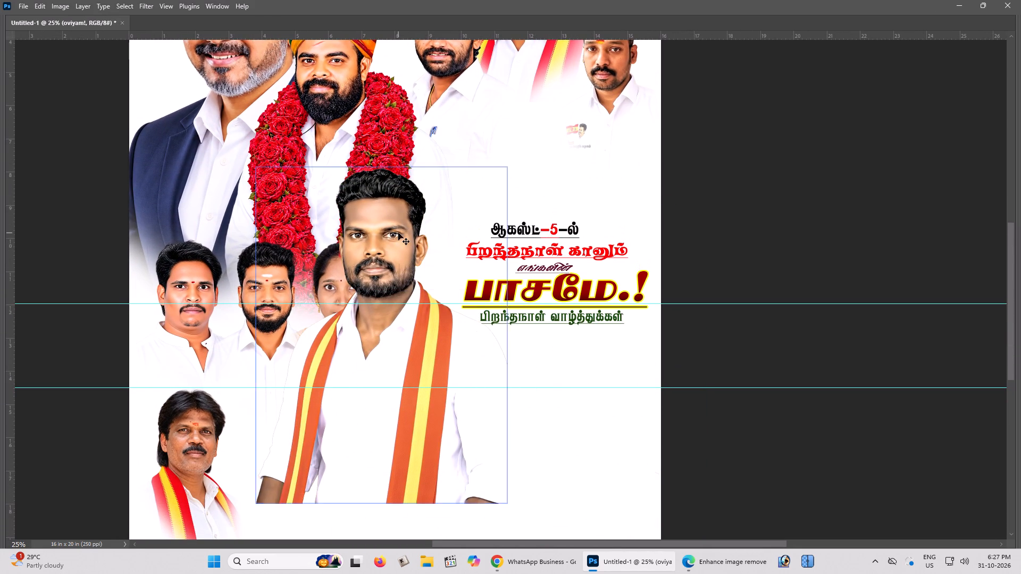
left_click(406, 238)
key("space")
key("space")
left_click_drag(407, 237, 408, 272)
left_click(399, 298)
left_click_drag(398, 305, 534, 197)
key("ctrl+t")
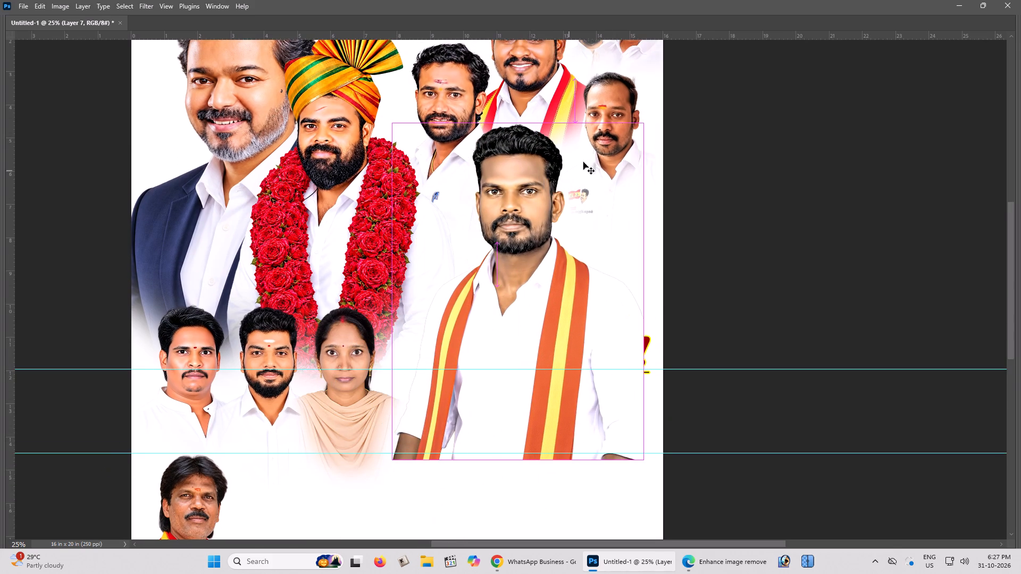
left_click_drag(642, 123, 612, 162, "alt")
left_click_drag(566, 222, 579, 199)
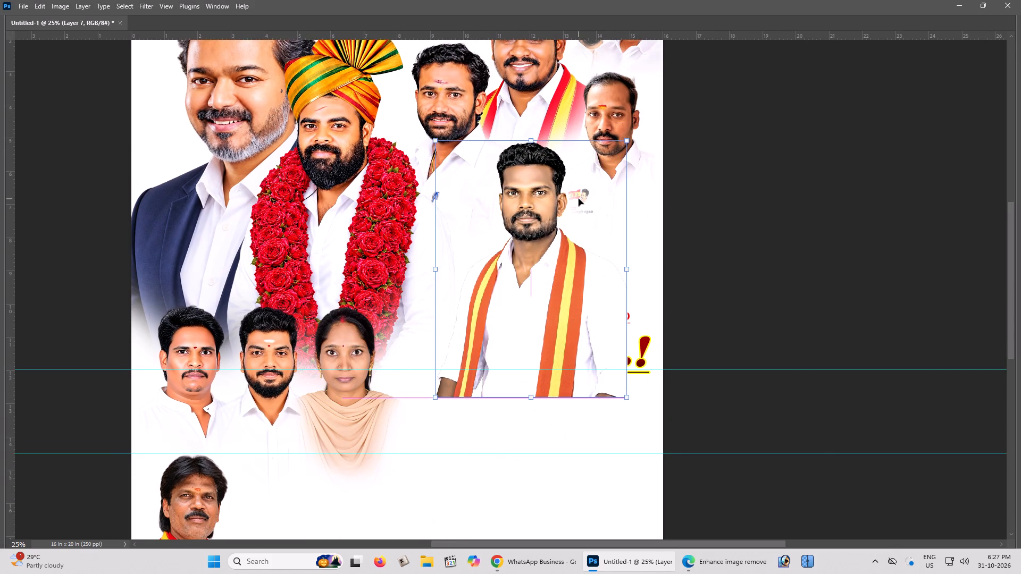
key("Return")
Send the orange-scarfed man's layer backward in the stack, behind the greeting text.
key("ctrl+bracketleft")
key("ctrl+bracketleft")
key("ctrl+bracketleft")
key("ctrl+bracketleft")
key("ctrl+bracketleft")
key("ctrl+bracketleft")
key("ctrl+bracketleft")
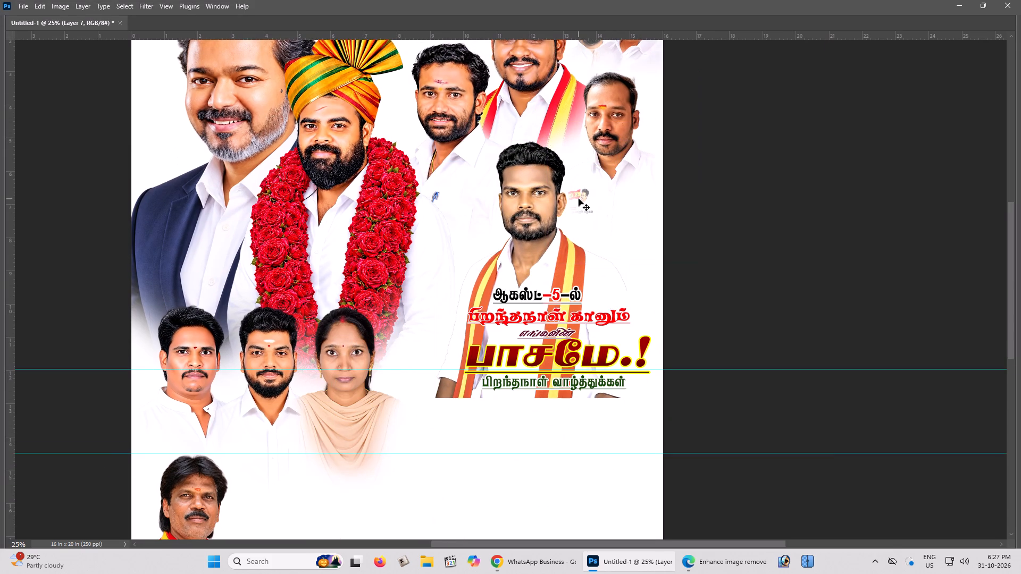
key("ctrl+bracketleft")
key("ctrl+bracketleft")
Nudge the orange-scarfed man's portrait about 0.2 in toward the poster's right edge and slightly down.
scroll(579, 199, "up", 3)
key("ctrl+plus")
key("ctrl+space")
key("ctrl+space")
key("ctrl+space")
key("ctrl+space")
key("ctrl+space")
key("ctrl+space")
key("ctrl+space")
key("ctrl+space")
key("ctrl+space")
left_click_drag(579, 199, 565, 229)
left_click(562, 230)
left_click_drag(524, 278, 534, 284)
Fade the lower edge of the orange-scarfed man's portrait by erasing on its layer mask with a soft 800 px eraser.
scroll(534, 284, "down", 2)
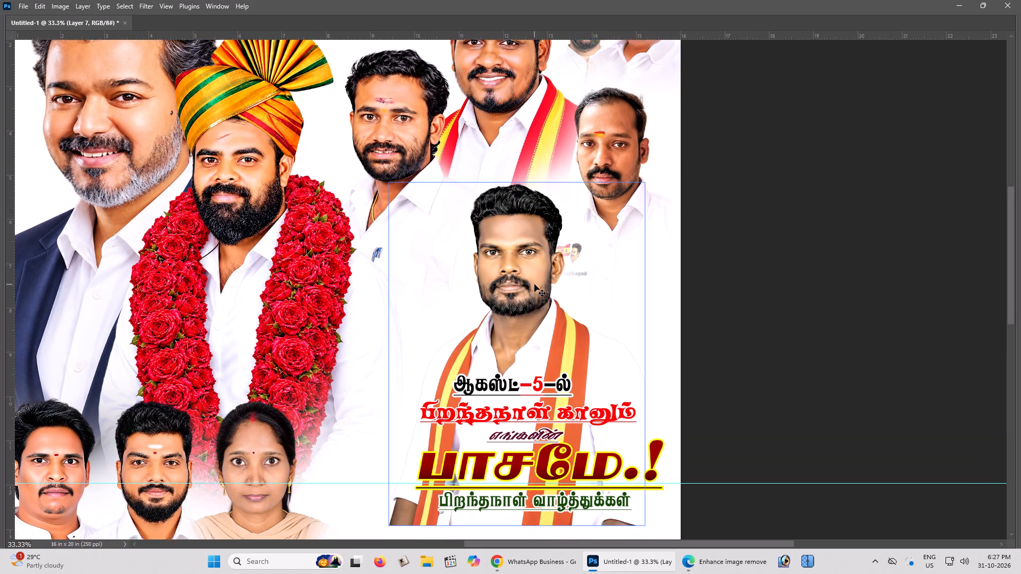
scroll(534, 284, "down", 6)
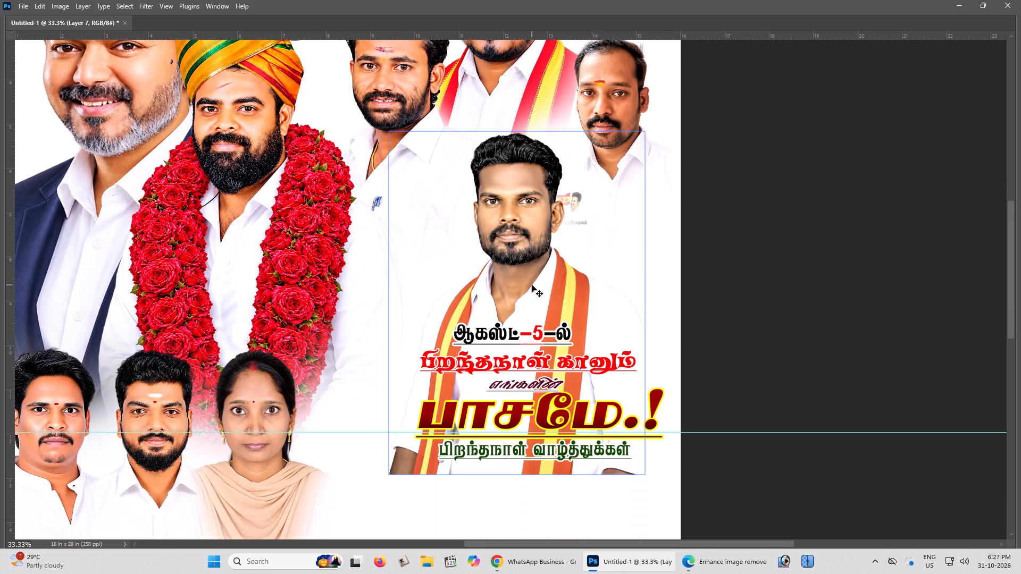
scroll(541, 288, "down", 9)
scroll(586, 241, "up", 2)
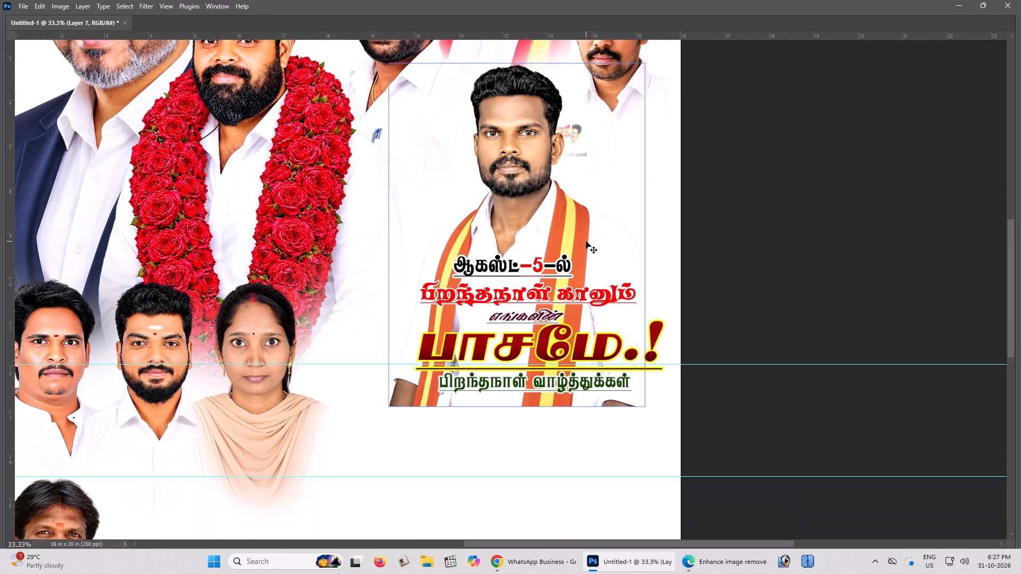
scroll(586, 241, "up", 1)
key("Tab")
left_click(919, 541)
key("space")
key("space")
key("space")
key("space")
key("space")
key("space")
key("space")
key("space")
key("space")
left_click_drag(735, 490, 713, 473)
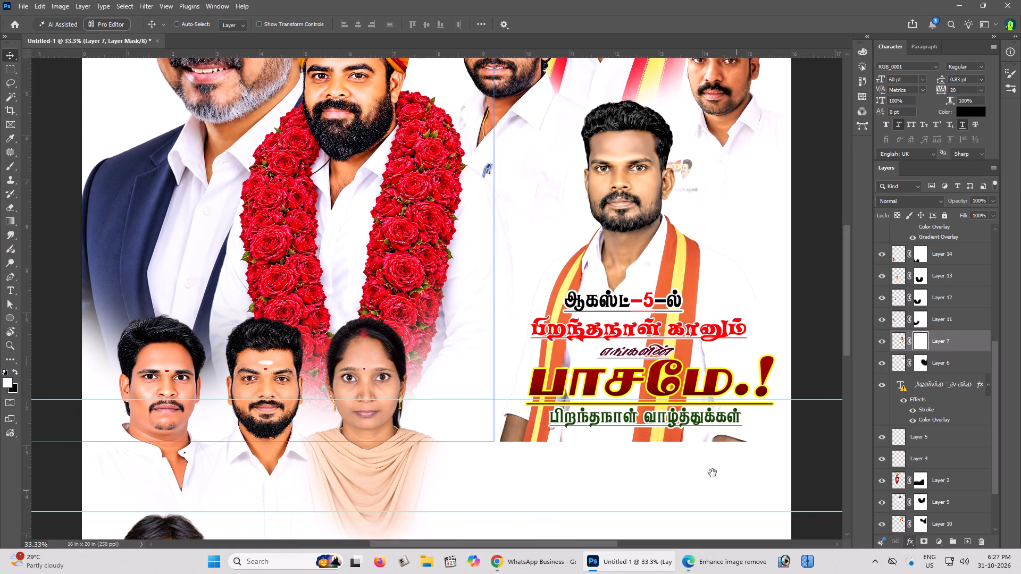
left_click_drag(713, 473, 688, 450)
left_click(685, 447)
scroll(690, 437, "up", 5)
key("e")
left_click_drag(690, 294, 684, 372)
left_click_drag(691, 316, 659, 421)
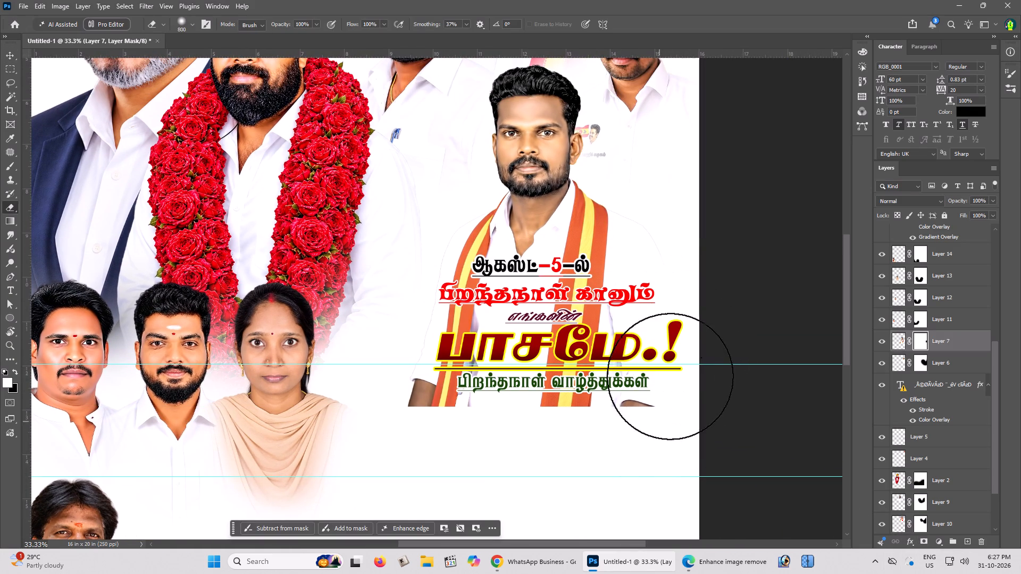
left_click_drag(668, 380, 632, 425)
left_click_drag(651, 416, 632, 427)
left_click_drag(651, 417, 381, 404)
left_click_drag(368, 383, 547, 449)
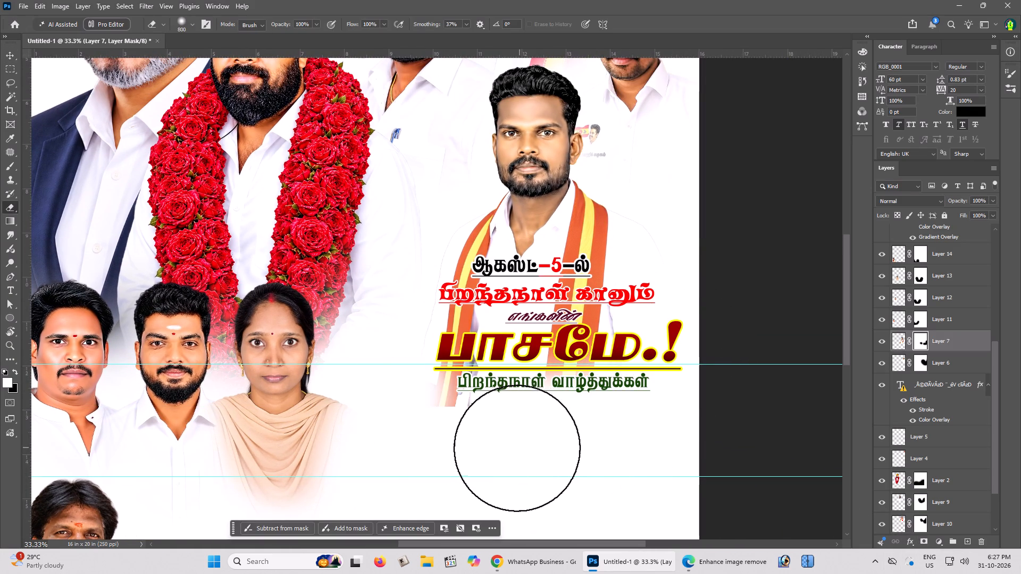
Enlarge the eraser to 900 px and mask out the orange-scarfed man's sleeve and shirt on the side facing the garland.
key("bracketright")
left_click_drag(470, 433, 431, 391)
key("bracketright")
left_click_drag(421, 378, 403, 338)
left_click_drag(400, 331, 396, 319)
left_click_drag(392, 304, 391, 278)
left_click_drag(391, 276, 391, 271)
left_click_drag(391, 267, 389, 261)
double_click(389, 259)
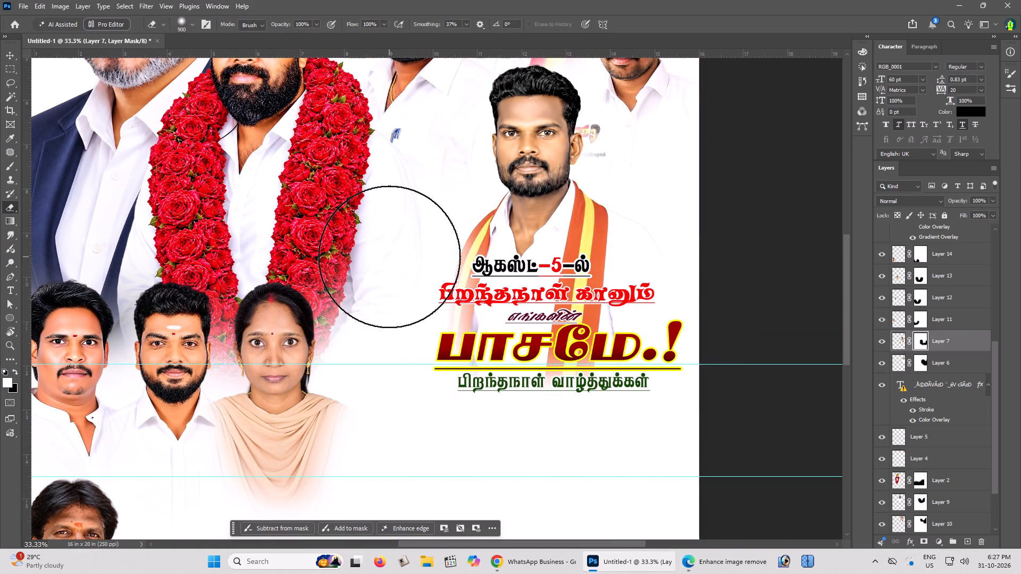
left_click_drag(392, 266, 402, 303)
left_click_drag(407, 323, 424, 360)
left_click_drag(431, 367, 444, 382)
left_click_drag(456, 391, 461, 393)
left_click(463, 394)
Enlarge the eraser to 1000 px and soften the mask along the scarf's lower ends and the orange-scarfed man's outer shoulder.
key("bracketright")
left_click(429, 333)
left_click_drag(435, 348, 450, 369)
left_click_drag(500, 390, 509, 401)
left_click_drag(515, 406, 524, 413)
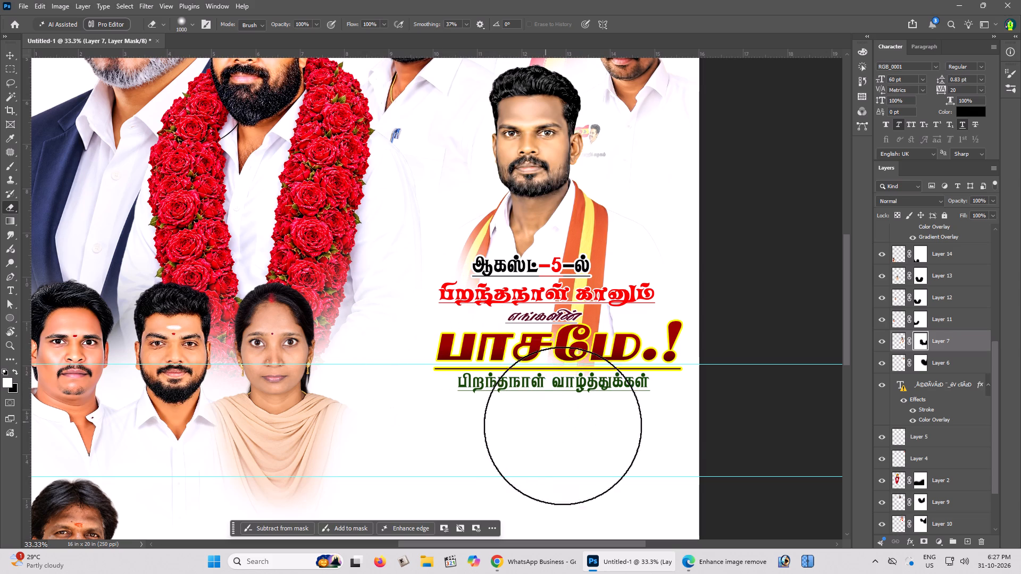
left_click_drag(633, 405, 642, 393)
left_click_drag(663, 379, 670, 362)
left_click_drag(676, 354, 681, 333)
left_click_drag(683, 320, 683, 296)
left_click_drag(686, 283, 688, 271)
left_click_drag(702, 266, 705, 272)
left_click_drag(700, 293, 693, 307)
left_click_drag(668, 324, 655, 335)
left_click_drag(640, 344, 638, 347)
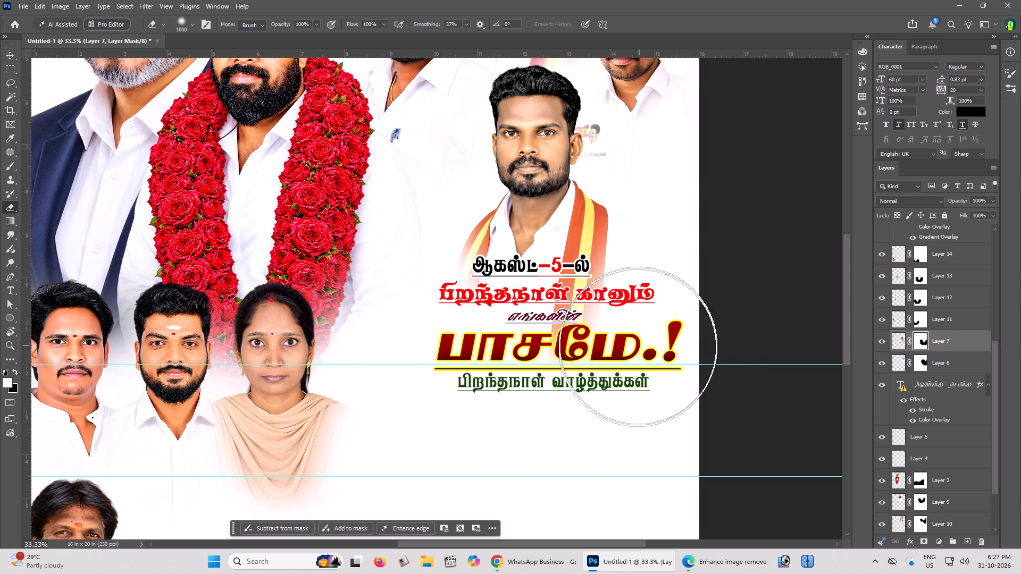
left_click_drag(638, 347, 634, 353)
left_click(630, 356)
left_click_drag(656, 313, 657, 305)
left_click(660, 296)
left_click(660, 293)
Rotate the orange-scarfed man's portrait by 1.09°.
key("v")
key("ctrl+minus")
scroll(660, 293, "up", 5)
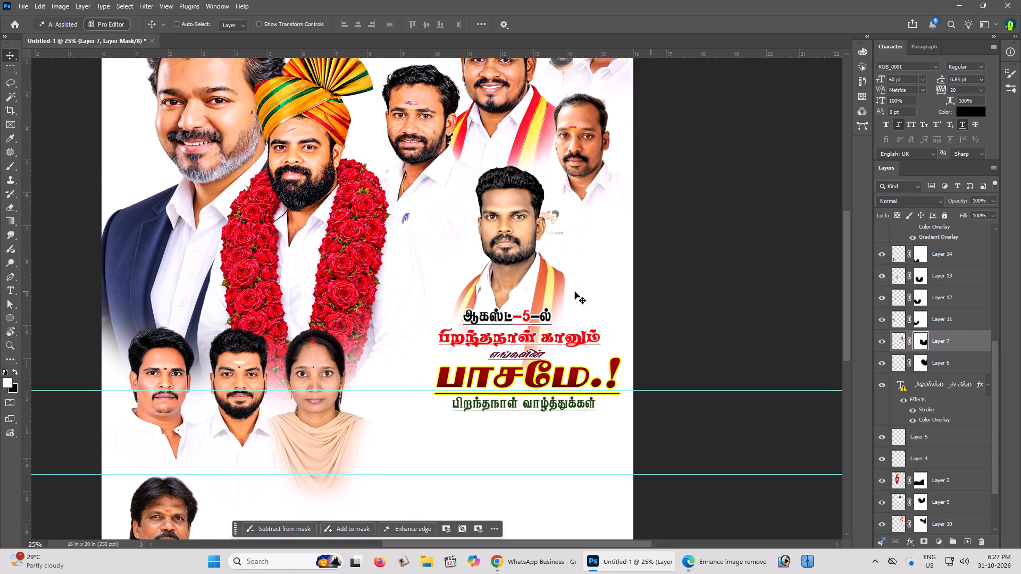
scroll(575, 292, "up", 3)
key("ctrl+t")
left_click(556, 166)
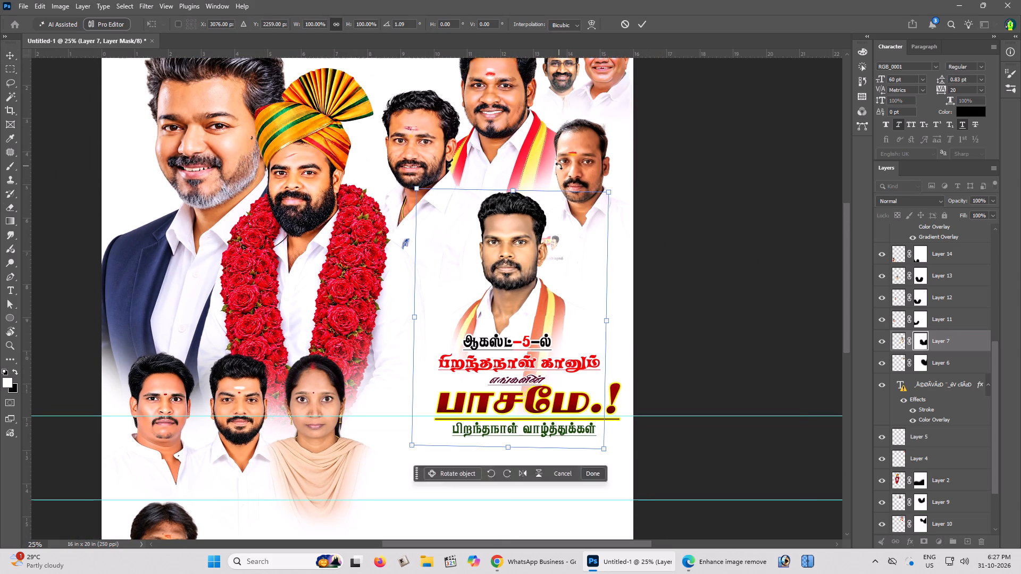
key("Return")
Shift the orange-scarfed man's portrait about 0.5 in toward the poster's right edge and slightly down.
key("space")
left_click_drag(528, 267, 544, 272)
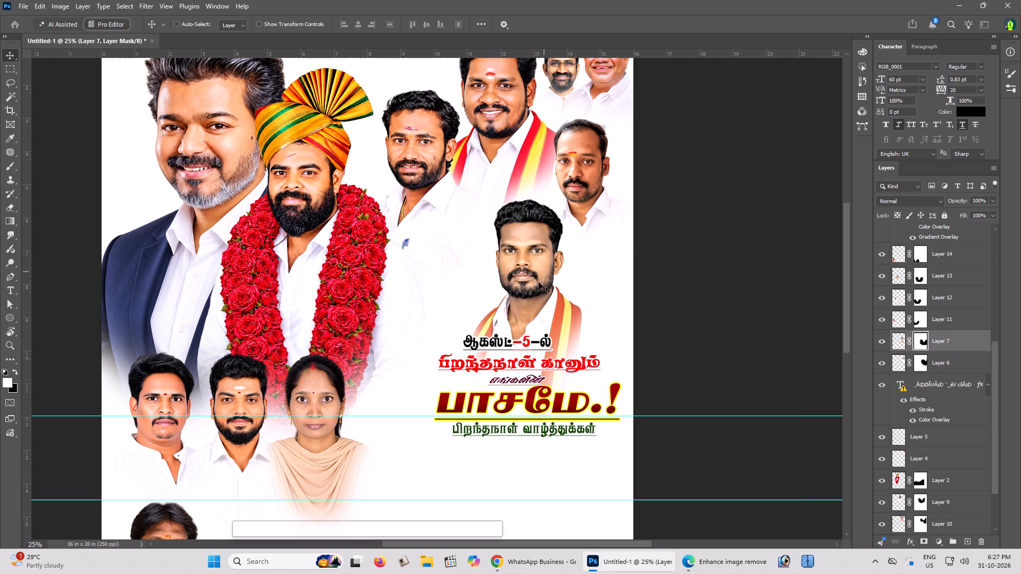
Move the moustached man's portrait from the lower figures about 9 in across and 3 in up, beside the orange-scarfed man above the greeting.
key("space")
left_click_drag(479, 305, 471, 256)
left_click(471, 254)
right_click(145, 283)
left_click(154, 290)
left_click_drag(150, 288, 454, 175)
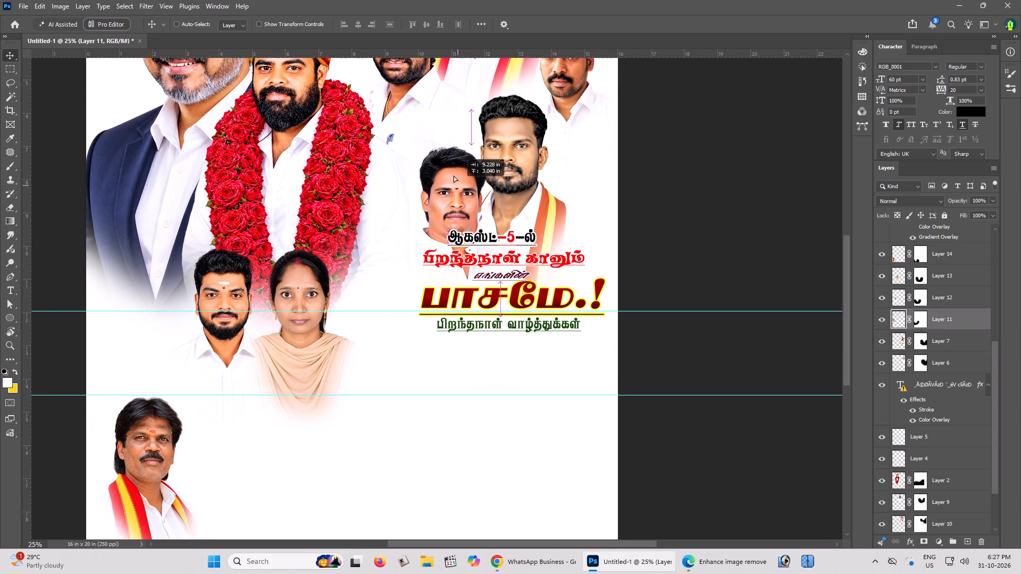
left_click_drag(454, 175, 440, 179)
Shift the orange-scarfed man's portrait about 0.4 in toward the poster's right edge and about 0.4 in down.
key("space")
key("space")
key("space")
left_click_drag(438, 182, 417, 196)
left_click(412, 198)
key("z")
left_click(456, 186)
key("space")
key("space")
key("space")
left_click_drag(464, 183, 450, 221)
left_click(449, 223)
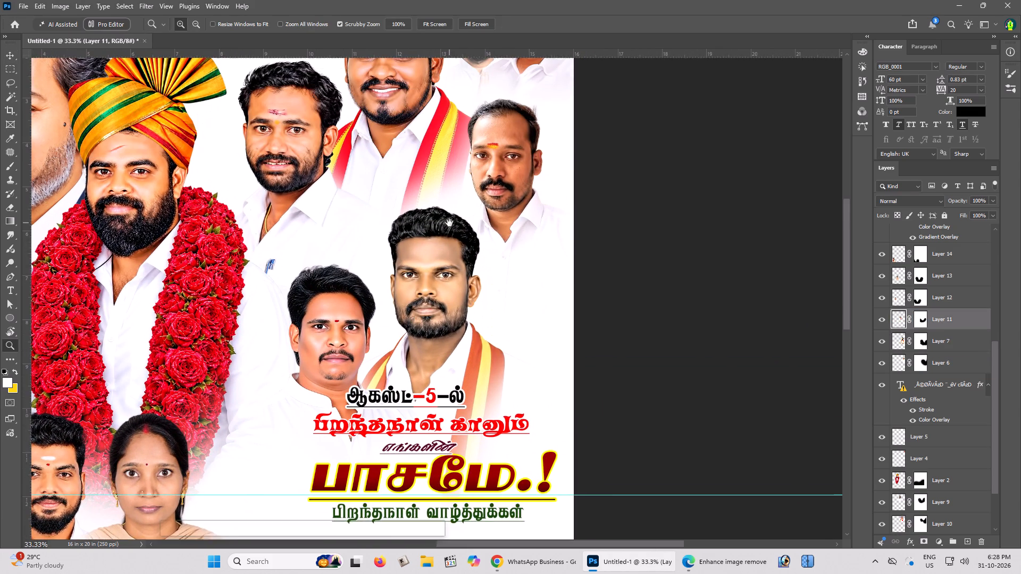
key("v")
key("space")
key("space")
key("space")
left_click_drag(446, 248, 444, 258)
left_click(444, 259)
right_click(446, 269)
left_click(452, 277)
left_click_drag(455, 278, 480, 294)
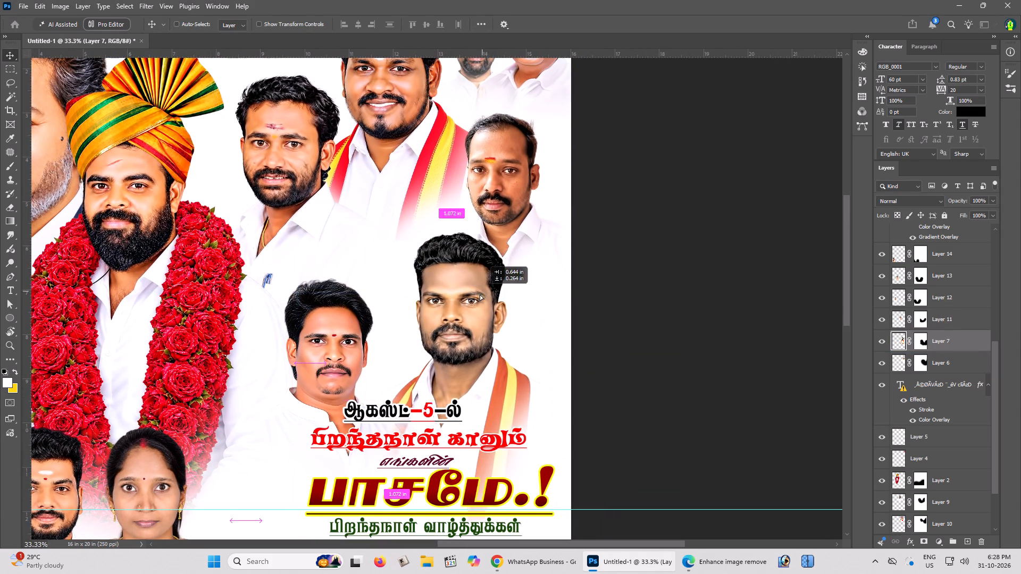
left_click_drag(480, 294, 471, 297)
Shift the moustached man's portrait about 0.5 in closer to the orange-scarfed man.
key("space")
left_click_drag(467, 290, 460, 249)
left_click(460, 248)
right_click(306, 222)
left_click(313, 231)
left_click_drag(316, 230, 336, 234)
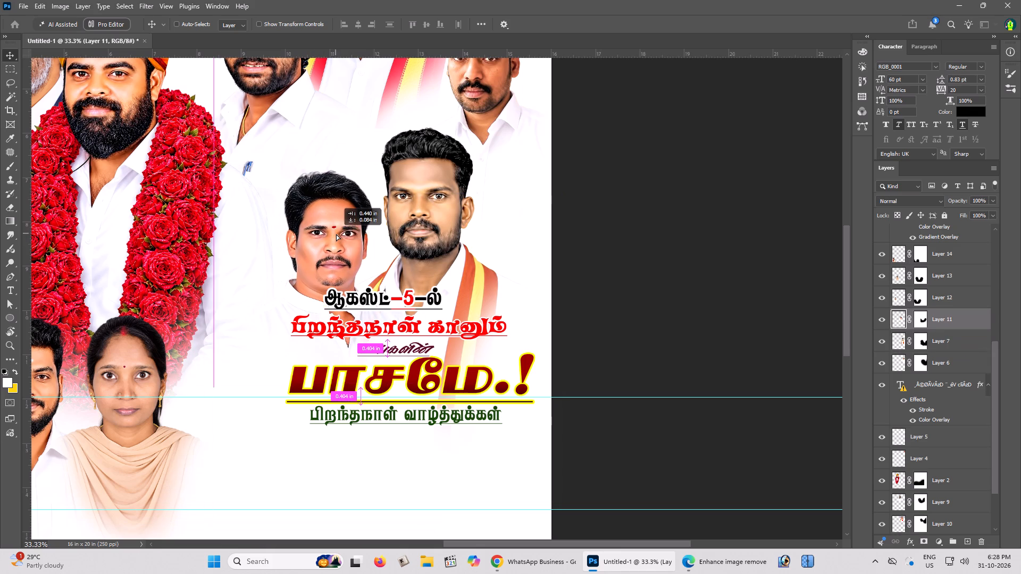
left_click_drag(336, 234, 339, 234)
Move the moustached and orange-scarfed men's portraits together slightly toward the garland and down.
right_click(421, 217, "shift")
left_click(427, 222, "shift")
left_click_drag(429, 222, 414, 232)
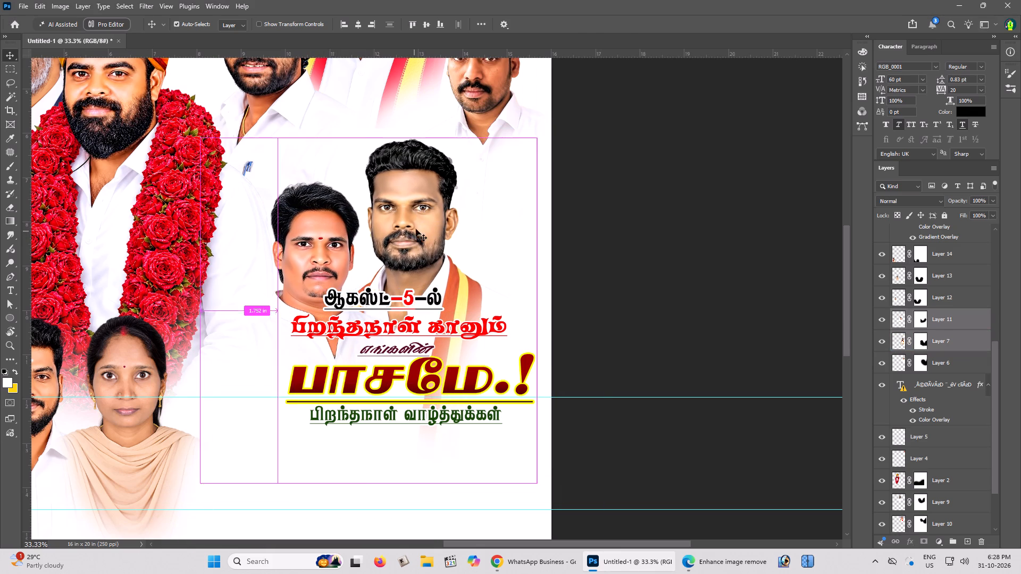
key("ctrl+t")
key("Return")
Raise the moustached man's portrait about 0.6 in so his head sits level with the orange-scarfed man's.
key("z")
left_click(303, 212)
key("v")
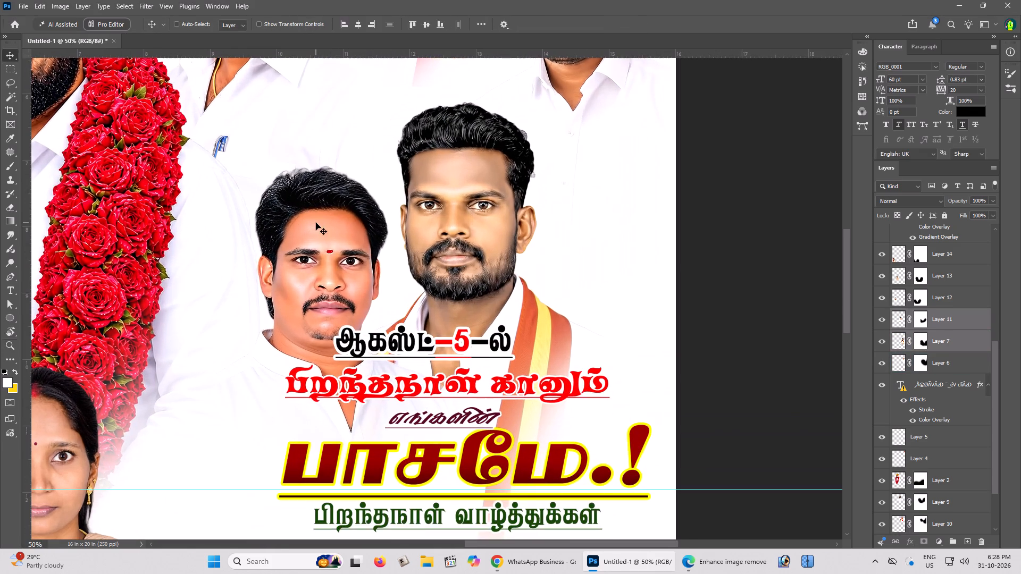
right_click(316, 223)
left_click(325, 230)
left_click_drag(322, 227, 312, 190)
Enlarge the moustached man's portrait slightly, nudge it up, and scale it again to about 103%.
key("ctrl+t")
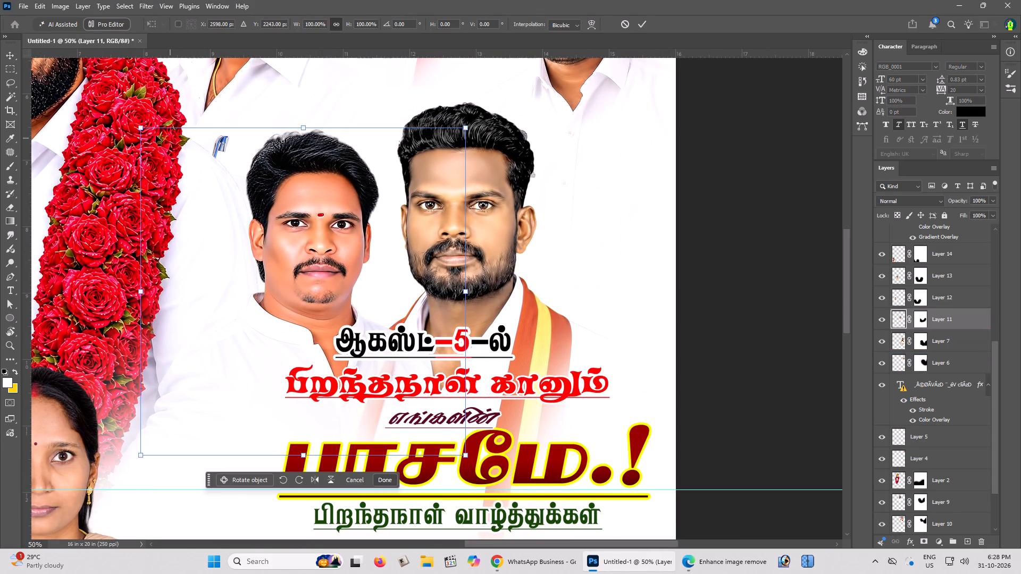
left_click_drag(139, 124, 132, 120, "alt")
double_click(288, 165)
left_click_drag(290, 166, 290, 163)
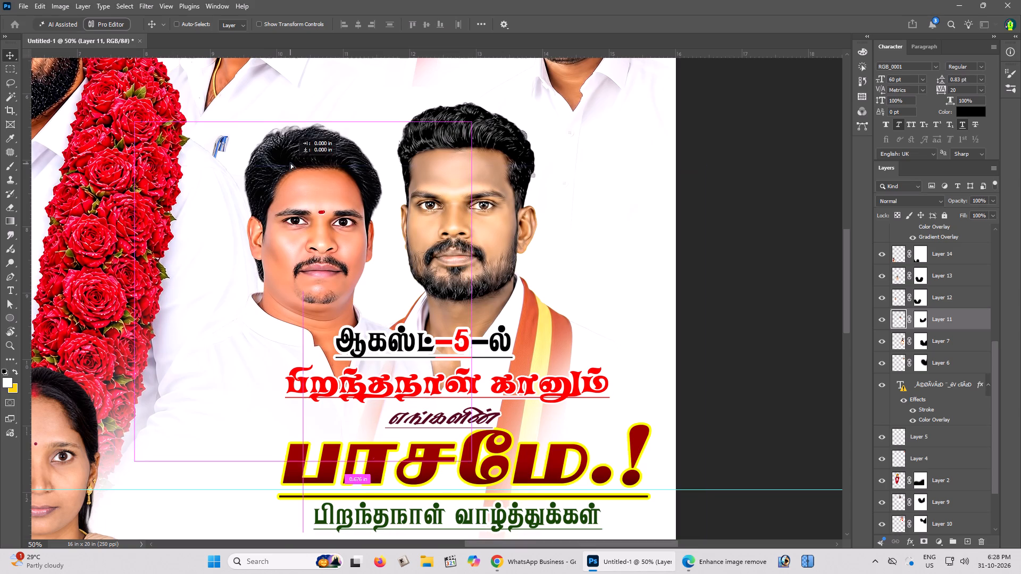
left_click_drag(290, 163, 290, 156)
key("ctrl+t")
left_click_drag(472, 112, 481, 108, "alt")
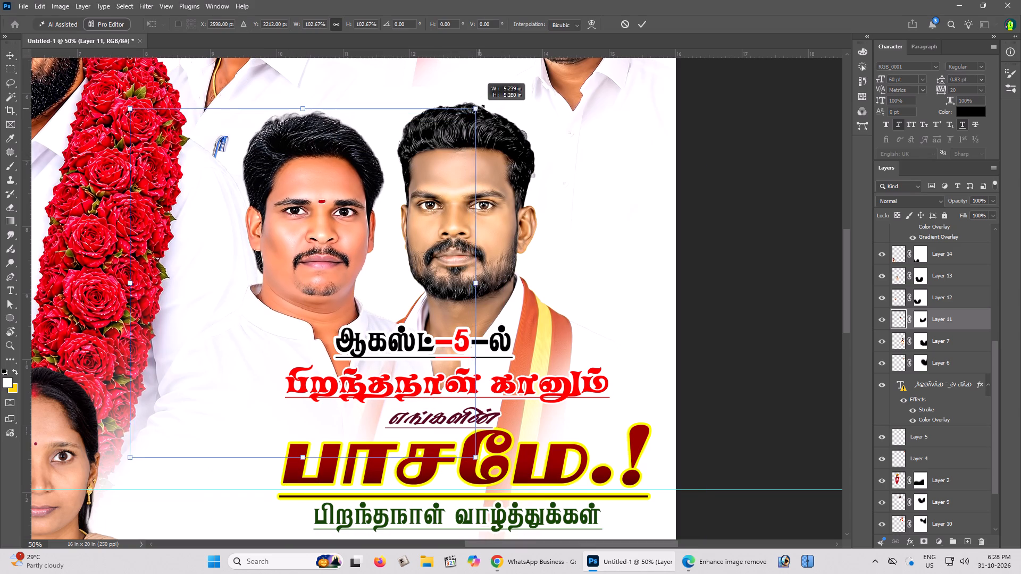
left_click_drag(481, 108, 483, 108, "alt")
key("Return")
Move the moustached and orange-scarfed men's portraits together about 1 in toward the poster's right edge and 0.3 in down.
left_click(366, 164)
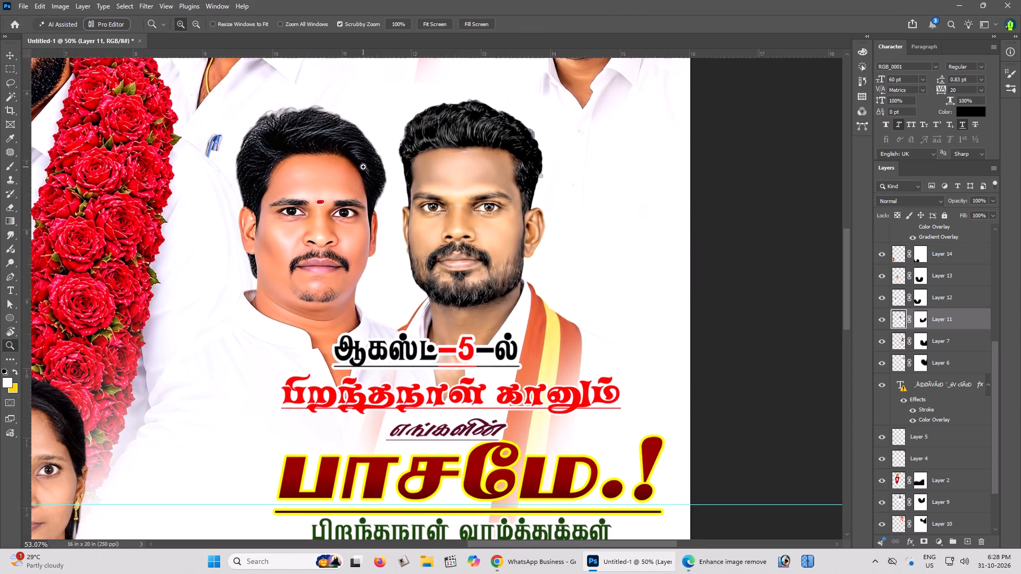
key("v")
key("ctrl+minus")
right_click(462, 208, "shift")
left_click(470, 212, "shift")
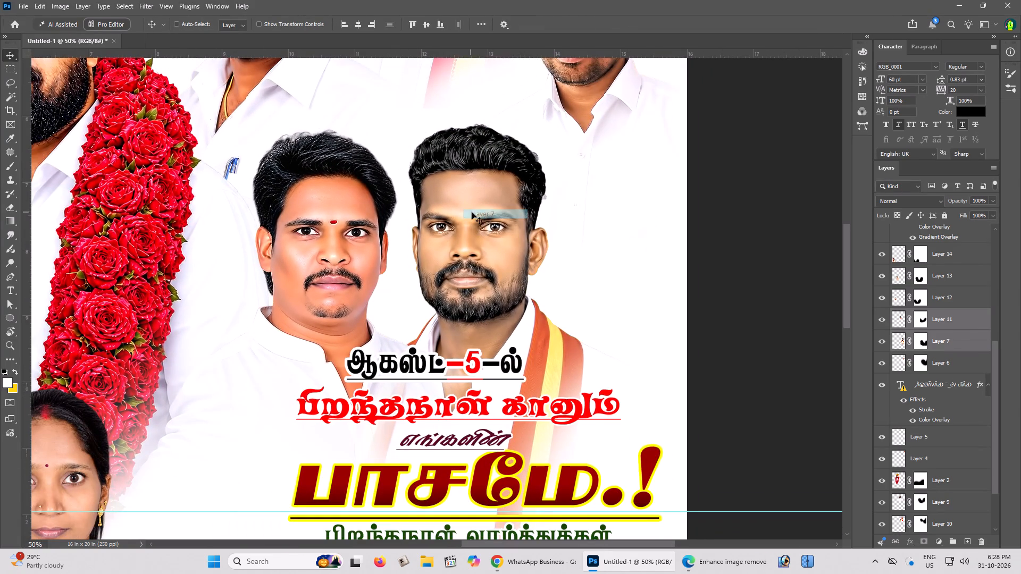
left_click_drag(474, 212, 541, 233)
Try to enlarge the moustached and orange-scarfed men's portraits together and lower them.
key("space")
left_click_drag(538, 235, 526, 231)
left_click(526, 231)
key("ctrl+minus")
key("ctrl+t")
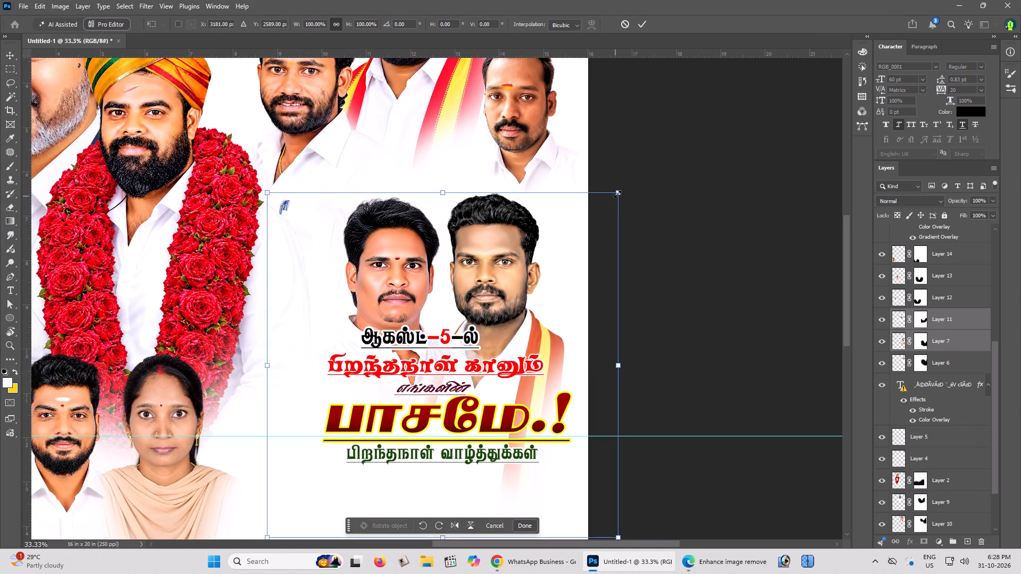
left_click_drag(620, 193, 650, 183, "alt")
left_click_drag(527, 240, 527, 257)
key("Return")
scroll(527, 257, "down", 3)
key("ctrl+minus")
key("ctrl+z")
Enlarge the portrait of the short-haired man in white above the orange-scarfed man and nudge it slightly toward the poster's right edge.
key("space")
key("space")
key("space")
key("space")
key("space")
key("space")
key("space")
key("space")
key("space")
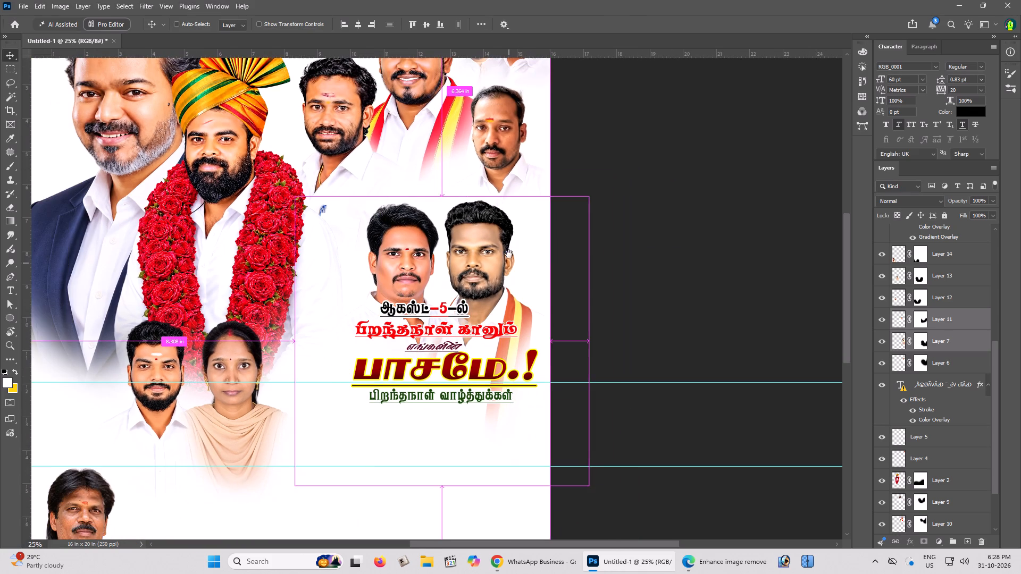
left_click_drag(509, 254, 502, 265)
left_click_drag(502, 265, 487, 302)
left_click(487, 302)
key("z")
left_click(472, 242)
key("v")
right_click(462, 193)
left_click(468, 195)
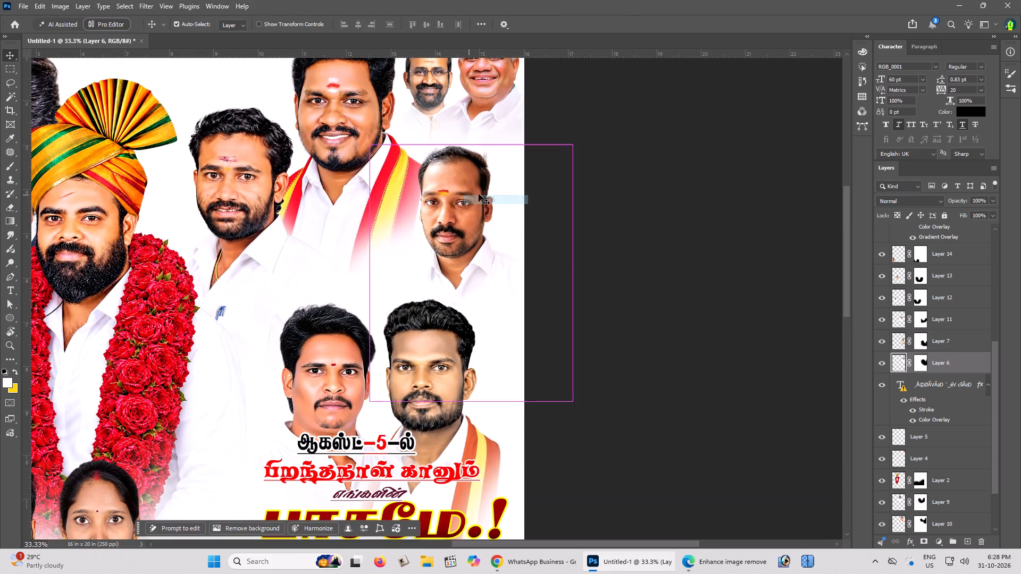
key("ctrl+t")
left_click_drag(571, 145, 591, 137, "alt")
key("Return")
left_click_drag(432, 183, 438, 185)
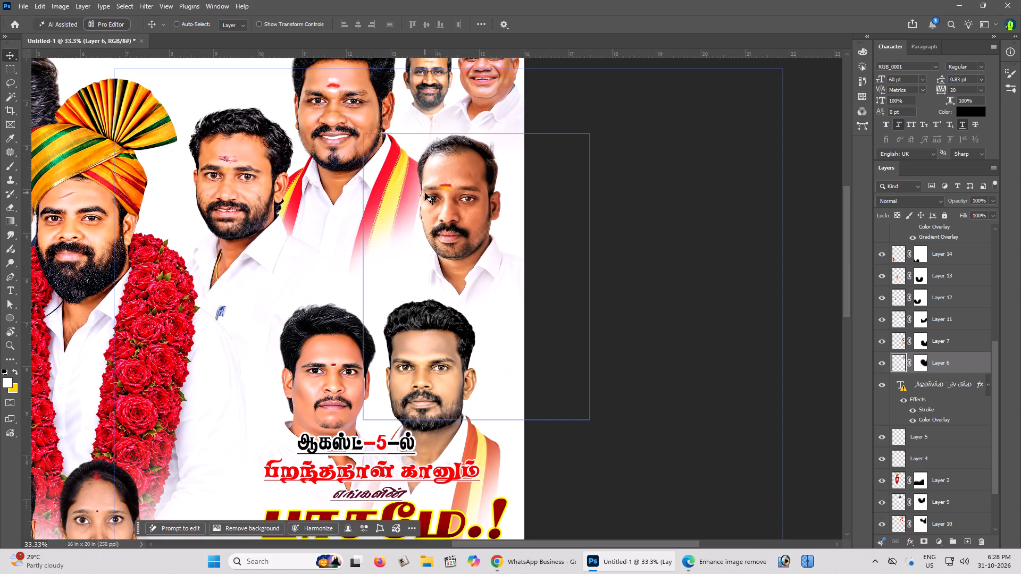
Lower the bearded man's portrait beside the turbaned man by about 0.5 in and shift it slightly toward the turban.
scroll(420, 195, "down", 5)
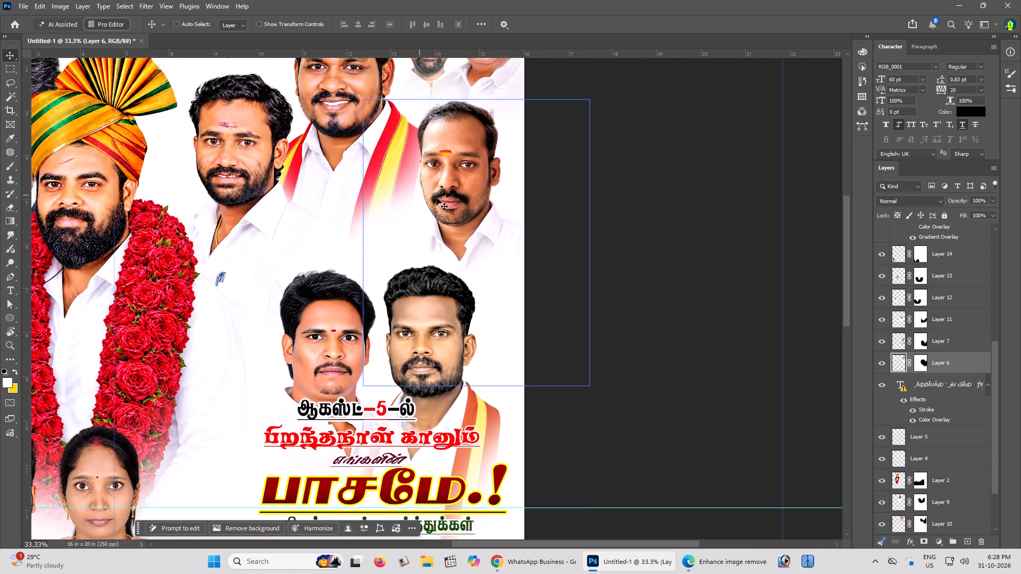
scroll(449, 200, "up", 5)
key("space")
key("space")
key("space")
key("space")
key("space")
key("space")
key("space")
key("space")
key("space")
key("space")
key("space")
key("space")
key("space")
key("space")
key("space")
key("space")
key("space")
key("space")
key("space")
key("space")
left_click_drag(470, 208, 496, 238)
left_click_drag(497, 239, 513, 232)
left_click(514, 231)
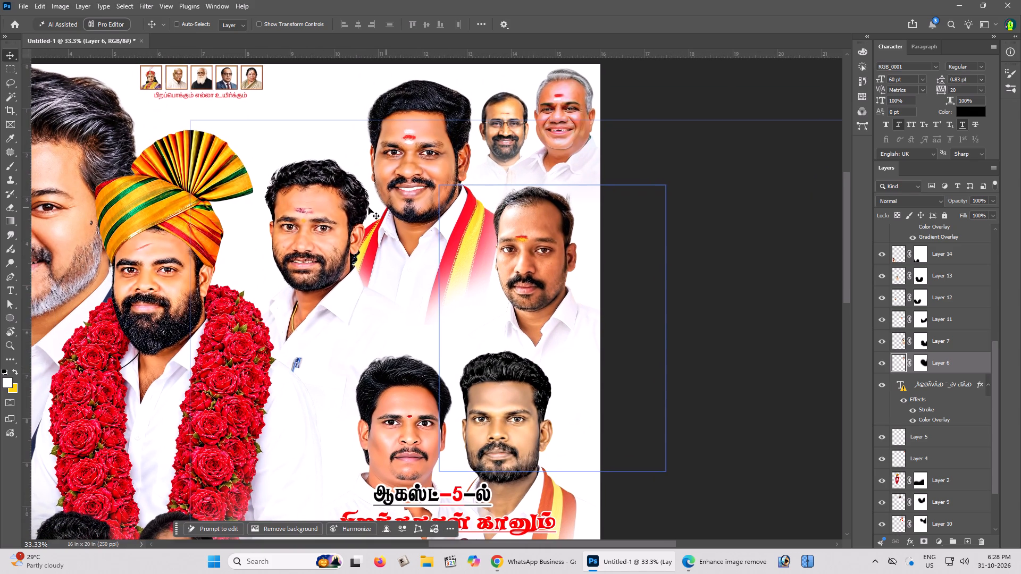
right_click(338, 208)
left_click(344, 210)
left_click_drag(346, 210, 339, 231)
Nudge the portrait of the man with the red-and-yellow scarf slightly up and toward the turbaned man.
key("space")
double_click(350, 221)
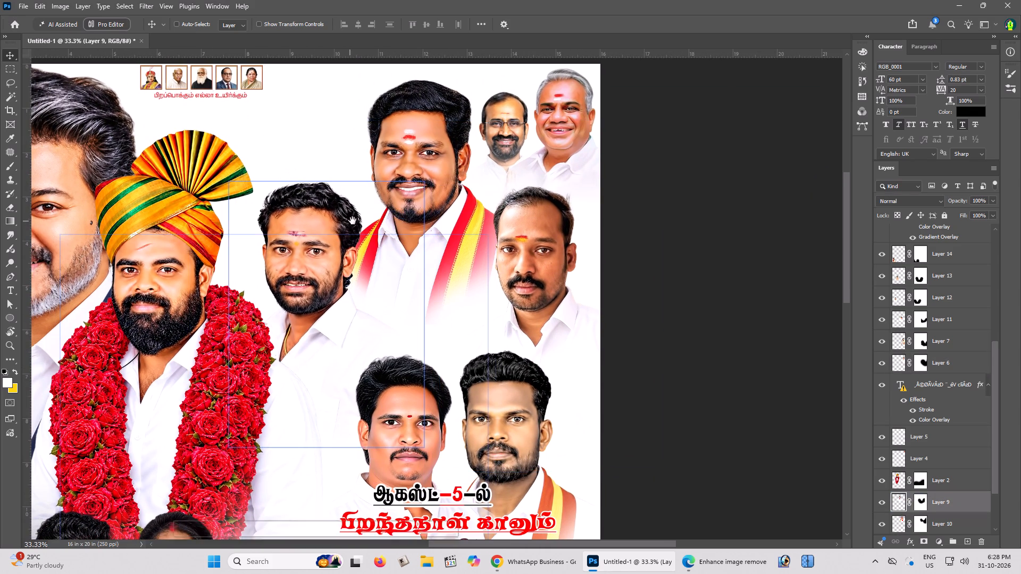
right_click(404, 184)
left_click(412, 186)
left_click_drag(414, 186, 408, 183)
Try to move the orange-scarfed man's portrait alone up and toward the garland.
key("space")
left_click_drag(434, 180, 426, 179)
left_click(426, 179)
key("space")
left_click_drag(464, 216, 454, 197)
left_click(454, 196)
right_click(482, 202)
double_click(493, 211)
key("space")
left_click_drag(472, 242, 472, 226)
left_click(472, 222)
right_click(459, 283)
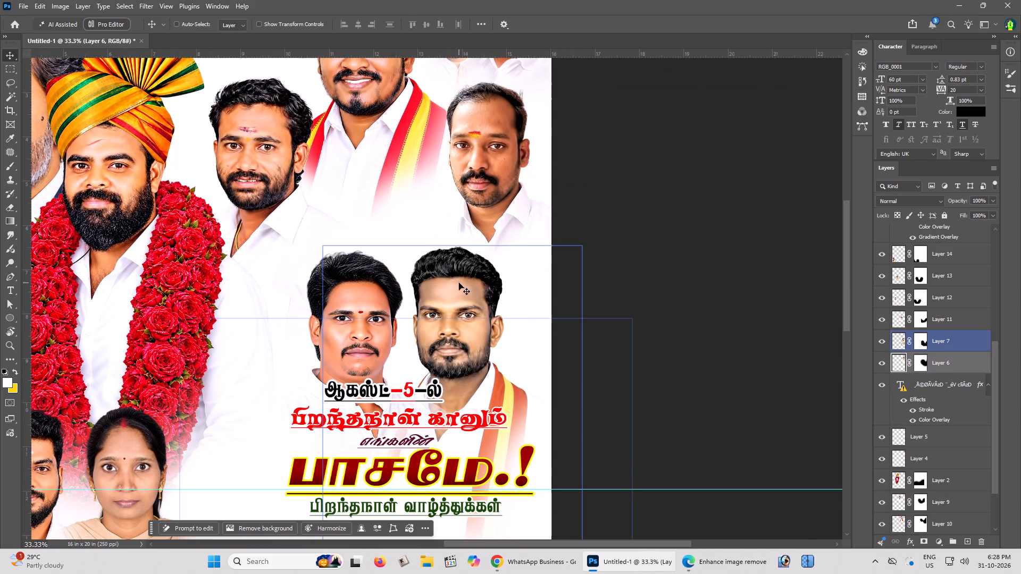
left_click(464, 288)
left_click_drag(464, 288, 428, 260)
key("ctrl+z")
Add the moustached man's portrait to the orange-scarfed man's selection and move both up and toward the garland by about 0.5 in.
right_click(373, 298, "shift")
left_click(381, 301, "shift")
left_click_drag(384, 302, 367, 295, "shift")
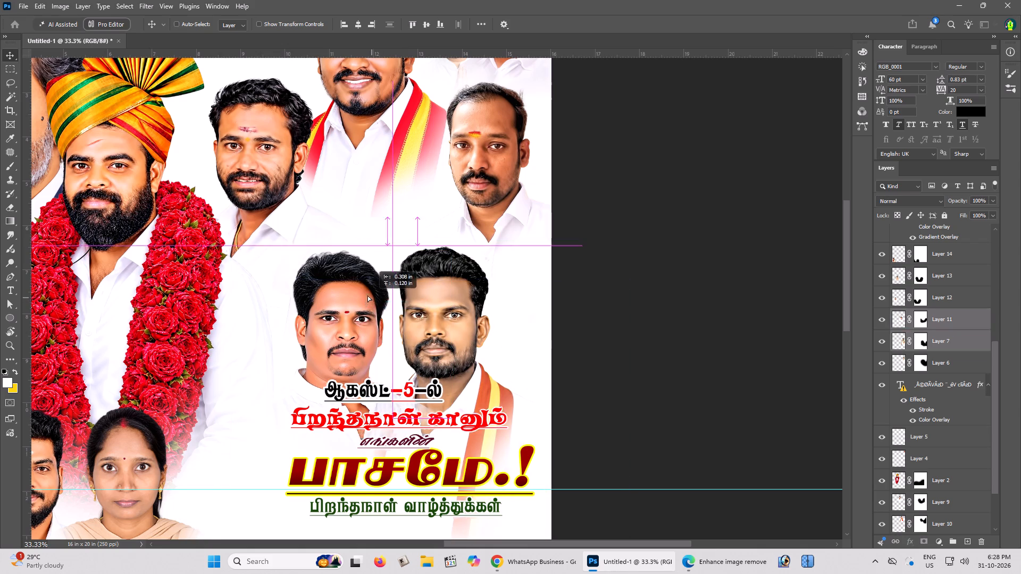
left_click_drag(367, 295, 360, 281, "shift")
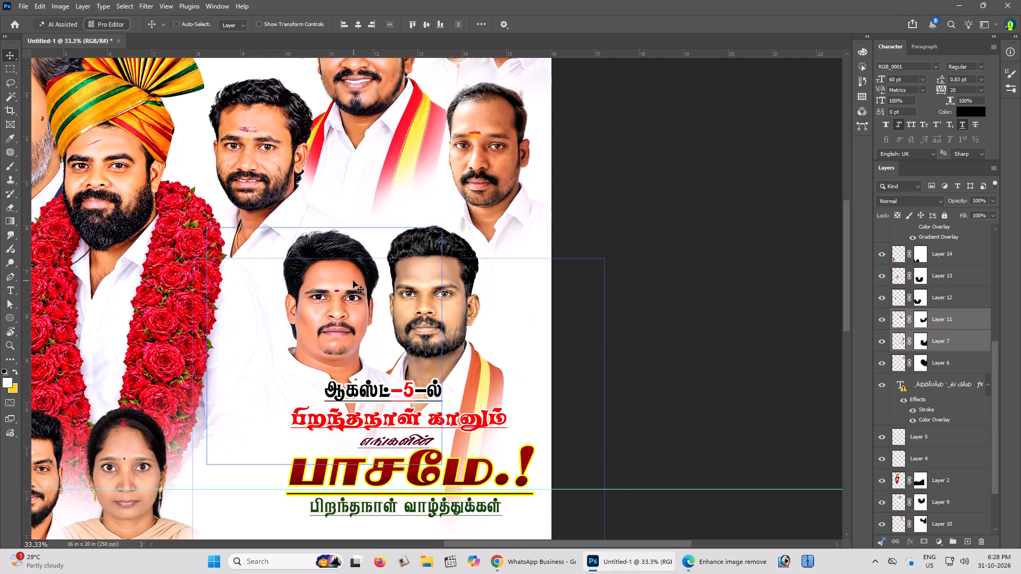
scroll(353, 278, "down", 4)
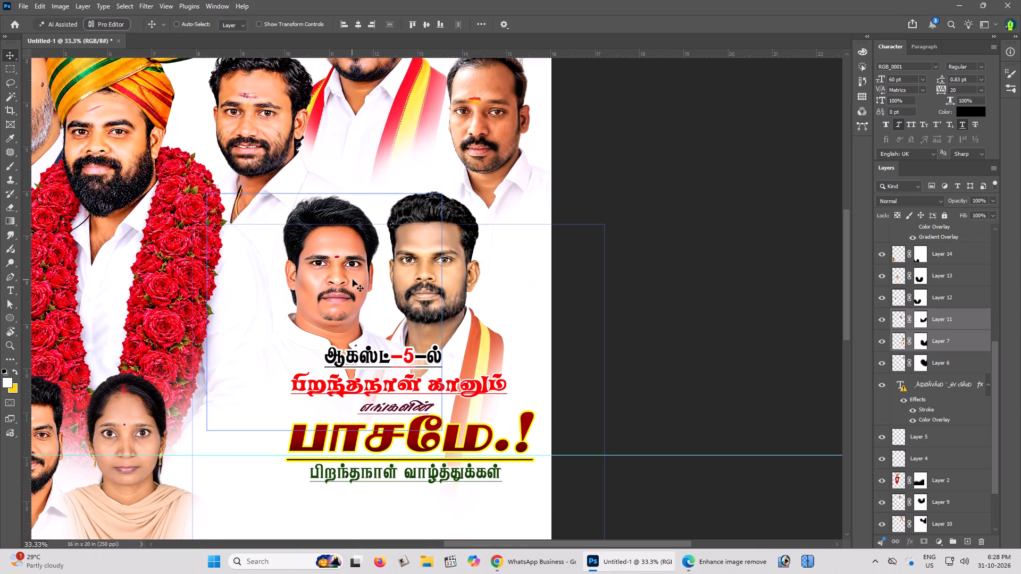
left_click(373, 278)
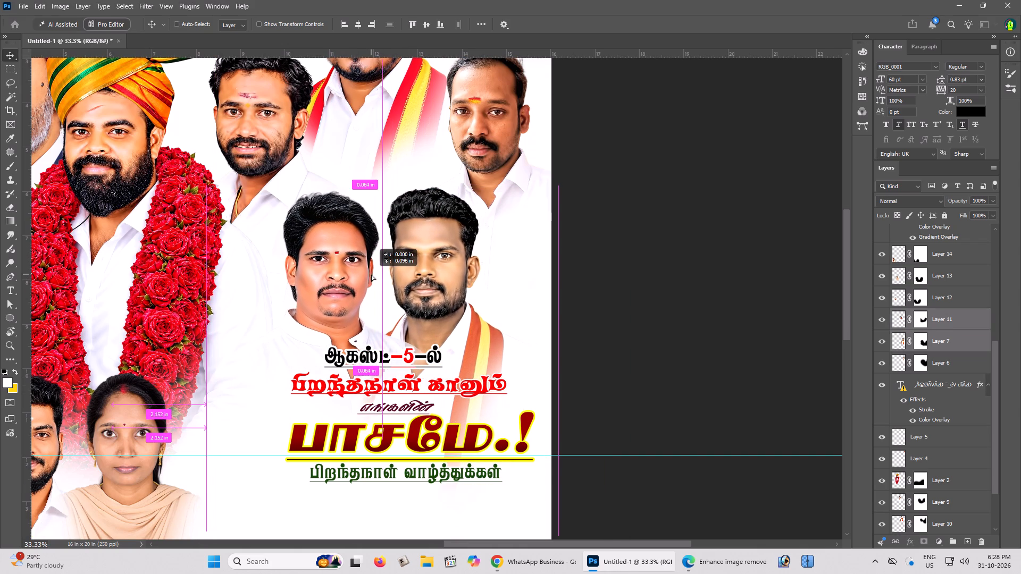
Move the linked greeting text block down, clear of the moustached man's and orange-scarfed man's portraits.
key("space")
key("space")
key("space")
key("space")
key("space")
key("space")
key("space")
key("space")
key("space")
key("space")
left_click_drag(369, 288, 376, 257)
left_click(382, 231)
right_click(378, 330)
left_click(384, 335)
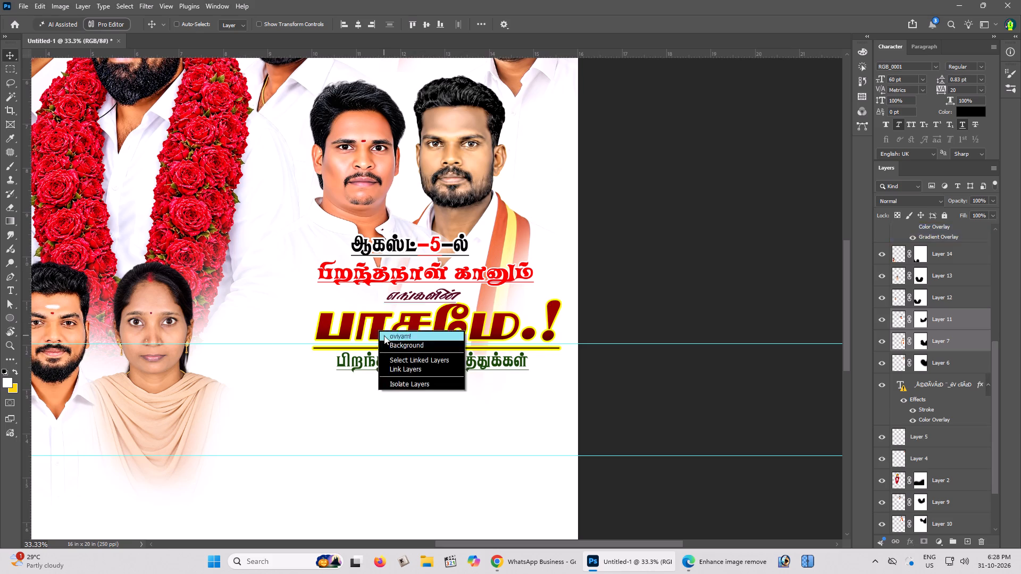
left_click_drag(384, 332, 401, 340)
key("ctrl+z")
key("space")
left_click_drag(400, 307, 394, 290)
left_click(394, 290)
left_click_drag(405, 264, 395, 327)
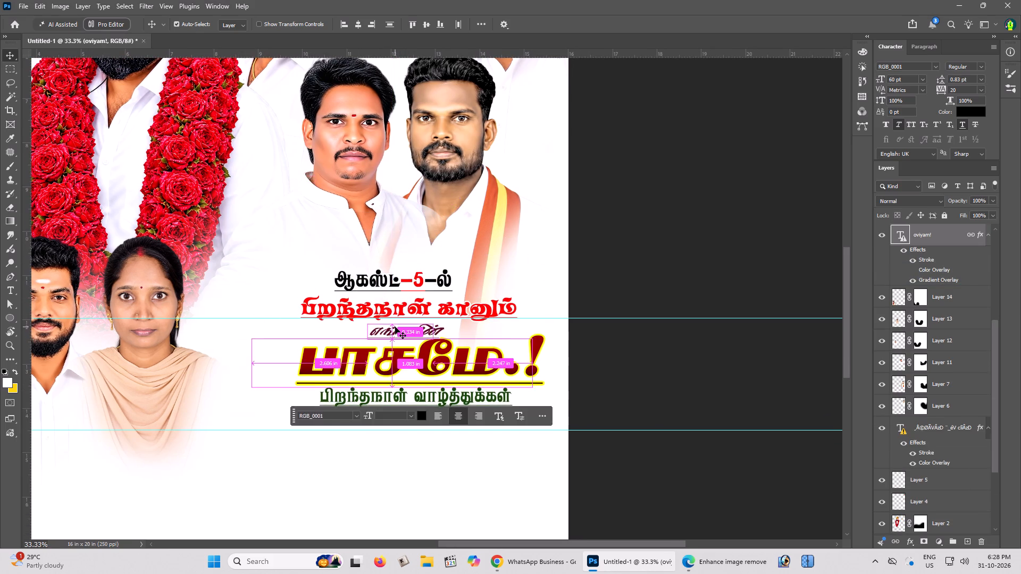
Review the whole poster layout, examining the spacing between the upper portraits, the paired portraits and the greeting text.
key("ctrl+minus")
key("ctrl+minus")
scroll(395, 327, "up", 5)
key("Tab")
scroll(389, 318, "up", 4)
scroll(461, 298, "down", 3)
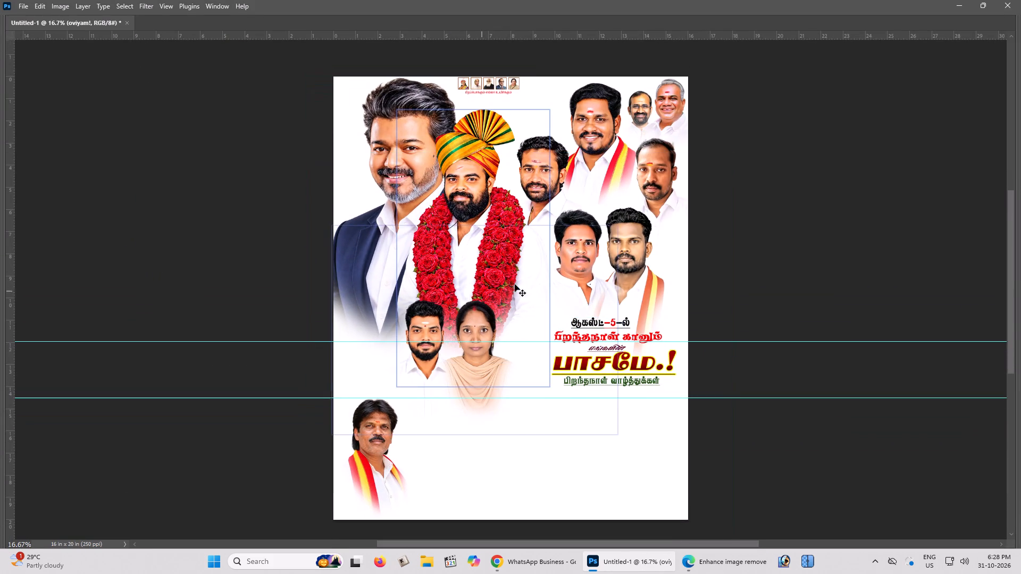
key("z")
left_click(605, 206)
key("v")
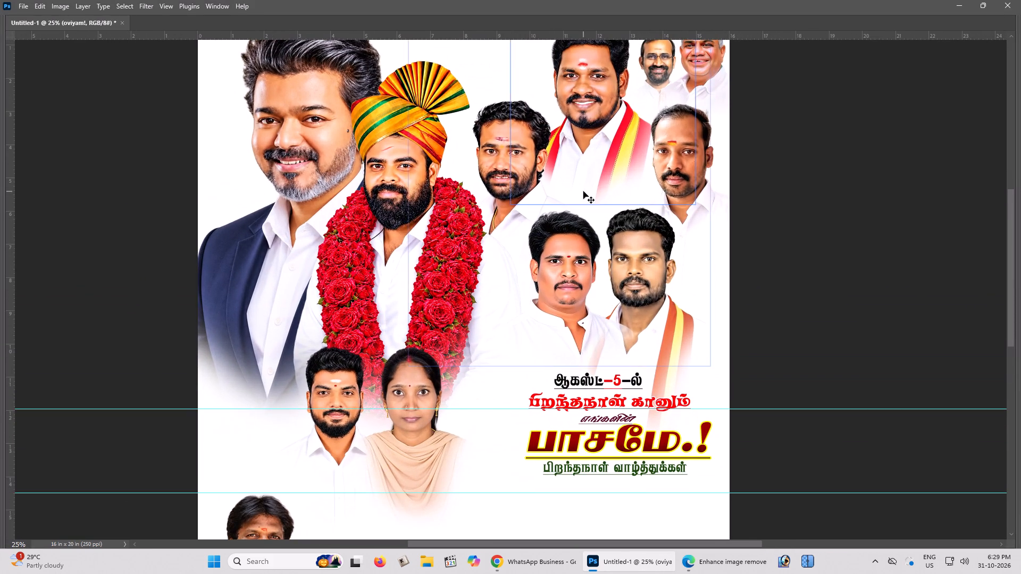
key("z")
right_click(577, 185)
left_click(592, 194)
key("space")
left_click(586, 191)
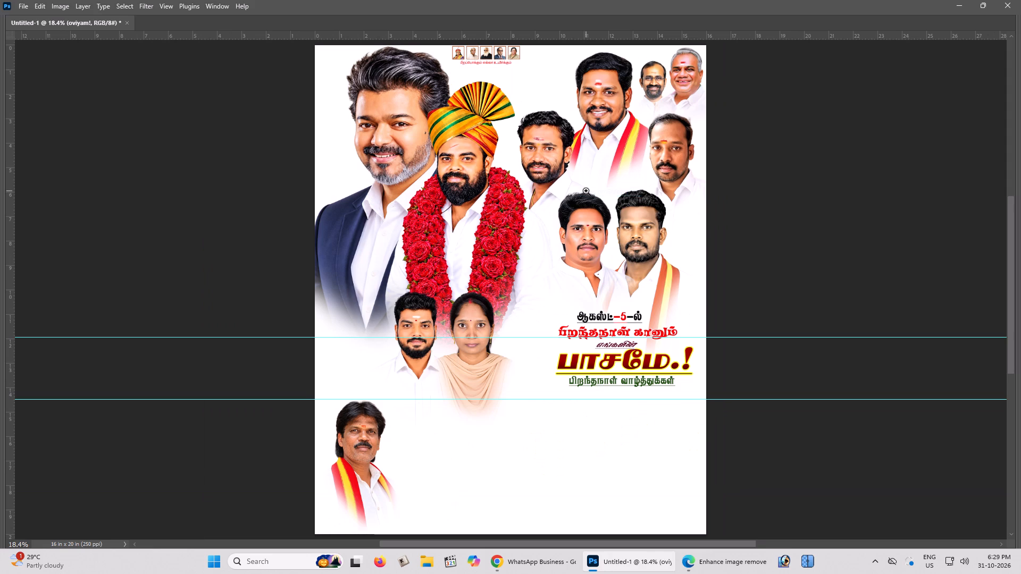
key("v")
key("ctrl+plus")
key("ctrl+plus")
key("space")
key("space")
key("space")
left_click_drag(575, 194, 530, 213)
left_click(528, 213)
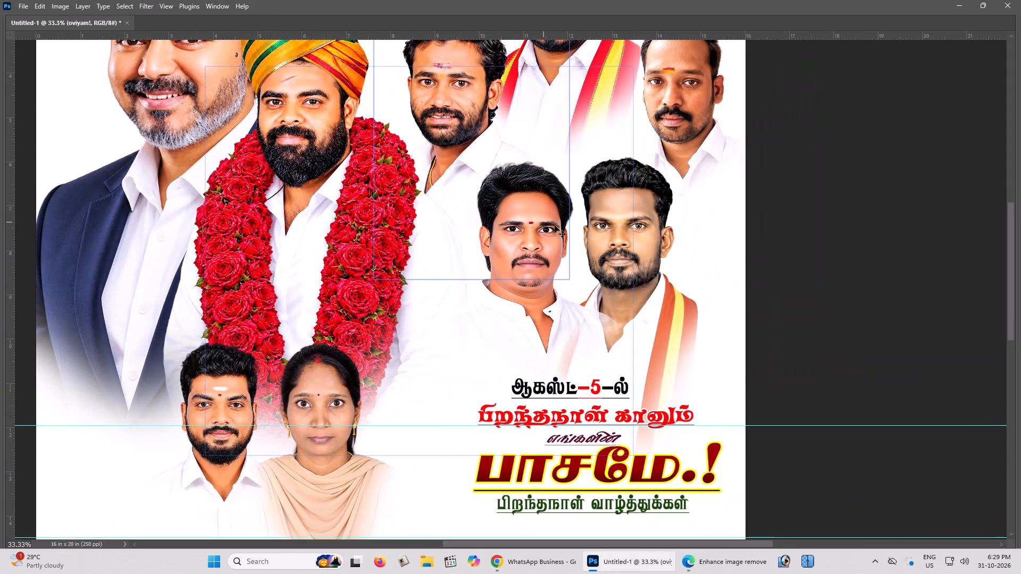
Select the moustached man's and orange-scarfed man's portraits together and scale them down slightly.
right_click(608, 199)
left_click(617, 203)
left_click_drag(620, 204, 625, 208)
key("ctrl+z")
right_click(529, 205, "shift")
left_click(537, 210, "shift")
left_click_drag(540, 213, 547, 217)
key("ctrl+z")
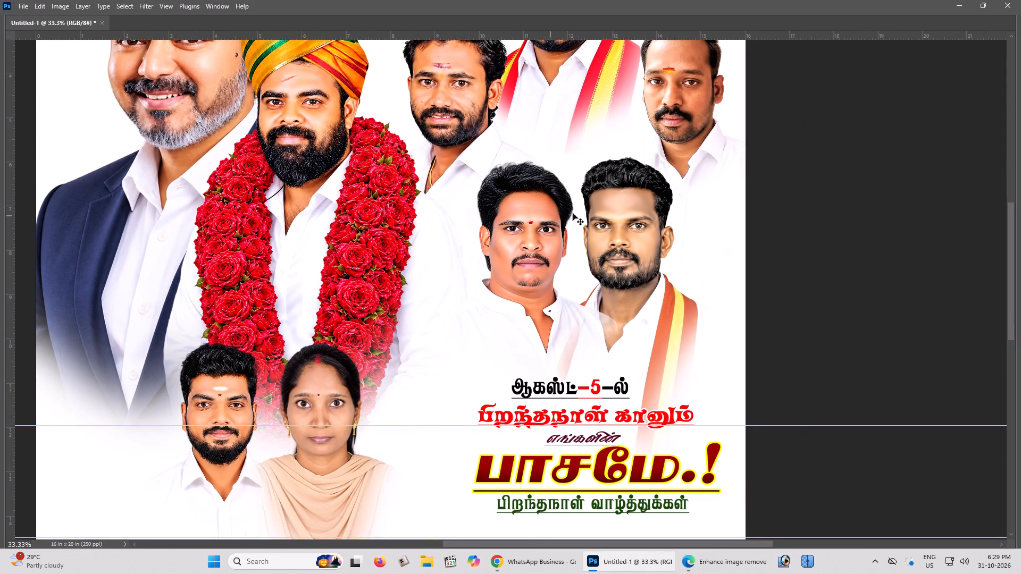
key("space")
left_click_drag(576, 213, 571, 225)
left_click(571, 225)
key("ctrl+t")
left_click_drag(743, 180, 739, 187, "alt")
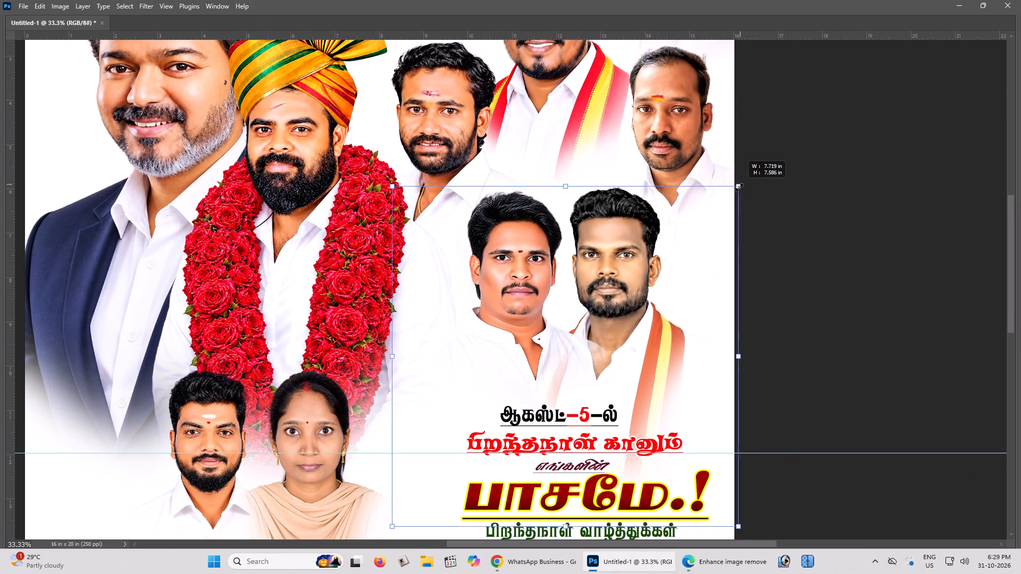
left_click_drag(739, 187, 733, 190, "alt")
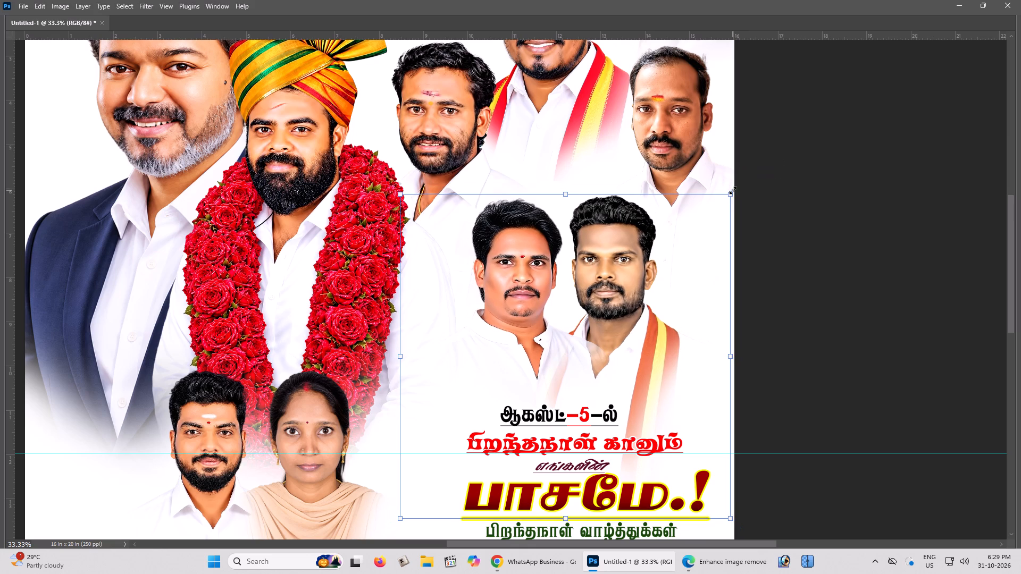
left_click_drag(733, 190, 728, 192, "alt")
key("Return")
Raise the pair of portraits above the greeting text by about 0.54 in.
left_click_drag(610, 266, 614, 242)
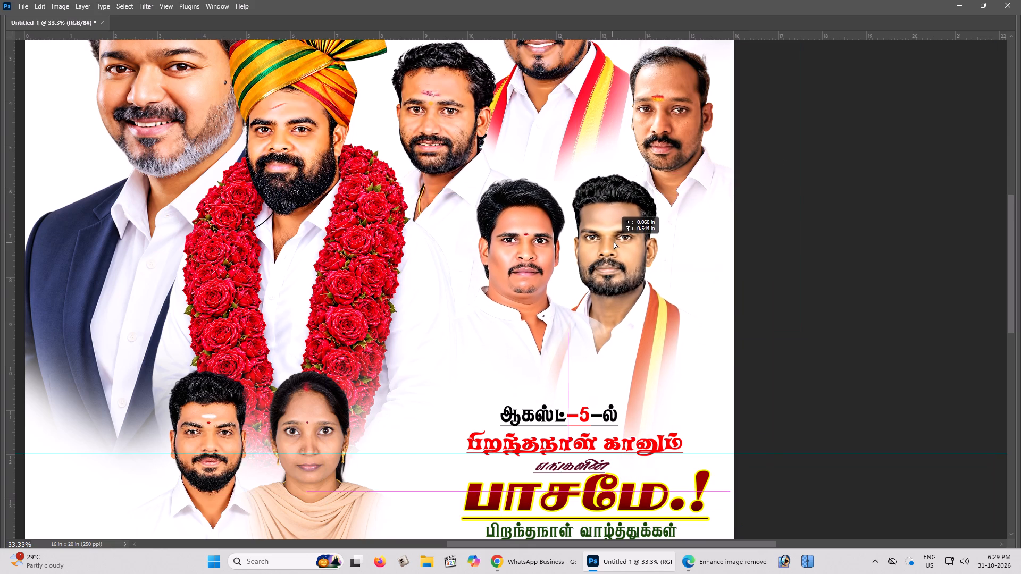
left_click_drag(614, 242, 613, 242)
Lower the portrait of the short-haired man in white near the poster's right edge by about 0.2 in.
key("space")
key("space")
key("space")
key("space")
key("space")
left_click_drag(612, 241, 593, 256)
left_click(580, 260)
right_click(592, 171)
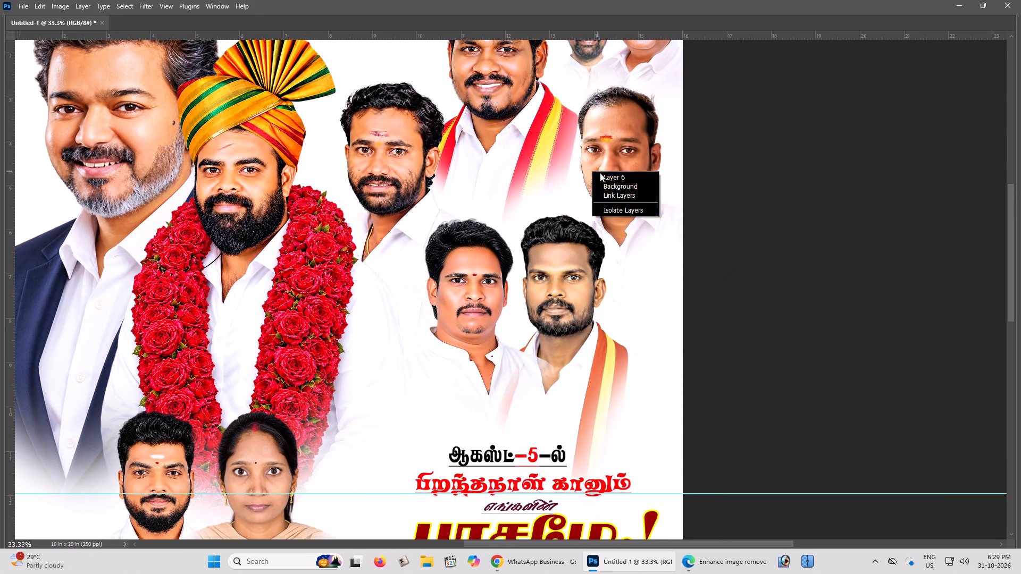
left_click(602, 174)
right_click(612, 166)
left_click(618, 169)
left_click_drag(618, 169, 622, 176)
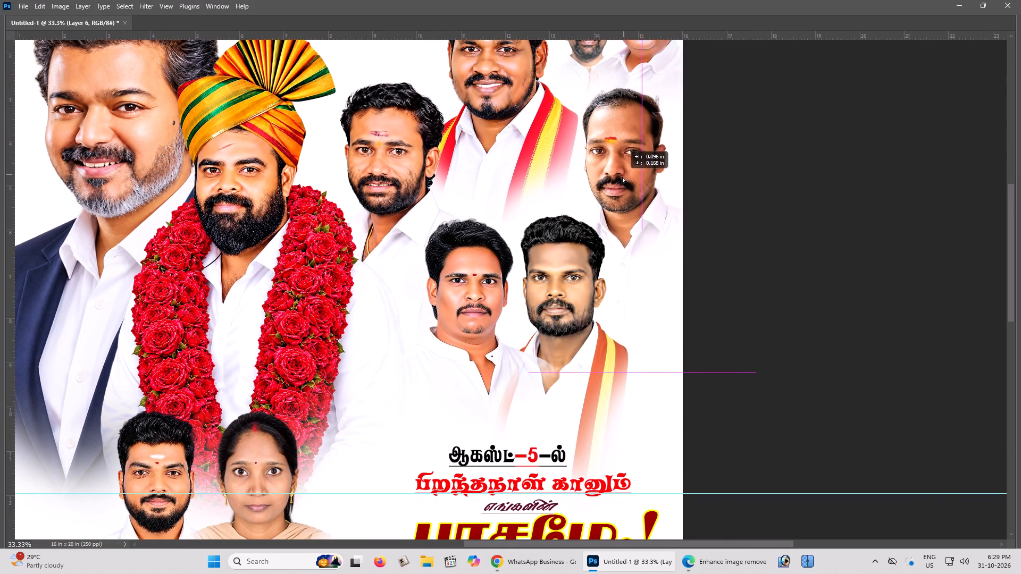
left_click_drag(622, 176, 621, 180)
Select the moustached man's and orange-scarfed man's portraits together again and shift them slightly toward the garland.
key("space")
key("space")
left_click_drag(610, 206, 611, 196)
left_click(611, 196)
right_click(548, 246)
left_click(556, 251)
right_click(493, 239, "shift")
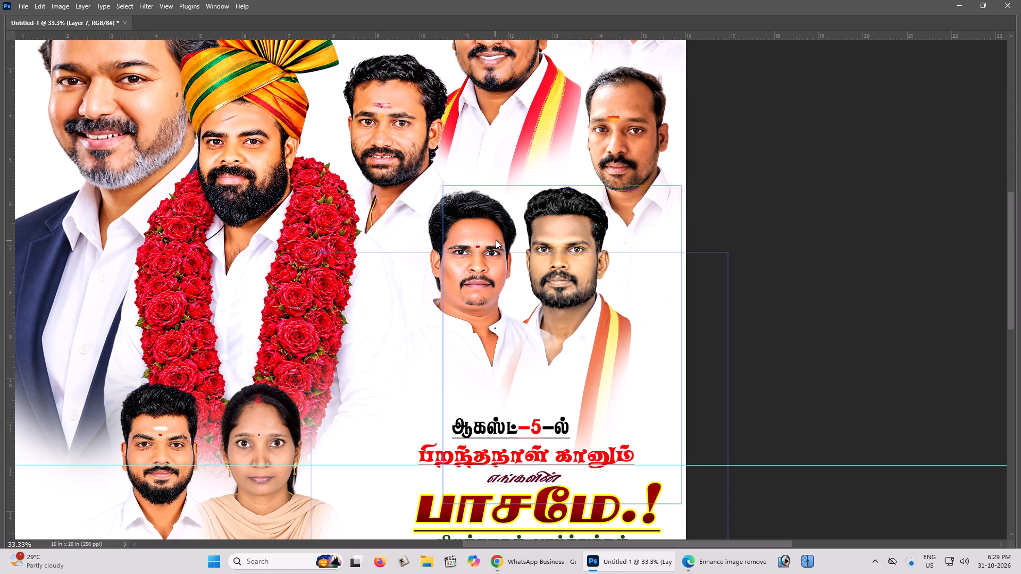
left_click(501, 244, "shift")
left_click_drag(505, 242, 495, 247)
Move the greeting text block up and across the poster, over the woman's portrait and the lower end of the garland.
key("ctrl+minus")
key("ctrl+minus")
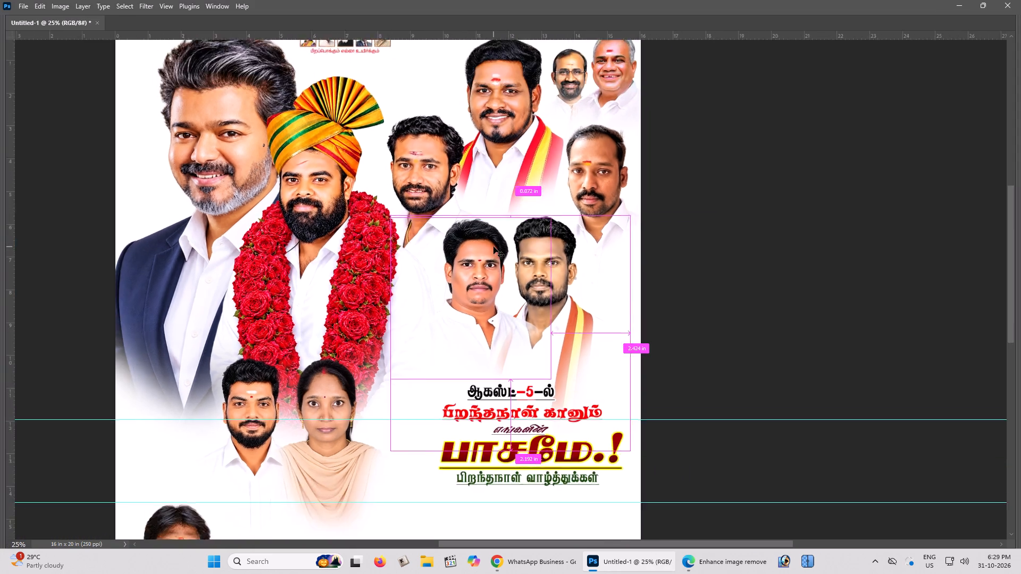
scroll(509, 239, "down", 4)
scroll(509, 239, "up", 3)
scroll(509, 239, "down", 1)
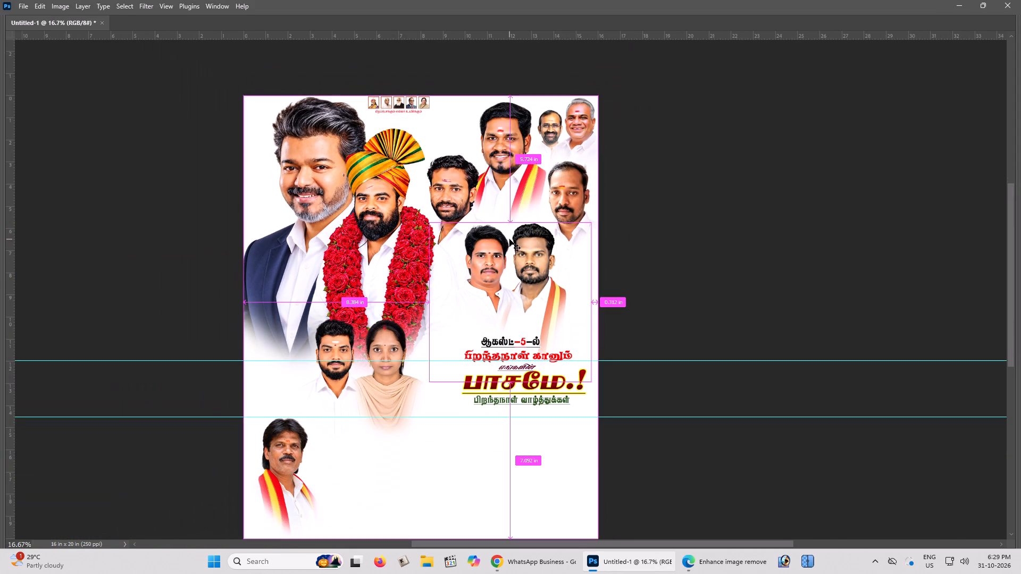
key("ctrl+plus")
key("ctrl+plus")
key("space")
key("space")
key("space")
key("space")
left_click_drag(513, 263, 528, 231)
left_click(528, 229)
right_click(490, 374)
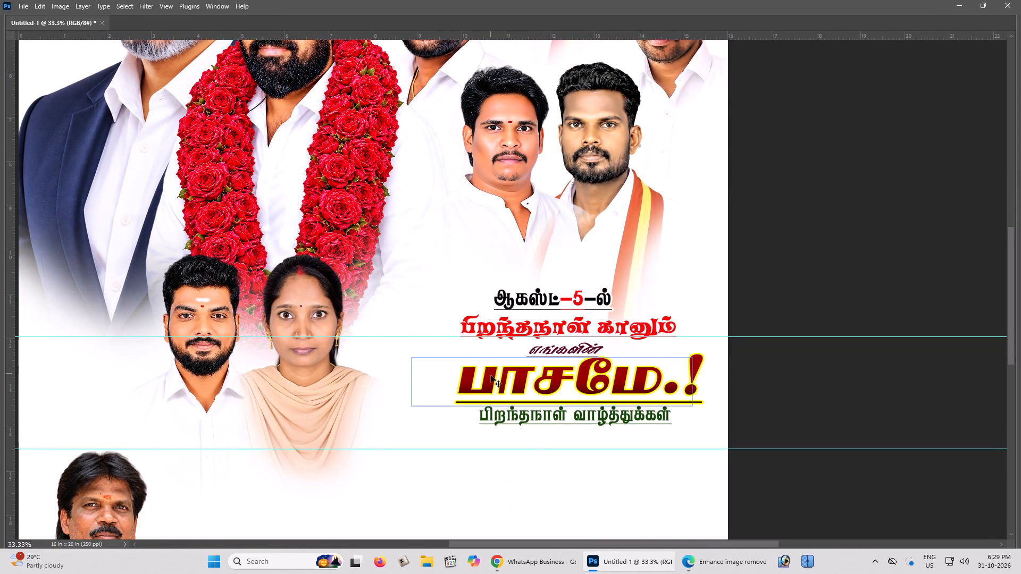
left_click(497, 379)
left_click_drag(499, 377, 308, 307)
Move the portraits of the young bearded man and the woman down about 4.5 in, beside the man with the red-and-yellow scarf.
key("space")
left_click_drag(316, 304, 321, 275)
left_click(324, 268)
right_click(311, 318)
left_click(326, 328)
left_click_drag(325, 322, 346, 337)
key("ctrl+z")
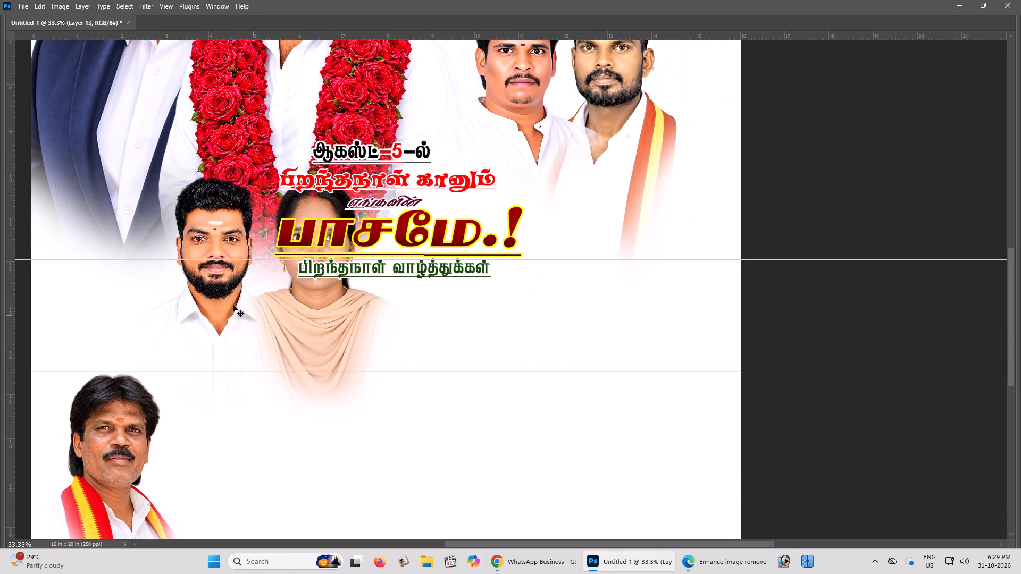
right_click_drag(217, 289, 222, 293, "shift")
left_click(227, 299, "shift")
key("shift+space")
left_click_drag(227, 293, 231, 264)
left_click(231, 264)
left_click_drag(254, 244, 260, 440)
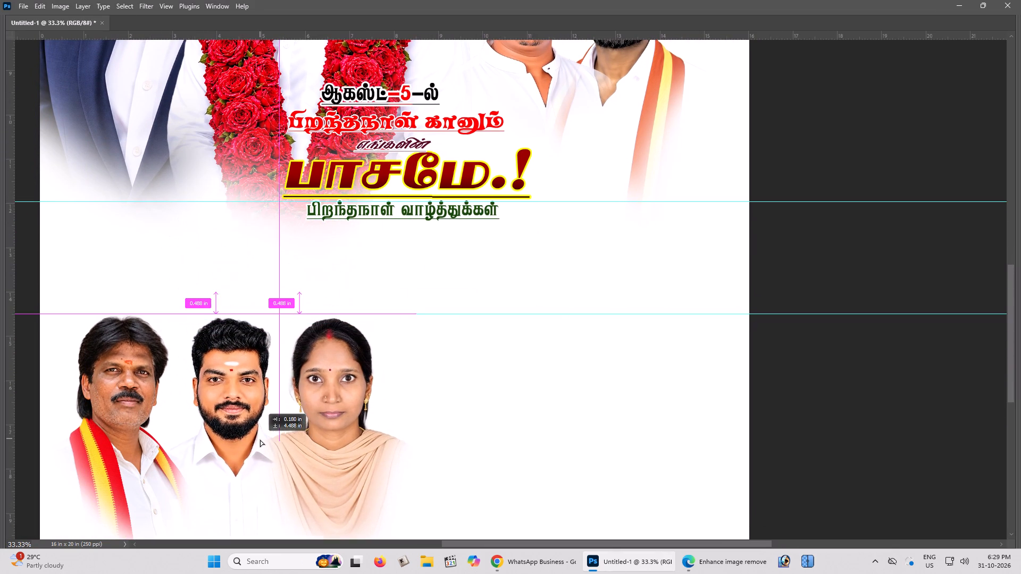
left_click_drag(260, 440, 258, 437)
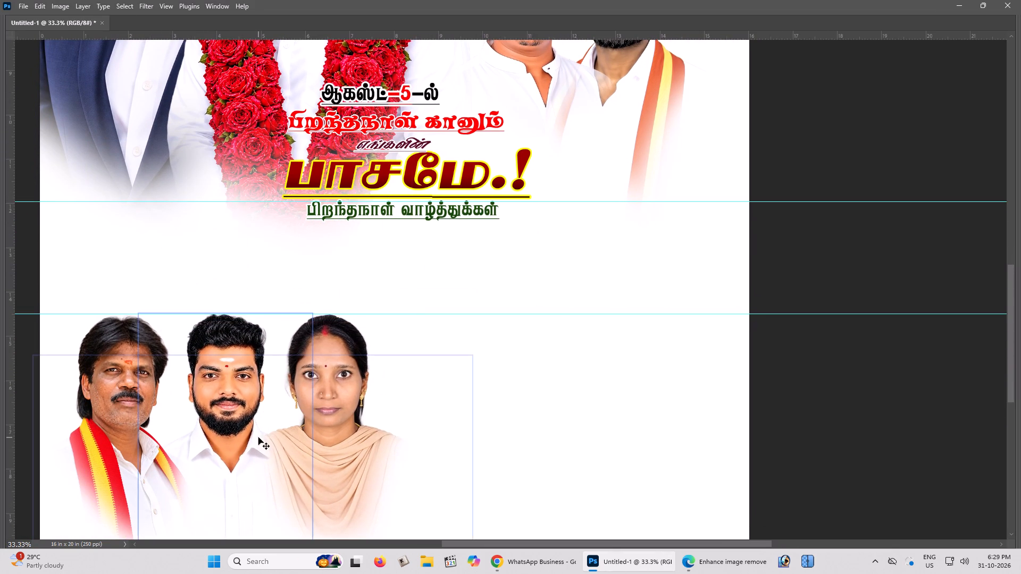
Shift the young bearded man and the woman up and to the poster's left edge, above the man with the red-and-yellow scarf.
left_click_drag(255, 428, 132, 307)
Move the greeting text block about 0.56 in up and 0.56 in left, onto the lower part of the rose garland.
key("space")
key("space")
key("space")
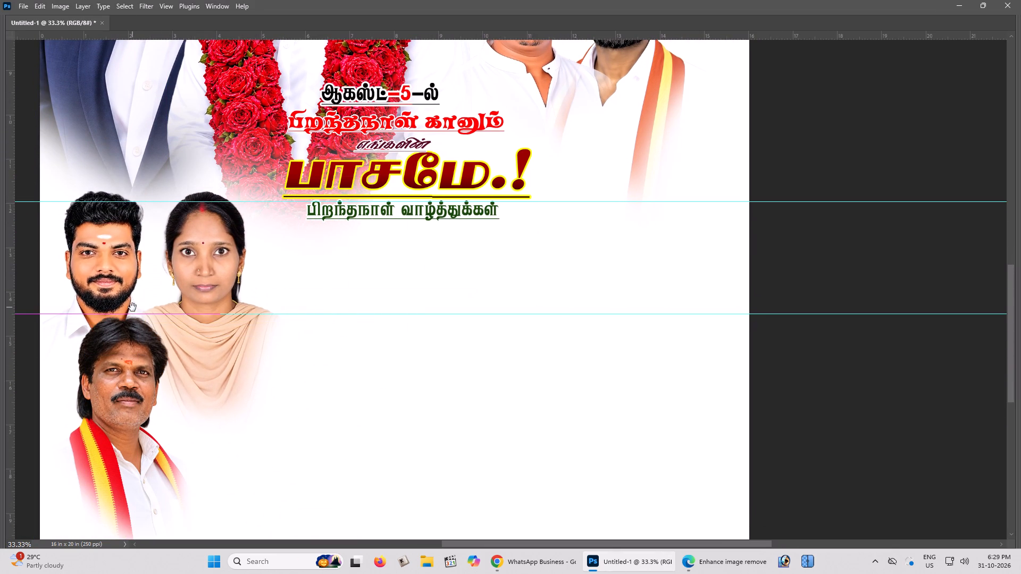
left_click_drag(132, 301, 125, 262)
left_click(124, 260)
key("ctrl+minus")
scroll(178, 231, "up", 14)
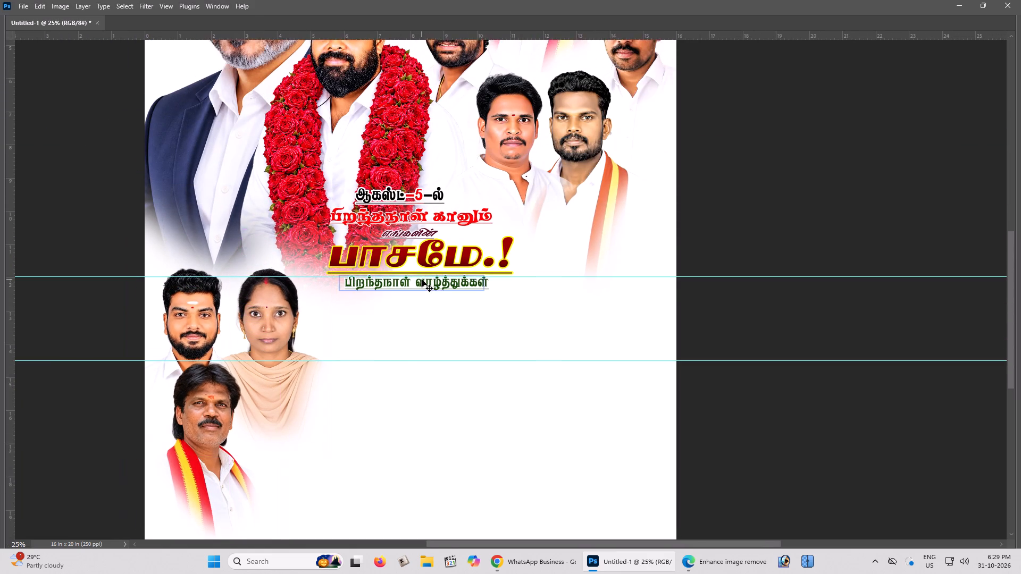
scroll(422, 280, "up", 2)
key("Tab")
key("ctrl+plus")
key("ctrl+plus")
right_click(414, 284)
left_click(423, 285)
key("space")
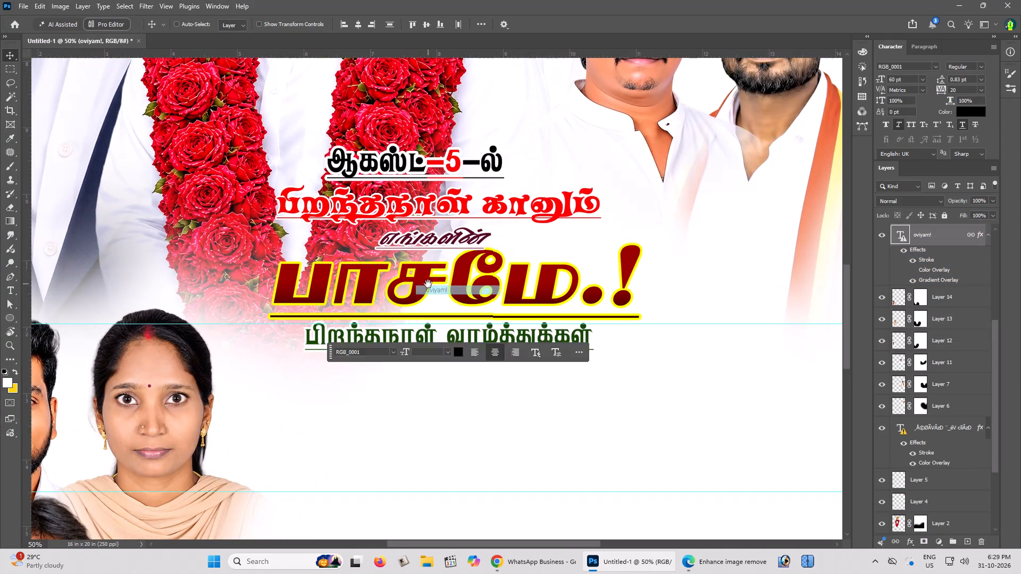
left_click_drag(428, 284, 421, 296)
left_click(417, 298)
left_click_drag(425, 296, 388, 257)
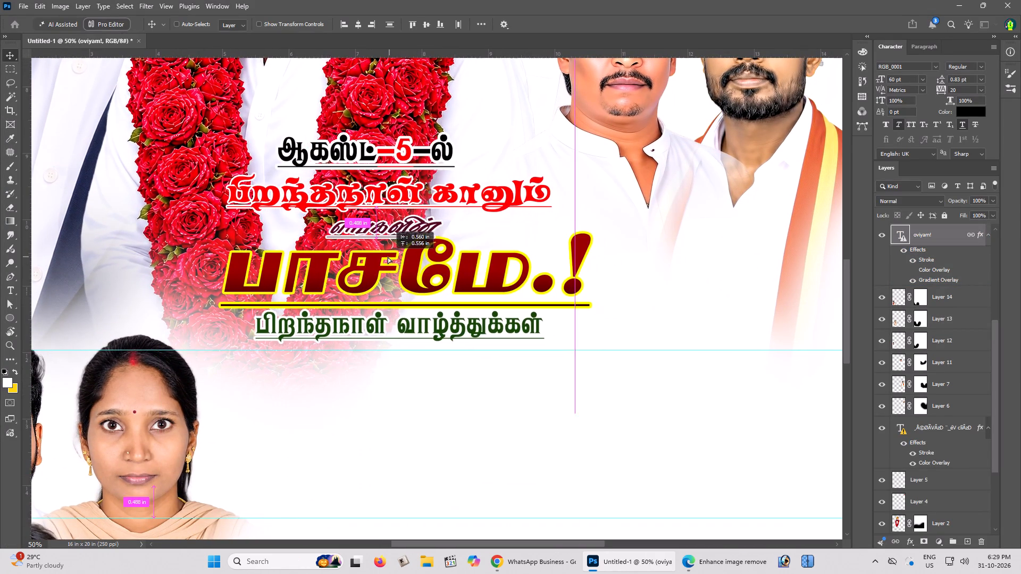
left_click_drag(388, 257, 386, 257)
Create a new layer directly above the garlanded man's Layer 2.
key("ctrl+minus")
key("ctrl+minus")
key("ctrl+minus")
key("ctrl+minus")
scroll(419, 231, "up", 2)
scroll(422, 239, "down", 3)
key("Tab")
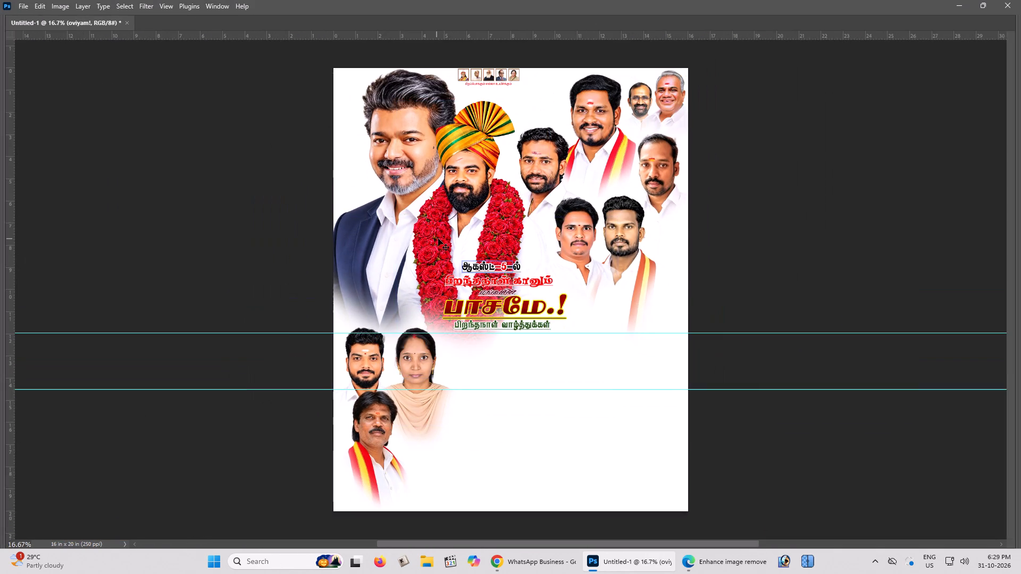
key("Tab")
key("Tab")
key("ctrl+plus")
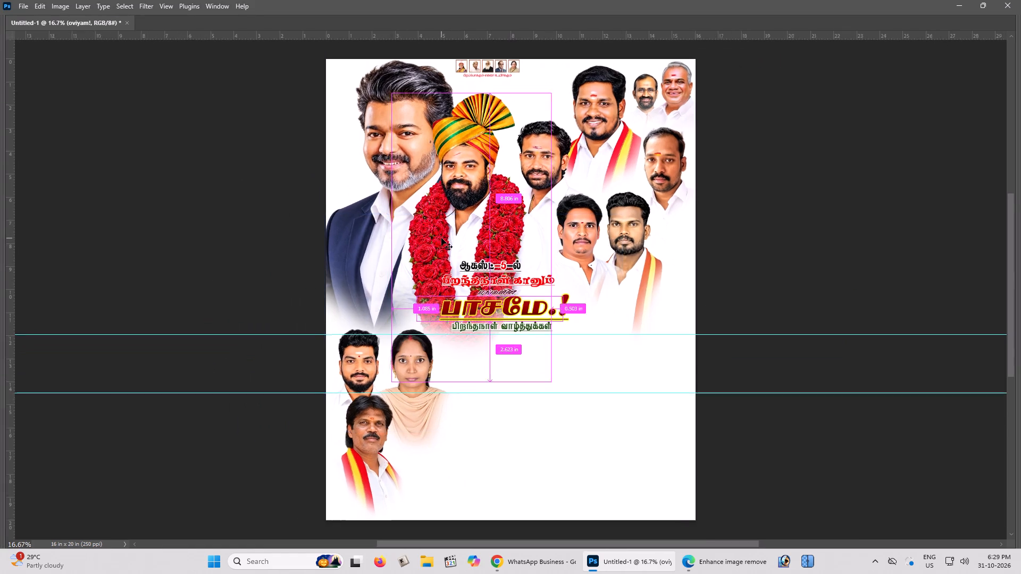
key("ctrl+plus")
key("ctrl+plus")
right_click_drag(455, 142, 461, 146)
left_click(464, 147)
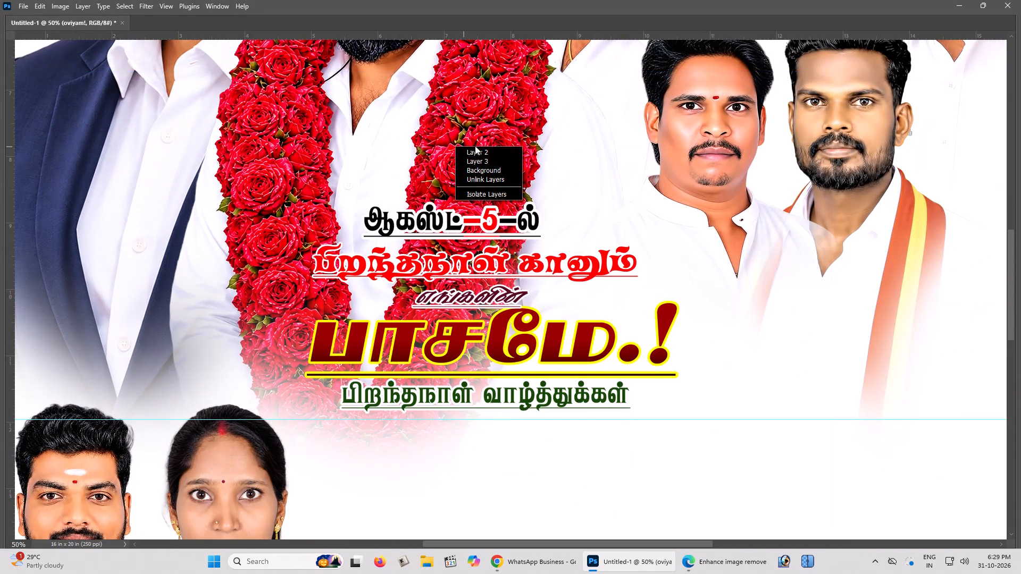
left_click(487, 152)
key("ctrl+shift+n")
key("Return")
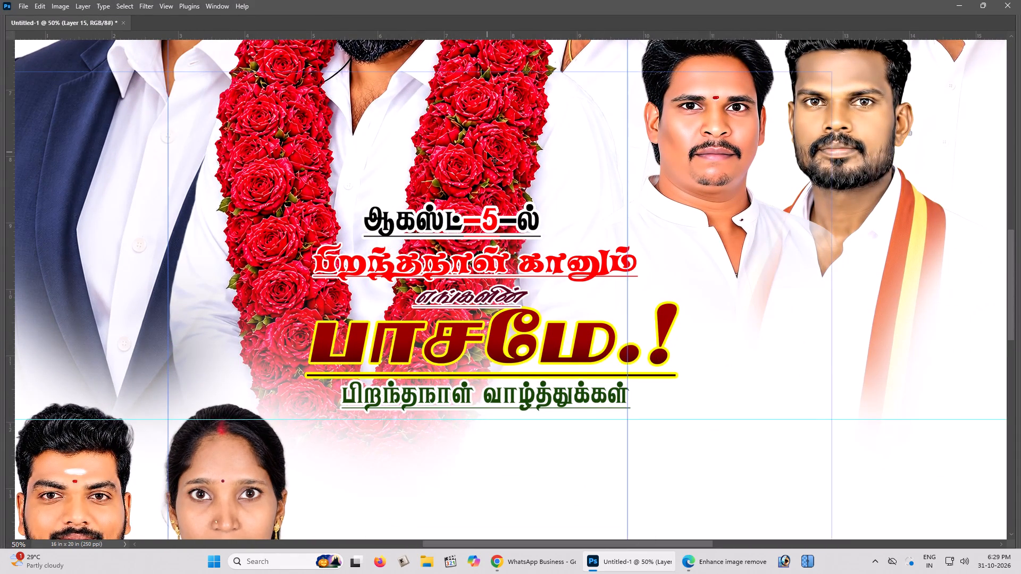
Paint soft white brush strokes on Layer 15 over the garland's lower part, behind the greeting text.
key("b")
key("Tab")
key("Tab")
left_click(365, 338)
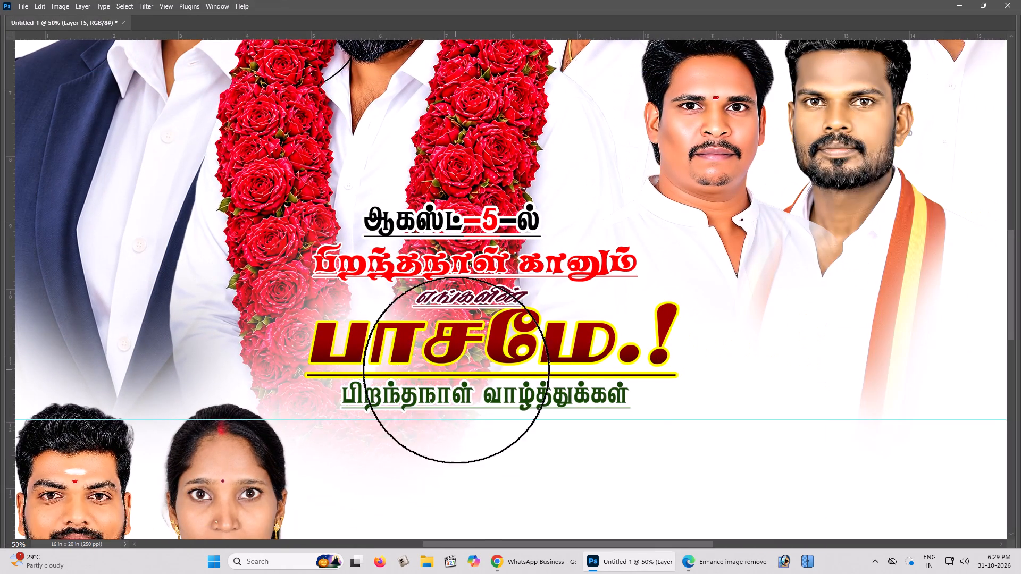
left_click(456, 370)
left_click_drag(514, 366, 523, 364)
left_click(580, 353)
left_click(529, 316)
left_click(556, 298)
left_click_drag(528, 288, 523, 288)
left_click(485, 288)
left_click(438, 290)
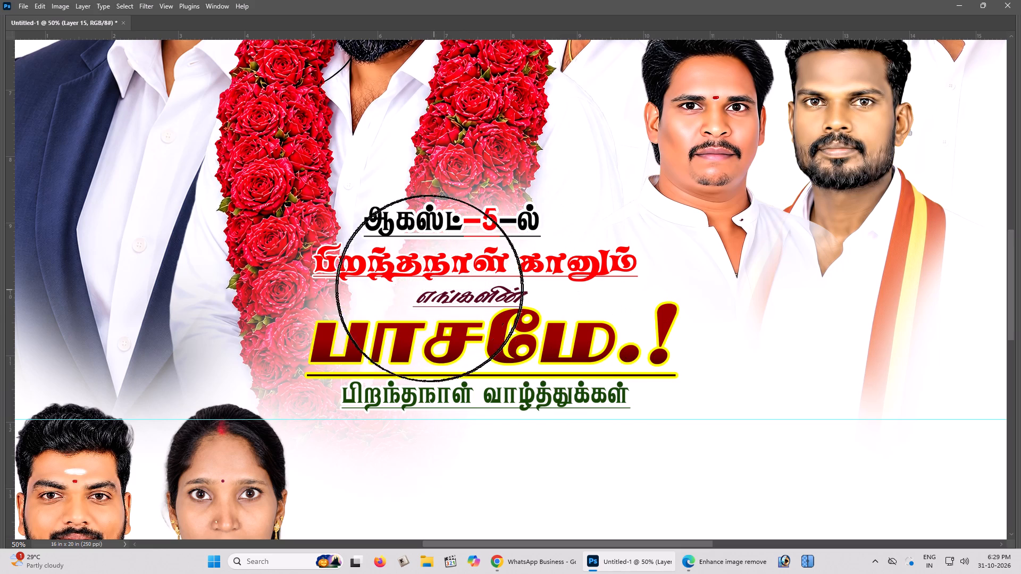
left_click(417, 284)
left_click(389, 296)
left_click(372, 293)
left_click(378, 283)
left_click_drag(365, 331, 361, 335)
left_click(348, 336)
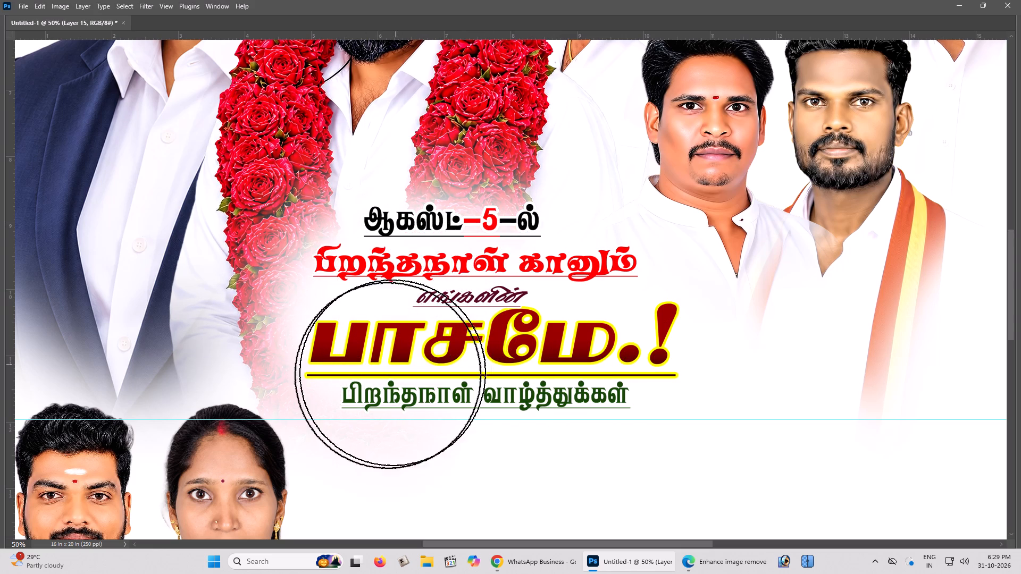
left_click(364, 301)
left_click_drag(462, 281, 475, 280)
left_click(345, 357)
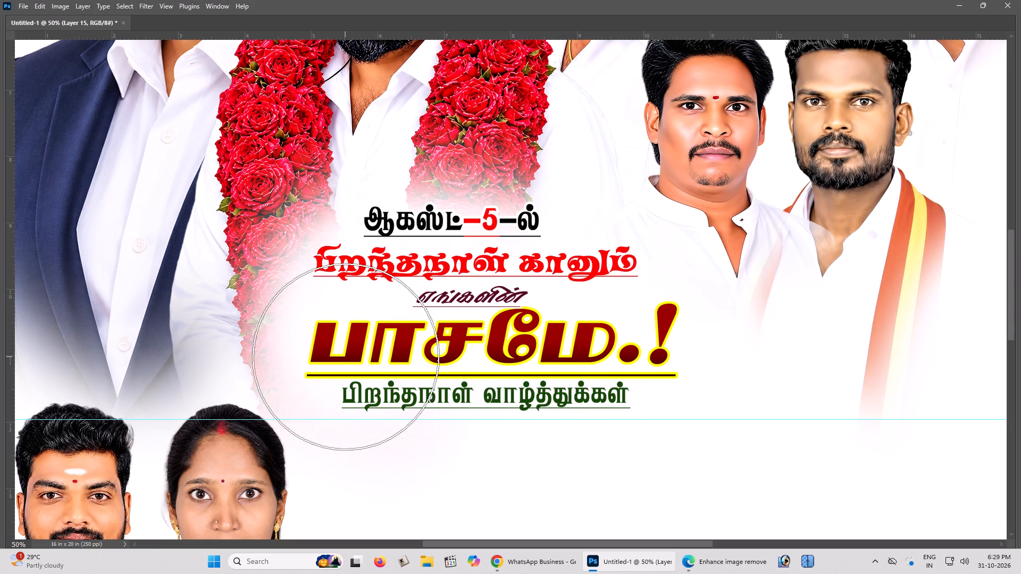
key("v")
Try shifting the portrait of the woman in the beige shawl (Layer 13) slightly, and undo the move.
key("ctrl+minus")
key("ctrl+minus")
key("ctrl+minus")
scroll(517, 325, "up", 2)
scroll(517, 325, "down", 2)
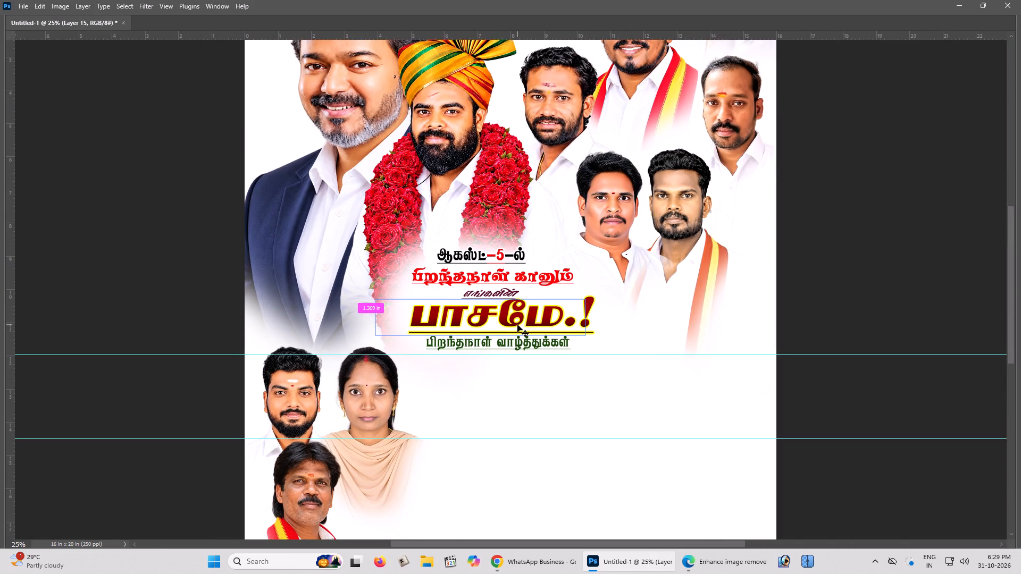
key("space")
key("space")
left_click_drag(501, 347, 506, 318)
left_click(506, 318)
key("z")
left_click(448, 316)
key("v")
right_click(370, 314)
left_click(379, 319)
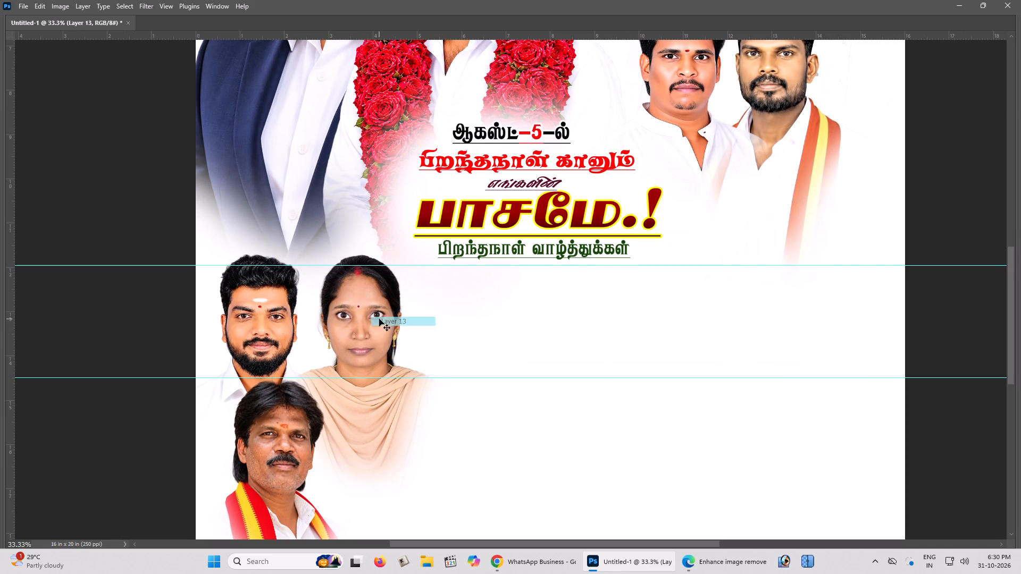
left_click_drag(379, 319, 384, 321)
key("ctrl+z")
Move the portraits of the young bearded man and the woman in the beige shawl up about 0.25 in.
right_click(284, 306, "shift")
left_click(289, 310, "shift")
left_click_drag(290, 311, 288, 290)
key("space")
left_click(288, 283)
left_click_drag(299, 271, 299, 260, "shift")
Move the man with the red-and-yellow scarf (Layer 14) down about 0.7 in and slightly left, below the young bearded man.
key("space")
key("space")
key("space")
left_click_drag(299, 260, 296, 242)
left_click(296, 241)
right_click(256, 343)
left_click(265, 350)
key("space")
left_click_drag(264, 345, 270, 310)
left_click(270, 310)
left_click_drag(272, 305, 272, 319, "shift")
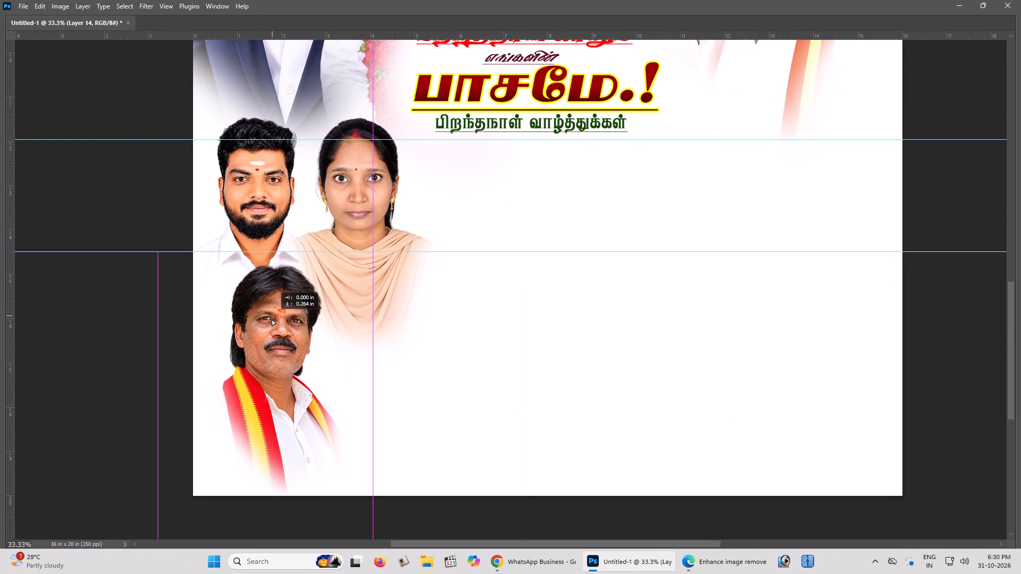
left_click_drag(272, 319, 270, 326, "shift")
key("space")
key("space")
key("space")
key("space")
key("space")
key("space")
key("space")
key("space")
key("space")
key("space")
key("space")
key("space")
key("space")
key("space")
key("space")
key("space")
key("space")
key("space")
key("space")
key("space")
left_click_drag(278, 319, 273, 332)
left_click(273, 332)
left_click_drag(273, 333, 265, 346)
left_click(265, 346)
key("ctrl+minus")
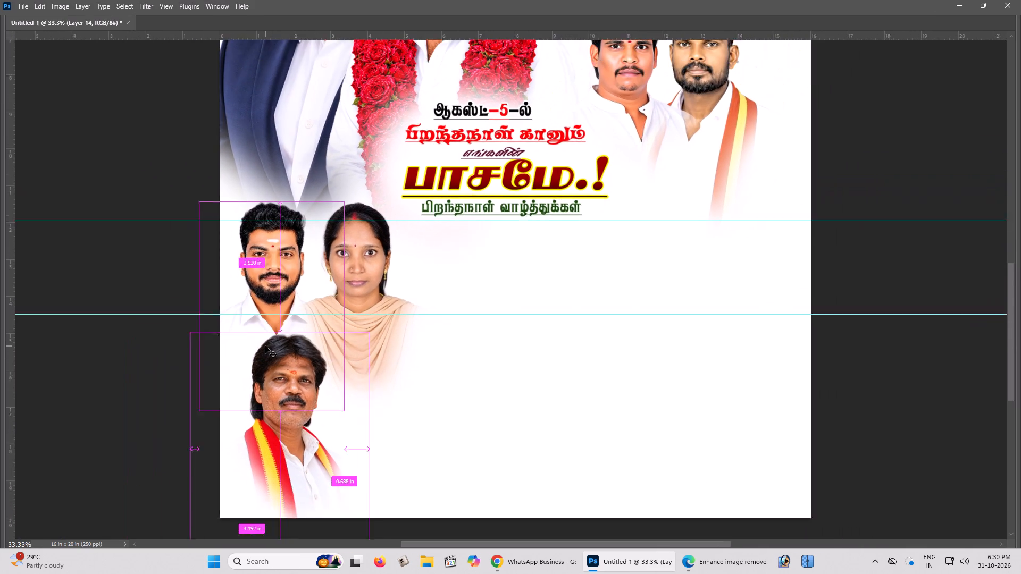
scroll(267, 345, "up", 9)
scroll(364, 362, "up", 4, "ctrl")
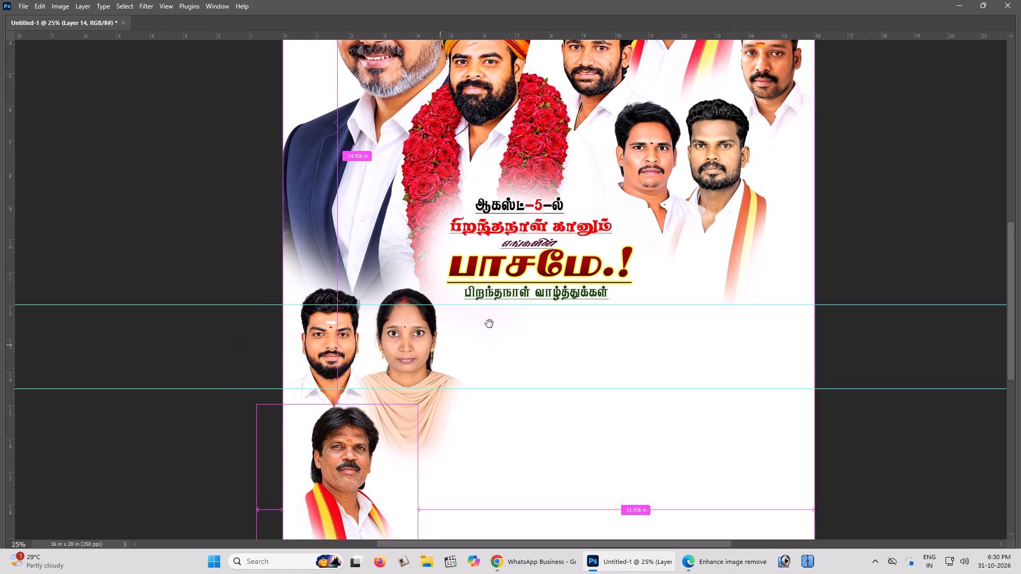
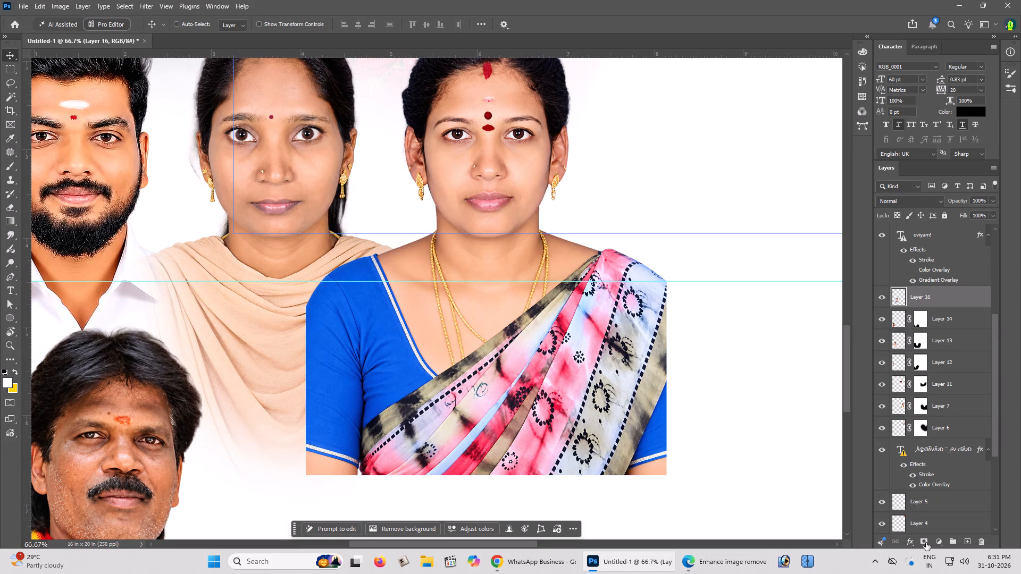
left_click(926, 543)
Fade the right side of the saree portrait, from shoulder to lower corner, on its mask with a 1000 px soft eraser.
key("space")
key("space")
key("space")
key("space")
key("space")
key("space")
key("space")
key("space")
key("space")
key("space")
key("space")
key("space")
left_click_drag(768, 460, 765, 448)
left_click_drag(765, 443, 766, 452)
left_click(766, 452)
key("e")
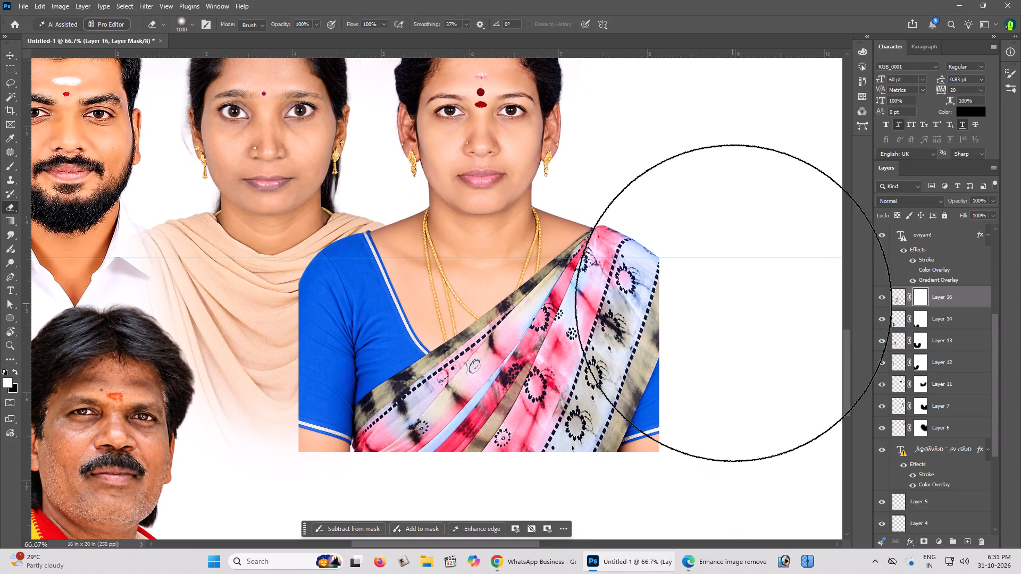
key("ctrl+minus")
left_click_drag(721, 294, 717, 305)
left_click(715, 305)
left_click(711, 313)
left_click(710, 307)
left_click_drag(710, 314, 705, 348)
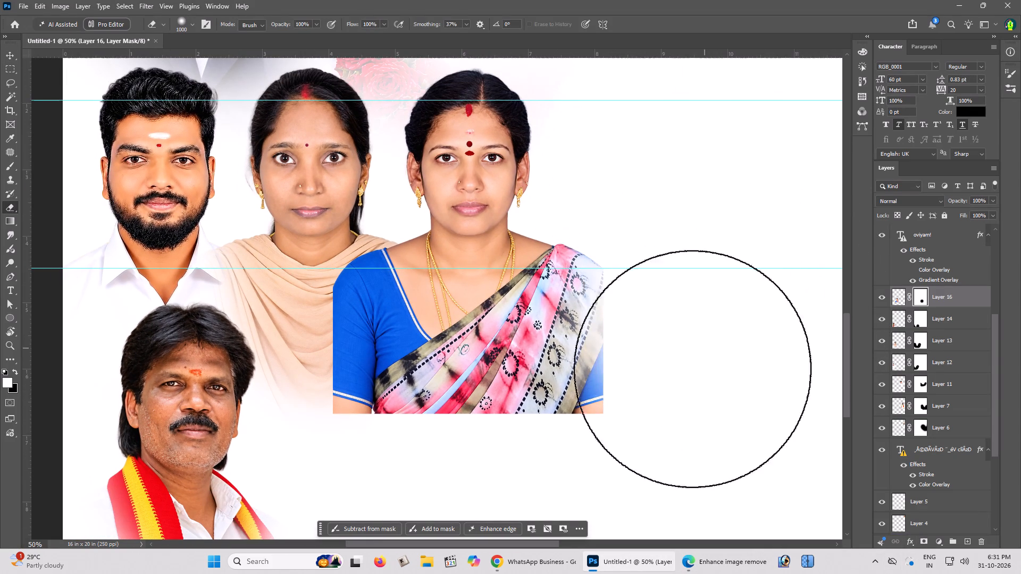
left_click_drag(686, 385, 681, 402)
left_click_drag(675, 414, 672, 421)
left_click(667, 422)
left_click_drag(694, 340, 700, 328)
left_click(702, 316)
left_click_drag(702, 316, 694, 336)
left_click_drag(678, 374, 674, 390)
left_click(671, 407)
Fade the saree portrait's blue sleeve on the left side into the neighbouring portrait, using an 800 px eraser on the mask.
scroll(669, 407, "down", 3)
key("bracketleft")
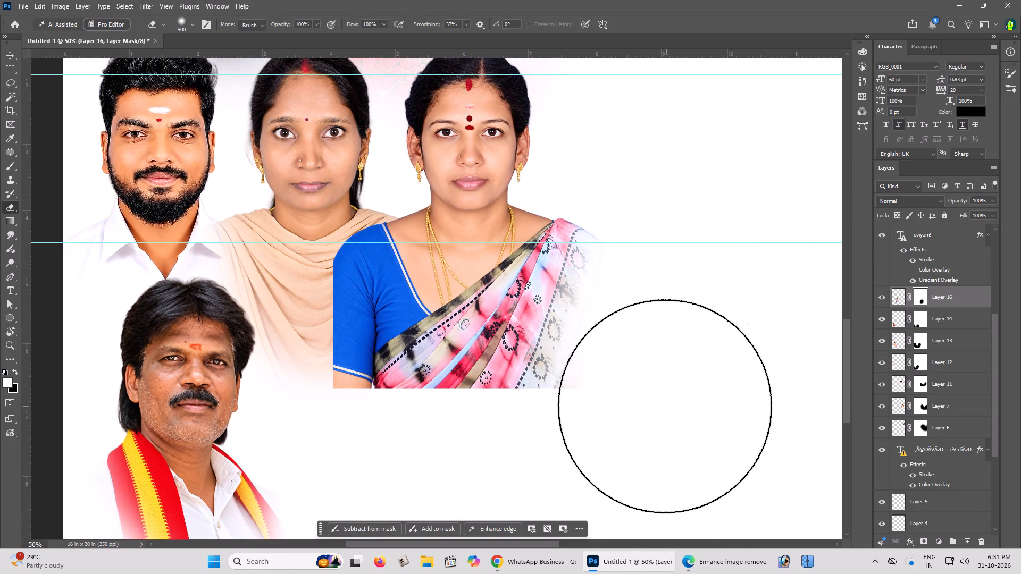
key("bracketleft")
left_click_drag(616, 428, 499, 448)
left_click_drag(323, 436, 318, 429)
left_click_drag(294, 399, 274, 351)
left_click_drag(268, 333, 265, 325)
left_click_drag(261, 303, 258, 291)
left_click(258, 285)
left_click_drag(263, 278, 265, 272)
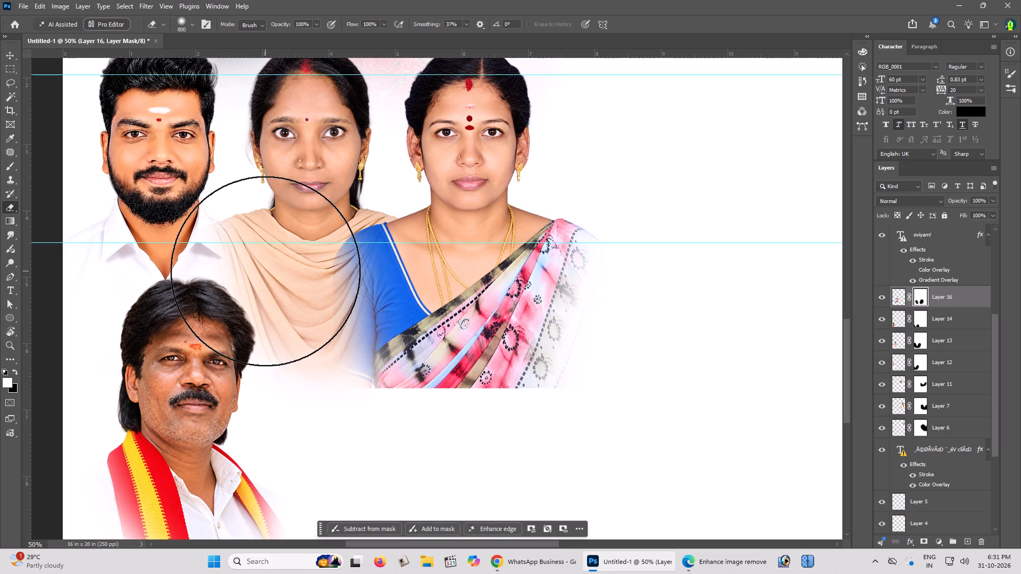
double_click(265, 271)
left_click_drag(261, 305, 269, 331)
left_click_drag(295, 369, 308, 407)
Blend the saree portrait's hard bottom edge into the white background with the 800 px eraser on the mask.
left_click_drag(323, 418, 341, 428)
left_click_drag(361, 435, 371, 440)
left_click(435, 460)
left_click_drag(439, 462, 443, 463)
double_click(447, 465)
left_click(440, 466)
left_click_drag(432, 463, 400, 458)
left_click_drag(370, 442, 365, 435)
left_click(356, 420)
left_click(350, 416)
left_click_drag(392, 447, 413, 460)
left_click_drag(464, 473, 480, 475)
left_click(509, 475)
left_click_drag(514, 472, 530, 465)
left_click_drag(555, 465, 562, 461)
left_click(566, 459)
left_click_drag(568, 453, 573, 448)
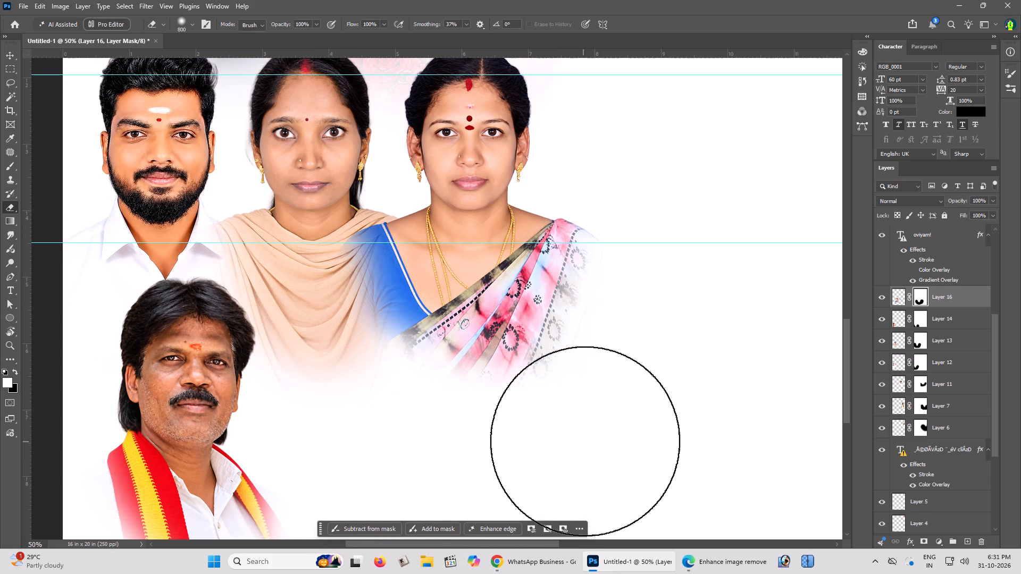
Soften the saree portrait's right shoulder and lower right drape further on the mask, enlarging the eraser to 900 px.
left_click_drag(588, 440, 600, 429)
left_click_drag(620, 418, 643, 392)
left_click_drag(654, 372, 657, 342)
left_click_drag(664, 313, 668, 296)
left_click_drag(673, 278, 674, 263)
key("bracketright")
left_click(679, 209)
left_click_drag(679, 242, 662, 298)
left_click_drag(641, 333, 625, 361)
left_click_drag(618, 381, 615, 389)
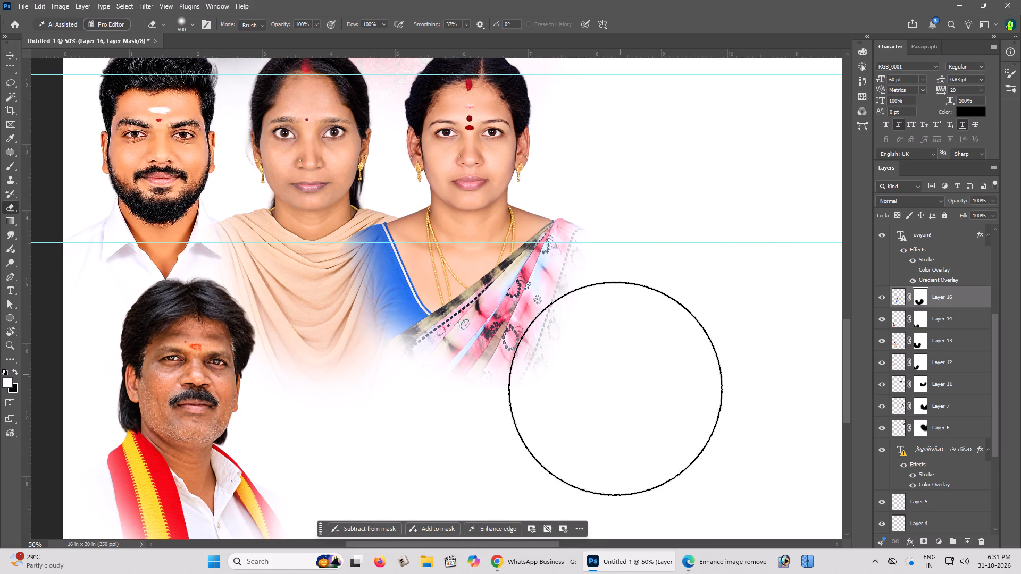
left_click_drag(615, 389, 606, 406)
left_click_drag(599, 413, 594, 415)
left_click(590, 397)
left_click(590, 392)
Soften the saree portrait's lower left and sleeve edge further on the mask with the 900 px eraser.
left_click_drag(388, 469, 371, 457)
left_click_drag(354, 431, 339, 418)
left_click_drag(316, 383, 310, 372)
left_click_drag(304, 357, 293, 339)
left_click_drag(281, 313, 279, 302)
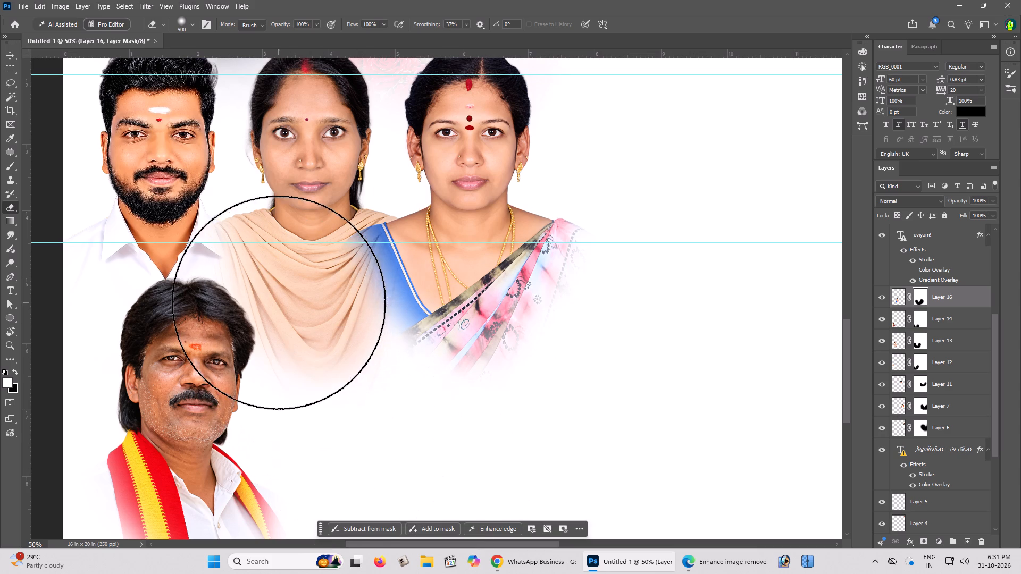
left_click(332, 408)
key("v")
Nudge the portraits of the woman in the beige shawl and the saree woman slightly right, away from the bearded man.
scroll(340, 374, "up", 11)
scroll(497, 331, "up", 3)
scroll(497, 331, "down", 3)
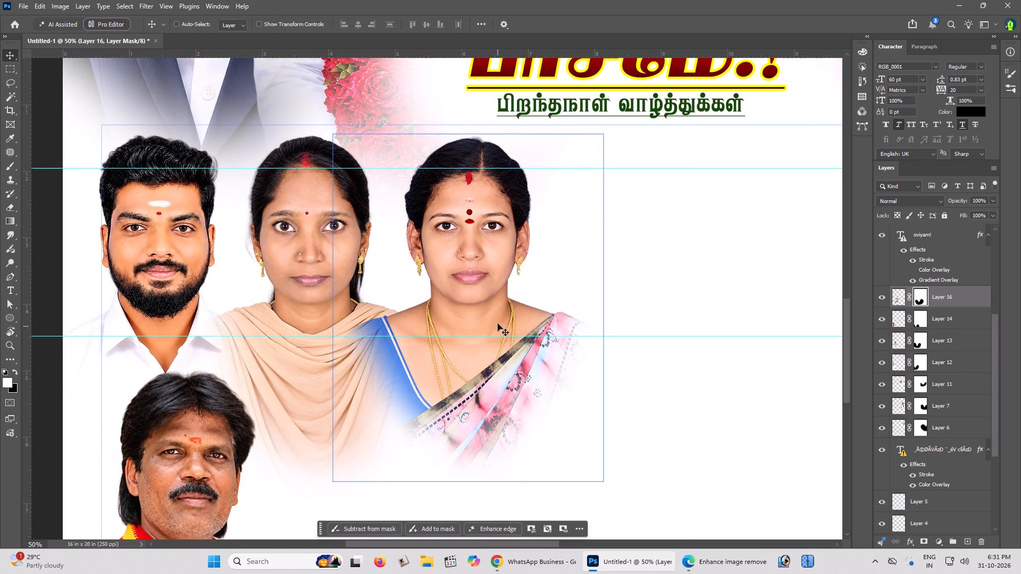
key("Tab")
key("Tab")
key("space")
left_click_drag(475, 284, 487, 283)
left_click(487, 283)
key("Tab")
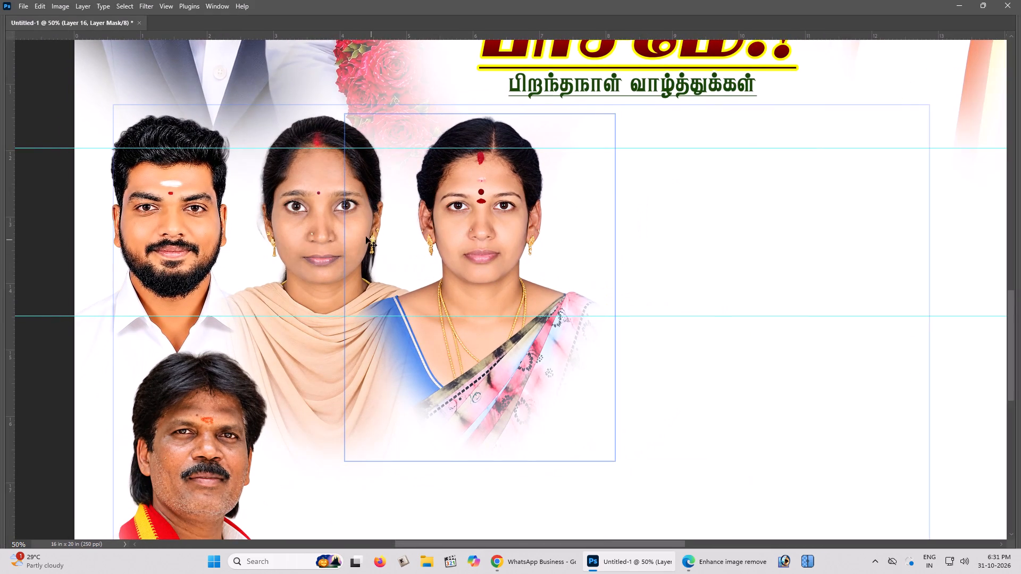
right_click(336, 215, "shift")
left_click(344, 219, "shift")
left_click(348, 220)
key("ctrl+z")
left_click_drag(346, 221, 352, 221, "shift")
Move the portrait of the man with the red and yellow scarf (Layer 14) up and right, beside the saree woman in the row.
scroll(352, 221, "up", 2)
scroll(352, 221, "down", 1)
key("ctrl+minus")
key("ctrl+minus")
key("ctrl+Tab")
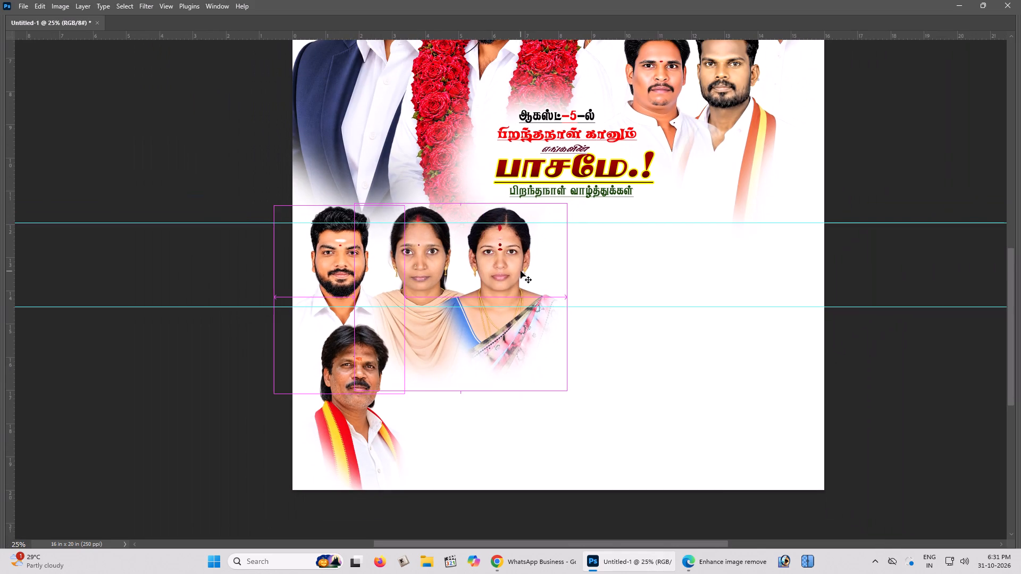
key("z")
left_click(364, 361)
key("v")
right_click(353, 359)
left_click(357, 361)
left_click_drag(358, 361, 607, 272)
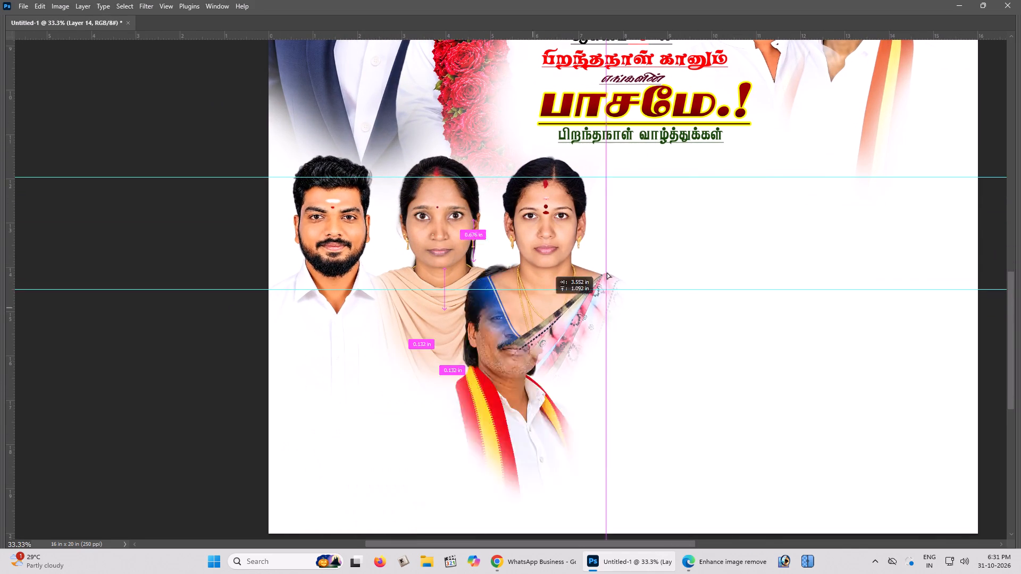
left_click_drag(607, 272, 659, 203)
Review the placement of the four-portrait row against the greeting text and the rest of the poster.
key("z")
left_click(659, 203)
key("space")
left_click_drag(659, 203, 640, 213)
left_click(633, 215)
key("v")
left_click(629, 221, "shift")
key("ctrl+minus")
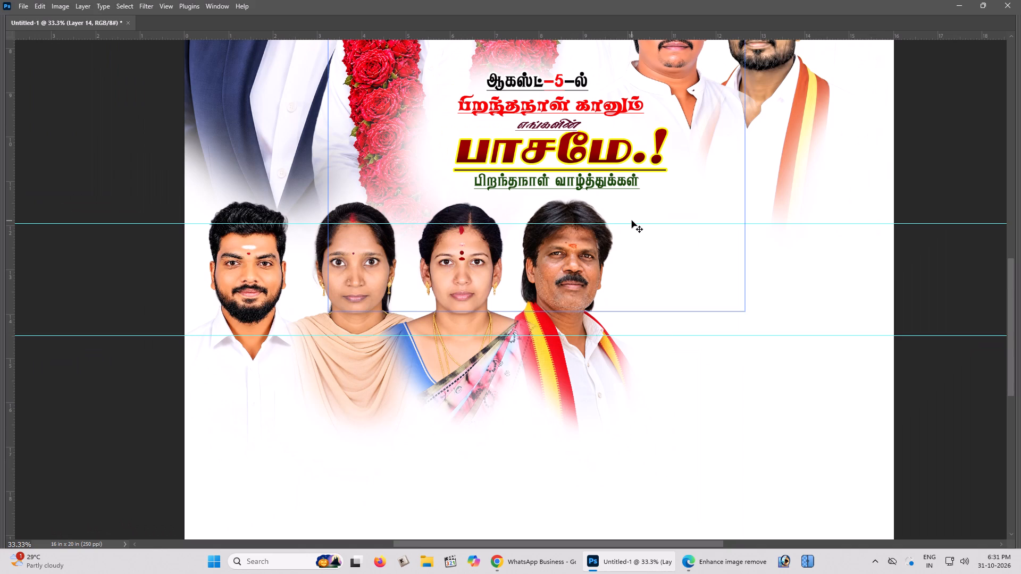
scroll(609, 240, "down", 4)
key("ctrl+minus")
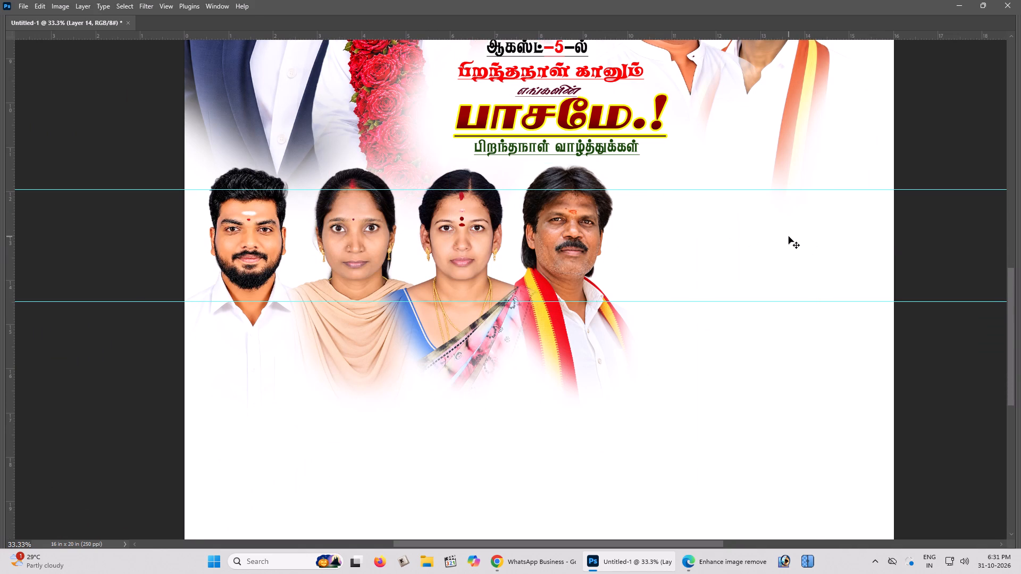
key("space")
left_click(671, 252)
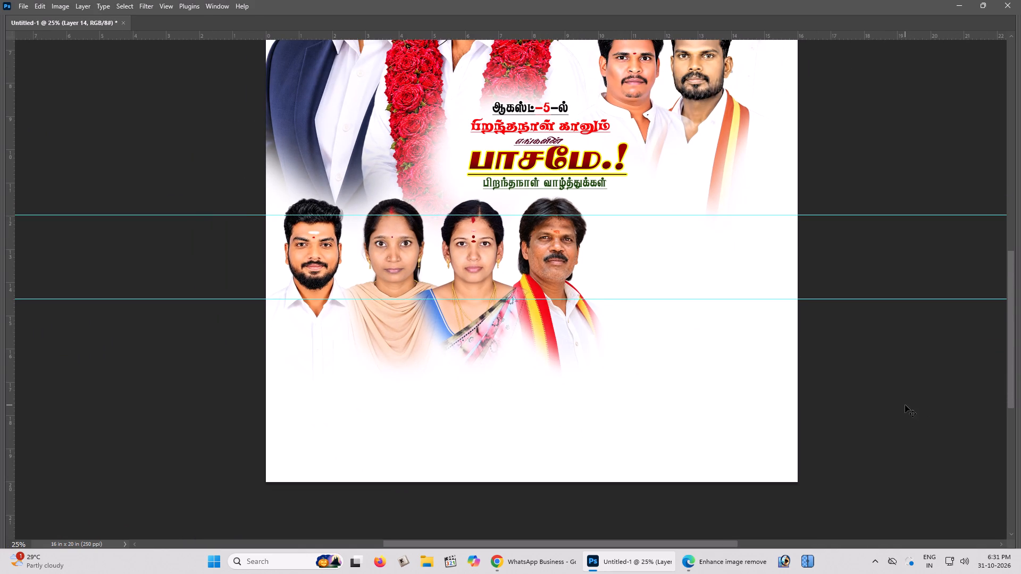
key("space")
key("space")
key("space")
key("space")
key("space")
key("space")
key("space")
key("space")
key("space")
key("space")
key("space")
key("space")
key("space")
key("space")
key("space")
key("space")
key("space")
key("space")
key("space")
key("space")
left_click_drag(548, 182, 543, 210)
left_click(543, 212)
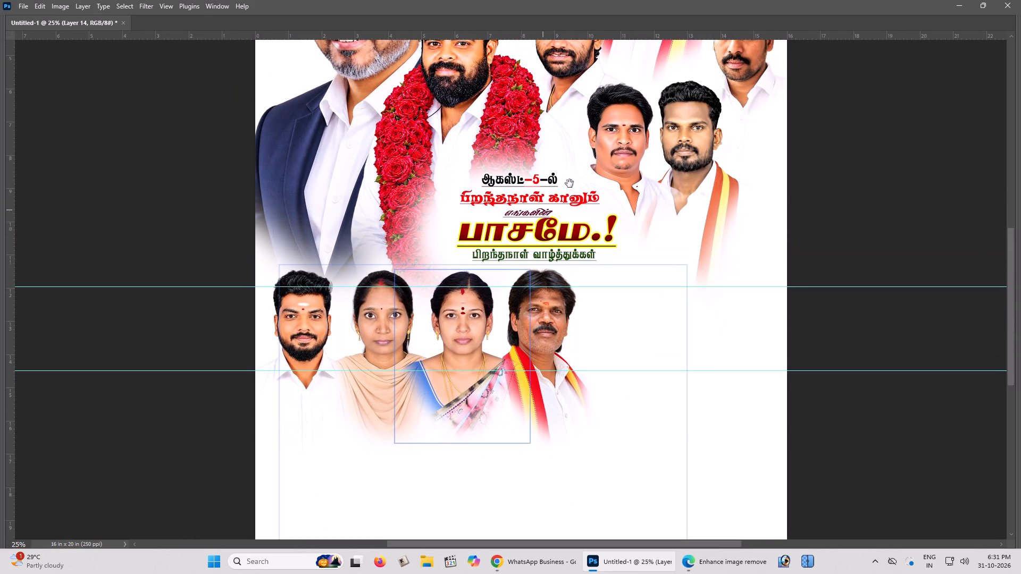
left_click_drag(623, 151, 624, 164)
left_click(624, 166)
key("space")
key("space")
key("space")
key("space")
key("space")
left_click_drag(613, 206, 613, 175)
left_click(613, 174)
scroll(619, 228, "down", 1)
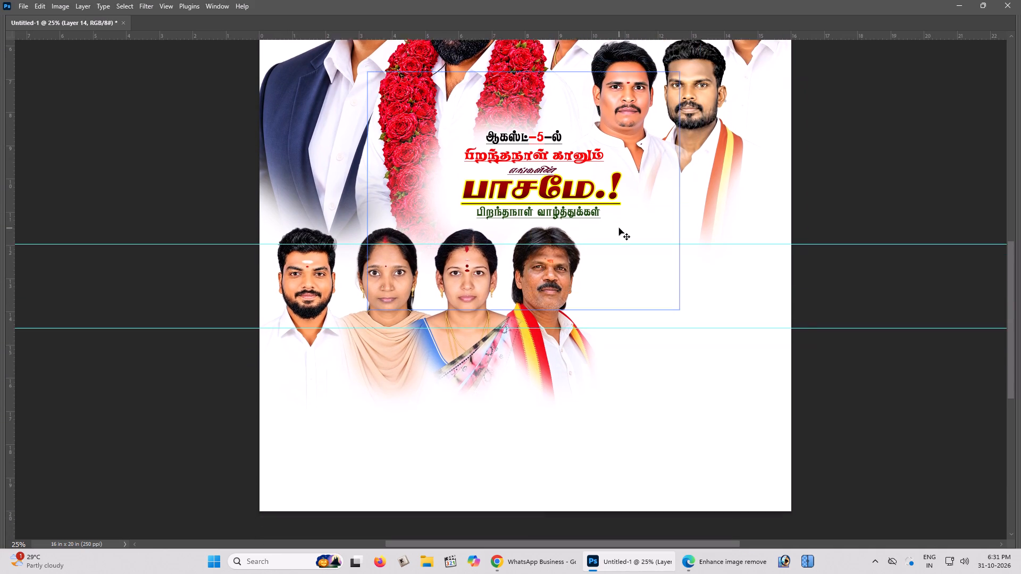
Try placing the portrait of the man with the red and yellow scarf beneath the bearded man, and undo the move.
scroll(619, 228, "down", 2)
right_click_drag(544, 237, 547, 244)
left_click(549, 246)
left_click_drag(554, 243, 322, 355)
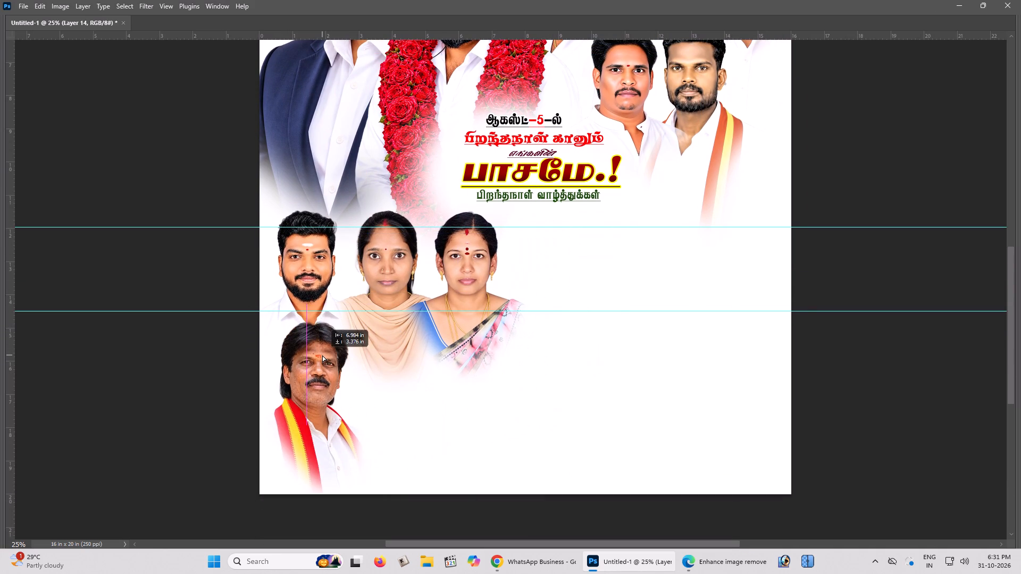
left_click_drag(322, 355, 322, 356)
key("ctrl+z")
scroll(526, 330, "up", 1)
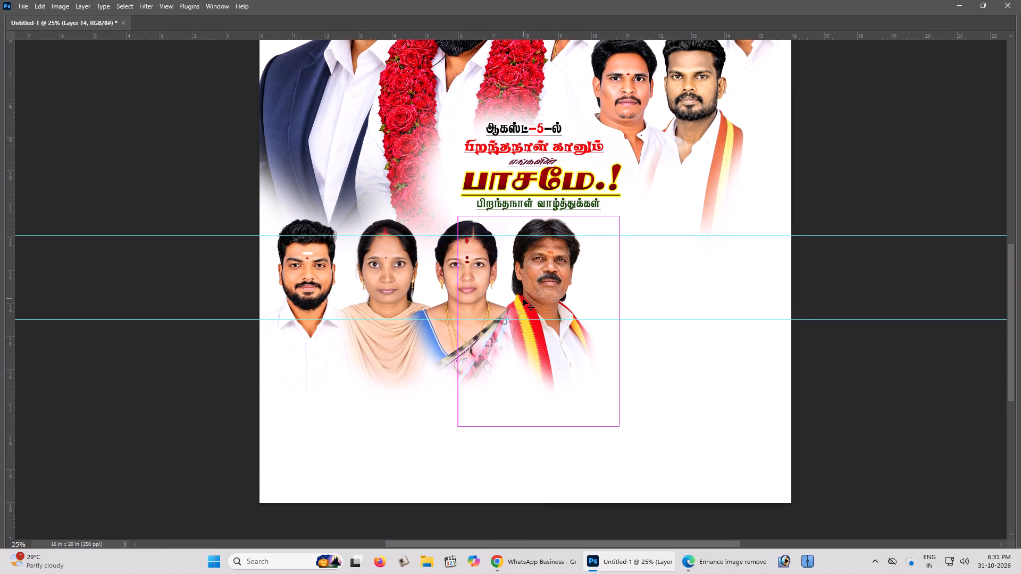
Scale the four row portraits down together to about 11 in wide and shift them slightly up and toward the page's left edge.
right_click(484, 266, "shift")
double_click(489, 271, "shift")
key("ctrl+z")
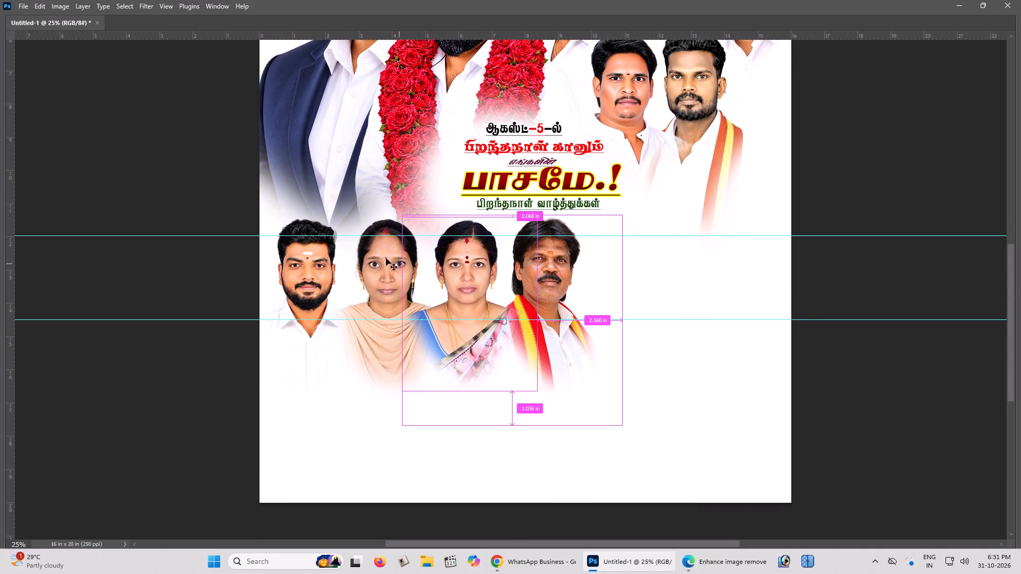
right_click(386, 258, "shift")
double_click(397, 264, "shift")
key("ctrl+z")
right_click(303, 265, "shift")
left_click(311, 269, "shift")
left_click_drag(315, 271, 321, 272)
key("ctrl+z")
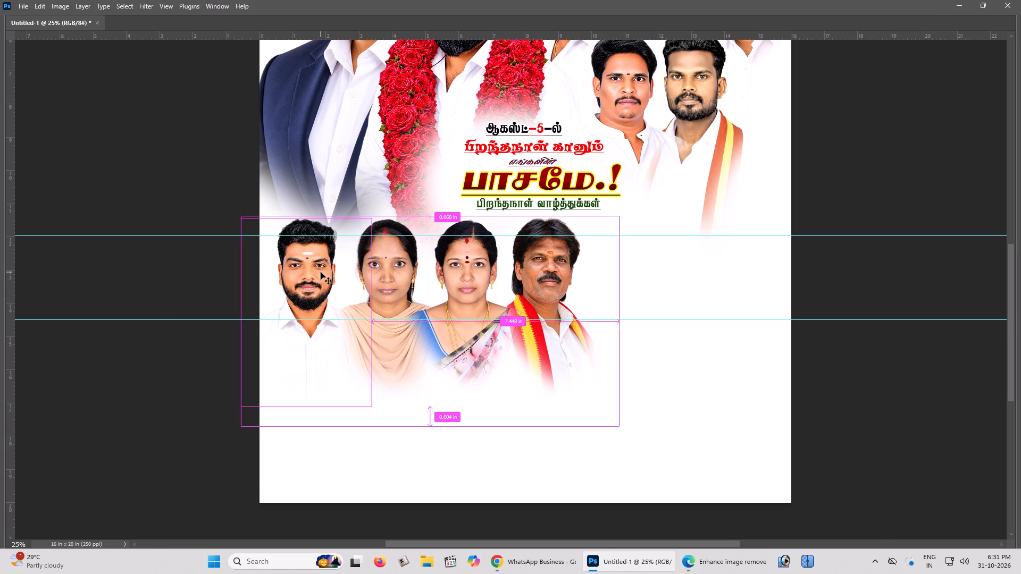
key("ctrl+plus")
key("ctrl+t")
left_click_drag(653, 191, 646, 193, "alt")
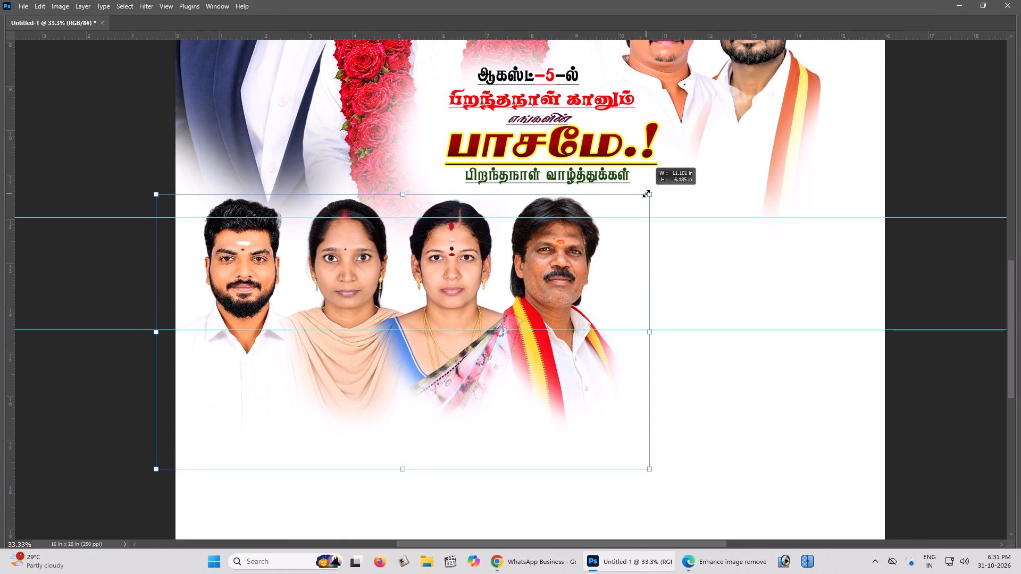
left_click_drag(646, 193, 642, 197, "alt")
key("Return")
left_click_drag(548, 256, 529, 248)
Move the upper guide to the tops of the row's heads and the lower guide to the saree woman's chin, about 13.8 in.
left_click_drag(558, 216, 558, 194)
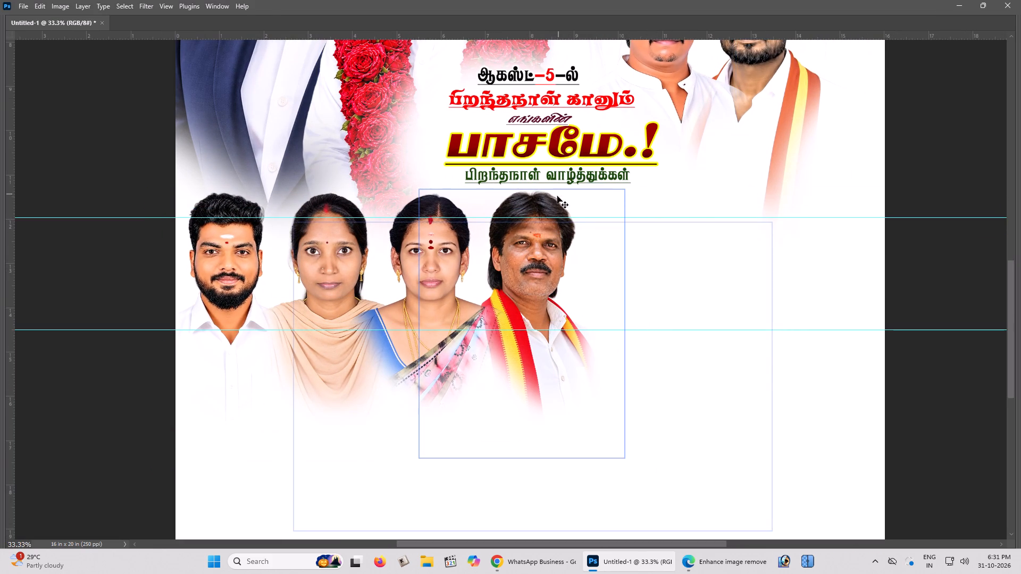
left_click_drag(545, 330, 545, 299)
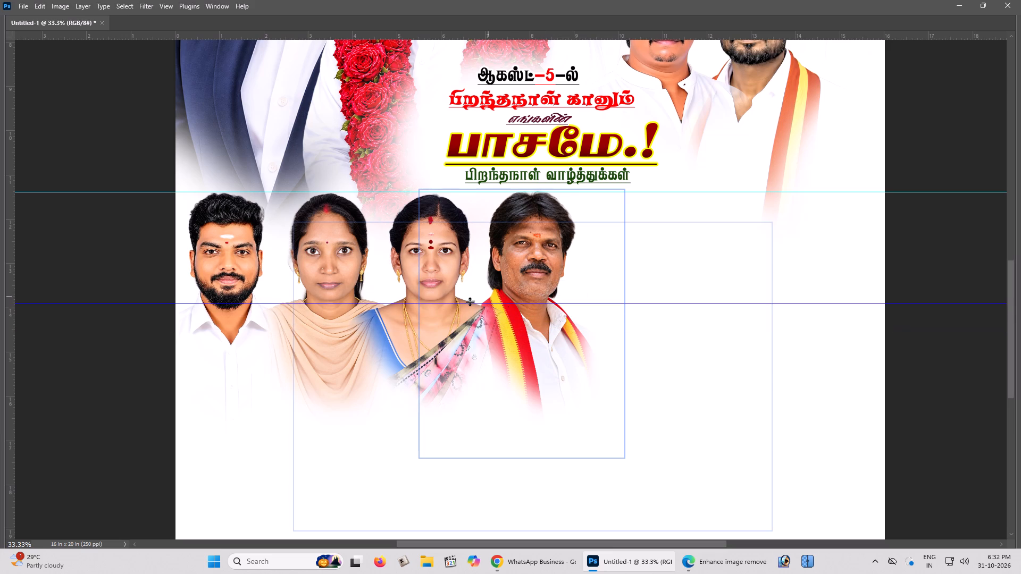
key("z")
left_click_drag(438, 294, 514, 350)
key("v")
left_click_drag(497, 345, 496, 335)
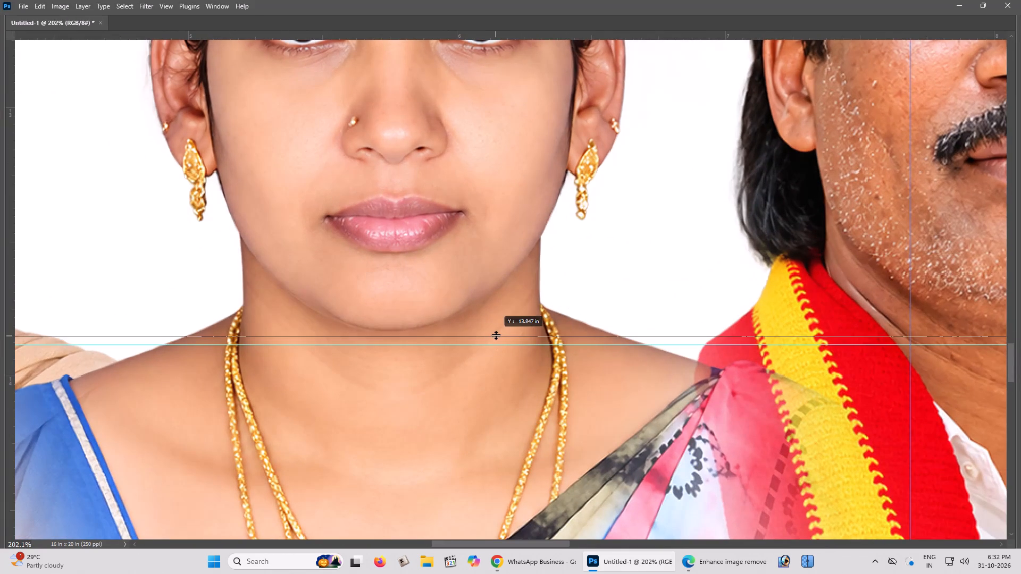
left_click_drag(496, 335, 495, 330)
key("z")
left_click_drag(653, 394, 584, 363)
key("v")
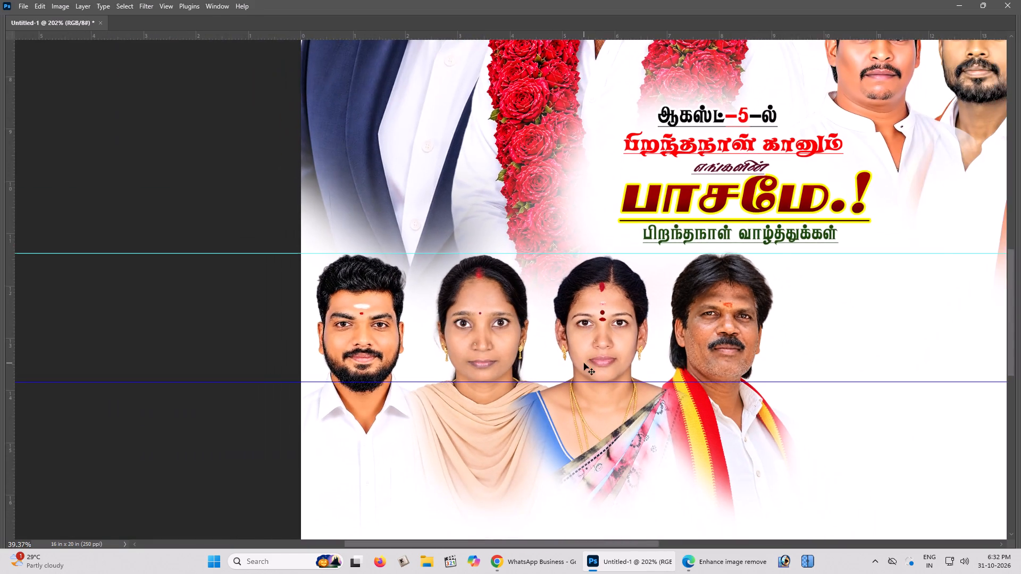
Review the rescaled four-portrait row against the guides, the empty space beside it and the whole poster layout.
key("space")
left_click_drag(625, 350, 578, 327)
left_click(576, 326)
key("ctrl+minus")
key("space")
left_click_drag(590, 319, 585, 315)
left_click(584, 312)
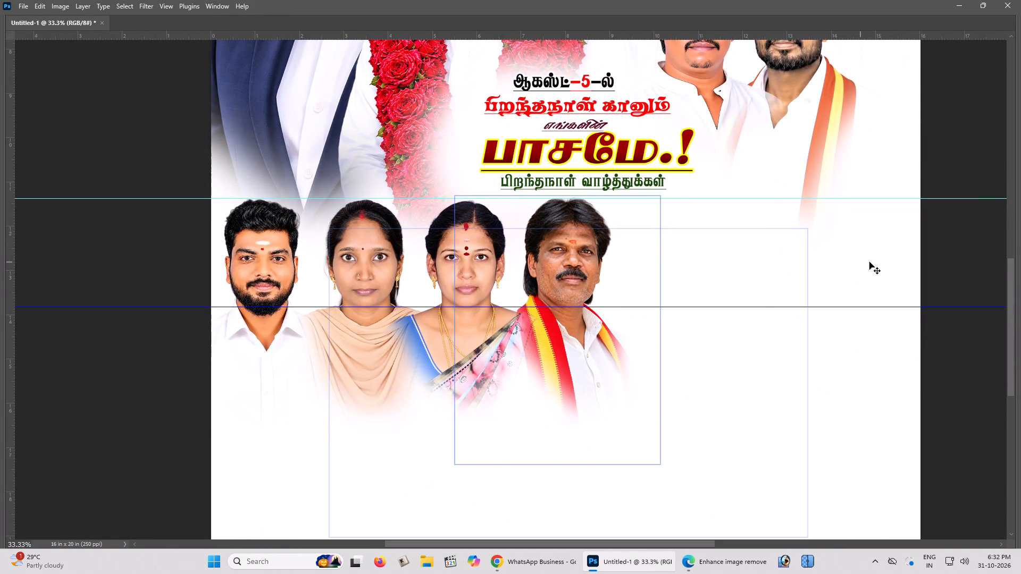
key("space")
key("space")
key("space")
key("space")
key("space")
left_click_drag(752, 331, 758, 316)
left_click(763, 309)
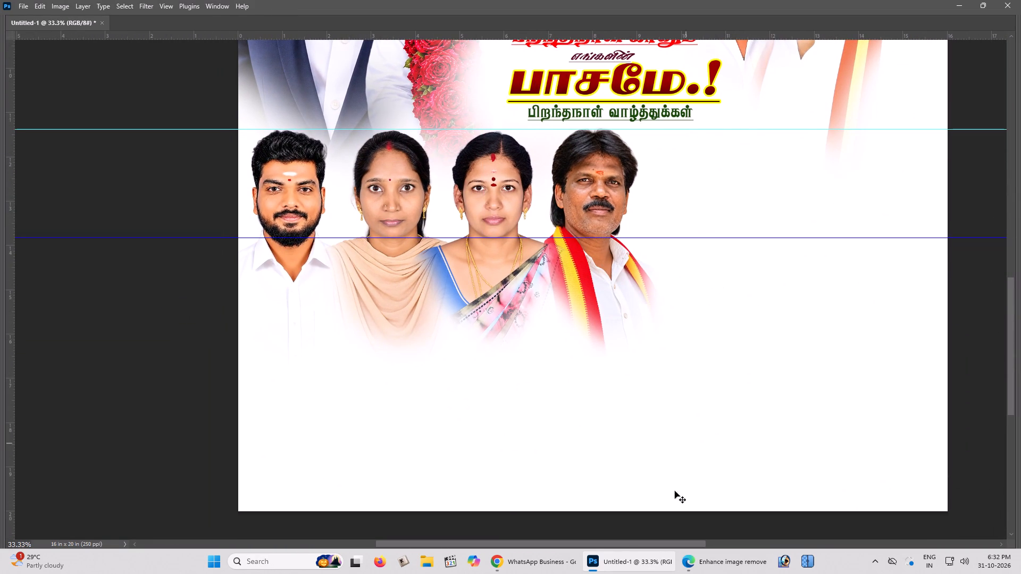
scroll(703, 389, "up", 2)
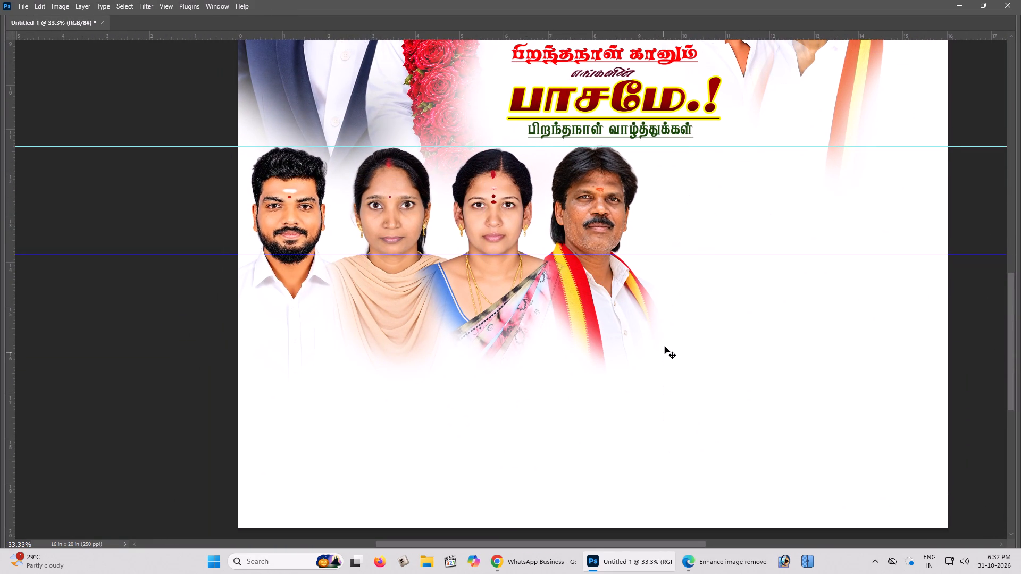
scroll(667, 344, "up", 2)
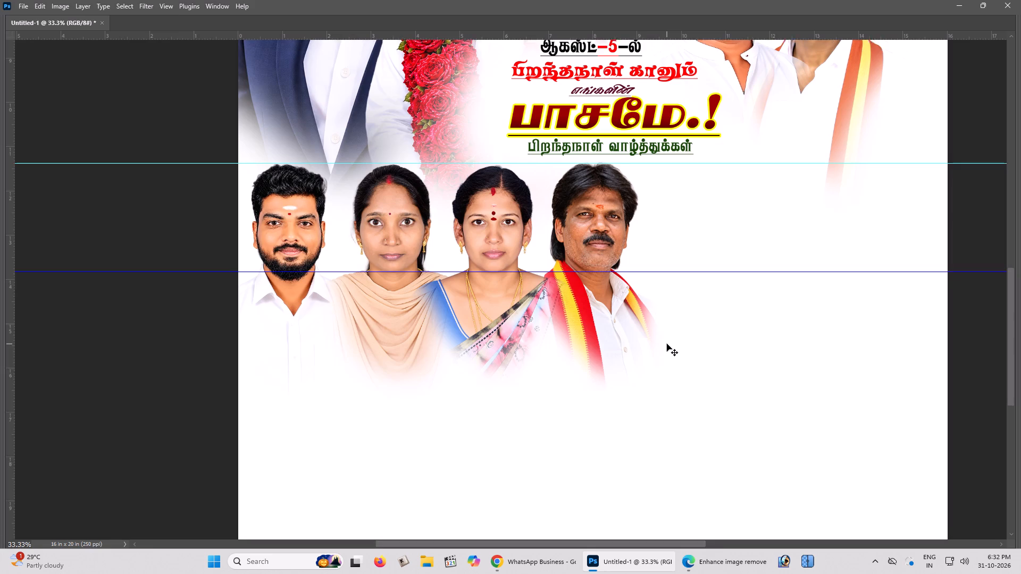
scroll(667, 344, "up", 1)
key("ctrl+minus")
key("ctrl+minus")
key("ctrl+minus")
key("ctrl+minus")
scroll(667, 344, "up", 8)
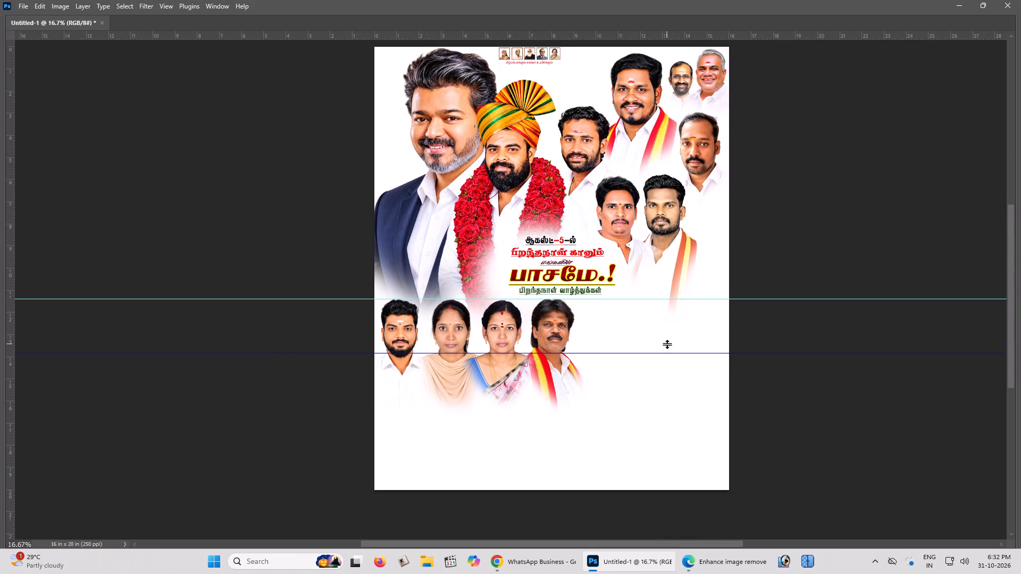
Copy the enhanced image of the man in a white shirt with folded arms from the ChatGPT chat and paste it into the poster.
key("alt+Tab")
left_click(506, 328)
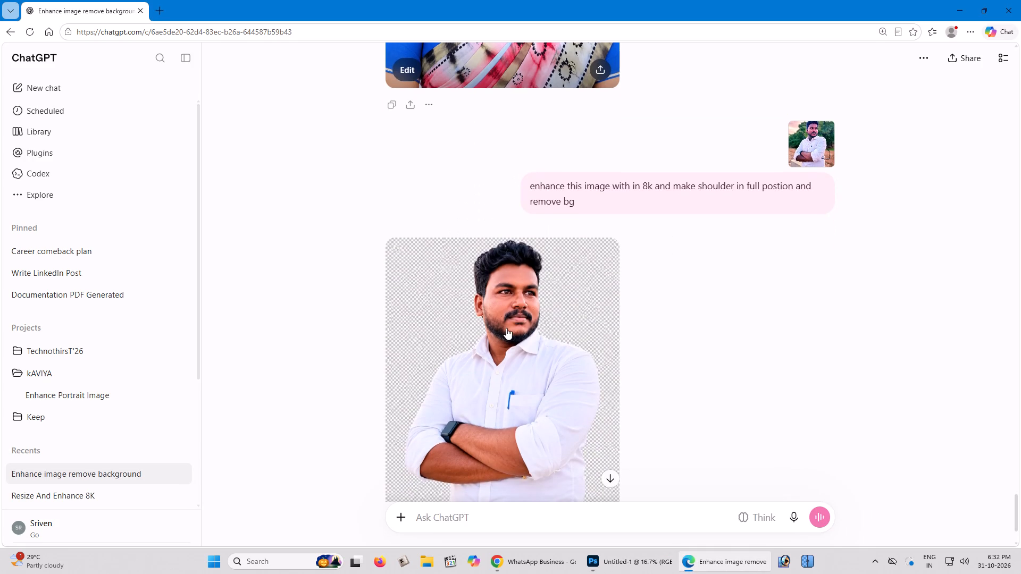
right_click(504, 275)
left_click(534, 316)
right_click(527, 275)
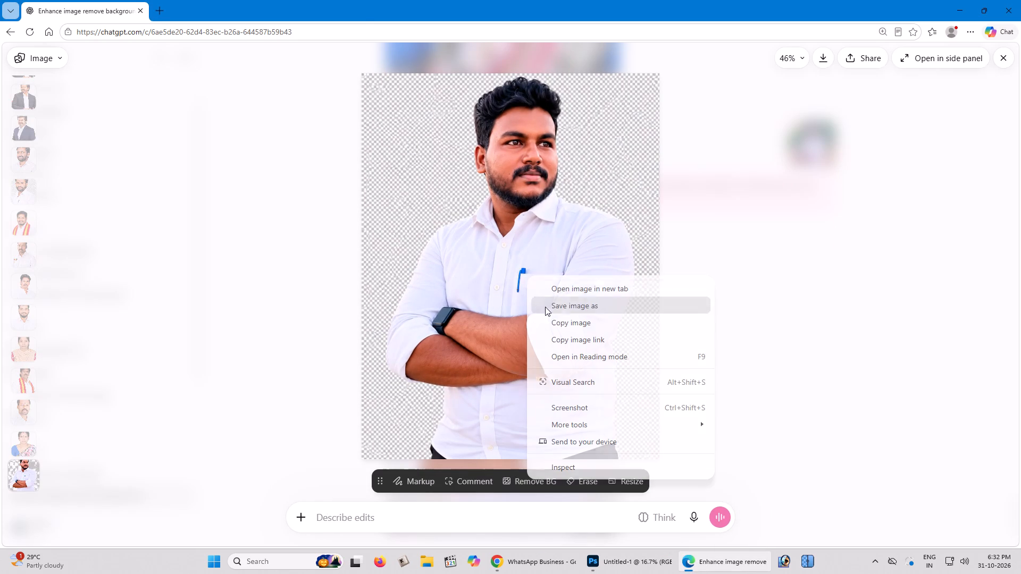
left_click(551, 319)
key("alt+Tab")
key("ctrl+v")
key("Tab")
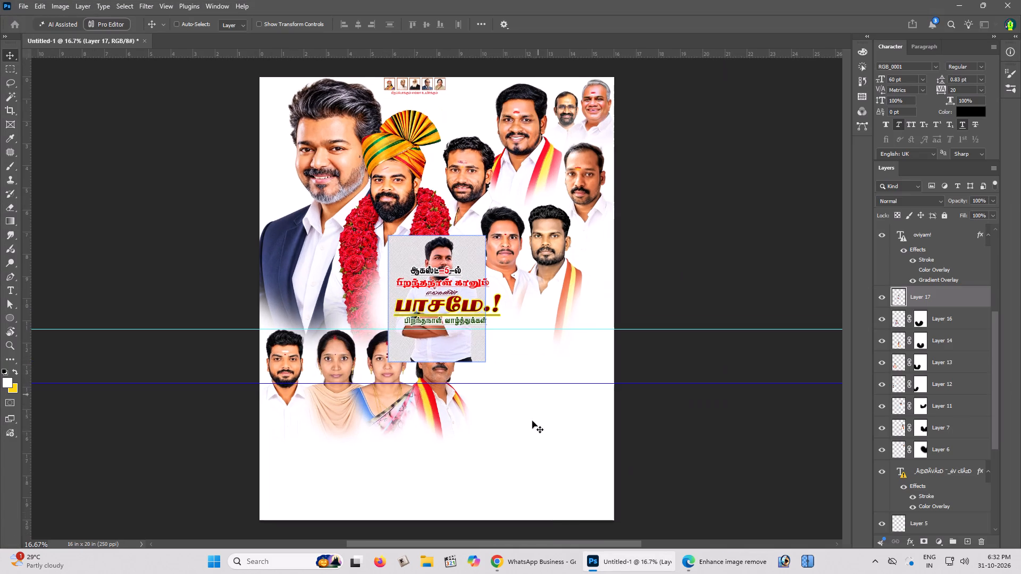
Select the folded-arms man as the subject, cut and paste him onto his own layer, and delete the leftover checkered background layer.
left_click(513, 529)
scroll(474, 332, "up", 2)
scroll(473, 330, "down", 2)
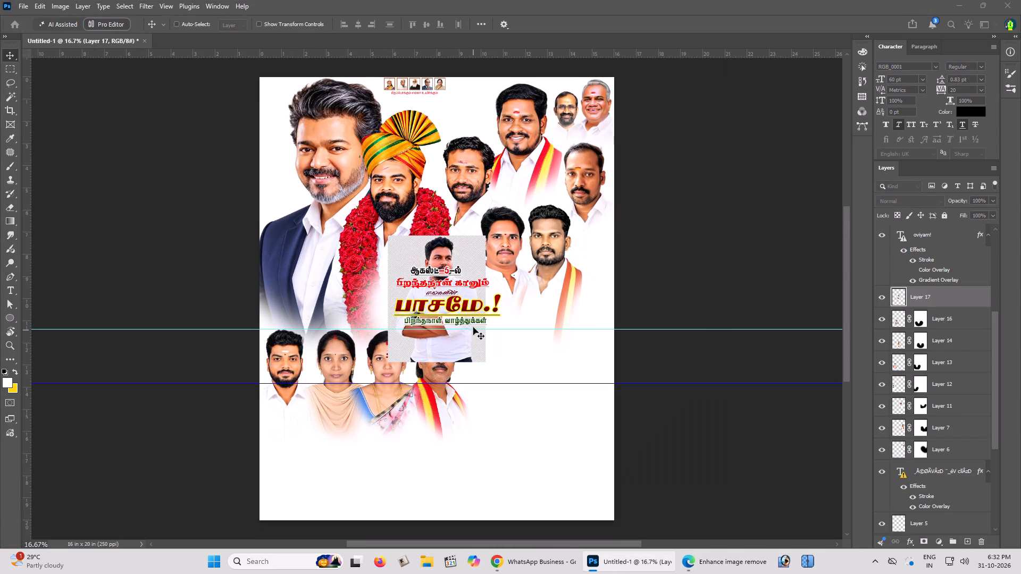
key("ctrl+plus")
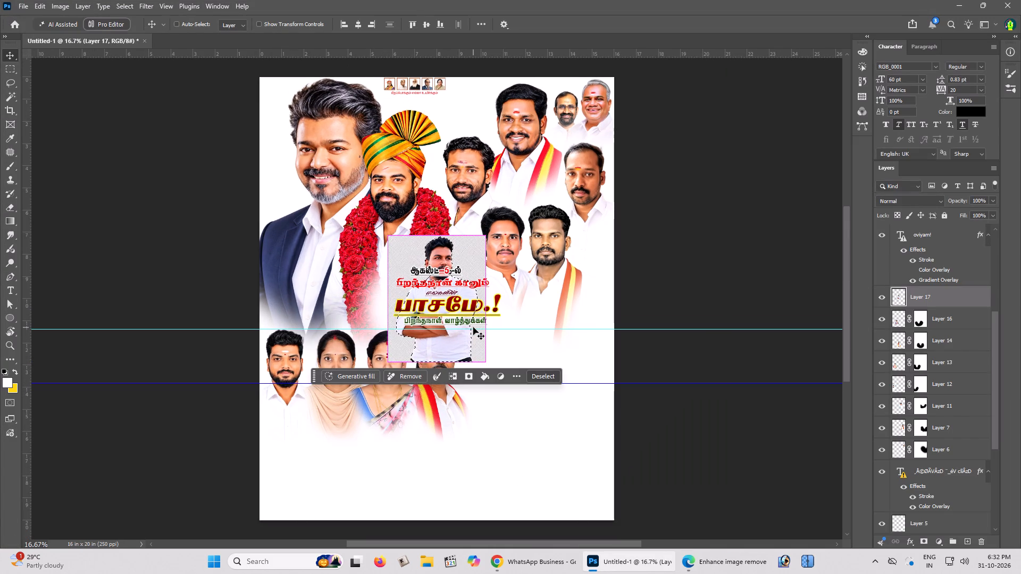
key("ctrl+x")
key("BackSpace")
key("ctrl+v")
key("ctrl+plus")
key("ctrl+plus")
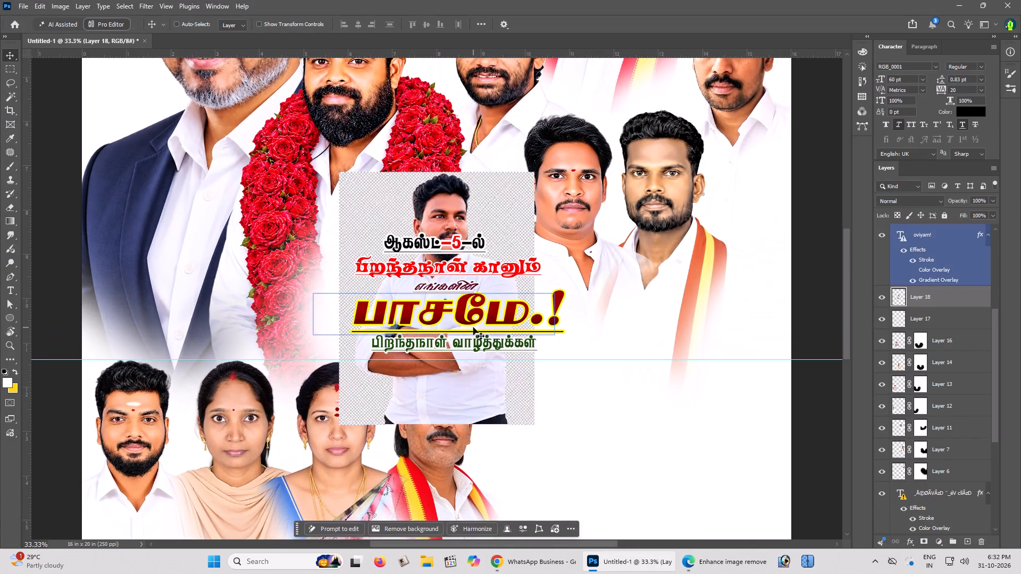
left_click_drag(473, 327, 532, 400)
right_click(505, 192)
left_click(514, 199)
key("BackSpace")
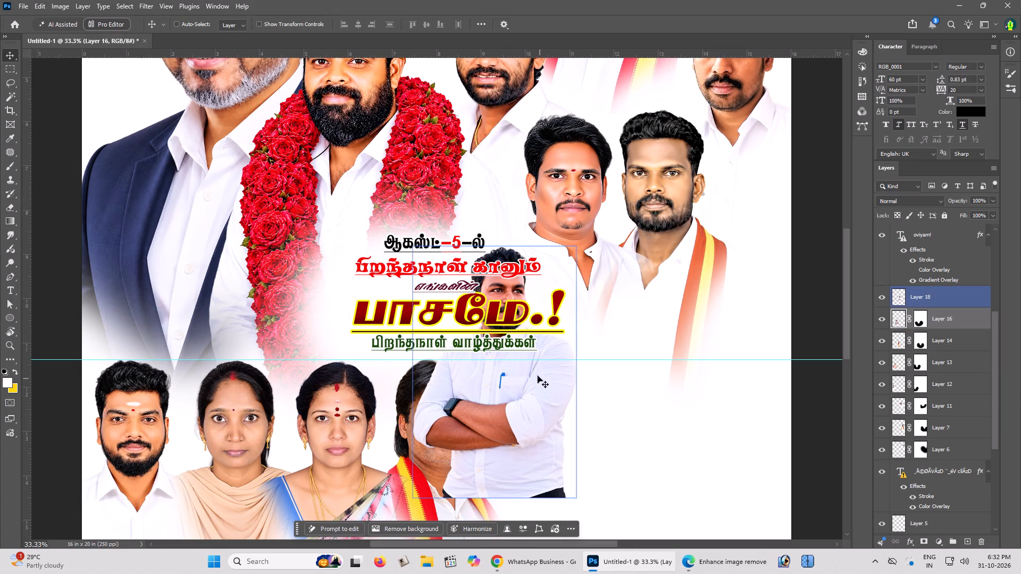
Move the cut-out folded-arms man down and right, beside the man with the red and yellow scarf in the row.
key("space")
left_click_drag(530, 361, 512, 318)
left_click(511, 315)
left_click_drag(494, 316, 543, 435)
key("ctrl+z")
right_click(470, 298)
left_click(482, 306)
left_click_drag(490, 300, 515, 379)
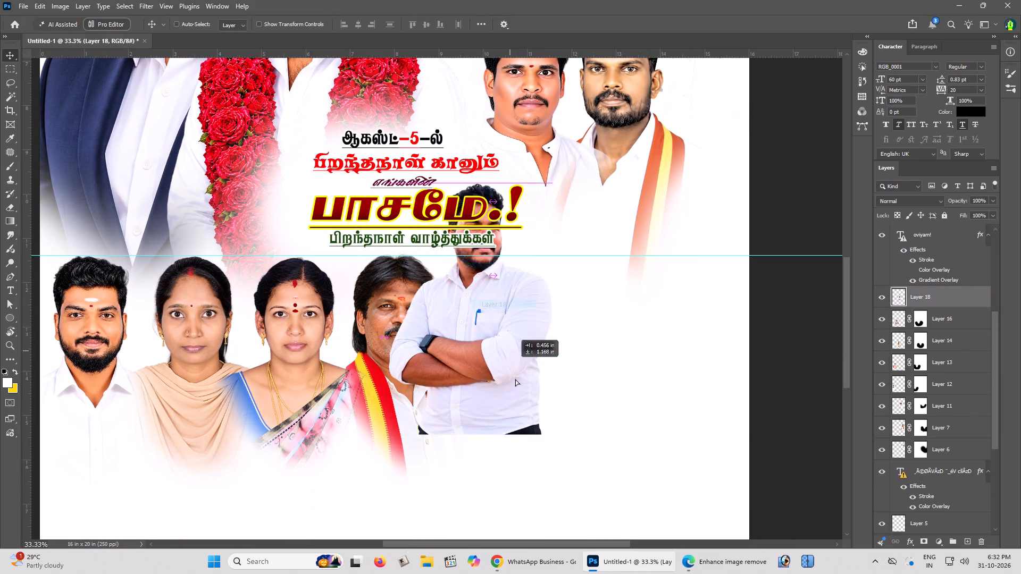
left_click_drag(515, 379, 534, 451)
Add a horizontal guide at about 13.8 in along the chin line of the portrait row.
key("z")
double_click(507, 377)
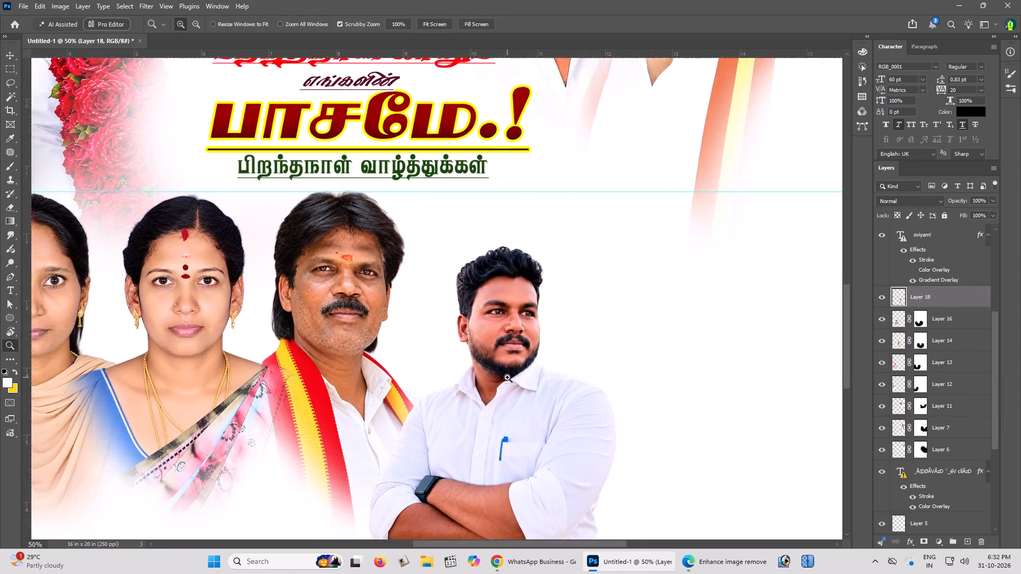
key("v")
key("ctrl+minus")
key("ctrl+minus")
key("ctrl+minus")
scroll(347, 342, "down", 4)
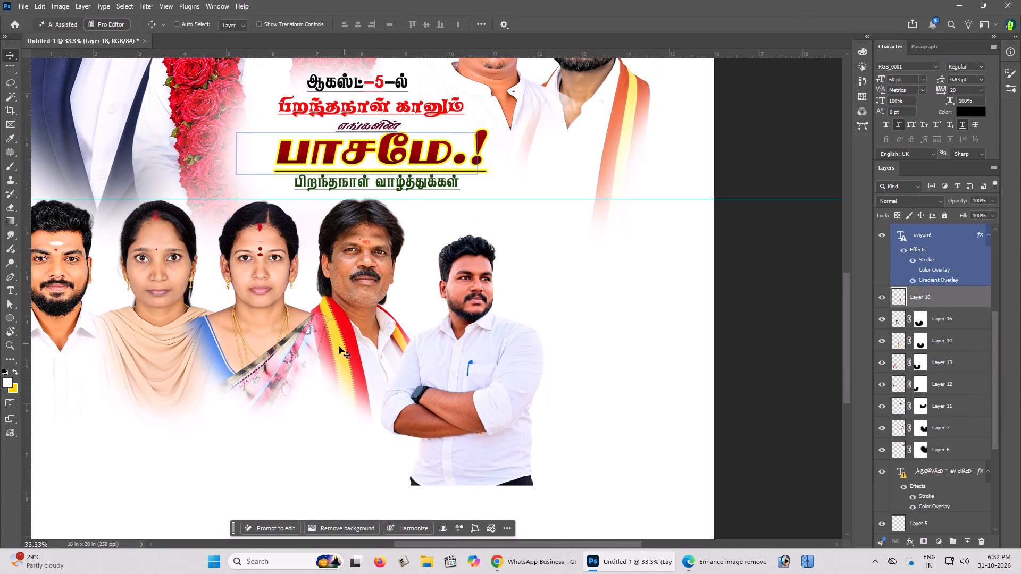
left_click_drag(538, 54, 520, 289)
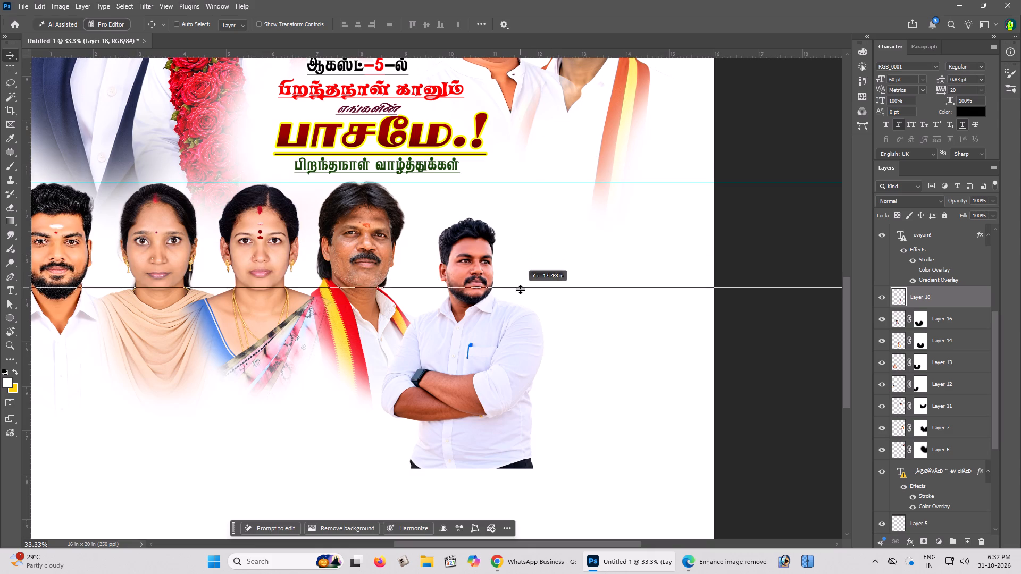
left_click_drag(520, 289, 520, 290)
Move the folded-arms man up about 0.2 in so his chin sits near the lower guide.
right_click(474, 257)
left_click(480, 262)
key("z")
left_click(482, 263)
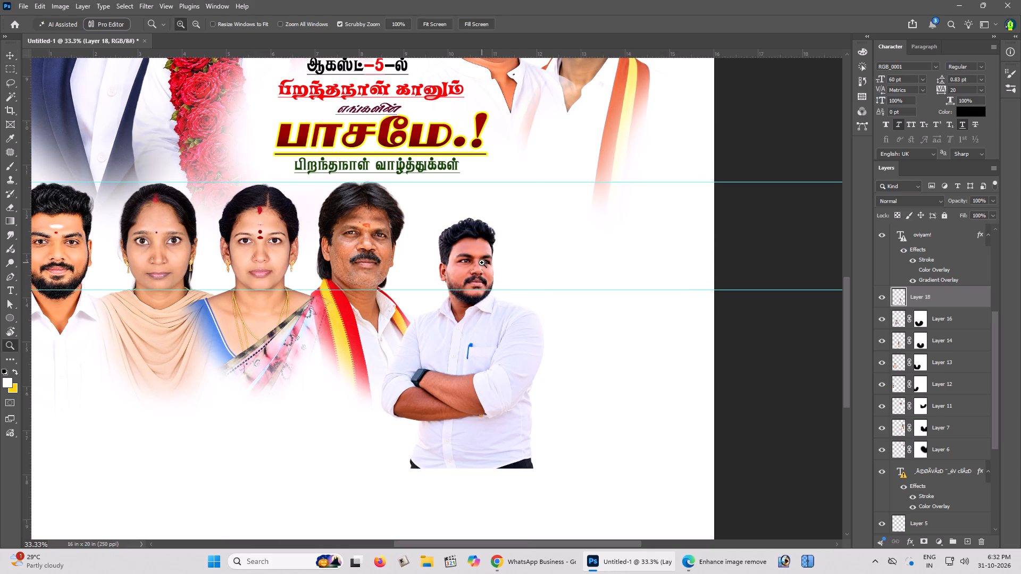
key("v")
key("space")
key("space")
key("space")
key("space")
left_click_drag(481, 252, 482, 266)
left_click(482, 266)
left_click_drag(479, 265, 480, 248)
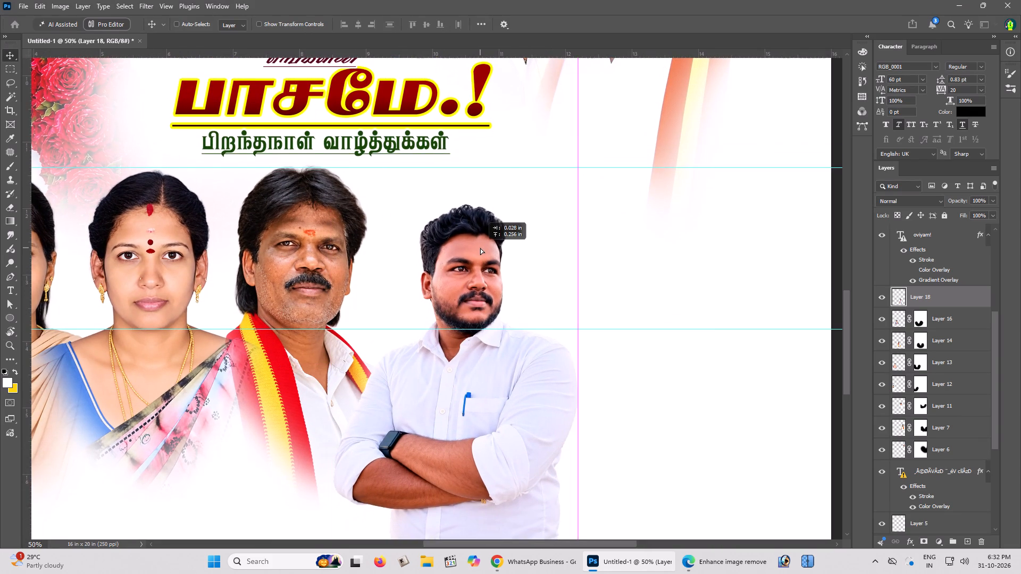
left_click_drag(480, 248, 480, 250)
Scale the folded-arms man up to about 127% and fit his head between the two guides.
key("ctrl+t")
left_click_drag(332, 205, 284, 195, "alt")
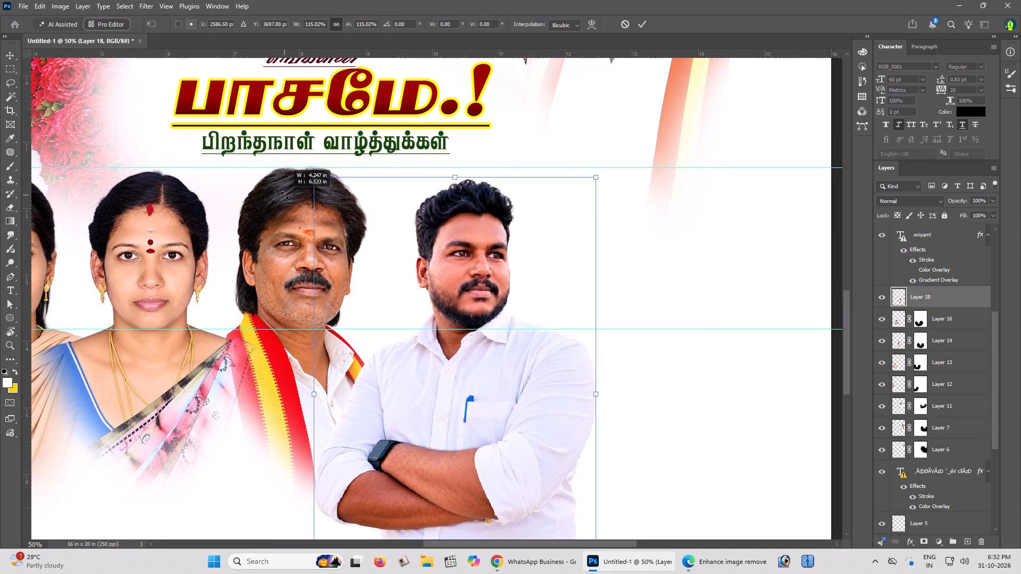
left_click_drag(284, 195, 278, 182, "alt")
left_click_drag(303, 165, 291, 160, "alt")
left_click_drag(424, 214, 424, 218)
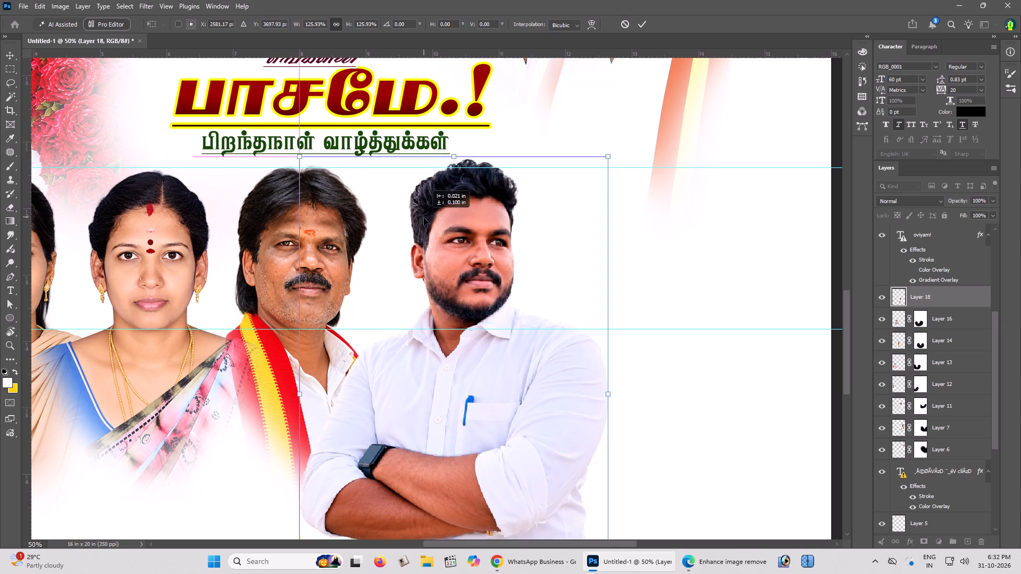
left_click_drag(424, 218, 424, 226)
left_click(607, 164, "alt")
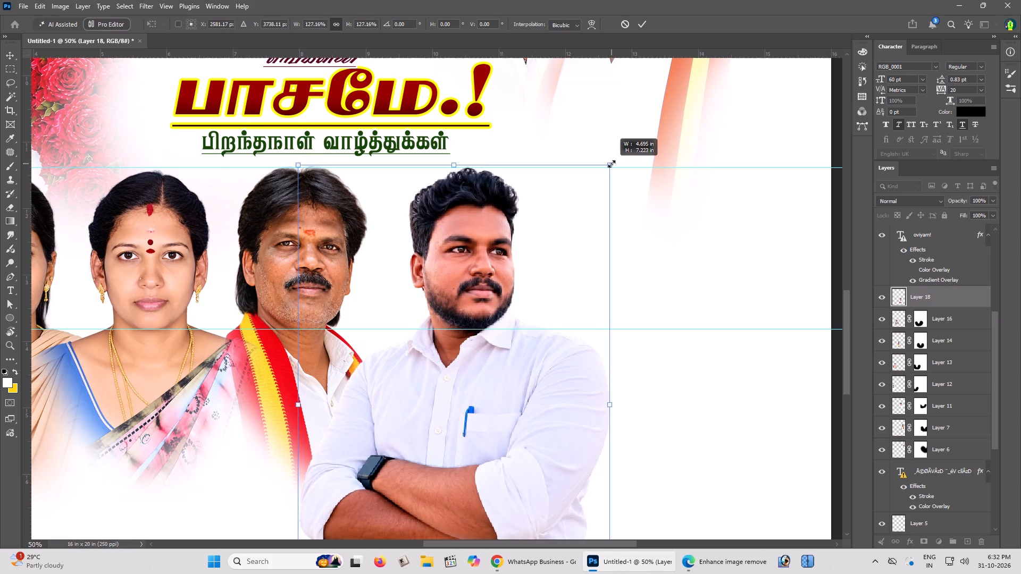
left_click(558, 216)
key("Return")
Nudge the folded-arms man slightly left, closer to the man with the red and yellow scarf.
key("space")
key("space")
left_click_drag(558, 216, 594, 216)
left_click(618, 216)
left_click_drag(602, 221, 573, 226, "shift")
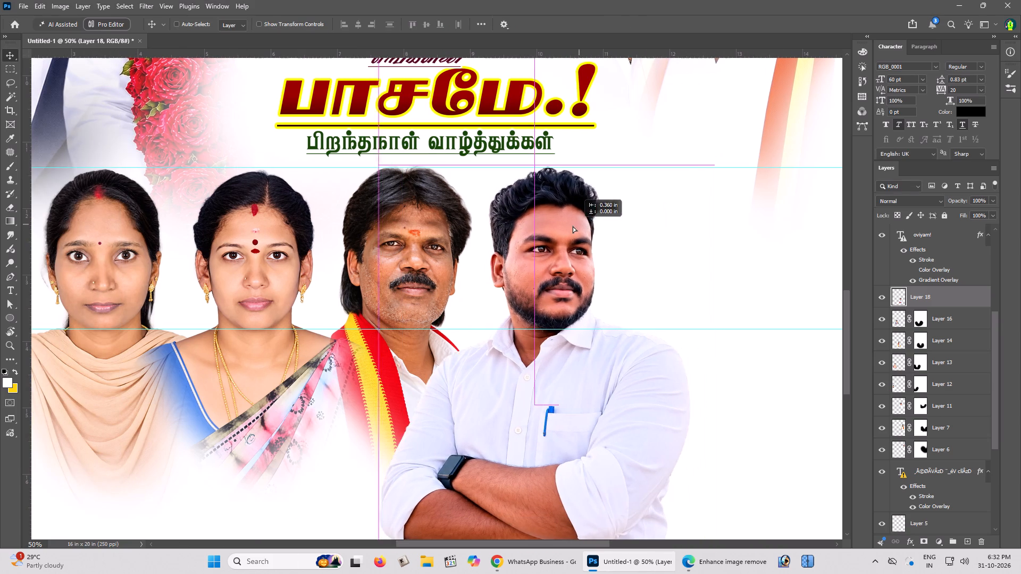
left_click_drag(573, 226, 590, 225, "shift")
Add a layer mask to the folded-arms man's layer.
key("space")
key("space")
key("space")
key("space")
key("space")
key("space")
key("space")
key("space")
key("space")
key("space")
key("space")
key("space")
key("space")
key("space")
key("space")
key("space")
key("space")
key("space")
key("space")
key("space")
left_click_drag(592, 234, 582, 217)
left_click_drag(580, 198, 567, 163)
left_click(567, 162)
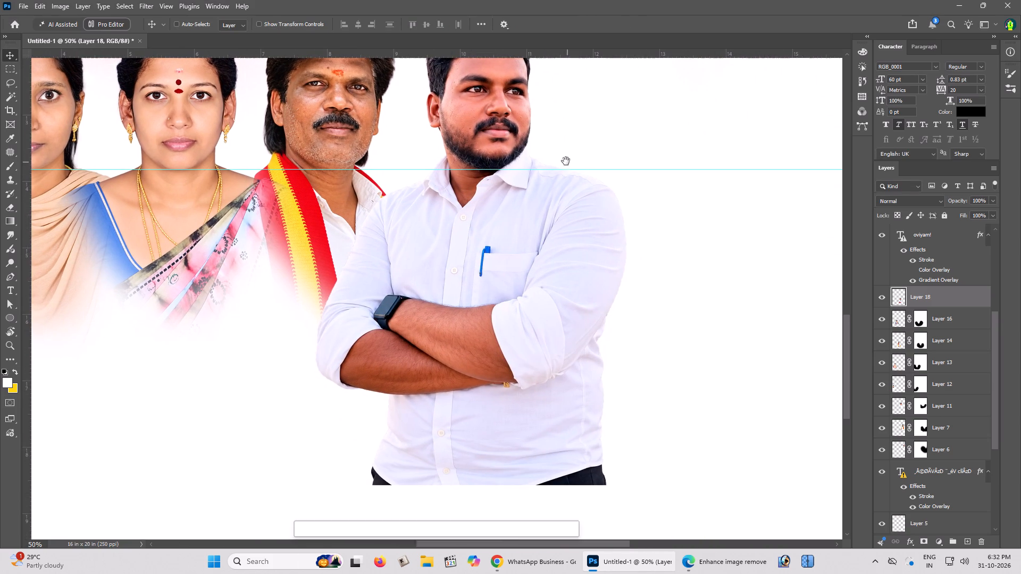
left_click(927, 542)
Fade out the folded-arms man's lower shirt, trousers and the underside of his forearms on the mask with a large soft brush.
scroll(823, 479, "up", 5)
key("e")
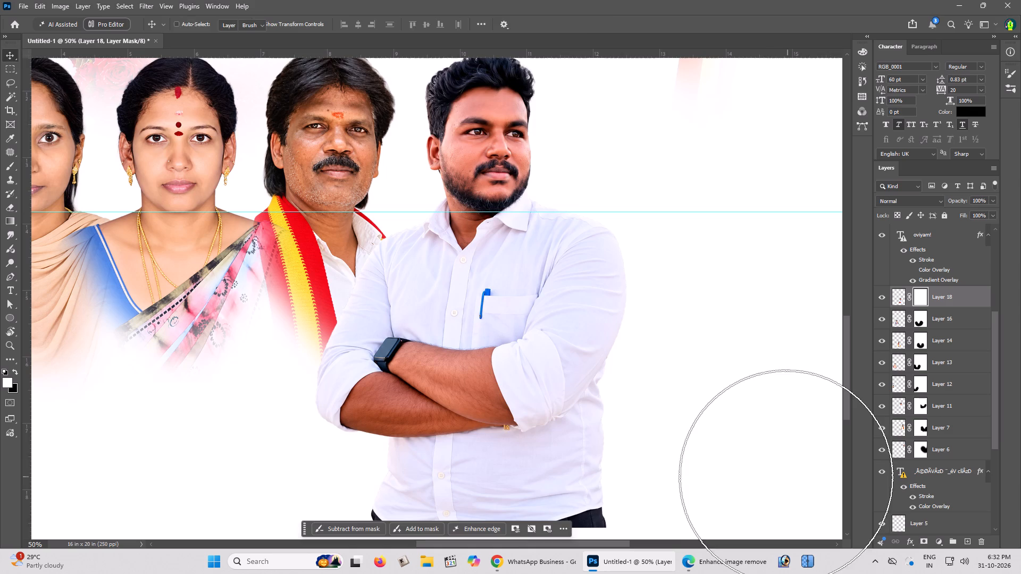
key("space")
left_click_drag(764, 451, 759, 416)
left_click(759, 412)
left_click_drag(744, 402, 380, 400)
key("Tab")
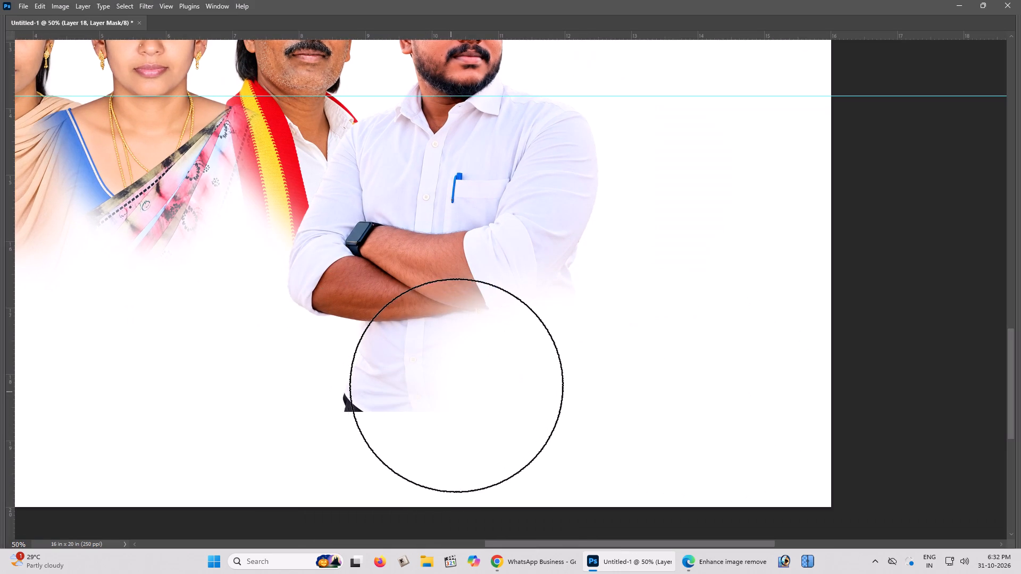
scroll(456, 385, "up", 5)
left_click_drag(275, 365, 515, 438)
key("space")
key("space")
key("space")
key("space")
key("space")
key("space")
key("space")
key("space")
key("space")
key("space")
key("space")
key("space")
key("space")
key("space")
left_click_drag(595, 415, 538, 440)
left_click_drag(537, 440, 583, 411)
left_click(583, 411)
left_click_drag(409, 450, 273, 434)
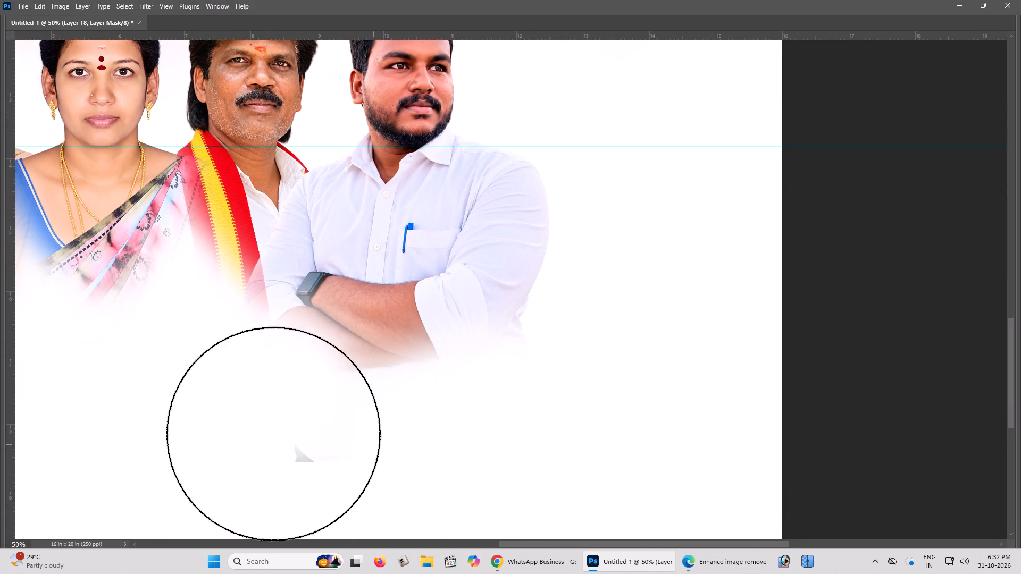
left_click_drag(273, 434, 247, 428)
left_click_drag(312, 437, 431, 461)
left_click_drag(374, 462, 356, 462)
double_click(355, 462)
Fade the folded-arms man's outer shoulder and sleeve, on the side away from the portrait row, softly into the white background.
key("space")
left_click_drag(510, 454, 482, 462)
left_click(478, 463)
left_click_drag(503, 440, 510, 409)
left_click_drag(533, 358, 535, 337)
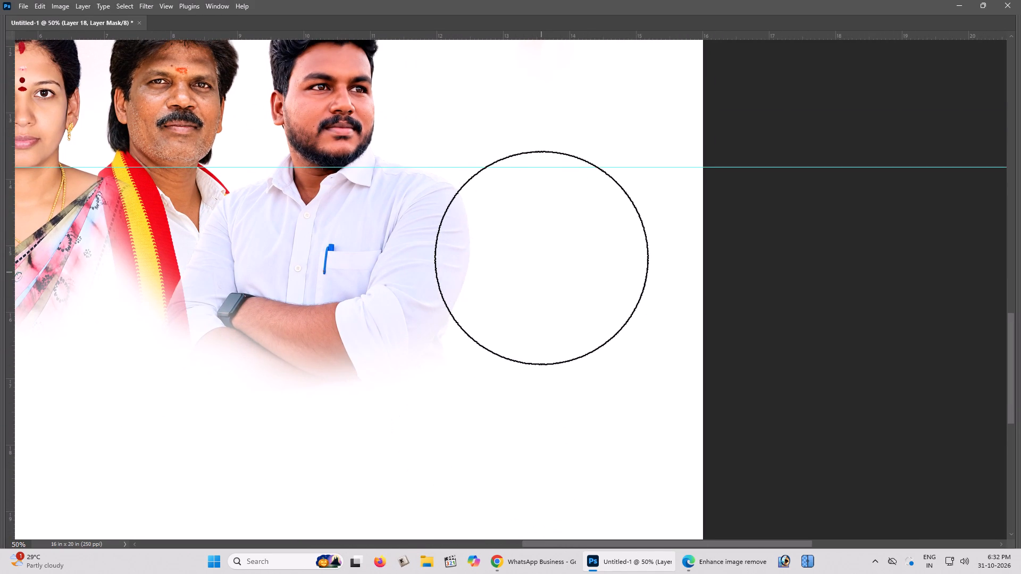
left_click(541, 249)
double_click(542, 235)
left_click_drag(539, 221, 529, 209)
left_click(524, 206)
key("space")
key("space")
key("space")
left_click_drag(613, 226, 630, 223)
left_click(636, 221)
left_click_drag(597, 202, 573, 283)
left_click_drag(577, 241, 525, 313)
left_click_drag(543, 239, 526, 335)
left_click_drag(558, 284, 424, 428)
key("space")
key("space")
key("space")
key("space")
key("space")
left_click_drag(433, 420, 492, 415)
left_click(493, 415)
left_click_drag(608, 234, 581, 302)
left_click_drag(590, 280, 551, 331)
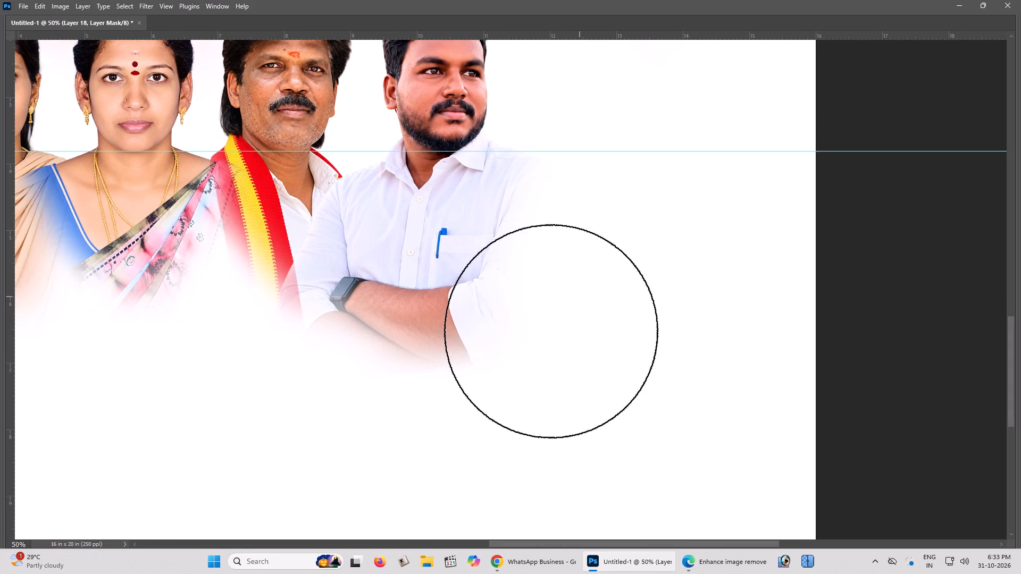
left_click_drag(551, 331, 549, 334)
Mask away the folded-arms man's inner sleeve and watch arm to reveal the neighbouring man's scarf and white shirt.
left_click_drag(549, 334, 262, 356)
left_click(280, 302)
key("ctrl+z")
left_click_drag(266, 288, 251, 278)
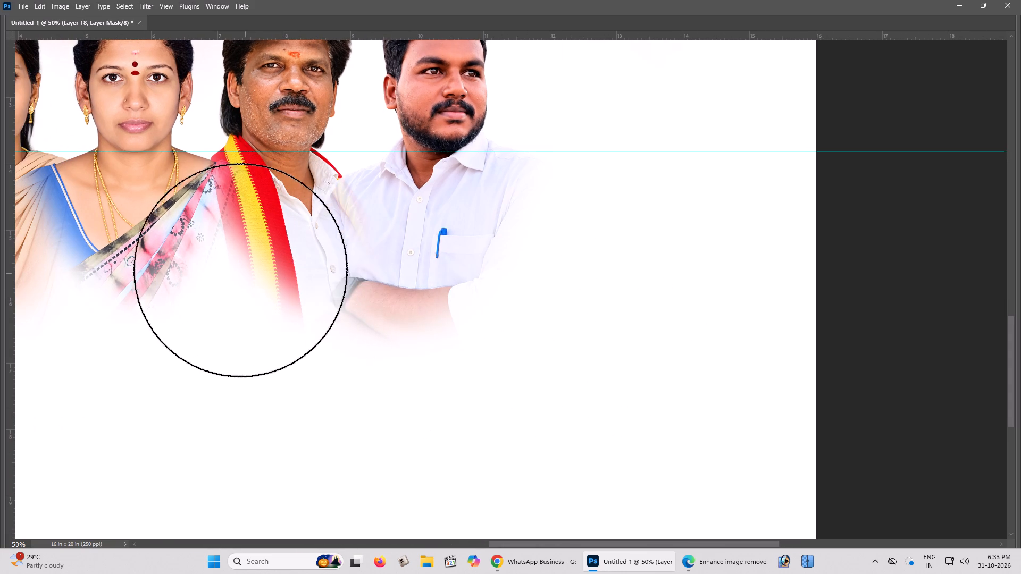
left_click_drag(232, 262, 231, 248)
left_click_drag(232, 238, 232, 232)
left_click(233, 229)
left_click(233, 225)
left_click_drag(244, 280, 253, 303)
left_click_drag(264, 322, 272, 335)
left_click_drag(282, 339, 291, 347)
left_click(302, 360)
left_click(306, 365)
Nudge the masked folded-arms man slightly left, closer to the man with the red and yellow scarf.
key("space")
left_click_drag(254, 340, 276, 354)
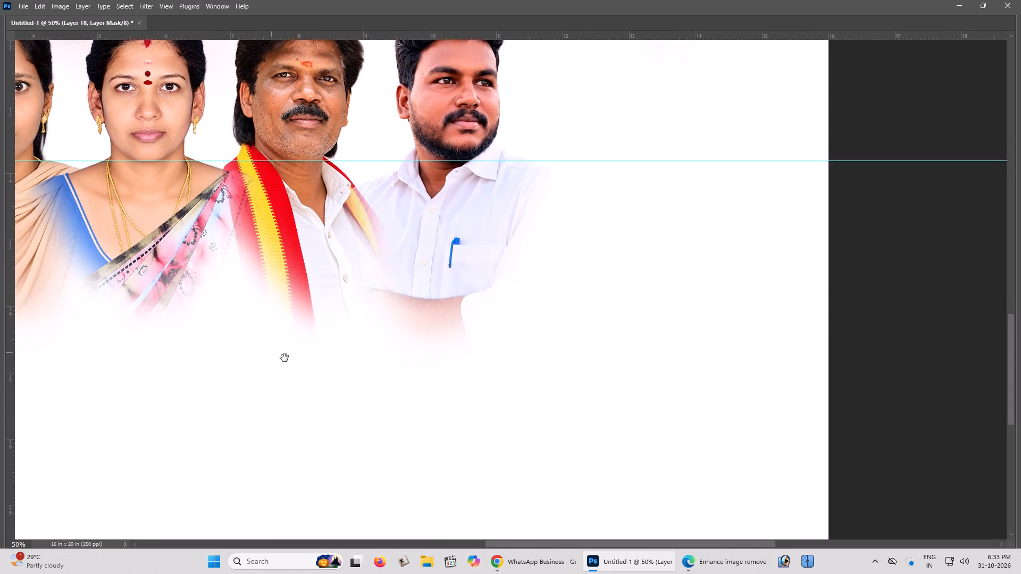
left_click(287, 359)
scroll(447, 306, "up", 10)
key("v")
scroll(514, 179, "up", 2)
key("ctrl+minus")
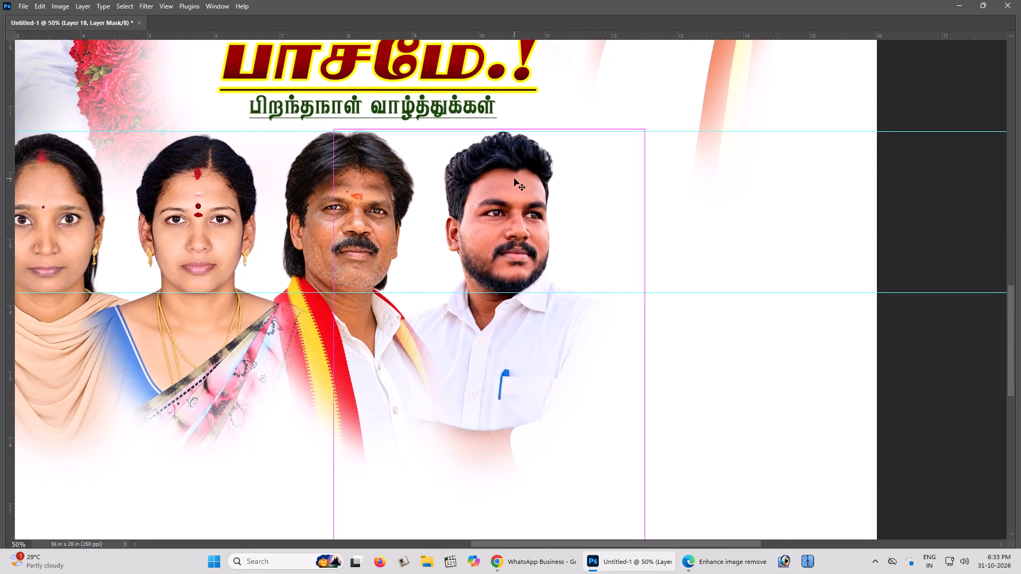
key("Left")
key("Left")
key("Left")
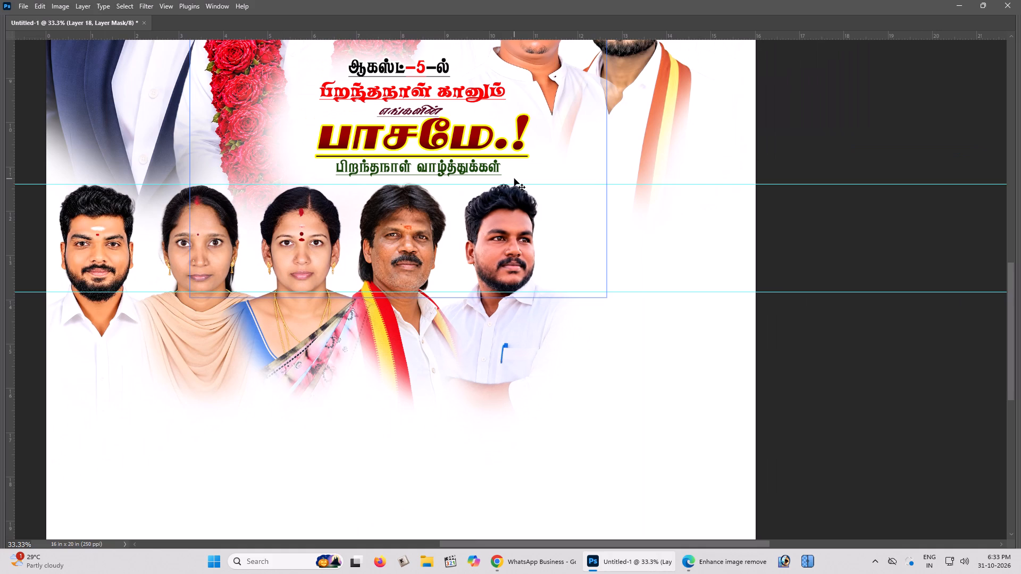
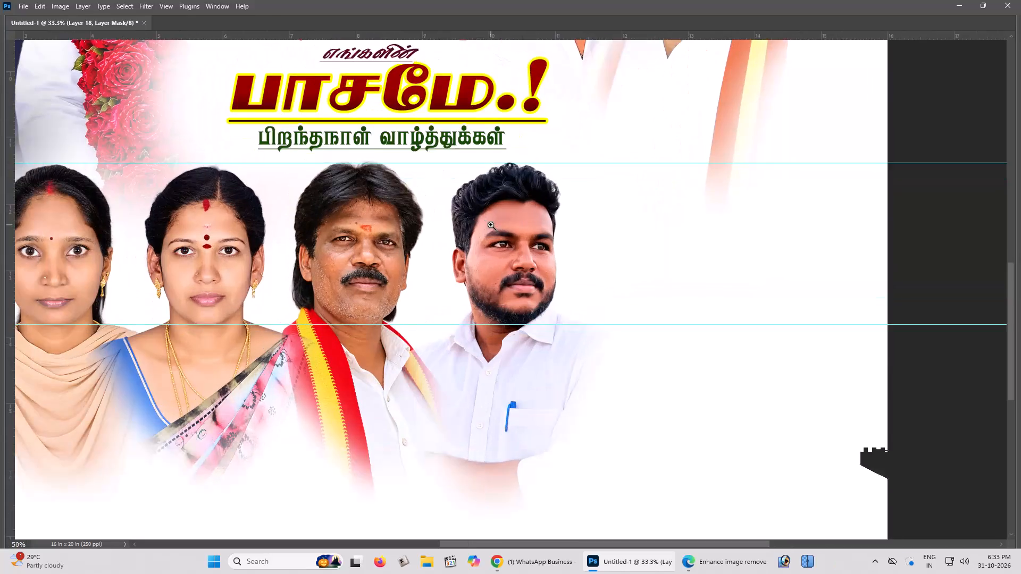
Brighten the folded-arms man's portrait layer slightly with Levels by raising its RGB midtones.
key("v")
right_click(518, 217)
left_click(529, 225)
key("ctrl+l")
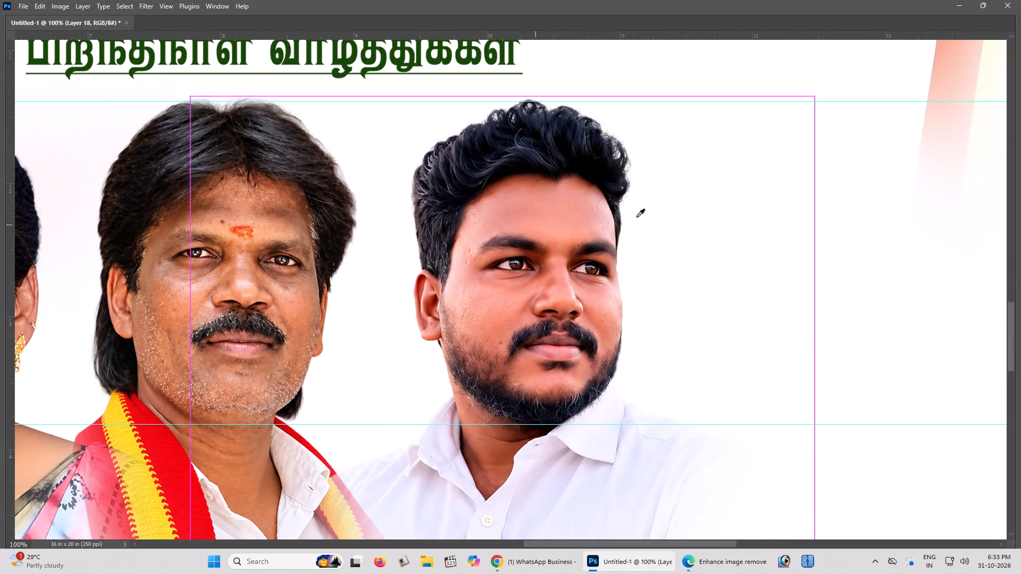
left_click_drag(812, 237, 809, 237)
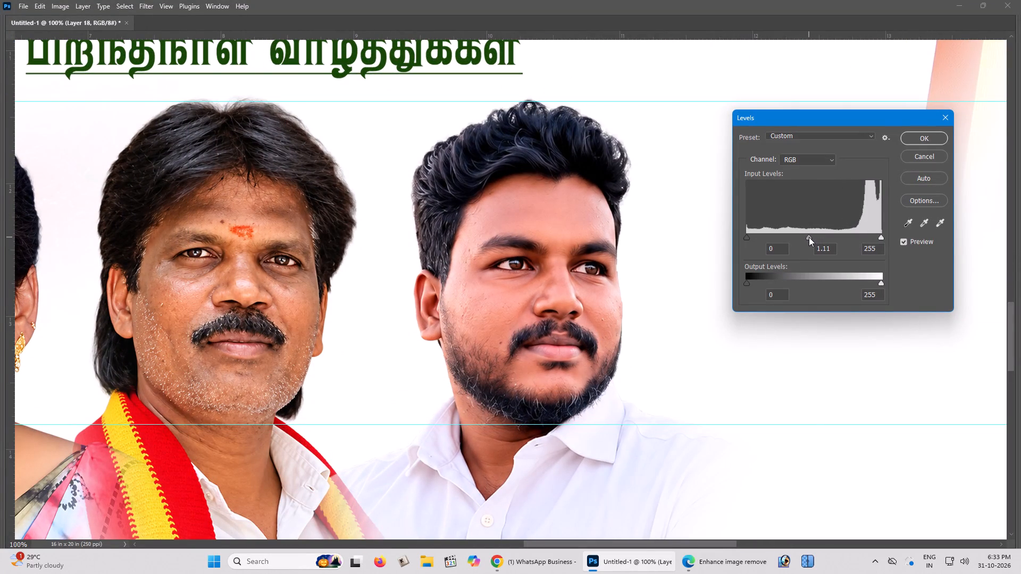
left_click_drag(809, 237, 806, 238)
key("Return")
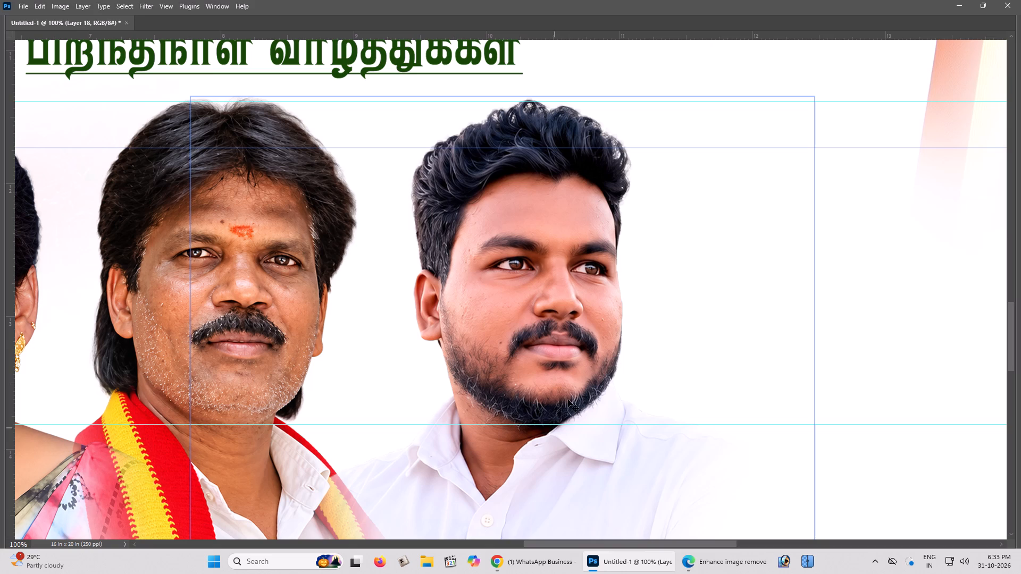
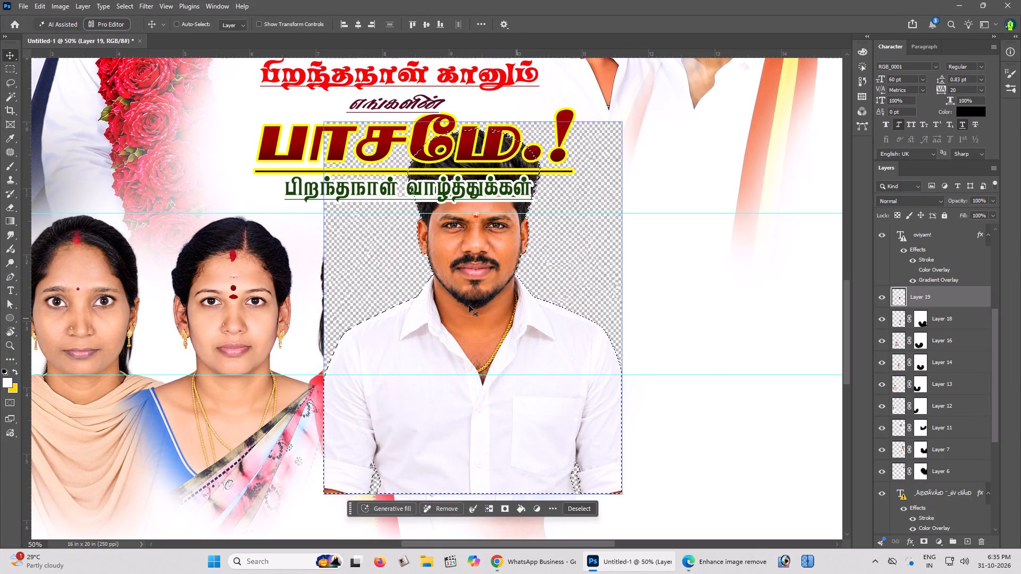
key("ctrl+x")
key("BackSpace")
Paste the cutout above the folded-arms man's layer, Layer 18, and place it beside him at the right end of the portrait row.
key("space")
key("space")
key("space")
key("space")
key("space")
key("space")
key("space")
key("space")
key("space")
key("space")
key("space")
key("space")
key("space")
key("space")
key("space")
key("space")
key("space")
key("space")
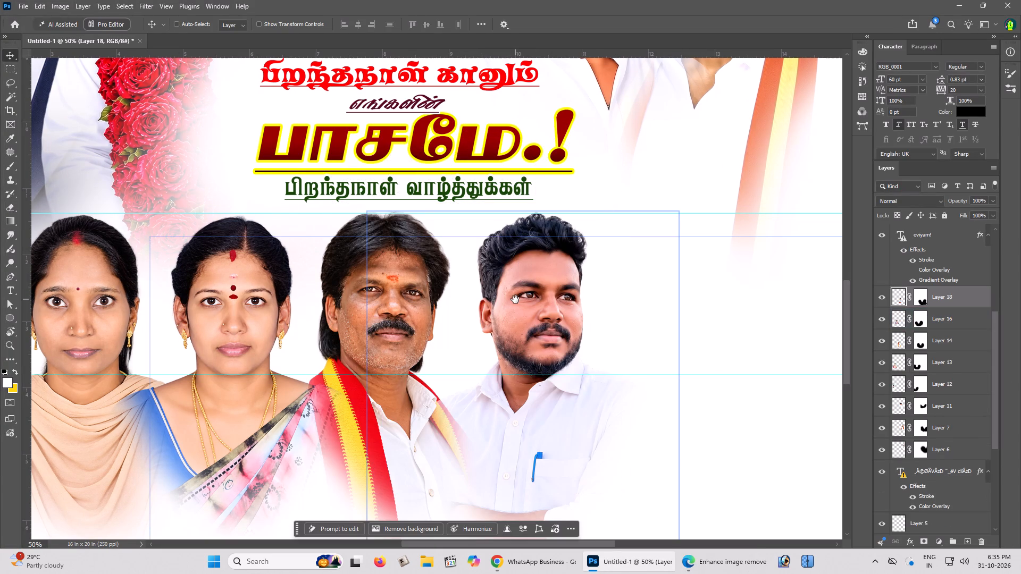
double_click(515, 299)
key("Tab")
key("space")
left_click_drag(538, 278, 520, 272)
left_click(517, 272)
right_click(478, 241)
left_click(491, 246)
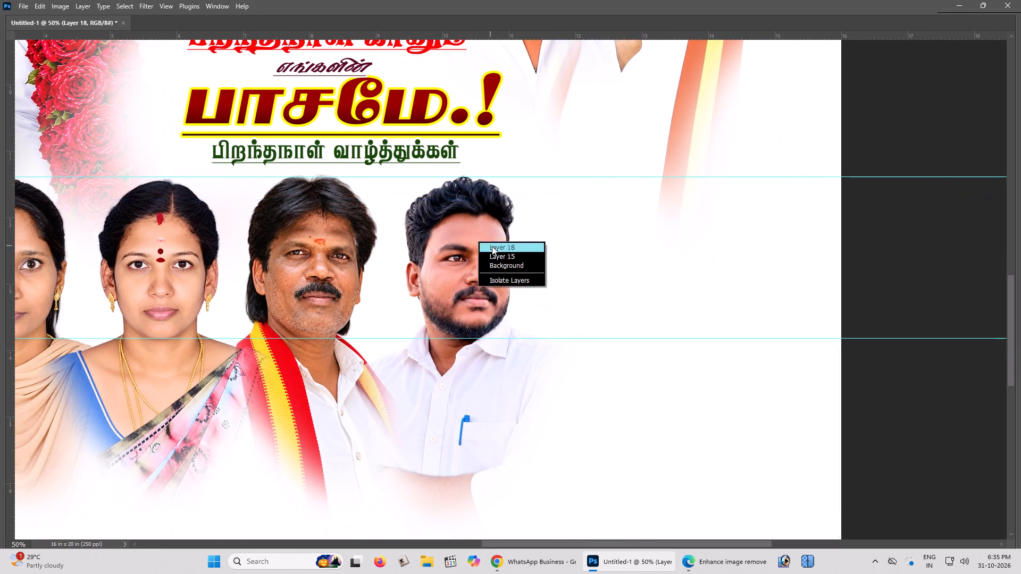
key("ctrl+v")
left_click_drag(428, 226, 588, 287)
Scale the new portrait down slightly and align his head and chin with the two horizontal guides.
key("z")
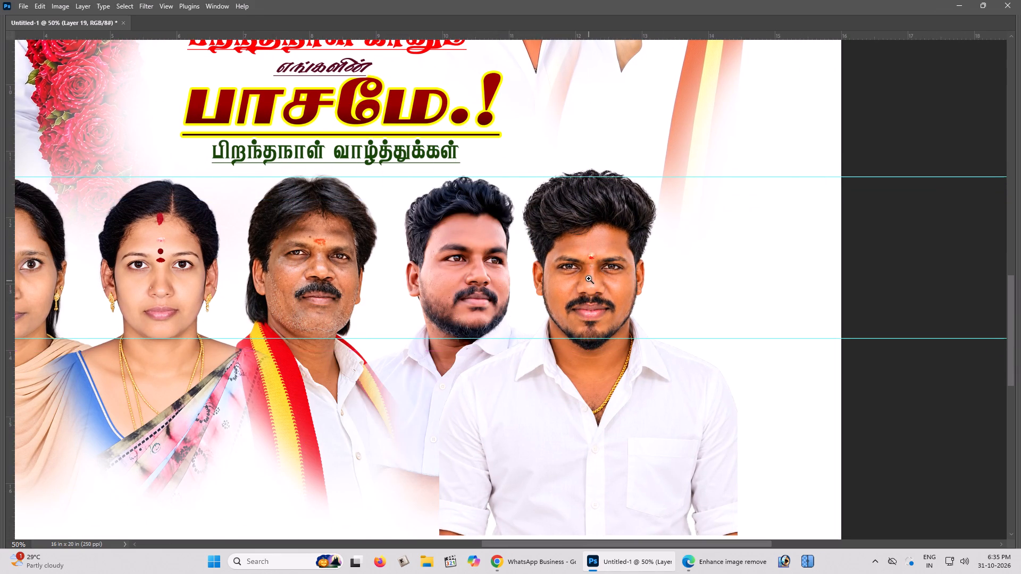
left_click(589, 277)
key("space")
key("space")
left_click_drag(591, 274, 575, 274)
left_click(561, 274)
key("v")
key("ctrl+t")
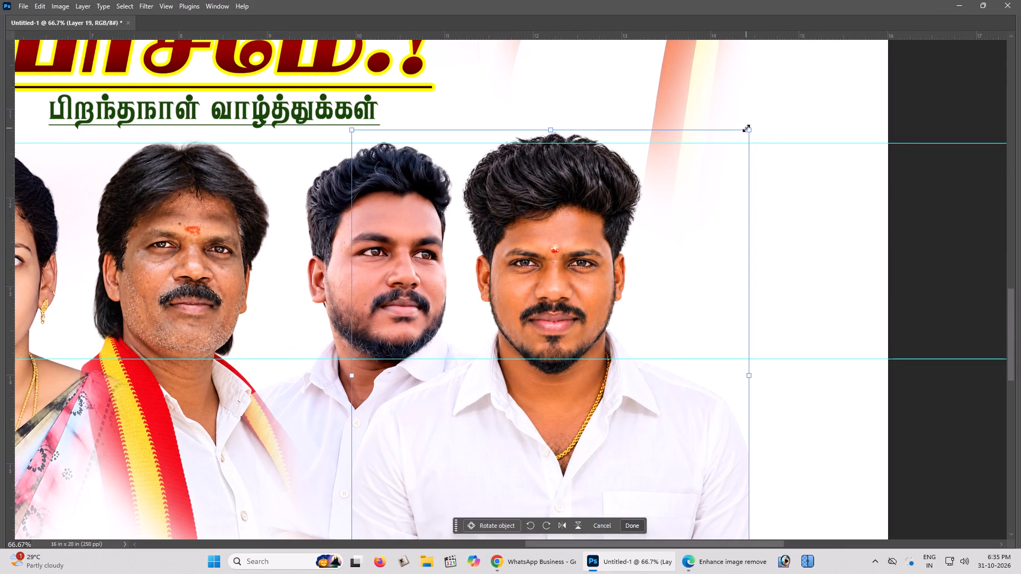
left_click_drag(746, 128, 730, 142, "alt")
left_click_drag(603, 220, 612, 212)
key("Return")
Add a layer mask to the new portrait and softly fade out the outer sleeve and lower shirt with the 900-size Eraser.
key("space")
key("space")
key("space")
key("space")
key("space")
key("space")
key("space")
key("space")
key("space")
key("space")
key("space")
key("space")
key("space")
key("space")
key("space")
key("space")
left_click_drag(670, 192, 662, 133)
left_click(662, 129)
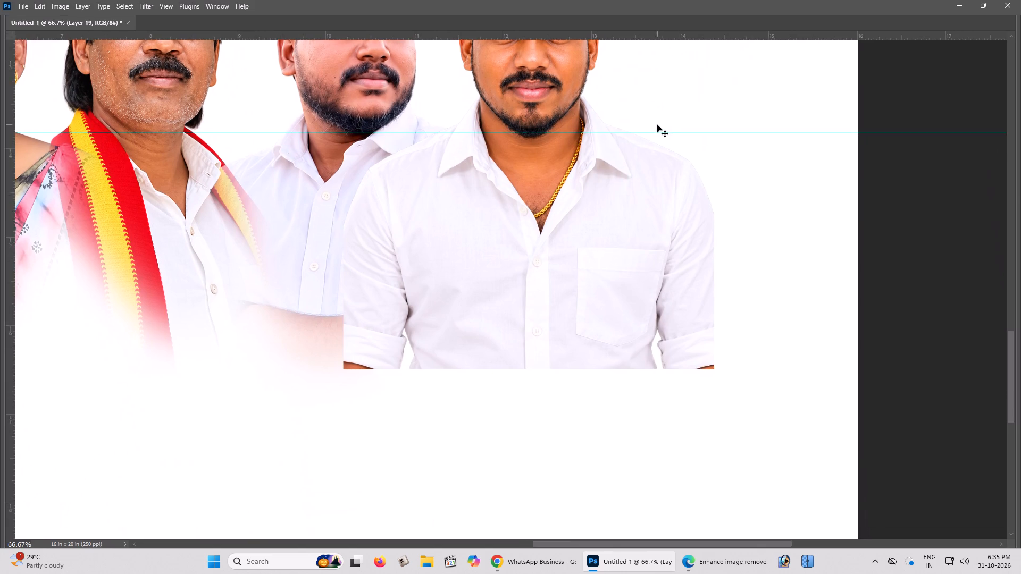
key("Tab")
left_click(926, 543)
key("space")
key("space")
left_click_drag(800, 486, 779, 495)
left_click(772, 497)
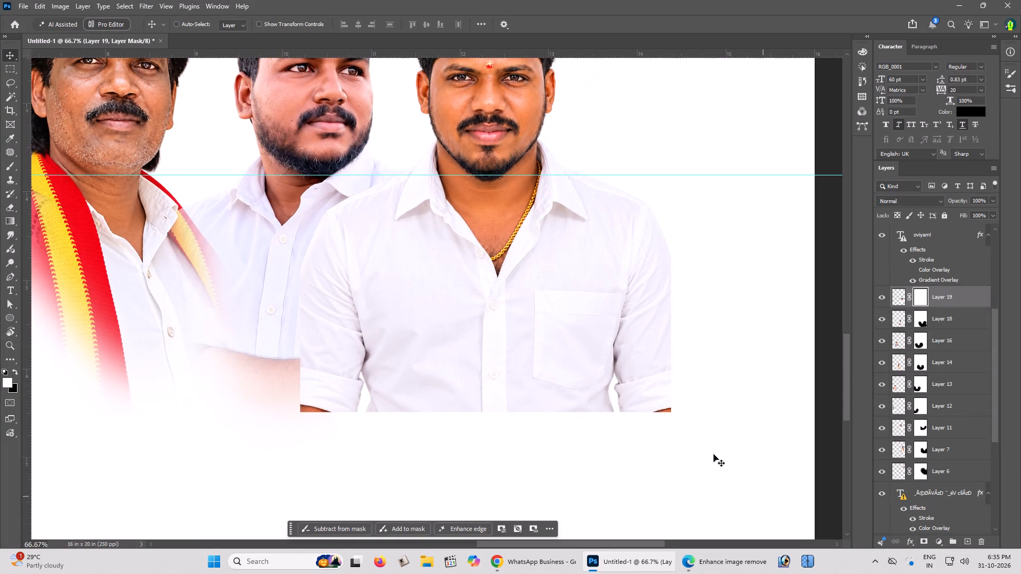
key("e")
left_click_drag(755, 266, 748, 324)
left_click_drag(759, 305, 750, 356)
left_click_drag(750, 361, 670, 433)
left_click_drag(601, 457, 468, 449)
Fade the new portrait's sleeve beside the folded-arms man on the mask and soften the remaining lower and outer shirt edges.
left_click_drag(270, 402, 267, 402)
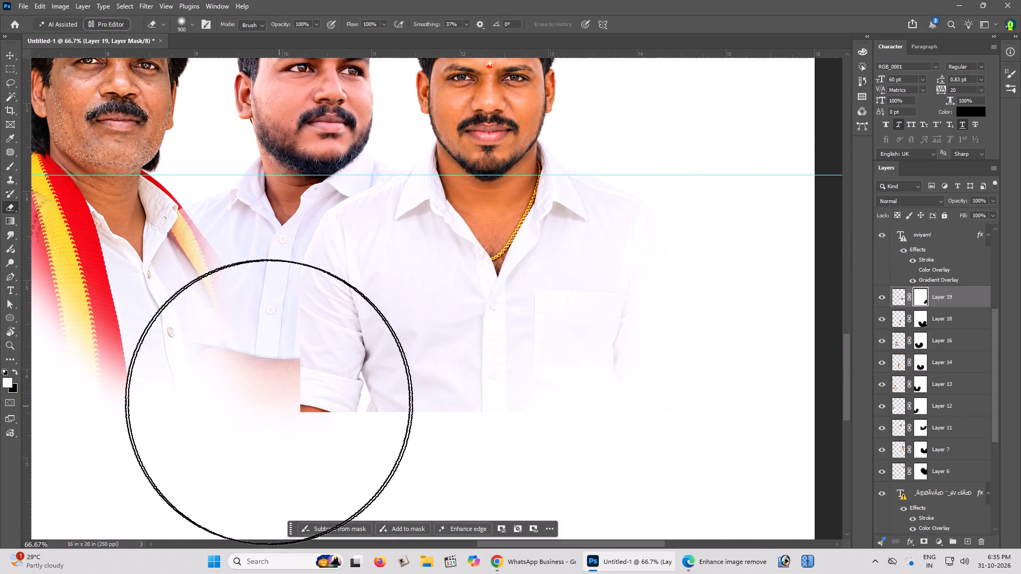
left_click_drag(267, 402, 248, 390)
left_click_drag(240, 357, 238, 340)
left_click_drag(235, 305, 226, 288)
left_click_drag(220, 264, 215, 251)
left_click_drag(216, 231, 217, 226)
left_click(217, 223)
left_click_drag(236, 353, 255, 399)
left_click_drag(307, 426, 312, 434)
left_click(327, 454)
key("space")
key("space")
key("space")
key("space")
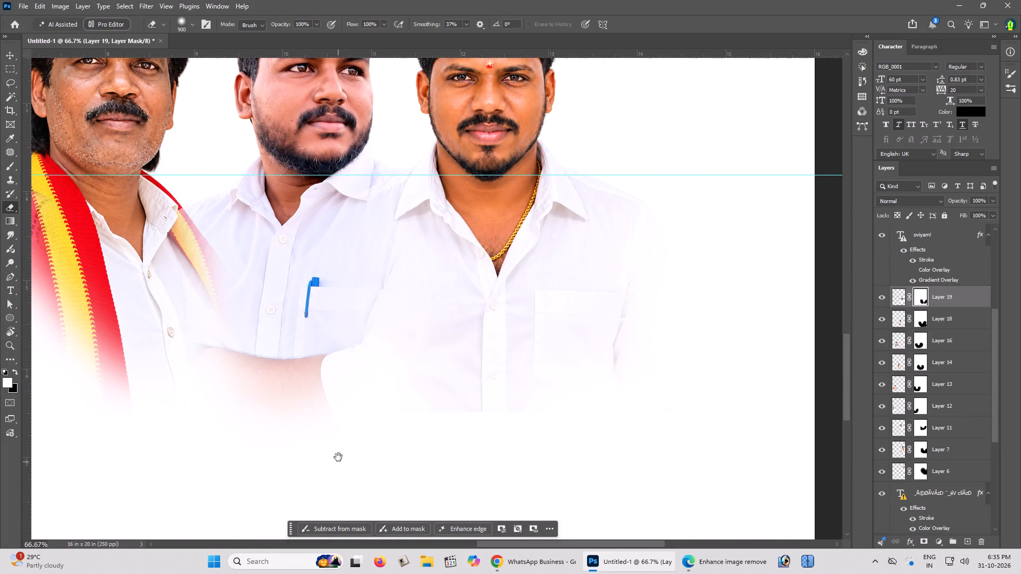
left_click_drag(328, 428, 322, 411)
left_click_drag(321, 407, 319, 400)
left_click_drag(341, 425, 346, 426)
left_click(359, 430)
left_click(373, 435)
left_click(383, 440)
left_click(390, 445)
key("space")
left_click(408, 443)
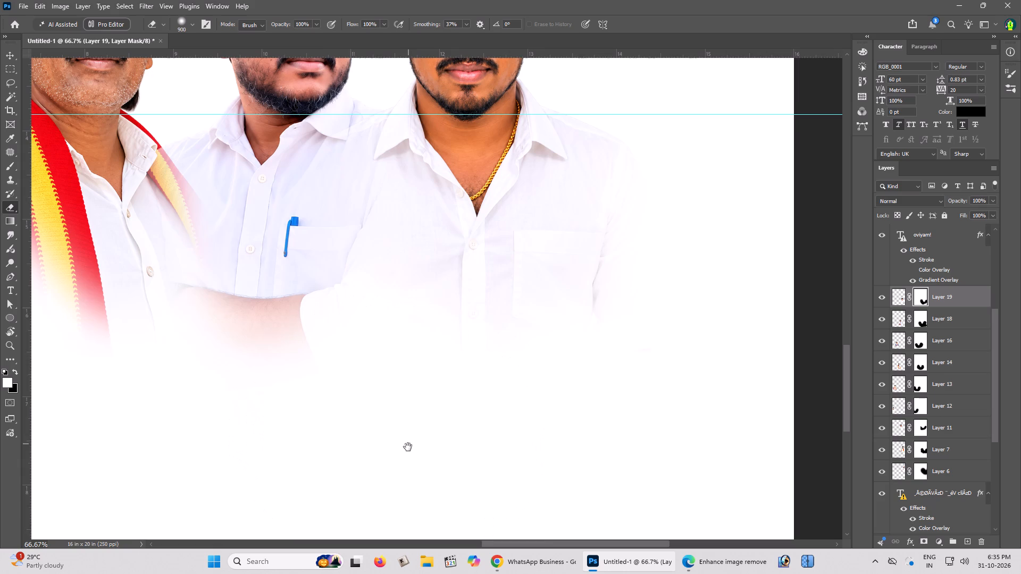
left_click(407, 448)
left_click(270, 350)
left_click(622, 431)
left_click(645, 408)
left_click(658, 392)
key("space")
key("space")
key("space")
key("space")
left_click_drag(684, 375, 680, 392)
left_click(679, 393)
left_click(687, 383)
left_click(733, 224)
left_click(729, 199)
double_click(721, 185)
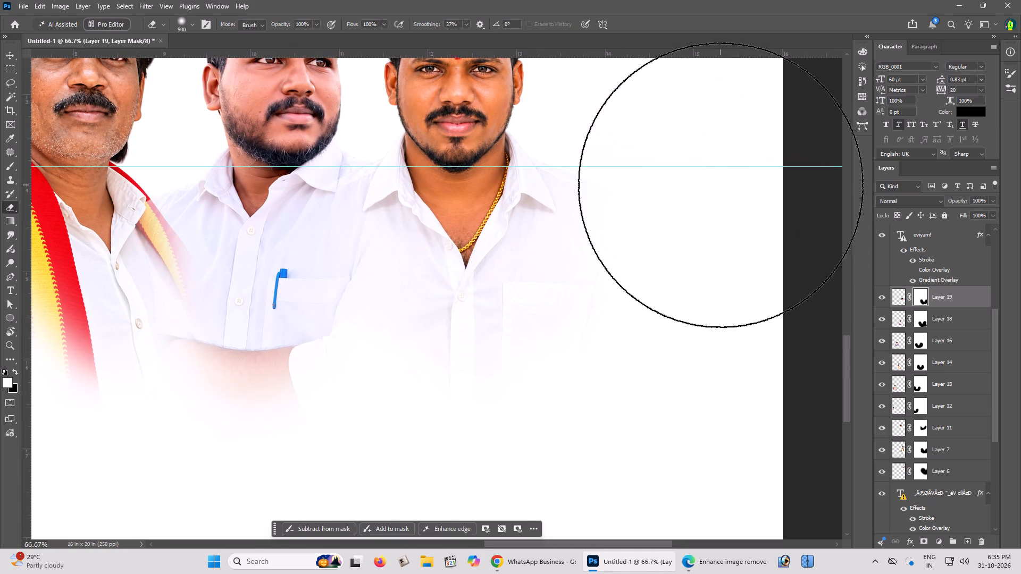
Examine how the new portrait blends and aligns with the row, then the poster as a whole.
key("v")
key("space")
key("space")
key("space")
key("space")
key("space")
key("space")
key("space")
key("space")
key("space")
left_click_drag(622, 269, 655, 318)
left_click(656, 320)
key("ctrl+minus")
key("Tab")
key("space")
key("space")
key("space")
key("space")
key("space")
key("space")
key("space")
key("space")
key("space")
key("space")
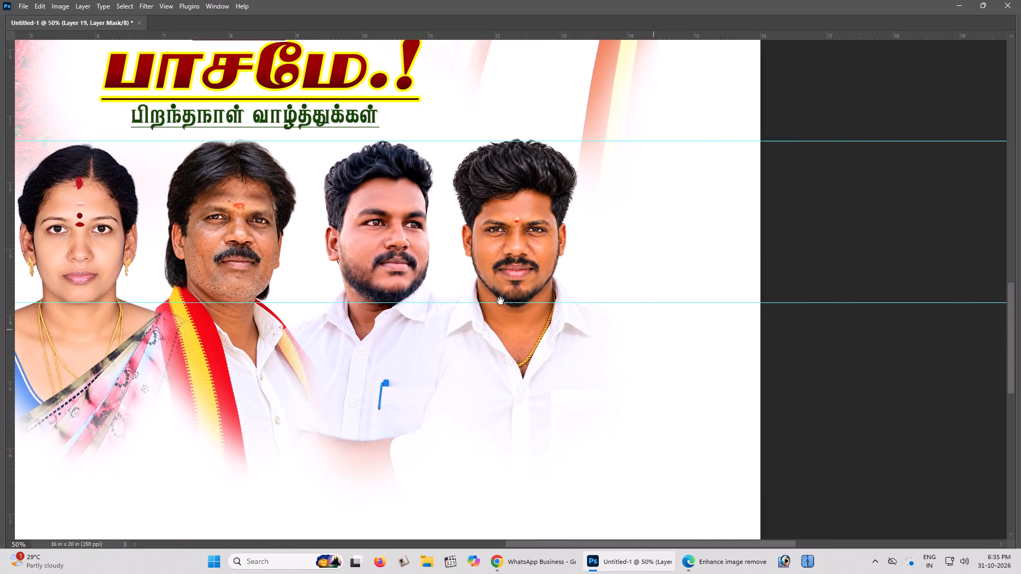
left_click_drag(455, 268, 500, 271)
left_click(541, 258)
key("ctrl+0")
key("space")
left_click_drag(530, 328, 525, 301)
left_click(525, 301)
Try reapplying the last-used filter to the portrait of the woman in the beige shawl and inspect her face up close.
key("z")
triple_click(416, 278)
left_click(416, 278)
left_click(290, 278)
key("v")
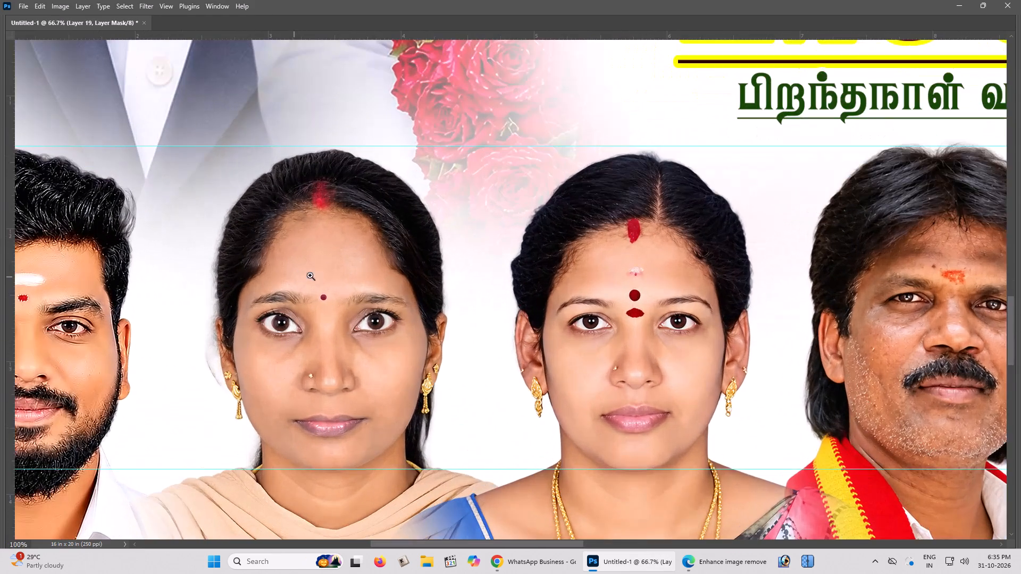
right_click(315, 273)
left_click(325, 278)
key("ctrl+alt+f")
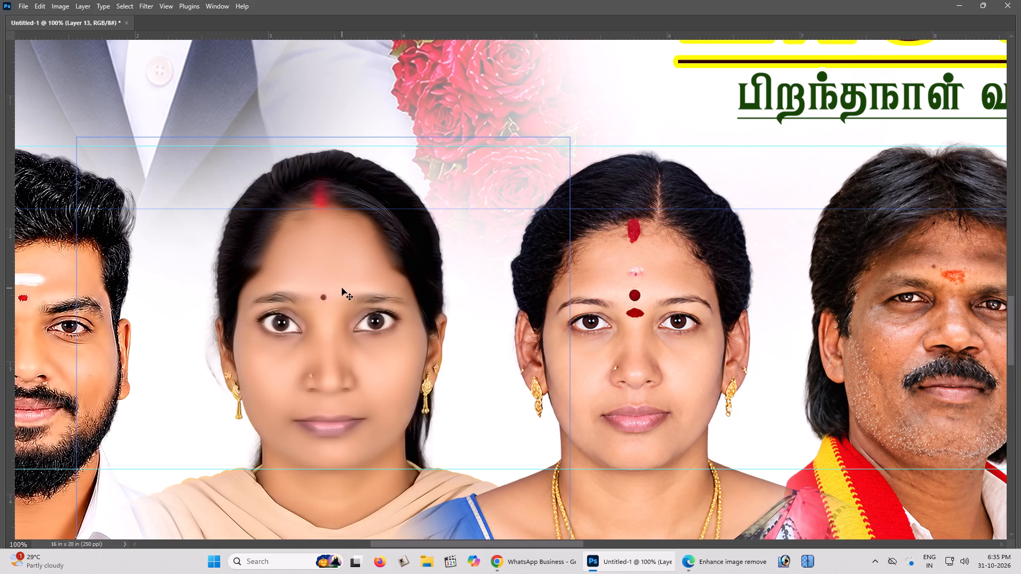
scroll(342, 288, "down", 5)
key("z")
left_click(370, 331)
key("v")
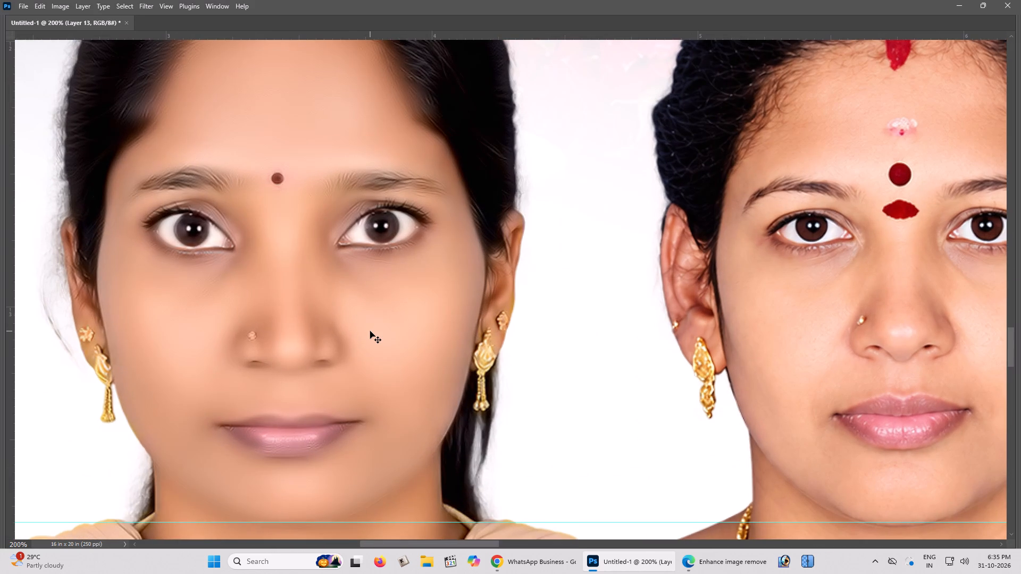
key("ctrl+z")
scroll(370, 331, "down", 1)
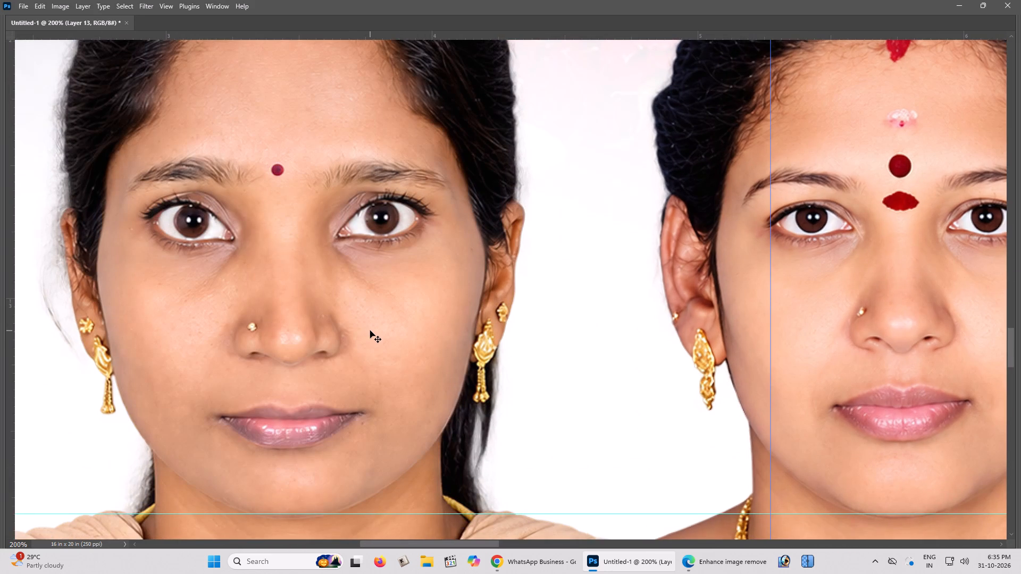
Undo the filter last applied to the portrait of the woman in the beige shawl.
scroll(370, 331, "down", 1)
scroll(363, 332, "up", 2)
key("ctrl+alt+z")
key("ctrl+z")
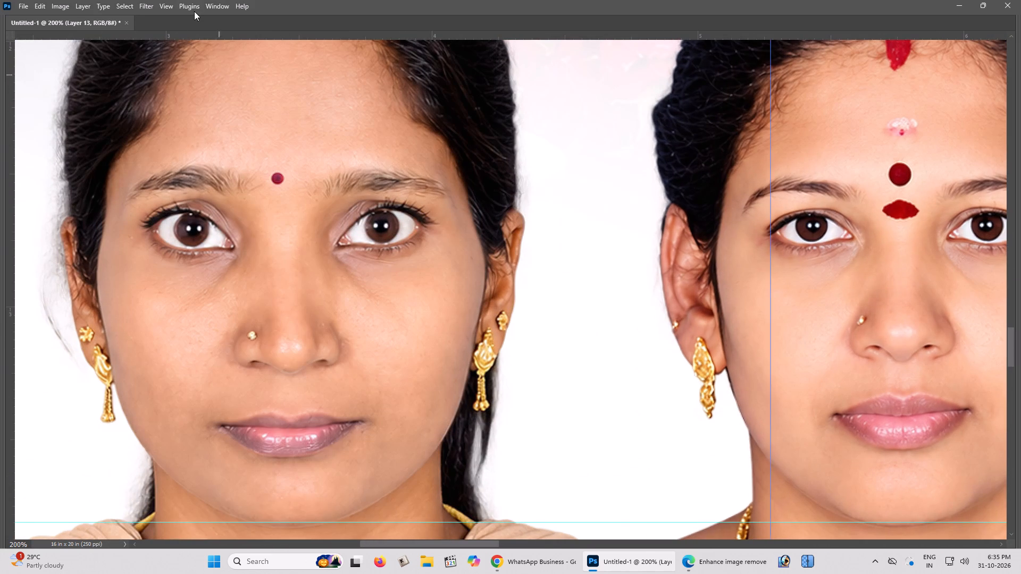
Apply Topaz DeNoise 6 to the beige-shawl woman's portrait with an Overall Strength of 0.24.
left_click_drag(153, 0, 148, 0)
left_click(185, 282)
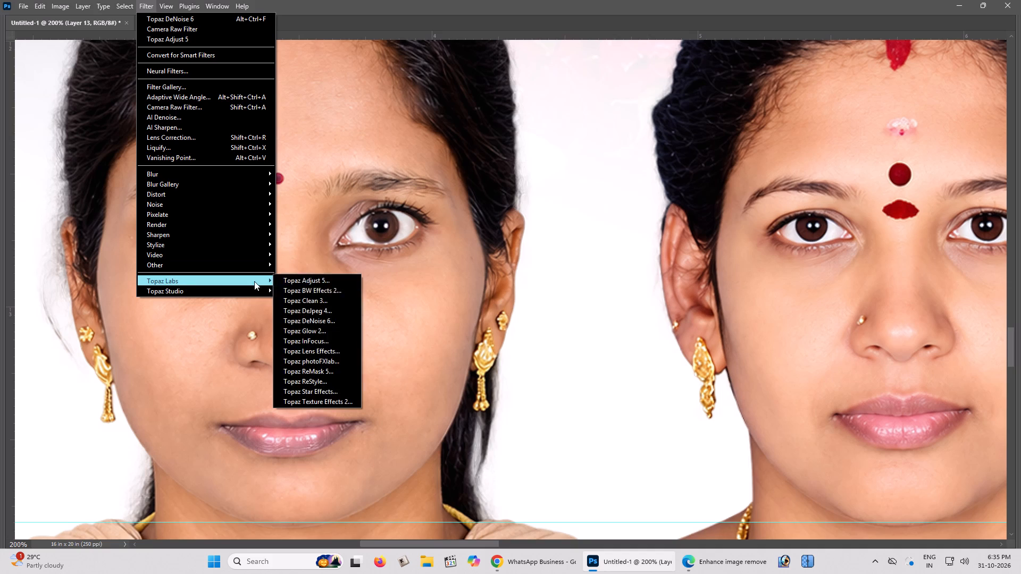
left_click(345, 317)
key("ctrl+minus")
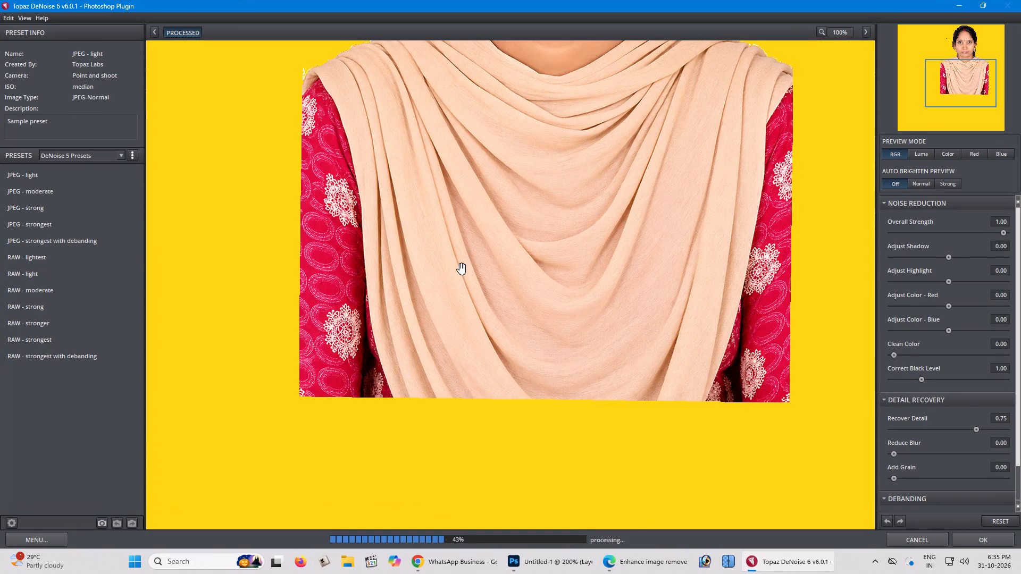
left_click_drag(551, 207, 451, 573)
key("ctrl+plus")
left_click_drag(550, 188, 488, 489)
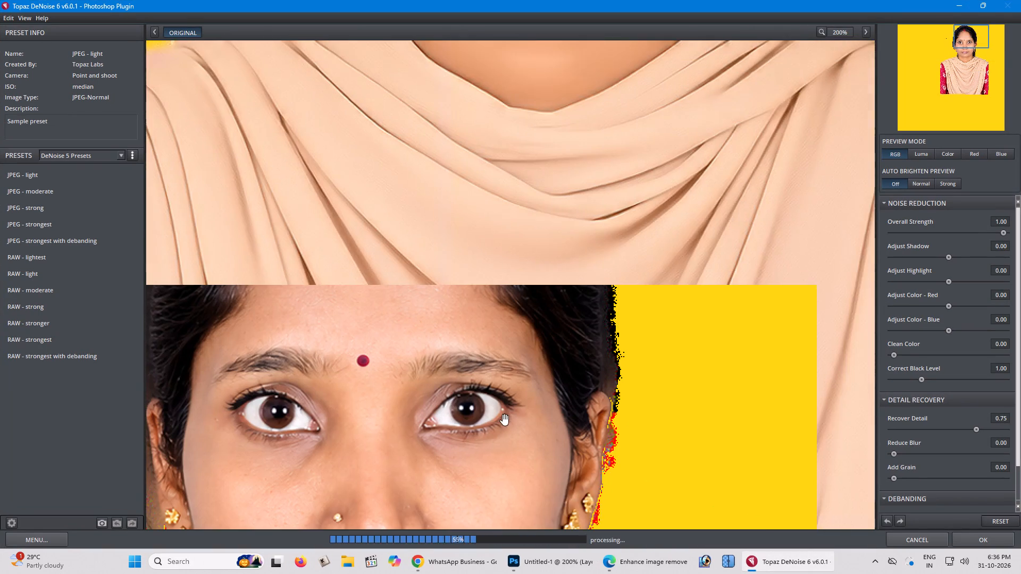
left_click_drag(463, 430, 556, 213)
left_click_drag(1002, 232, 960, 236)
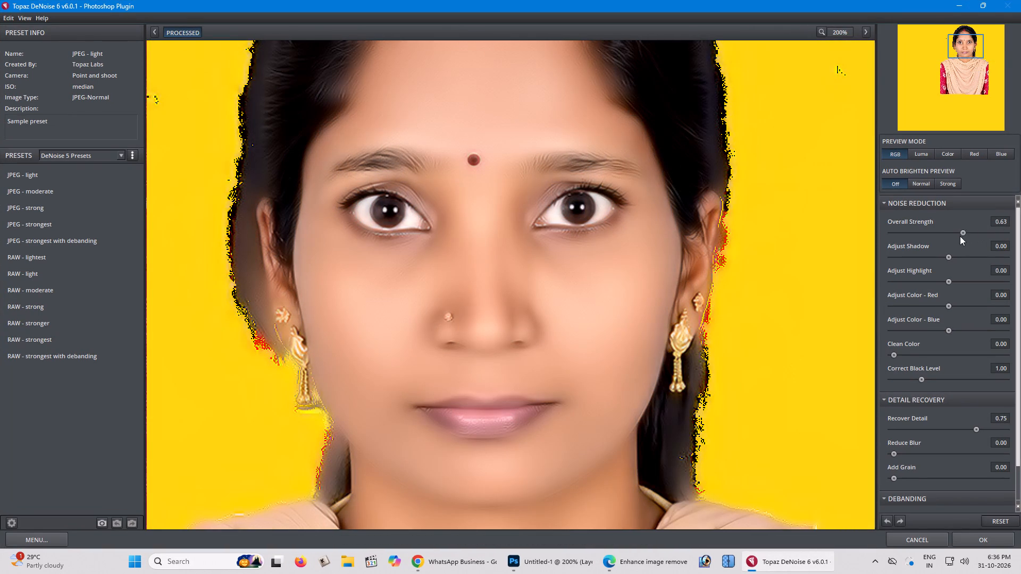
left_click_drag(960, 236, 930, 233)
left_click_drag(930, 232, 919, 233)
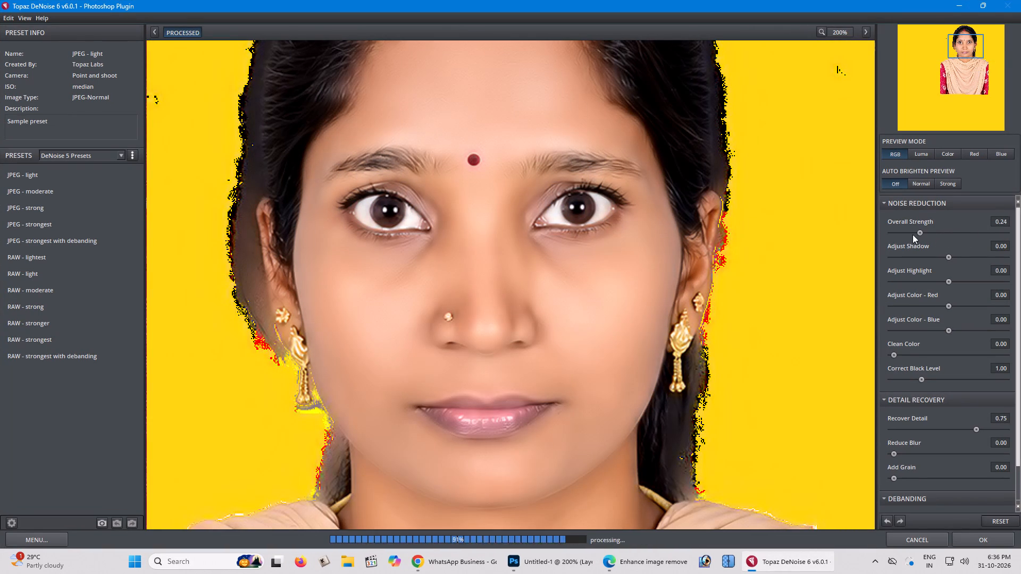
left_click(840, 249)
left_click(991, 540)
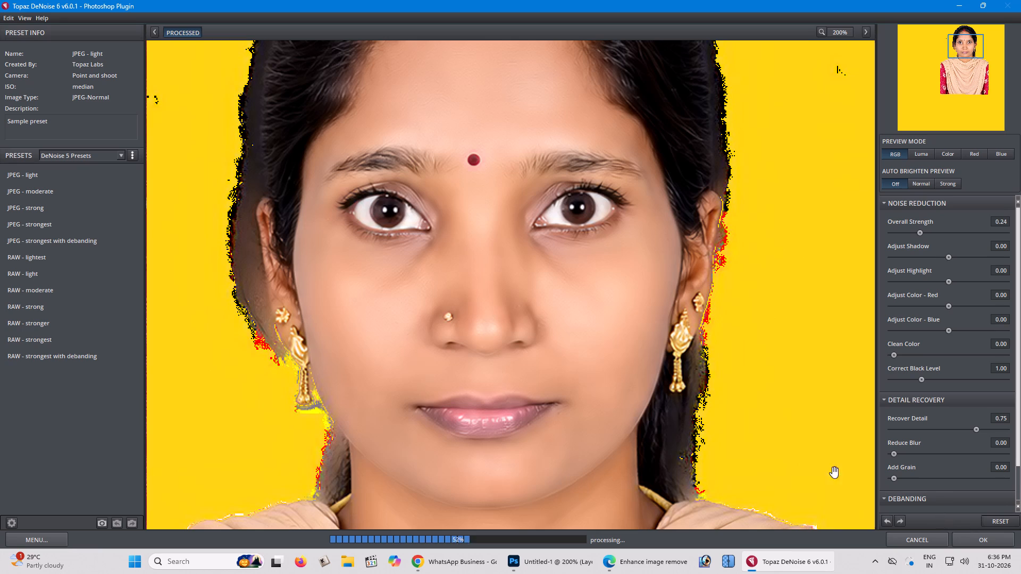
scroll(684, 438, "up", 1)
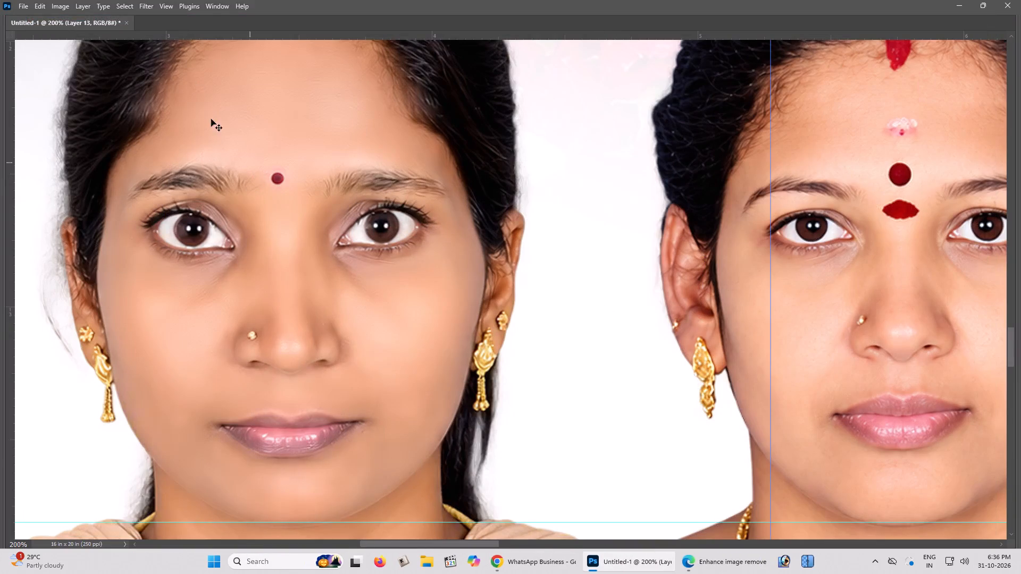
Reapply the Camera Raw Filter with its last settings to the beige-shawl woman's portrait.
left_click(146, 0)
left_click(149, 32)
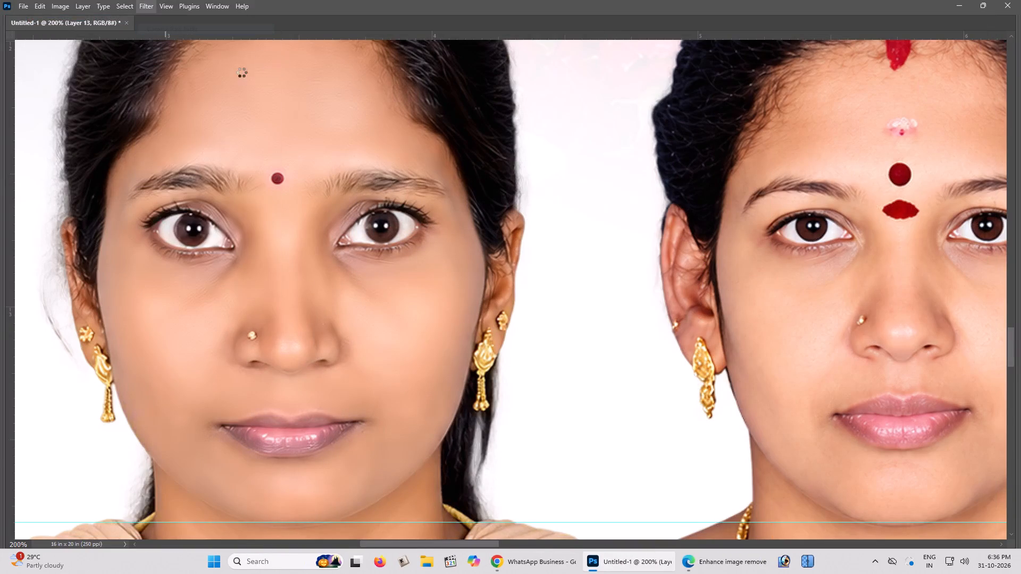
key("ctrl+minus")
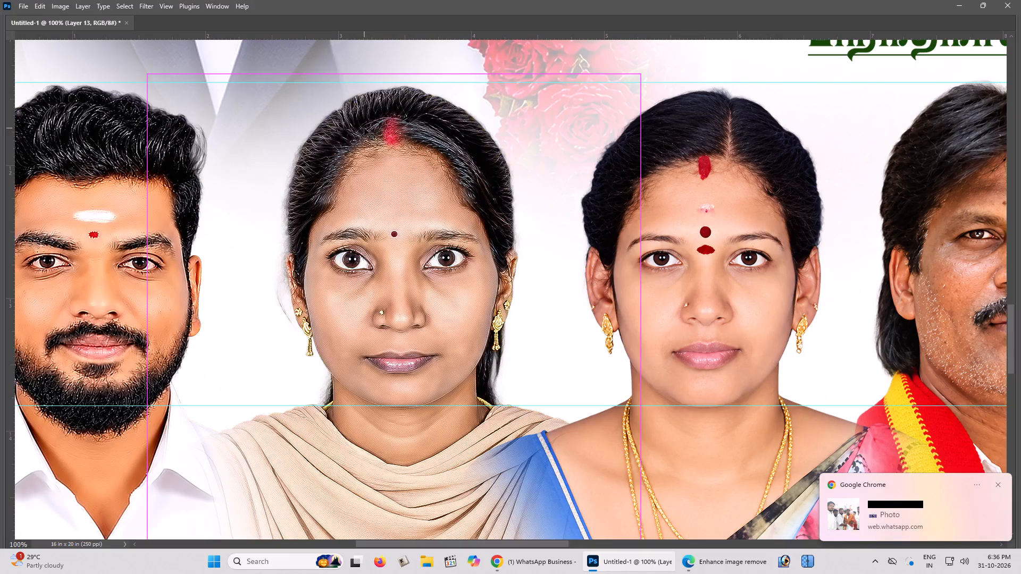
Reapply Topaz DeNoise 6 with its last settings to the beige-shawl woman's portrait.
left_click(142, 0)
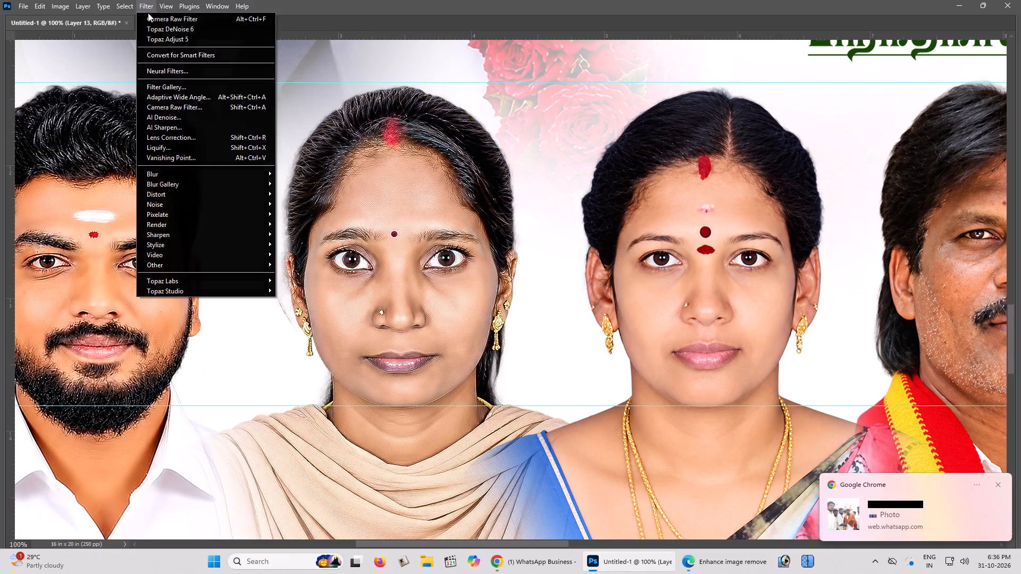
left_click(153, 32)
key("space")
key("space")
key("space")
left_click_drag(434, 150, 422, 150)
left_click(422, 150)
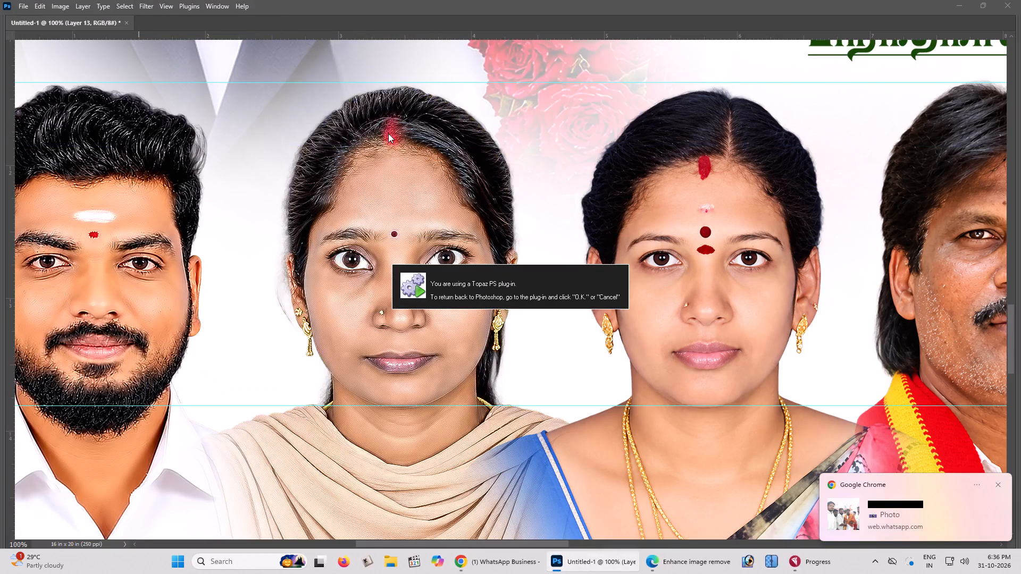
left_click(812, 573)
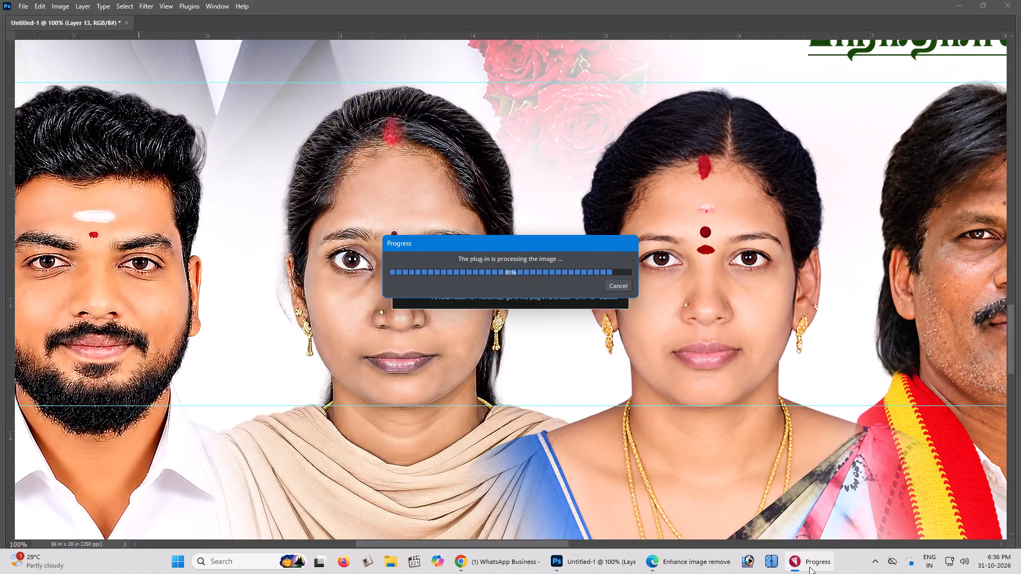
Select the portrait layer of the woman in the floral sari and reapply the Camera Raw Filter to it.
key("space")
key("space")
key("space")
key("space")
key("space")
key("space")
key("space")
key("space")
key("space")
key("space")
key("space")
key("space")
key("space")
key("space")
key("space")
key("space")
key("space")
key("space")
key("space")
left_click_drag(655, 378, 624, 373)
double_click(624, 373)
left_click_drag(624, 373, 566, 372)
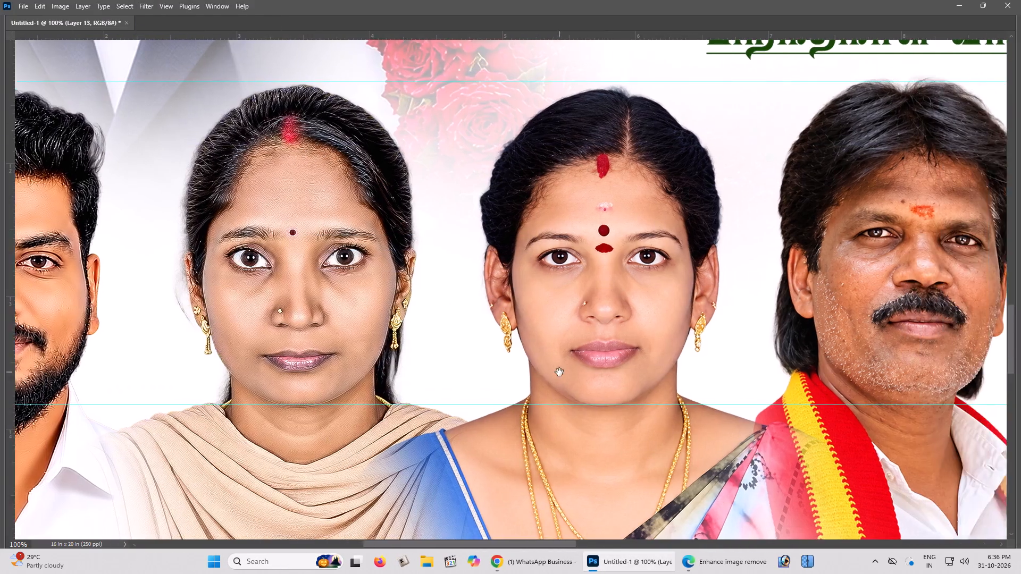
left_click(559, 372)
right_click(567, 320)
left_click(581, 326)
left_click(137, 0)
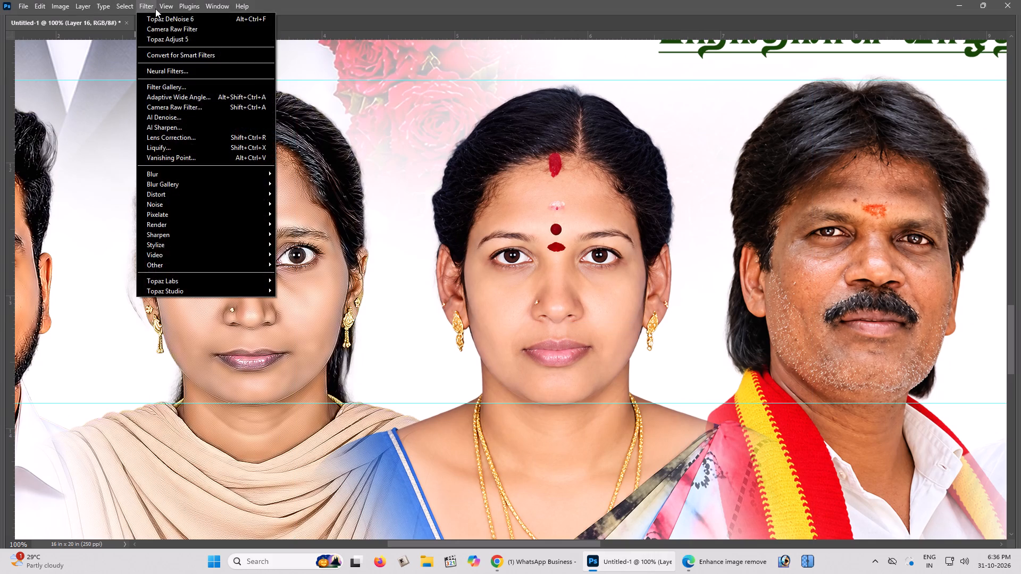
left_click(156, 27)
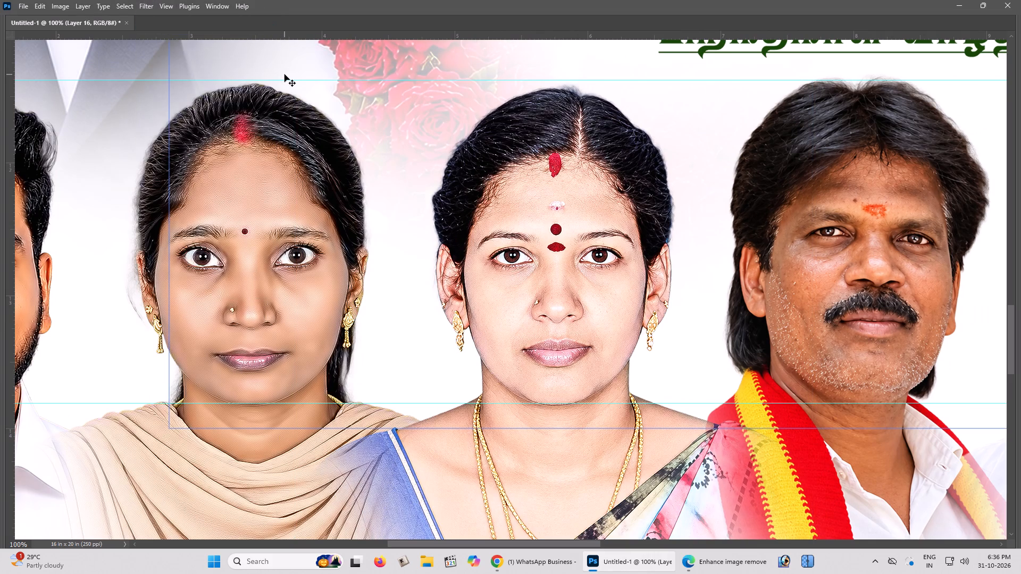
Run three passes of Topaz DeNoise 6 with its last settings on the sari woman's portrait.
left_click(139, 0)
left_click(147, 30)
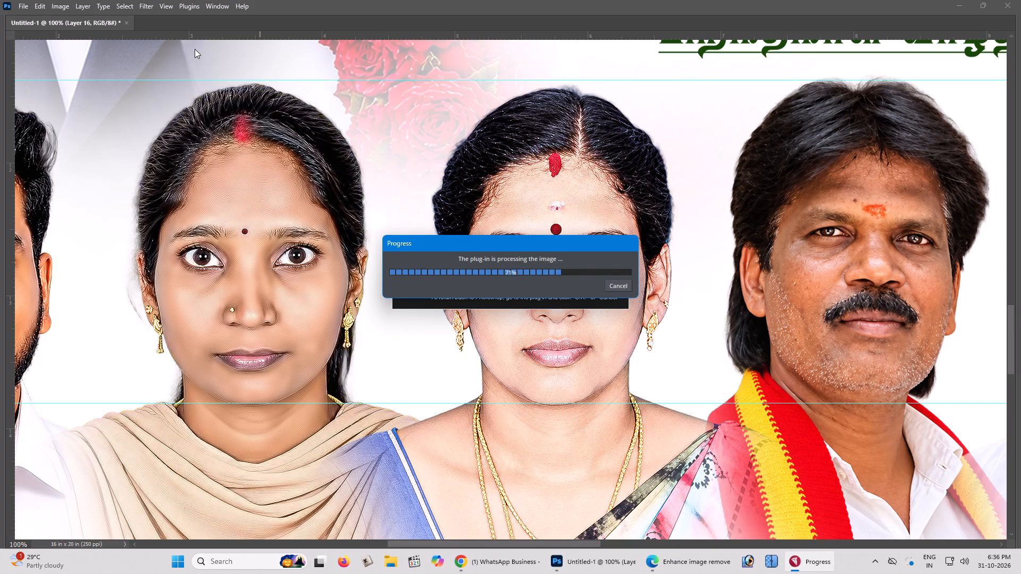
key("ctrl+alt+f")
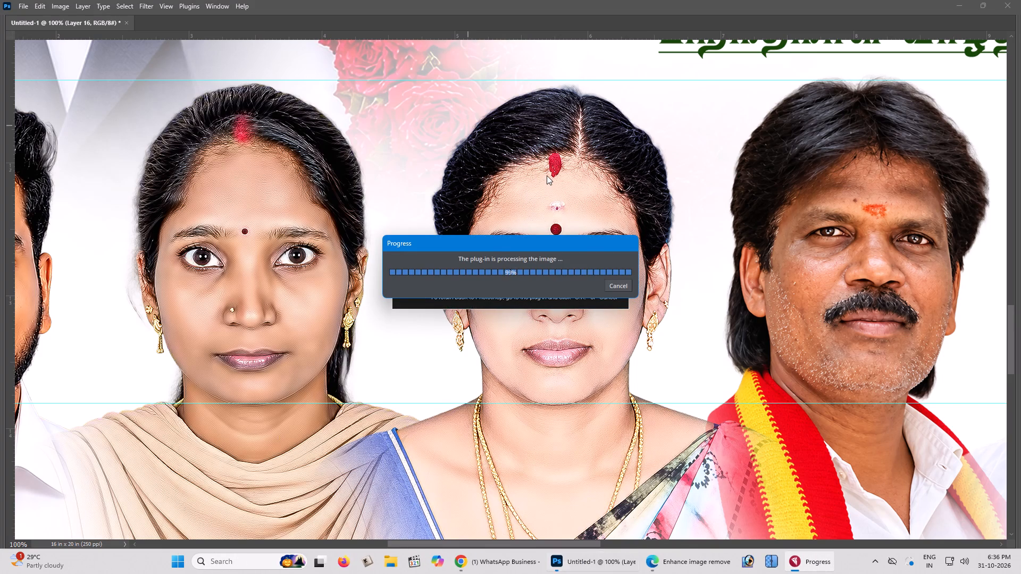
key("ctrl+alt+f")
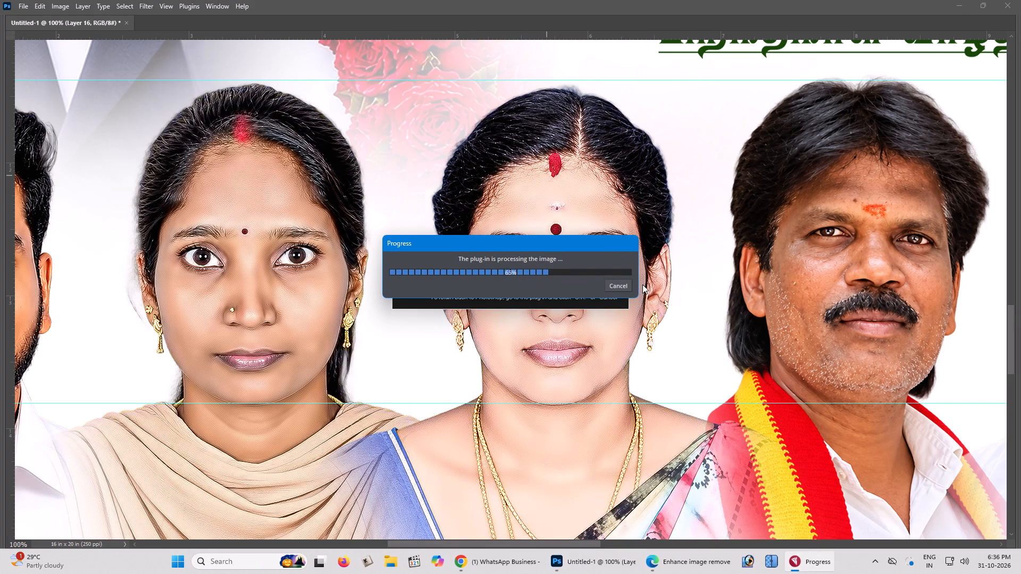
Darken the midtones of the sari woman's portrait slightly with Levels.
key("ctrl+minus")
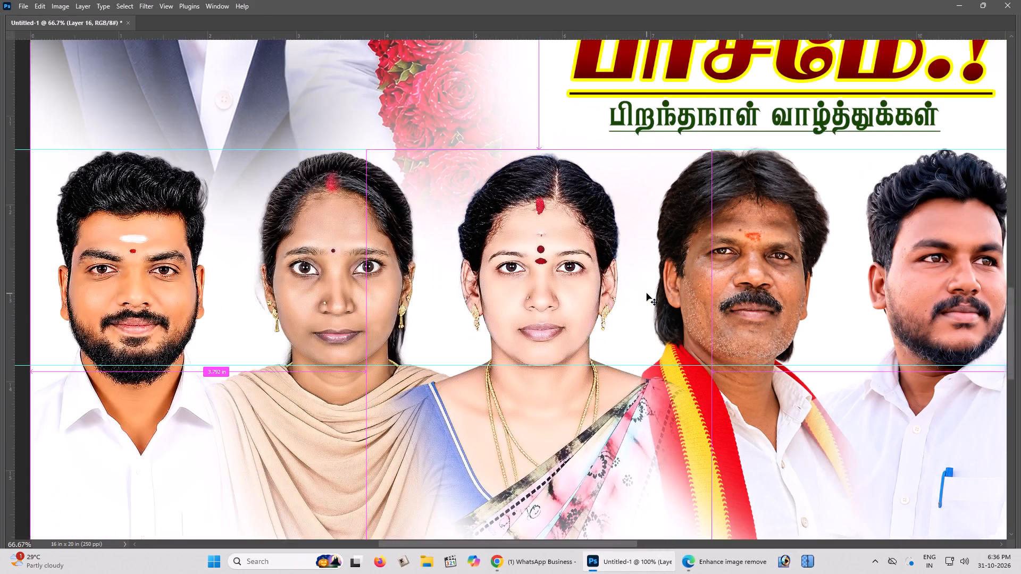
key("ctrl+minus")
key("ctrl+minus")
key("ctrl+plus")
key("ctrl+plus")
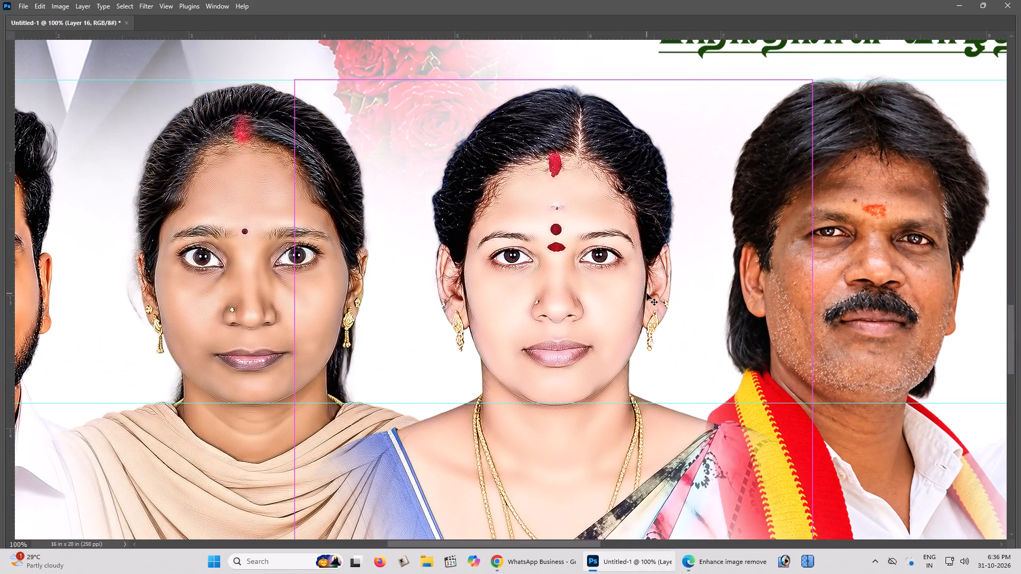
key("ctrl+l")
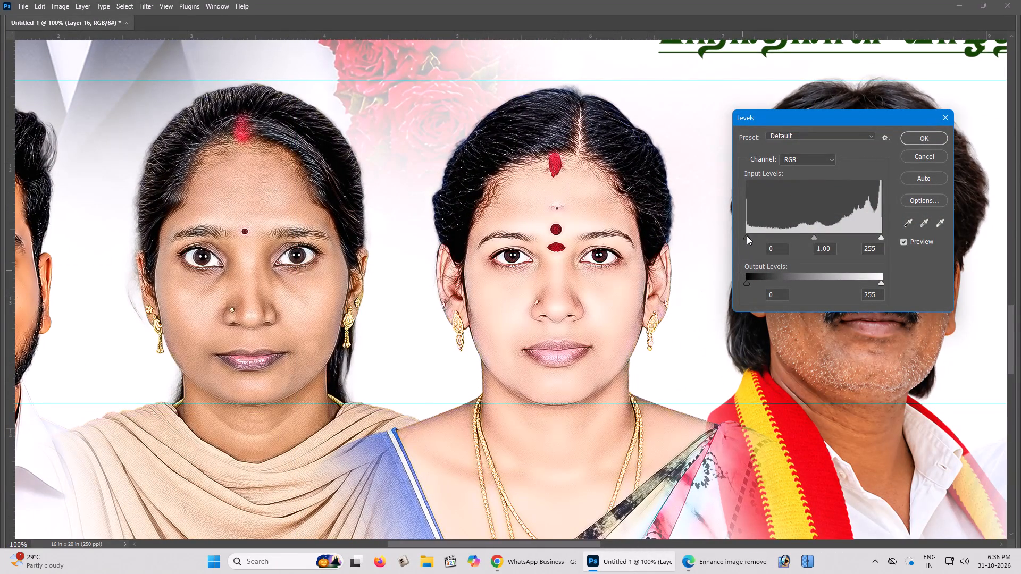
left_click(747, 235)
left_click_drag(816, 235, 828, 232)
key("Return")
Select the portrait of the man with the red-and-yellow scarf and run Topaz DeNoise 6 on it twice.
key("space")
key("space")
key("space")
key("space")
key("space")
key("space")
key("space")
key("space")
key("space")
key("space")
key("space")
key("space")
key("space")
key("space")
key("space")
key("space")
key("space")
key("space")
key("space")
left_click(697, 279)
left_click_drag(692, 279, 666, 285)
left_click(665, 285)
key("ctrl+minus")
key("space")
left_click_drag(663, 288, 609, 283)
left_click(591, 285)
key("z")
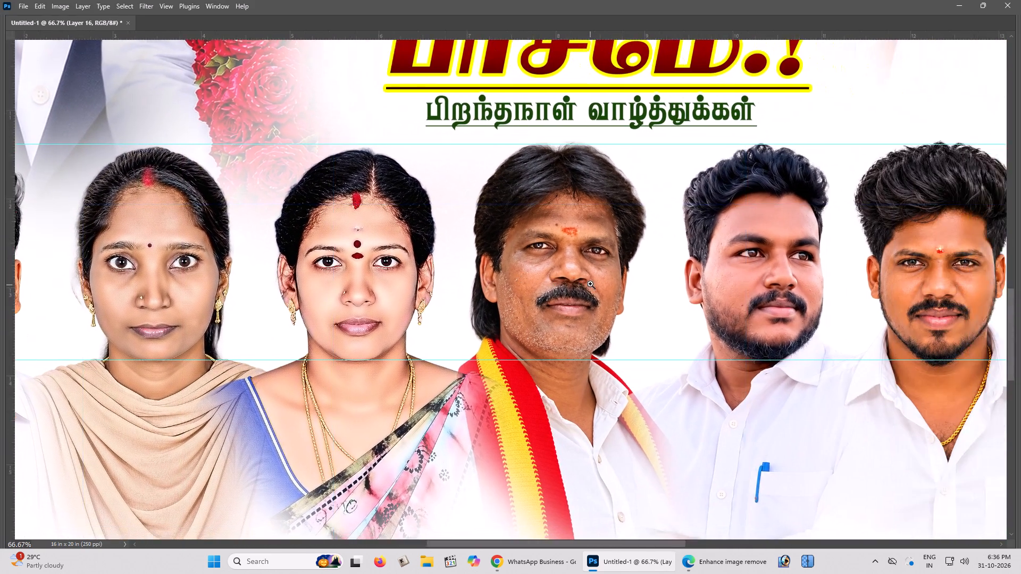
left_click(590, 284)
key("v")
right_click(569, 249)
left_click(580, 257)
key("ctrl+alt+f")
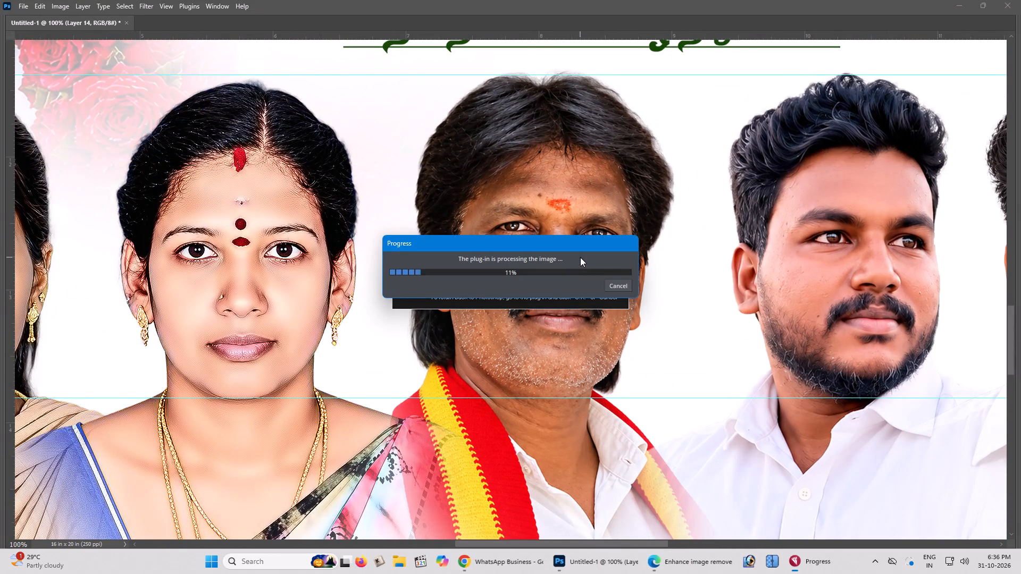
scroll(580, 257, "up", 3)
scroll(580, 257, "down", 1)
scroll(580, 257, "up", 2)
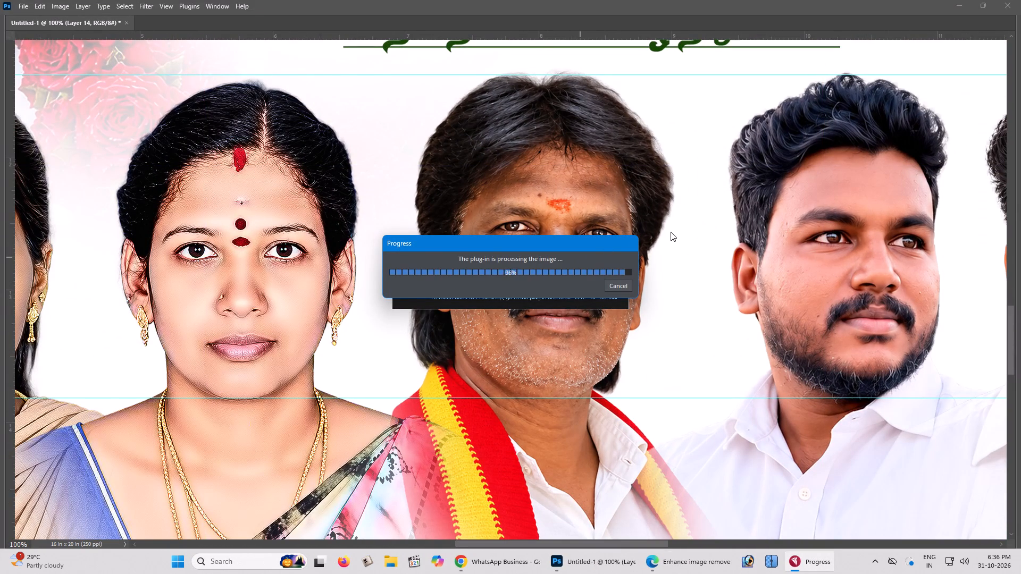
key("space")
key("space")
key("space")
key("space")
key("space")
key("space")
key("space")
key("space")
key("space")
left_click_drag(662, 233, 600, 240)
left_click(598, 240)
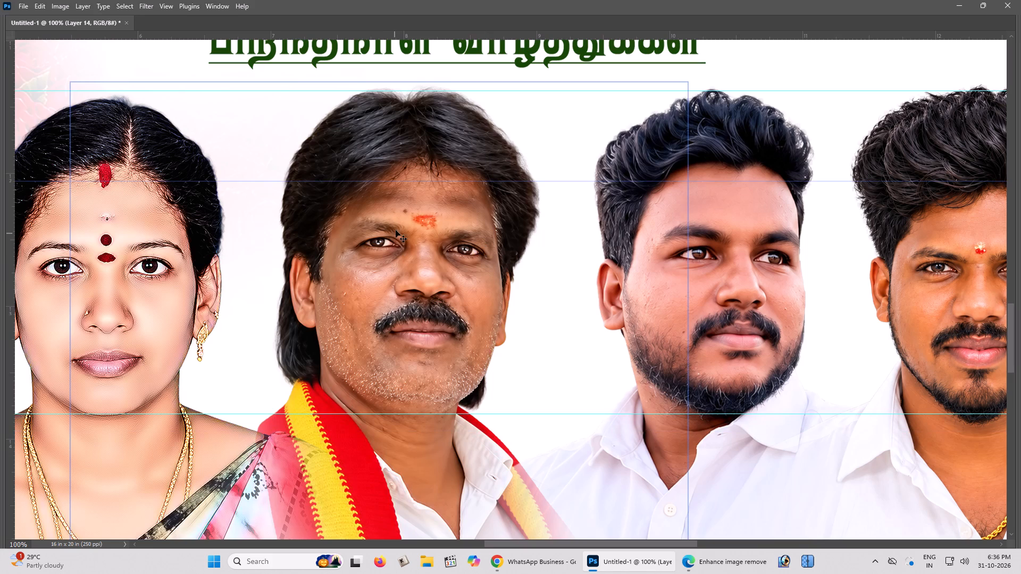
key("ctrl+alt+f")
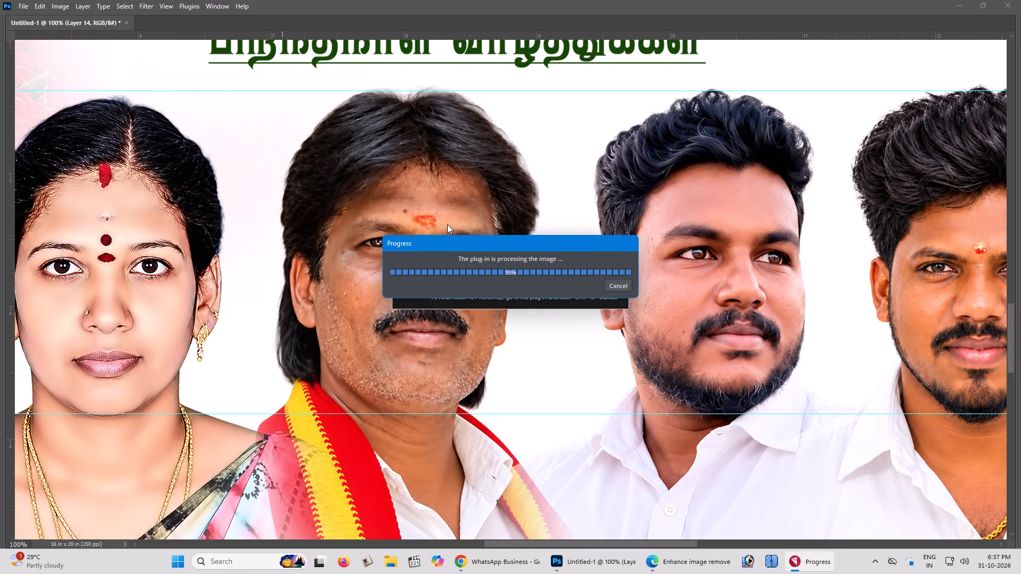
Brighten the scarf-wearing man's portrait with Levels, setting the white input level to 240 and lightening the midtones.
key("ctrl+l")
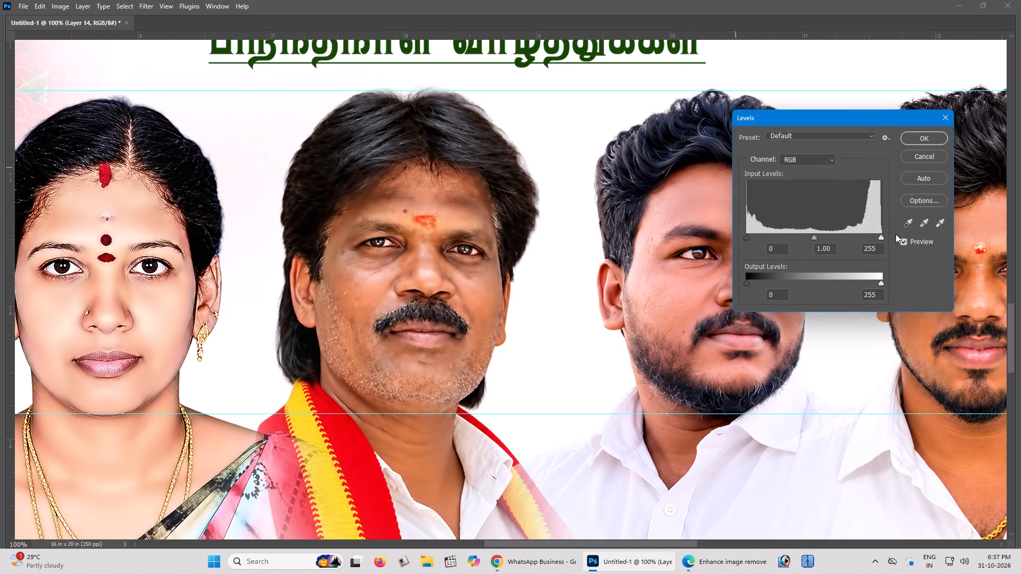
left_click(873, 236)
left_click(805, 237)
key("Return")
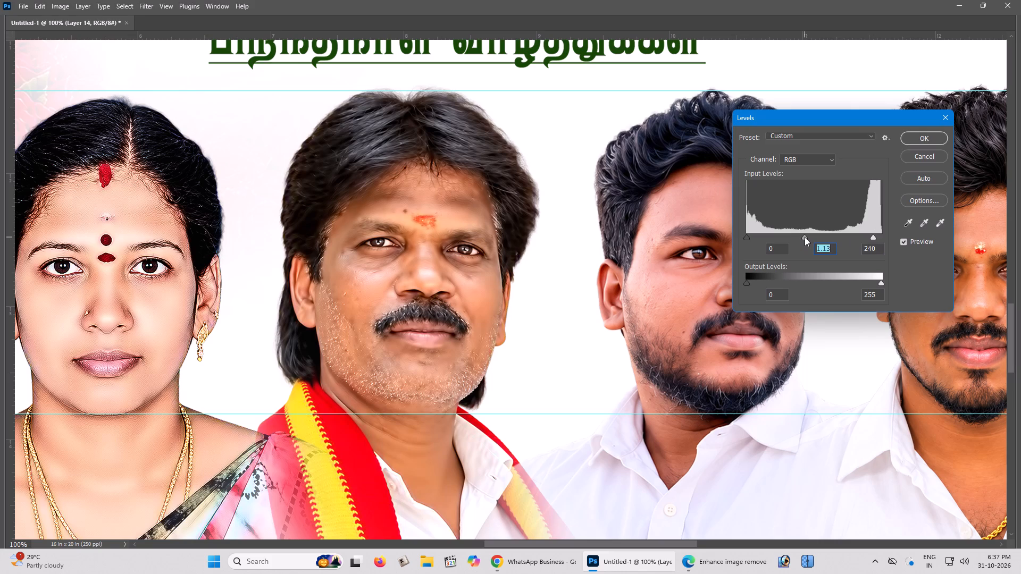
Select the portrait of the bearded young man looking sideways and reapply Topaz DeNoise 6 to it.
key("space")
key("space")
key("space")
key("space")
key("space")
key("space")
key("space")
key("space")
key("space")
key("space")
key("space")
key("space")
key("space")
key("space")
key("space")
key("space")
key("space")
left_click_drag(704, 248, 602, 248)
left_click(581, 250)
right_click(479, 231)
left_click(490, 235)
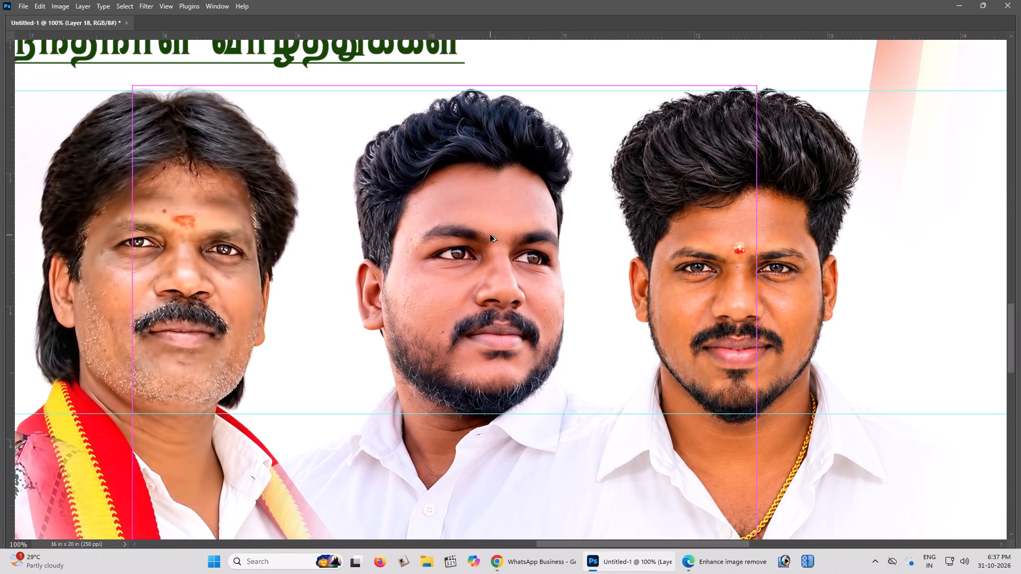
key("ctrl+alt+f")
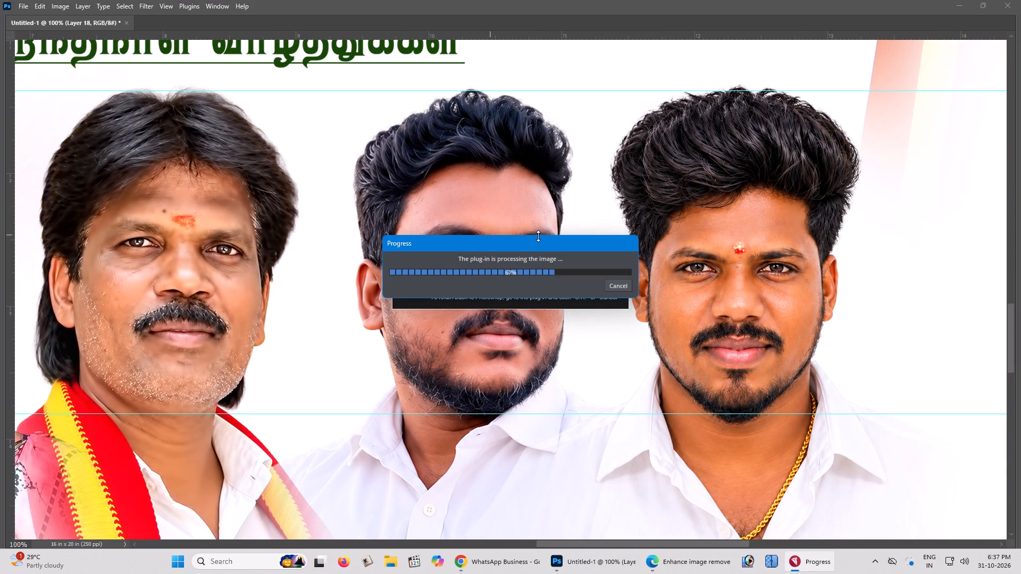
scroll(538, 243, "down", 1)
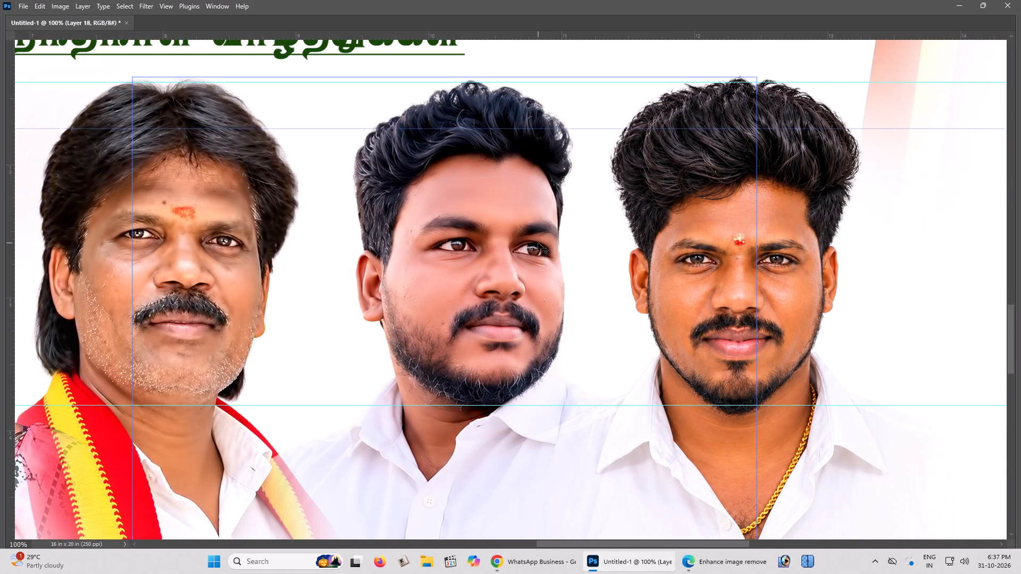
Lighten the midtones of the sideways-looking young man's portrait slightly with Levels.
key("ctrl+l")
left_click(810, 238)
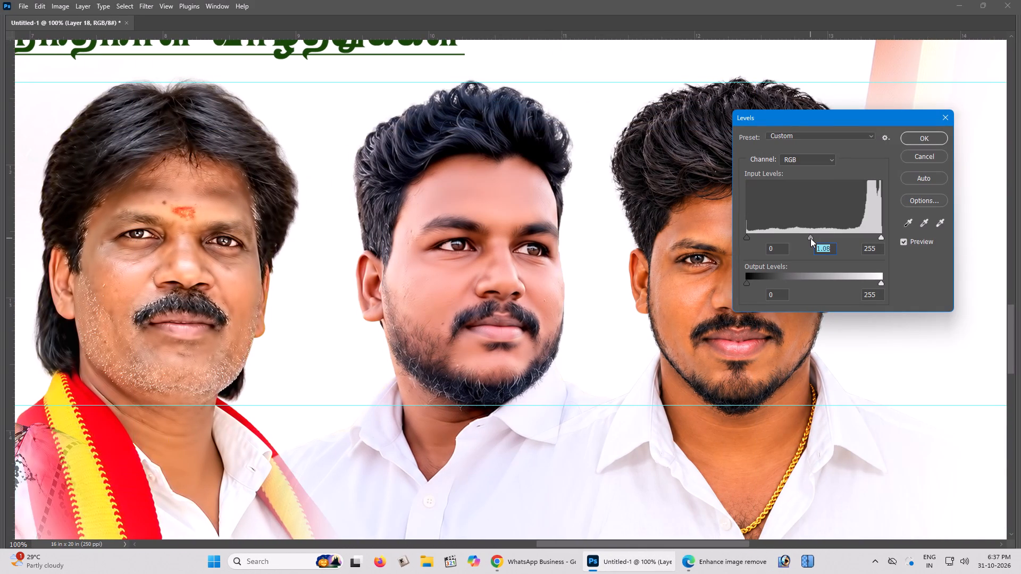
key("Return")
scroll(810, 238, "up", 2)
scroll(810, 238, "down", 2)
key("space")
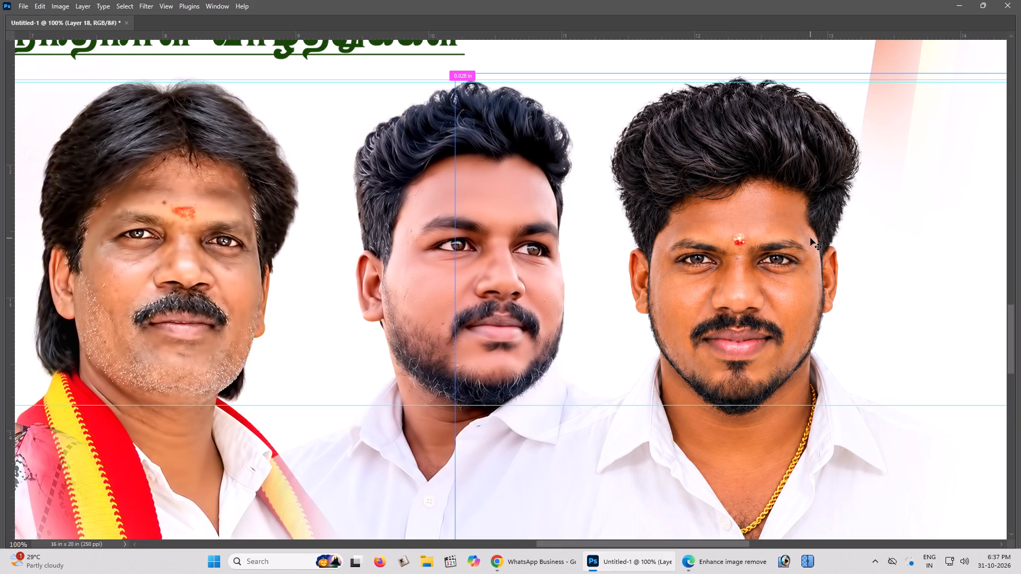
Select the portrait of the goateed young man with the gold chain and reapply Topaz DeNoise 6 to it.
key("space")
key("space")
key("space")
left_click_drag(772, 241, 720, 241)
left_click(718, 241)
key("z")
left_click(631, 258)
key("v")
right_click(630, 239)
left_click(640, 244)
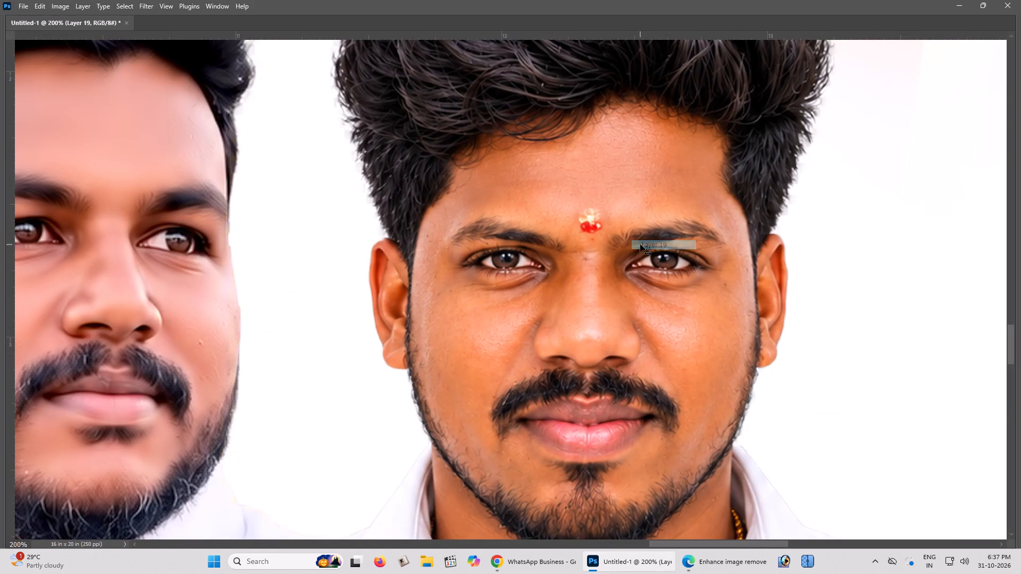
key("ctrl+minus")
key("ctrl+alt+f")
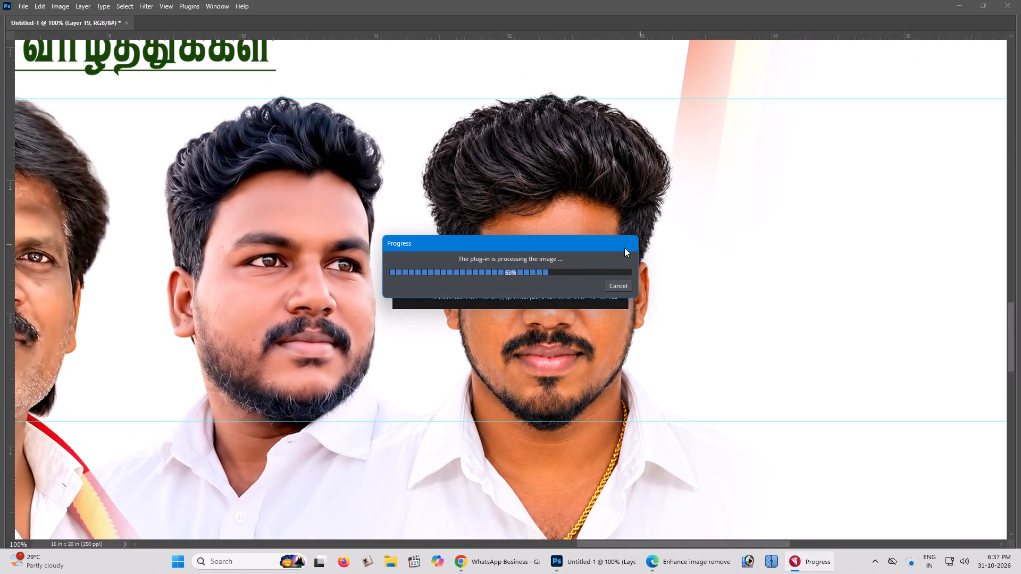
Brighten the gold-chain man's portrait with Levels, setting the midtones to 1.10 and the white input level to 242.
key("ctrl+l")
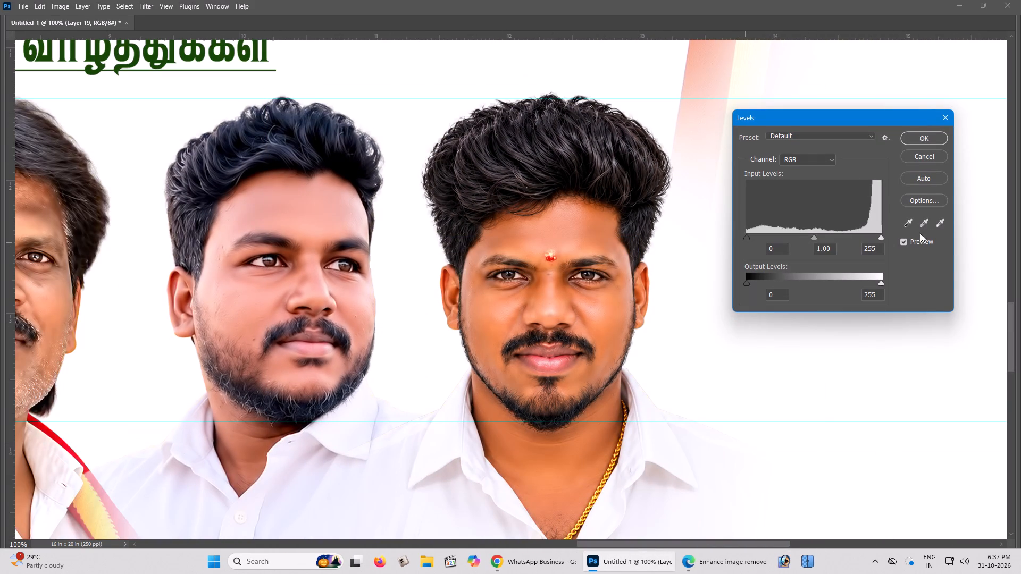
left_click(874, 238)
left_click(807, 237)
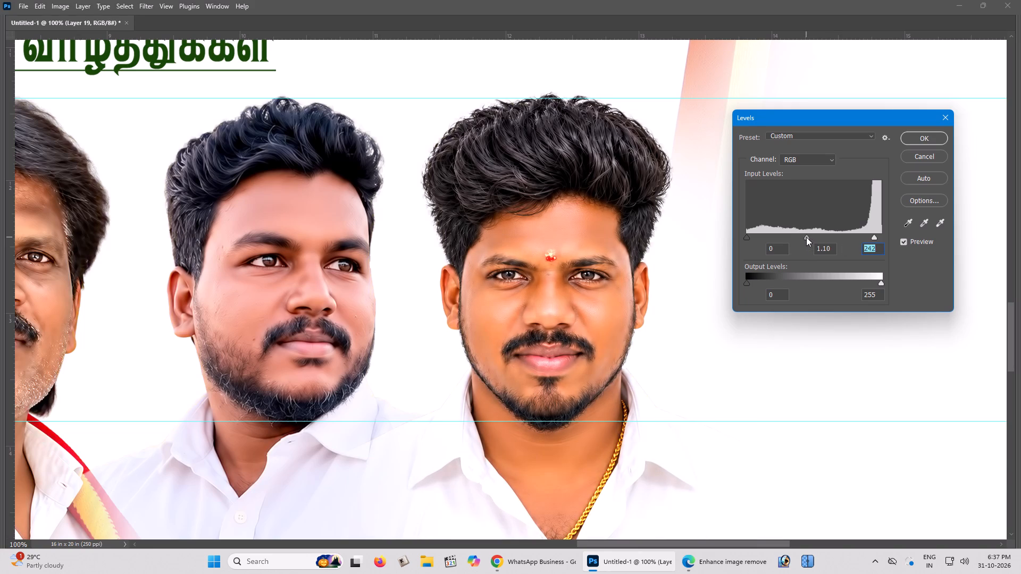
key("Return")
Move the gold-chain man's portrait out of the row to start a second row beneath the first portrait, near the poster's left edge.
key("ctrl+minus")
key("ctrl+minus")
key("space")
key("space")
key("space")
key("space")
key("space")
key("space")
key("space")
left_click_drag(646, 292, 699, 291)
left_click(712, 288)
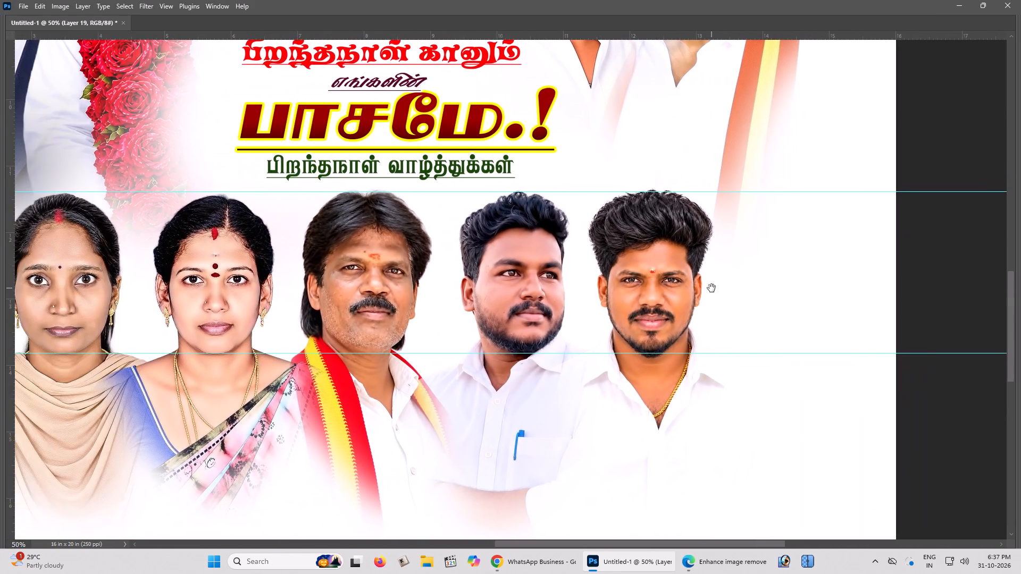
key("ctrl+minus")
key("ctrl+minus")
key("space")
key("space")
key("space")
key("space")
key("space")
key("space")
left_click_drag(699, 288, 740, 246)
left_click(749, 235)
left_click_drag(742, 212, 258, 399)
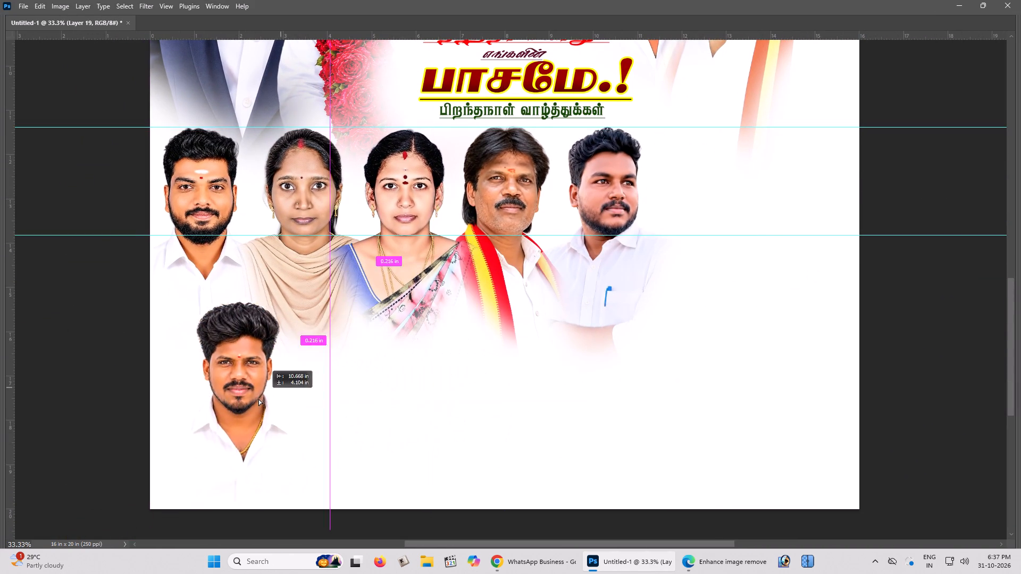
left_click_drag(258, 399, 256, 379)
key("space")
left_click_drag(259, 372, 259, 378)
left_click(259, 378)
Switch to the ChatGPT conversation in Microsoft Edge and close the enlarged portrait to return to the chat.
key("ctrl+Tab")
scroll(395, 360, "up", 2)
key("alt+Tab")
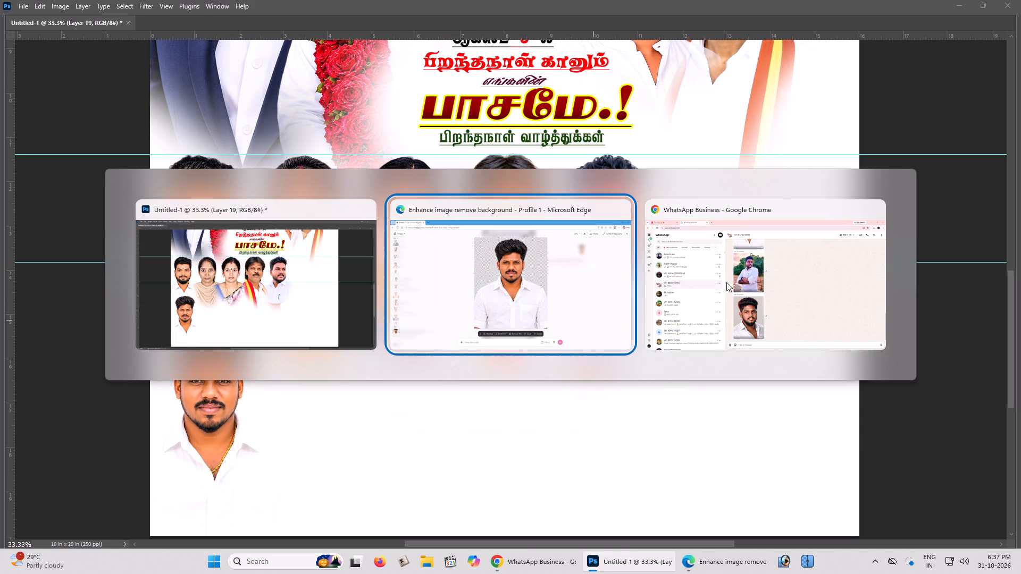
left_click(527, 300, "alt")
left_click(999, 58)
scroll(766, 243, "down", 4)
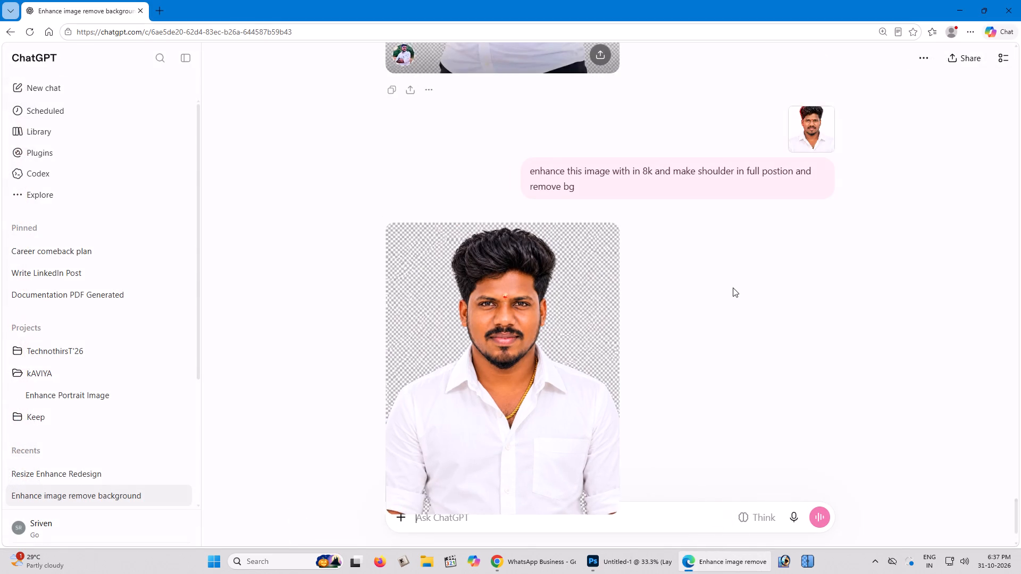
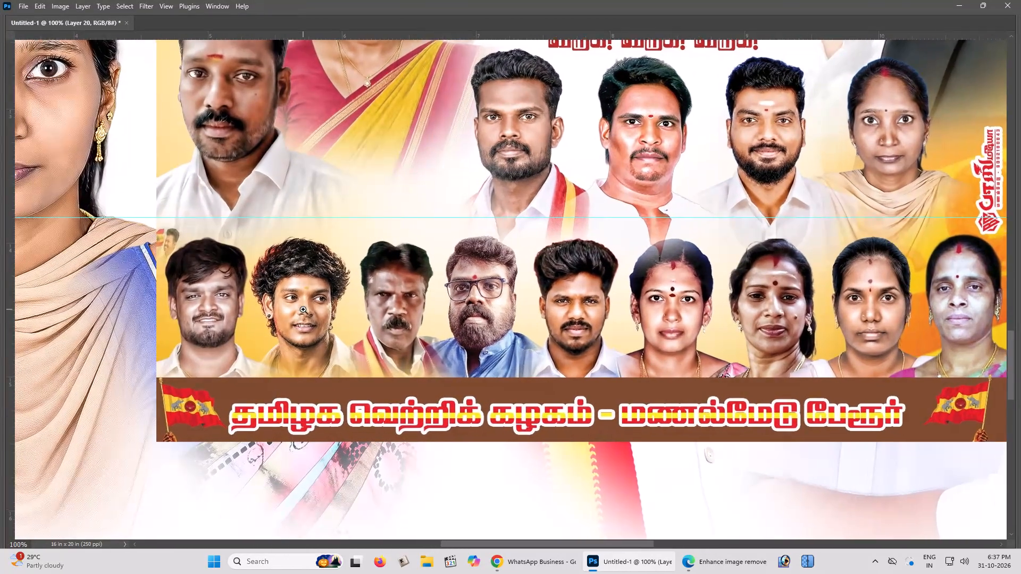
Draw a Pen tool path around the first man's portrait at the left end of the bottom row and convert it to a selection.
key("v")
scroll(303, 309, "up", 2, "alt")
scroll(303, 309, "down", 2, "alt")
key("space")
left_click_drag(214, 288, 247, 289, "alt")
left_click(283, 289, "alt")
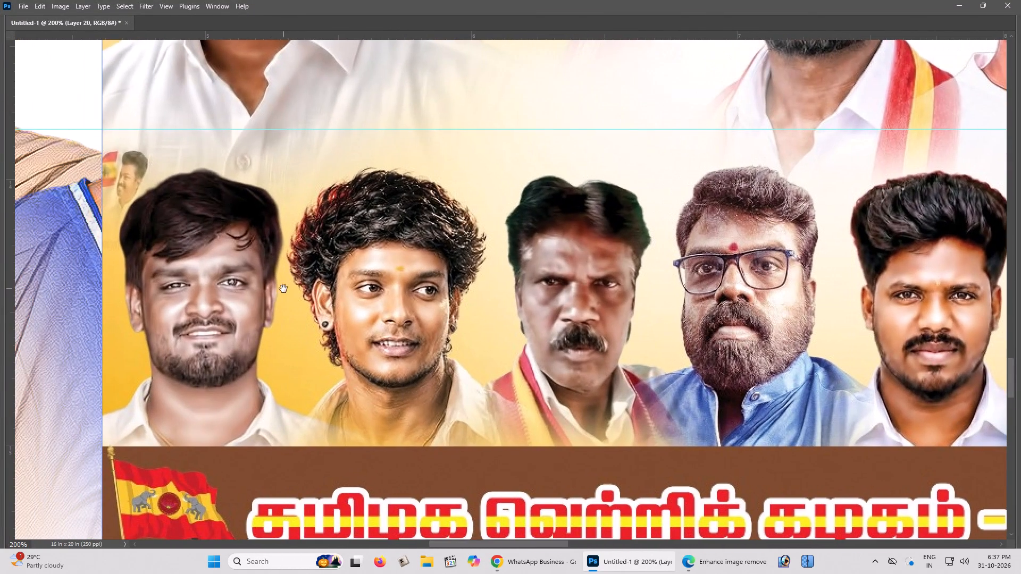
key("p")
left_click(296, 170, "alt")
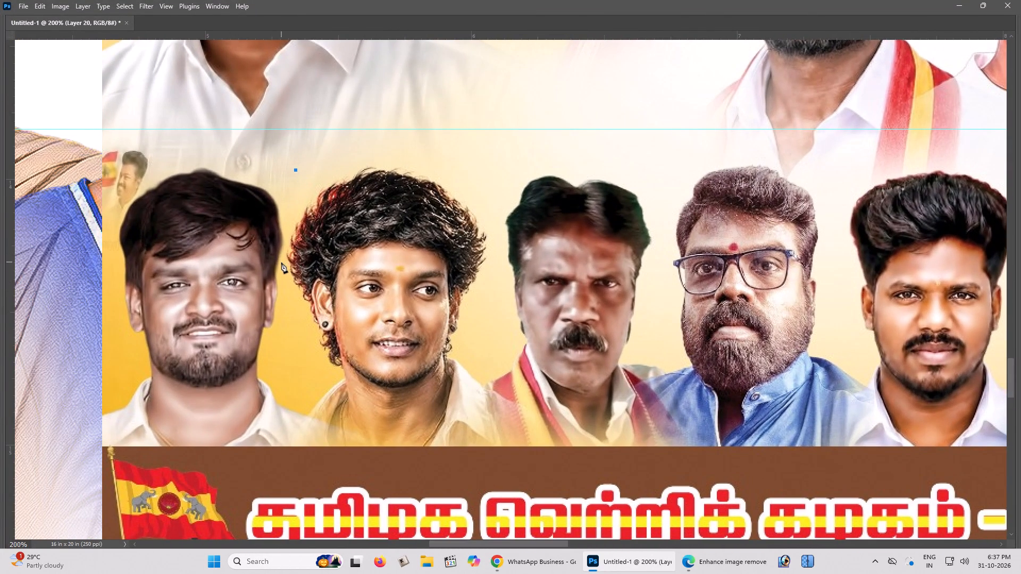
left_click(283, 272, "alt")
left_click_drag(283, 335, 286, 361, "alt")
left_click(298, 403, "alt")
left_click(308, 429, "alt")
left_click(311, 451, "alt")
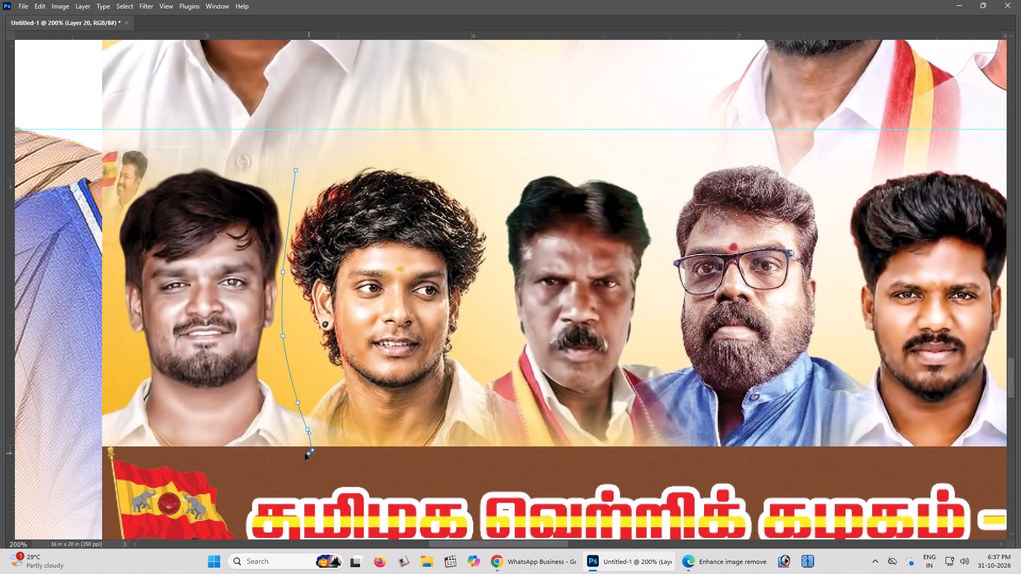
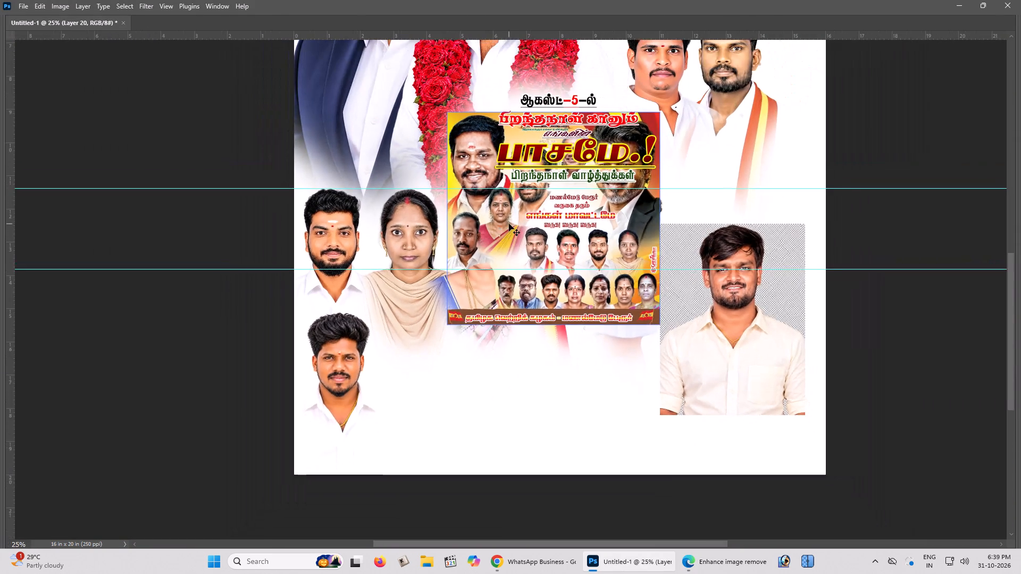
right_click(517, 225)
left_click(526, 228)
left_click_drag(526, 229, 513, 143)
Isolate the cream-shirt man from his checkered background by cutting the subject, deleting the leftover layer and pasting the cutout.
right_click(707, 349)
left_click(713, 354)
key("Tab")
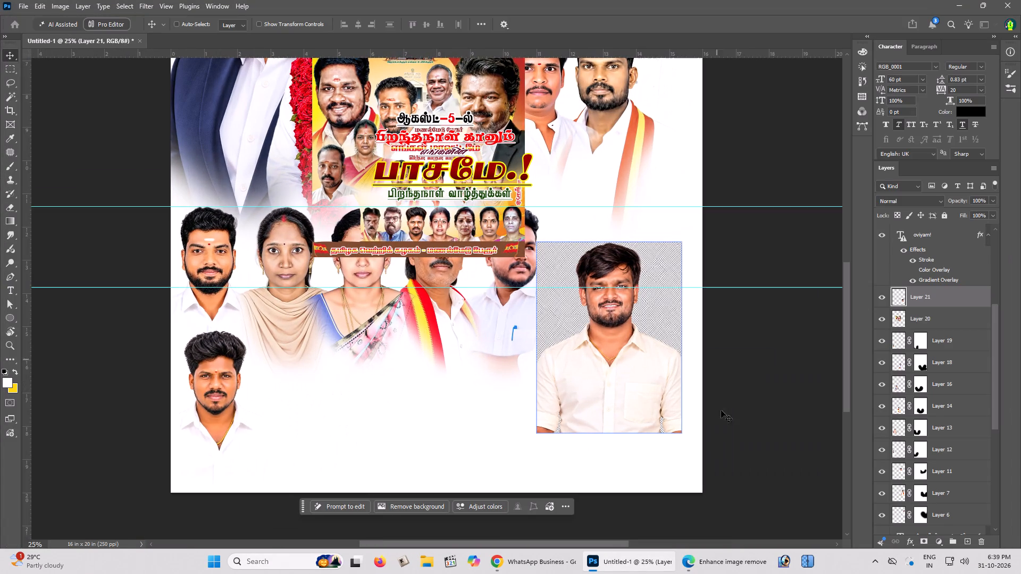
left_click(512, 508)
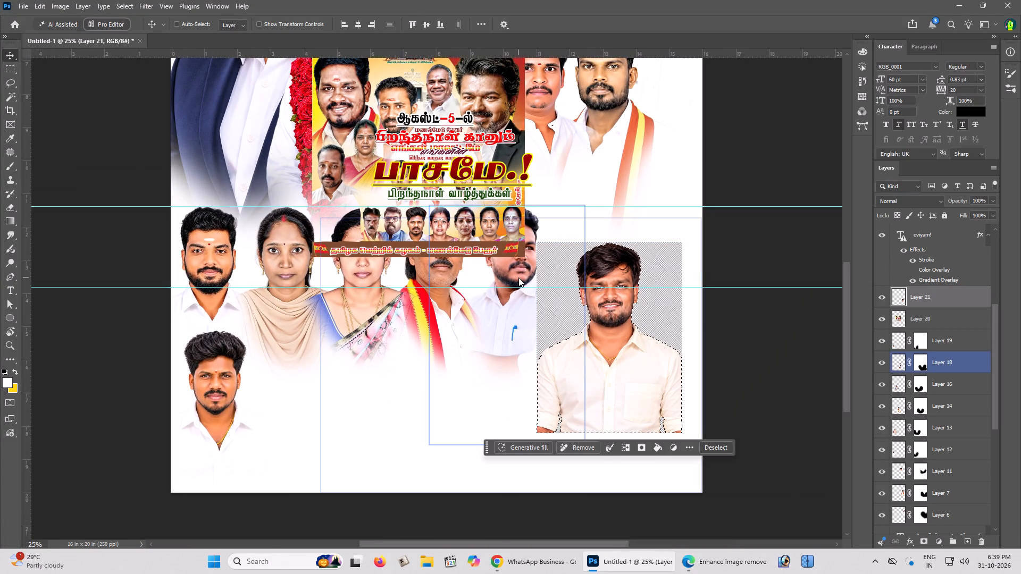
key("ctrl+x")
key("BackSpace")
key("Tab")
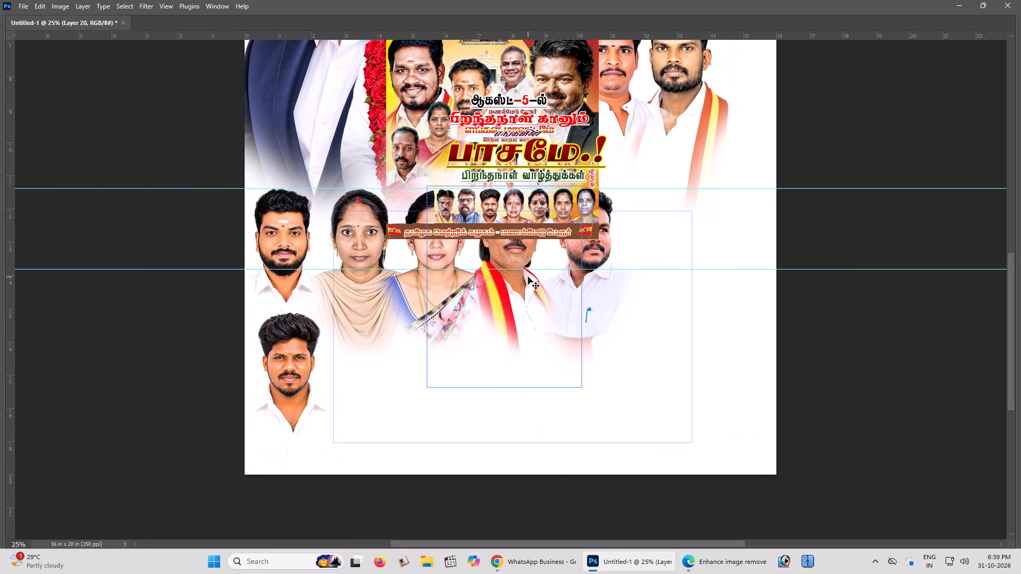
key("ctrl+plus")
key("ctrl+v")
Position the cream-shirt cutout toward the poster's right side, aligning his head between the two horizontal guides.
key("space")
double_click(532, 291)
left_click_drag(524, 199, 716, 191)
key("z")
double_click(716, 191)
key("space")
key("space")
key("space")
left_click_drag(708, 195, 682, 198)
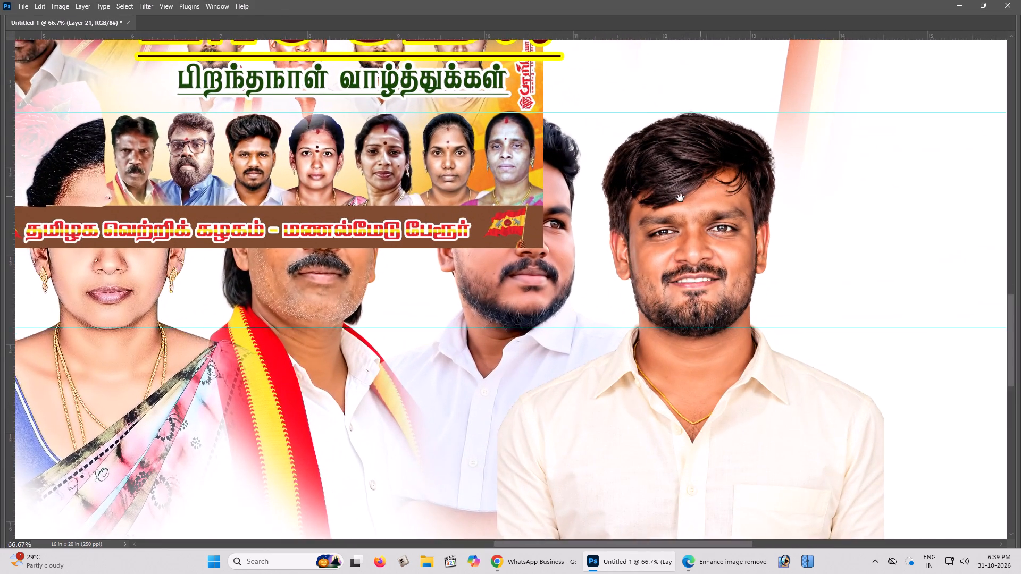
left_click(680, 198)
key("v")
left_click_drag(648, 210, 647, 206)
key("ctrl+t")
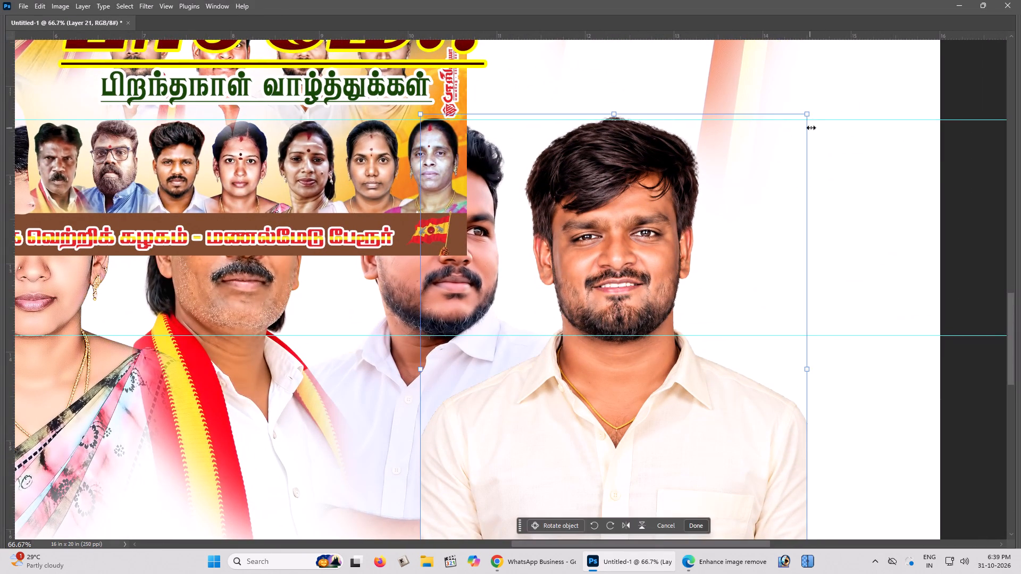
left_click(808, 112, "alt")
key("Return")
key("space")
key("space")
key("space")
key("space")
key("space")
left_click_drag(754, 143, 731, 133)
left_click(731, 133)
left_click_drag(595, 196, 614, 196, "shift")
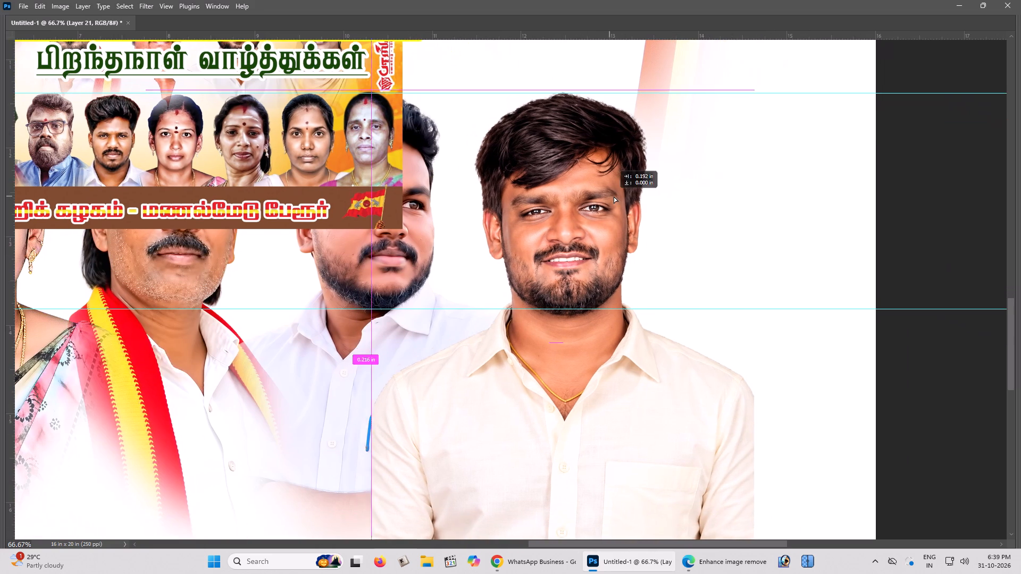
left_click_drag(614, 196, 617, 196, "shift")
Move the bearded man with the blue pen in his pocket down, below the portrait row.
right_click(401, 250)
left_click(411, 257)
left_click_drag(411, 256, 348, 408)
key("space")
left_click_drag(375, 387, 446, 325)
left_click(449, 321)
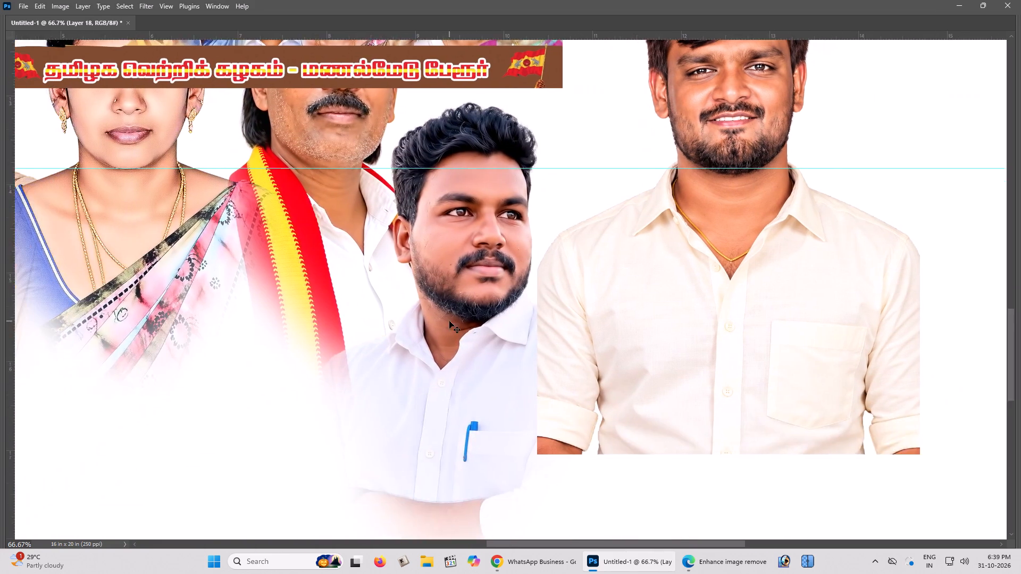
Move the man with the red and yellow scarf to the right end of the row, aligned between the guides.
key("ctrl+minus")
key("ctrl+minus")
key("ctrl+minus")
scroll(455, 320, "up", 3)
scroll(456, 320, "down", 9)
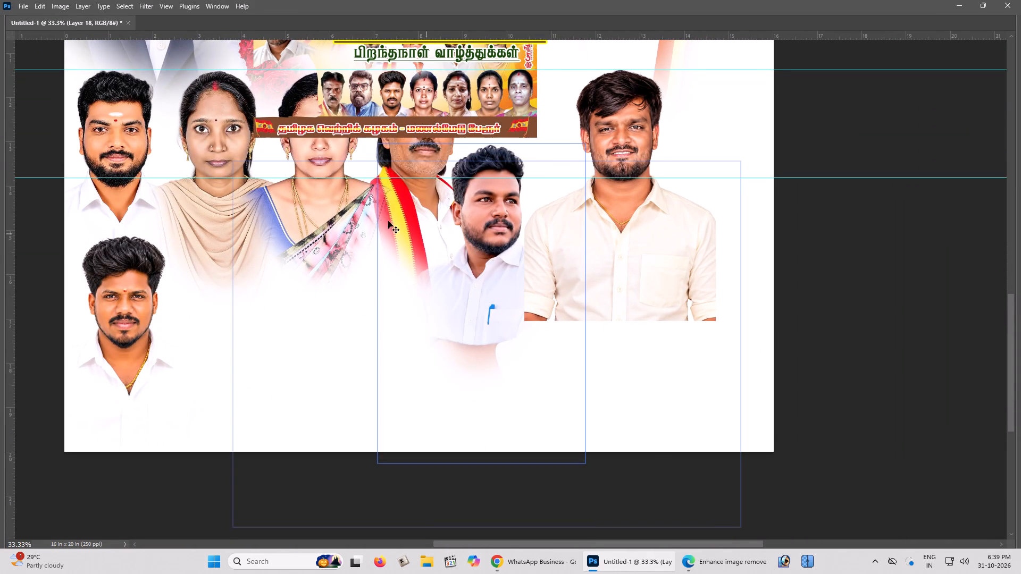
right_click_drag(414, 158, 419, 160)
left_click(425, 164)
left_click_drag(426, 164, 676, 233)
key("space")
left_click_drag(687, 229, 676, 256)
left_click(675, 257)
left_click_drag(676, 254, 715, 179)
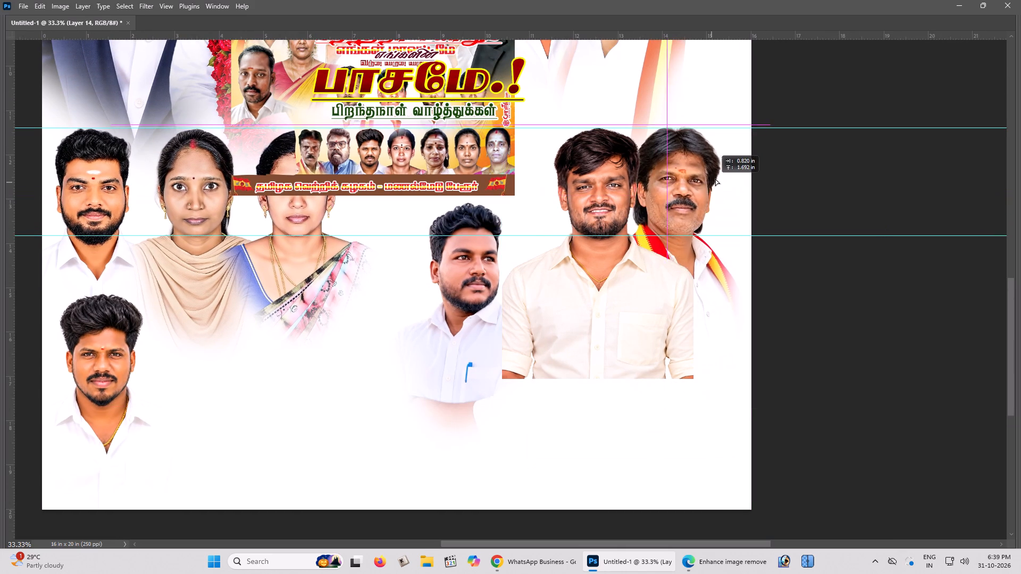
left_click_drag(715, 179, 721, 182)
Move the cream-shirt man left across the row, toward the woman in the blue-bordered saree.
key("z")
left_click(612, 212)
key("v")
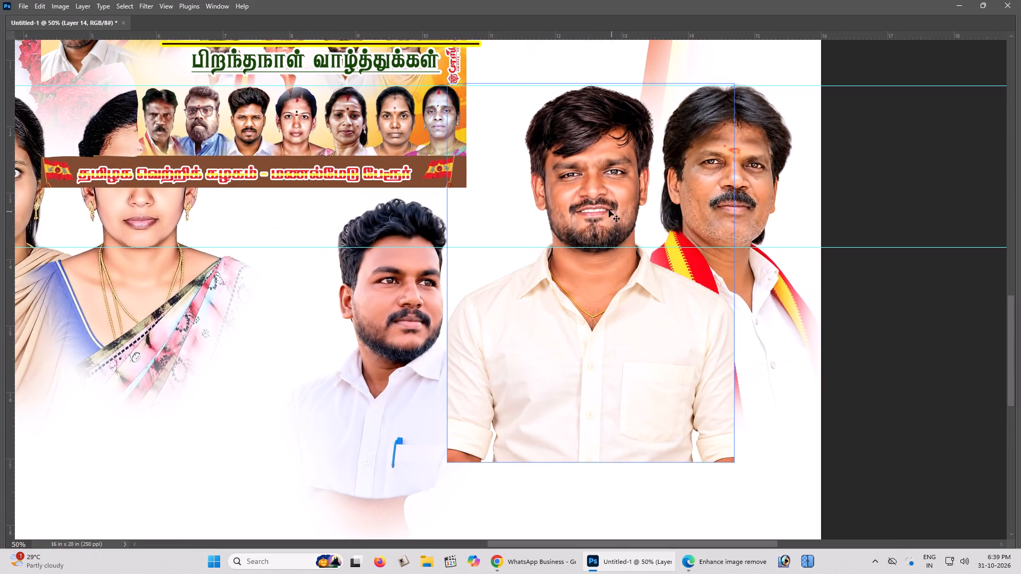
right_click(599, 189)
left_click(606, 193)
key("space")
left_click_drag(606, 193, 642, 192)
left_click(652, 190)
left_click_drag(667, 188, 332, 204)
key("space")
left_click_drag(328, 195, 342, 223)
left_click(343, 225)
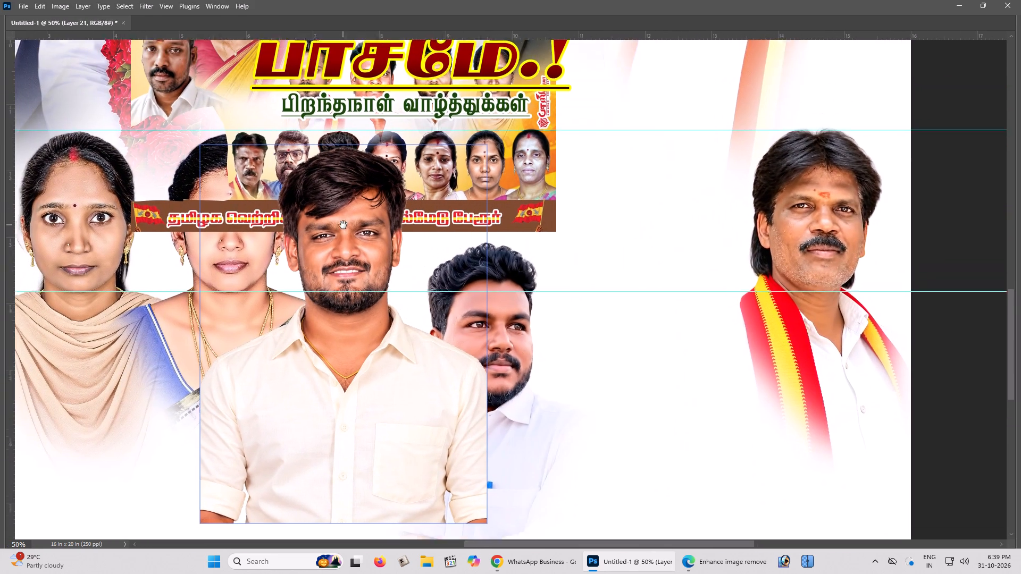
Move the reference poster image up, clear of the portrait row and the birthday greeting.
right_click(392, 97)
left_click(404, 103)
right_click(450, 183)
left_click(461, 189)
left_click_drag(471, 194, 524, 87)
left_click_drag(519, 155, 527, 76)
left_click_drag(521, 221, 521, 176)
Position the cream-shirt man beside the woman in the blue-bordered saree, with his head between the two horizontal guides.
right_click(340, 230)
left_click(350, 235)
left_click_drag(354, 229, 375, 211)
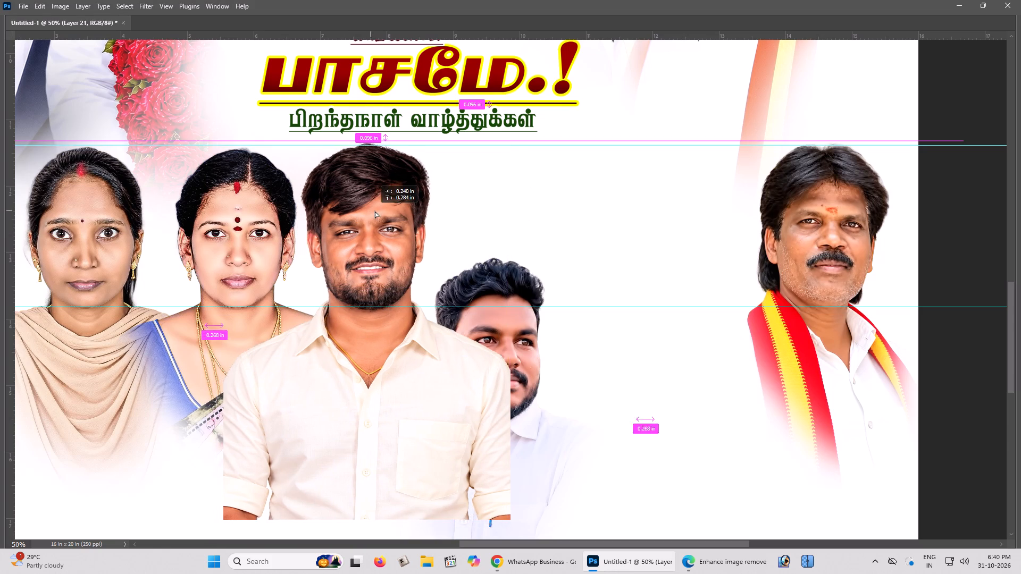
left_click_drag(375, 211, 408, 210)
Add a layer mask to the cream-shirt man's layer.
scroll(458, 225, "down", 6)
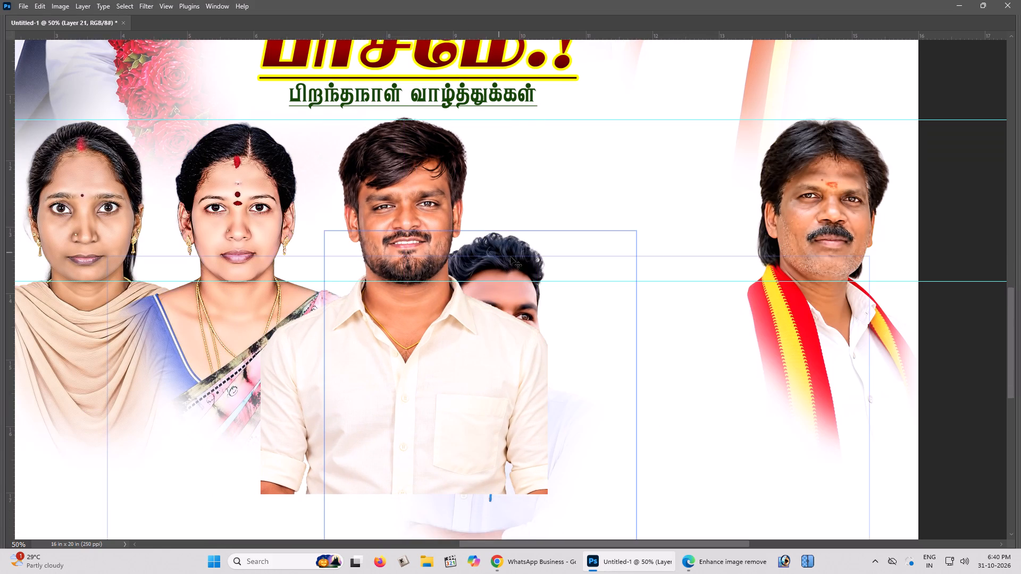
scroll(510, 257, "down", 8)
key("Tab")
left_click(920, 544)
scroll(699, 442, "up", 4)
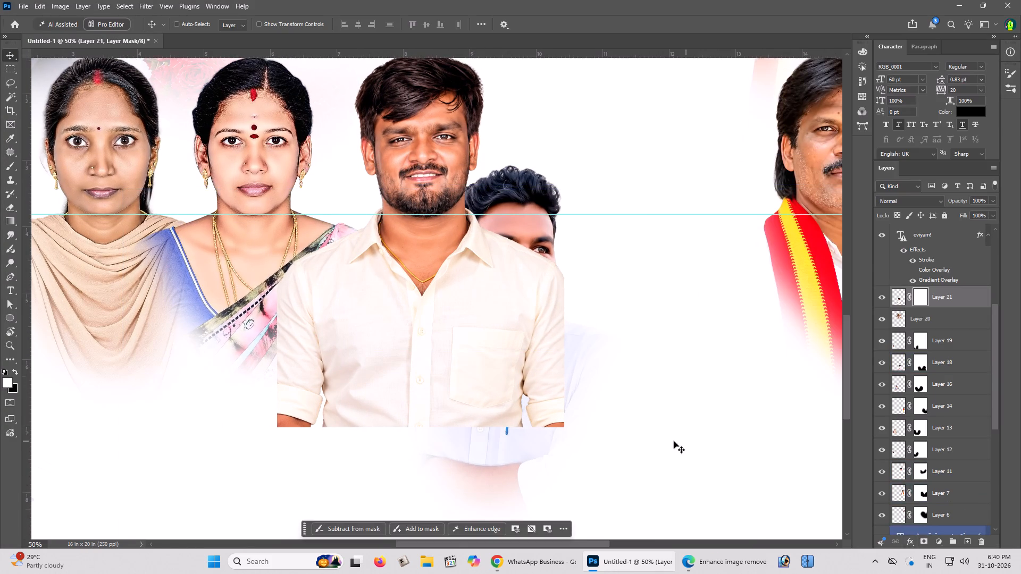
key("Tab")
Fade the sleeve and shirt edge nearest the bearded man with the pen, using a large soft Eraser on the cream-shirt man's mask.
key("e")
left_click_drag(646, 303, 606, 356)
left_click_drag(625, 309, 625, 337)
left_click_drag(627, 331, 621, 400)
left_click_drag(624, 396, 613, 426)
left_click_drag(610, 430, 605, 435)
left_click_drag(605, 435, 610, 419)
left_click_drag(635, 322, 635, 303)
left_click(630, 290)
Fade the cream-shirt man's other sleeve and lower corner on the mask, on the side next to the saree woman.
key("space")
key("space")
key("space")
key("space")
key("space")
key("space")
left_click_drag(646, 307, 680, 296)
left_click(694, 290)
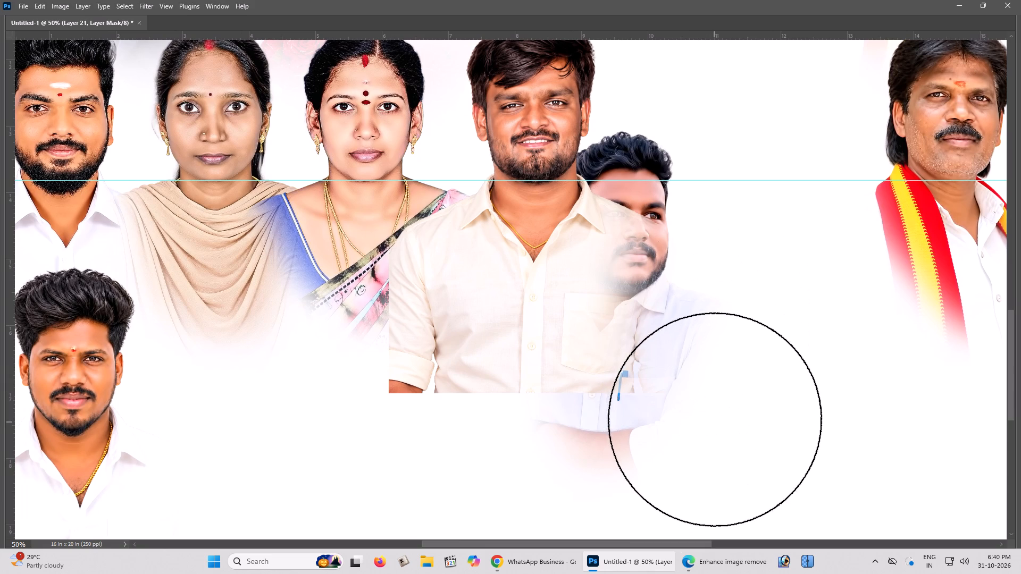
scroll(649, 401, "up", 1)
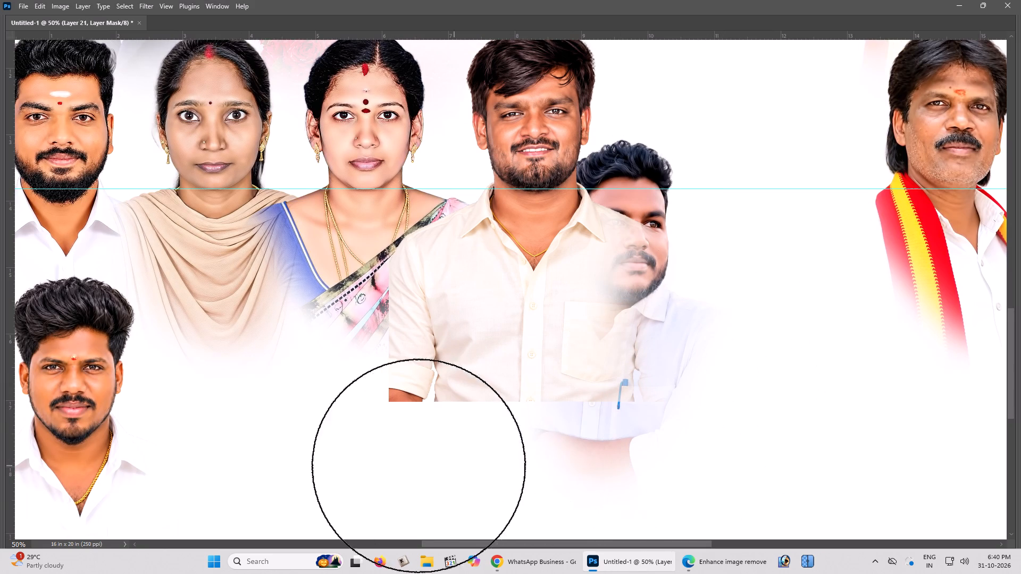
left_click_drag(381, 419, 371, 415)
left_click_drag(331, 362, 325, 345)
left_click_drag(320, 321, 319, 305)
left_click_drag(319, 297, 320, 289)
left_click_drag(321, 285, 319, 276)
left_click_drag(315, 270, 312, 260)
left_click_drag(316, 308, 339, 352)
left_click_drag(382, 424, 398, 443)
left_click_drag(412, 452, 413, 452)
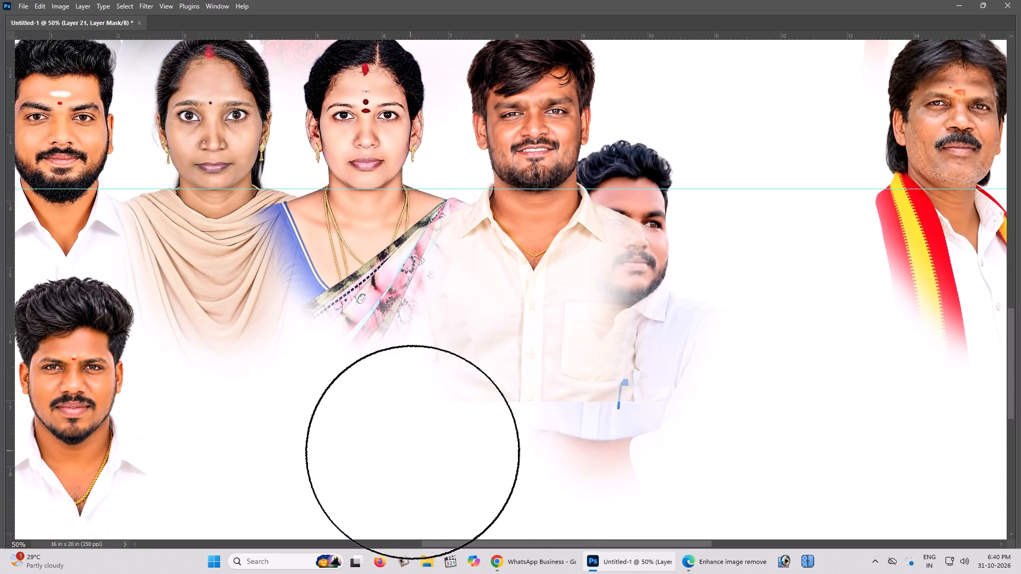
Soften the cream-shirt man's cut-off bottom edge and remaining shirt sides on the layer mask.
left_click_drag(413, 452, 419, 457)
left_click_drag(443, 469, 456, 472)
left_click(473, 476)
left_click_drag(493, 480, 508, 483)
left_click_drag(630, 479, 634, 473)
left_click_drag(635, 472, 641, 467)
left_click_drag(643, 466, 656, 460)
left_click_drag(696, 419, 701, 376)
left_click_drag(709, 344, 713, 337)
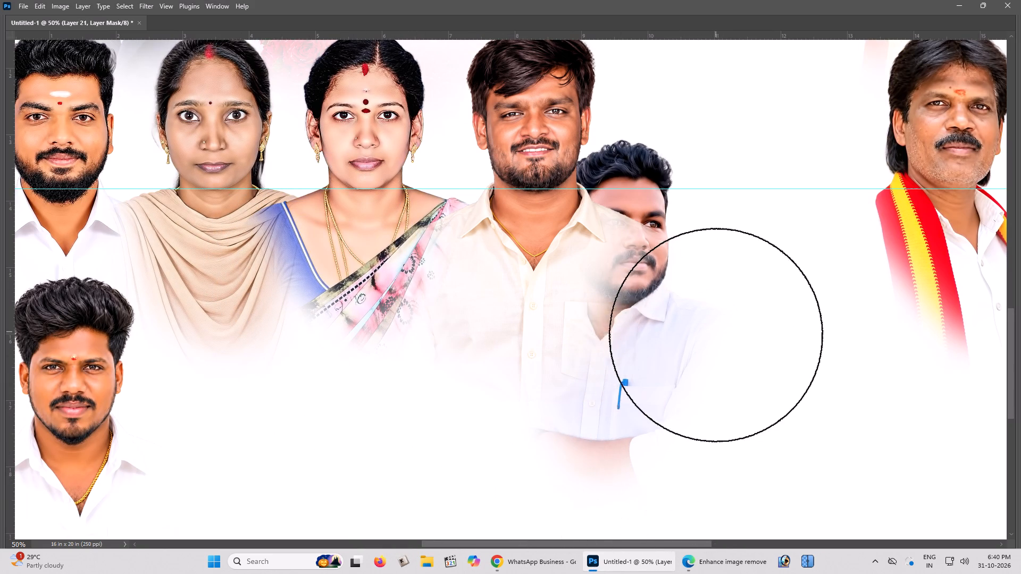
left_click_drag(363, 446, 365, 441)
left_click(368, 436)
Move the bearded man with the blue pen into the lower row beside the gold-chain man, and bring his layer to the front.
key("v")
key("space")
key("space")
key("space")
left_click_drag(551, 362, 521, 374)
left_click(508, 377)
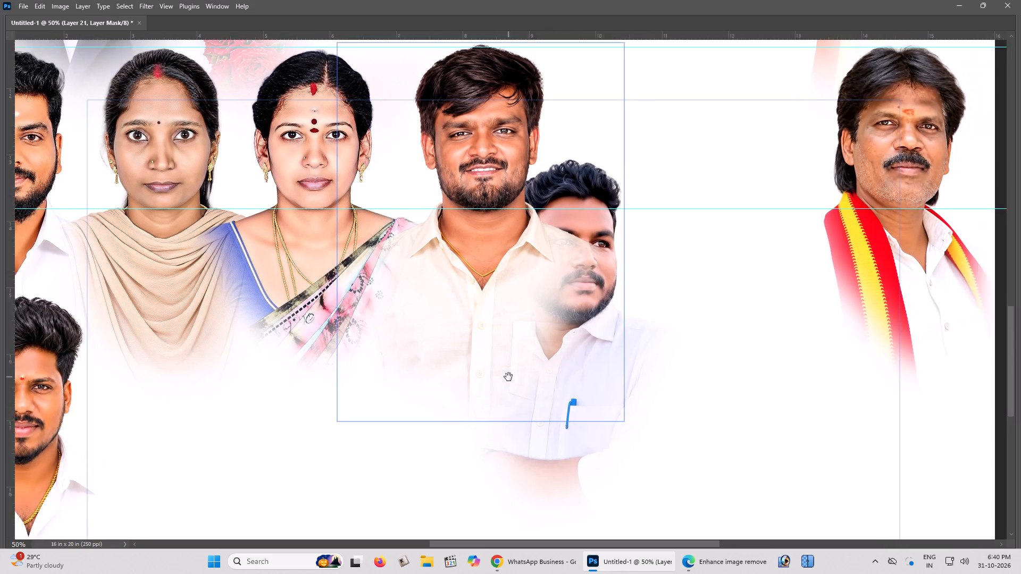
scroll(483, 378, "up", 4)
key("z")
left_click(491, 184)
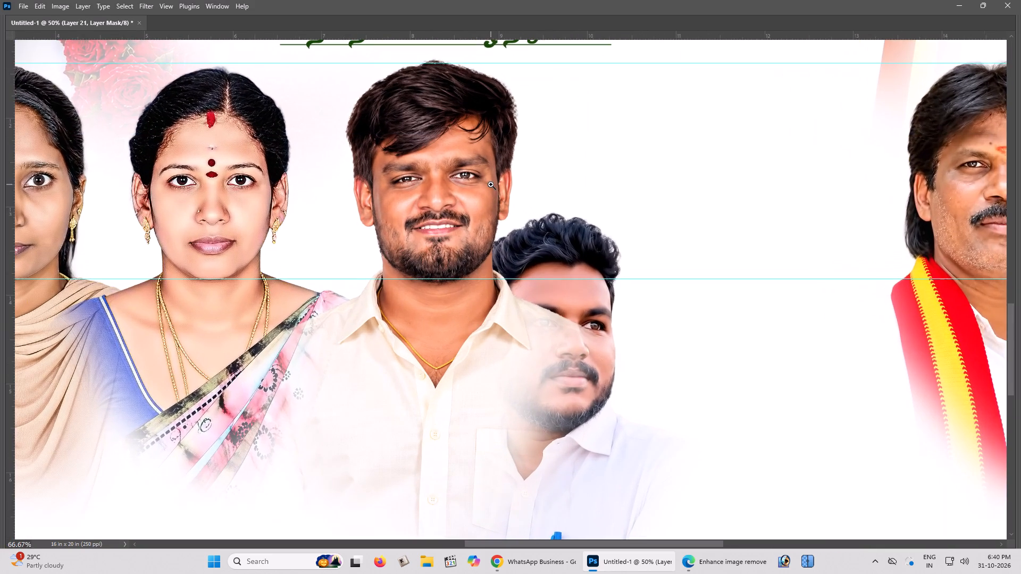
key("v")
key("ctrl+minus")
right_click(561, 250)
left_click(572, 260)
left_click_drag(571, 255, 672, 246)
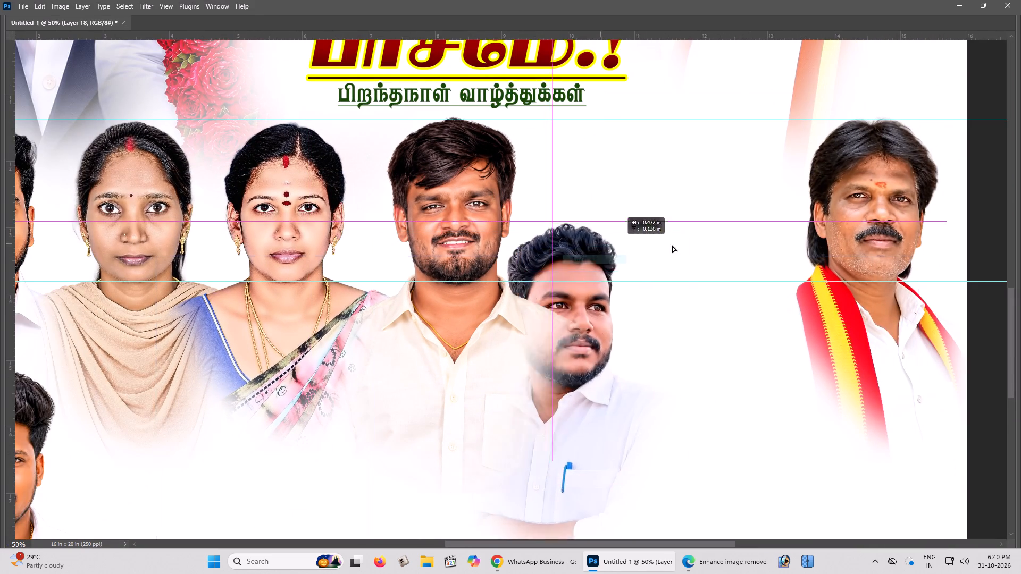
left_click_drag(672, 246, 507, 353)
key("space")
left_click_drag(513, 341, 549, 290)
left_click(551, 287)
left_click_drag(576, 341, 230, 383)
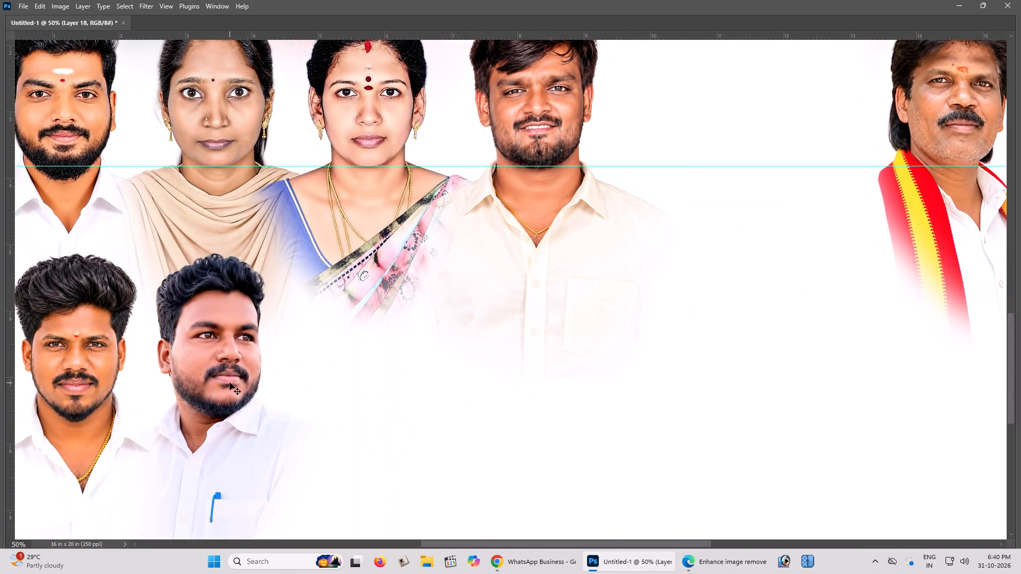
key("ctrl+shift+bracketright")
Shift the blue-pen man about 0.7 in left and 0.3 in down, level with the gold-chain man in the lower row.
key("space")
key("space")
key("space")
key("space")
key("space")
key("space")
key("space")
key("space")
key("space")
key("space")
key("space")
left_click_drag(269, 388, 395, 354)
left_click_drag(444, 354, 449, 352)
left_click_drag(592, 305, 541, 321)
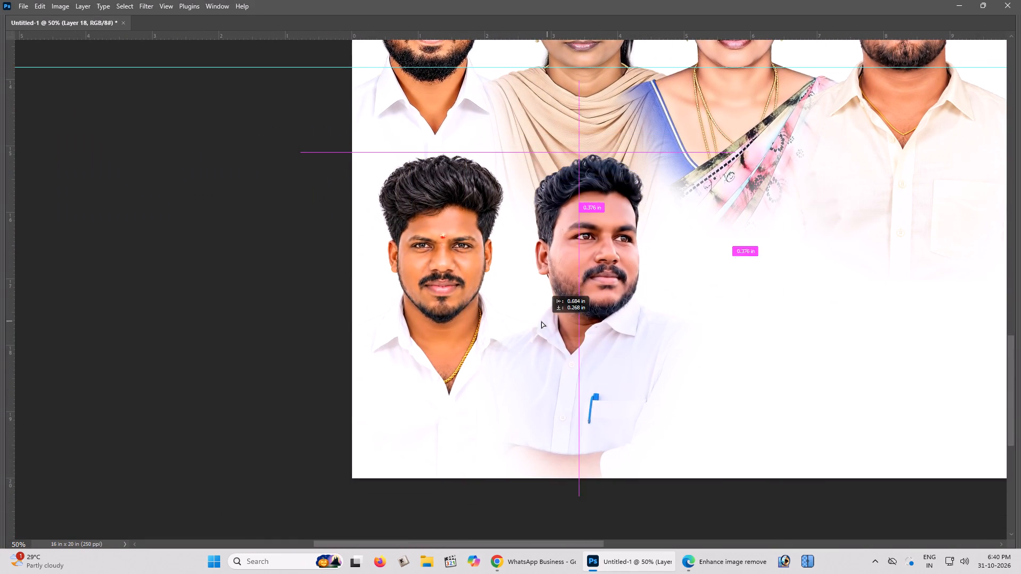
left_click_drag(541, 321, 540, 322)
Switch to ChatGPT in Edge and copy the enhanced image of the curly-haired man in the cream shirt.
key("space")
key("space")
key("space")
key("space")
key("space")
key("space")
key("space")
key("space")
key("space")
key("space")
key("space")
key("space")
key("space")
key("space")
key("space")
key("space")
key("space")
key("space")
key("space")
key("space")
left_click_drag(656, 306, 531, 330)
left_click_drag(533, 307, 523, 332)
left_click(523, 332)
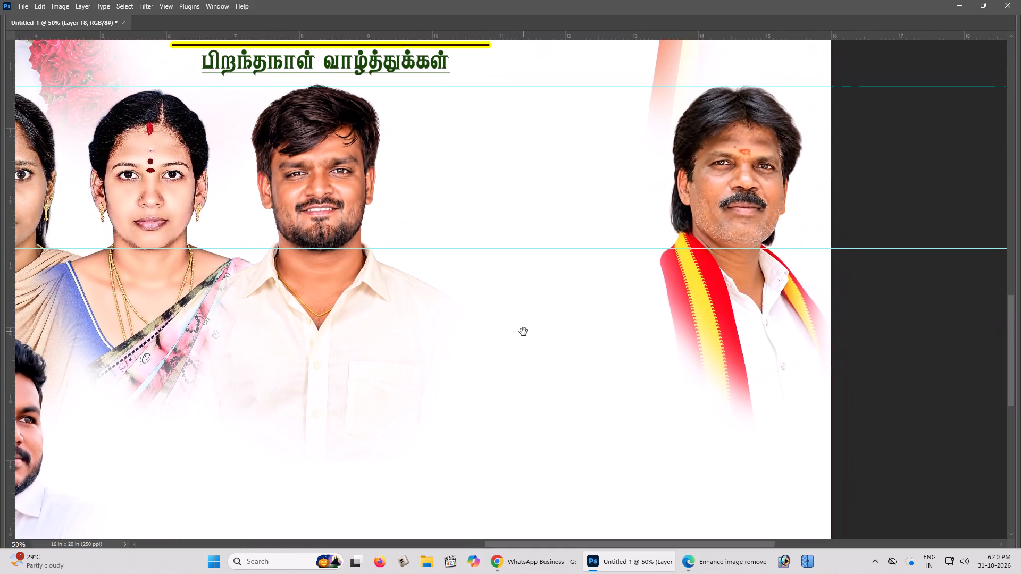
left_click_drag(523, 332, 561, 332)
left_click(590, 332)
scroll(515, 287, "up", 3)
scroll(515, 287, "down", 3)
key("alt+Tab")
scroll(515, 287, "down", 2)
left_click(514, 287)
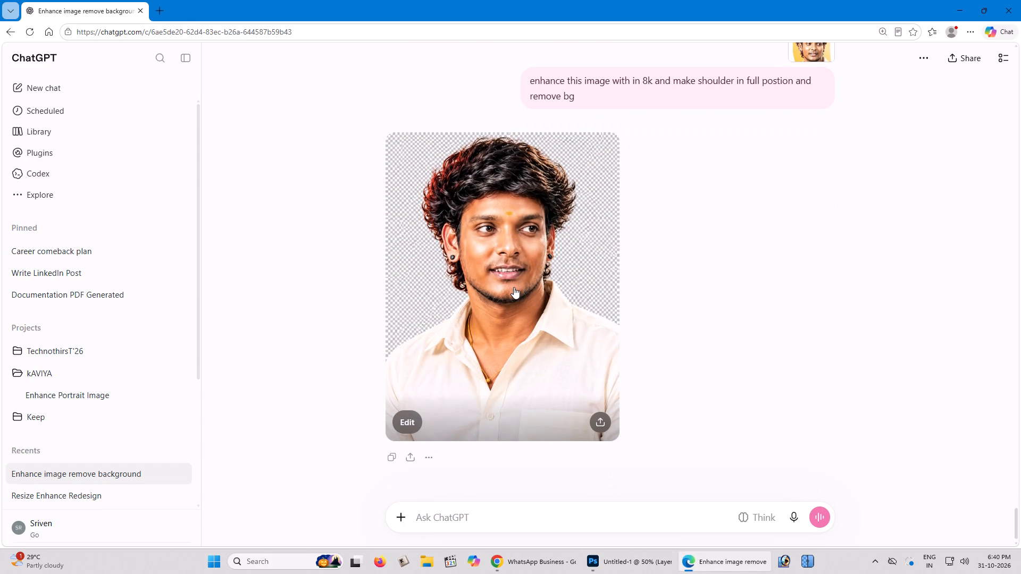
right_click(503, 256)
left_click(542, 305)
right_click(535, 280)
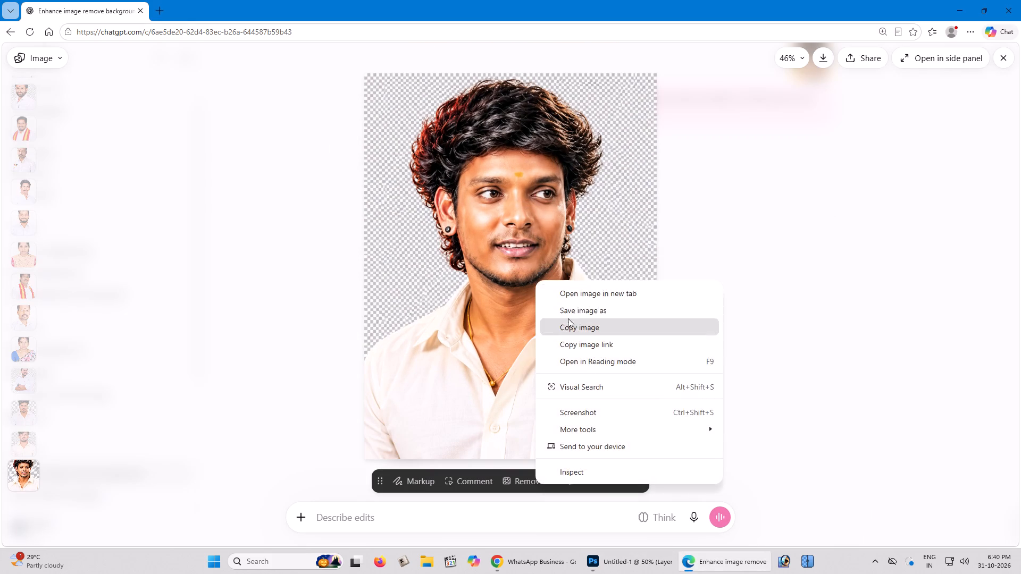
left_click(570, 323)
right_click(549, 238)
left_click(568, 287)
Return to Photoshop and paste the curly-haired man's image into the birthday poster as a new layer.
key("alt+Tab")
key("ctrl+v")
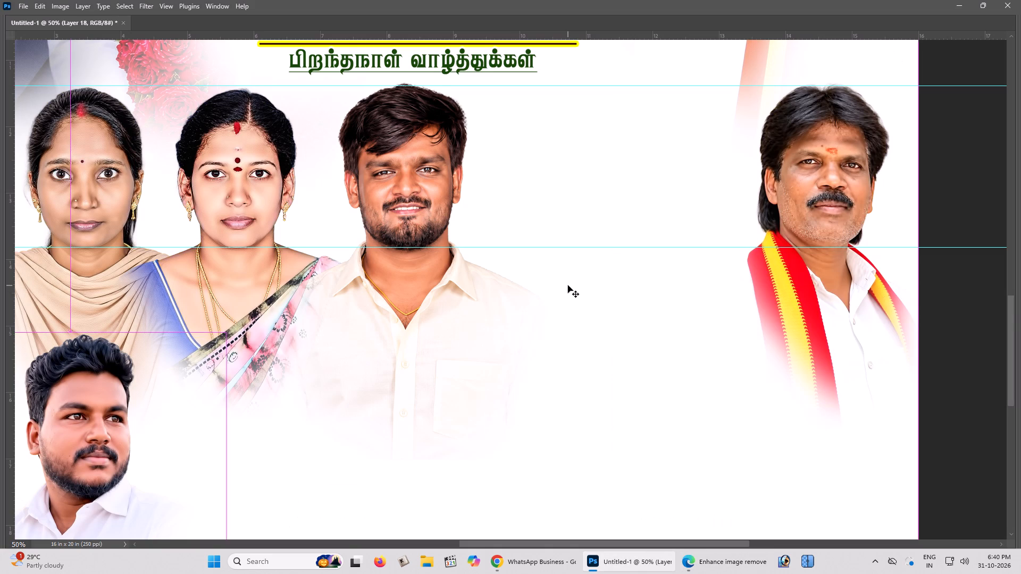
key("alt+Tab")
key("alt+Tab")
Bring the reference poster image to the front of the layer stack, above the greeting text.
key("space")
key("space")
key("space")
key("space")
key("space")
key("space")
key("space")
key("space")
key("space")
key("space")
key("space")
left_click_drag(553, 159, 575, 280)
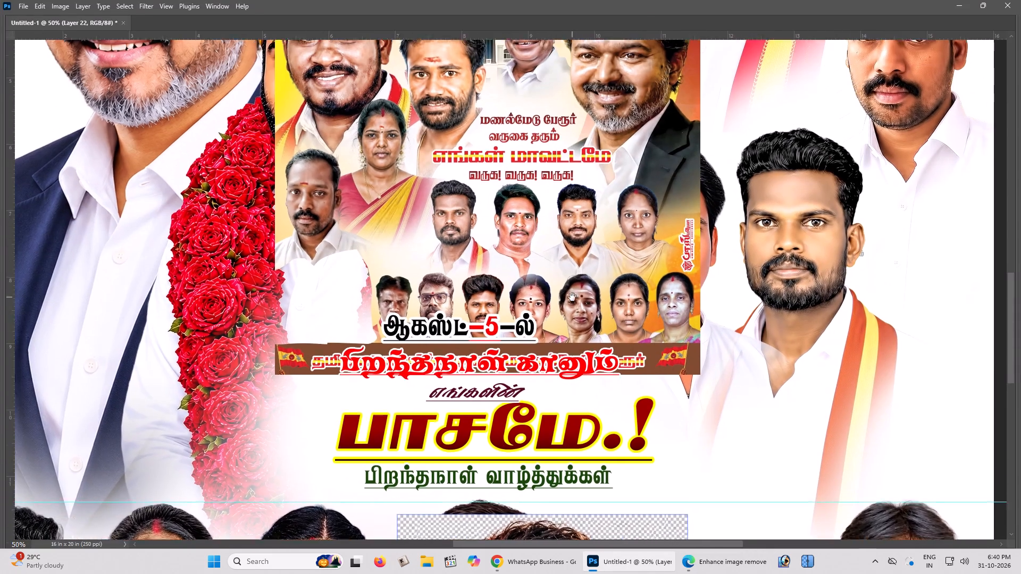
left_click(572, 297)
right_click(560, 238)
left_click(567, 242)
key("ctrl+shift+bracketright")
key("ctrl+plus")
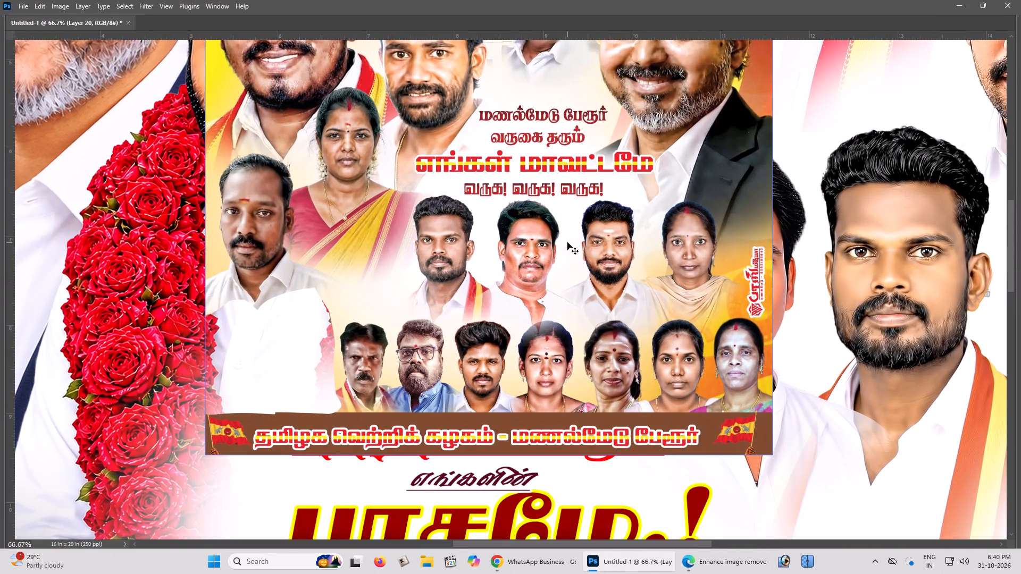
scroll(567, 242, "down", 2)
key("z")
double_click(612, 330)
scroll(612, 330, "down", 4)
key("v")
key("ctrl+minus")
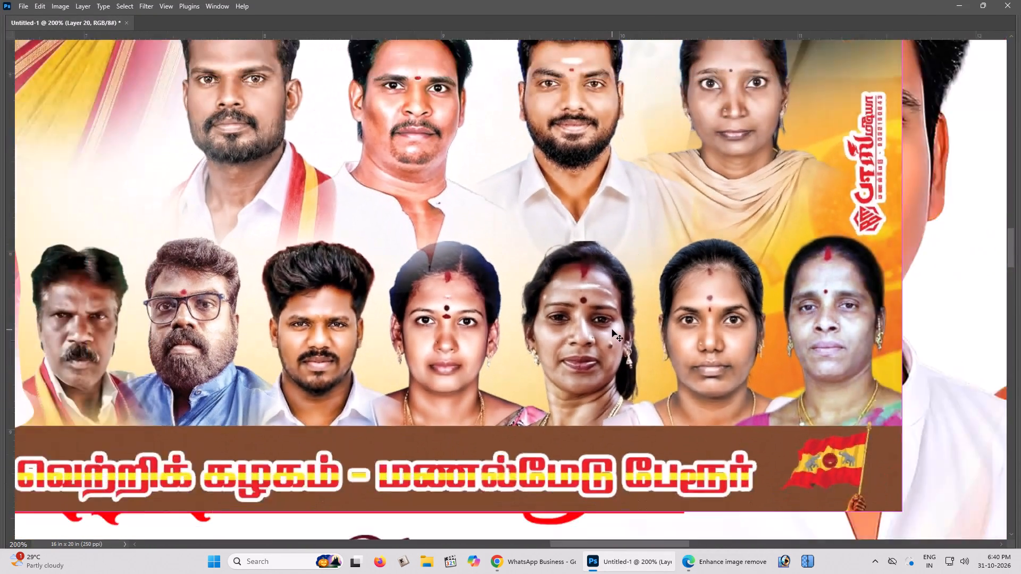
key("p")
left_click(513, 399)
left_click_drag(521, 302, 520, 285)
left_click(517, 267)
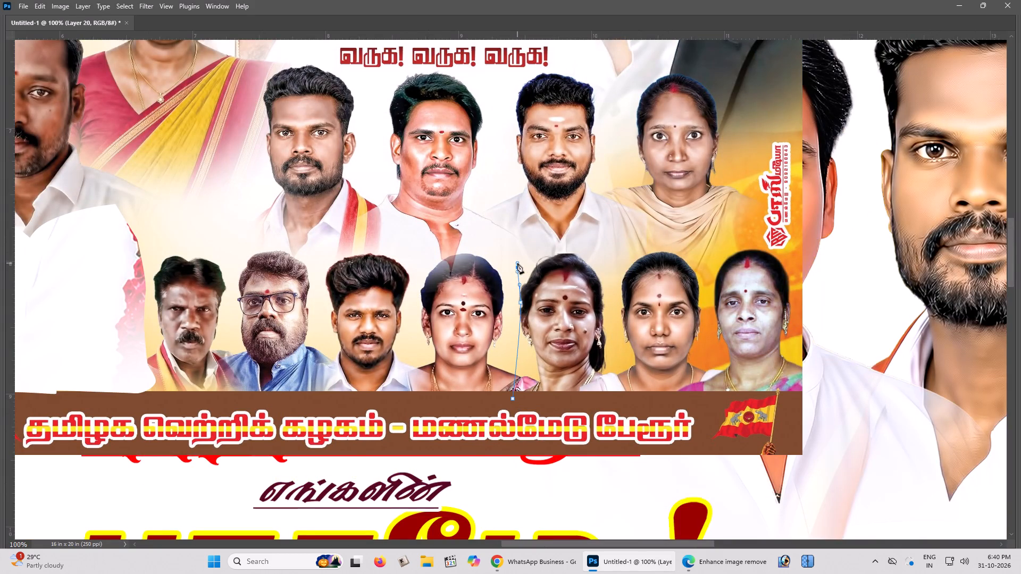
key("ctrl+z")
key("ctrl+z")
left_click_drag(515, 298, 515, 284)
left_click_drag(518, 265, 525, 250)
left_click_drag(541, 243, 562, 239)
left_click_drag(574, 239, 589, 244)
left_click_drag(600, 261, 607, 276)
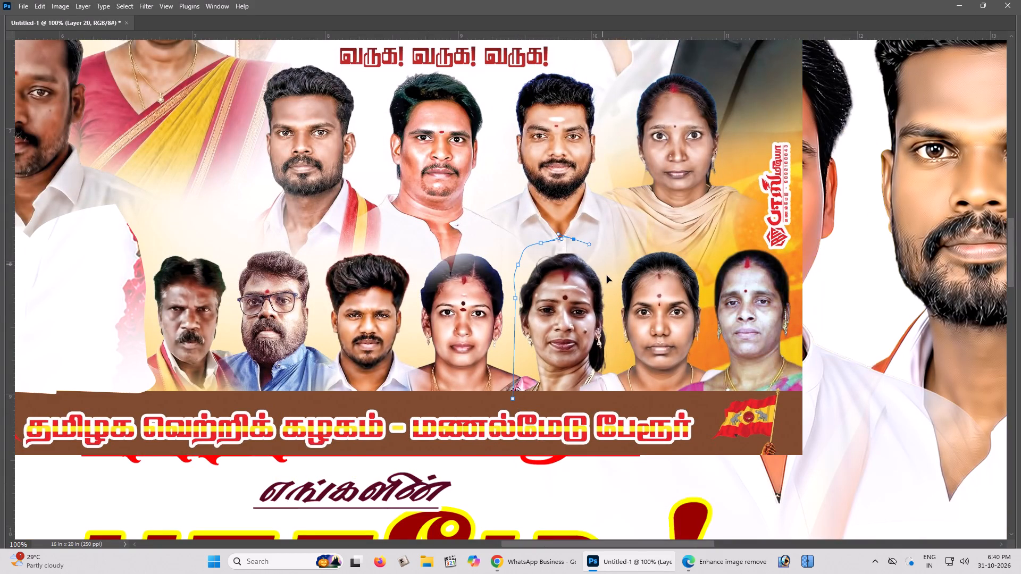
left_click_drag(607, 276, 607, 279)
left_click_drag(610, 297, 610, 317)
left_click_drag(615, 343, 615, 358)
left_click(609, 380)
left_click_drag(607, 389, 607, 394)
left_click(607, 395)
left_click(540, 398)
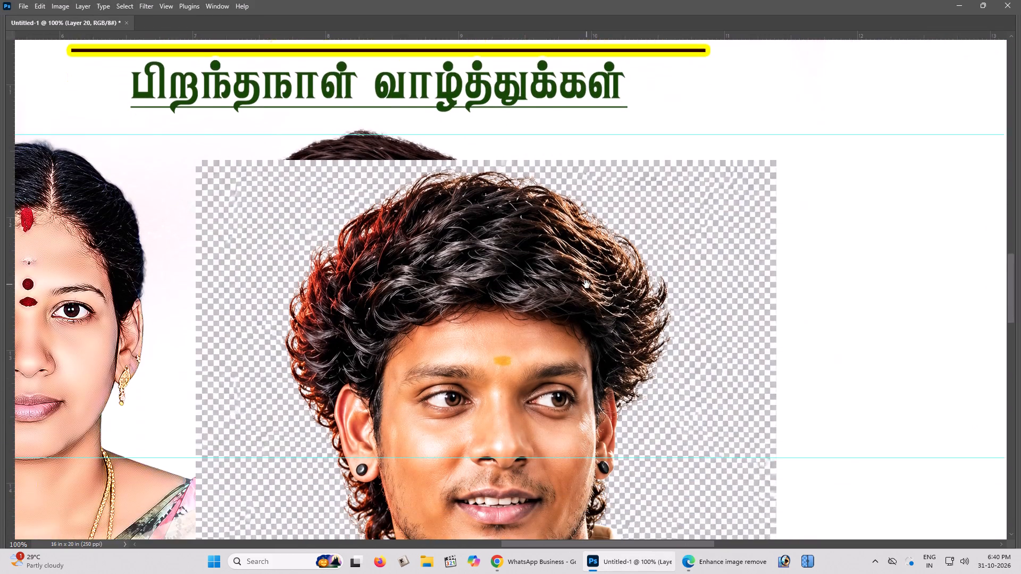
left_click(587, 284)
right_click(571, 274)
left_click(580, 281)
scroll(580, 459, "down", 3)
key("Tab")
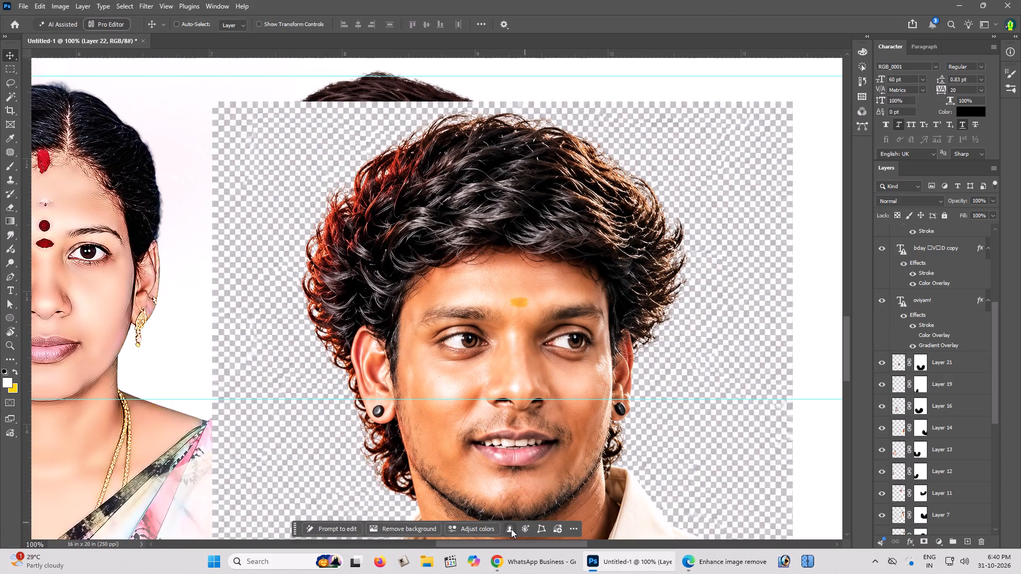
left_click(512, 533)
scroll(580, 343, "down", 2)
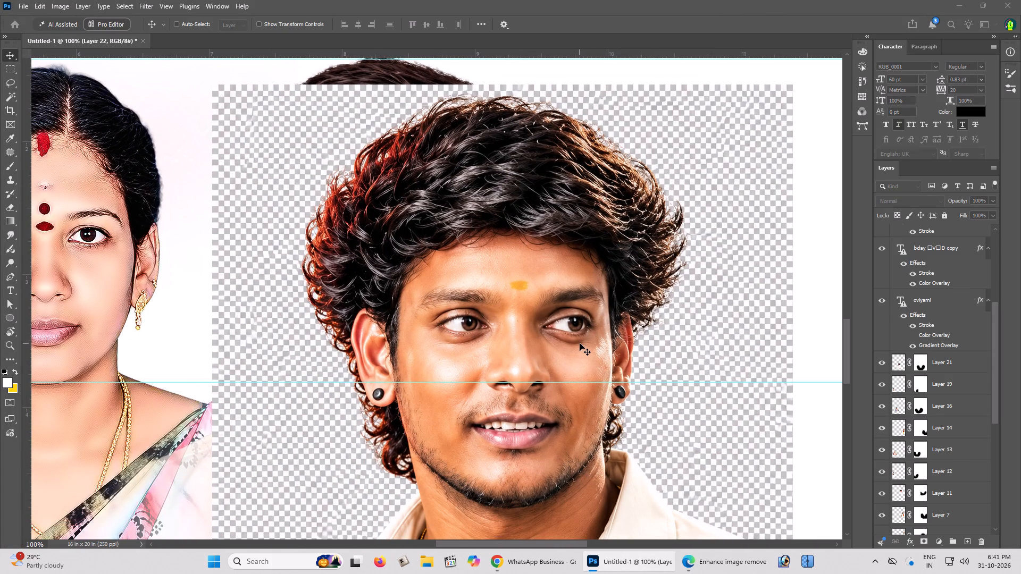
key("ctrl+x")
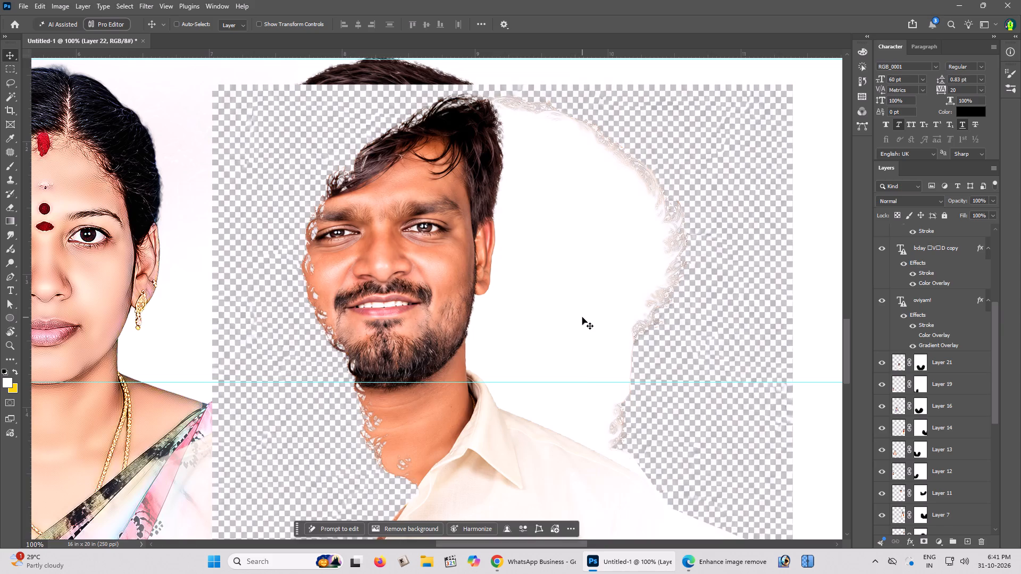
key("BackSpace")
key("Tab")
key("ctrl+minus")
key("ctrl+v")
Scale the curly-haired man to about 3.4 in wide beside the bearded man in the cream shirt, with his hair just under the upper guide.
key("space")
key("space")
key("space")
key("space")
key("space")
left_click_drag(547, 335, 521, 347)
left_click(521, 347)
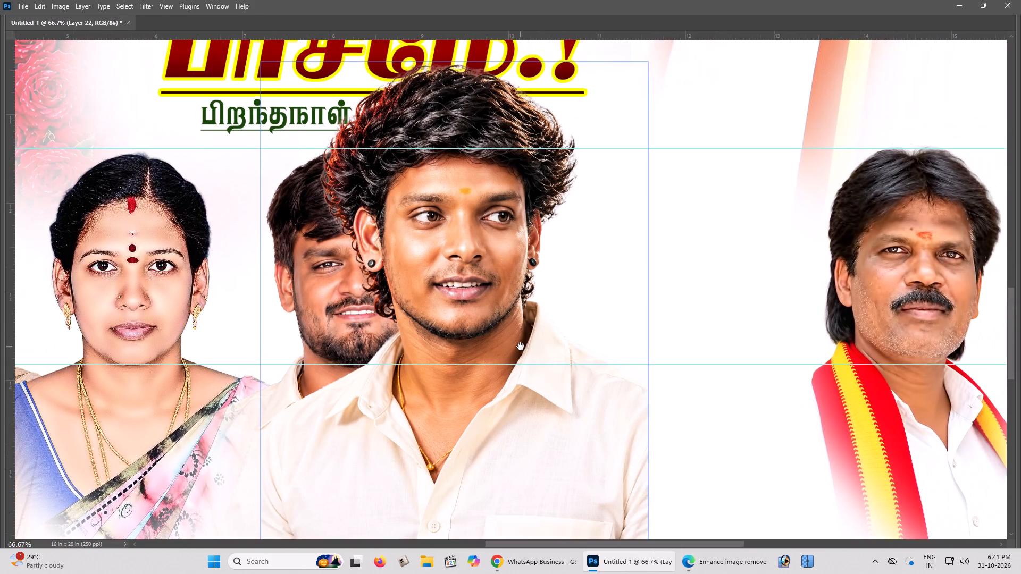
left_click_drag(456, 236, 523, 263)
key("ctrl+t")
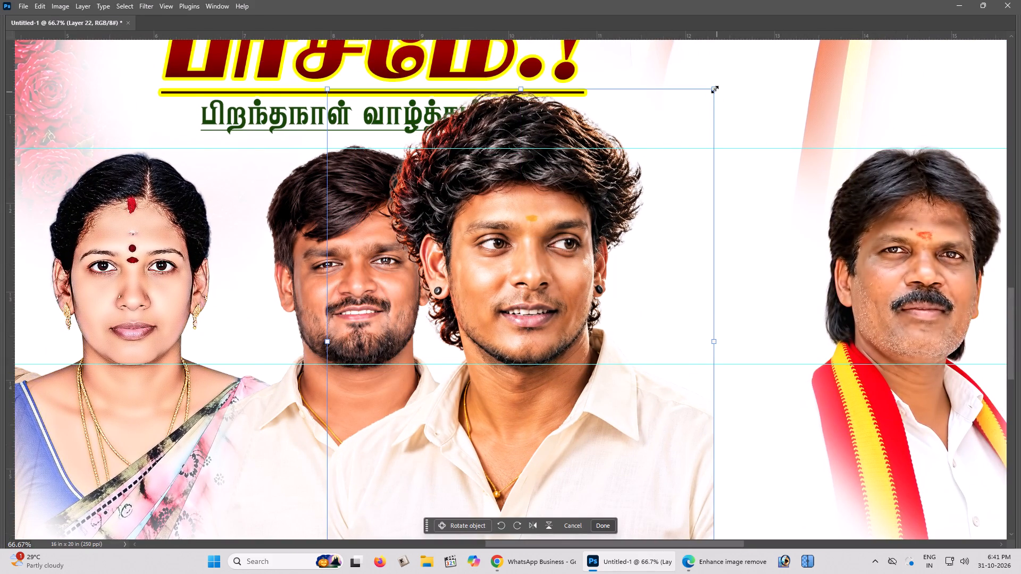
left_click_drag(715, 89, 679, 148, "alt")
left_click_drag(588, 203, 593, 207)
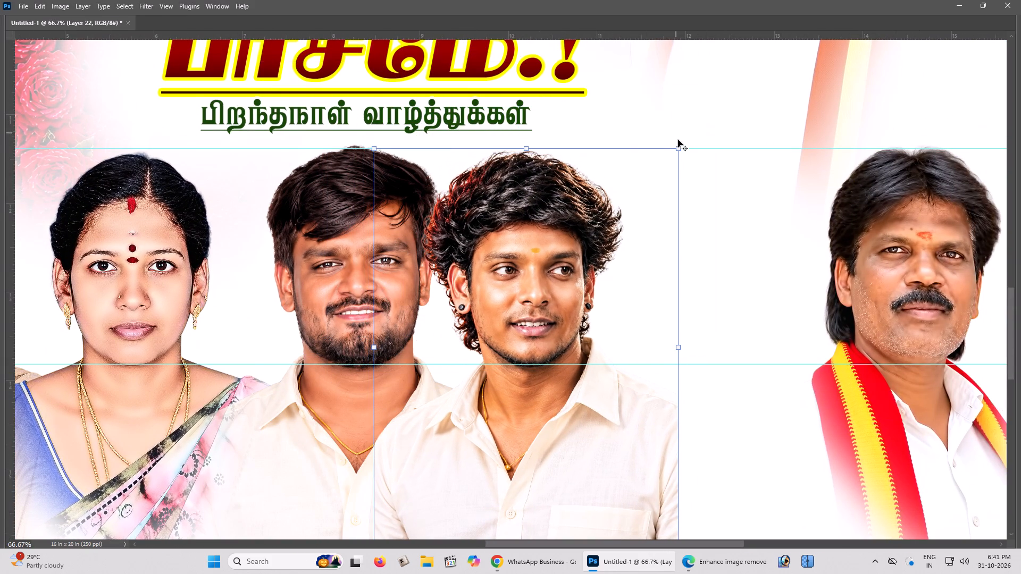
left_click(678, 144, "alt")
key("Return")
Shift the curly-haired man about 0.5 in right, away from the bearded man beside him.
scroll(682, 145, "down", 2)
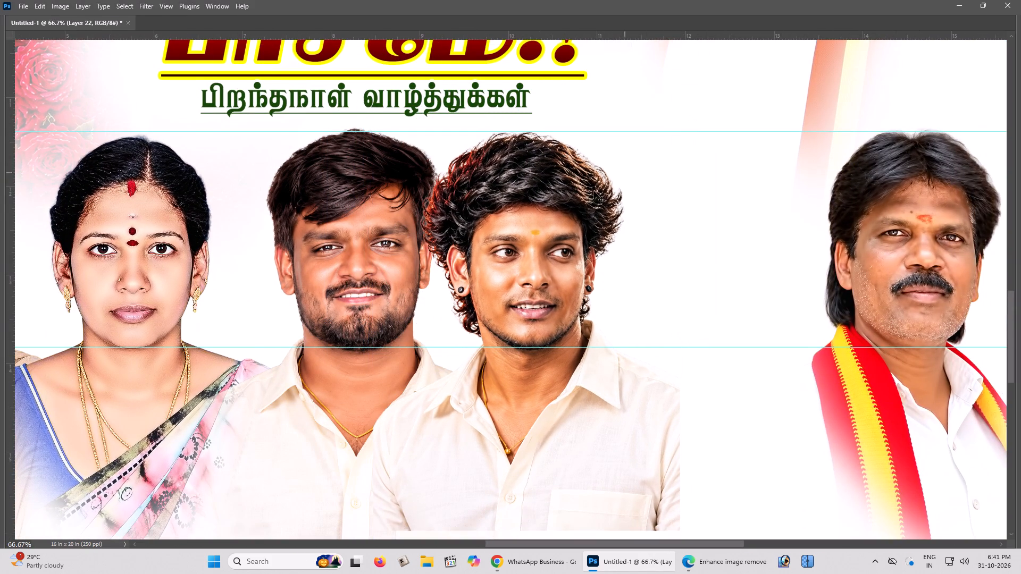
left_click_drag(578, 195, 624, 190, "shift")
key("z")
left_click(575, 220)
key("space")
key("space")
key("space")
key("space")
left_click_drag(574, 221, 573, 206)
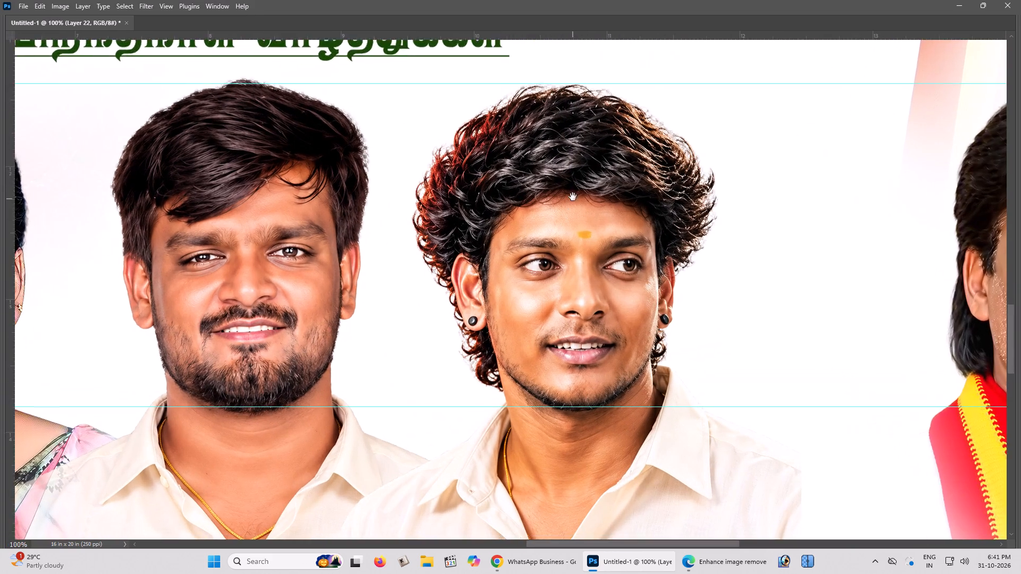
left_click(573, 197)
Add a layer mask to the curly-haired man's layer.
key("v")
key("ctrl+minus")
key("ctrl+minus")
key("ctrl+minus")
key("space")
key("space")
key("space")
key("space")
key("space")
key("space")
key("space")
key("space")
left_click_drag(556, 260, 541, 180)
left_click(541, 176)
key("z")
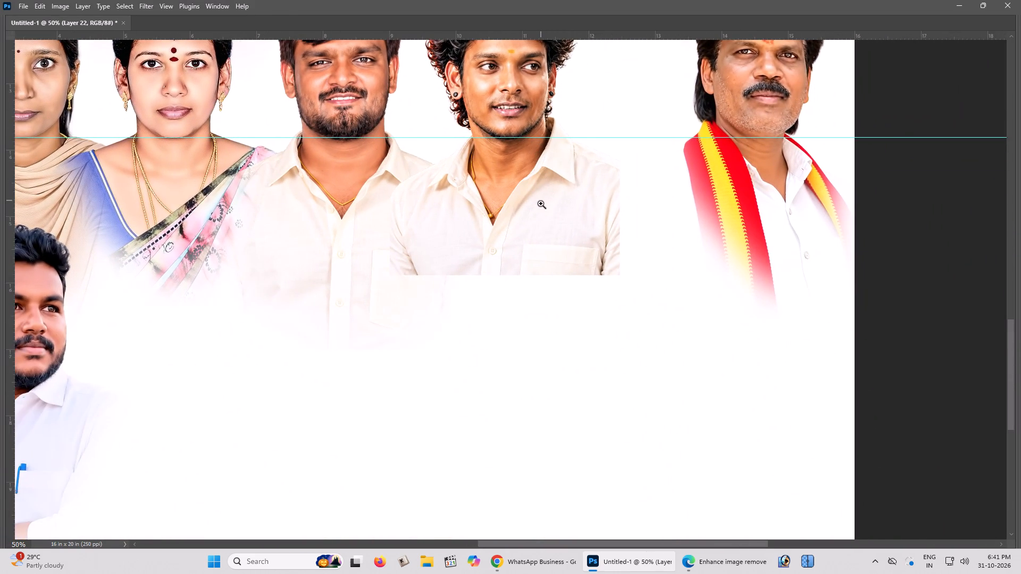
left_click(541, 204)
key("v")
key("space")
left_click_drag(542, 200, 542, 211)
left_click(542, 211)
key("Tab")
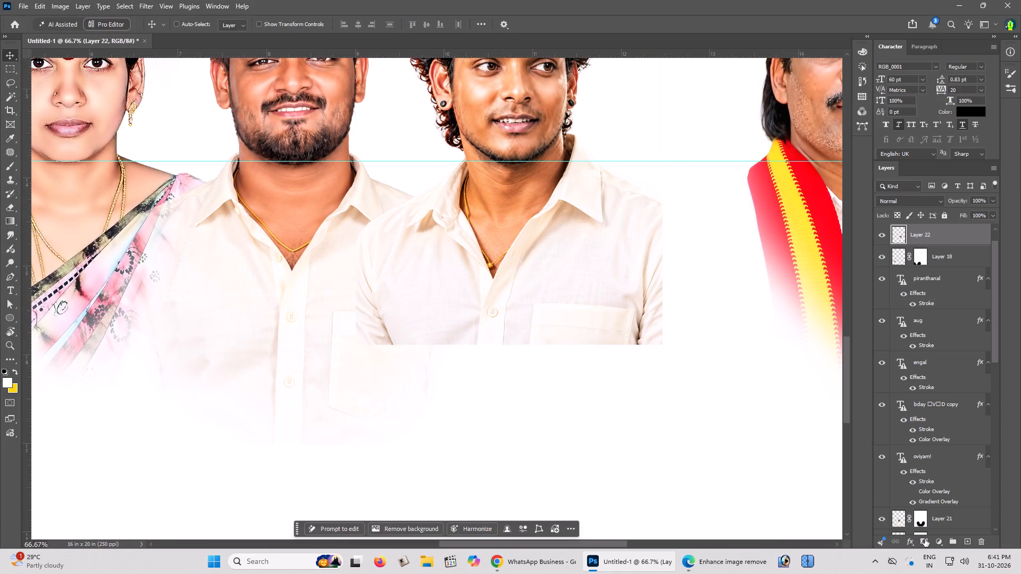
left_click(924, 543)
Fade the right sleeve and shoulder edge of the curly-haired man's shirt on the mask with a large soft Eraser.
scroll(745, 378, "up", 5)
scroll(689, 359, "up", 4)
key("e")
key("Tab")
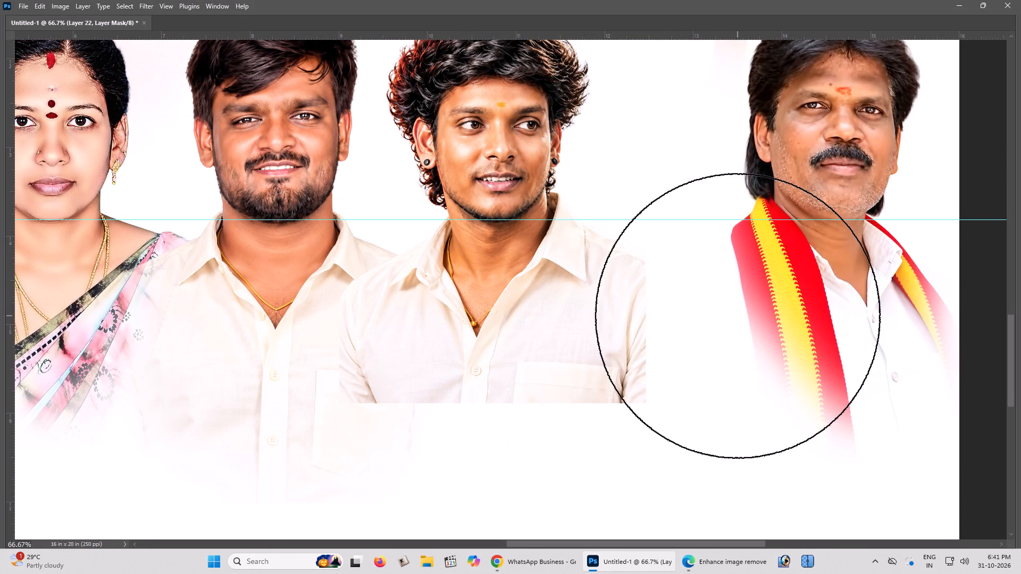
scroll(738, 316, "down", 1)
key("bracketleft")
key("bracketleft")
key("bracketleft")
key("bracketleft")
left_click_drag(737, 256, 718, 291)
left_click_drag(714, 257, 701, 285)
left_click_drag(699, 273, 696, 323)
left_click_drag(697, 319, 694, 385)
left_click_drag(700, 372, 682, 412)
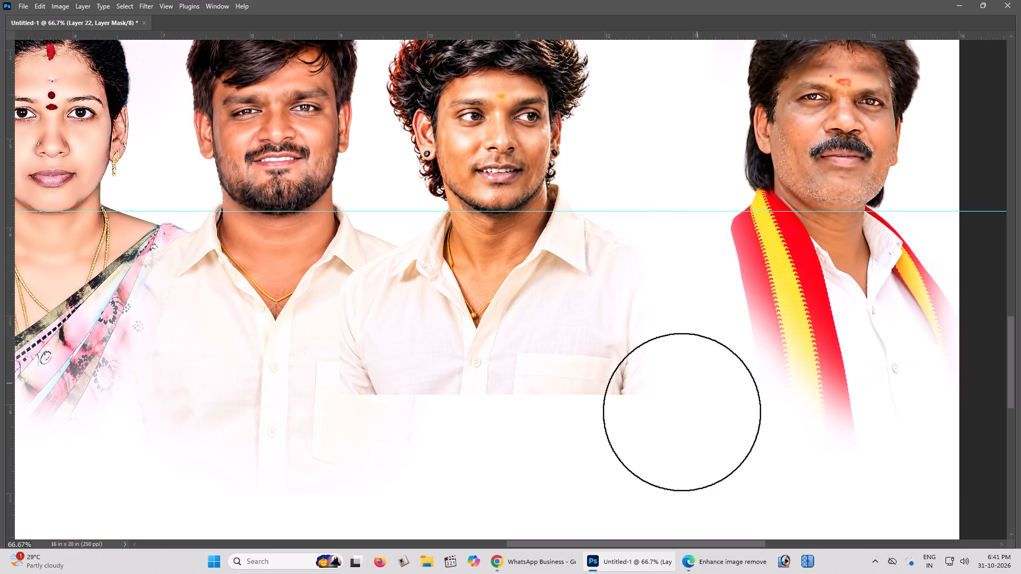
left_click_drag(682, 412, 677, 415)
left_click(676, 415)
left_click_drag(701, 353, 706, 326)
left_click_drag(708, 289, 708, 274)
left_click(707, 271)
key("bracketright")
key("bracketright")
key("bracketright")
key("bracketright")
left_click_drag(686, 460, 681, 461)
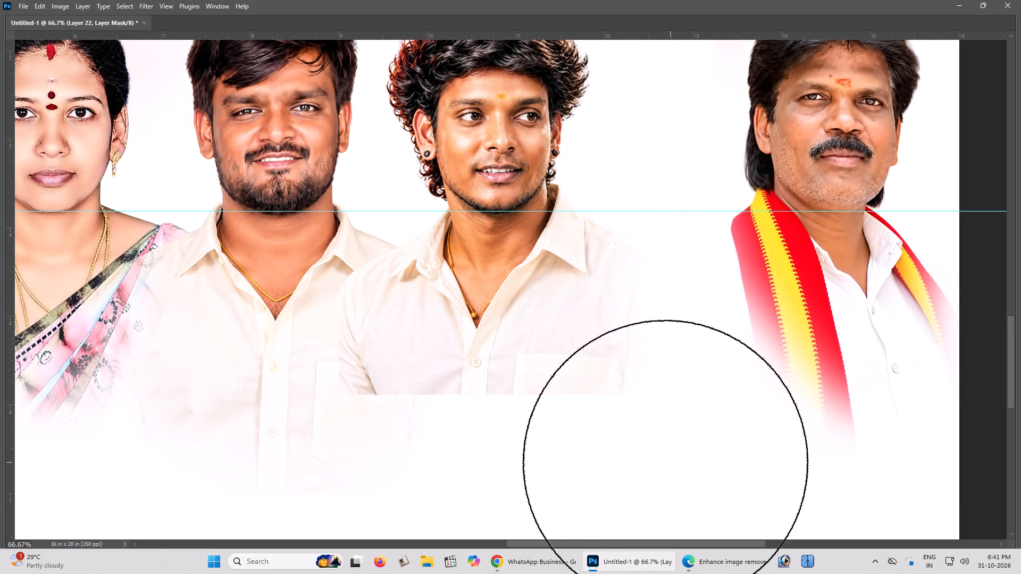
left_click(662, 462)
Fade the left sleeve and bottom edge of the curly-haired man's shirt on the mask so they blend into the white background.
scroll(641, 451, "down", 4)
left_click_drag(255, 415, 254, 409)
left_click_drag(250, 387, 248, 378)
key("bracketleft")
left_click(245, 359)
left_click_drag(246, 349, 247, 342)
key("bracketleft")
left_click_drag(252, 313, 253, 312)
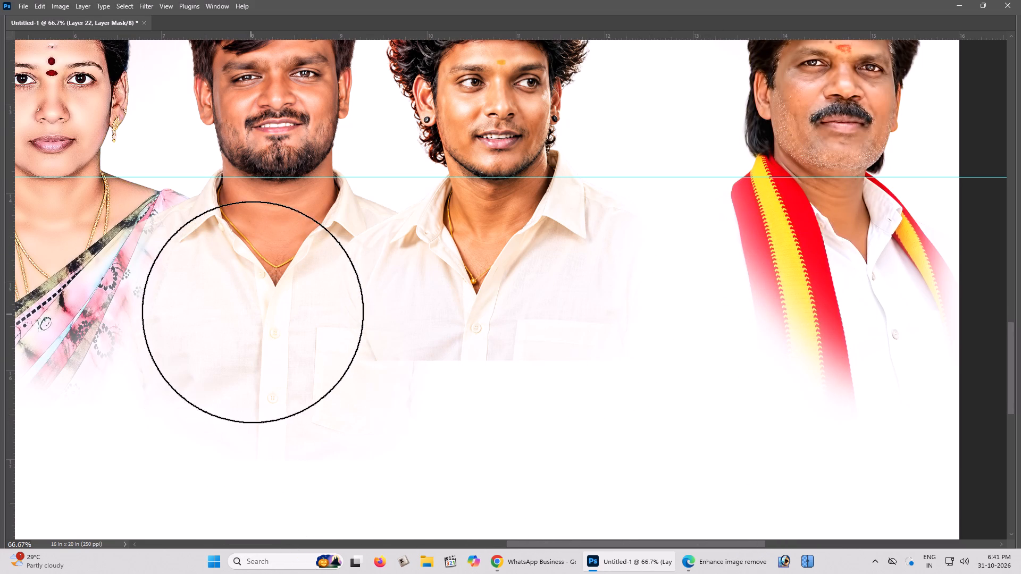
left_click_drag(253, 312, 254, 308)
left_click_drag(261, 298, 266, 285)
left_click(266, 284)
left_click(266, 276)
left_click_drag(282, 337, 295, 357)
left_click_drag(323, 386, 345, 404)
left_click_drag(362, 416, 369, 419)
left_click_drag(381, 425, 395, 430)
left_click(412, 438)
left_click_drag(427, 448, 432, 451)
left_click_drag(449, 456, 459, 458)
left_click_drag(510, 467, 534, 466)
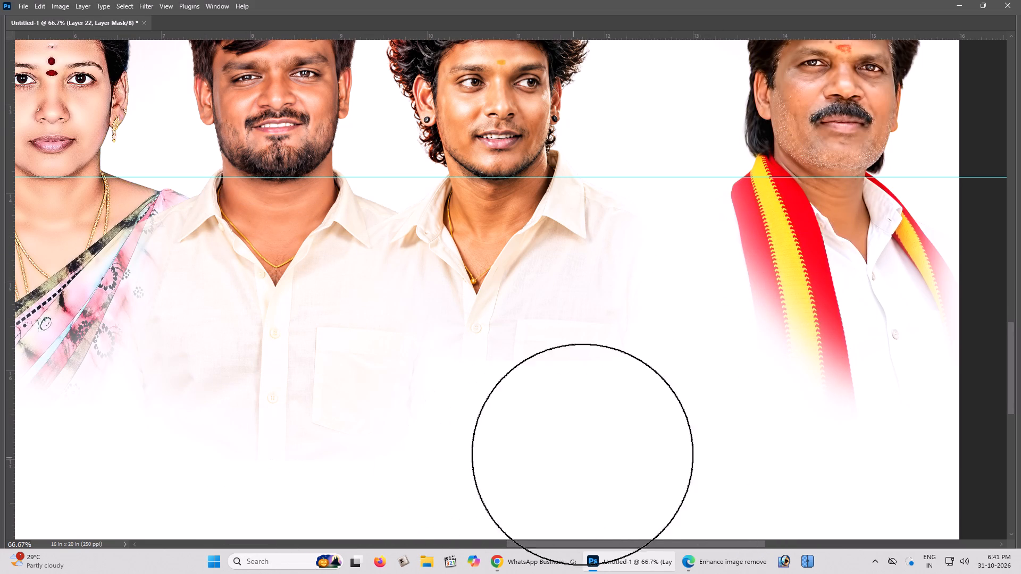
left_click_drag(612, 443, 618, 436)
left_click_drag(623, 429, 635, 414)
left_click_drag(657, 398, 665, 391)
left_click_drag(559, 453, 554, 457)
key("v")
key("ctrl+minus")
key("ctrl+minus")
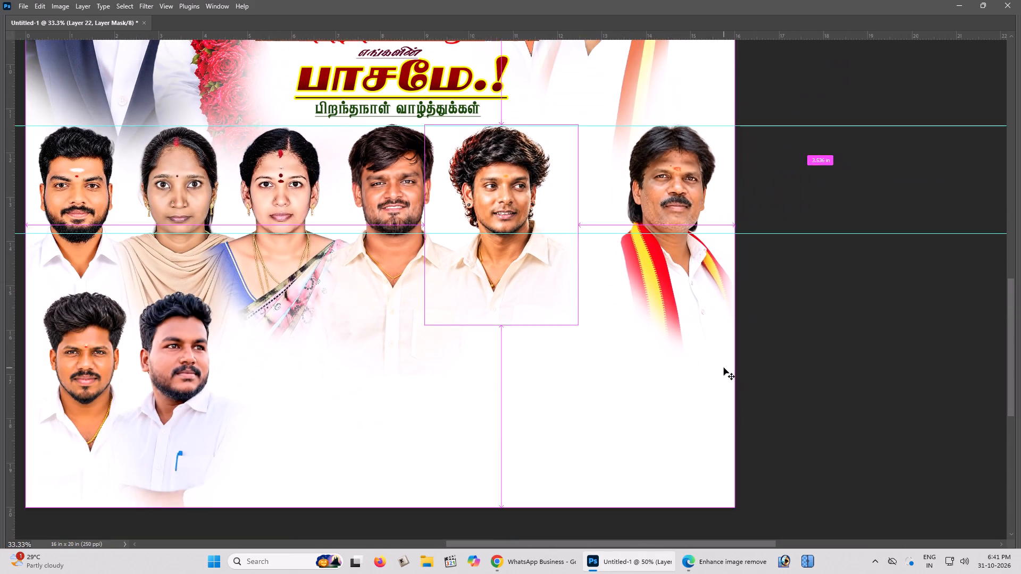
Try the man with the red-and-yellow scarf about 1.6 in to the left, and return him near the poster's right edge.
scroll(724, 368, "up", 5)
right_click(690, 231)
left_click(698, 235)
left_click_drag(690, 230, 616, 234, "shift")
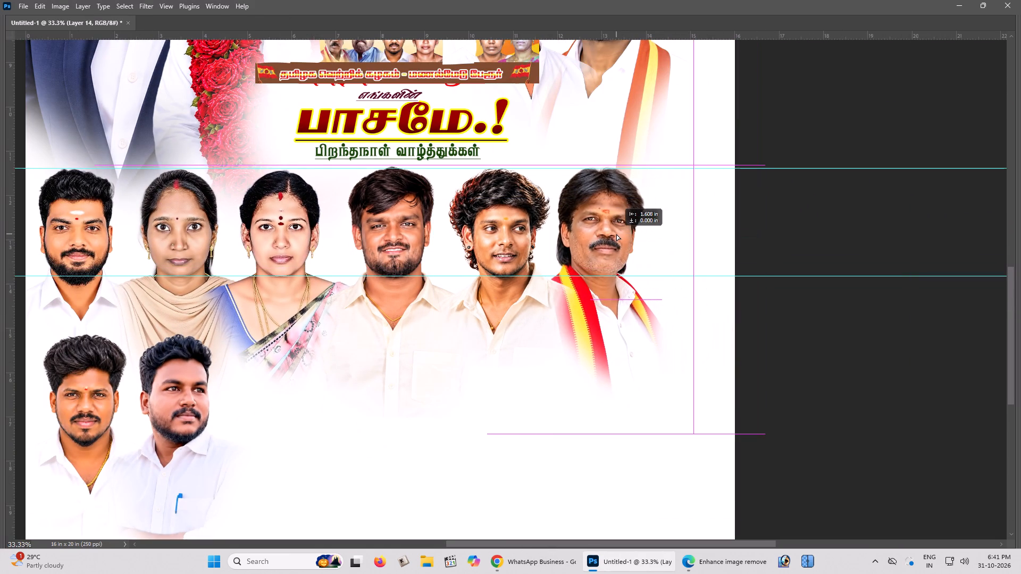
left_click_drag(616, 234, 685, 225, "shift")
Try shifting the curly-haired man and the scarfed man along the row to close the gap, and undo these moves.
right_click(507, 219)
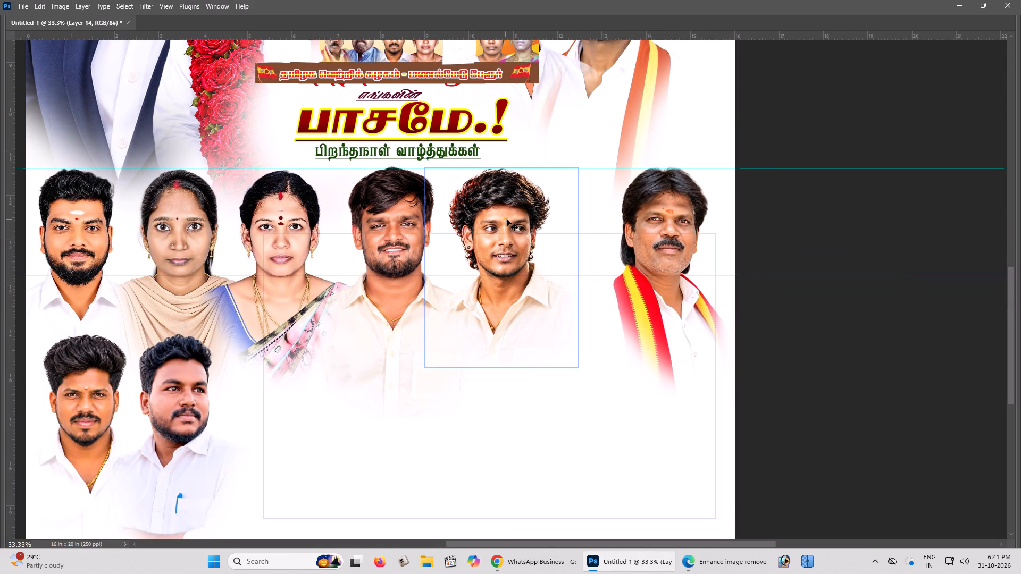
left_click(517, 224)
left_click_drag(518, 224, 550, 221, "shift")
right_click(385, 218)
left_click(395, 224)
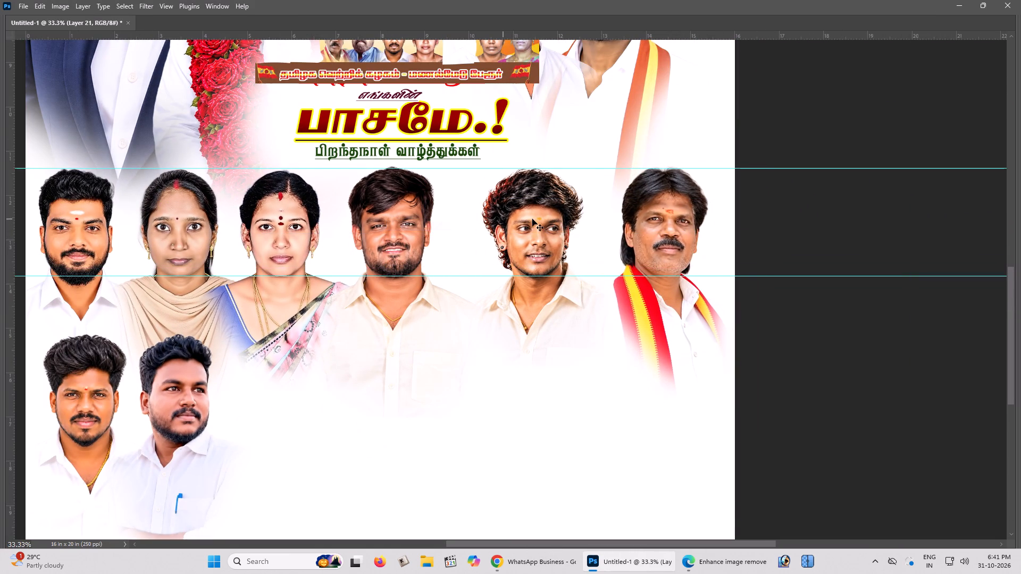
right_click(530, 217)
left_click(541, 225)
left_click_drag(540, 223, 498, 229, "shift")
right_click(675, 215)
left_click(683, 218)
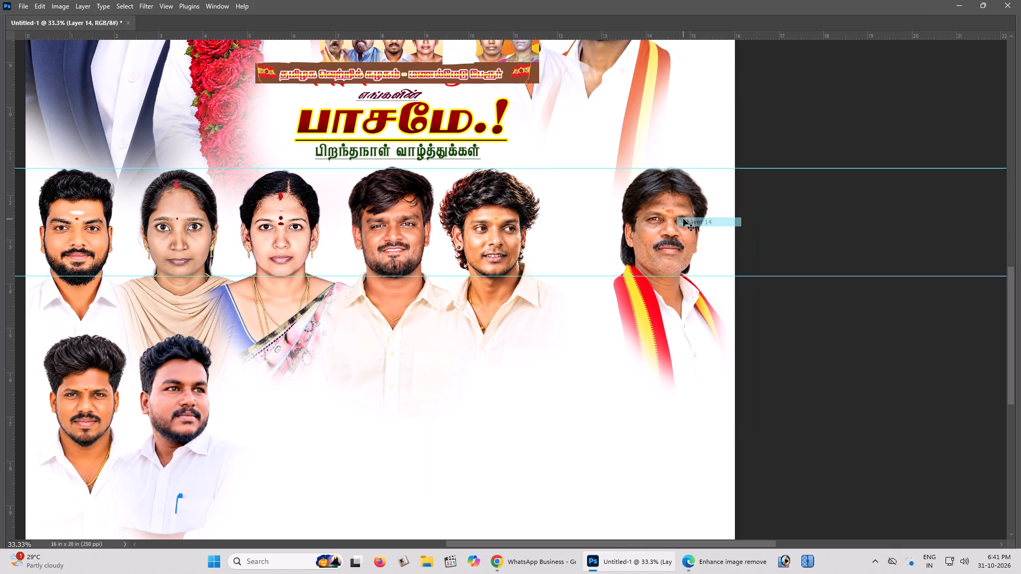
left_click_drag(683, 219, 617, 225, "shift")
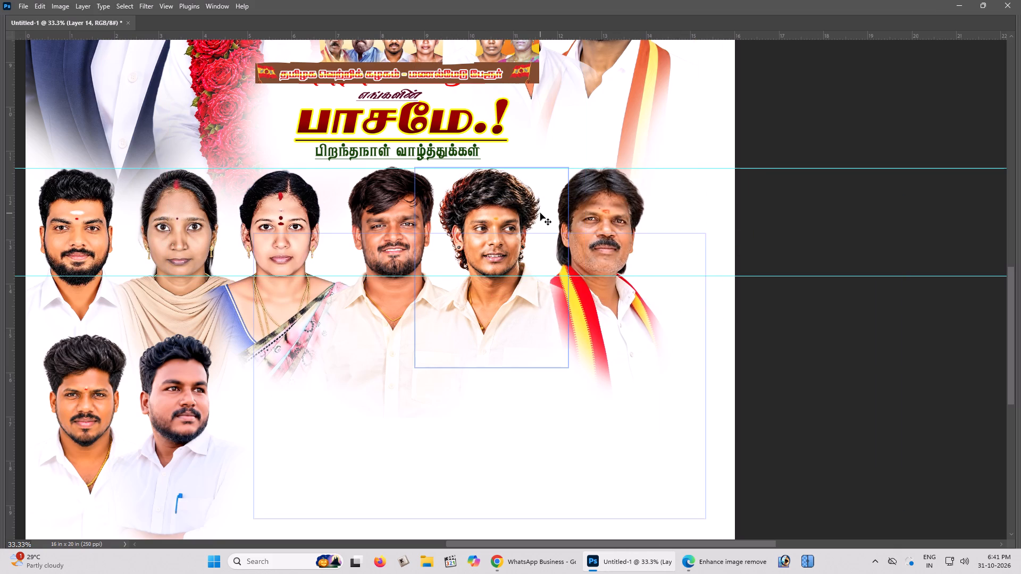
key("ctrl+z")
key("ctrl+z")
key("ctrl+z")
Move the bearded man in the cream shirt and the curly-haired man together right, beside the scarfed man.
right_click(502, 208)
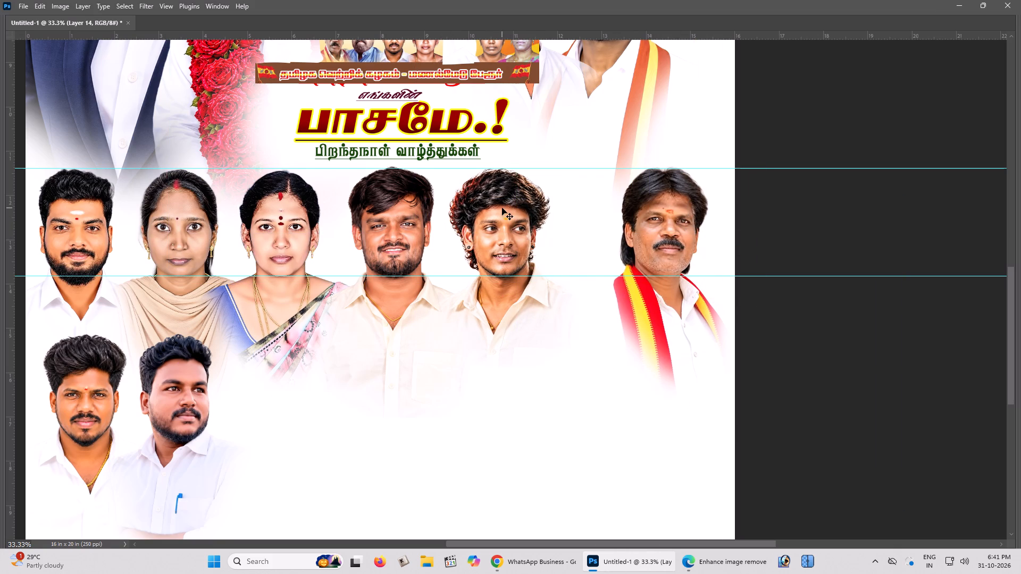
left_click(515, 216)
left_click_drag(515, 216, 525, 223)
key("ctrl+z")
right_click_drag(409, 211, 414, 214, "shift")
left_click(422, 218, "shift")
left_click_drag(422, 218, 432, 226, "shift")
key("ctrl+z")
left_click_drag(420, 225, 478, 223, "shift")
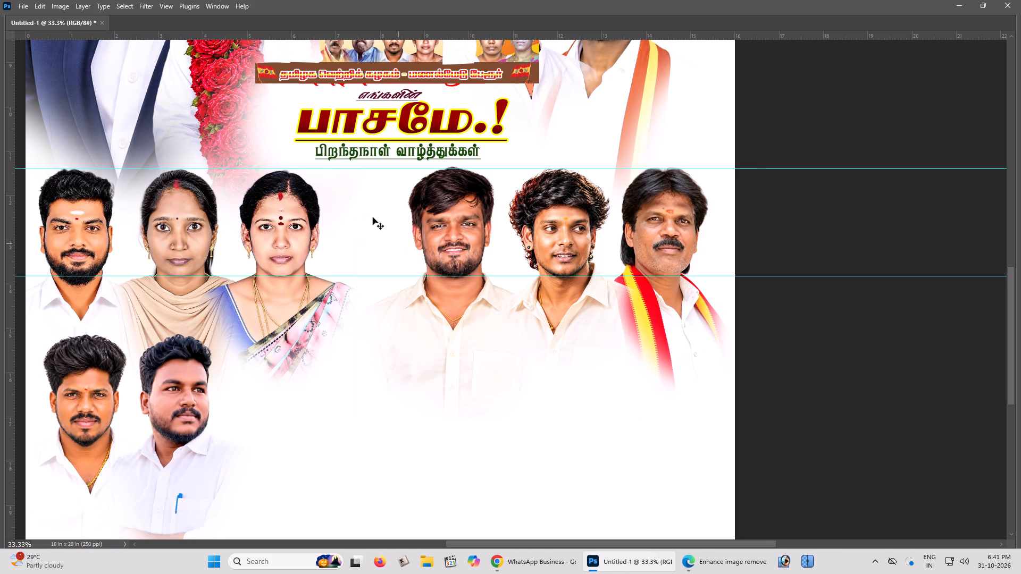
Even out the right-hand trio's spacing by nudging the scarfed, curly-haired and bearded men slightly right one after another.
scroll(404, 241, "up", 1)
scroll(404, 241, "down", 1)
key("z")
double_click(666, 210)
key("v")
right_click(666, 210)
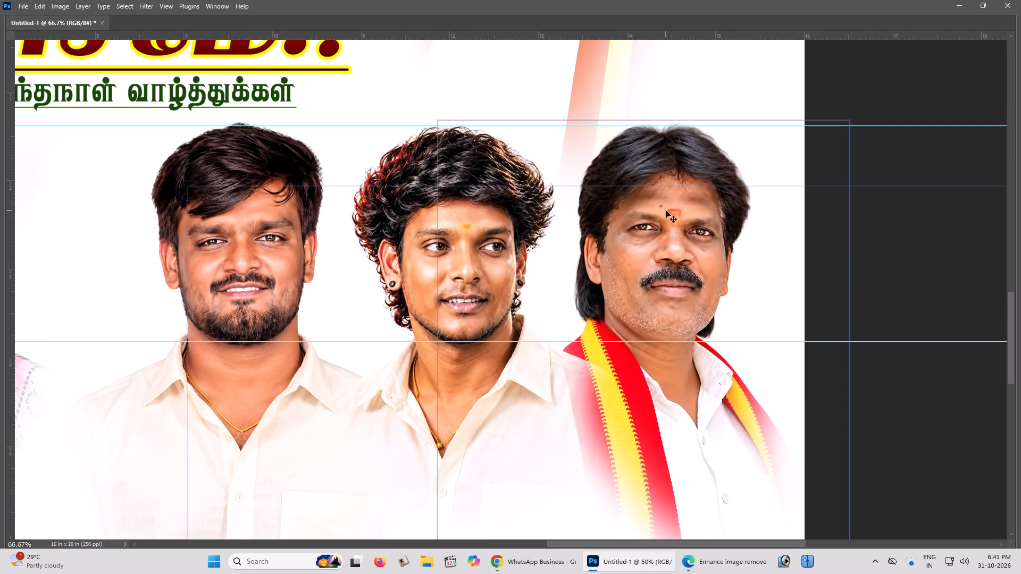
left_click(678, 217)
left_click_drag(678, 217, 697, 217, "shift")
right_click(479, 222)
left_click(488, 226)
left_click_drag(490, 227, 497, 228, "shift")
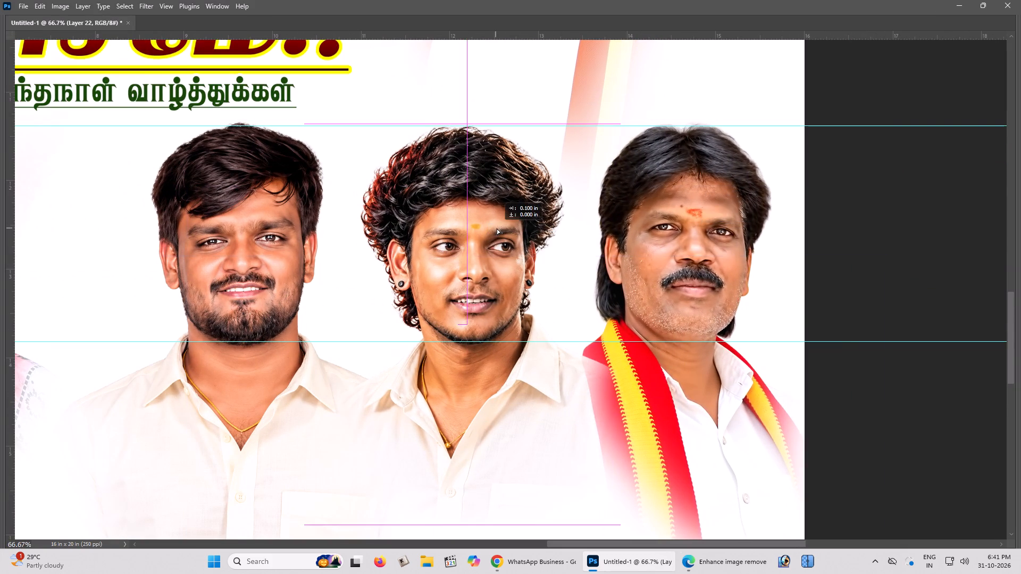
left_click_drag(497, 228, 504, 229, "shift")
right_click(243, 215)
left_click(256, 221)
left_click_drag(257, 221, 277, 221, "shift")
Copy the enhanced portrait of the woman in the pink floral saree from ChatGPT and paste it into the Photoshop poster.
key("space")
left_click_drag(293, 221, 434, 221)
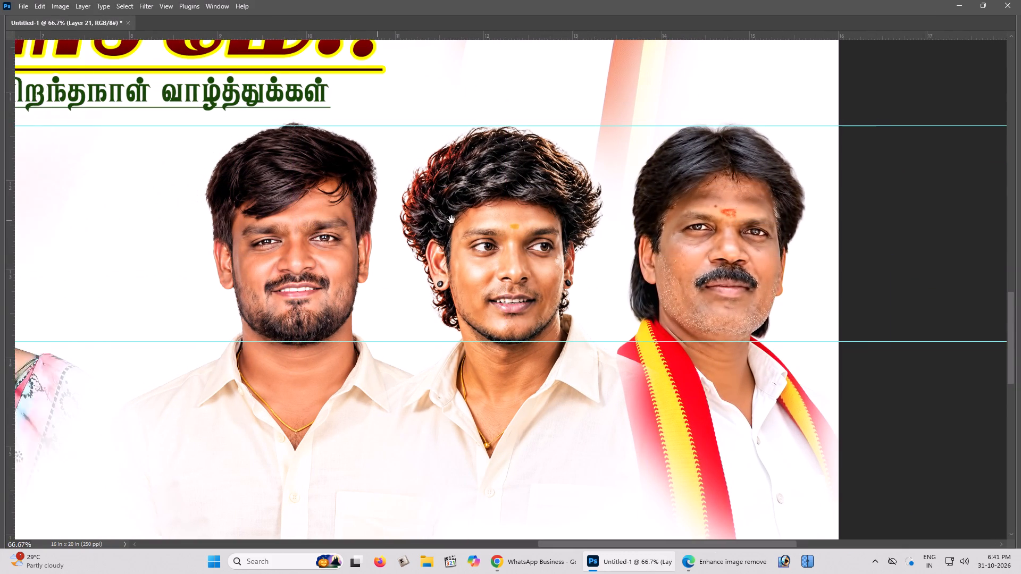
left_click(455, 218)
key("ctrl+minus")
key("ctrl+minus")
key("ctrl+minus")
key("ctrl+minus")
key("ctrl+plus")
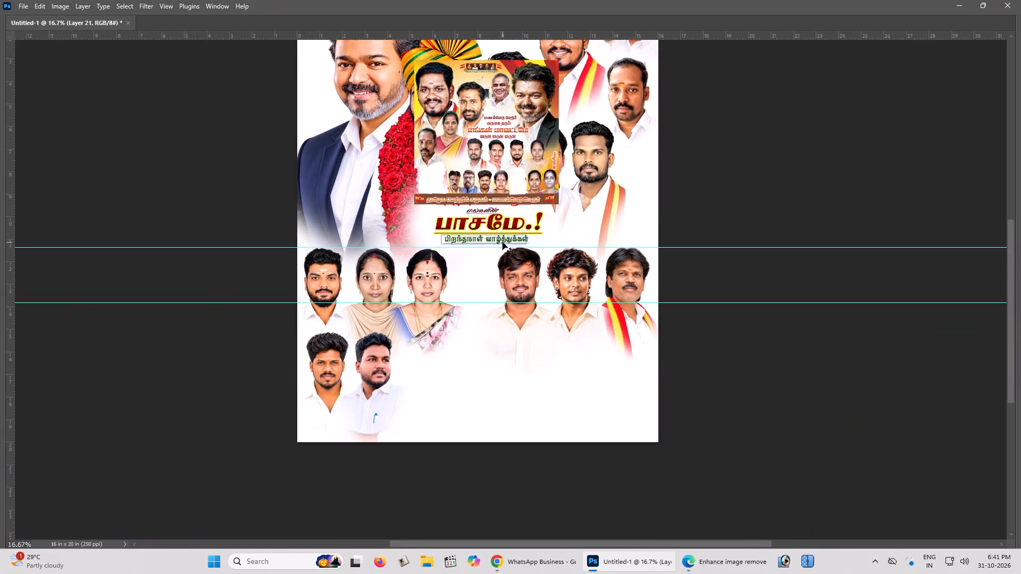
scroll(503, 242, "down", 4)
key("alt+Tab")
scroll(500, 249, "down", 4)
left_click(514, 286)
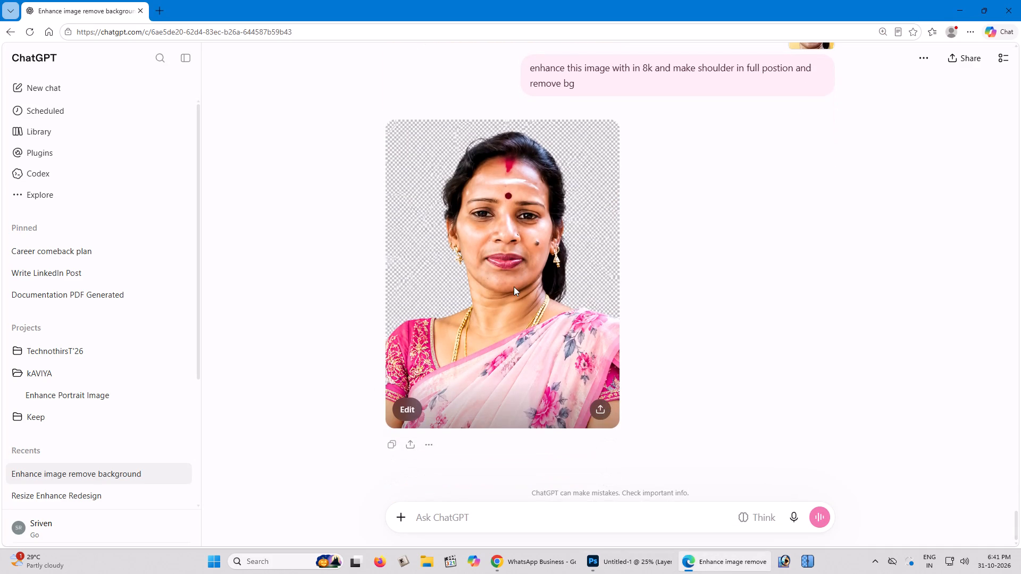
right_click(511, 241)
left_click(548, 289)
right_click(537, 259)
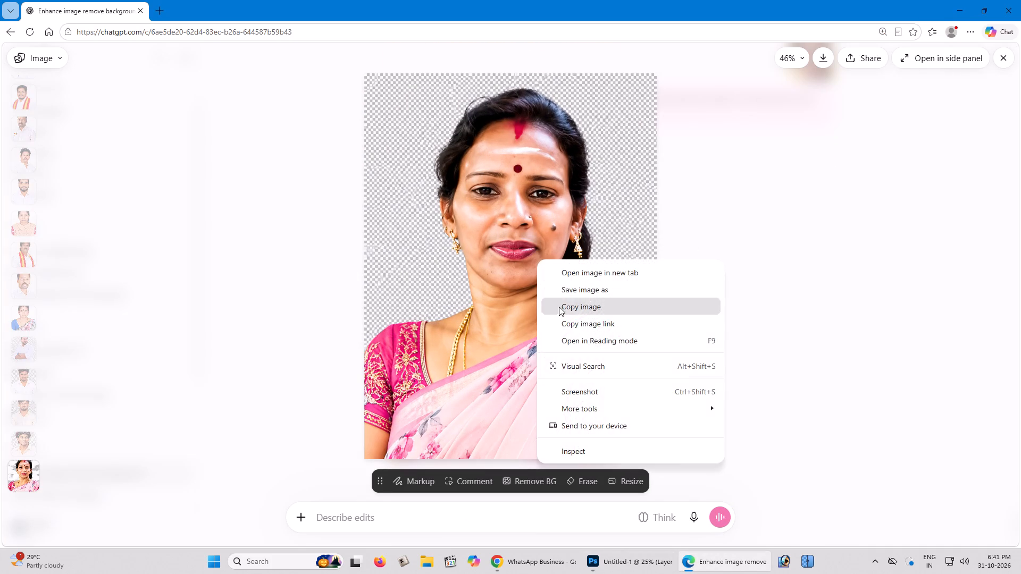
left_click(559, 307)
right_click(545, 273)
left_click(570, 323)
key("alt+Tab")
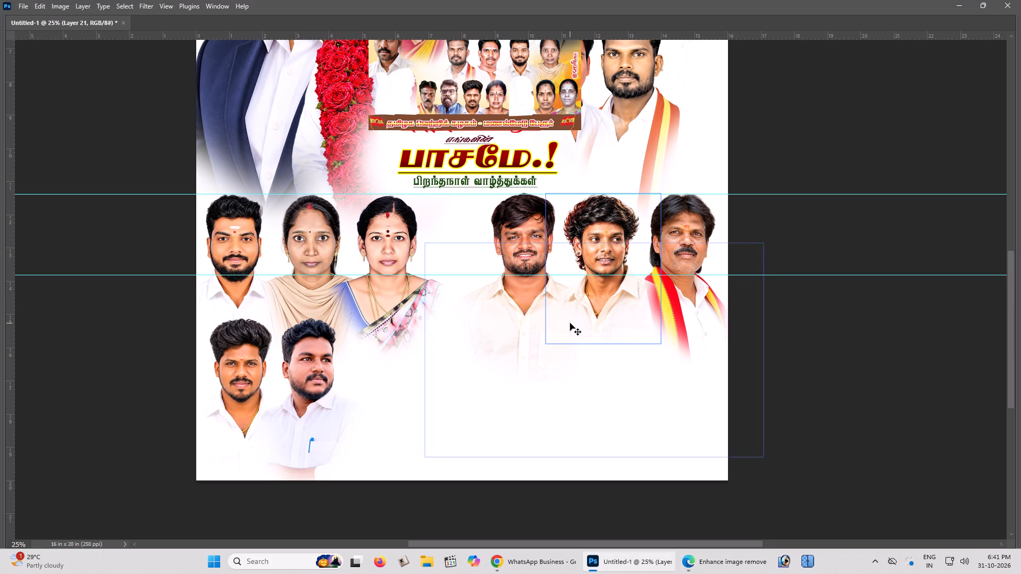
key("ctrl+v")
Automatically select the pasted woman's subject, cut it, delete the leftover layer and paste the cutout back as a new layer.
key("Tab")
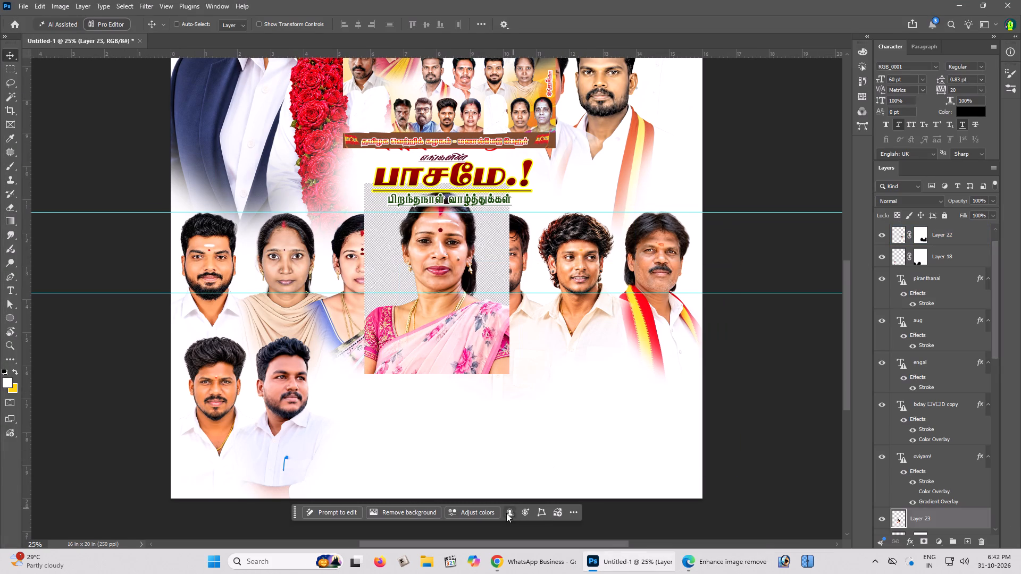
left_click(506, 513)
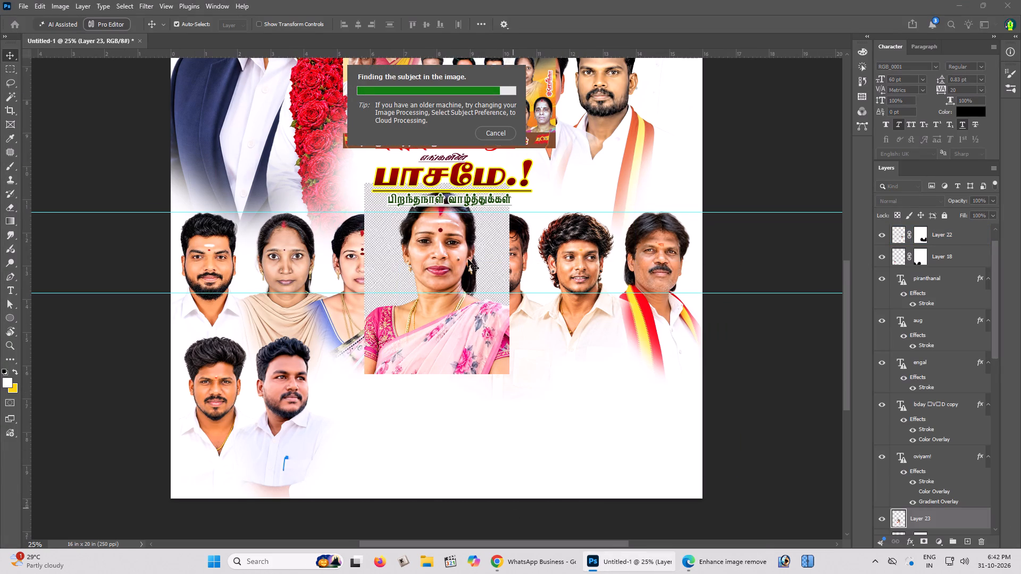
key("ctrl+x")
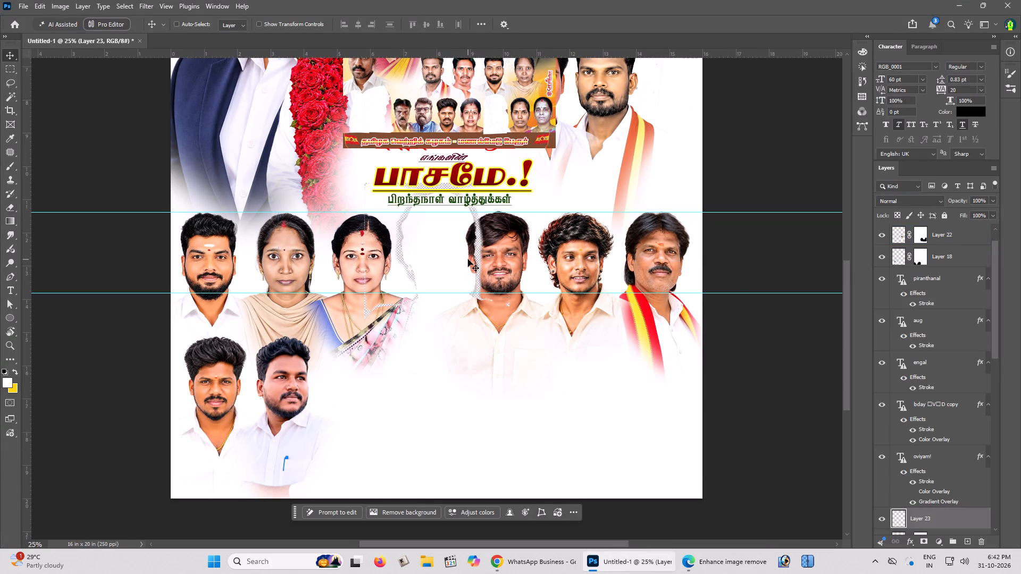
key("BackSpace")
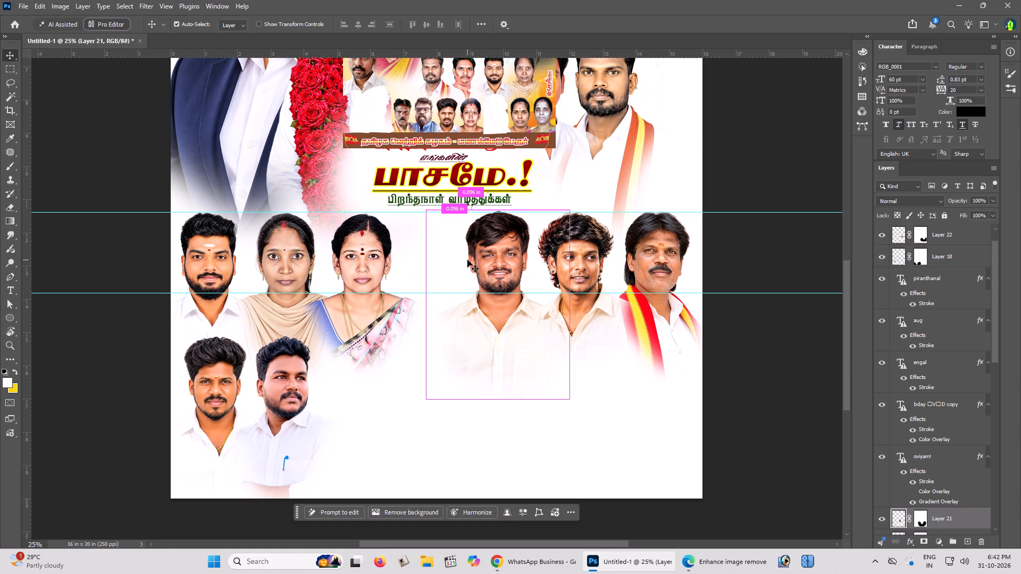
key("ctrl+v")
Bring the pink-saree woman's layer to the top of the layer stack.
key("z")
double_click(476, 251)
scroll(476, 251, "up", 8)
key("v")
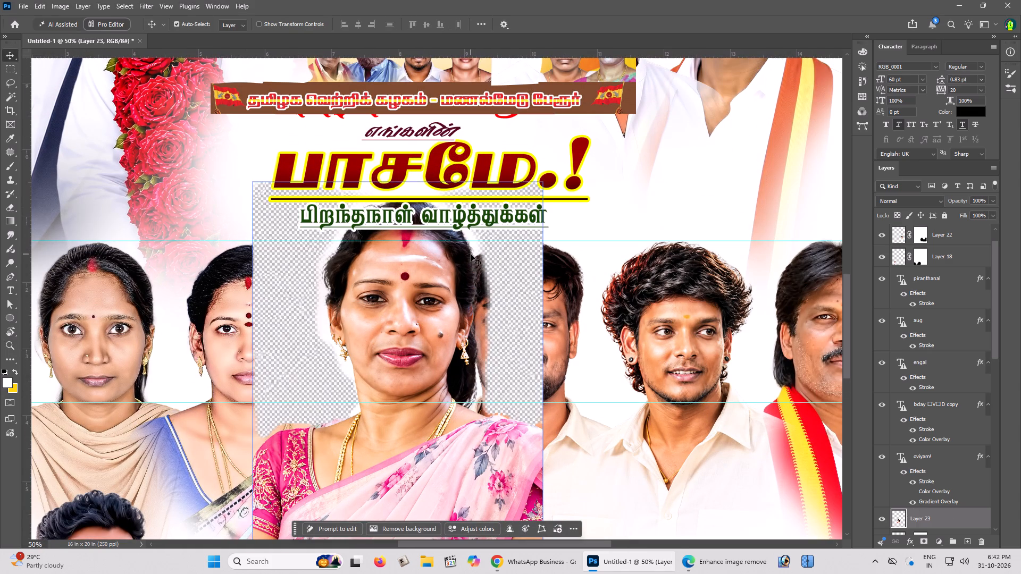
key("ctrl+shift+bracketright")
Start a Pen path along the pink-saree woman's blouse shoulder on the portrait's left side, tracing towards the neck.
scroll(415, 272, "down", 11)
key("ctrl+plus")
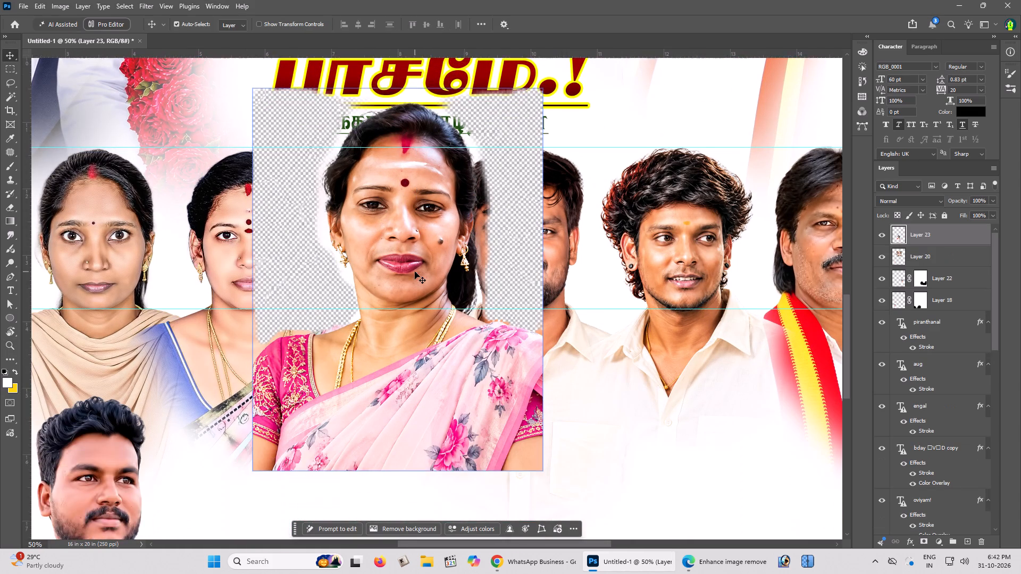
key("ctrl+plus")
scroll(415, 272, "down", 6)
key("p")
key("space")
left_click_drag(277, 313, 326, 290)
left_click(370, 264)
key("ctrl+plus")
key("ctrl+plus")
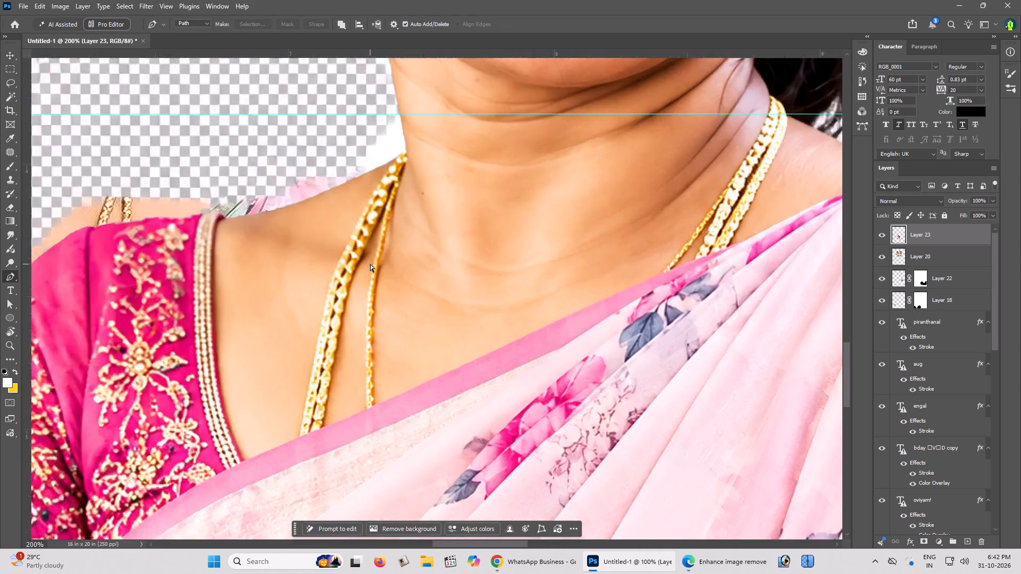
key("space")
key("space")
key("space")
key("space")
key("space")
key("space")
key("space")
left_click_drag(386, 261, 562, 261)
left_click(612, 261)
left_click_drag(221, 299, 227, 294)
left_click_drag(362, 191, 437, 163)
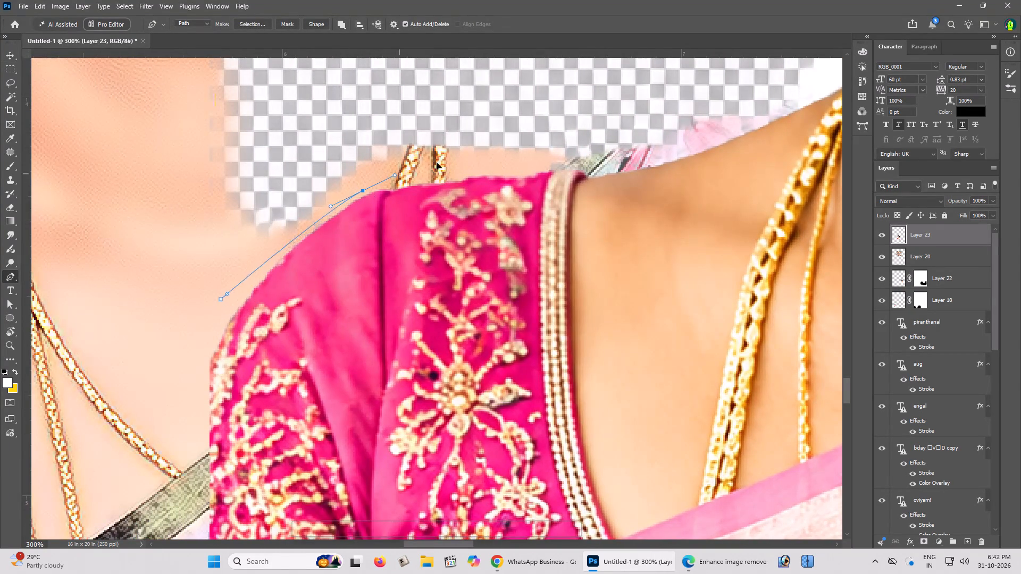
left_click_drag(437, 163, 440, 162)
left_click_drag(520, 161, 552, 156)
left_click_drag(697, 144, 722, 132)
Continue the Pen path over the inner shoulder past the gold necklace and up the side of her neck.
key("space")
key("space")
key("space")
key("space")
key("space")
key("space")
left_click_drag(743, 120, 637, 171)
left_click(599, 181)
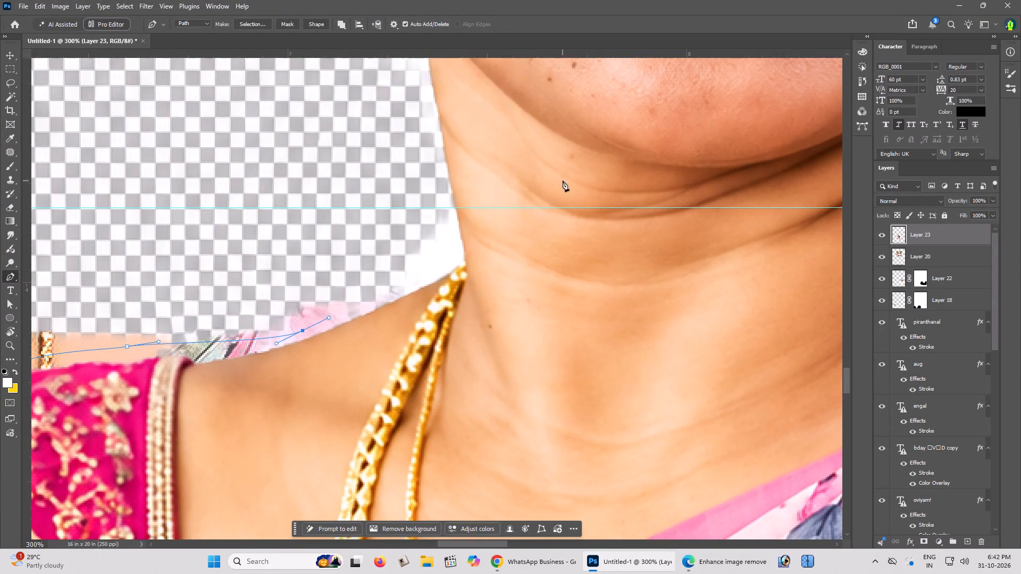
left_click_drag(427, 281, 442, 254)
left_click(456, 221)
key("space")
key("space")
key("space")
key("space")
key("space")
key("space")
key("space")
left_click_drag(456, 209, 452, 224)
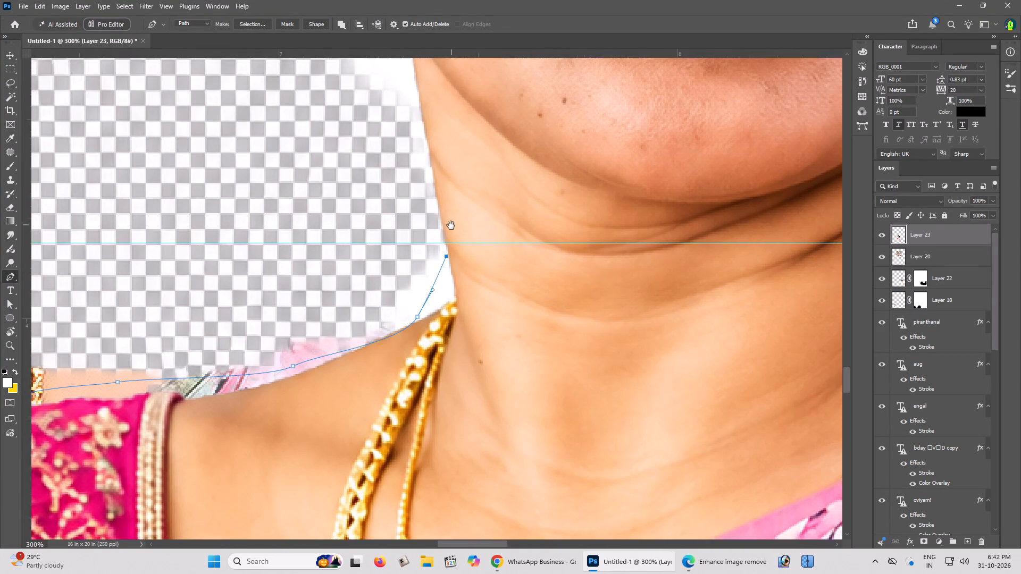
left_click(451, 225)
left_click(428, 189)
key("space")
key("space")
key("space")
left_click_drag(423, 172, 423, 192)
left_click(423, 194)
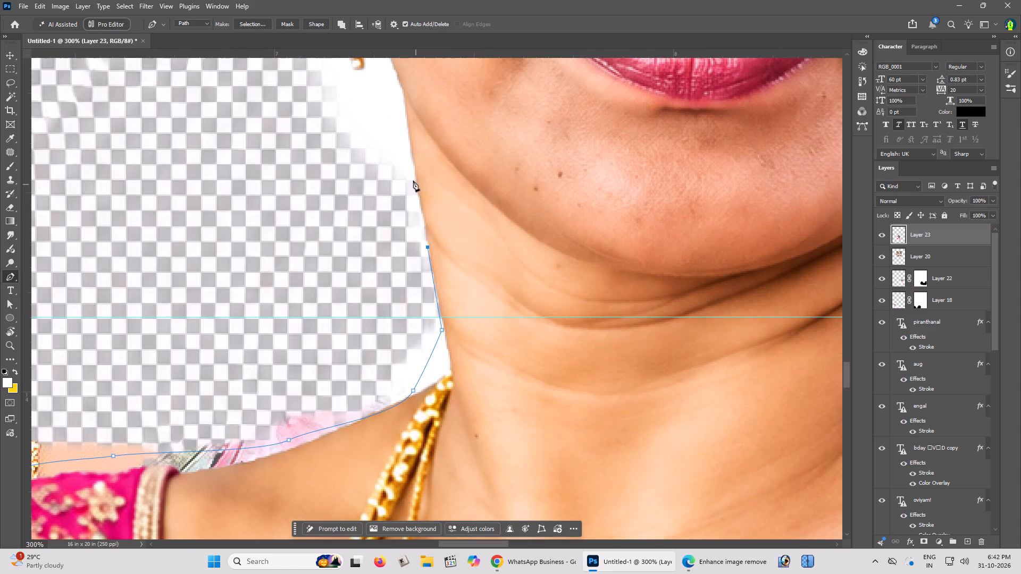
left_click(413, 174)
Continue the Pen path from the woman's neck up past her jaw and around the outside of the gold earring.
key("space")
key("space")
key("space")
left_click_drag(406, 160, 423, 239)
left_click(423, 243)
left_click_drag(387, 261, 374, 250)
left_click_drag(358, 215, 354, 206)
left_click_drag(344, 179, 340, 170)
left_click_drag(332, 153, 325, 143)
left_click_drag(312, 131, 306, 123)
left_click(296, 105)
Extend the Pen path up past the ear and around the side hair on the portrait's left side.
key("space")
key("space")
key("space")
key("space")
key("space")
key("space")
key("space")
key("space")
key("space")
key("space")
key("space")
key("space")
key("space")
key("space")
key("space")
key("space")
key("space")
key("space")
key("space")
key("space")
left_click_drag(291, 96, 298, 127)
left_click(306, 187)
left_click_drag(307, 188, 315, 251)
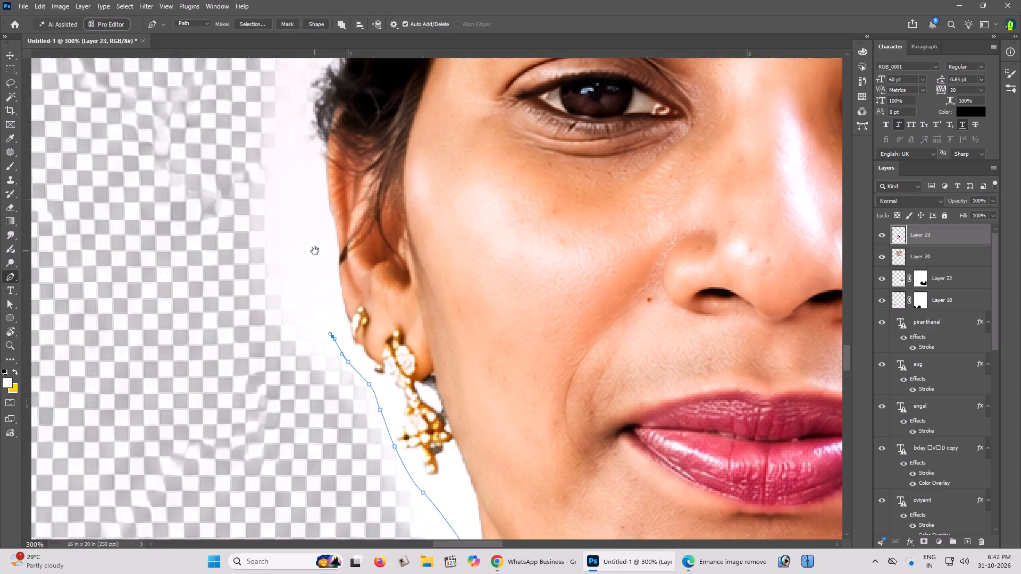
left_click(315, 251)
left_click_drag(306, 218, 304, 196)
left_click_drag(303, 177, 303, 165)
left_click_drag(303, 143, 303, 127)
key("space")
key("space")
key("space")
key("space")
key("space")
key("space")
key("space")
left_click_drag(303, 104, 306, 178)
left_click(297, 213)
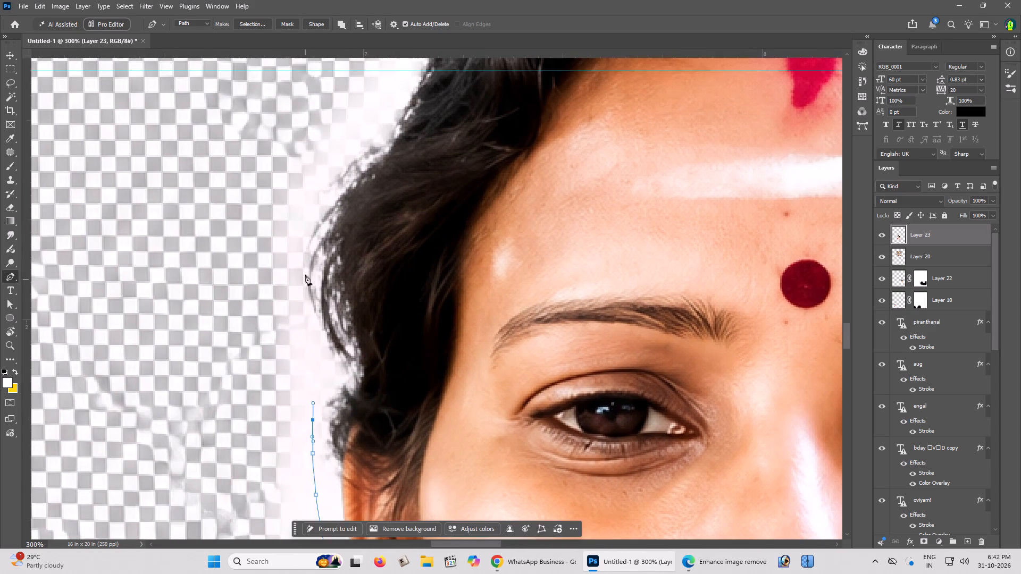
left_click_drag(305, 270, 305, 256)
left_click_drag(309, 225, 317, 192)
left_click_drag(332, 165, 347, 145)
Carry the Pen path around the upper hair and over the crown of the woman's head.
key("space")
key("space")
key("space")
key("space")
key("space")
key("space")
key("space")
key("space")
key("space")
key("space")
key("space")
key("space")
key("space")
key("space")
key("space")
key("space")
key("space")
key("space")
key("space")
key("space")
left_click_drag(370, 122, 343, 175)
left_click_drag(273, 270, 214, 356)
left_click(211, 356)
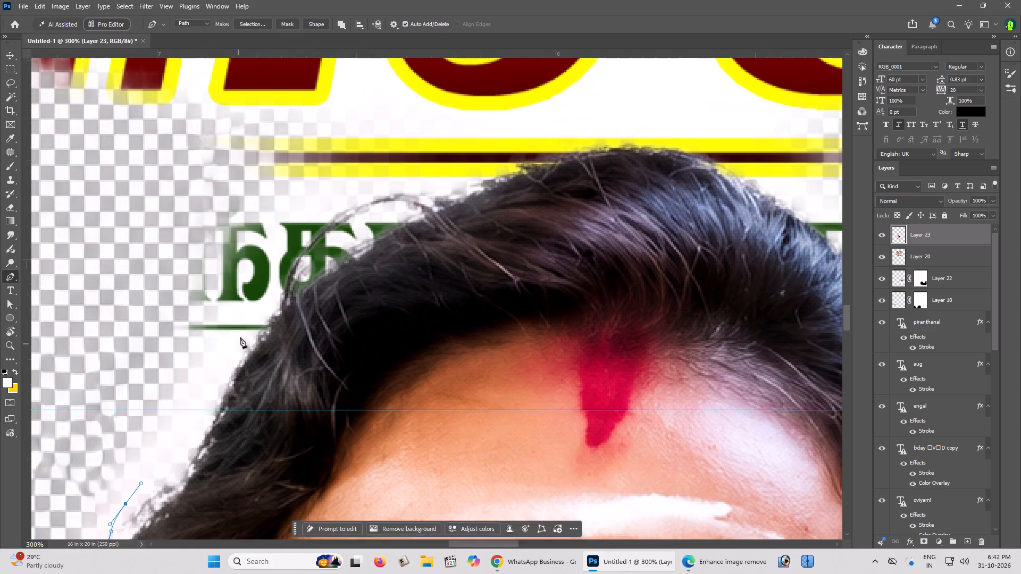
left_click_drag(242, 325, 255, 298)
left_click_drag(328, 240, 352, 217)
left_click_drag(475, 117, 543, 103)
left_click_drag(681, 87, 732, 104)
Continue the Pen path from the crown down the outer edge of the hair on the portrait's right side.
key("space")
key("space")
key("space")
key("space")
key("space")
key("space")
key("space")
key("space")
key("space")
key("space")
key("space")
key("space")
key("space")
key("space")
key("space")
key("space")
key("space")
key("space")
key("space")
key("space")
left_click_drag(807, 175, 566, 182)
left_click(513, 163)
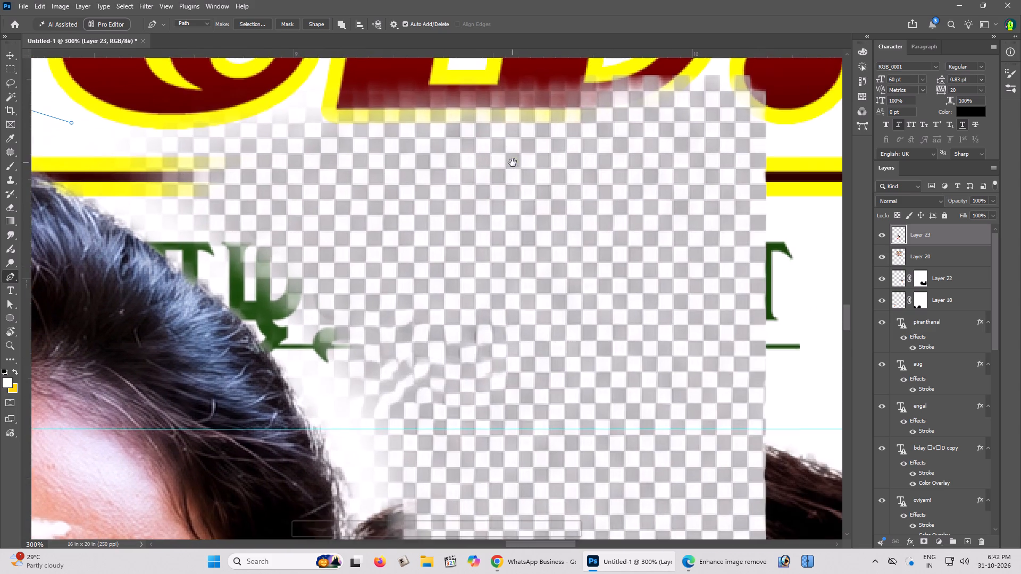
left_click_drag(297, 187, 357, 172)
left_click(381, 163)
left_click(313, 186)
left_click_drag(378, 229, 404, 254)
left_click_drag(429, 285, 445, 314)
left_click_drag(463, 344, 476, 372)
left_click_drag(498, 406, 506, 421)
left_click(517, 444)
Extend the Pen path down beside the temple hair to about eye level on the portrait's right side.
key("space")
key("space")
key("space")
key("space")
key("space")
key("space")
key("space")
key("space")
key("space")
key("space")
key("space")
key("space")
left_click_drag(516, 446, 491, 344)
left_click_drag(484, 301, 470, 211)
left_click(466, 196)
left_click(466, 244)
left_click_drag(467, 272, 467, 289)
left_click_drag(475, 325, 479, 356)
left_click_drag(480, 393, 478, 390)
Extend the Pen path from eye level down past the ear on the portrait's right side.
key("space")
key("space")
key("space")
key("space")
key("space")
key("space")
key("space")
key("space")
key("space")
key("space")
key("space")
key("space")
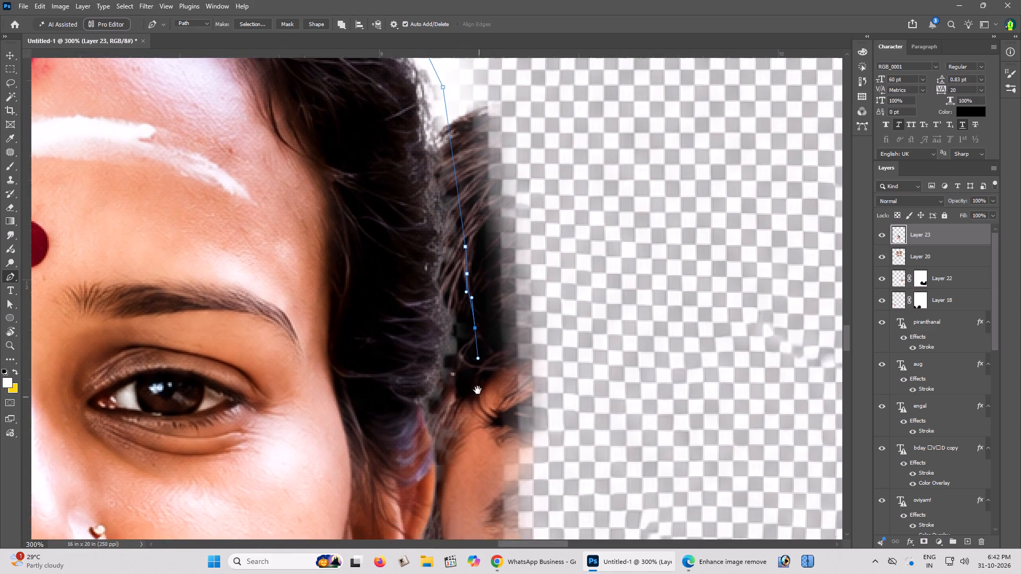
left_click_drag(478, 390, 476, 305)
left_click_drag(482, 256, 482, 182)
left_click(482, 171)
left_click_drag(457, 237, 450, 275)
left_click_drag(445, 305, 441, 325)
left_click_drag(438, 365, 436, 376)
Undo the last Pen path change and reroute the path outside the loose hair beside the earring on the portrait's right side.
key("space")
key("space")
key("space")
left_click_drag(432, 393, 434, 327)
left_click(448, 237)
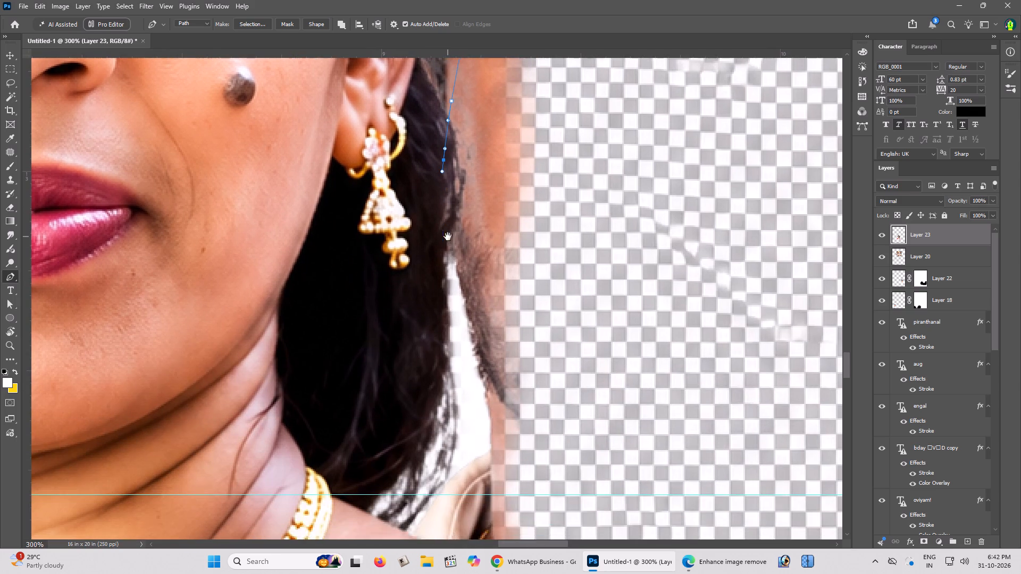
key("ctrl+z")
left_click(476, 192)
left_click_drag(482, 235, 482, 281)
left_click_drag(482, 301, 486, 328)
left_click_drag(486, 349, 481, 216)
Carry the Pen path down past the lower hair to the shoulder on the portrait's right side.
key("space")
key("space")
key("space")
key("space")
key("space")
key("space")
key("space")
key("space")
key("space")
key("space")
key("space")
key("space")
key("space")
key("space")
key("space")
key("space")
key("space")
key("space")
key("space")
key("space")
left_click_drag(472, 168, 470, 155)
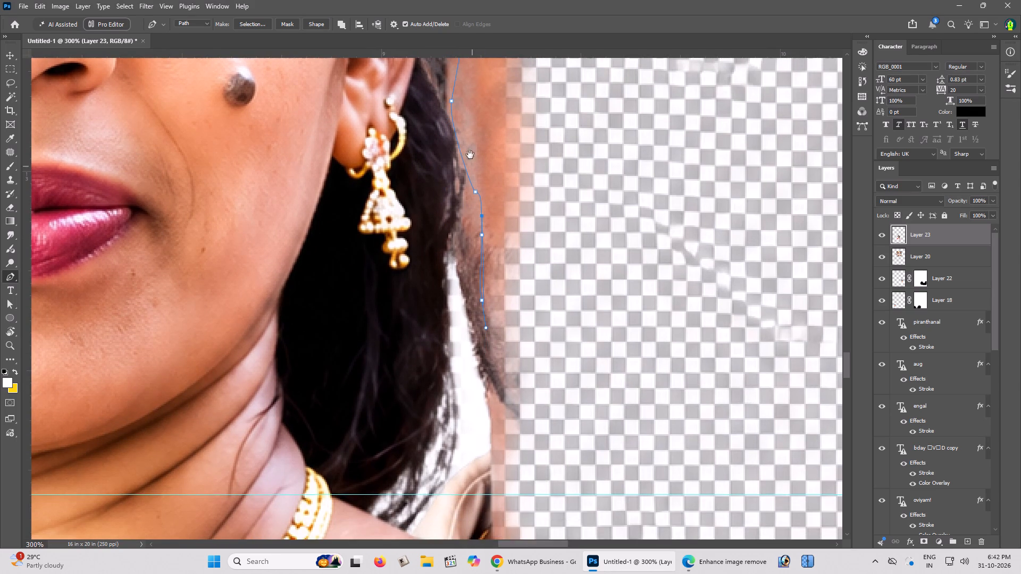
left_click_drag(470, 155, 474, 94)
left_click_drag(500, 301, 492, 292)
left_click_drag(482, 289, 479, 321)
left_click_drag(480, 341, 486, 375)
left_click_drag(487, 392, 489, 402)
left_click_drag(498, 418, 501, 425)
Trace the Pen path along the upper edge of the pink saree shoulder to the portrait image's right edge.
left_click_drag(507, 427, 516, 429)
left_click_drag(538, 437, 548, 437)
left_click_drag(582, 436, 600, 435)
left_click_drag(631, 437, 644, 445)
left_click_drag(655, 451, 674, 459)
left_click_drag(686, 462, 694, 462)
key("space")
key("space")
key("space")
key("space")
key("space")
key("space")
key("space")
key("space")
key("space")
key("space")
key("space")
key("space")
key("space")
left_click_drag(752, 465, 698, 443)
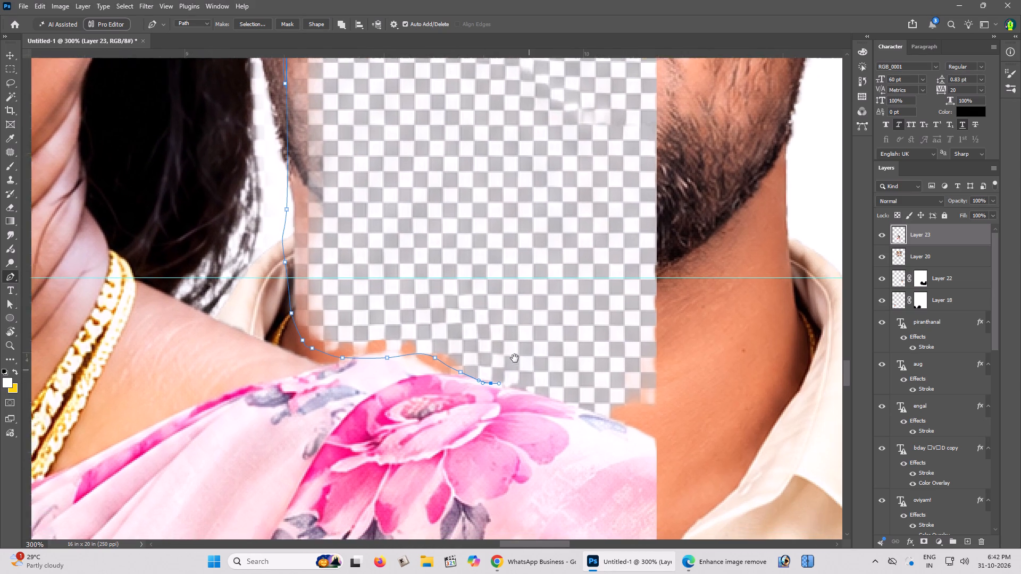
left_click(515, 358)
left_click(574, 403)
left_click(632, 415)
Close the Pen path with a wide loop outside the portrait, over the head and back to the left shoulder.
key("ctrl+minus")
key("ctrl+minus")
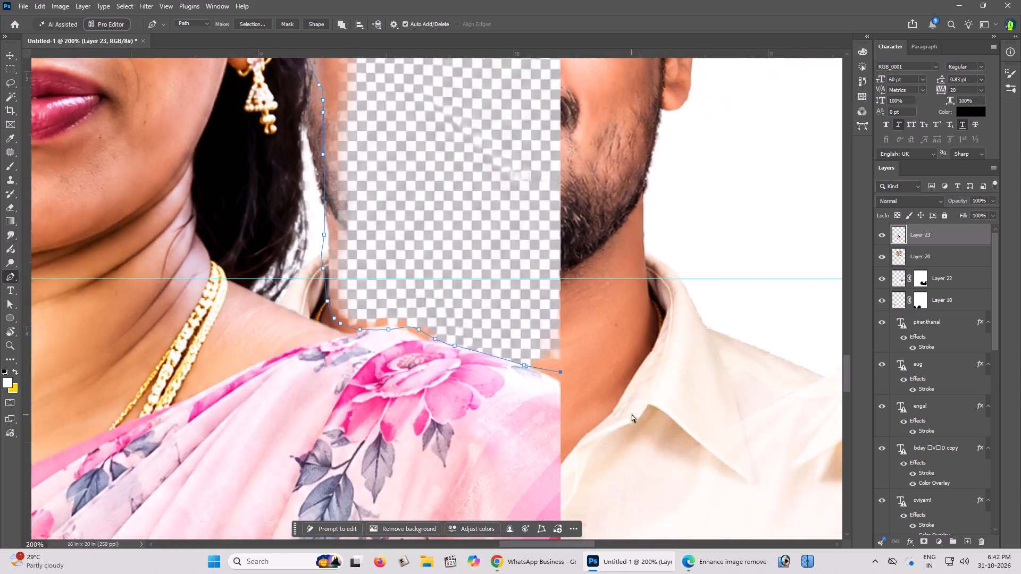
key("ctrl+minus")
key("ctrl+minus")
key("space")
key("space")
key("space")
key("space")
key("space")
key("space")
key("space")
key("space")
key("space")
left_click(640, 417)
left_click_drag(646, 428, 655, 471)
key("ctrl+minus")
key("ctrl+minus")
key("ctrl+minus")
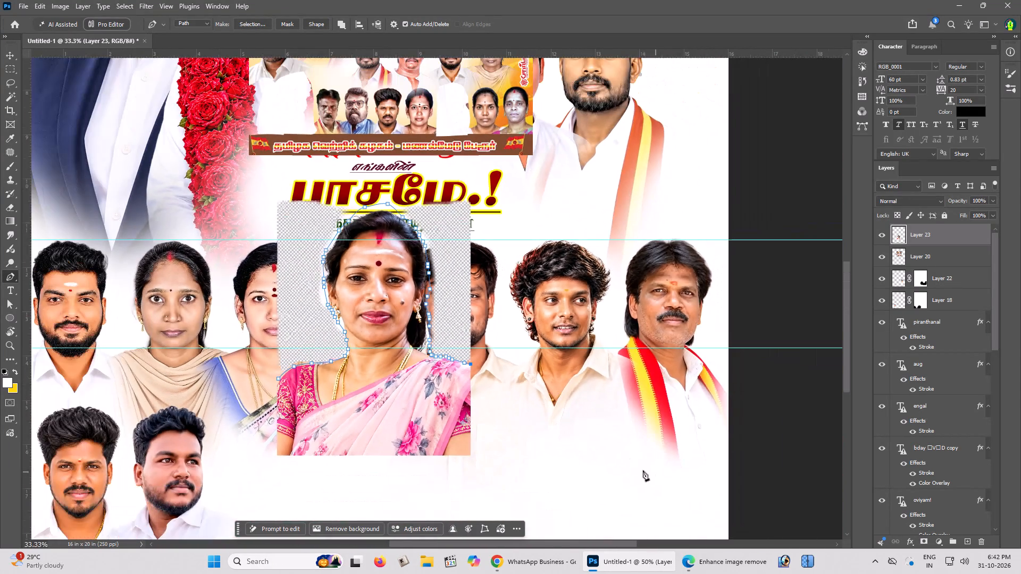
left_click_drag(512, 188, 487, 163)
left_click_drag(439, 148, 323, 145)
left_click_drag(266, 153, 219, 261)
left_click_drag(214, 309, 212, 353)
left_click(215, 377)
Convert the closed path into a selection and cut the checkered background away from the woman's portrait.
key("ctrl+Return")
key("ctrl+Return")
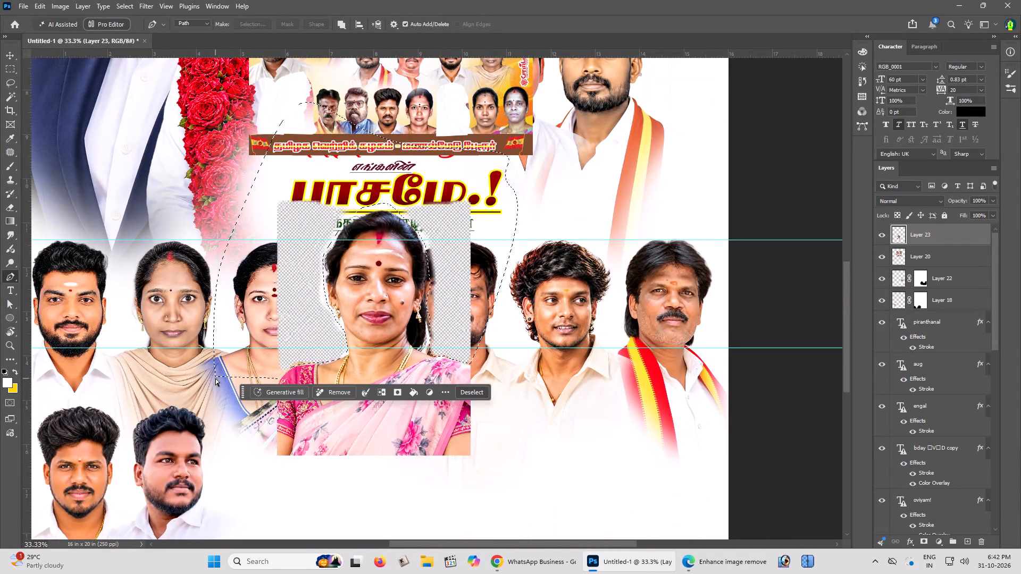
key("ctrl+Return")
key("ctrl+Return")
key("ctrl+x")
Scale the pink-saree portrait to 81.71% and position it so the head fits between the two horizontal guides.
key("v")
scroll(547, 311, "up", 3)
scroll(510, 316, "down", 6)
key("space")
left_click_drag(384, 249, 392, 239)
left_click(392, 239)
key("z")
double_click(392, 239)
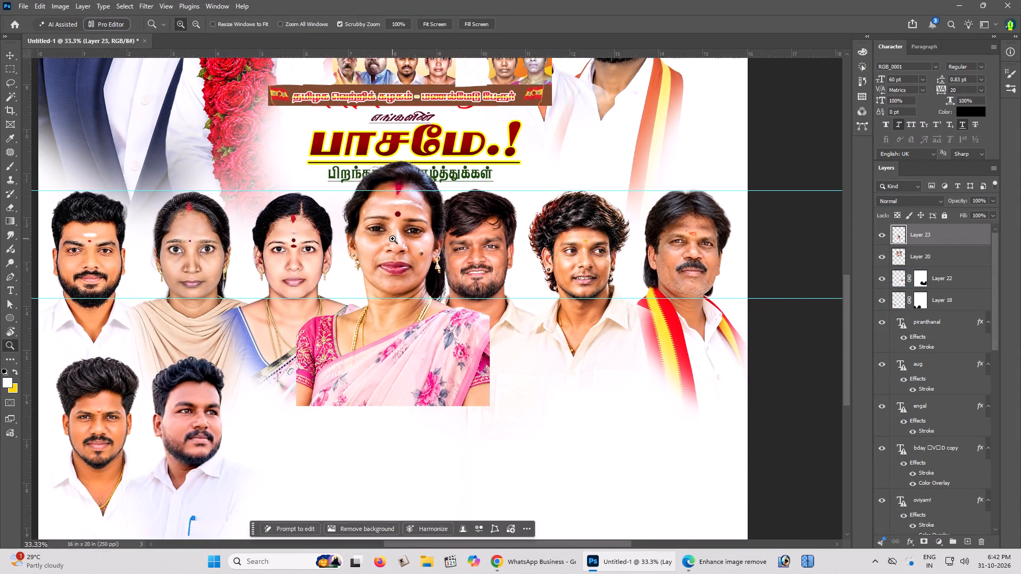
key("v")
key("space")
left_click(400, 230)
left_click_drag(406, 223, 408, 234)
key("ctrl+t")
left_click_drag(591, 85, 573, 96, "alt")
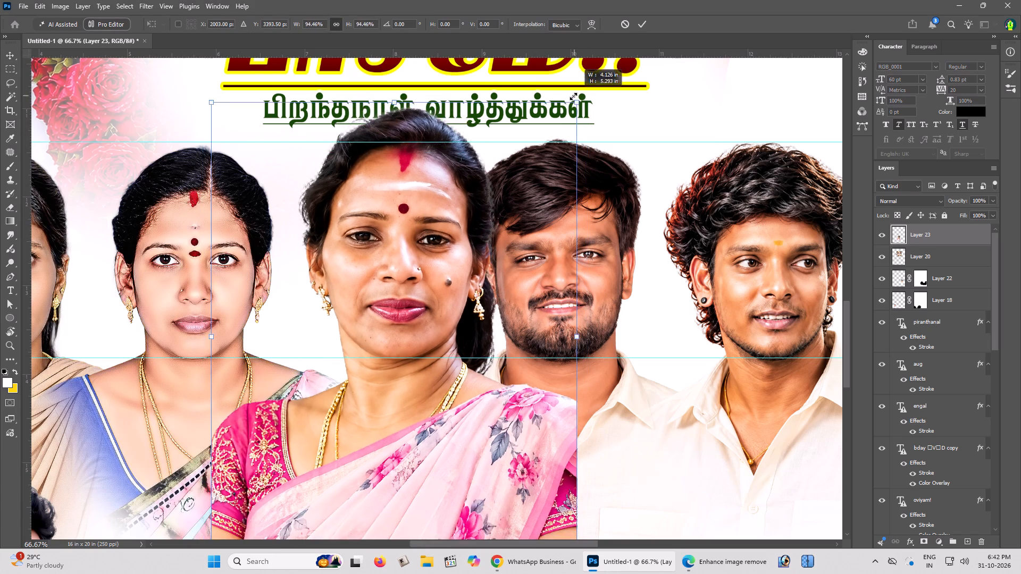
left_click_drag(573, 96, 549, 124, "alt")
left_click(466, 185)
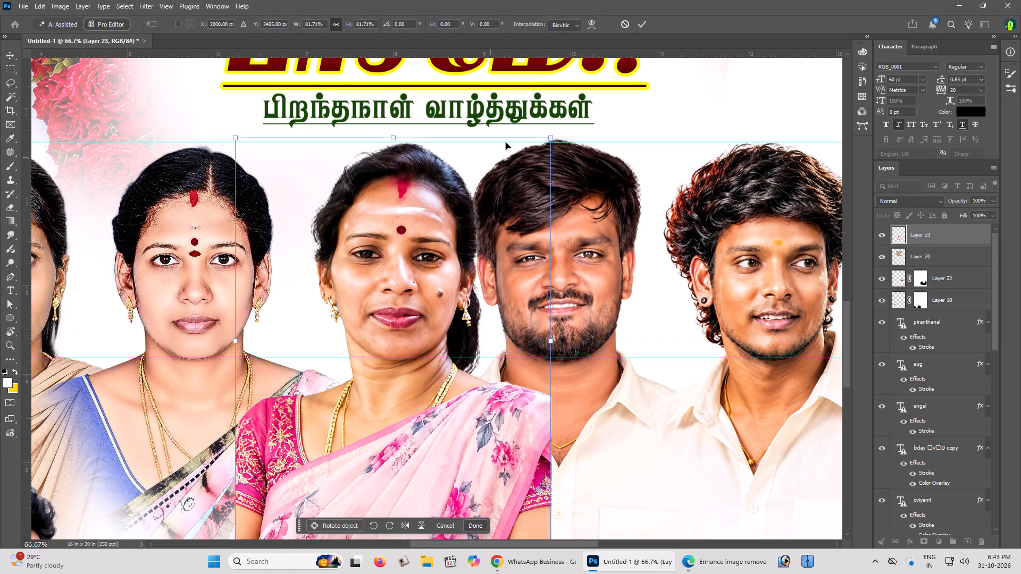
key("Return")
key("space")
left_click_drag(565, 138, 580, 140)
key("Return")
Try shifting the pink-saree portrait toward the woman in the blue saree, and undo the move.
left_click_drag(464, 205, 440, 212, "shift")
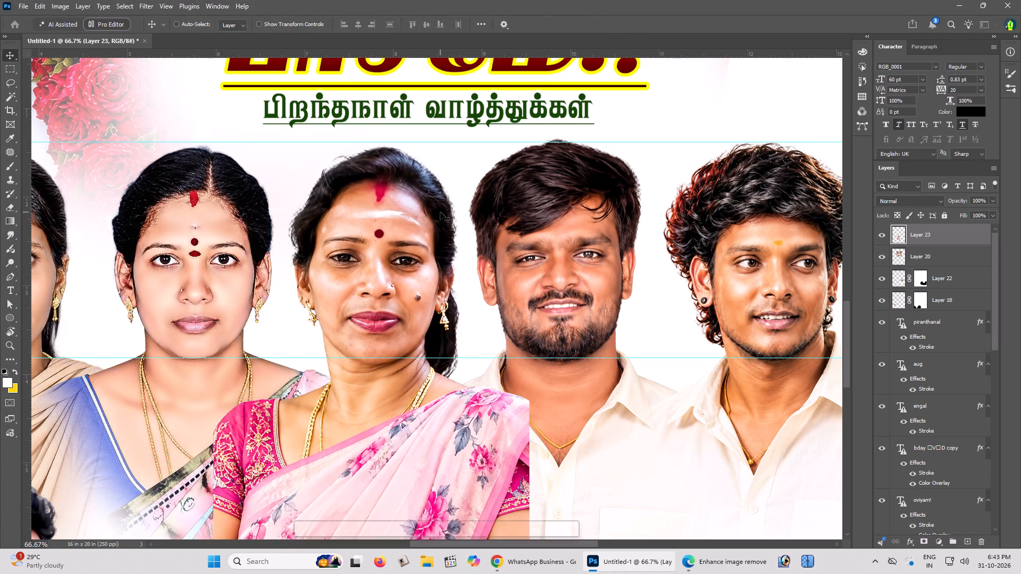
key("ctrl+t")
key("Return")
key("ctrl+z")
Scale the pink-saree portrait down slightly and center it between the blue-saree woman and the bearded man, with its head between the guides.
key("ctrl+t")
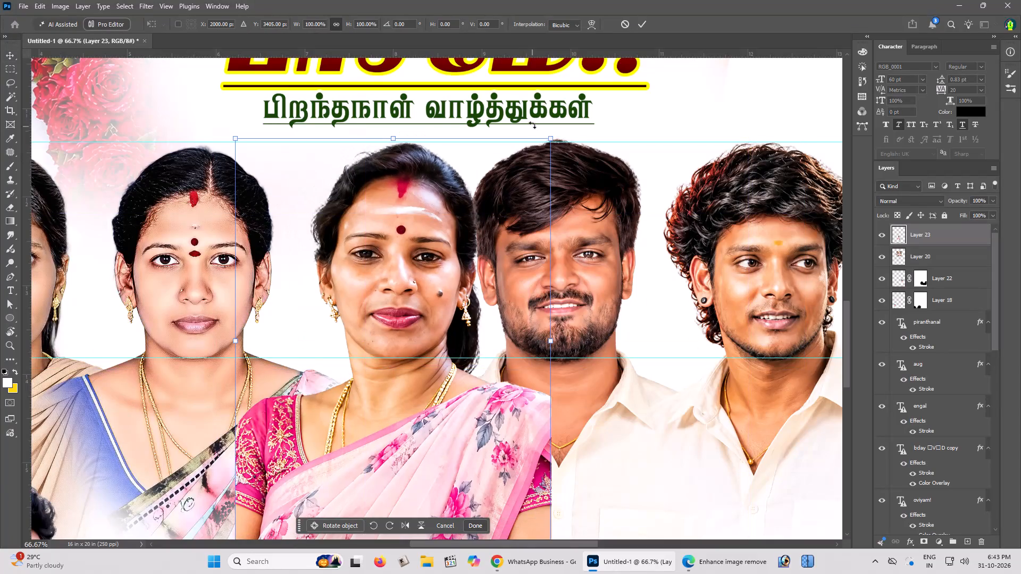
left_click_drag(552, 137, 544, 150, "alt")
key("Return")
key("space")
key("space")
key("space")
key("space")
key("space")
left_click_drag(561, 181, 575, 180)
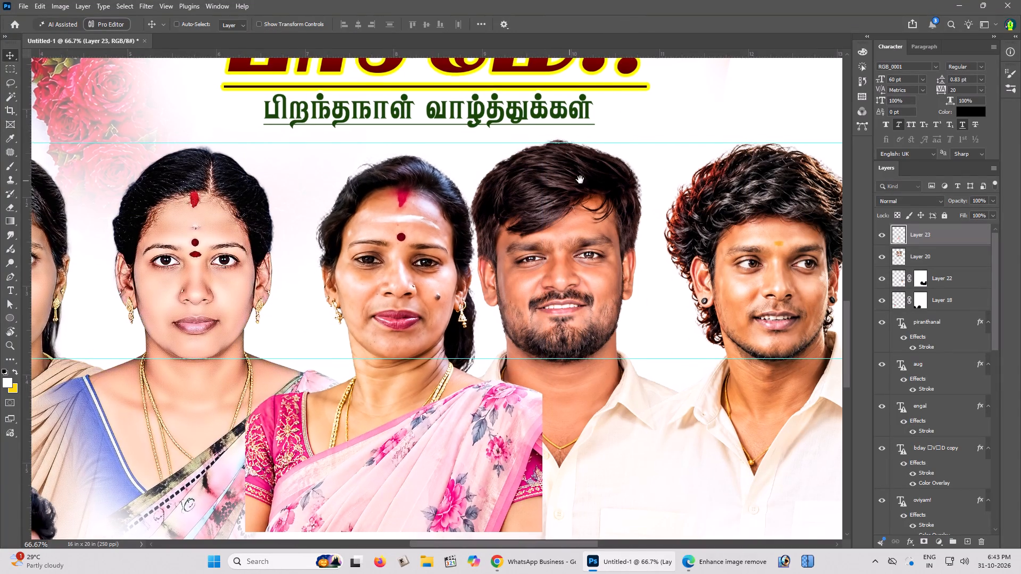
left_click(580, 180)
left_click_drag(460, 246, 438, 237)
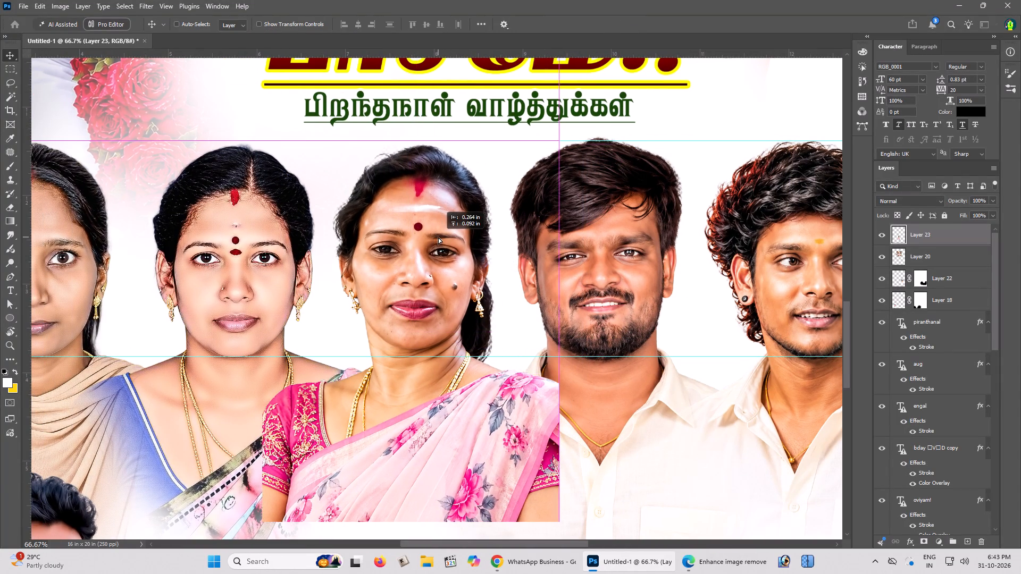
left_click_drag(438, 237, 437, 237)
Add a layer mask to the pink-saree portrait and softly fade its shoulder edge into the bearded man's cream shirt.
key("space")
key("space")
key("space")
key("space")
key("space")
key("space")
key("space")
key("space")
key("space")
left_click_drag(442, 260, 445, 232)
left_click(445, 218)
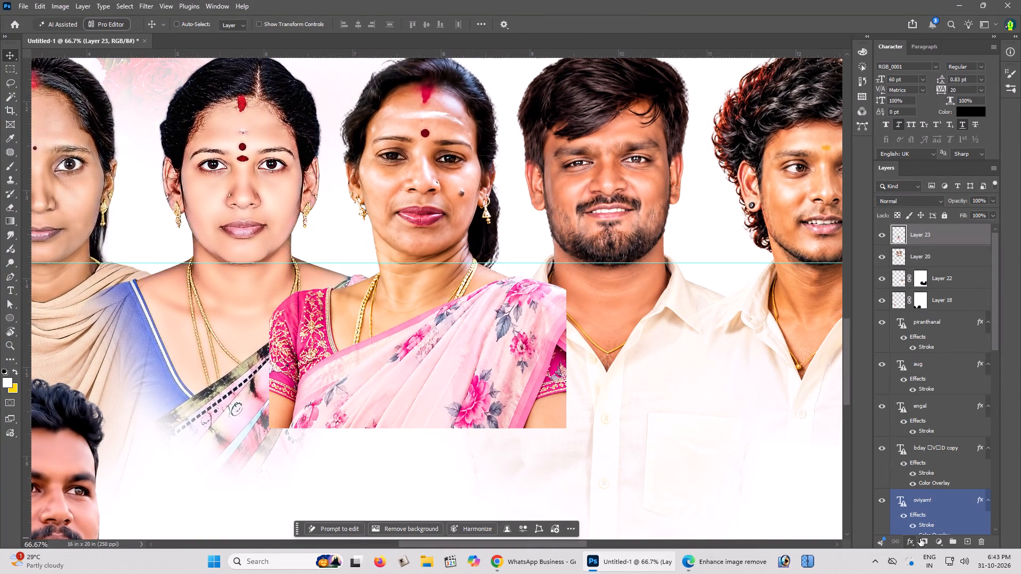
left_click(921, 539)
key("space")
key("space")
key("space")
key("space")
key("space")
key("space")
key("space")
key("space")
left_click_drag(673, 419, 674, 405)
left_click(674, 401)
key("e")
triple_click(656, 271)
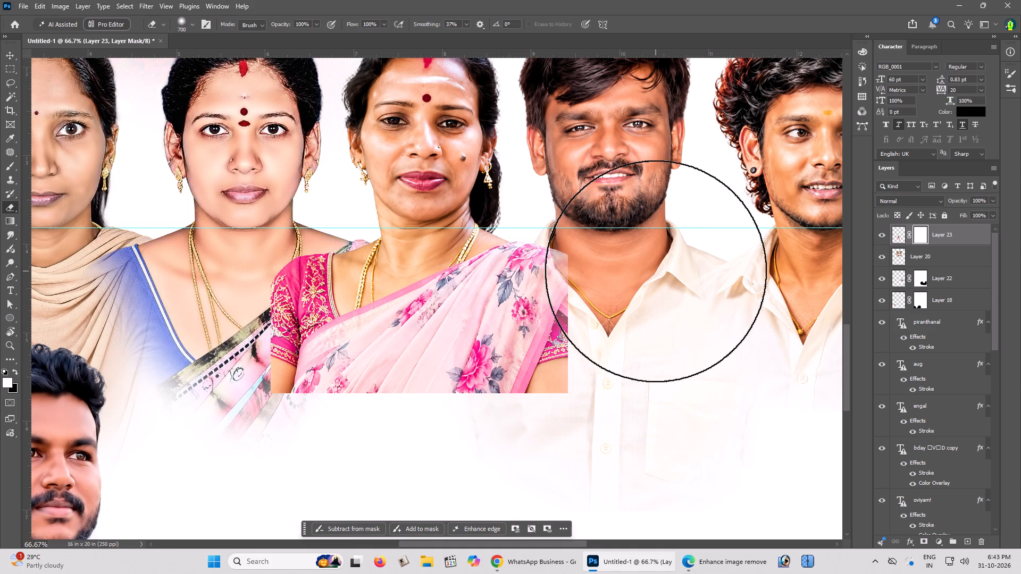
left_click_drag(660, 286, 662, 298)
left_click_drag(665, 329, 655, 353)
left_click_drag(634, 401, 627, 407)
left_click_drag(602, 418, 574, 429)
double_click(563, 433)
left_click_drag(590, 393, 598, 382)
left_click(636, 291)
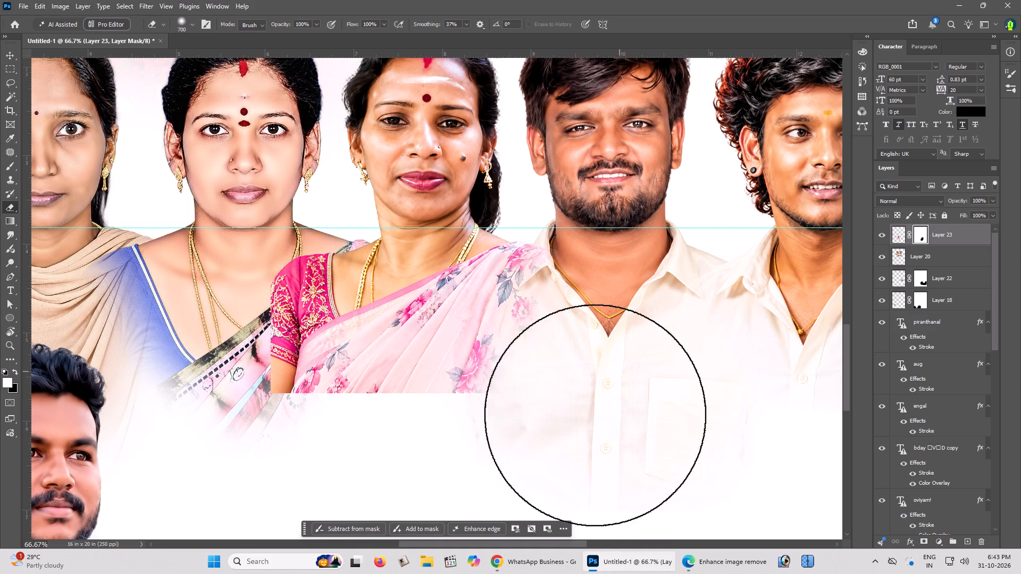
Fade the embroidered pink sleeve on the mask where it overlaps the neighboring woman's blue saree.
left_click_drag(214, 378, 206, 359)
left_click_drag(200, 340, 199, 330)
left_click_drag(199, 316, 201, 302)
left_click(201, 302)
left_click_drag(206, 324, 207, 331)
left_click_drag(229, 378, 232, 395)
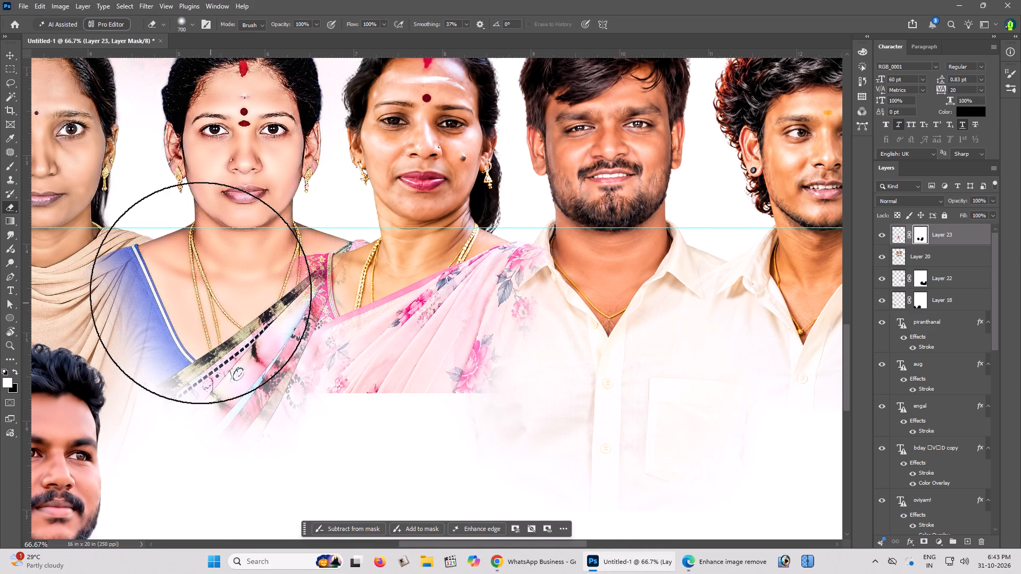
left_click(194, 275)
Fade the hard bottom edge of the pink-saree portrait into the white background and soften the remaining shirt-side edge.
left_click_drag(216, 394, 240, 411)
left_click_drag(265, 430, 301, 457)
left_click_drag(312, 462, 320, 466)
left_click_drag(362, 480, 378, 484)
left_click_drag(398, 489, 417, 494)
left_click_drag(436, 498, 445, 497)
left_click_drag(450, 496, 468, 492)
left_click_drag(501, 491, 515, 482)
left_click(523, 479)
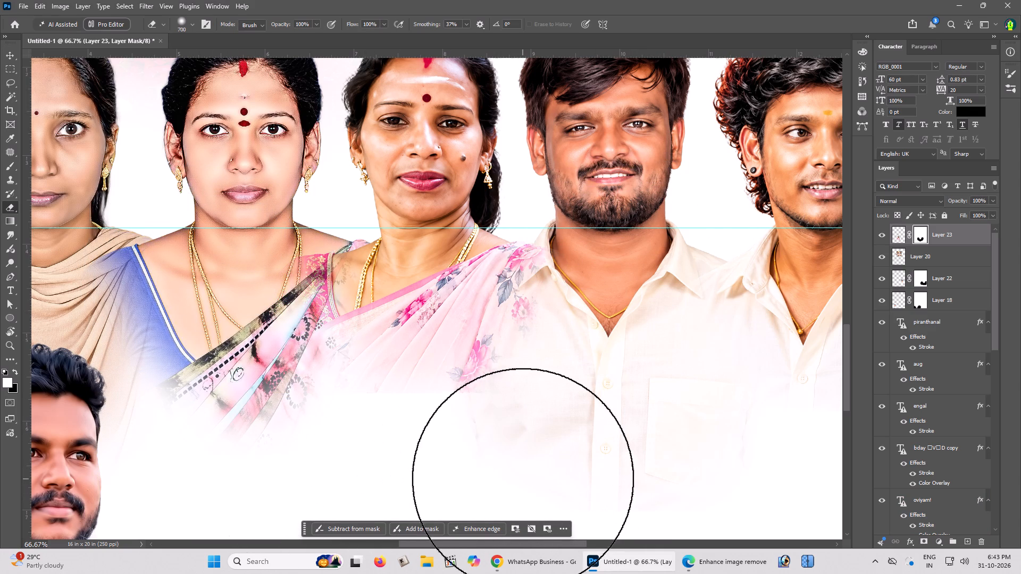
left_click_drag(495, 485, 458, 487)
left_click_drag(280, 470, 279, 462)
left_click_drag(279, 444, 281, 437)
triple_click(281, 437)
left_click(281, 435)
double_click(279, 428)
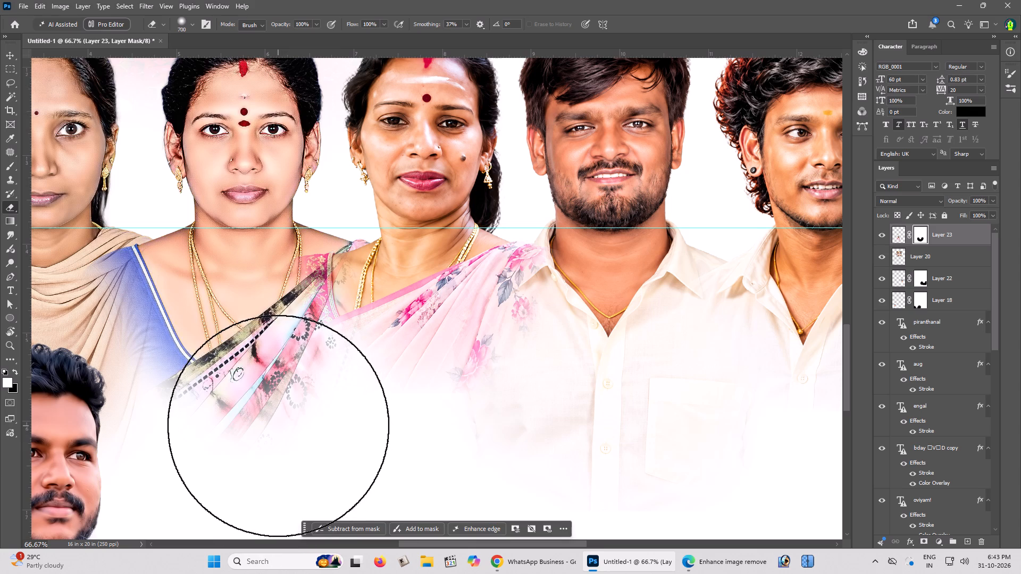
left_click(506, 495)
left_click_drag(531, 475, 537, 460)
left_click_drag(537, 446, 541, 441)
left_click_drag(551, 435, 557, 429)
left_click(561, 426)
left_click_drag(568, 416, 573, 410)
key("v")
Shift the portrait of the woman in beige about 0.24 in toward the bearded man at the start of the row.
key("ctrl+minus")
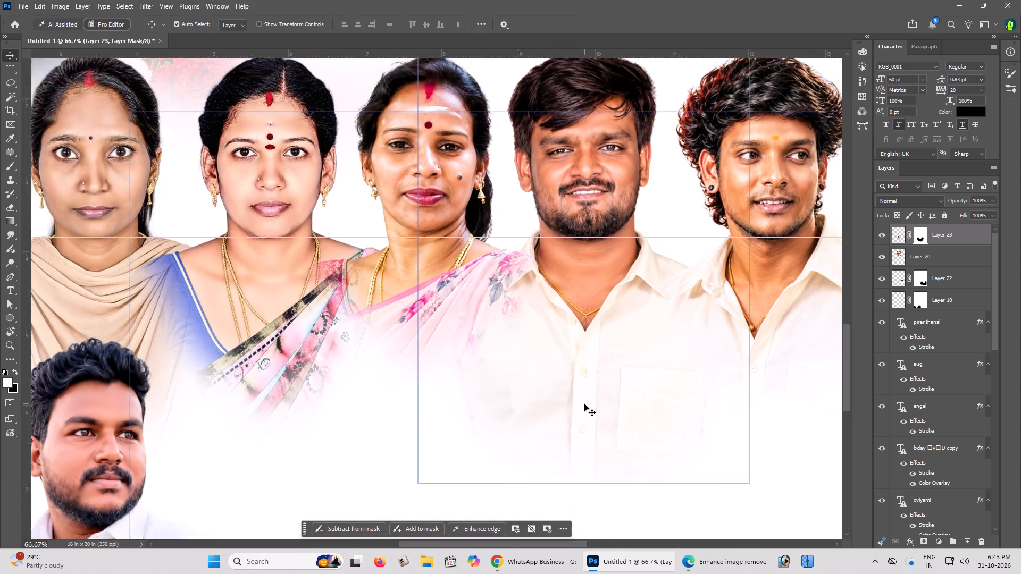
key("ctrl+minus")
key("ctrl+minus")
scroll(584, 404, "up", 3)
scroll(584, 404, "down", 1)
key("Tab")
key("Tab")
key("Tab")
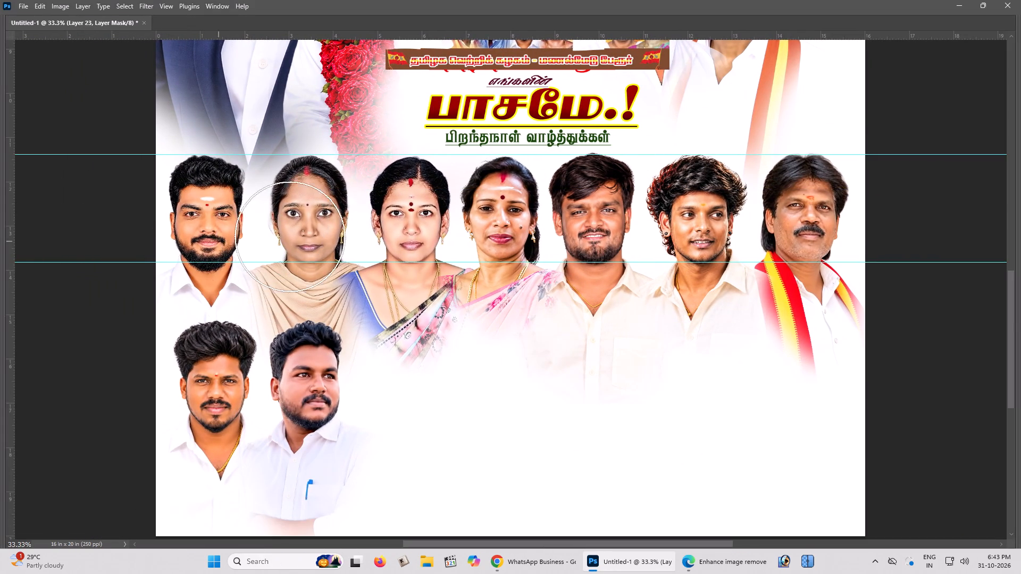
key("v")
key("x")
left_click(242, 193)
type("xz")
double_click(242, 193)
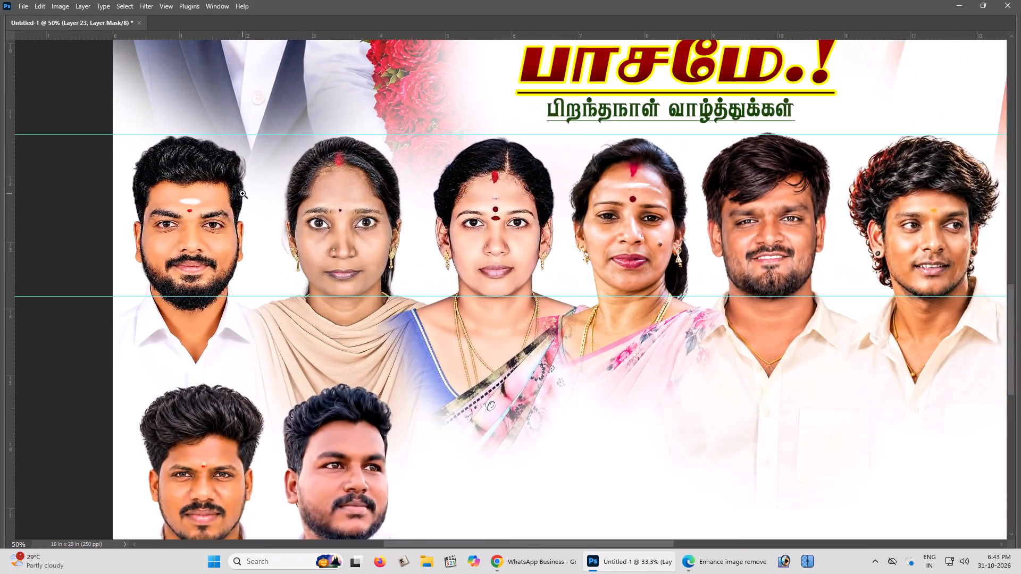
key("v")
right_click(215, 192)
left_click(222, 196)
right_click(374, 194)
left_click(381, 198)
left_click_drag(387, 200, 364, 204, "shift")
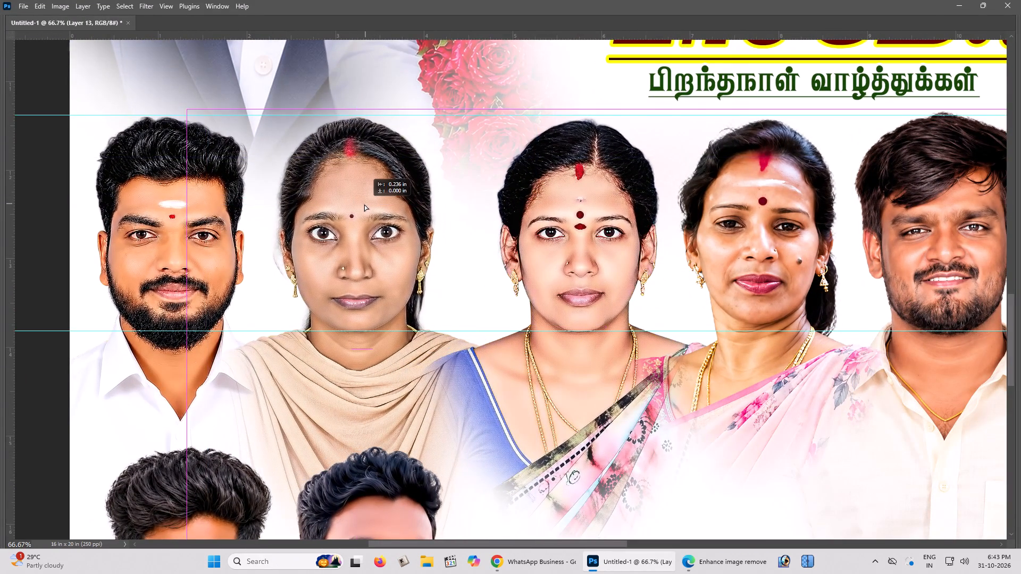
left_click_drag(364, 204, 363, 205, "shift")
Shift the blue-saree woman's portrait about 0.3 in toward the woman in beige, keeping its height.
key("space")
left_click_drag(459, 202, 441, 202)
left_click(437, 202)
right_click(522, 202)
left_click(533, 206)
left_click_drag(535, 207, 507, 208, "shift")
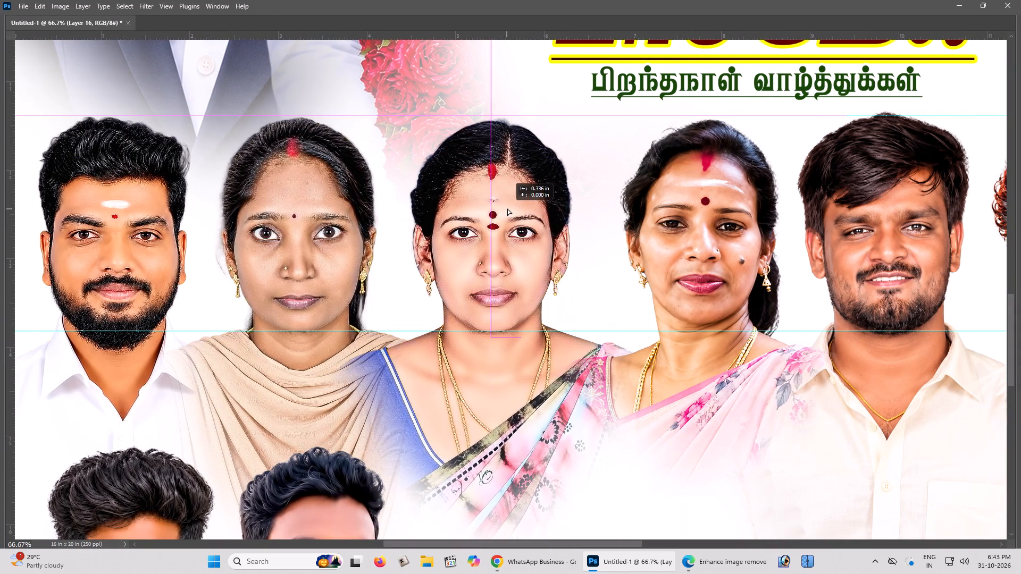
left_click_drag(507, 208, 510, 208, "shift")
Shift the pink-saree portrait toward the blue-saree woman and fine-tune its horizontal position to even the spacing in the row.
key("space")
key("space")
key("space")
key("space")
key("space")
key("space")
key("space")
key("space")
key("space")
key("space")
key("space")
key("space")
left_click_drag(585, 208, 467, 208)
left_click(436, 207)
right_click(416, 205)
left_click(424, 210)
left_click_drag(423, 210, 411, 212, "shift")
key("ctrl+minus")
key("Left")
key("Left")
key("Left")
key("Left")
key("Left")
key("Left")
key("Left")
key("Left")
key("Left")
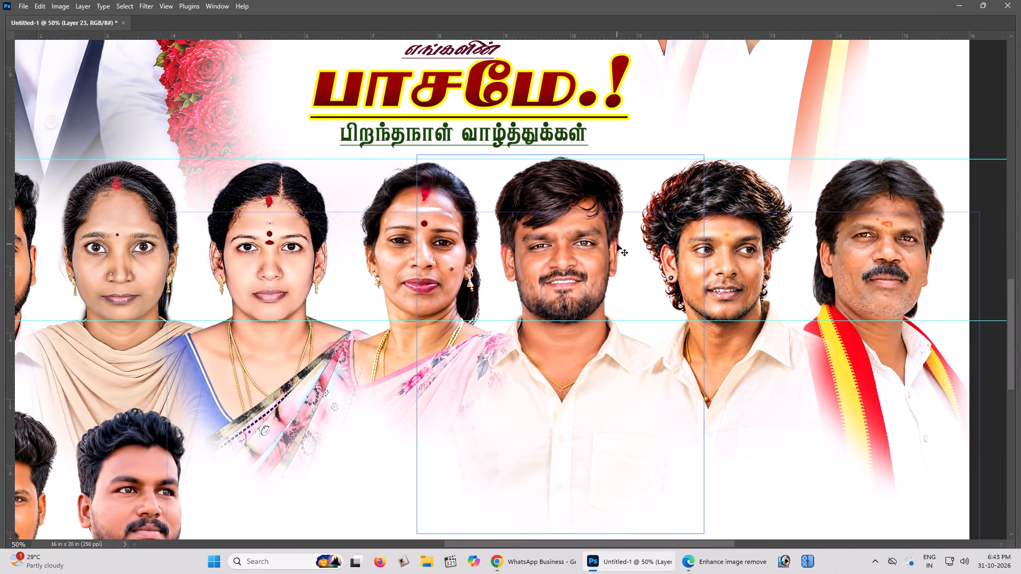
key("Left")
key("Left")
key("Left")
key("Left")
key("Left")
key("Left")
key("Left")
key("Left")
key("Left")
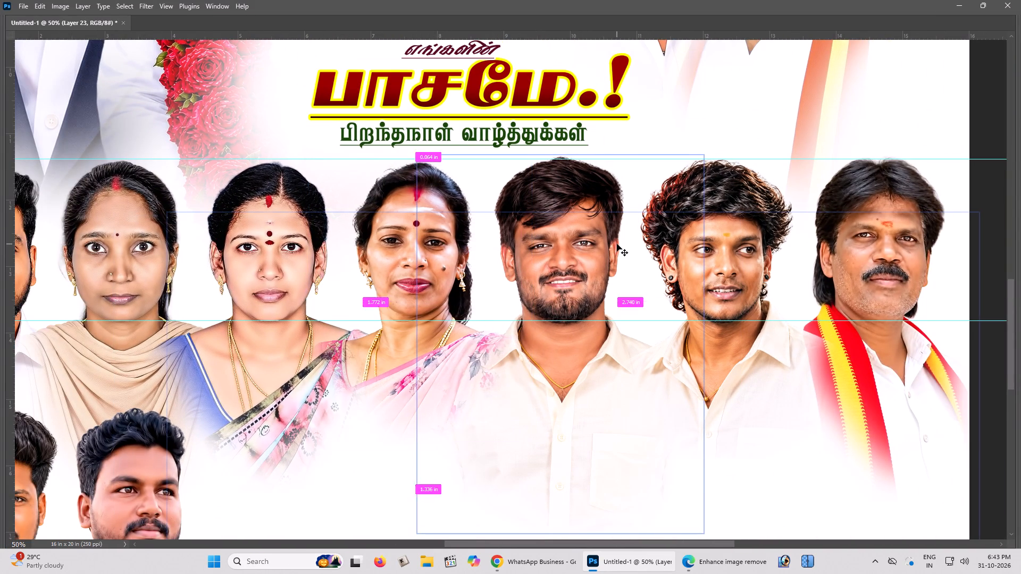
Start saving the poster and create a folder named 31 inside 2026 > october on the OUTPUT (E:) drive.
key("ctrl+minus")
key("ctrl+0")
key("ctrl+s")
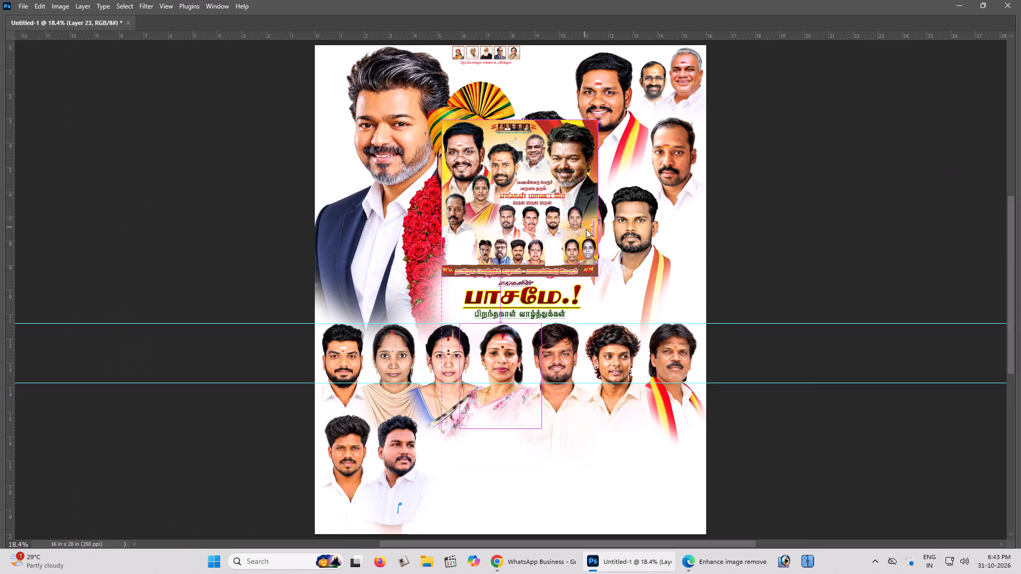
left_click(68, 360)
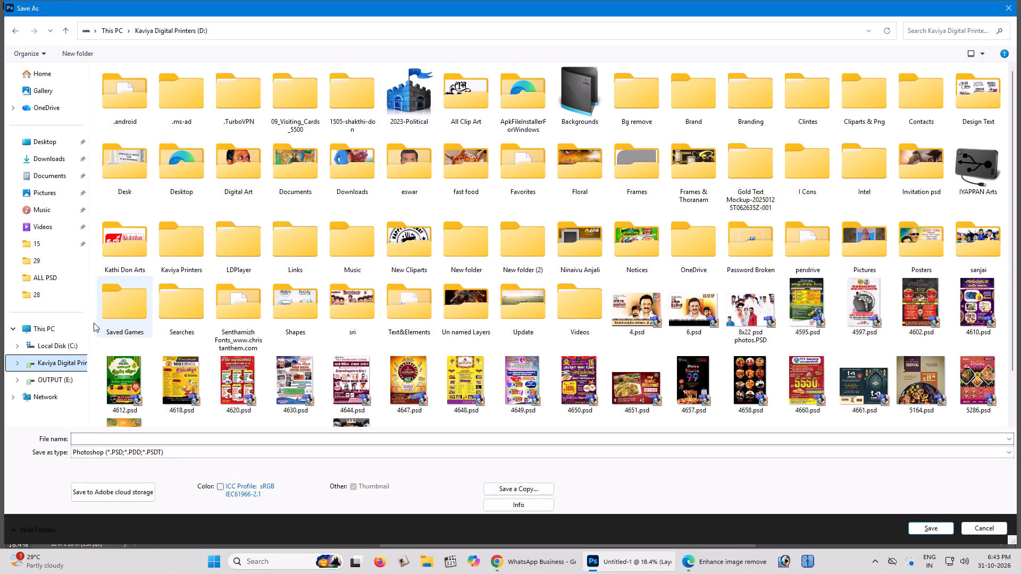
left_click(66, 381)
double_click(319, 125)
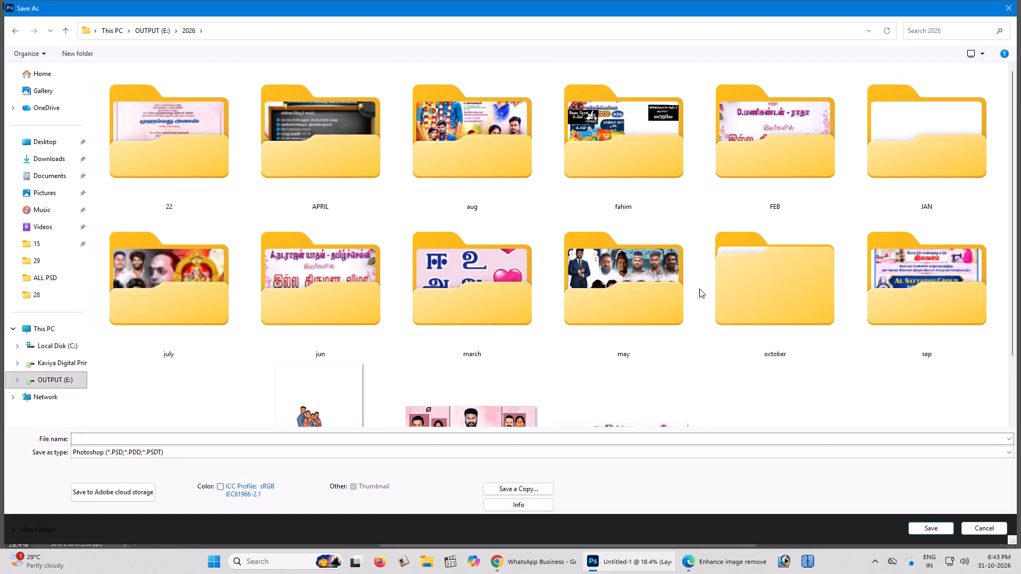
double_click(772, 293)
right_click(591, 395)
left_click(632, 494)
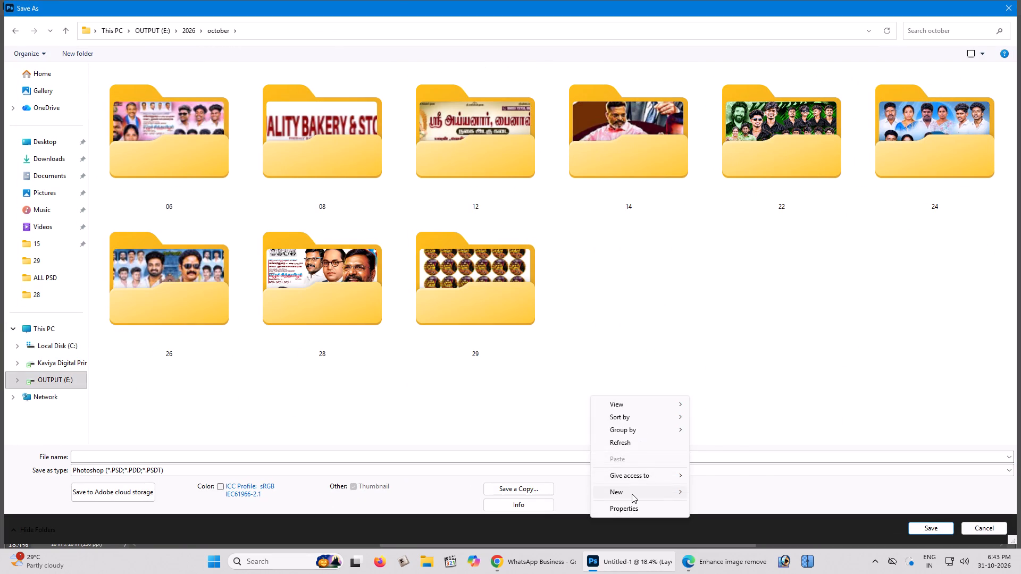
left_click(727, 347)
type("31")
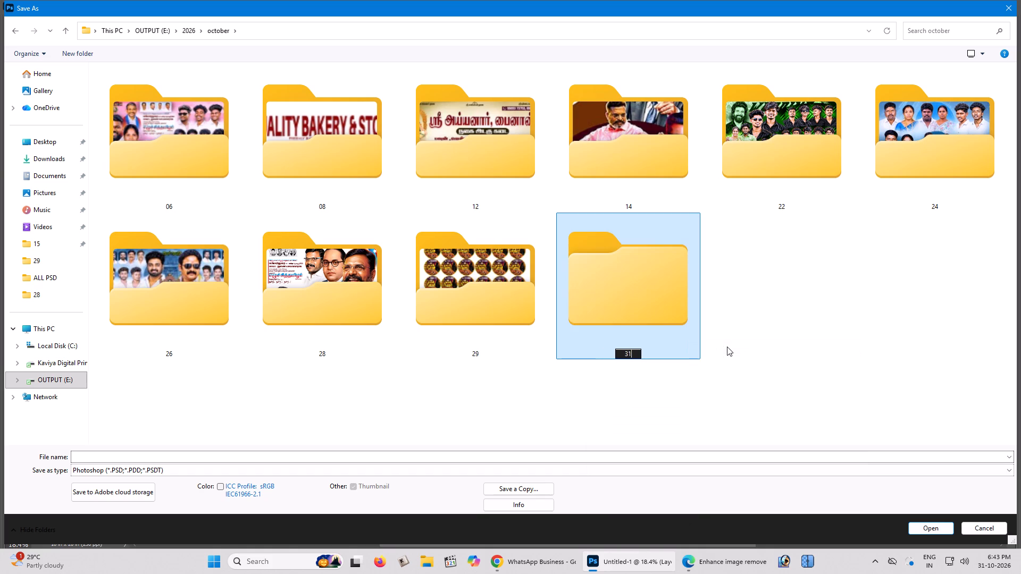
key("Return")
left_click(866, 178)
left_click(729, 340)
Save the poster as a Photoshop file named 20x16 in the 31 folder.
double_click(669, 309)
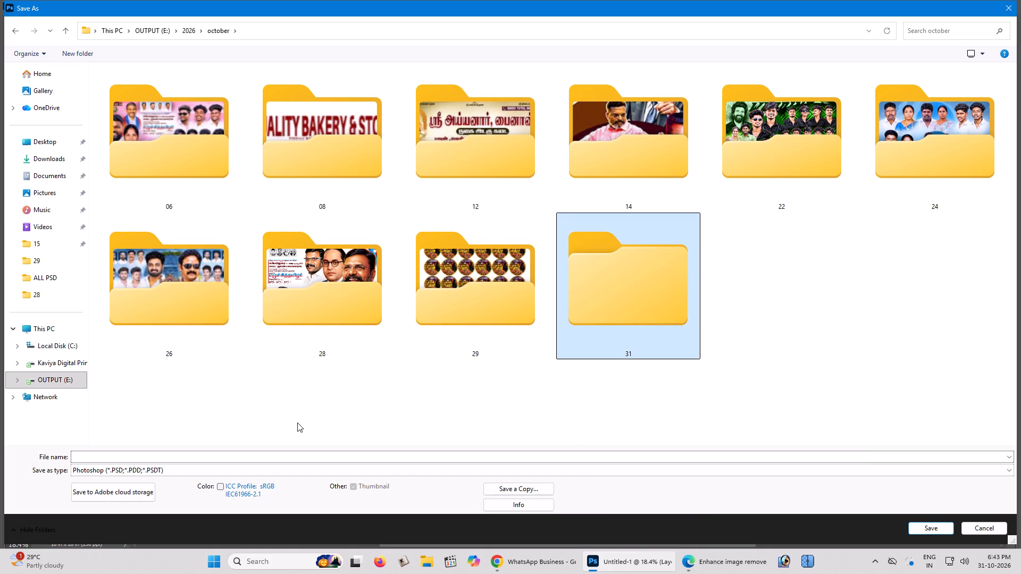
left_click(282, 452)
type("20x16")
key("Return")
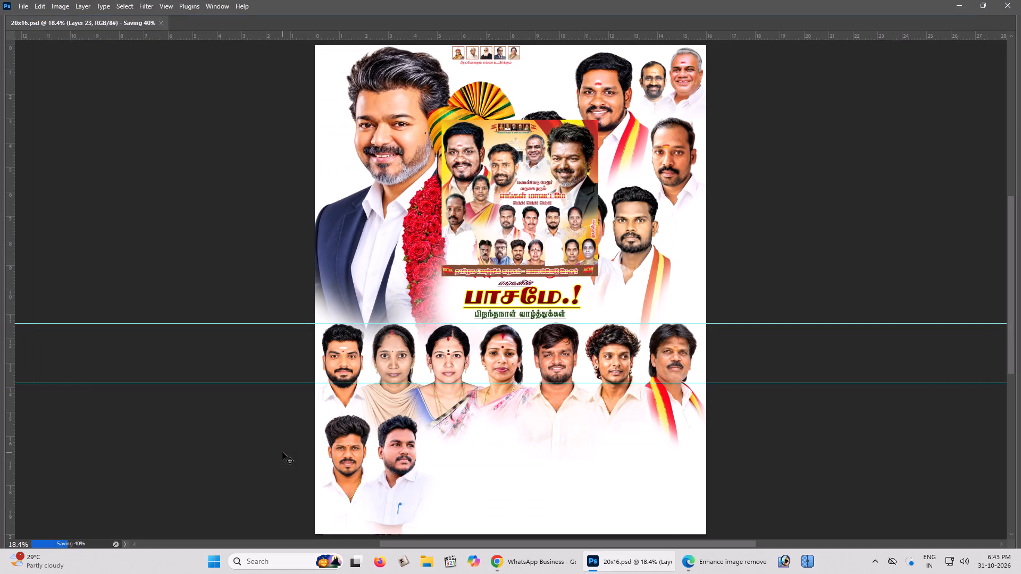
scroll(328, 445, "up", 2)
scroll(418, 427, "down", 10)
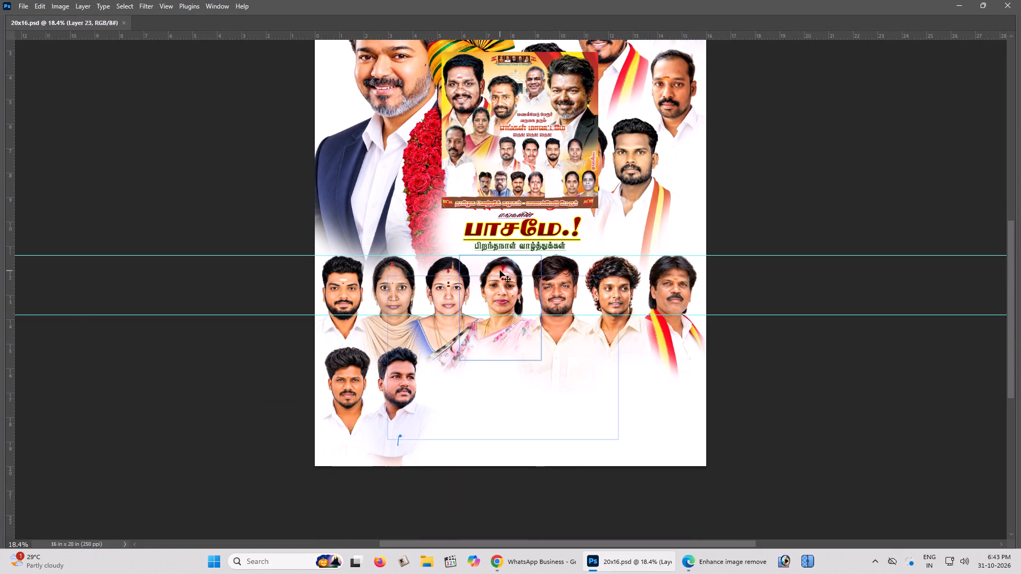
Switch to the ChatGPT chat in Edge and close the enlarged view of the pink-saree woman's portrait.
key("alt+Tab")
left_click(1008, 54)
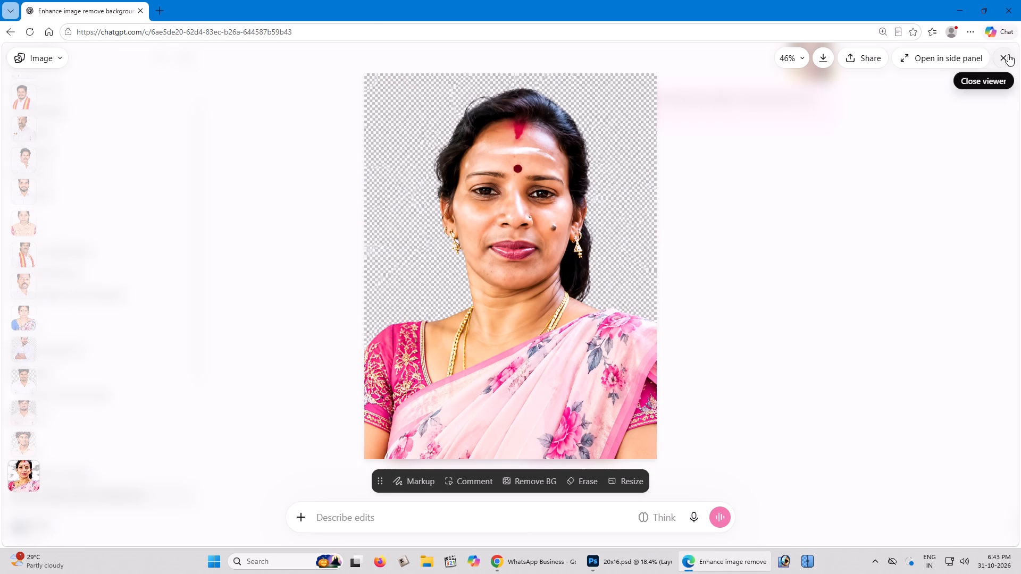
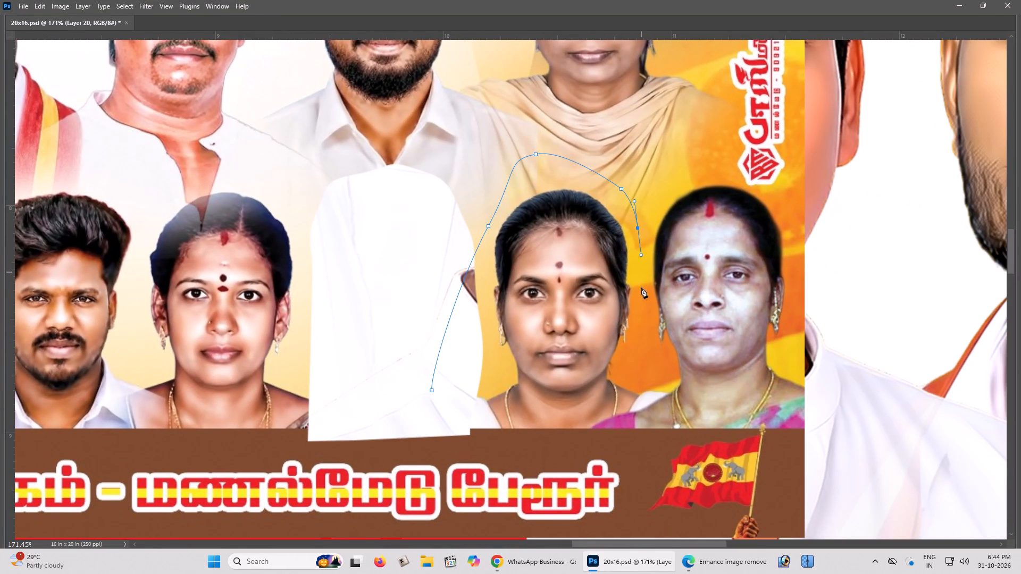
Finish the Pen path around the woman beside the blank white shape in the bottom row and turn it into a selection.
left_click_drag(641, 298, 641, 319)
left_click_drag(642, 368, 647, 381)
left_click(650, 393)
left_click(652, 404)
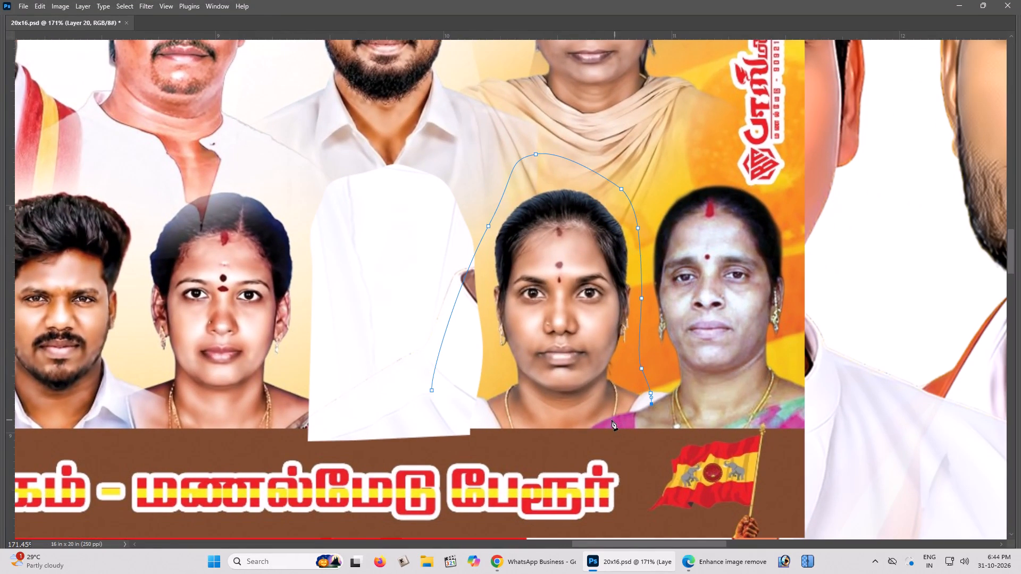
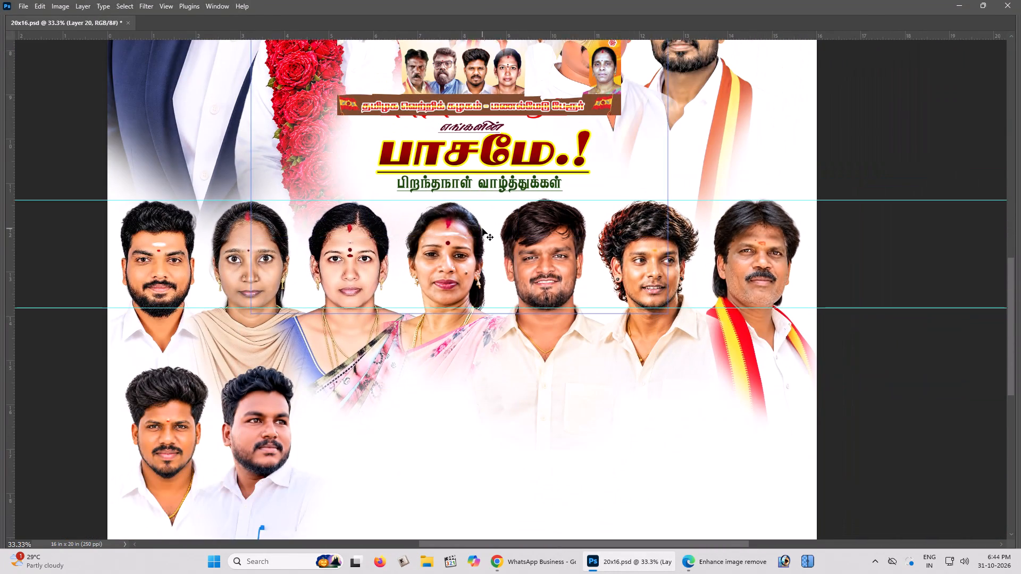
scroll(482, 229, "down", 1)
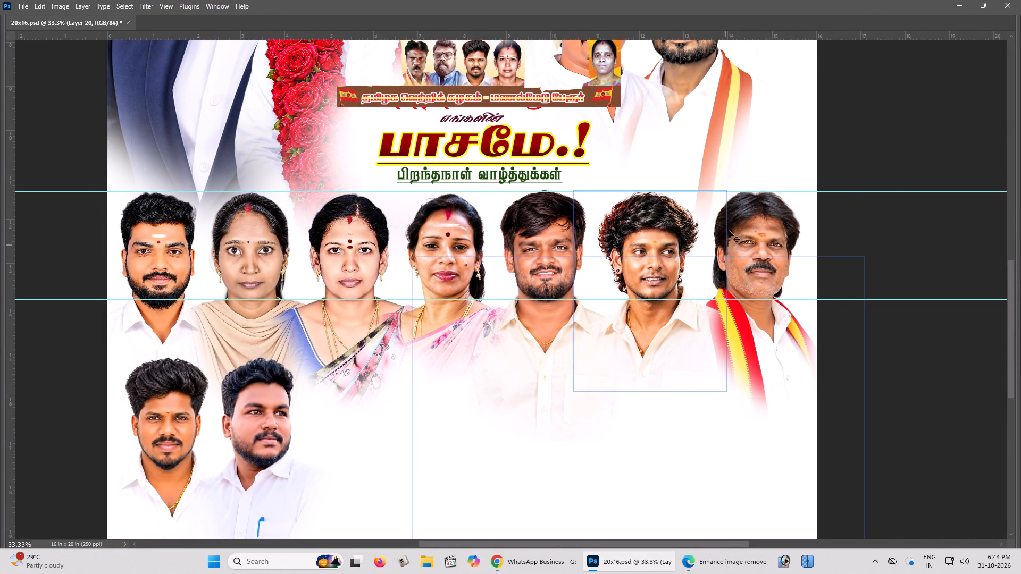
right_click_drag(733, 223, 738, 223)
left_click(746, 229)
right_click(642, 234, "shift")
left_click(651, 239, "shift")
right_click(531, 238, "shift")
left_click(539, 242, "shift")
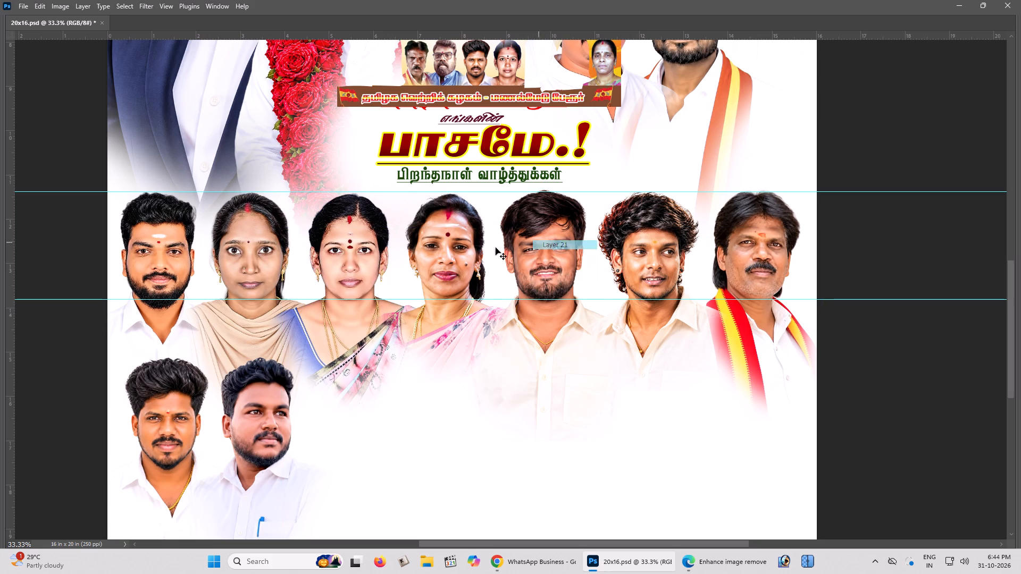
right_click(437, 243, "shift")
left_click(442, 247, "shift")
right_click(348, 243, "shift")
left_click(355, 248, "shift")
left_click(358, 253, "shift")
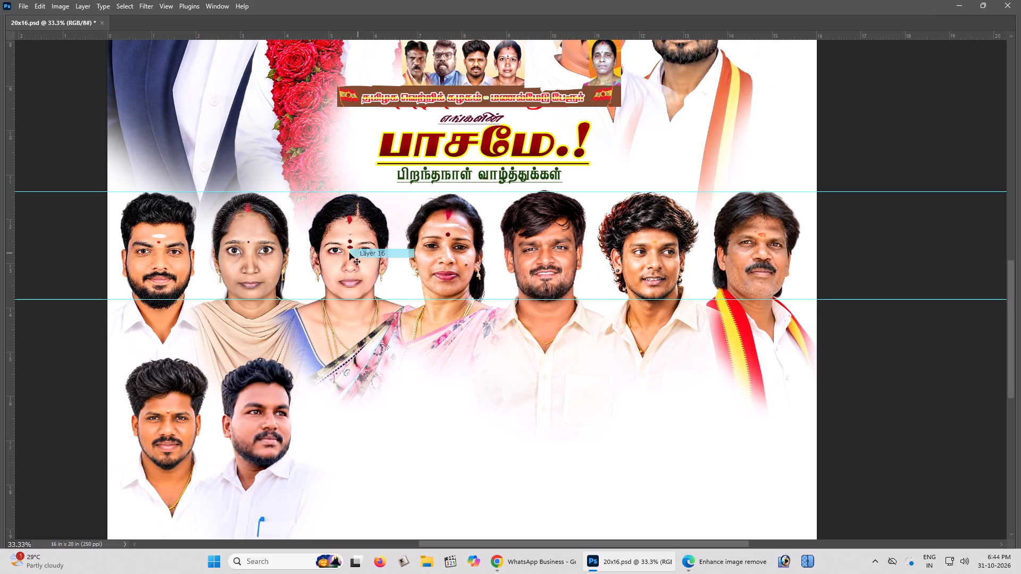
right_click(249, 242, "shift")
left_click(256, 249, "shift")
right_click(147, 232, "shift")
left_click(153, 237, "shift")
left_click_drag(157, 238, 167, 243)
key("ctrl+z")
key("space")
key("ctrl+minus")
scroll(323, 234, "up", 5)
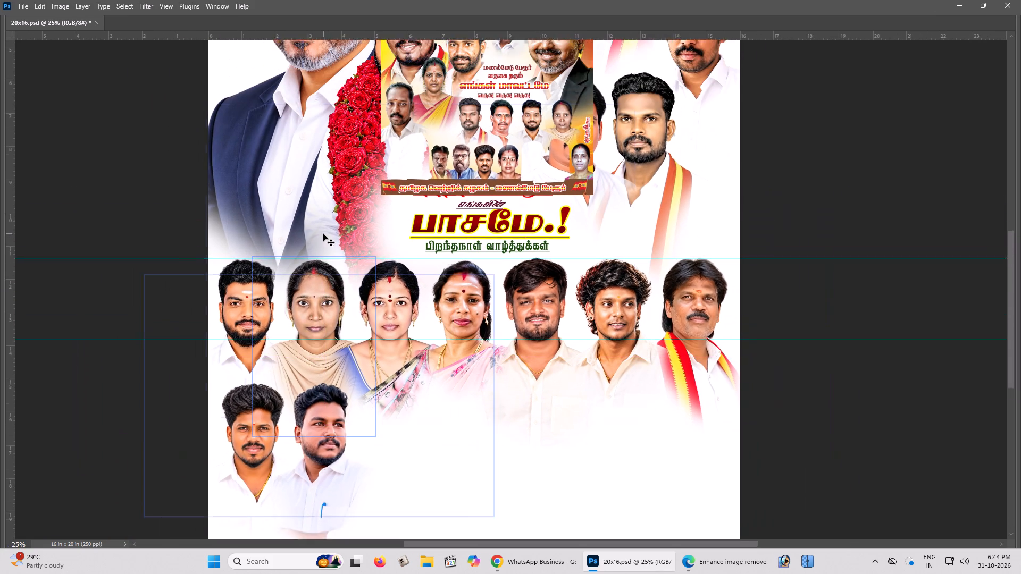
scroll(323, 234, "up", 3)
key("Up")
key("Up")
key("Up")
key("Up")
key("Up")
key("Up")
key("Up")
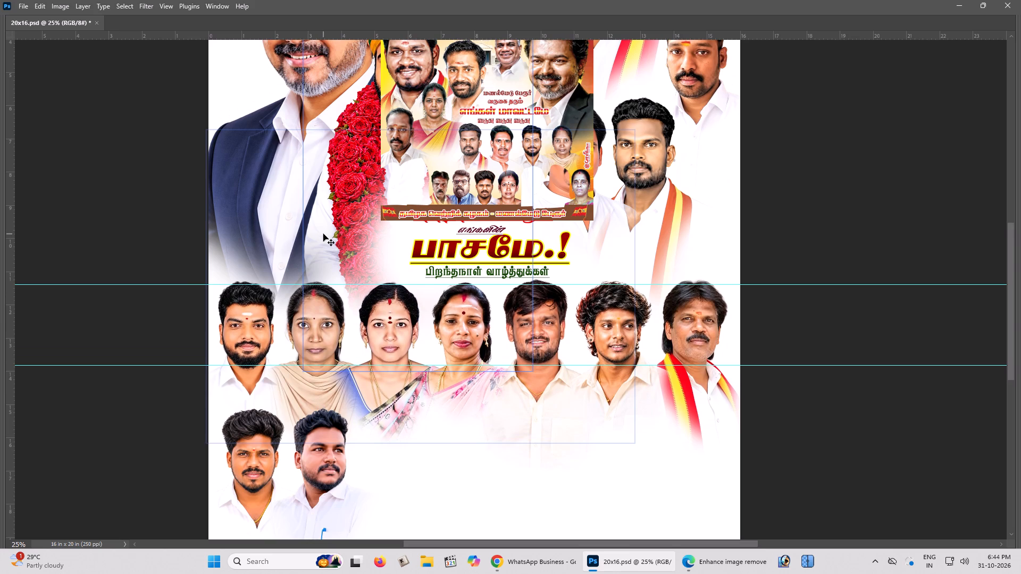
Move the small reference poster up and slightly left, away from the two portraits beside the birthday text.
scroll(323, 234, "up", 9)
right_click_drag(446, 155, 451, 156)
left_click_drag(457, 159, 463, 165)
left_click_drag(467, 165, 253, 82)
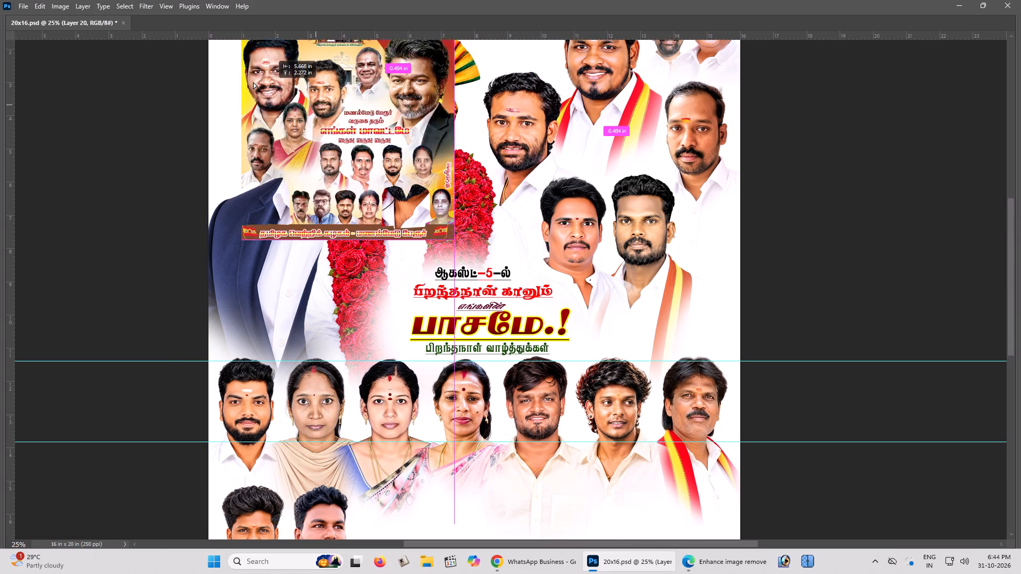
left_click_drag(253, 82, 593, 76)
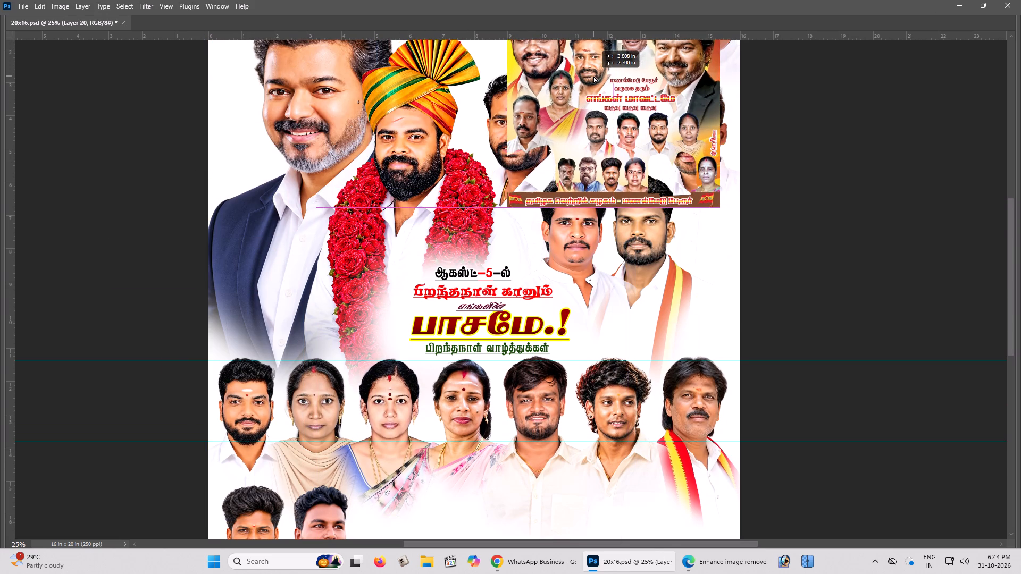
left_click_drag(593, 76, 440, 77)
Move the bearded man with the red-and-yellow shawl beside the birthday text slightly right toward the banner's edge.
key("z")
double_click(568, 210)
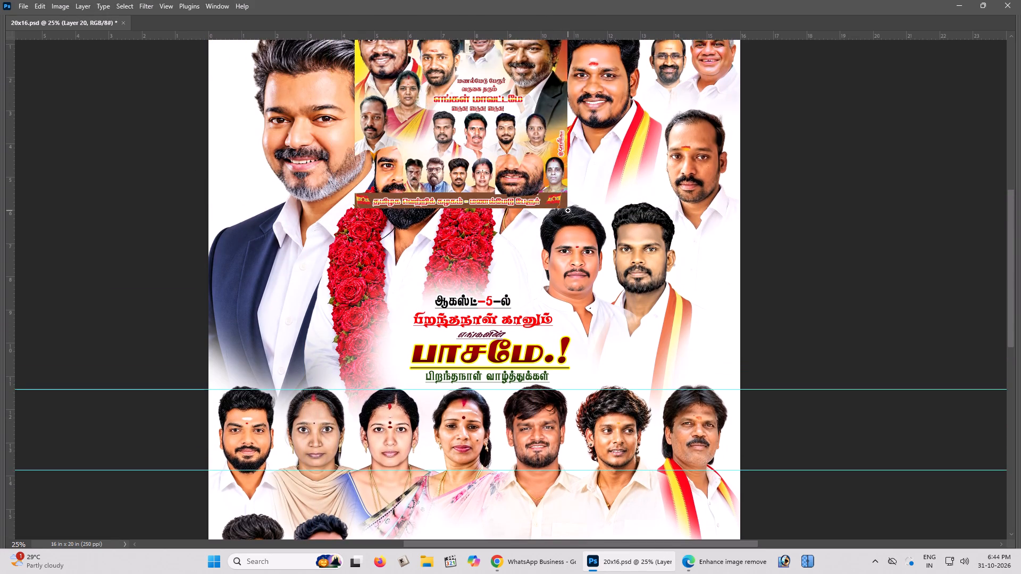
key("space")
key("space")
left_click_drag(604, 242, 542, 207)
left_click(533, 204)
key("v")
key("v")
right_click_drag(526, 166, 531, 168)
left_click(537, 171)
left_click_drag(539, 172, 557, 171)
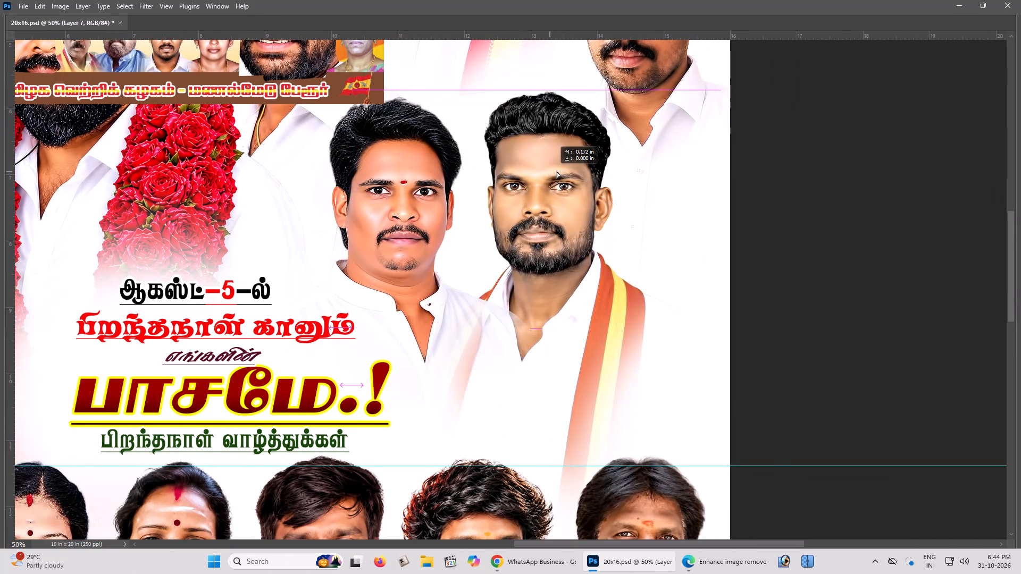
left_click_drag(557, 171, 563, 171)
Add the neighbouring moustached man to the selection and move both portraits about 0.9 in right and 0.4 in down.
right_click_drag(412, 157, 417, 158, "shift")
left_click(424, 161, "shift")
left_click_drag(425, 161, 481, 188)
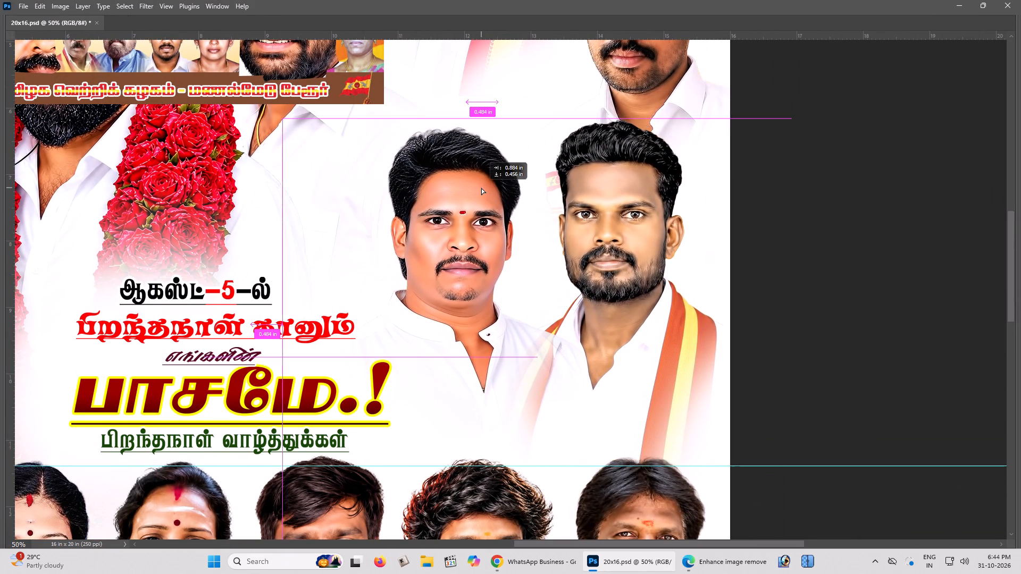
left_click_drag(481, 188, 482, 185)
key("space")
left_click_drag(482, 181, 486, 187)
left_click(486, 187)
Move the small reference poster to the banner's upper-left corner, clear of the portraits on the right half.
key("ctrl+minus")
key("ctrl+minus")
scroll(486, 187, "up", 2)
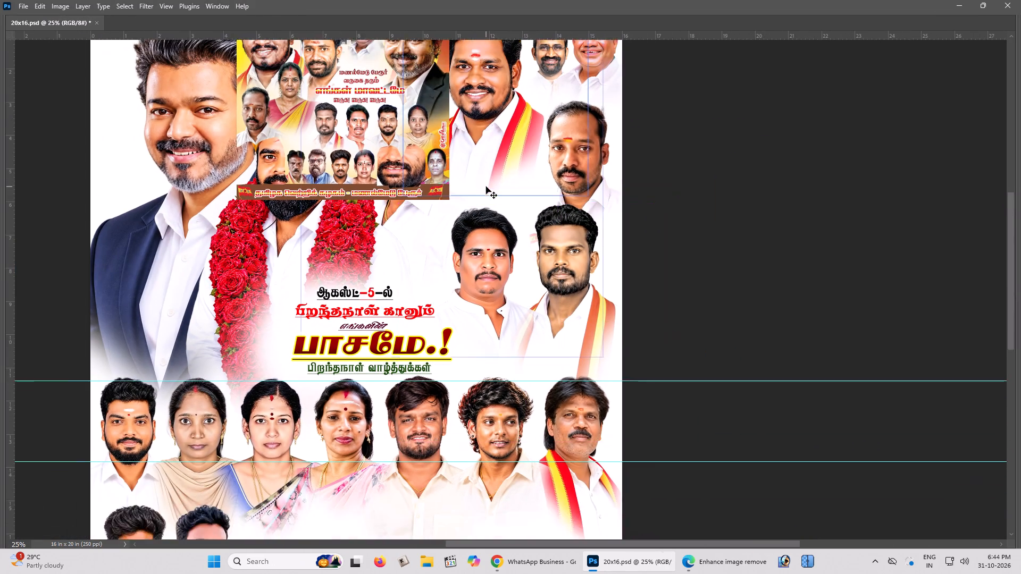
scroll(486, 187, "up", 2)
left_click_drag(550, 296, 554, 301)
key("space")
key("space")
key("space")
key("space")
key("space")
key("space")
key("space")
key("space")
key("space")
key("space")
key("space")
key("space")
key("space")
key("space")
key("space")
key("space")
key("space")
key("space")
left_click_drag(553, 290, 555, 294)
left_click(555, 294)
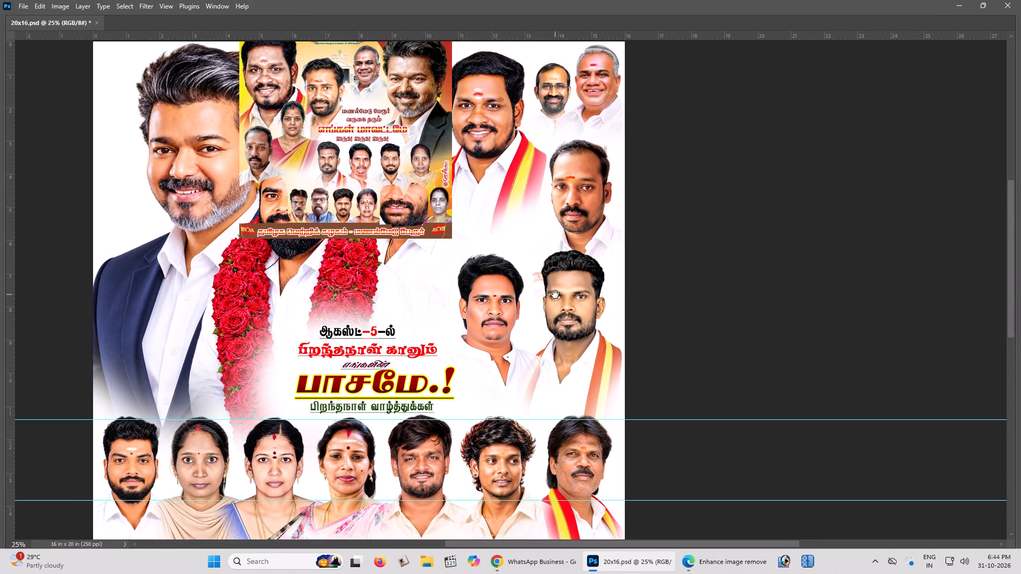
left_click_drag(555, 294, 560, 300)
left_click(560, 300)
right_click(403, 116)
left_click(414, 123)
left_click_drag(416, 123, 285, 140)
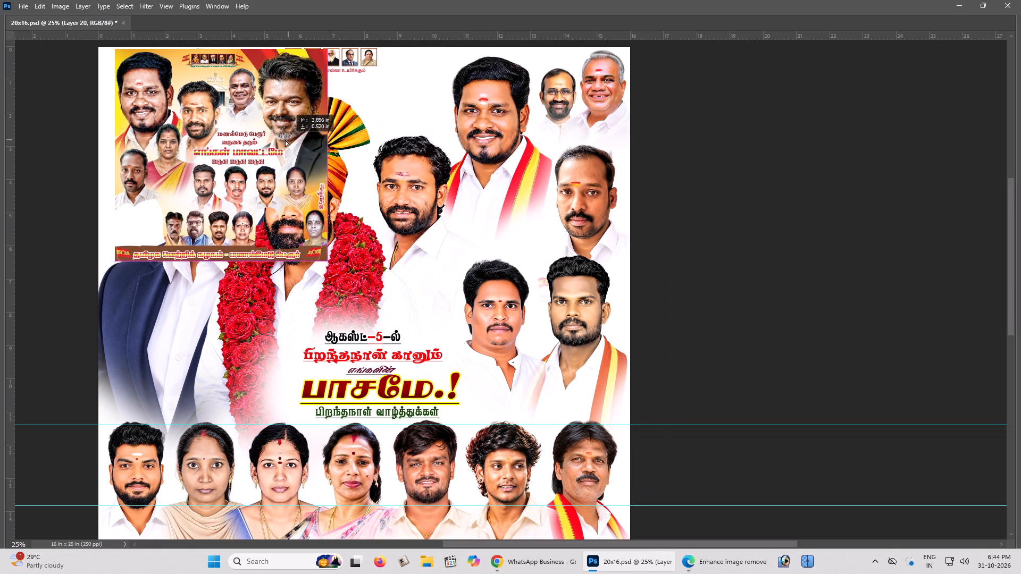
left_click_drag(285, 140, 275, 141)
Shift the bearded man in the white shirt beside the rose garland slightly to the right.
key("space")
left_click_drag(369, 176, 357, 176)
left_click(357, 176)
right_click(372, 190)
left_click(381, 193)
left_click_drag(387, 196, 403, 199)
key("space")
left_click(413, 195)
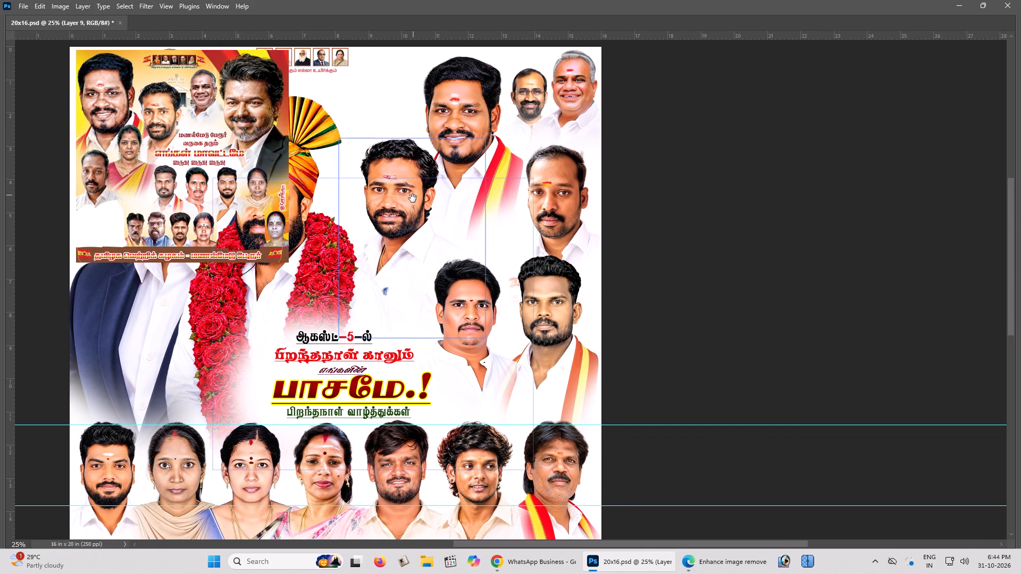
left_click(413, 199)
Lower the large portrait of the man with the red-and-yellow shawl at the banner's top slightly.
right_click(450, 129)
left_click(458, 132)
left_click_drag(459, 132, 468, 158)
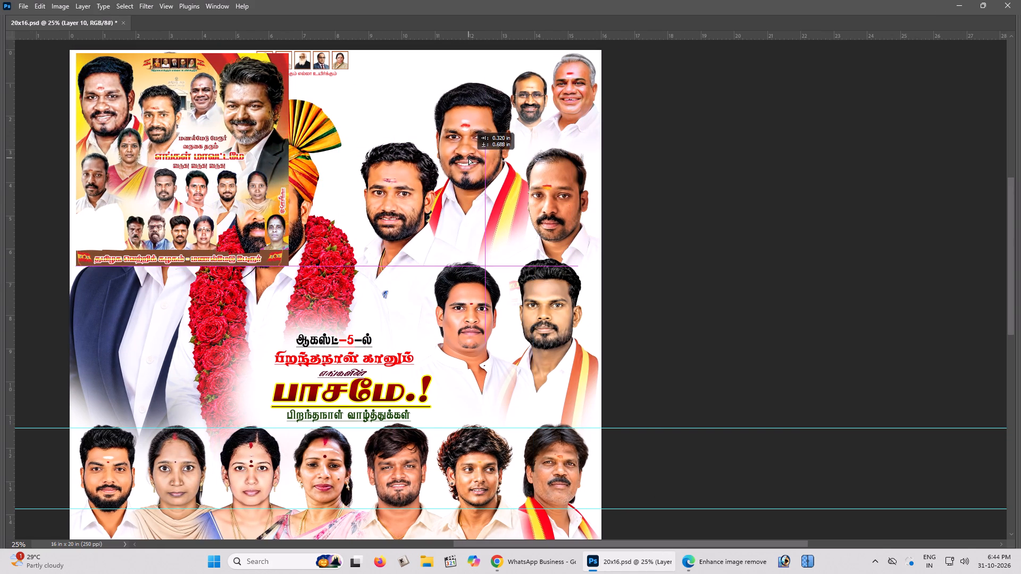
left_click_drag(468, 158, 463, 141)
scroll(463, 141, "up", 4)
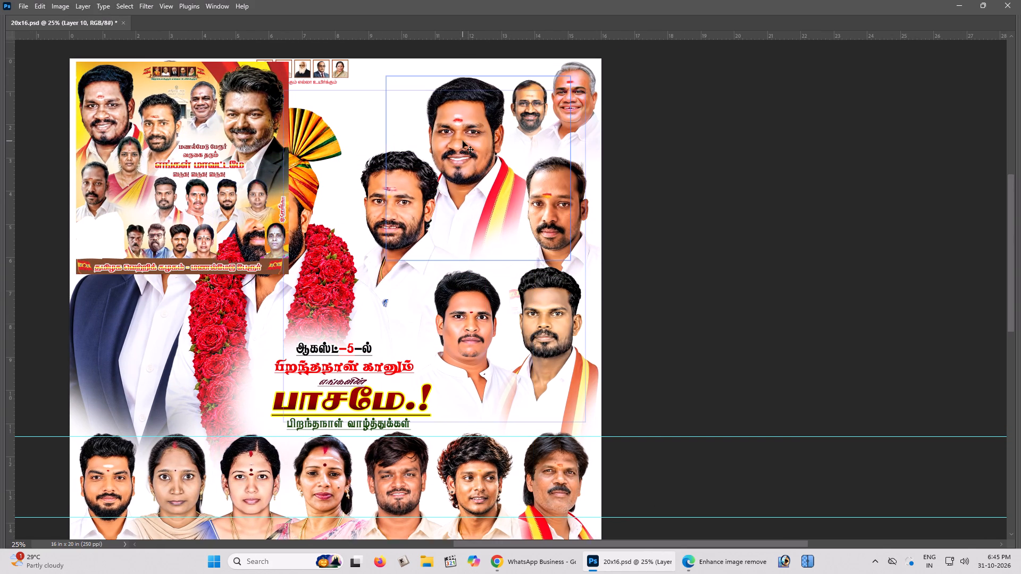
scroll(463, 141, "up", 2)
left_click_drag(472, 163, 466, 164, "shift")
Move the bearded man beside the garland right and slightly up, between the large shawled man and the man at the right edge.
right_click(402, 218)
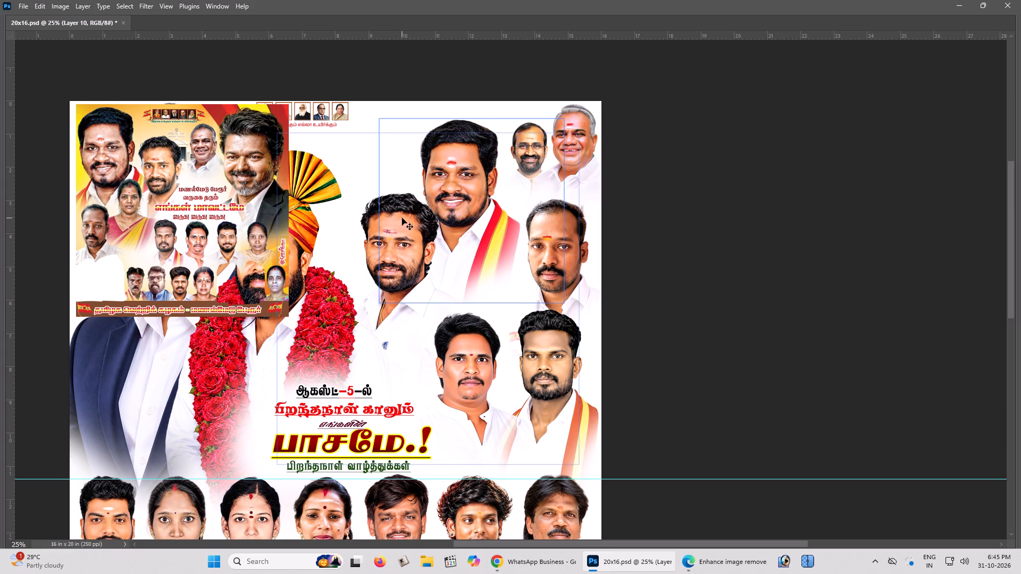
left_click(407, 221)
left_click_drag(412, 224, 491, 207)
Move the large shawled man's portrait straight left toward the turban, uncovering both of his shoulders.
right_click(472, 158)
left_click(484, 166)
left_click_drag(479, 164, 443, 163)
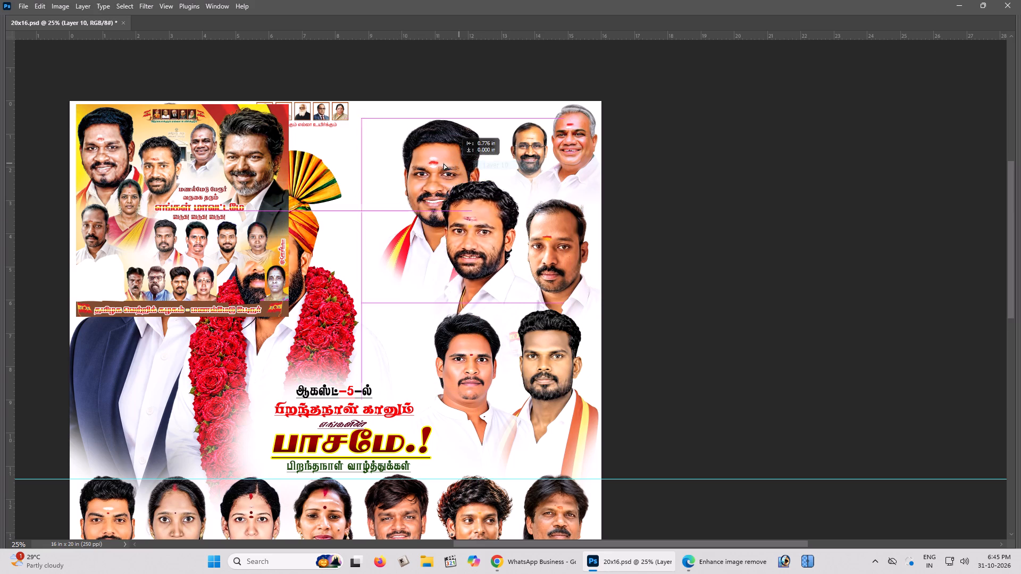
left_click_drag(443, 163, 420, 163)
Raise the bearded man in the white shirt beside the red-and-yellow shawled man slightly.
key("z")
left_click(476, 190)
key("v")
key("Tab")
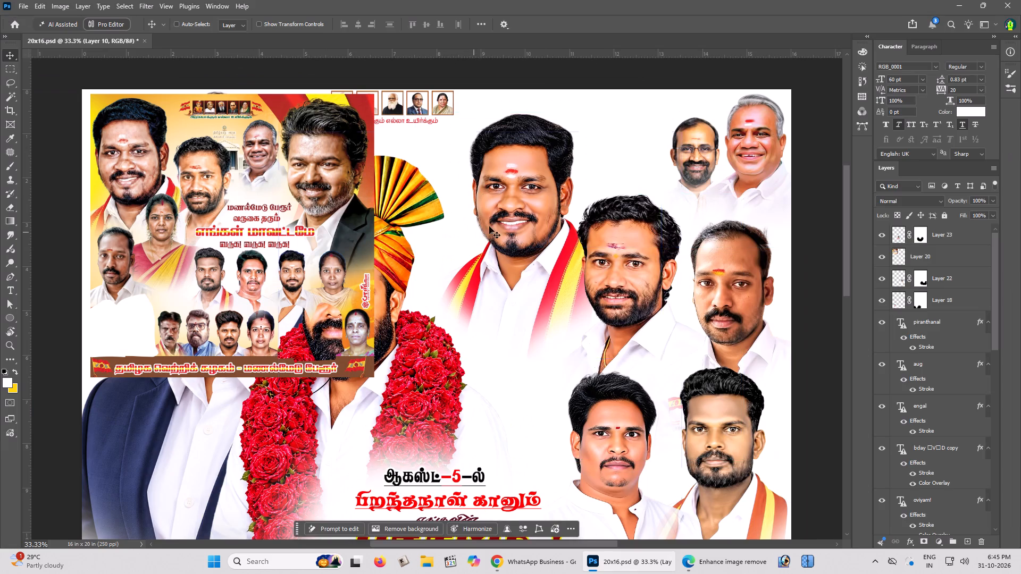
key("Tab")
key("space")
left_click_drag(547, 222, 515, 216)
left_click(515, 216)
right_click(617, 215)
left_click(628, 220)
left_click_drag(625, 218, 626, 210)
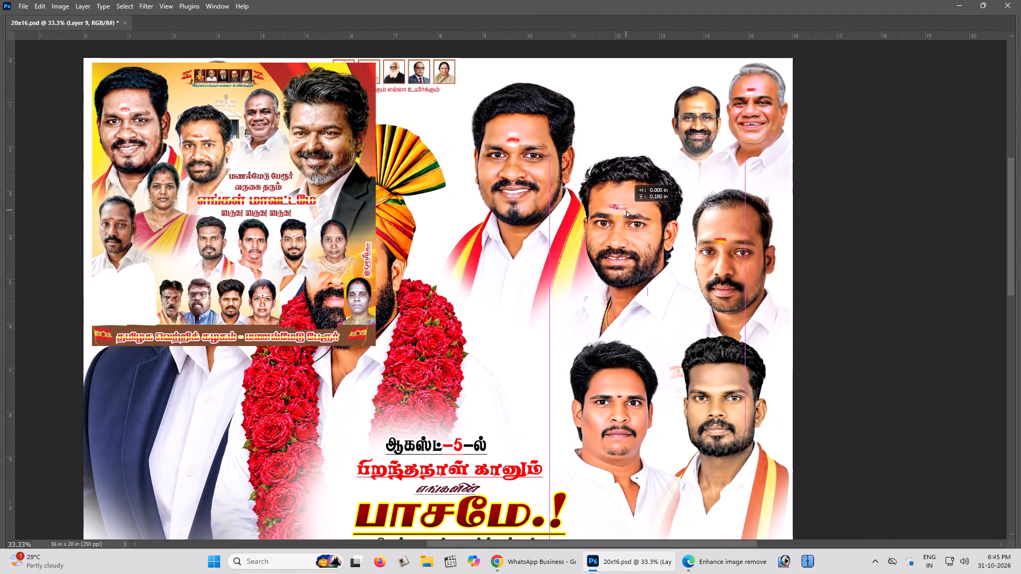
left_click_drag(626, 210, 625, 213)
Move the large man with the red-and-yellow shawl slightly left and down, toward the turban.
key("space")
left_click_drag(612, 218, 610, 230)
left_click(610, 230)
right_click(526, 202)
left_click(533, 206)
left_click_drag(533, 206, 531, 220)
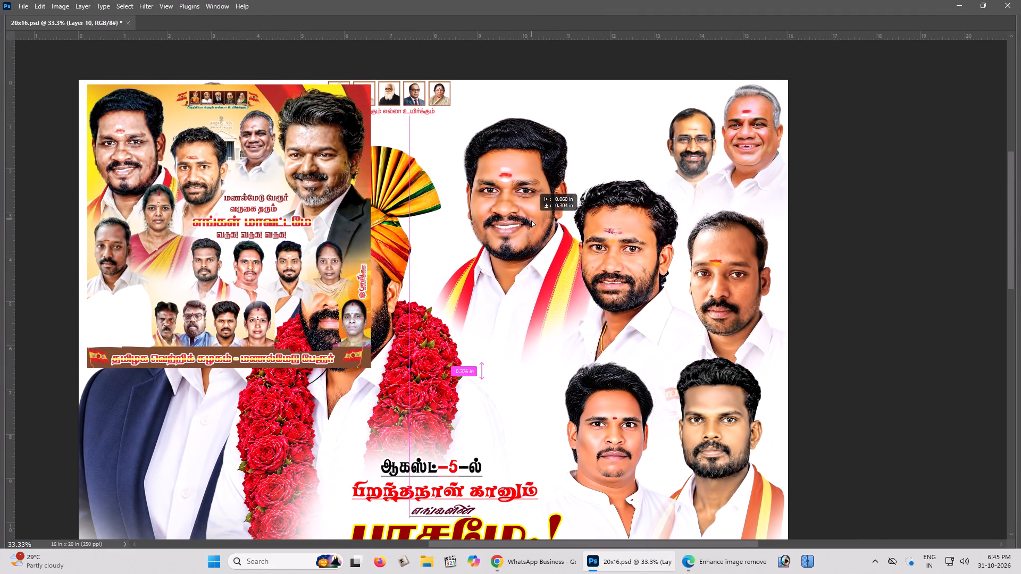
left_click_drag(531, 220, 515, 213)
Shift the bearded man in the white shirt slightly left, closer to the shawled man.
key("space")
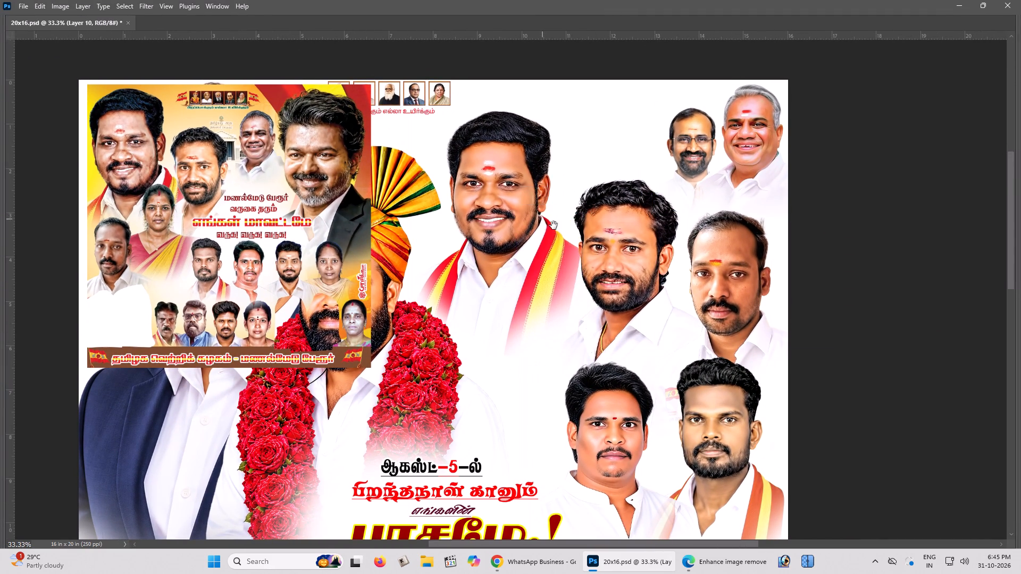
left_click_drag(548, 222, 533, 210)
left_click(532, 208)
right_click(578, 204)
left_click(587, 209)
left_click_drag(588, 209, 578, 208)
Move the bespectacled man at the banner's upper right toward the grey-haired man and slightly down.
key("space")
key("space")
key("space")
left_click_drag(589, 204, 554, 221)
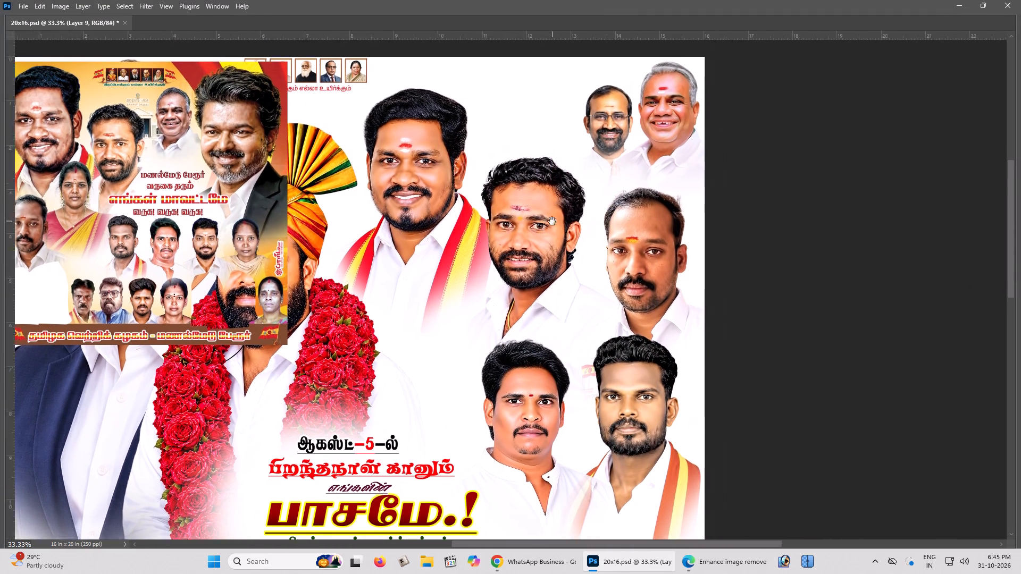
left_click(552, 221)
key("x")
left_click(563, 166)
key("x")
left_click(568, 148)
key("z")
left_click(568, 147)
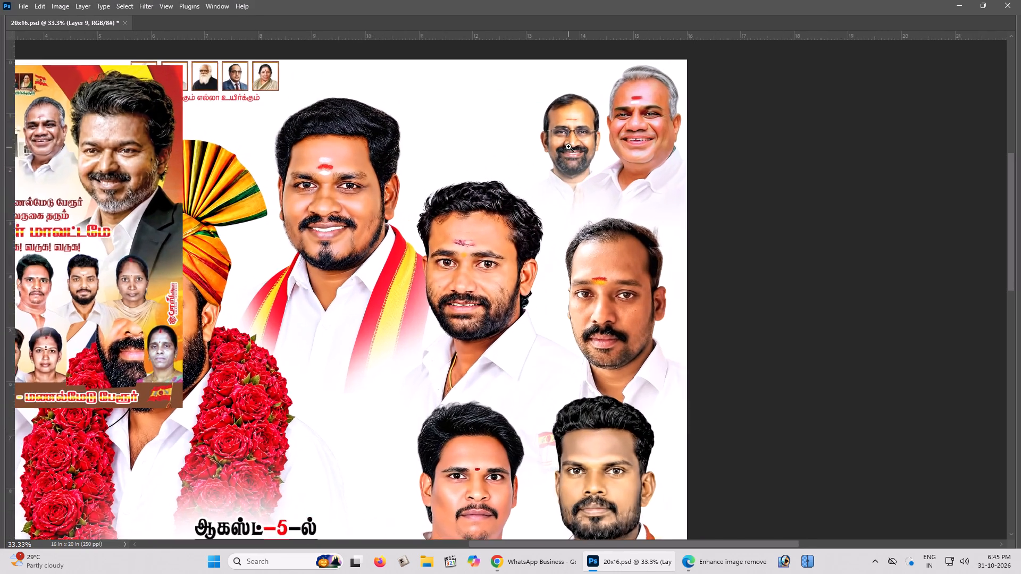
key("space")
left_click_drag(570, 145, 560, 168)
left_click(554, 173)
key("v")
left_click(554, 173)
key("x")
left_click(553, 172)
key("z")
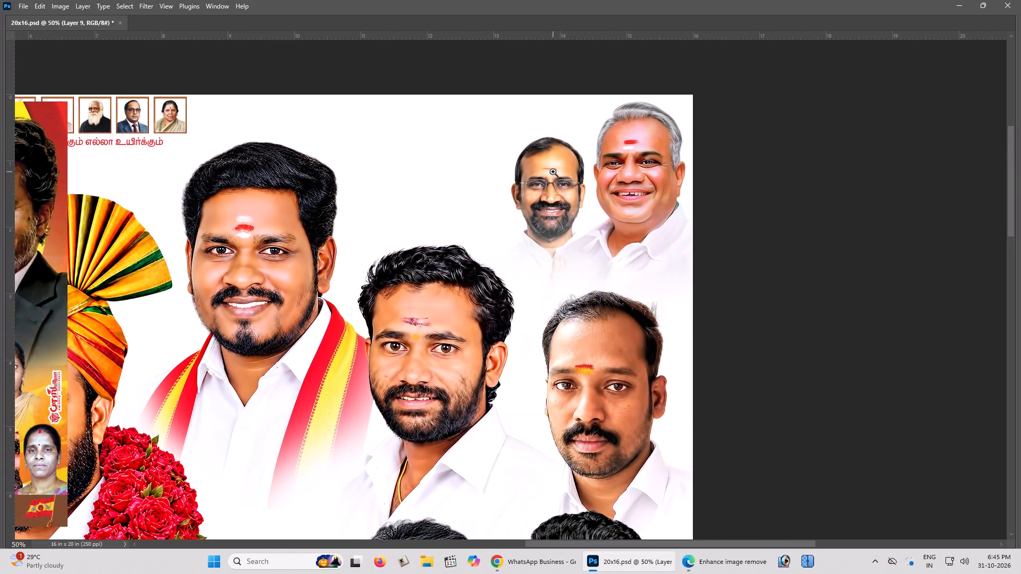
left_click(553, 172)
key("space")
left_click_drag(553, 172, 539, 176)
left_click(534, 178)
key("v")
right_click(528, 177)
left_click(541, 183)
left_click_drag(541, 182, 559, 183)
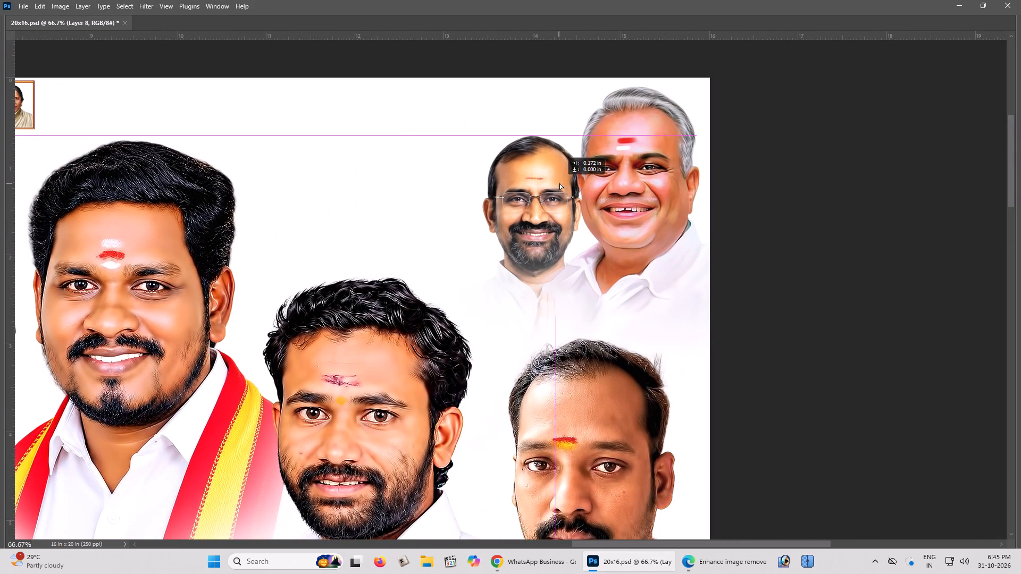
left_click_drag(559, 183, 533, 183)
left_click_drag(531, 184, 575, 197)
Move the grey-haired man to the left side of the bespectacled man and send his layer to the back.
right_click_drag(616, 165, 625, 169)
left_click(629, 171)
left_click_drag(629, 170, 547, 168)
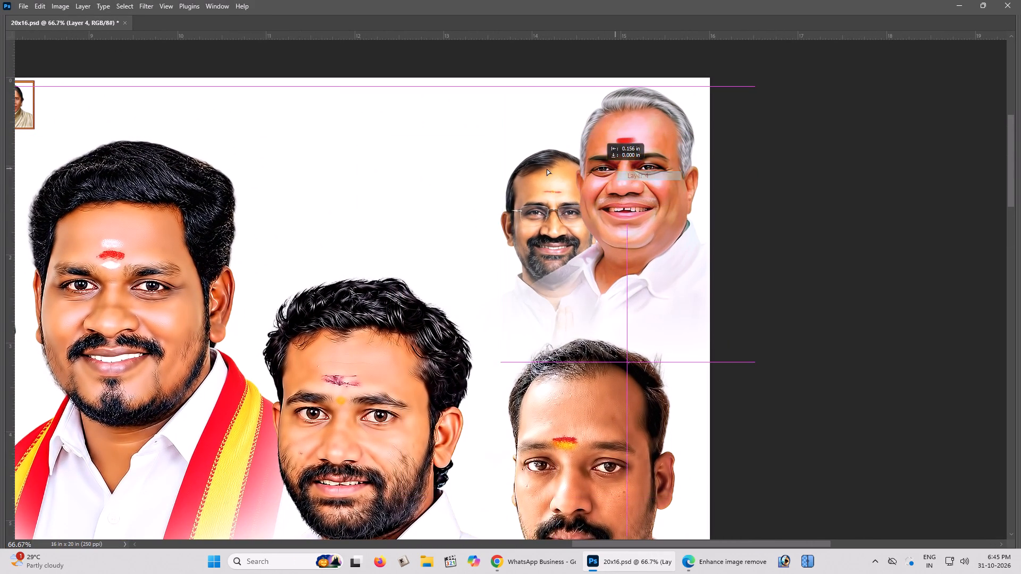
left_click_drag(547, 168, 462, 167)
key("ctrl+shift+bracketleft")
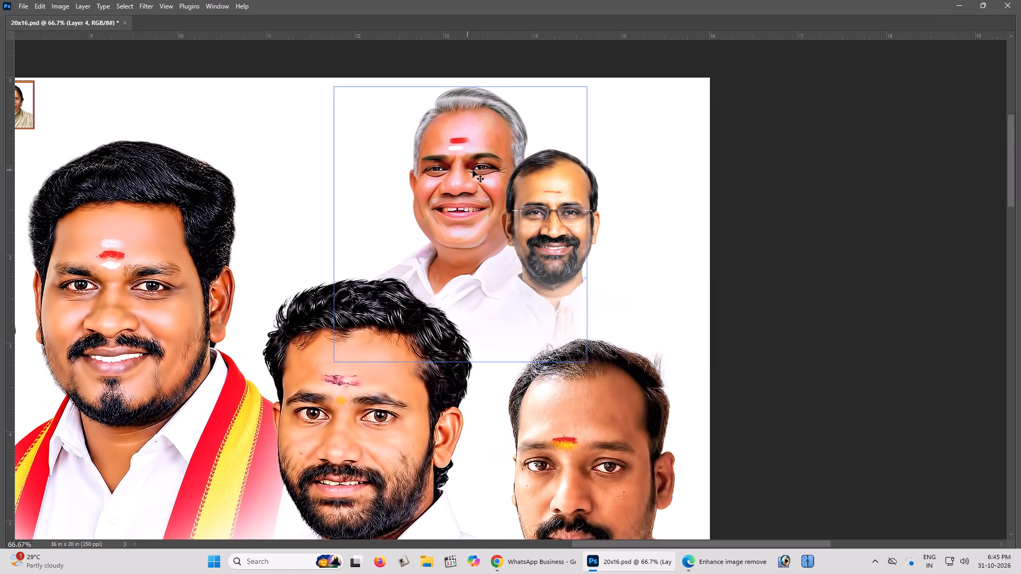
Move the bespectacled man to the banner's right edge, enlarge him slightly and shift him a little back left.
right_click(551, 180)
left_click(560, 185)
left_click_drag(560, 185, 658, 185)
key("ctrl+t")
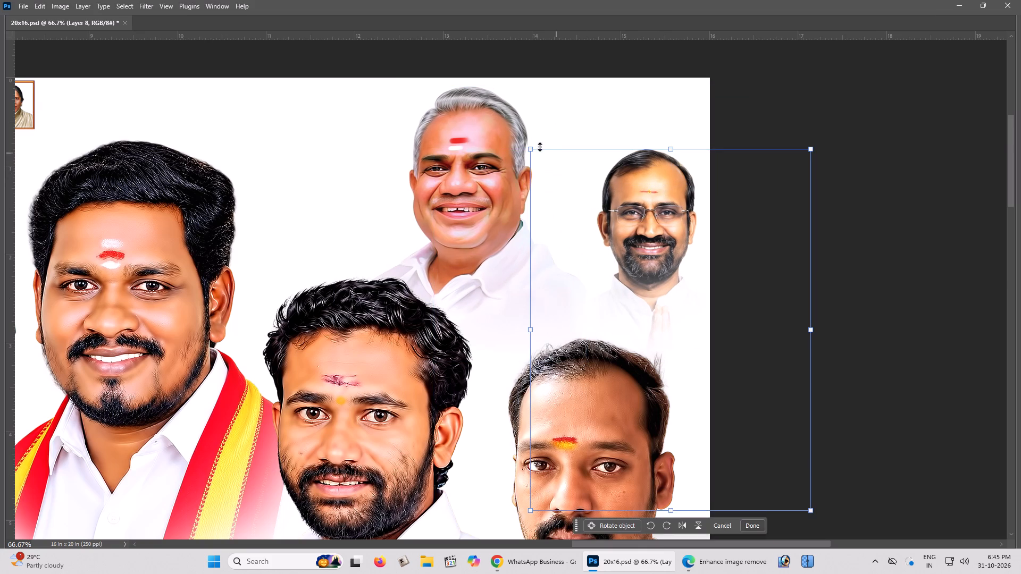
left_click_drag(526, 145, 484, 133, "alt")
key("Return")
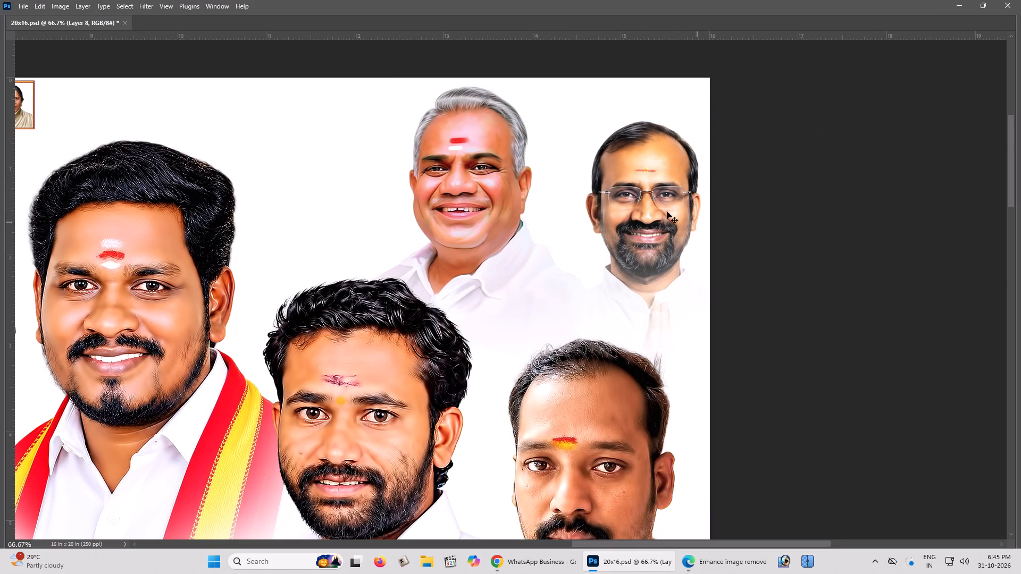
left_click_drag(665, 212, 629, 205)
Move the grey-haired man slightly right and down, close beside the bespectacled man.
right_click(500, 172, "shift")
left_click(509, 176, "shift")
left_click_drag(510, 177, 537, 182, "shift")
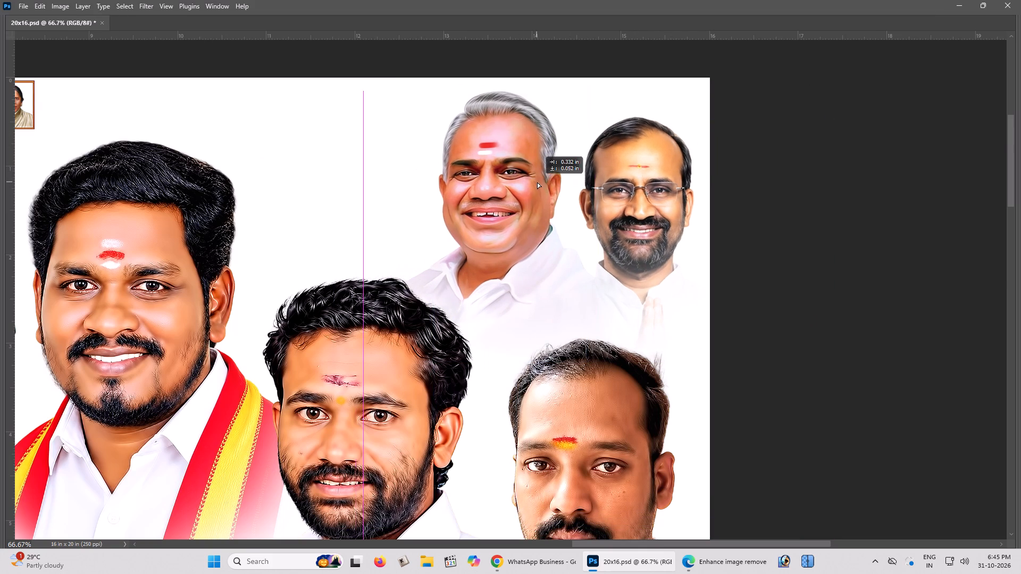
left_click_drag(537, 182, 536, 183, "shift")
Shift the bearded man between the shawled man and the right-edge portrait slightly right and down, fine-tuning with small nudges left.
key("ctrl+minus")
key("ctrl+minus")
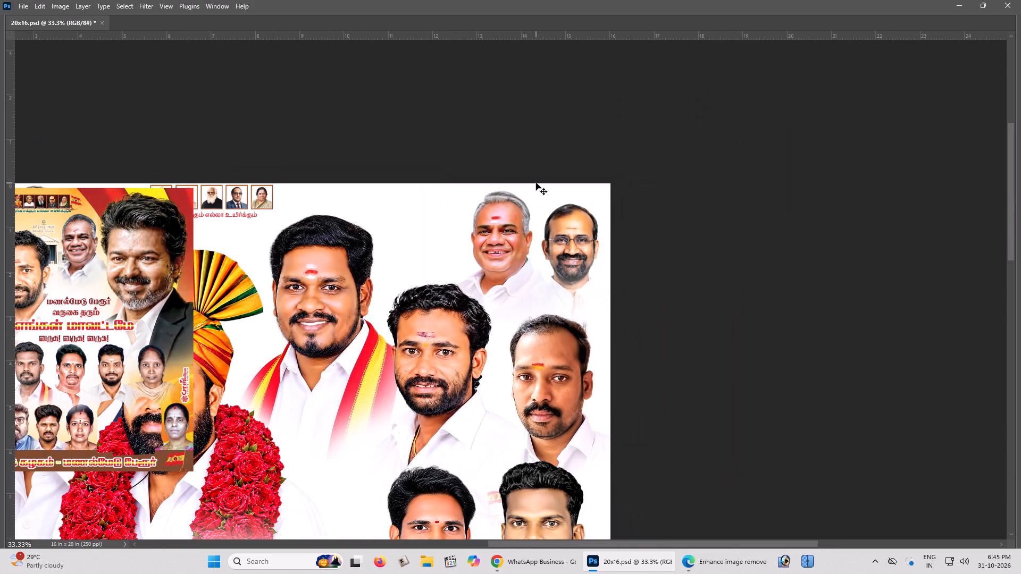
key("ctrl+0")
key("z")
left_click_drag(660, 131, 704, 166)
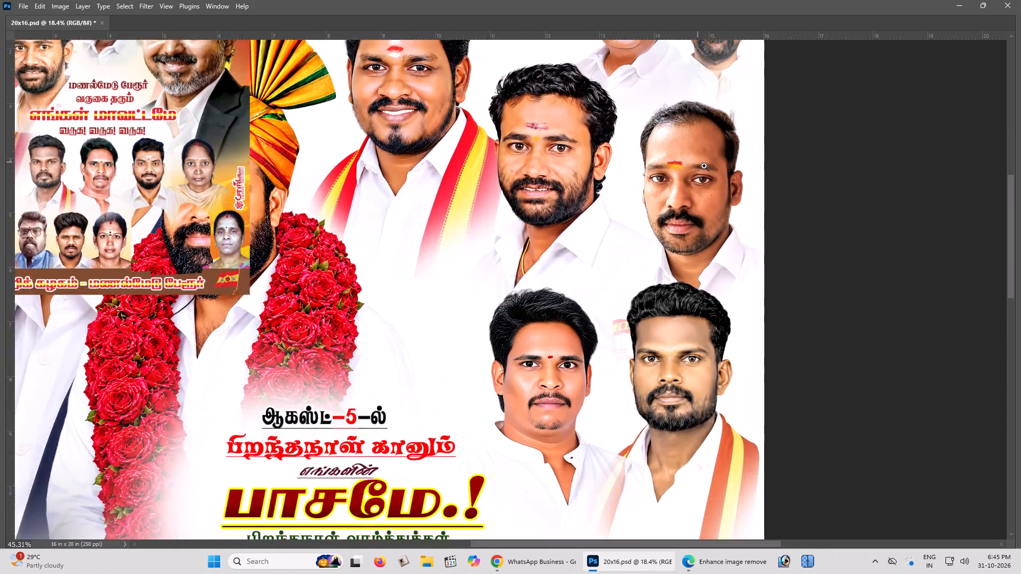
left_click_drag(704, 166, 705, 166)
key("v")
key("space")
left_click_drag(662, 149, 663, 165)
left_click(663, 165)
right_click(546, 164)
left_click(555, 169)
left_click_drag(558, 171, 571, 175)
key("ctrl+minus")
key("ctrl+0")
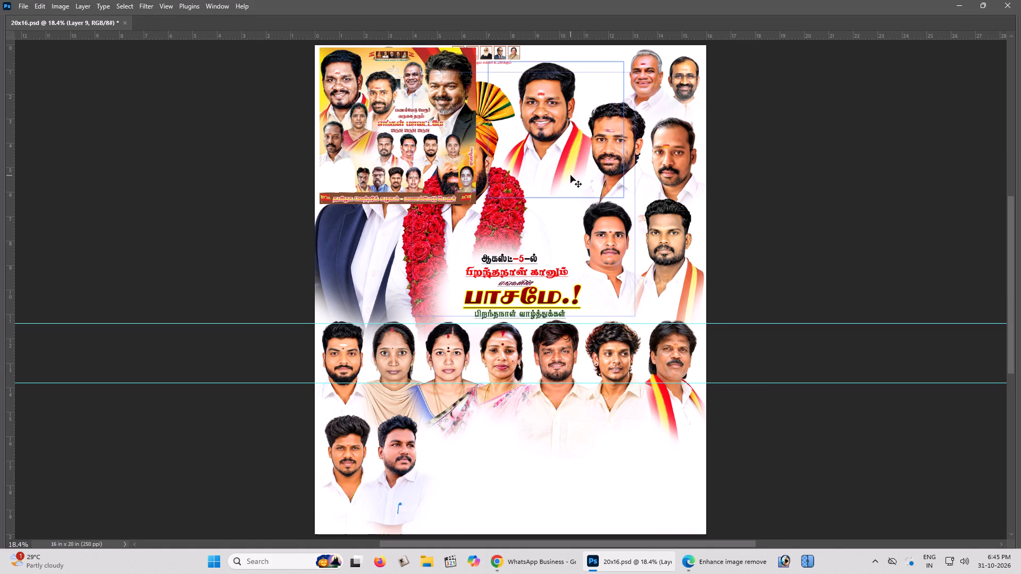
key("Left")
key("Left")
key("Left")
Save the banner document.
key("ctrl+s")
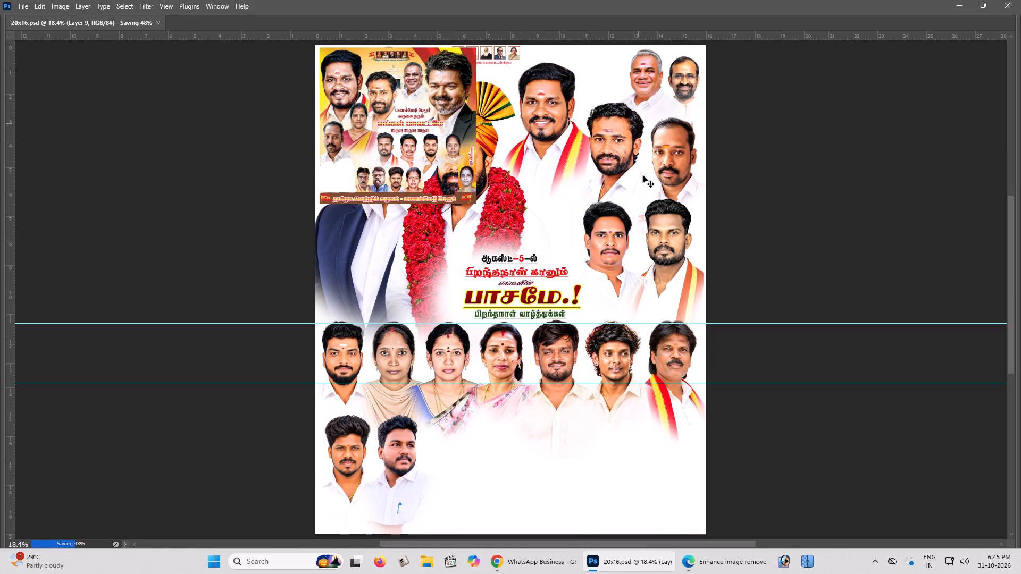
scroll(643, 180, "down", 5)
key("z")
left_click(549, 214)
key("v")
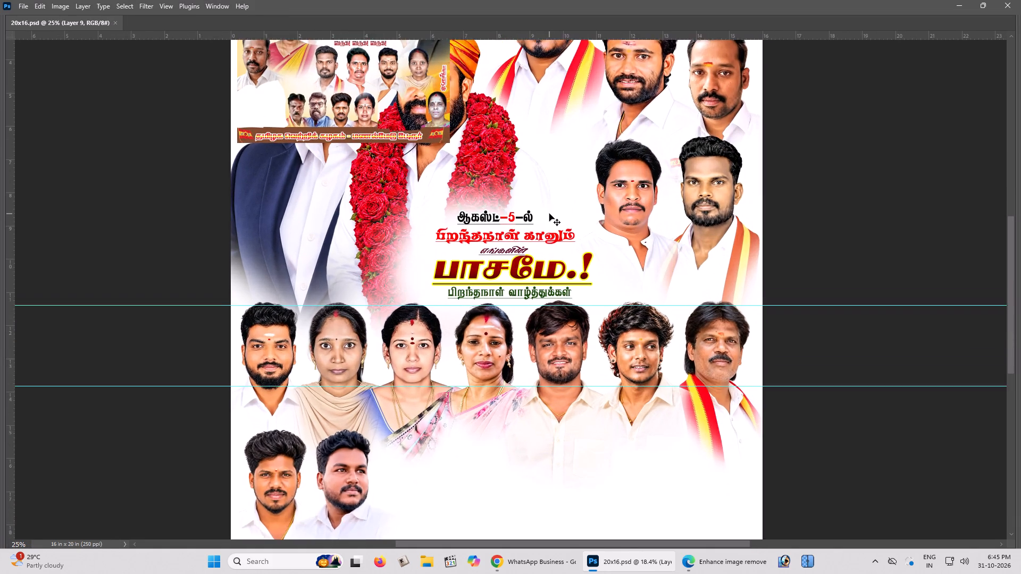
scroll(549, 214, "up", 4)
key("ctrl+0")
Switch to ChatGPT in the browser, open the enhanced portrait of the woman in the pink floral saree and copy the image.
key("alt+Tab")
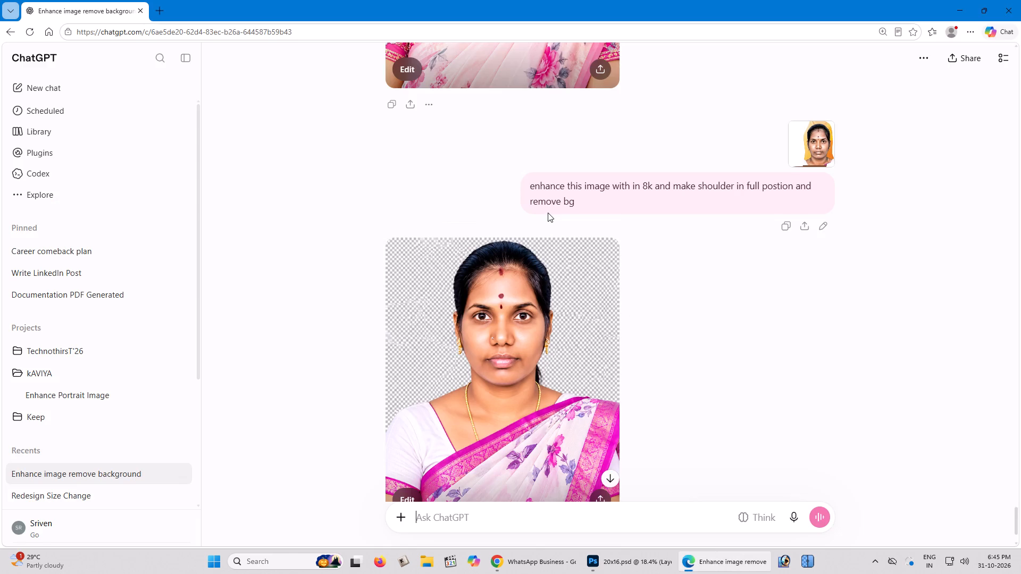
scroll(548, 214, "down", 3)
left_click(525, 264)
right_click(502, 228)
right_click(468, 213)
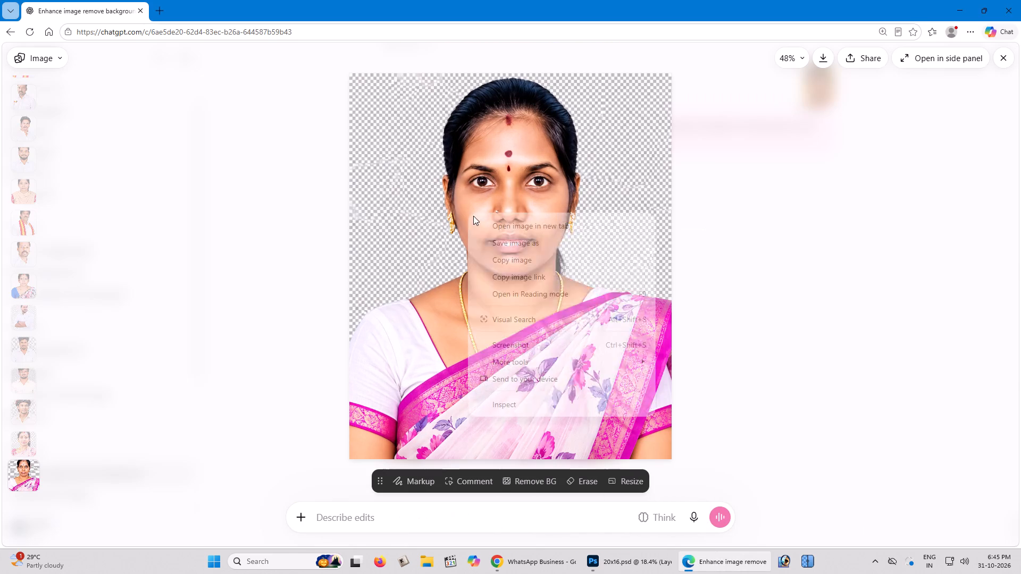
left_click(508, 263)
right_click(539, 254)
left_click(561, 299)
right_click(539, 273)
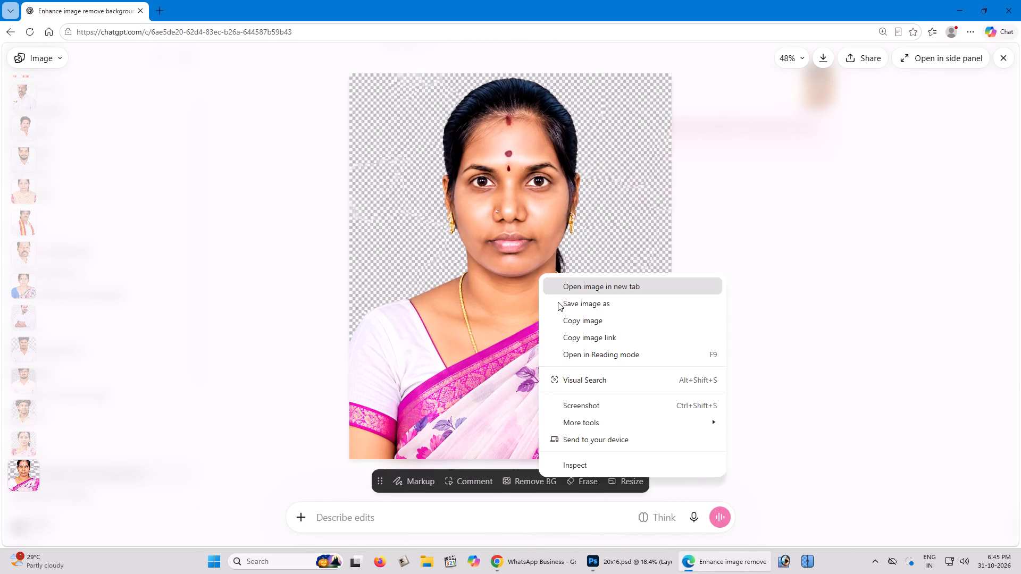
left_click(564, 318)
Return to Photoshop, paste the saree woman's portrait into 20x16.psd and bring its layer to the front.
key("alt+Tab")
left_click(544, 281, "alt")
key("z")
double_click(544, 281)
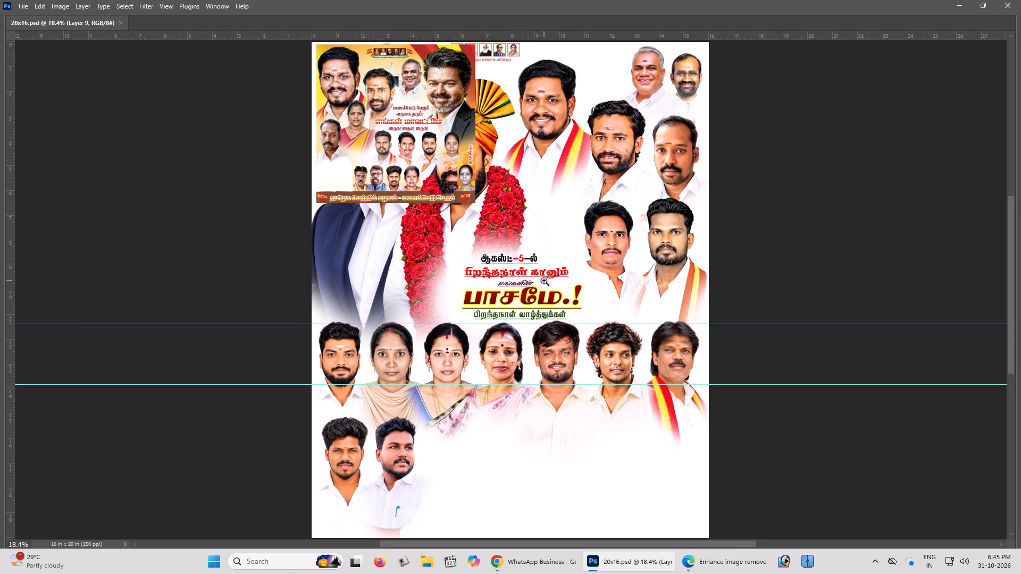
key("space")
key("space")
key("space")
key("space")
key("space")
key("space")
key("space")
key("space")
left_click_drag(544, 281, 535, 249)
left_click(535, 244)
key("v")
key("ctrl+v")
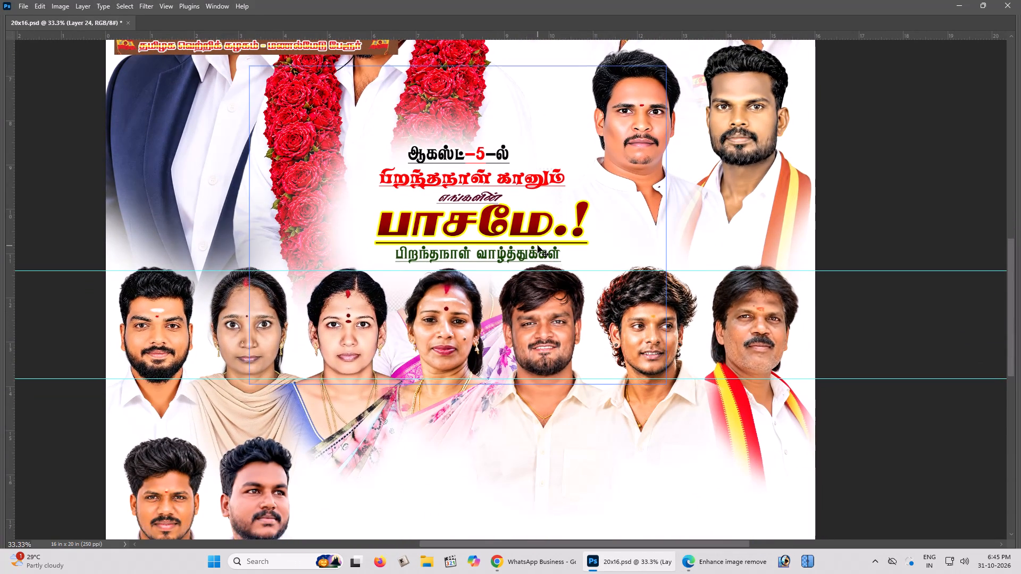
key("ctrl+shift+bracketright")
Outline the woman at the end of the reference poster's bottom row with the Pen tool and cut her from Layer 20.
key("Tab")
key("alt+Tab")
key("alt+Tab")
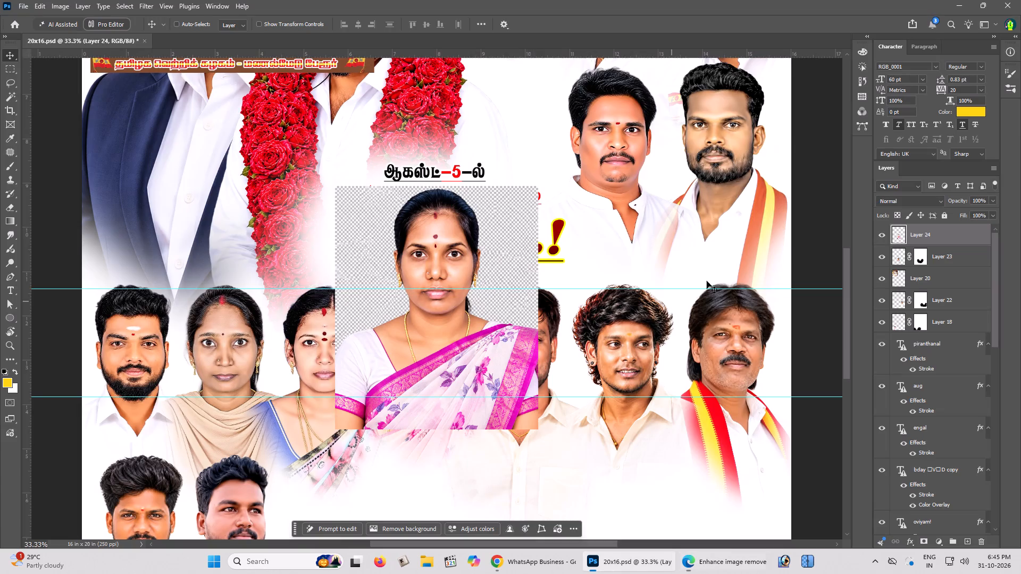
key("alt+Tab")
key("alt+Tab")
key("space")
key("space")
key("space")
key("space")
key("space")
key("space")
key("space")
key("space")
key("space")
key("space")
key("space")
key("space")
key("space")
key("space")
key("space")
key("space")
key("space")
key("space")
key("space")
key("space")
left_click_drag(519, 155, 560, 364)
left_click(560, 366)
left_click_drag(491, 400, 499, 292)
left_click(502, 277)
key("z")
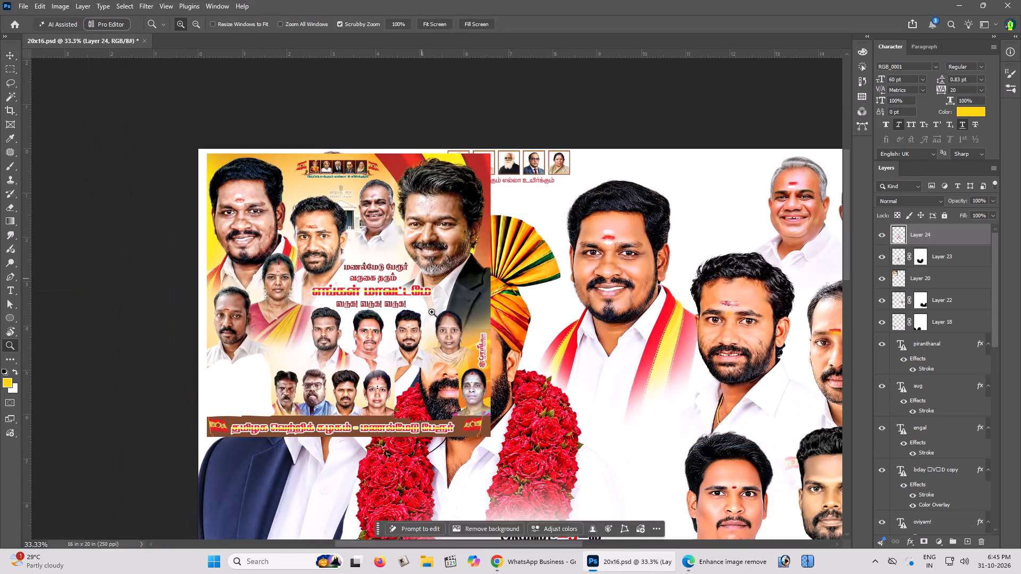
left_click_drag(451, 379, 499, 389)
key("space")
key("space")
key("space")
key("space")
key("space")
key("space")
key("space")
key("space")
key("space")
key("space")
left_click_drag(499, 385, 487, 334)
left_click(487, 331)
key("v")
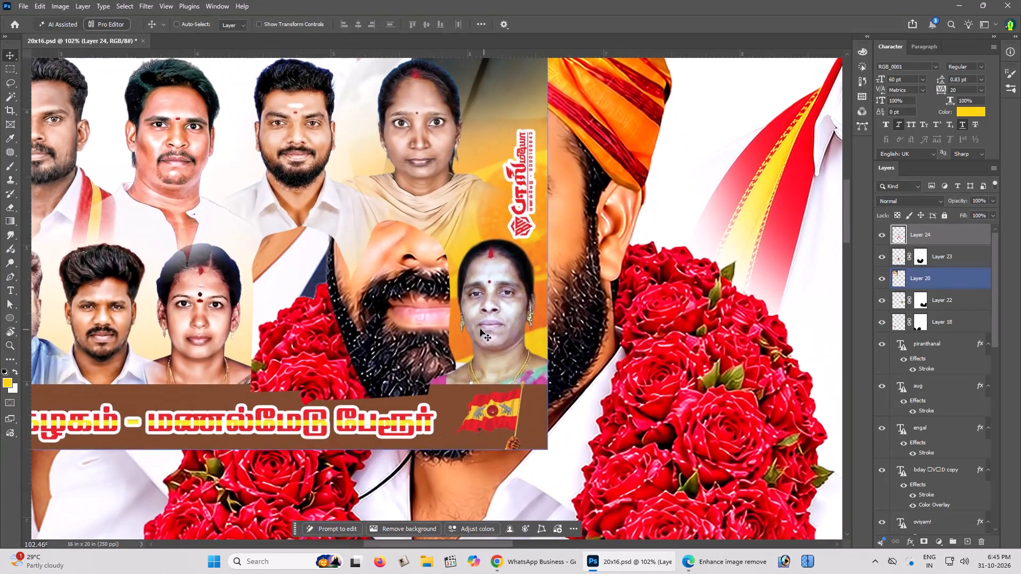
right_click_drag(466, 326, 471, 325)
left_click(479, 328)
key("p")
left_click_drag(398, 301, 420, 268)
left_click_drag(453, 241, 464, 239)
left_click_drag(481, 233, 491, 230)
left_click_drag(494, 230, 505, 235)
left_click(508, 238)
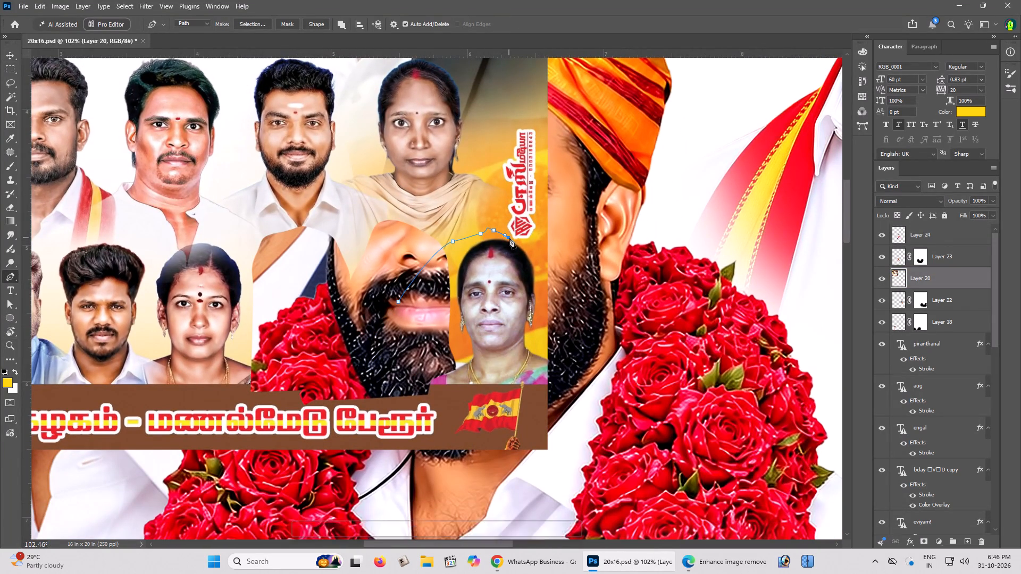
left_click_drag(520, 241, 525, 244)
left_click_drag(535, 260, 546, 270)
left_click_drag(558, 286, 562, 296)
left_click_drag(567, 310, 570, 332)
left_click_drag(569, 349, 569, 355)
left_click_drag(566, 375, 565, 383)
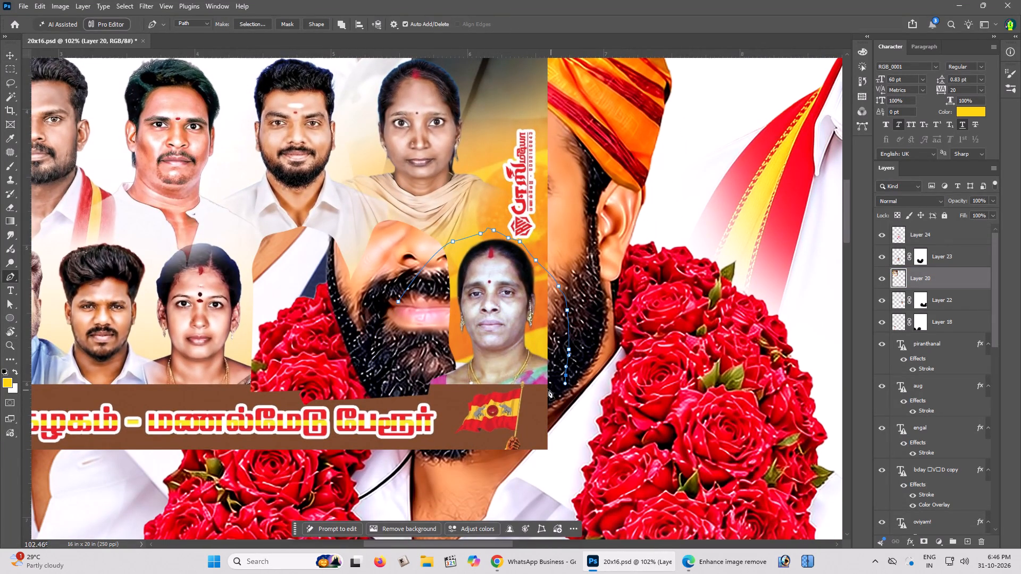
left_click(548, 385)
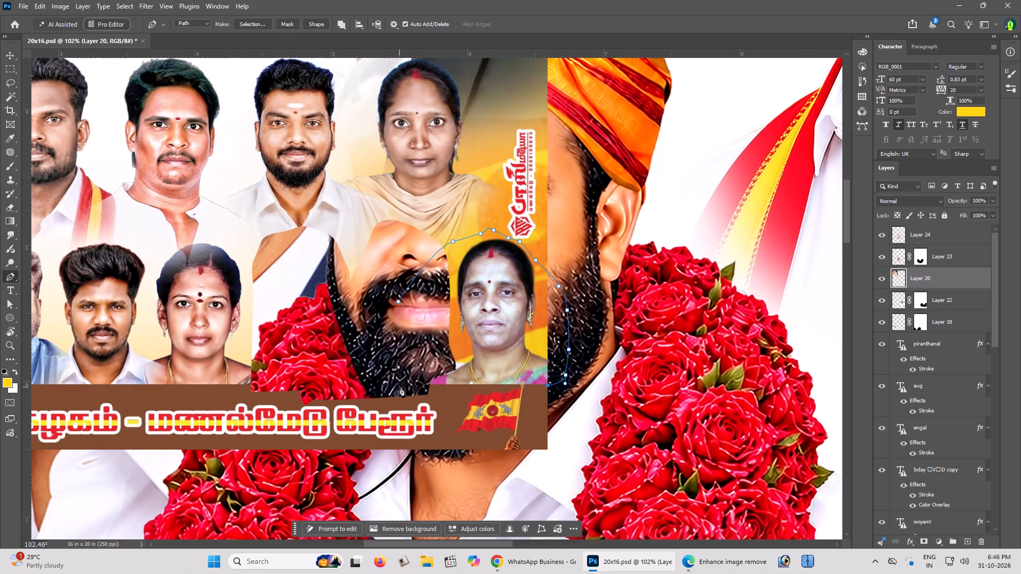
left_click(399, 387)
key("ctrl+Return")
key("ctrl+Return")
key("ctrl+Return")
key("ctrl+Return")
key("ctrl+x")
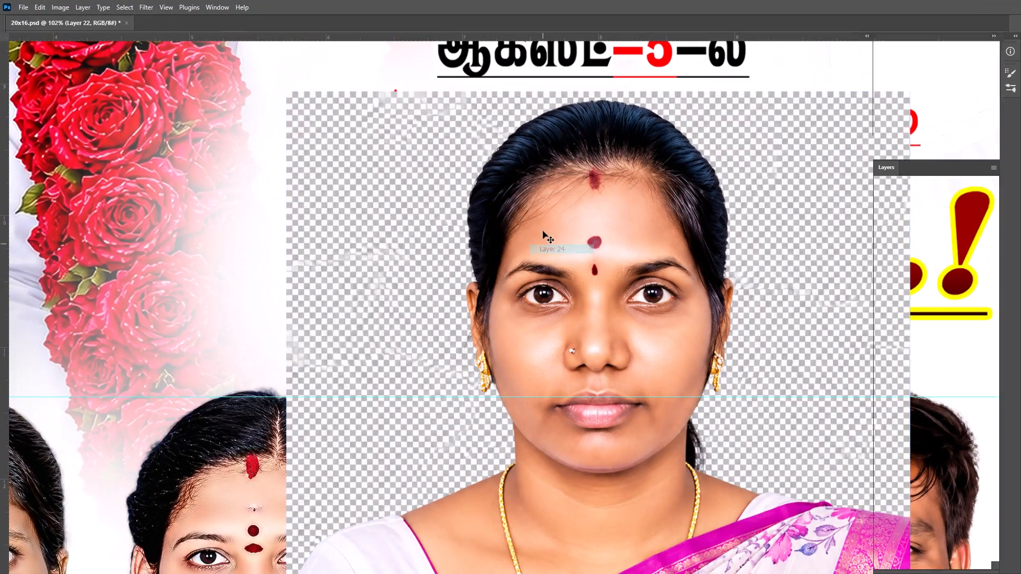
left_click(583, 544)
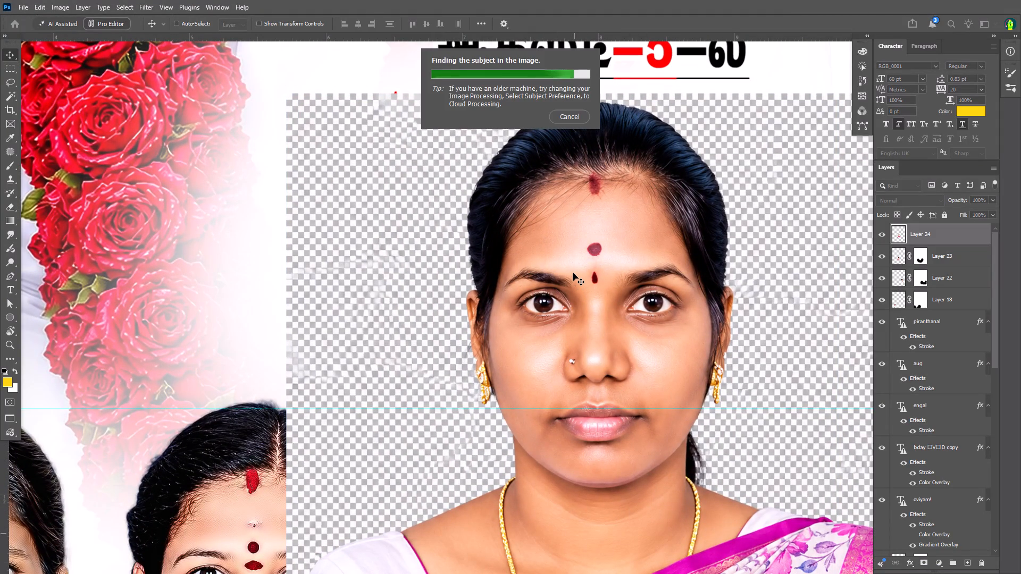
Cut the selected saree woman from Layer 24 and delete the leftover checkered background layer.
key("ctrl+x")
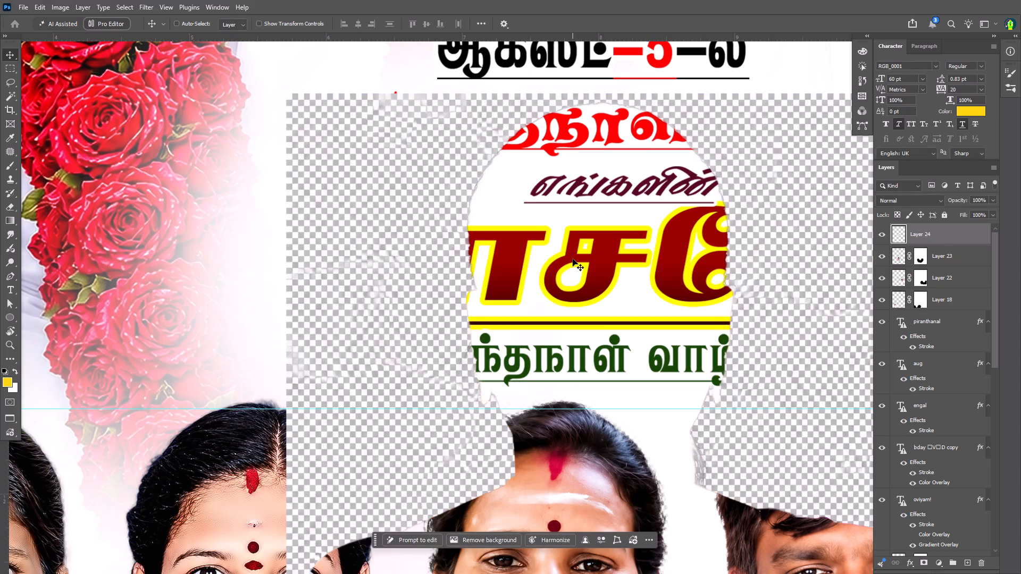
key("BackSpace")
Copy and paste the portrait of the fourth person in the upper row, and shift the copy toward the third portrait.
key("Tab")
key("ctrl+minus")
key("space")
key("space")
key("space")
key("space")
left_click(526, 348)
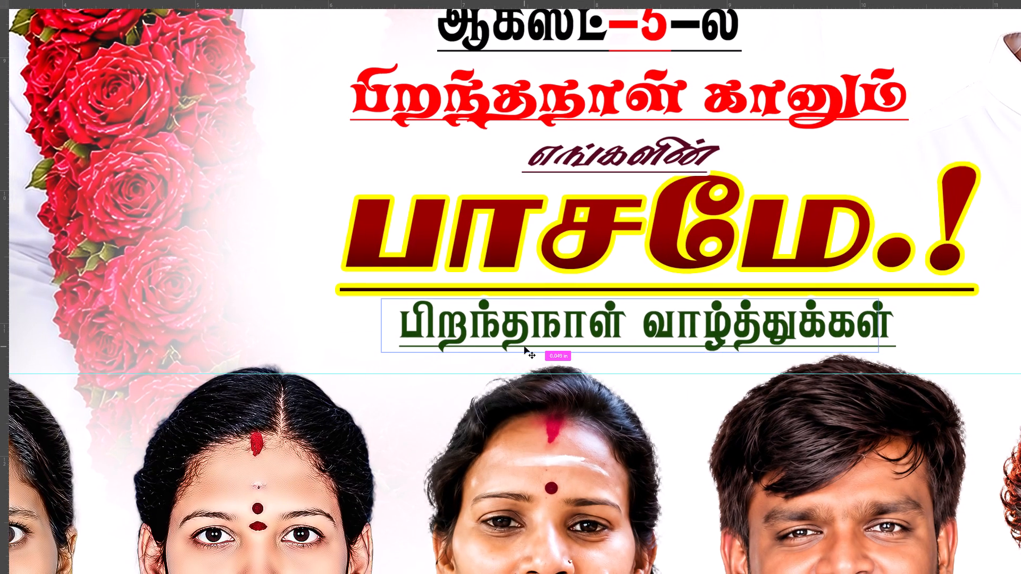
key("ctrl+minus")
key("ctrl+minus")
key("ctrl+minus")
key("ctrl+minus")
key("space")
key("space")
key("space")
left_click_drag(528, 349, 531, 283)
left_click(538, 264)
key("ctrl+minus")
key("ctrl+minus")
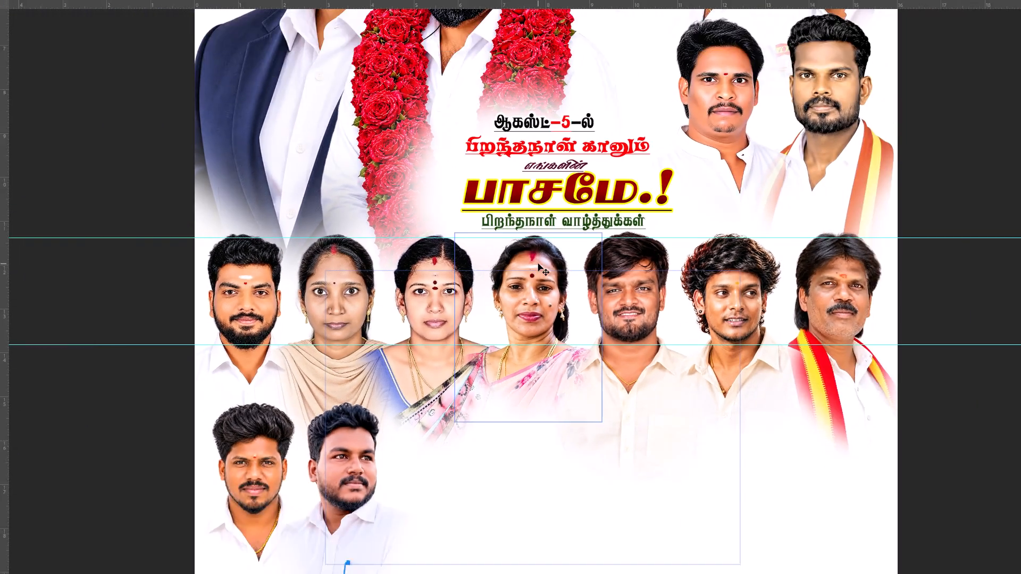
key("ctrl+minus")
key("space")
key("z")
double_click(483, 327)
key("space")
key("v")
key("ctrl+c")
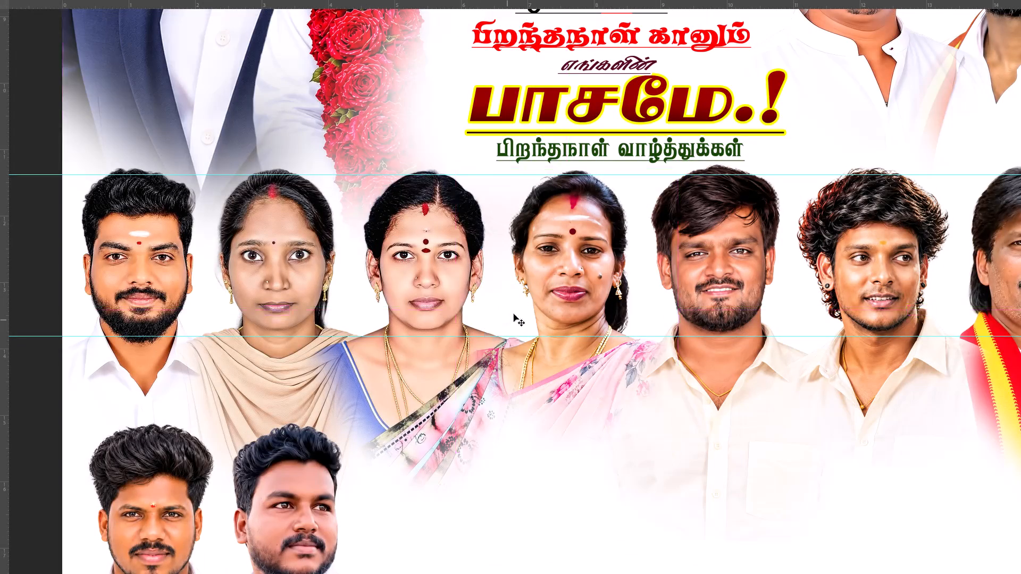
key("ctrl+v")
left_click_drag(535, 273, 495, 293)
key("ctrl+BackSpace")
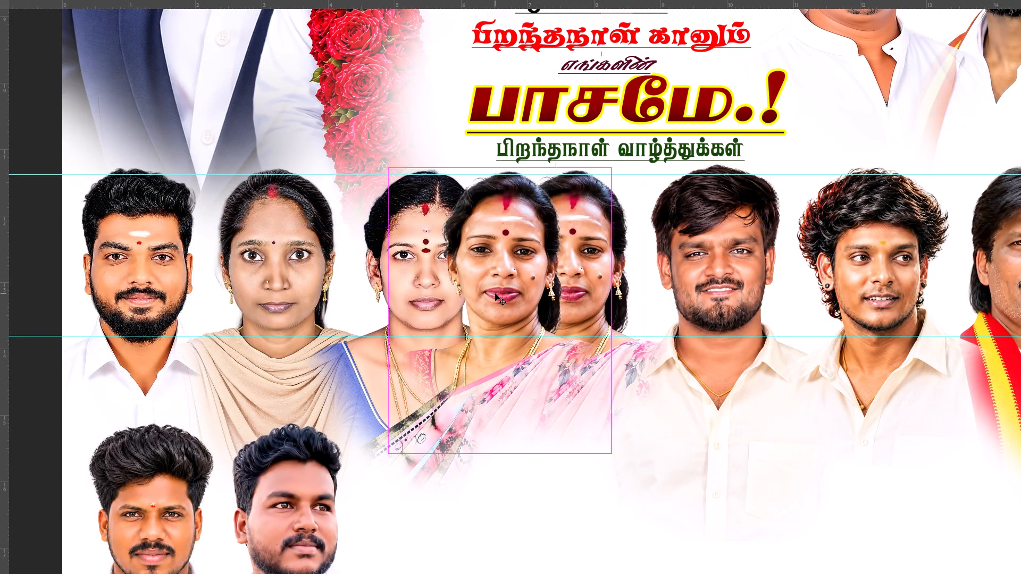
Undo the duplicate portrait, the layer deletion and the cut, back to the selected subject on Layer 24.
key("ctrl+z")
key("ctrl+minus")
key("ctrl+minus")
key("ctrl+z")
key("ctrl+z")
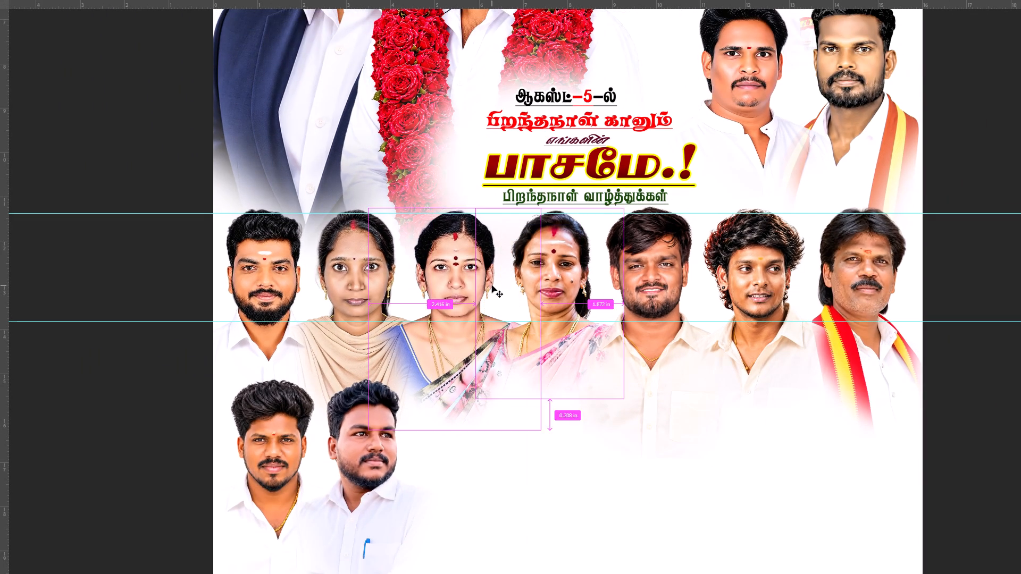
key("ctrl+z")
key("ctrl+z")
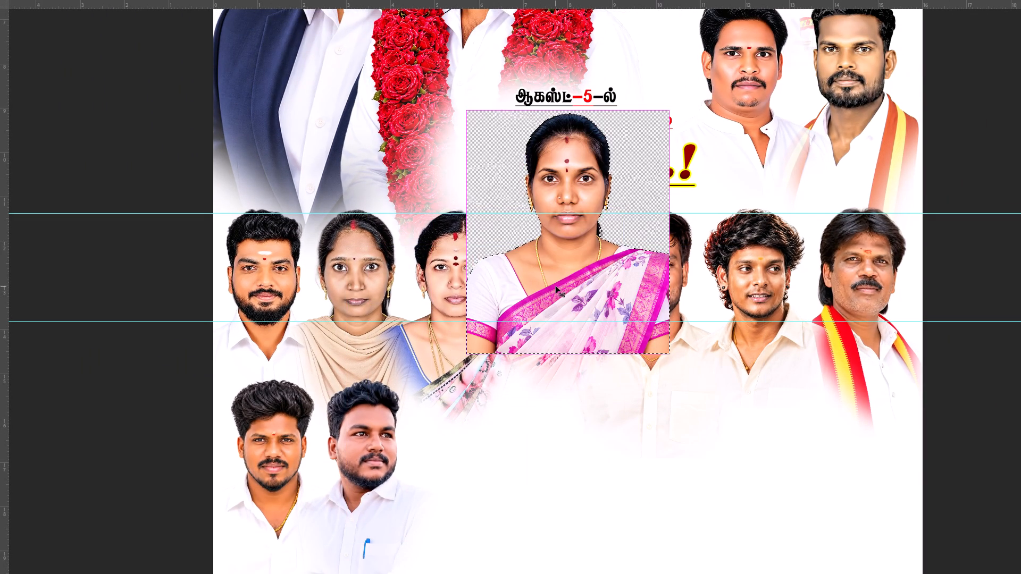
Cut the selected saree woman, delete the leftover checkered background layer and paste her back as a clean cutout.
key("ctrl+x")
key("BackSpace")
key("ctrl+v")
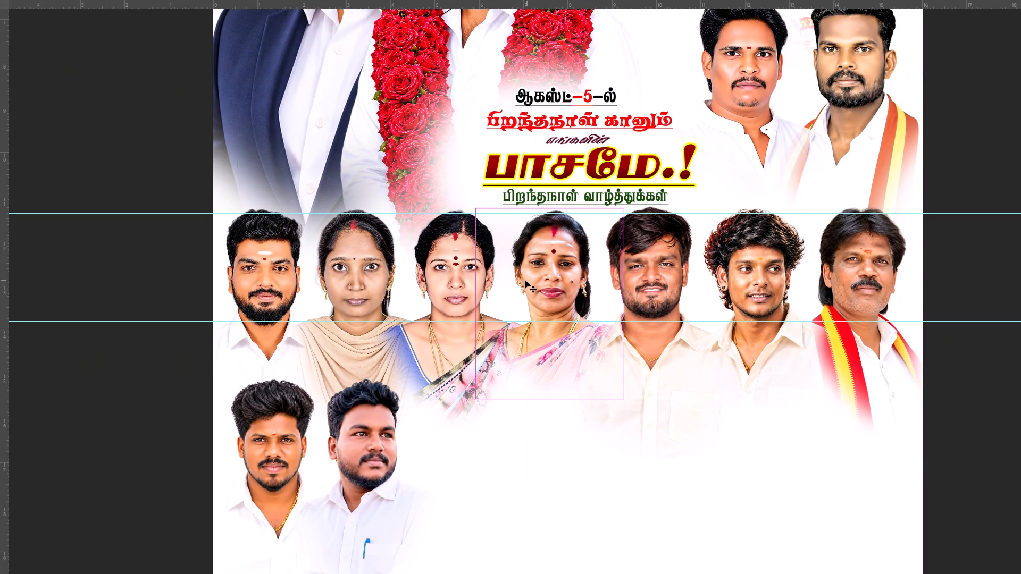
Move the saree woman's cutout into the bottom row, beside the second bearded man.
left_click_drag(537, 262, 303, 290)
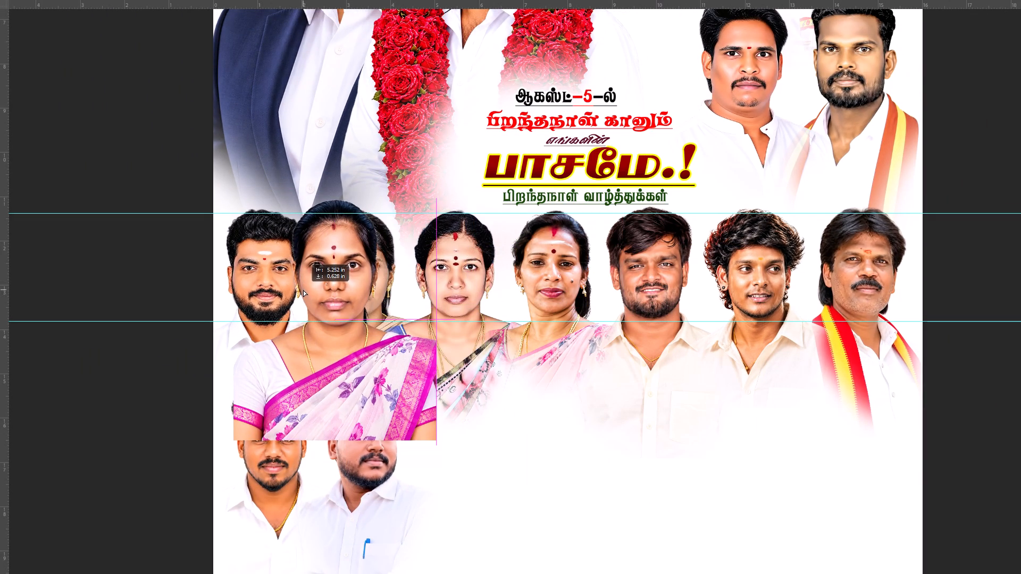
left_click_drag(303, 290, 424, 460)
key("z")
left_click(438, 425)
key("v")
left_click_drag(476, 427, 475, 418)
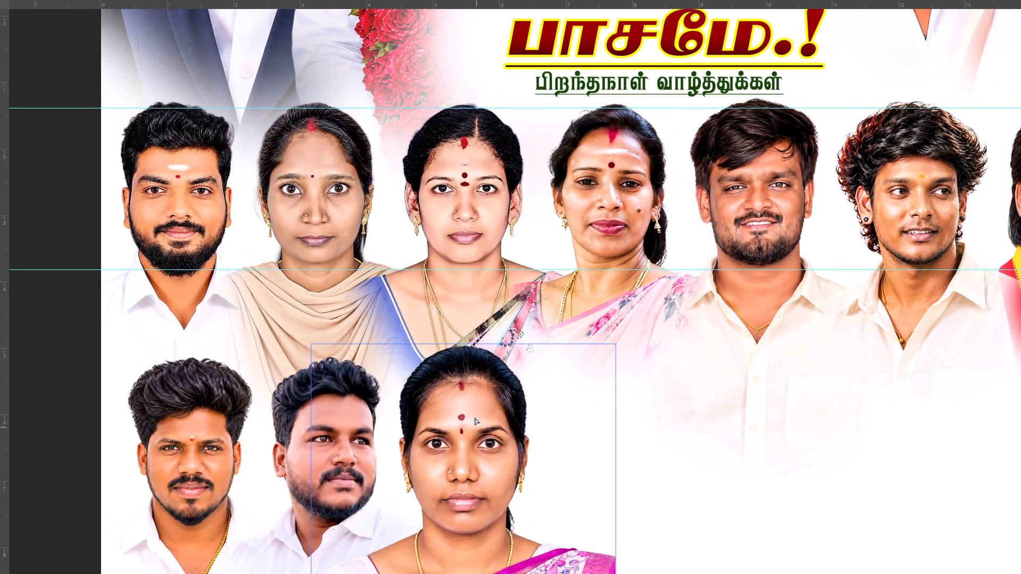
Move the saree woman's cutout up over the third portrait of the upper row and nudge it slightly higher.
left_click_drag(475, 418, 455, 164)
key("z")
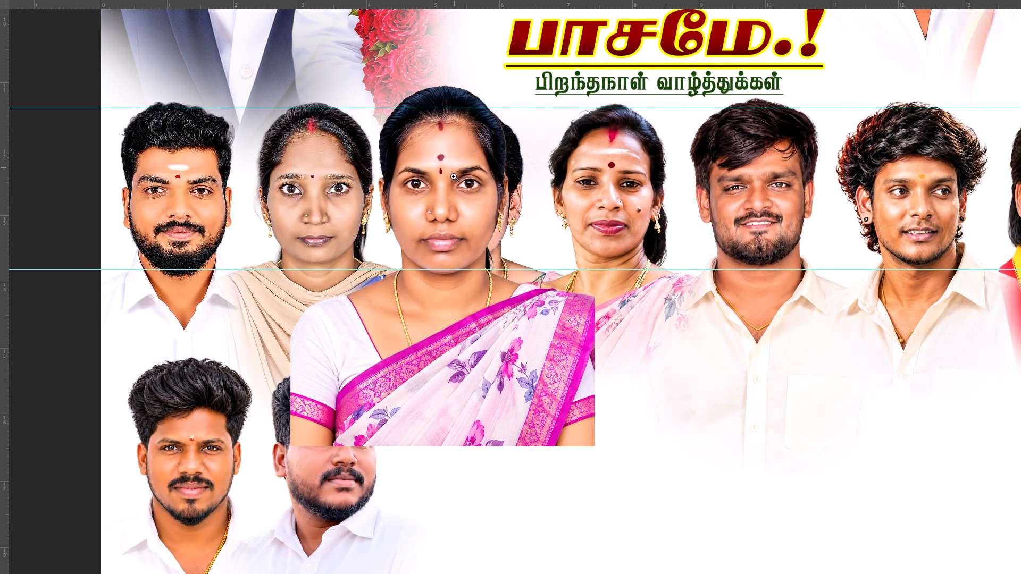
left_click(454, 176)
key("space")
key("space")
left_click_drag(454, 178, 454, 185)
left_click(454, 187)
key("v")
left_click(454, 209)
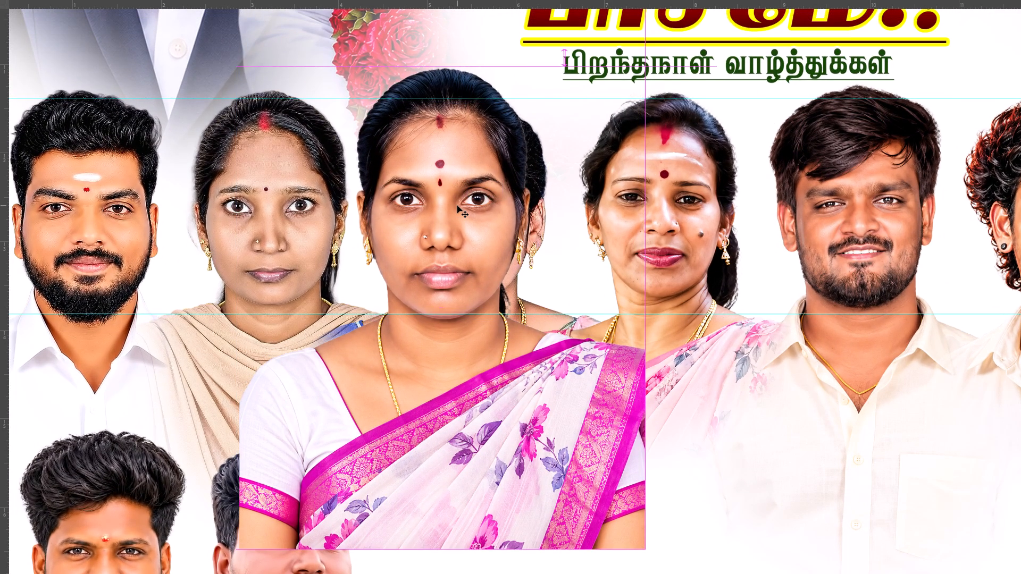
key("Up")
key("Up")
key("Up")
key("Up")
key("Up")
key("Up")
key("Up")
key("Up")
Scale the saree woman's cutout down proportionally so her head matches the upper-row faces between the guides.
key("space")
key("space")
key("space")
key("space")
key("space")
key("space")
key("space")
key("space")
key("space")
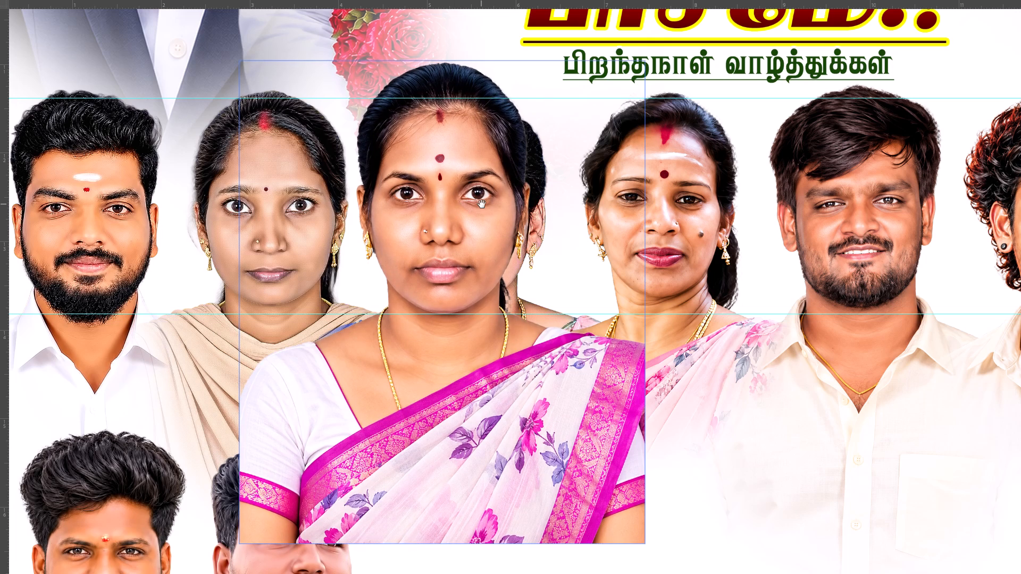
left_click_drag(483, 205, 481, 239)
left_click(481, 241)
key("ctrl+t")
left_click_drag(639, 146, 623, 167, "alt")
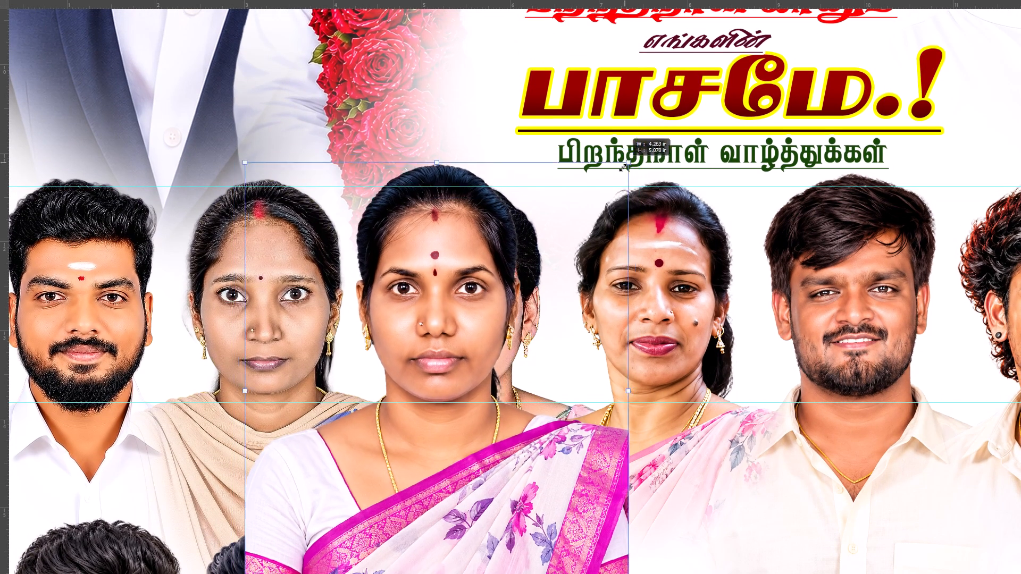
left_click_drag(623, 167, 607, 179, "alt")
key("Return")
Add a layer mask to the saree woman's Layer 24.
key("space")
key("space")
key("space")
key("space")
key("space")
key("space")
key("space")
key("space")
key("space")
key("space")
key("space")
key("space")
key("space")
key("space")
key("space")
key("space")
key("space")
key("space")
key("space")
key("space")
left_click_drag(589, 241, 614, 216)
left_click(617, 213)
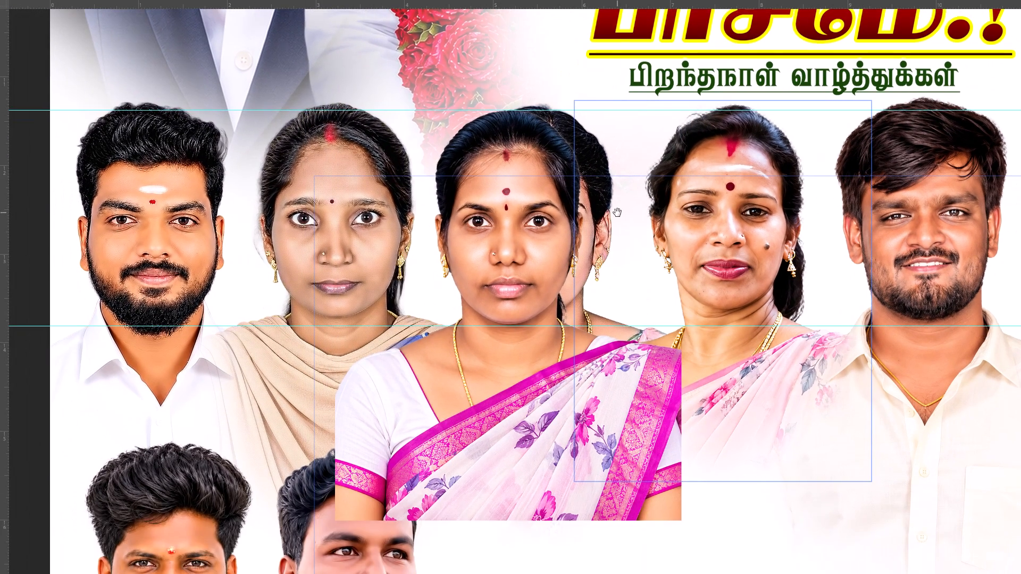
scroll(617, 213, "down", 6)
key("Tab")
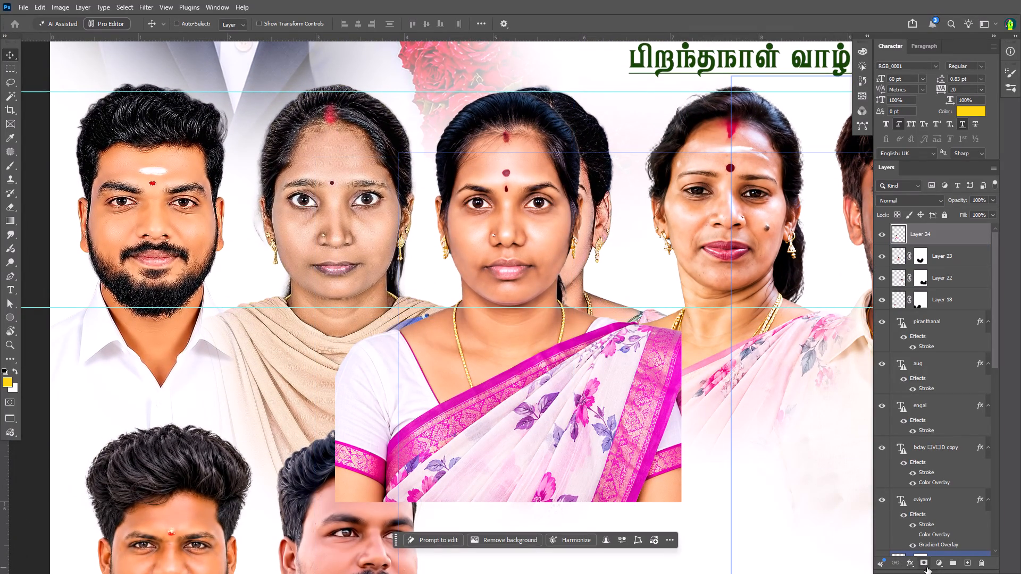
left_click(923, 565)
scroll(868, 547, "down", 3)
Erase the saree woman's sleeves and hard outer edges on the mask with a large soft Eraser.
key("e")
key("Tab")
key("space")
left_click_drag(779, 349, 779, 339)
left_click(781, 332)
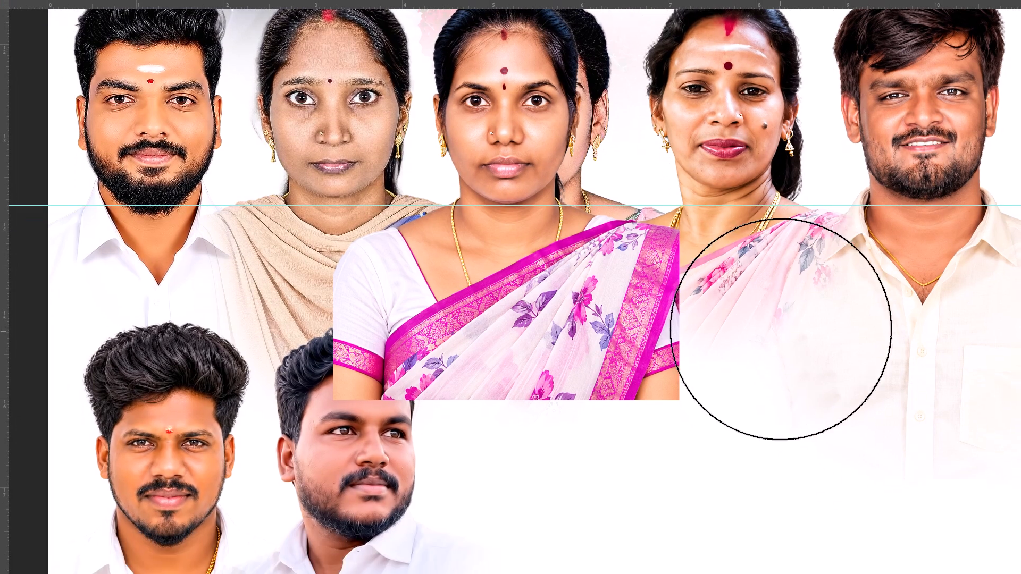
double_click(756, 268)
left_click_drag(765, 289, 764, 299)
left_click_drag(760, 332, 750, 354)
left_click_drag(738, 381, 712, 407)
left_click_drag(681, 425, 656, 437)
left_click_drag(619, 455, 590, 468)
left_click_drag(359, 469, 332, 459)
left_click_drag(293, 426, 287, 414)
left_click_drag(274, 372, 264, 340)
left_click_drag(261, 320, 256, 297)
left_click(254, 273)
left_click_drag(253, 263, 254, 257)
left_click(257, 254)
left_click_drag(262, 259, 264, 274)
left_click_drag(283, 353, 298, 380)
left_click_drag(327, 419, 337, 432)
left_click_drag(362, 455, 380, 466)
left_click_drag(404, 477, 412, 481)
left_click_drag(425, 485, 433, 488)
left_click_drag(446, 491, 453, 492)
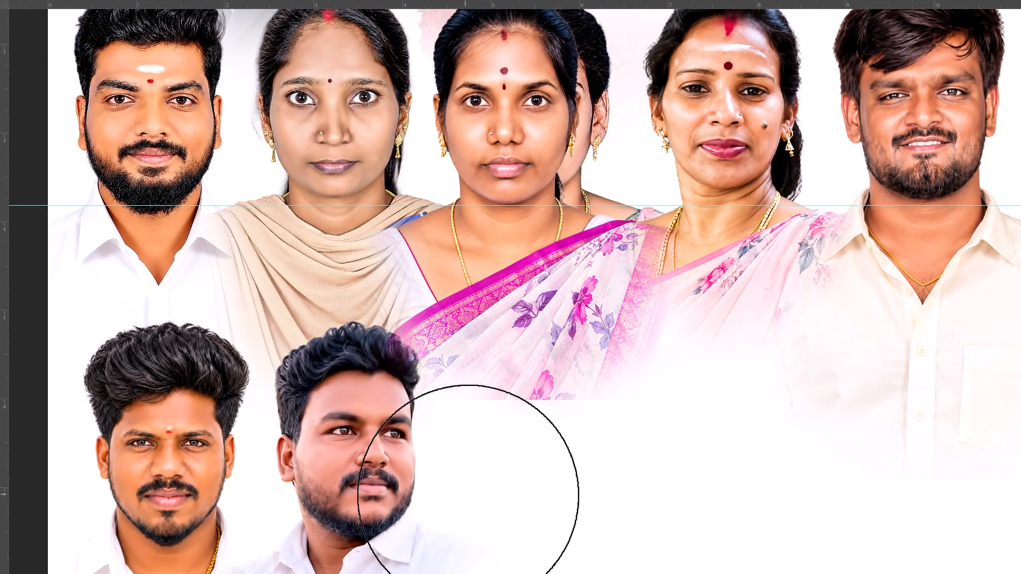
Soften the remaining bottom edge and right side of the saree so they fade into the white background.
left_click(468, 495)
left_click_drag(490, 500, 504, 501)
left_click_drag(572, 490, 588, 483)
left_click(630, 478)
left_click(606, 472)
left_click_drag(704, 423, 711, 409)
left_click(722, 383)
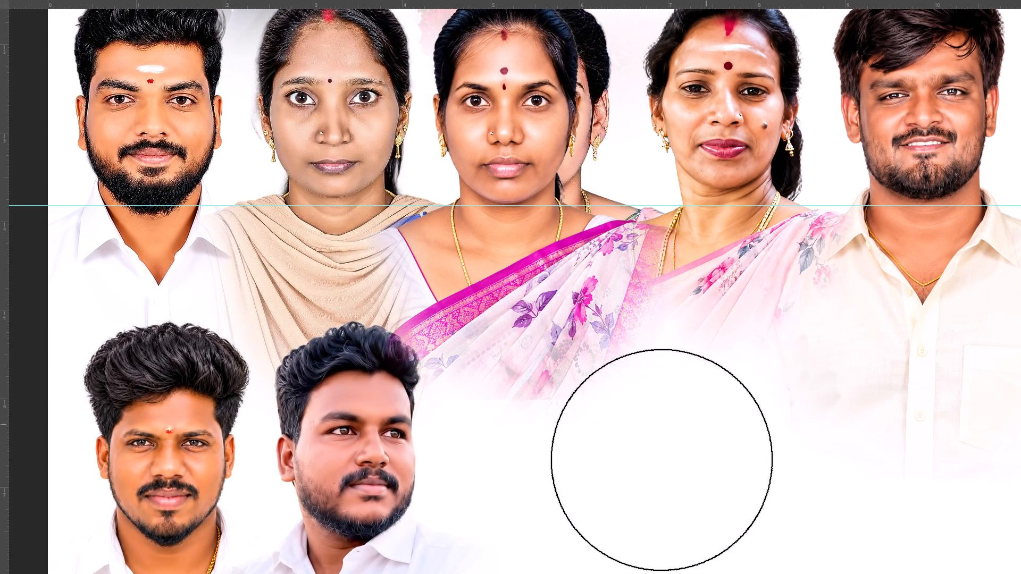
left_click_drag(593, 484, 585, 487)
left_click(536, 491)
left_click(637, 468)
left_click(624, 462)
left_click(624, 455)
left_click(707, 416)
left_click(709, 357)
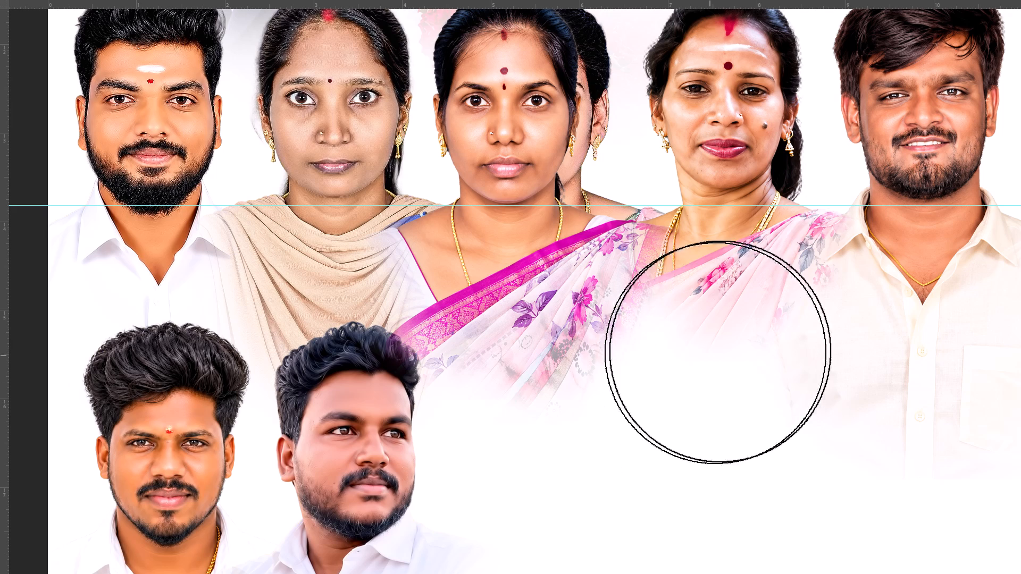
left_click(354, 436)
Move the faded saree woman down to the start of the bottom row, below the first upper portrait.
key("v")
key("ctrl+minus")
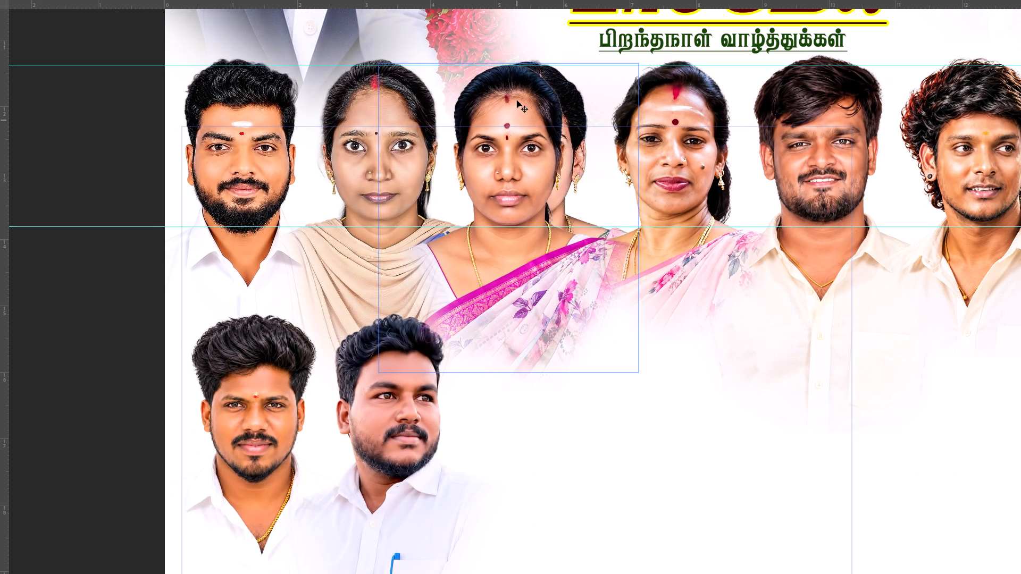
left_click_drag(518, 101, 283, 346)
key("space")
left_click_drag(303, 337, 319, 309)
left_click(323, 304)
left_click_drag(322, 302, 293, 300)
Select both bearded men's layers in the bottom row and shift them right, clear of the saree woman.
right_click(293, 300)
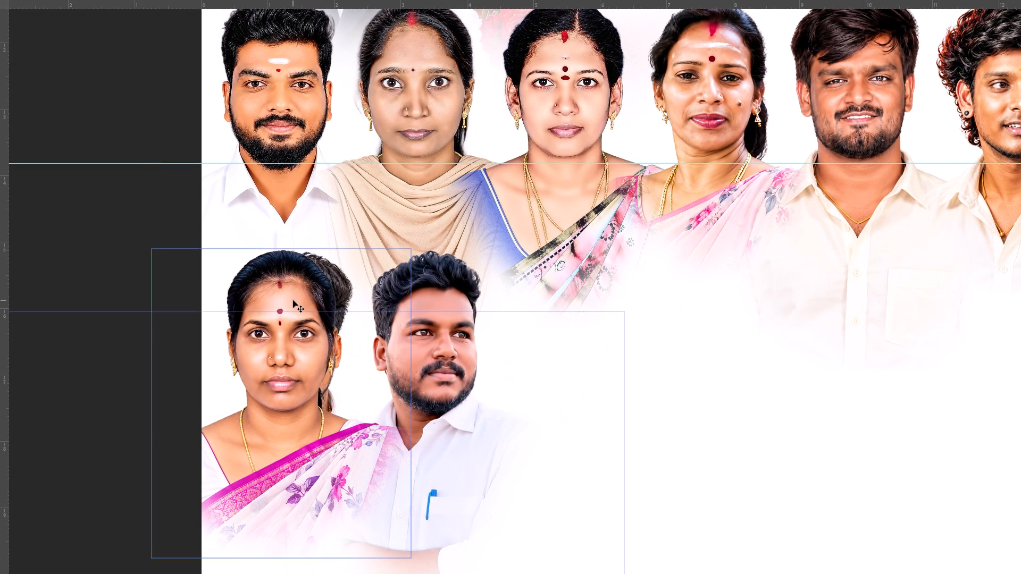
left_click(307, 321)
right_click(302, 303)
left_click(317, 320)
left_click_drag(317, 320, 336, 337)
key("ctrl+z")
right_click(445, 319, "shift")
left_click(453, 324, "shift")
left_click_drag(415, 324, 560, 331, "shift")
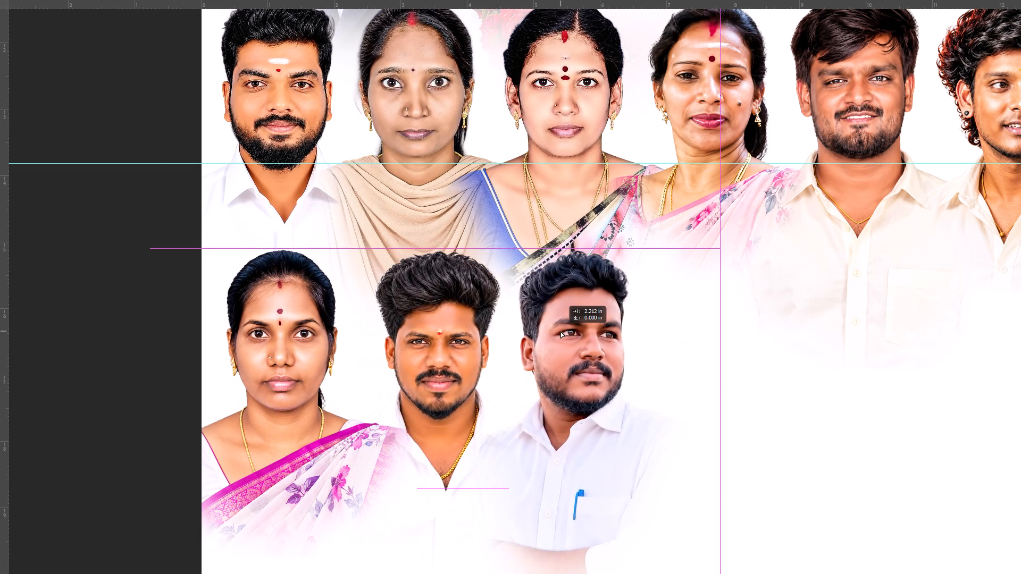
left_click_drag(560, 331, 549, 332, "shift")
Fine-tune the two bearded men slightly up and left to even their spacing beside the saree woman.
left_click_drag(391, 307, 392, 298)
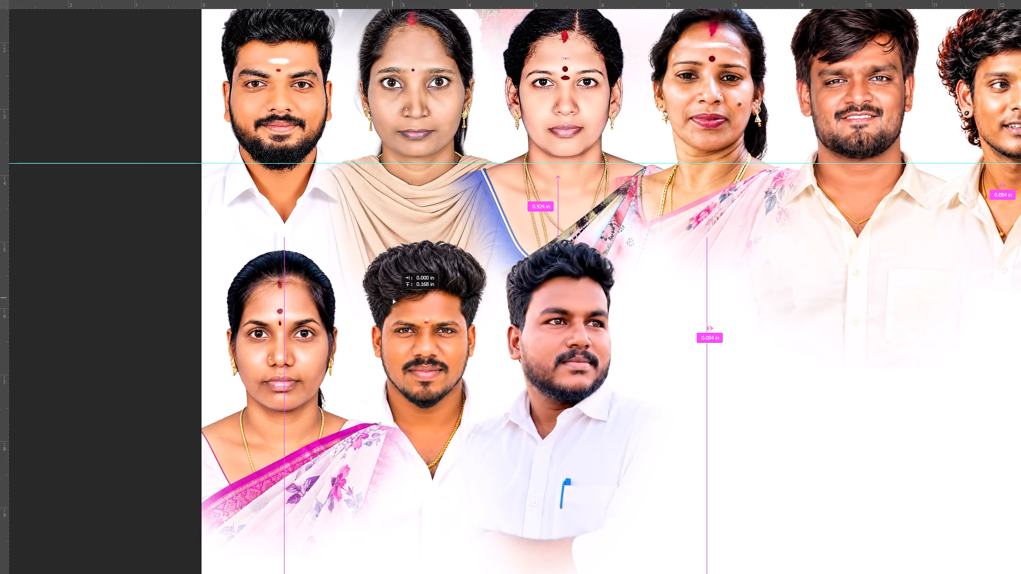
left_click_drag(392, 298, 391, 300)
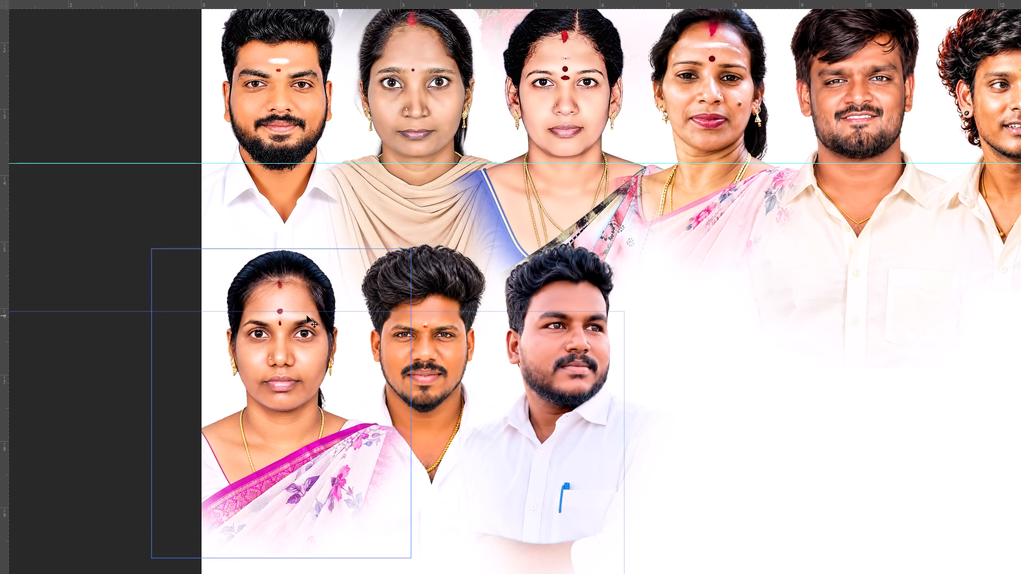
left_click(341, 317, "shift")
key("Up")
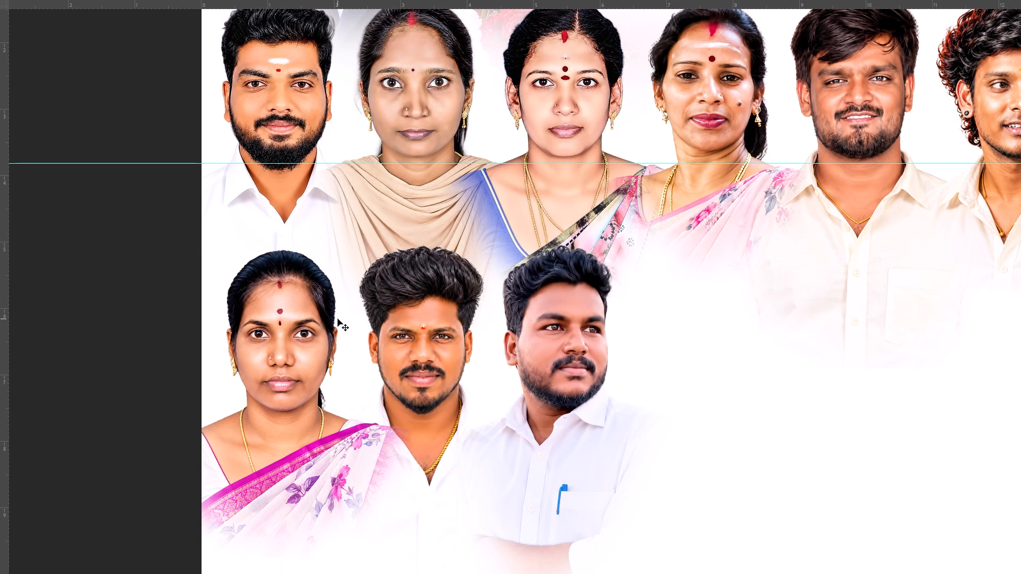
key("Up")
key("Up")
key("Left")
key("Left")
key("Left")
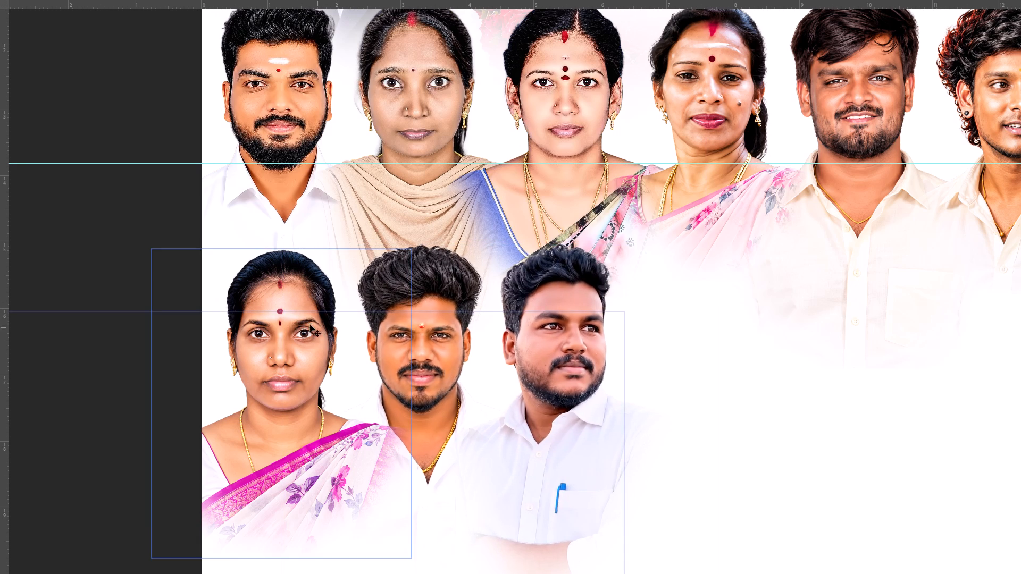
Add the saree woman's layer to the selection and raise all three bottom-row portraits slightly toward the upper row.
right_click(305, 324, "shift")
left_click(318, 335, "shift")
key("space")
left_click_drag(320, 336, 326, 336)
left_click_drag(333, 337, 346, 337, "shift")
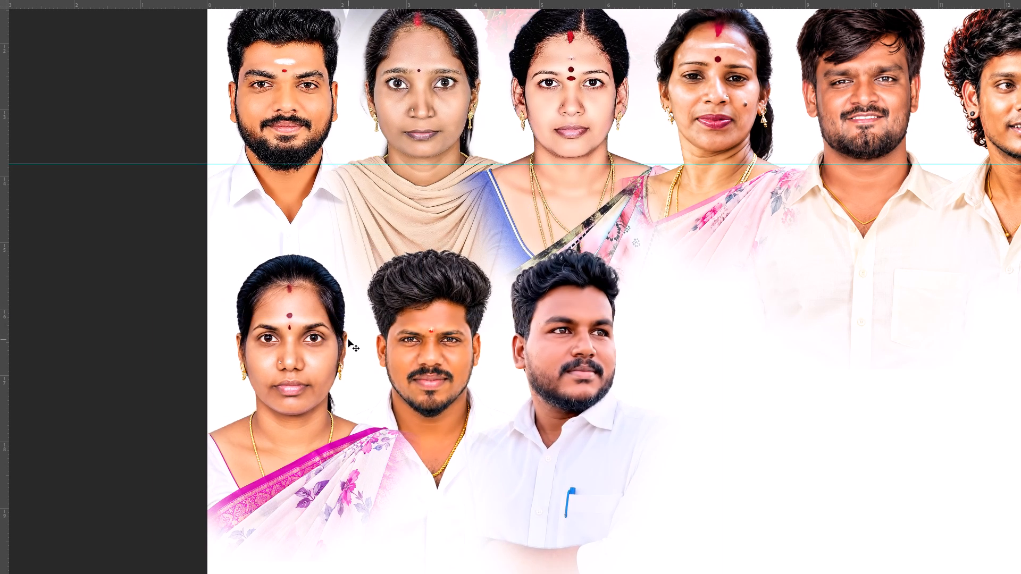
left_click_drag(348, 340, 348, 330)
key("Up")
key("Up")
key("Up")
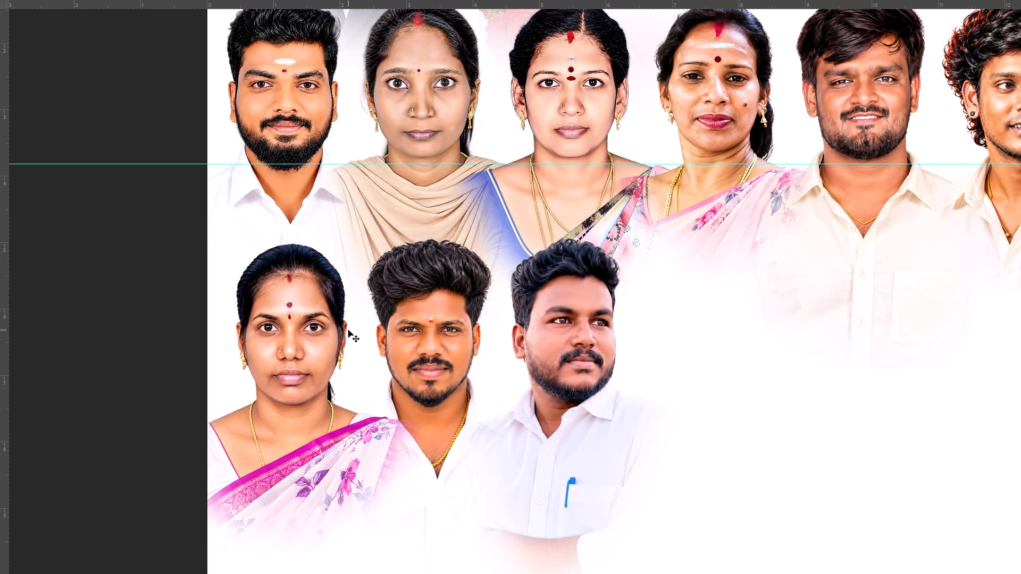
Review the whole banner layout with the rearranged bottom row.
scroll(348, 330, "up", 3)
scroll(348, 330, "down", 3)
key("ctrl+minus")
key("ctrl+minus")
key("ctrl+minus")
scroll(366, 334, "up", 2)
scroll(366, 334, "down", 5)
scroll(387, 332, "up", 5)
scroll(390, 332, "down", 4)
scroll(480, 332, "up", 4)
key("alt+Tab")
scroll(593, 335, "down", 2)
left_click(546, 254)
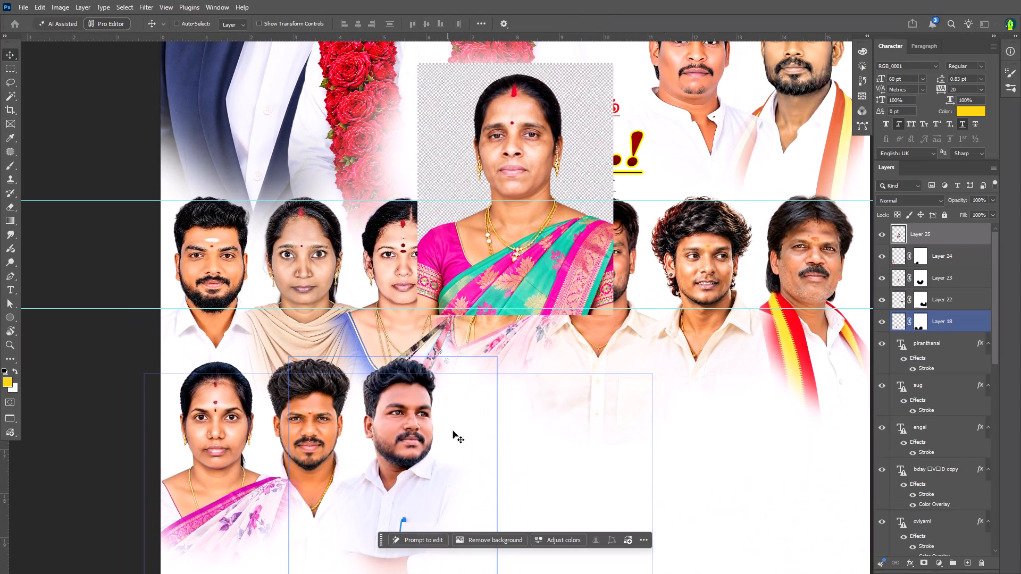
Select the subject of the pasted portrait, cut it out, delete the leftover layer and paste the subject back as its own layer.
left_click(586, 544)
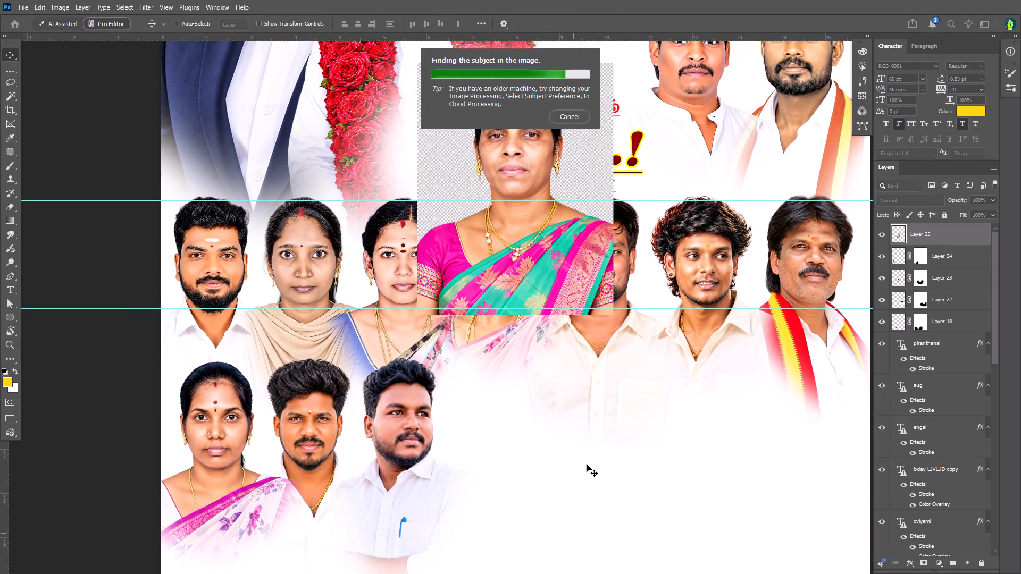
scroll(578, 461, "up", 9)
scroll(565, 365, "up", 4)
scroll(567, 365, "down", 4)
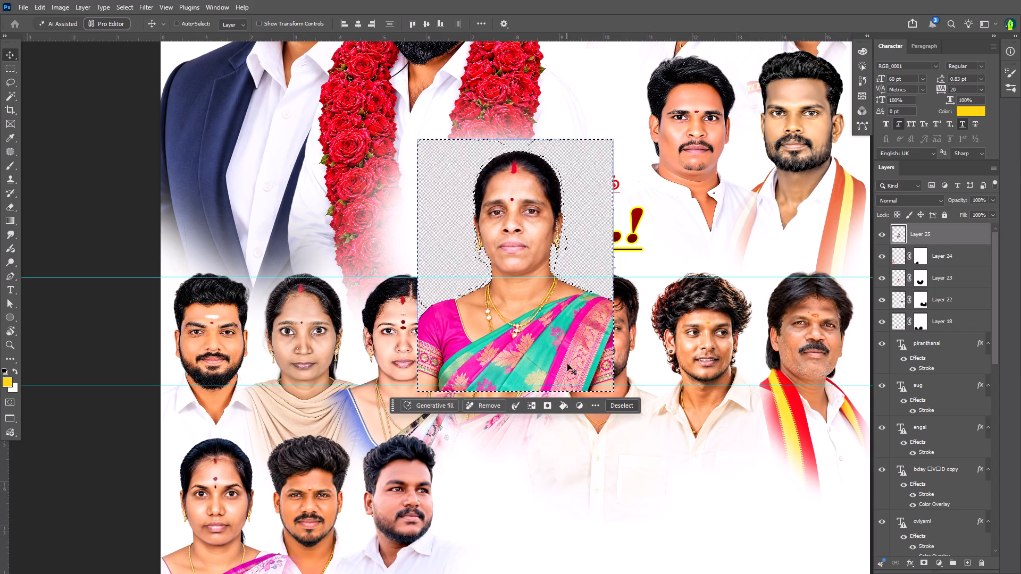
key("ctrl+plus")
key("ctrl+plus")
key("ctrl+x")
key("space")
key("space")
key("space")
key("space")
key("space")
key("space")
left_click_drag(569, 358, 560, 400)
left_click(560, 400)
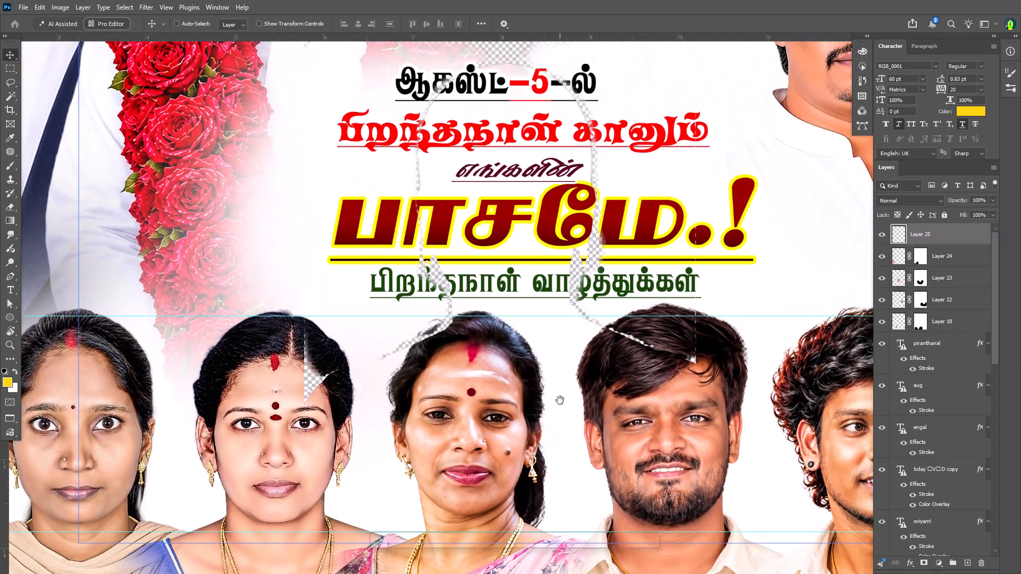
key("BackSpace")
key("ctrl+v")
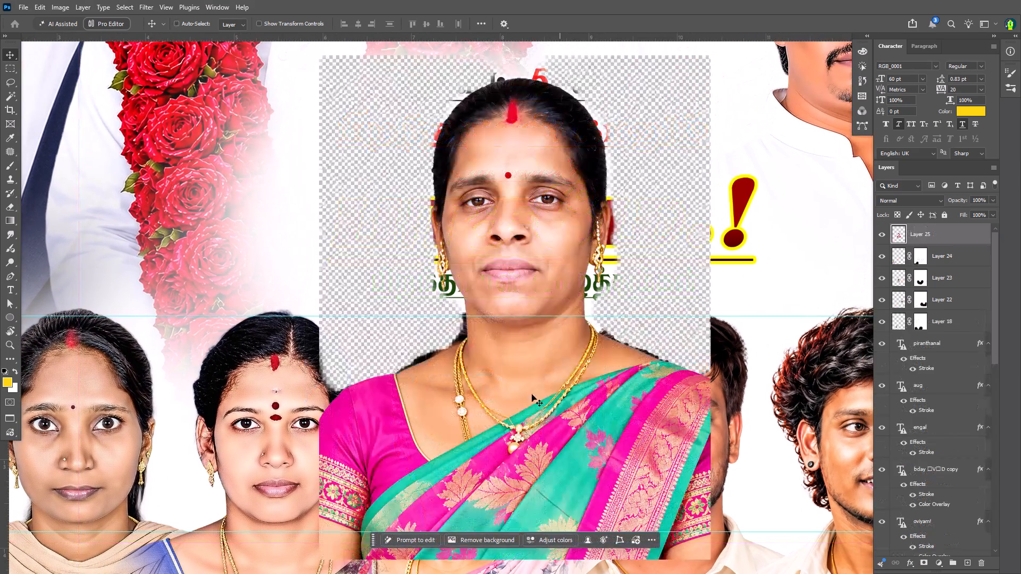
Start a Pen path along the pink blouse shoulder on the portrait's left side, up to the gold neckline edge.
scroll(483, 368, "up", 2)
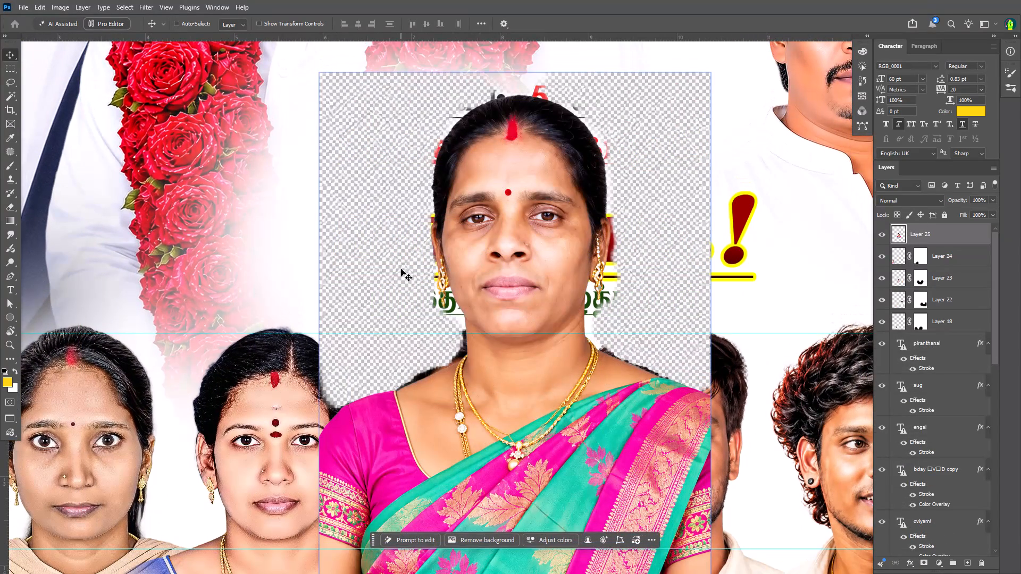
key("ctrl+plus")
key("ctrl+plus")
key("space")
key("space")
key("space")
left_click_drag(401, 269, 462, 240)
left_click(478, 233)
scroll(478, 233, "down", 3)
scroll(478, 233, "up", 1)
scroll(474, 244, "down", 1)
key("p")
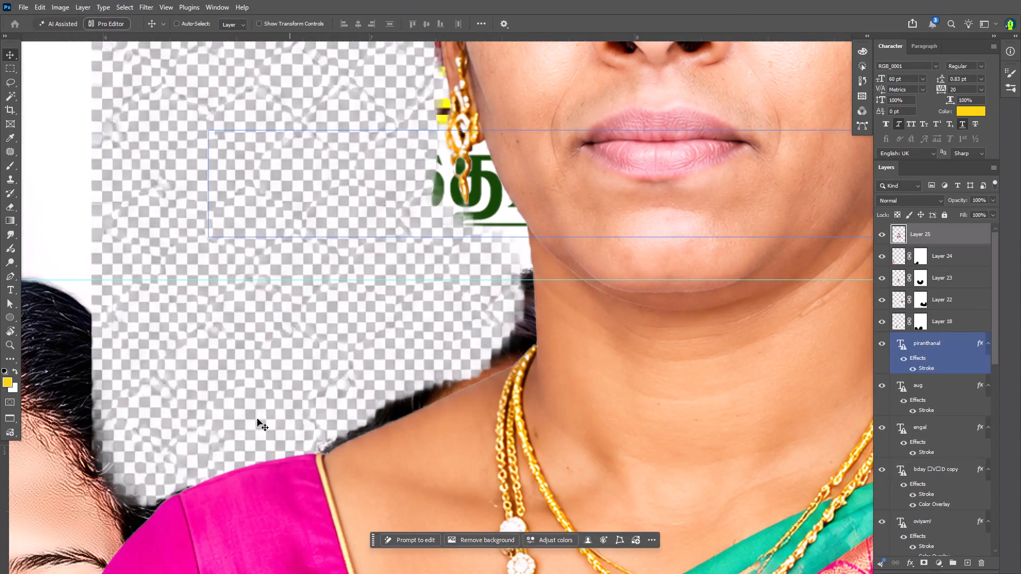
left_click(125, 522)
left_click(185, 488)
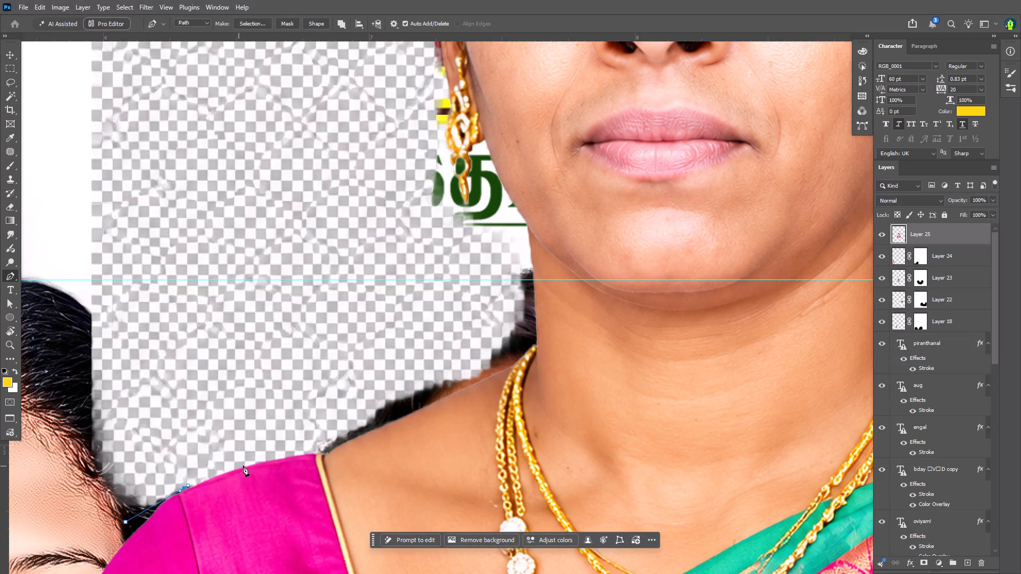
left_click(260, 460)
key("ctrl+z")
left_click_drag(267, 460, 281, 458)
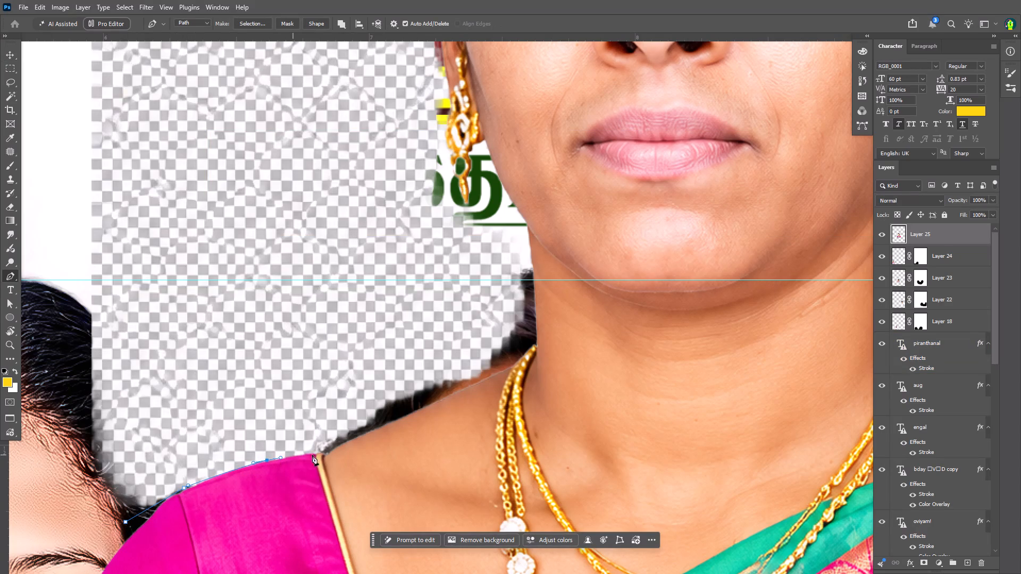
left_click(323, 452)
Continue the Pen path along the bare shoulder and up the neck to the jaw, excluding the dark fringe.
key("space")
left_click_drag(354, 439, 324, 453)
left_click(321, 453)
left_click(328, 450)
left_click_drag(362, 431, 373, 426)
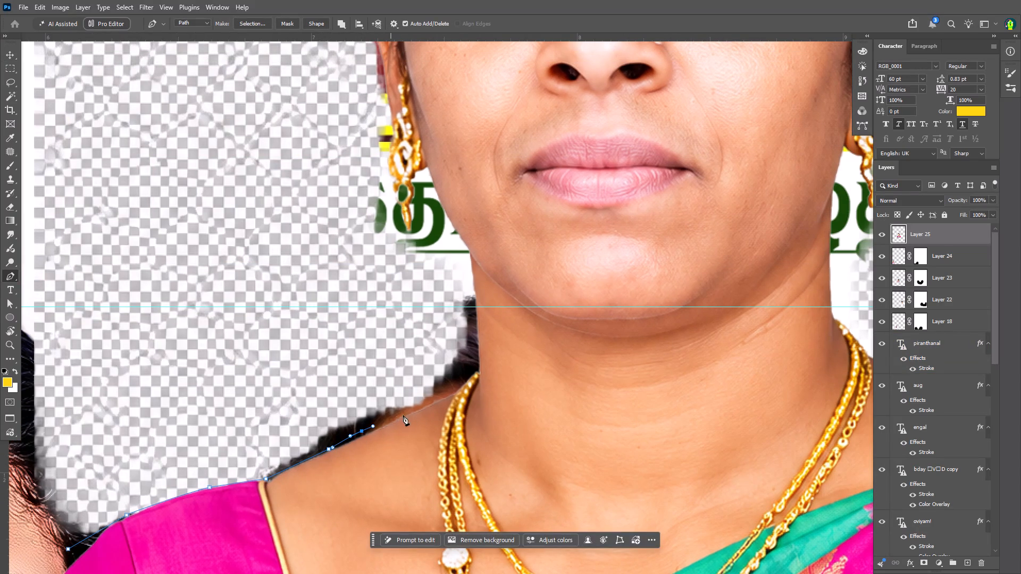
left_click_drag(411, 413, 417, 407)
left_click(453, 382)
left_click(466, 350)
left_click_drag(471, 319, 470, 310)
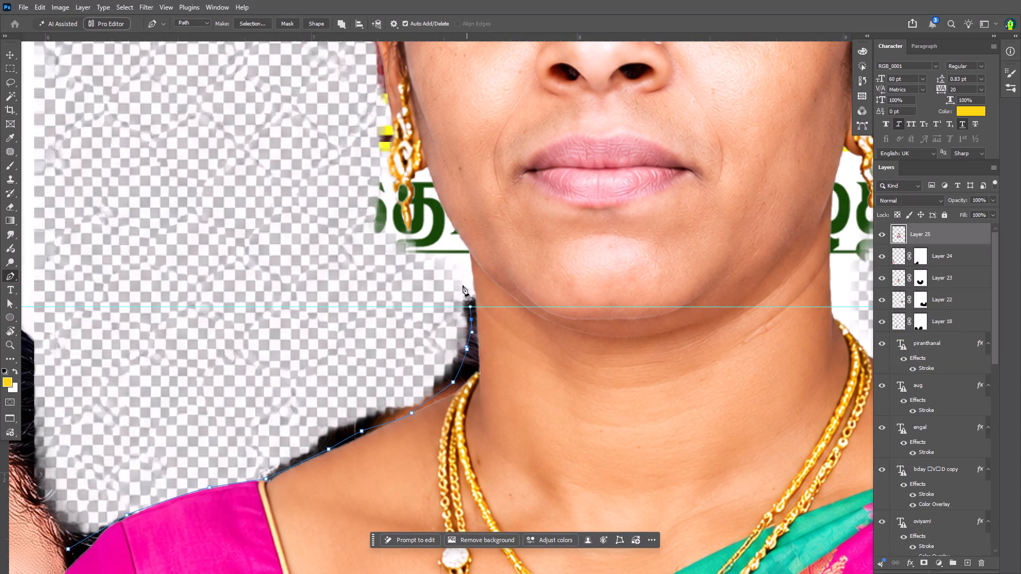
left_click_drag(461, 276, 456, 264)
left_click_drag(449, 247, 444, 238)
Carry the Pen path from the jaw around the outside of the dangling gold earring.
key("space")
left_click(411, 239)
left_click(394, 219)
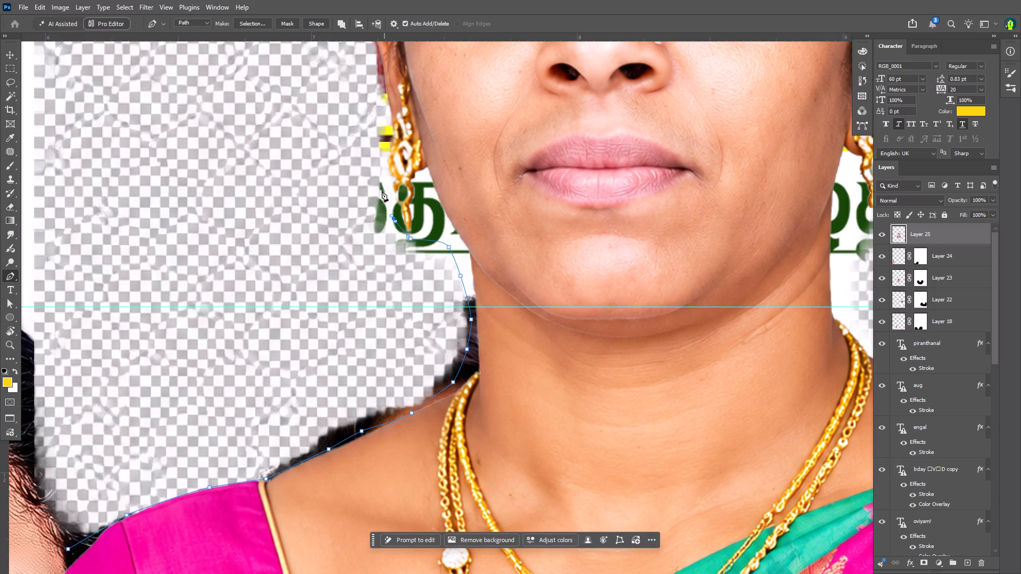
left_click_drag(382, 190, 382, 183)
left_click(384, 131)
Trace the outer edge of the ear with the Pen path, from above the earring to the hairline.
key("space")
key("space")
key("space")
key("space")
key("space")
key("space")
key("space")
key("space")
key("space")
key("space")
left_click_drag(384, 129, 371, 205)
left_click(371, 207)
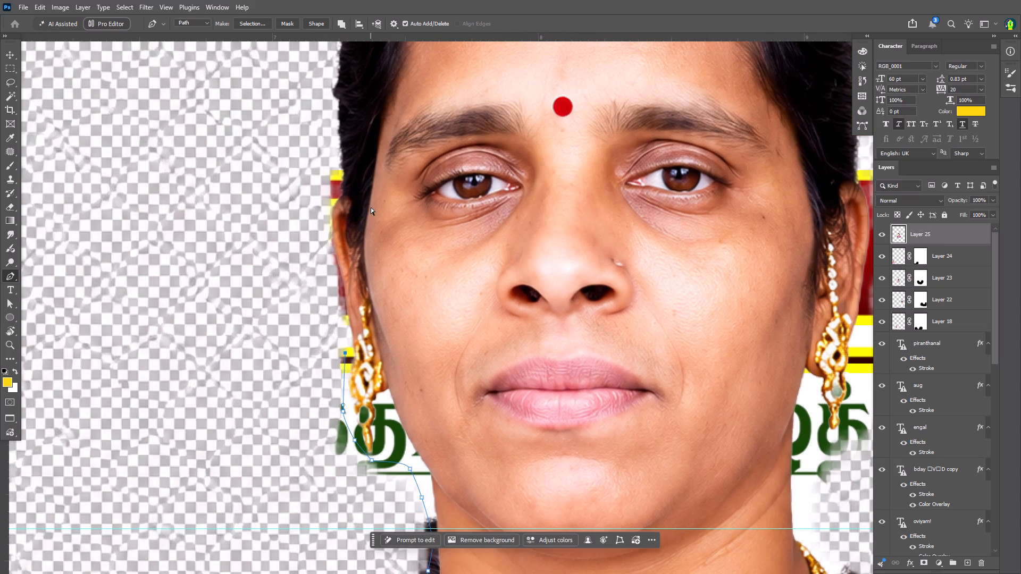
key("ctrl+plus")
key("ctrl+plus")
key("space")
key("space")
key("space")
key("space")
key("space")
key("space")
key("space")
left_click_drag(160, 343, 217, 348)
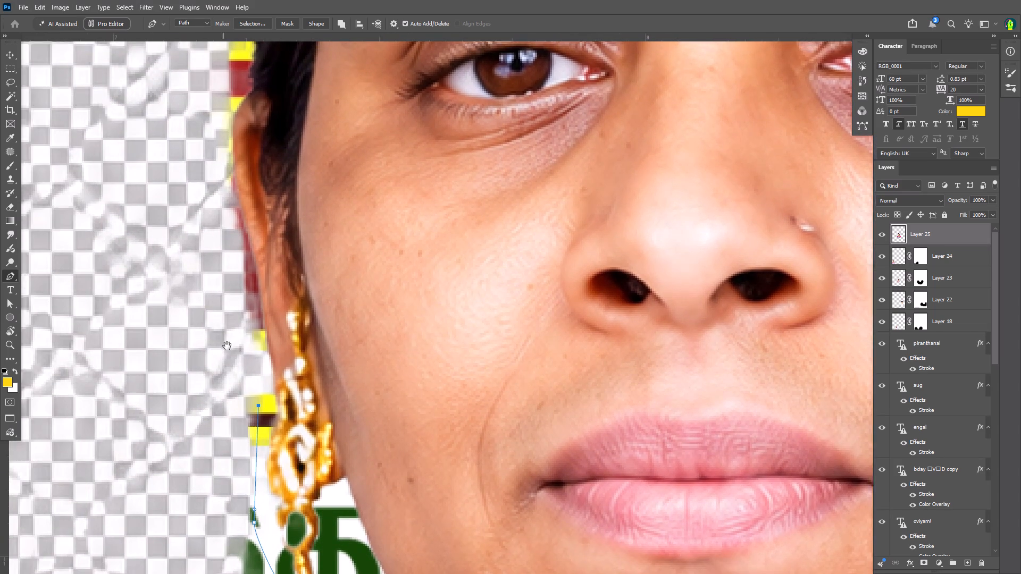
left_click(227, 346)
left_click_drag(306, 326, 306, 307)
left_click_drag(299, 266, 297, 256)
left_click_drag(290, 211, 288, 198)
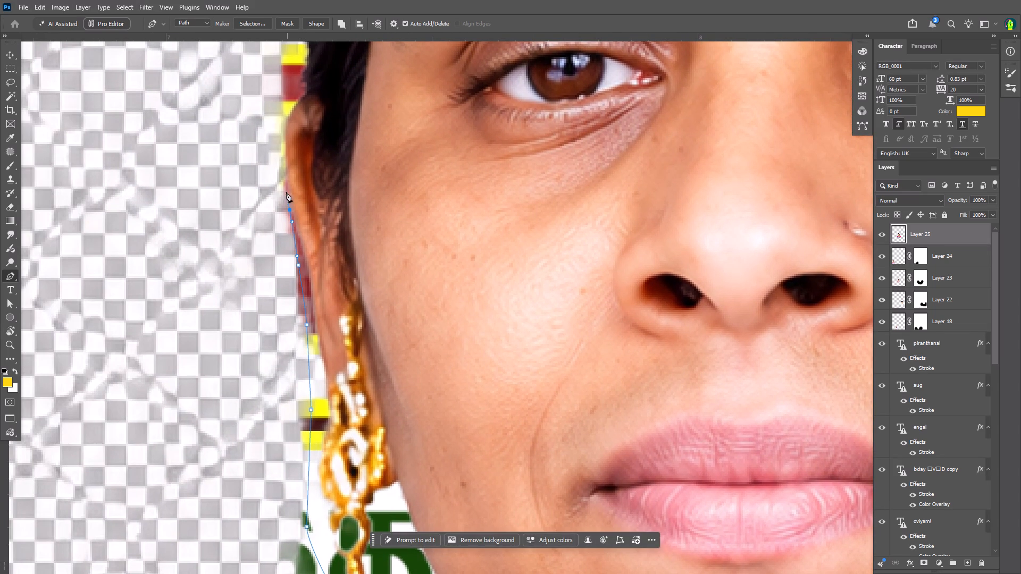
left_click_drag(280, 165, 280, 159)
left_click_drag(283, 123, 286, 117)
left_click_drag(293, 94, 296, 88)
Extend the Pen path up the side hair from the top of the ear to the upper forehead level.
key("space")
key("space")
key("space")
key("space")
key("space")
key("space")
left_click_drag(302, 73, 286, 187)
left_click(284, 209)
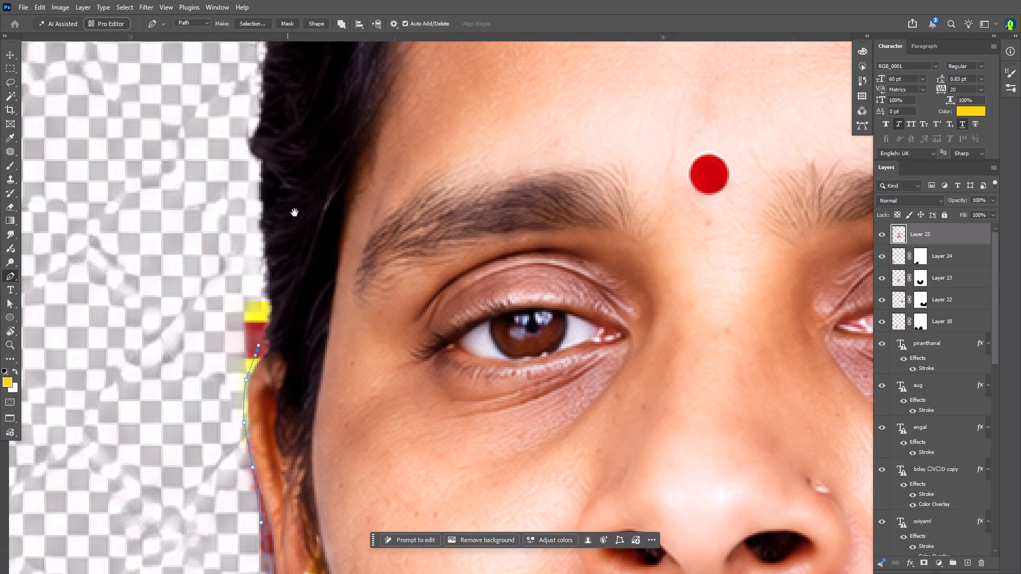
left_click_drag(256, 257, 258, 239)
left_click_drag(257, 176, 257, 165)
left_click_drag(253, 147, 250, 140)
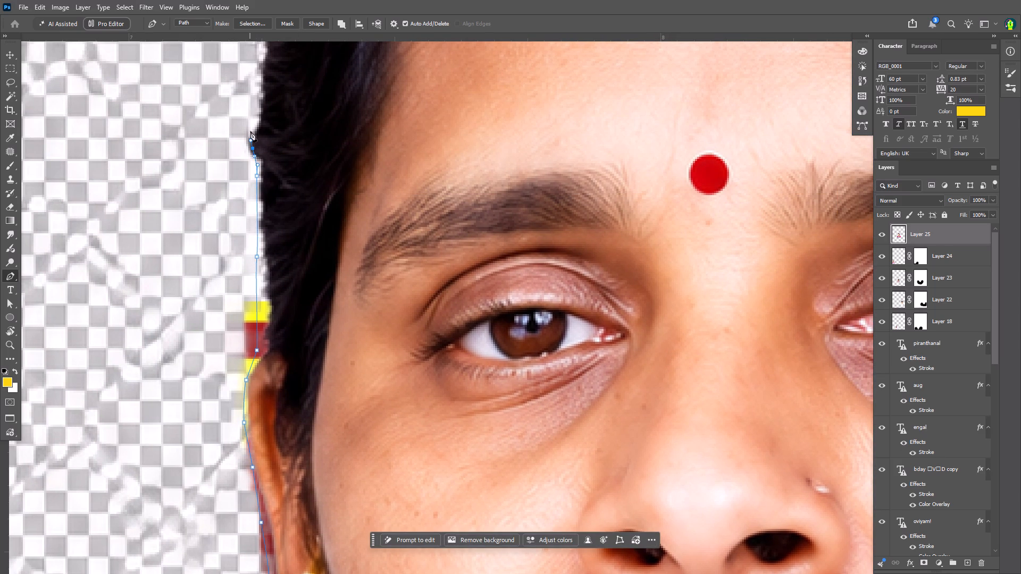
left_click_drag(258, 112, 258, 102)
key("space")
key("space")
key("space")
key("space")
left_click_drag(258, 77, 252, 129)
left_click(252, 130)
left_click_drag(252, 161, 253, 146)
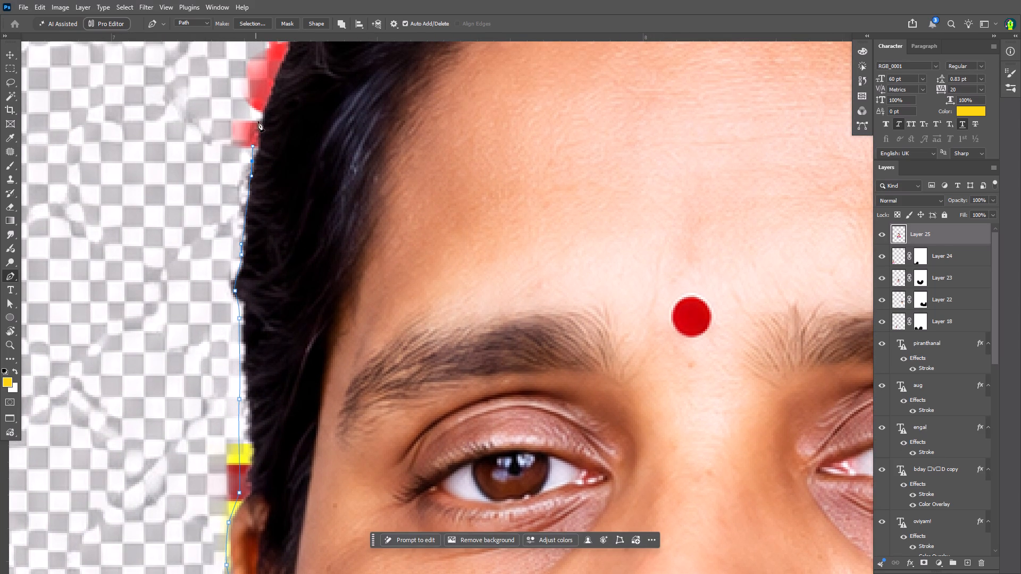
left_click_drag(260, 109, 261, 98)
left_click(261, 83)
Curve the Pen path along the upper left edge of the woman's hair toward the crown.
key("space")
key("space")
key("space")
key("space")
left_click_drag(266, 75, 252, 129)
left_click(248, 137)
left_click_drag(255, 172, 261, 159)
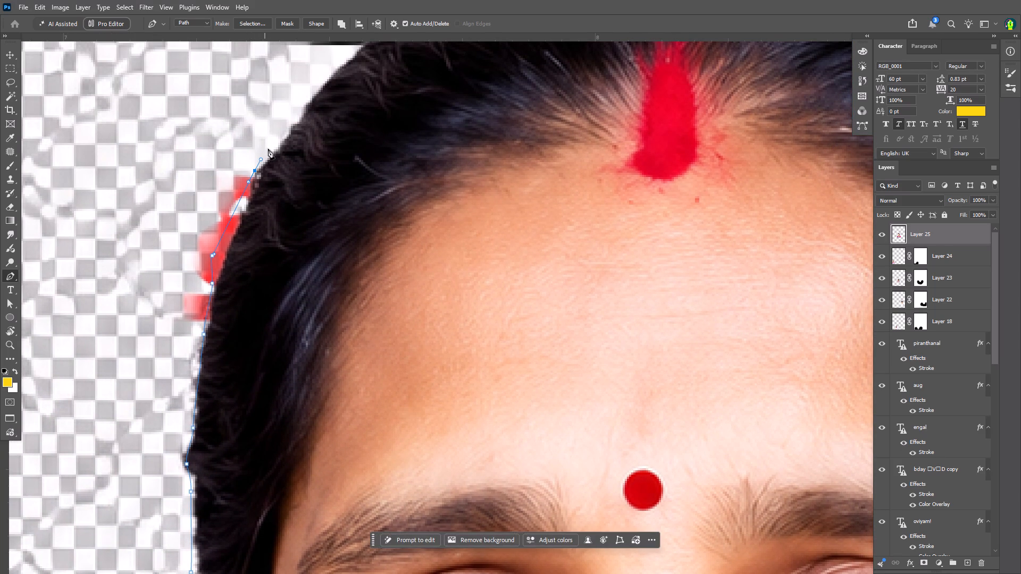
left_click_drag(283, 133, 295, 115)
key("ctrl+z")
left_click_drag(279, 155, 284, 147)
left_click_drag(284, 147, 299, 123)
left_click_drag(312, 98, 321, 87)
Continue the Pen path over the crown of the woman's hair, past the red vermilion parting.
key("space")
left_click_drag(333, 64, 307, 103)
left_click(298, 114)
left_click_drag(295, 161, 296, 158)
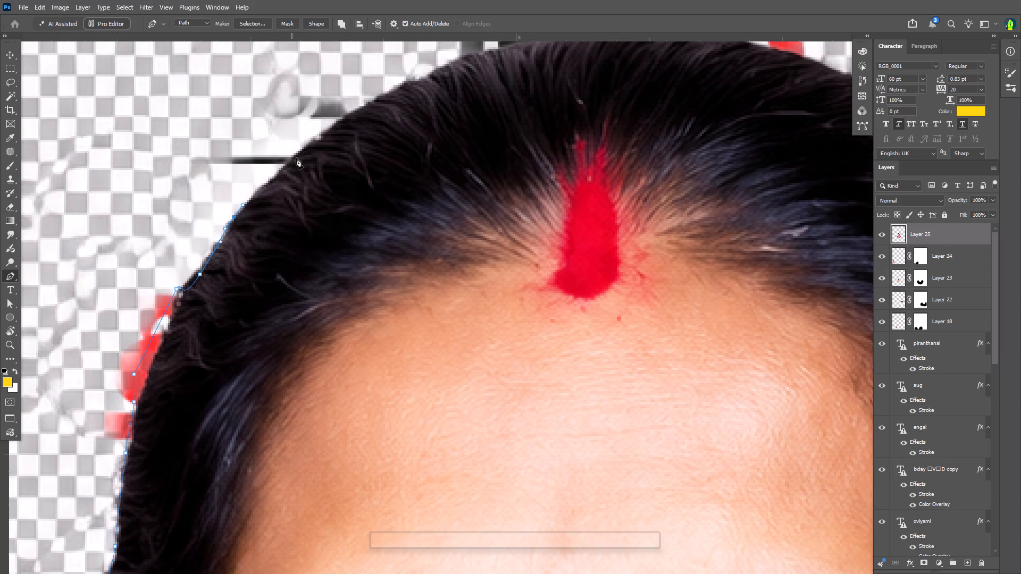
left_click_drag(296, 158, 305, 143)
key("ctrl+z")
left_click_drag(336, 121, 364, 104)
key("space")
left_click_drag(381, 97, 342, 126)
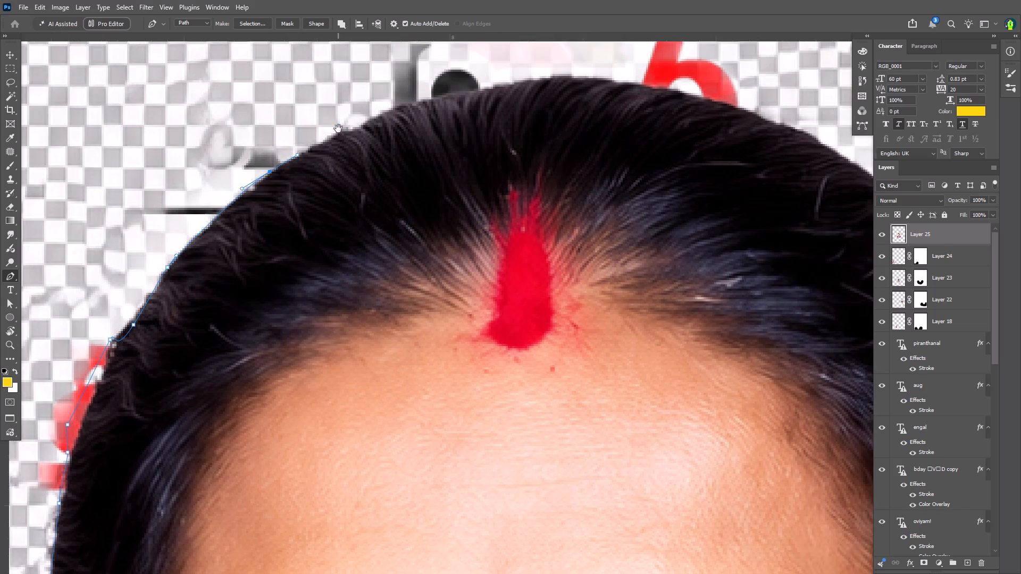
left_click(338, 129)
key("ctrl+z")
left_click_drag(379, 145, 443, 134)
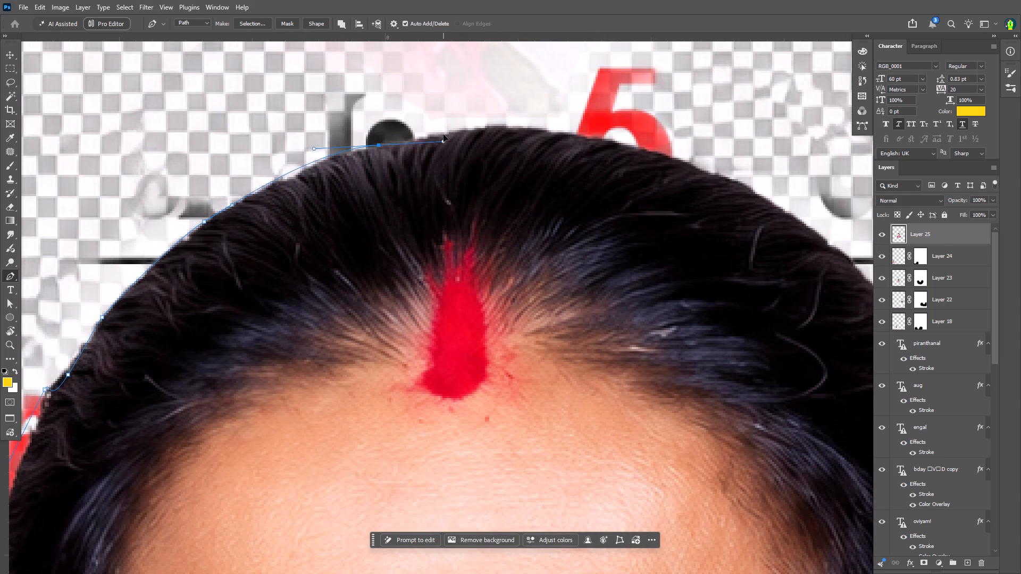
left_click_drag(443, 134, 441, 130)
left_click_drag(493, 126, 514, 126)
left_click_drag(576, 136, 604, 141)
Extend the Pen path from the crown around the upper curve of the hair on the far side of the parting.
key("space")
key("space")
key("space")
key("space")
key("space")
key("space")
key("space")
key("space")
key("space")
left_click_drag(641, 149, 516, 133)
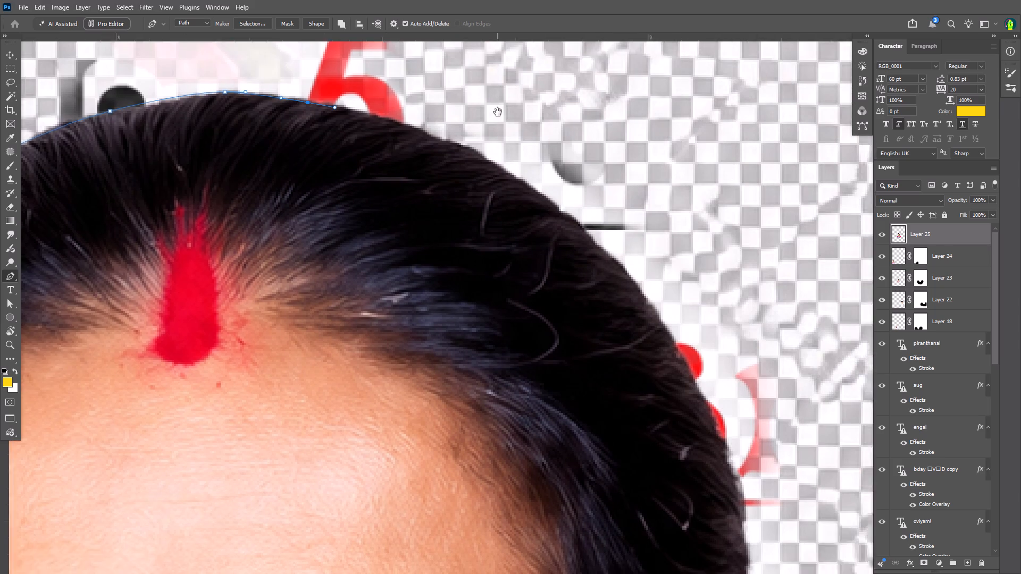
left_click(497, 115)
left_click_drag(376, 192, 453, 266)
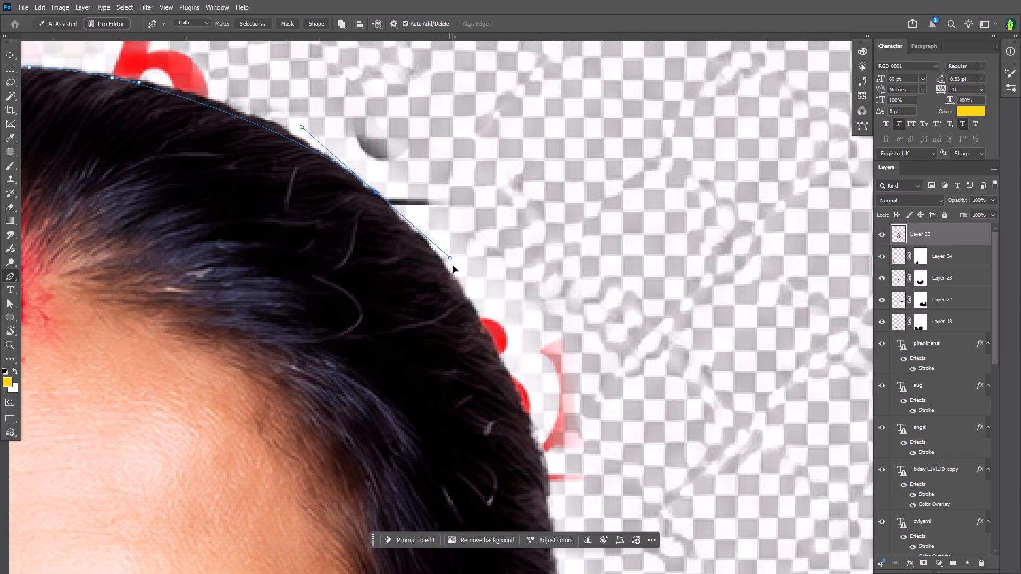
left_click_drag(453, 266, 459, 278)
Continue the Pen path down the outer side hair to about forehead level.
key("space")
left_click_drag(456, 264, 441, 223)
left_click(437, 212)
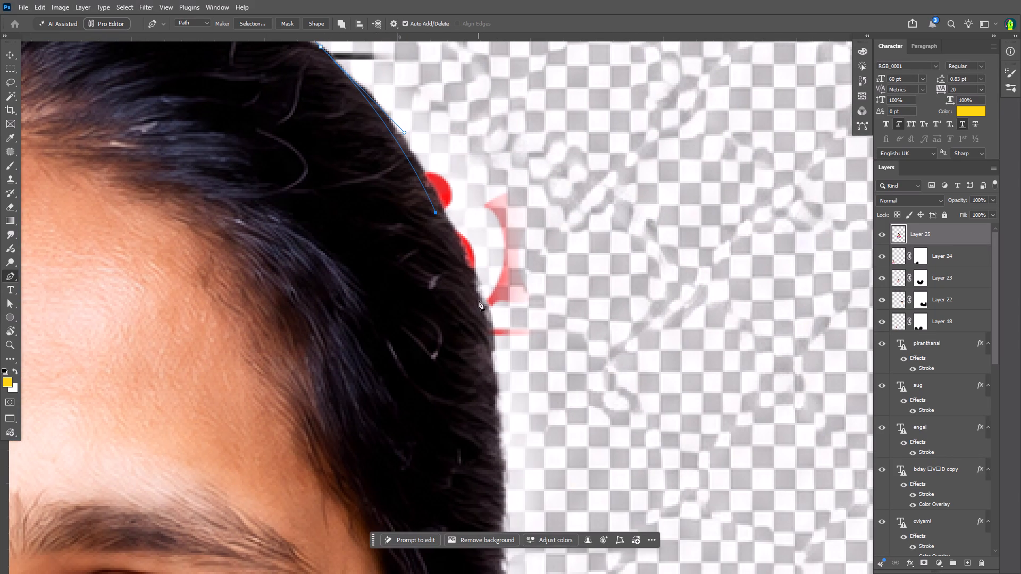
key("ctrl+z")
left_click_drag(481, 305, 500, 381)
Trace the lower side hair with the Pen path, ending where the hair meets the top of the ear.
key("space")
key("space")
key("space")
key("space")
key("space")
left_click_drag(502, 378, 503, 361)
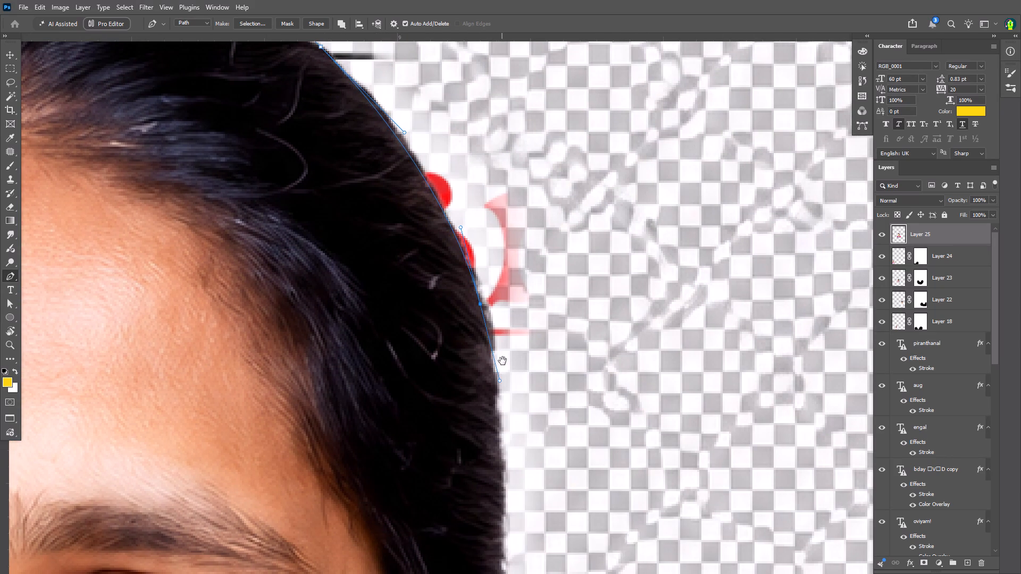
left_click_drag(503, 361, 501, 298)
left_click(501, 272)
left_click_drag(495, 396, 493, 413)
left_click(493, 416)
key("space")
key("space")
key("space")
key("space")
key("space")
left_click_drag(496, 409, 478, 335)
left_click(476, 291)
key("ctrl+z")
key("space")
left_click_drag(473, 231, 476, 272)
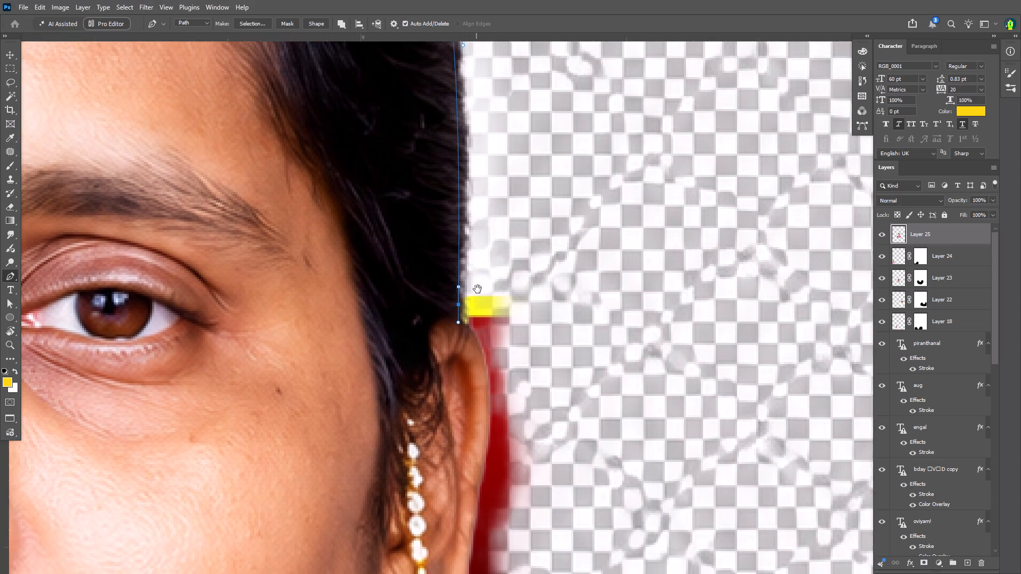
left_click(478, 289)
key("ctrl+z")
left_click_drag(470, 213, 468, 267)
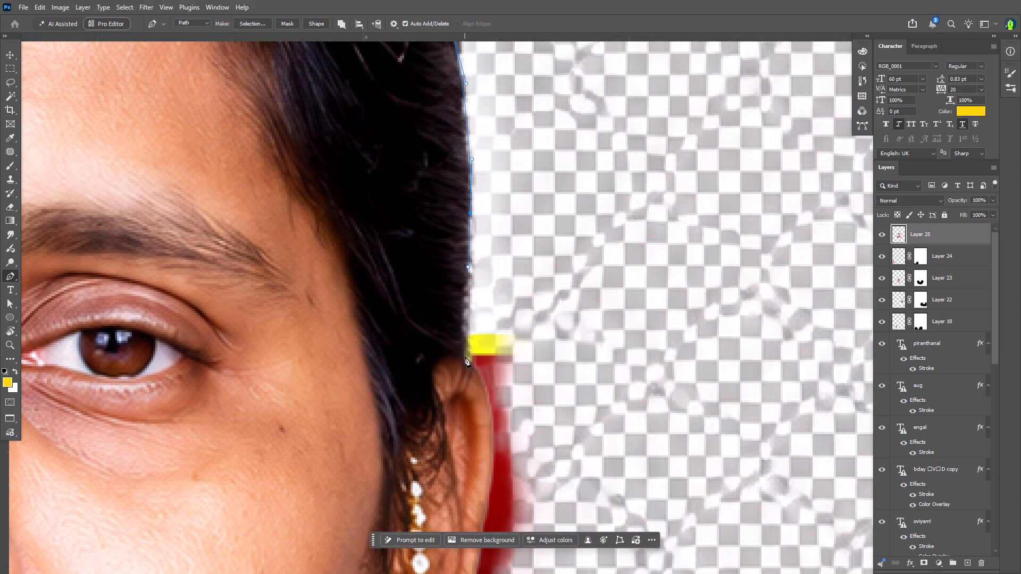
left_click(466, 361)
Curve the Pen path along the outer edge of the ear, down toward the earring.
key("space")
left_click_drag(468, 364, 461, 315)
left_click(460, 297)
left_click_drag(464, 326, 450, 397)
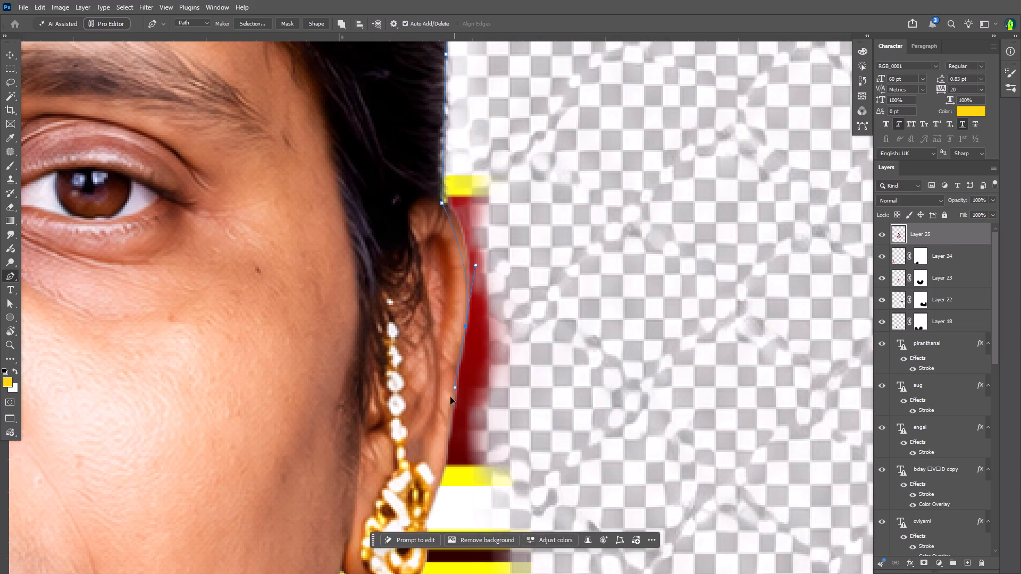
left_click_drag(450, 397, 448, 420)
Carry the Pen path loosely around the outside of the gold earring, under its tip and in toward the neck.
key("space")
key("space")
key("space")
key("space")
key("space")
key("space")
key("space")
key("space")
key("space")
key("space")
left_click_drag(448, 423, 434, 320)
left_click(433, 269)
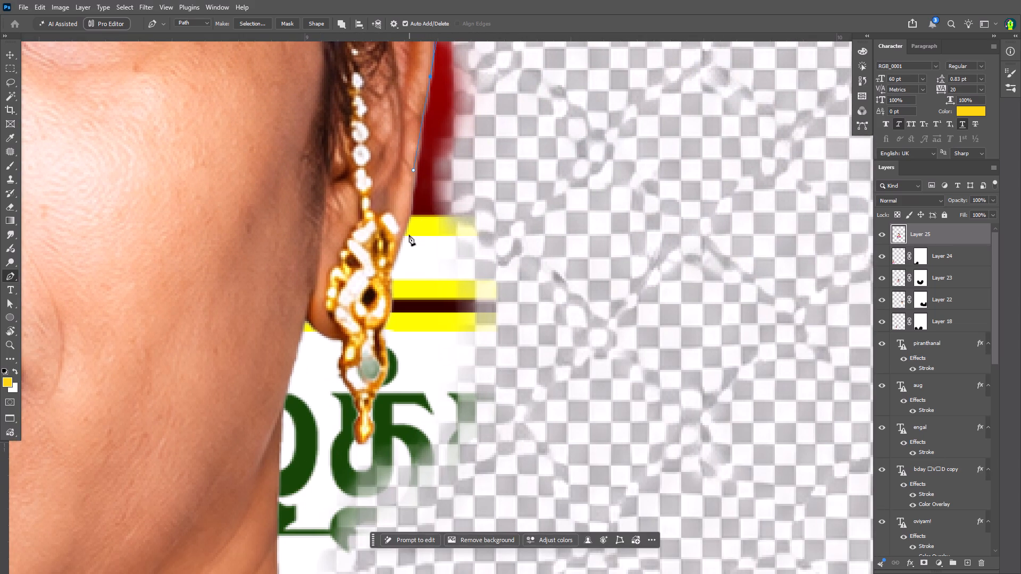
left_click(417, 269)
left_click_drag(429, 331, 429, 341)
key("space")
left_click_drag(421, 374, 420, 342)
left_click(426, 303)
left_click_drag(405, 323, 395, 343)
left_click_drag(367, 366, 352, 372)
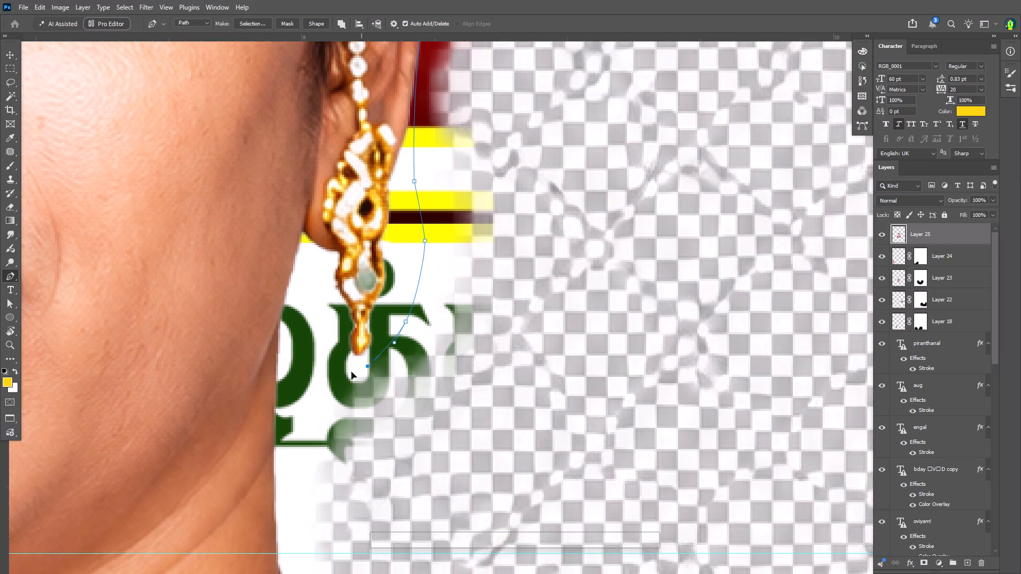
left_click_drag(352, 372, 353, 372)
left_click_drag(336, 377, 329, 381)
left_click_drag(320, 386, 315, 393)
left_click_drag(307, 400, 302, 415)
left_click_drag(300, 418, 295, 436)
left_click_drag(295, 444, 295, 465)
Extend the Pen path down beside the neck and onto the bare shoulder below the necklace.
key("space")
key("space")
key("space")
key("space")
key("space")
key("space")
key("space")
key("space")
key("space")
key("space")
key("space")
key("space")
key("space")
key("space")
key("space")
key("space")
key("space")
key("space")
key("space")
key("space")
left_click_drag(294, 461, 307, 297)
left_click(319, 184)
left_click_drag(354, 139, 349, 221)
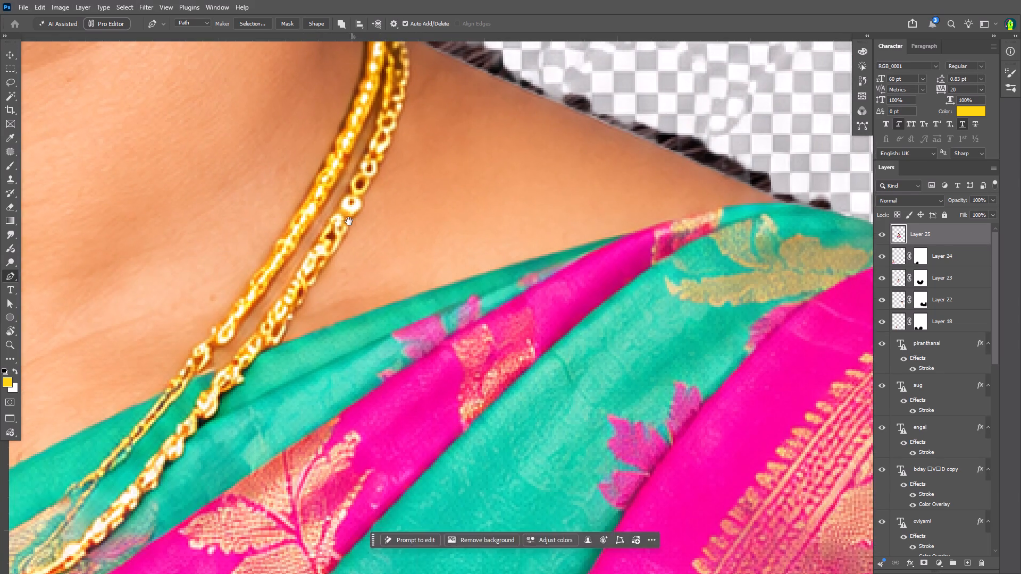
left_click_drag(349, 221, 347, 229)
left_click(347, 230)
left_click_drag(338, 278, 338, 283)
left_click_drag(352, 318, 358, 328)
left_click_drag(396, 354, 412, 367)
left_click_drag(471, 402, 481, 407)
left_click_drag(539, 432, 547, 434)
Trace the rest of the shoulder and the green-pink saree's upper edge out to the side border of the photo.
key("space")
key("space")
key("space")
left_click_drag(618, 460, 562, 425)
left_click(539, 419)
key("ctrl+z")
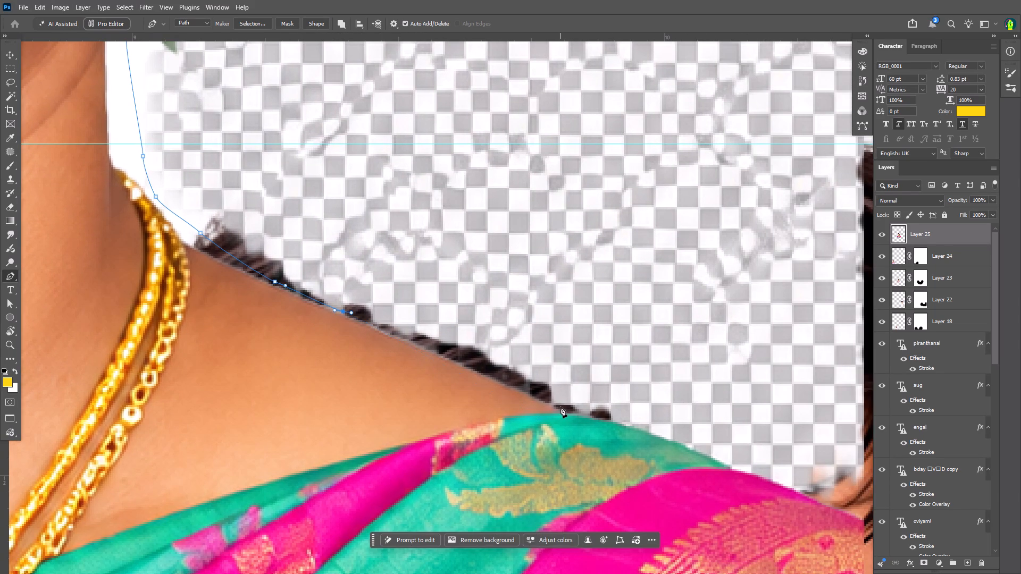
left_click(560, 407)
left_click_drag(681, 442, 694, 447)
key("space")
key("space")
key("space")
key("space")
key("space")
key("space")
key("space")
key("space")
key("space")
key("space")
key("space")
key("space")
left_click_drag(740, 456, 665, 422)
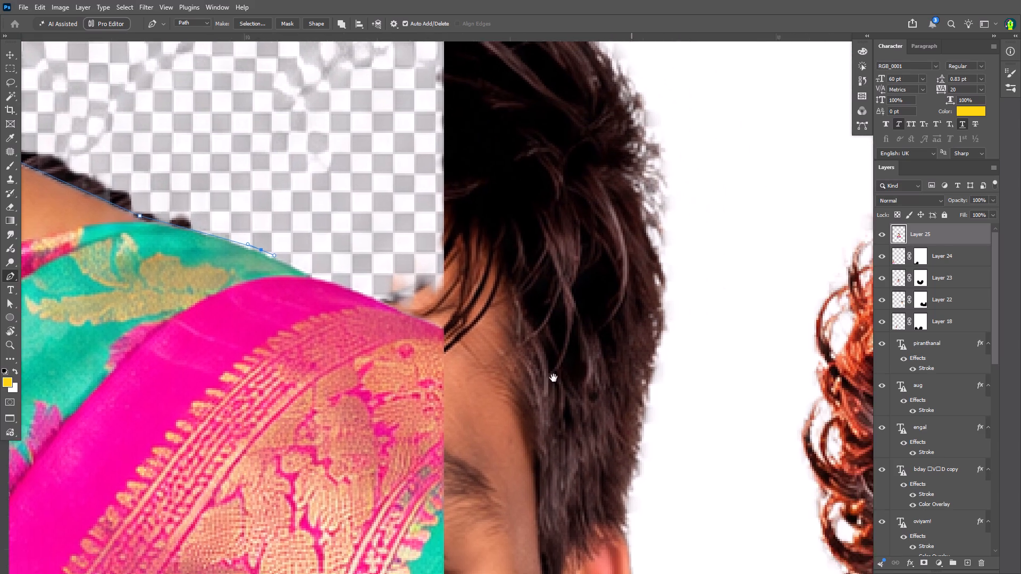
left_click(308, 255)
key("ctrl+z")
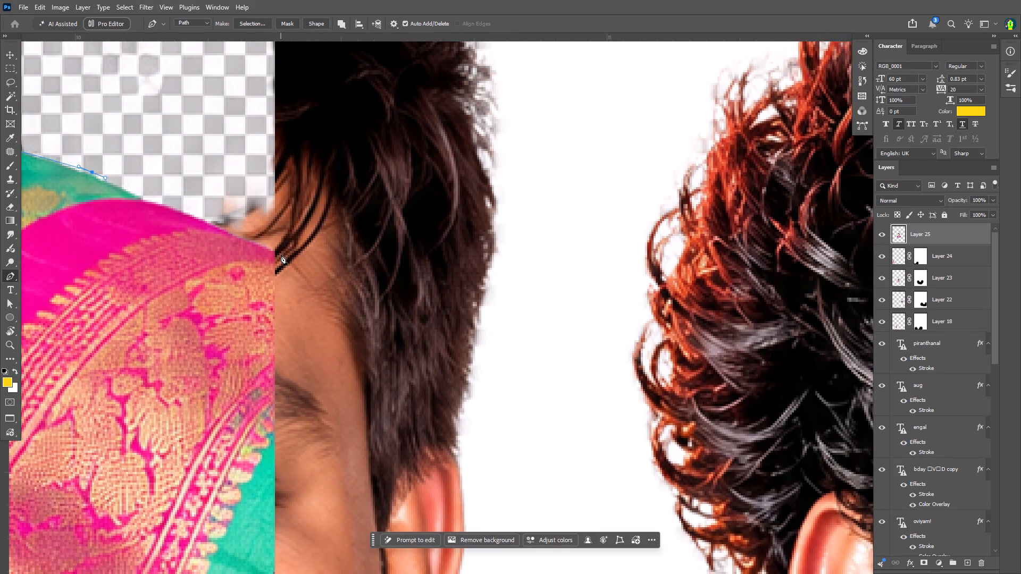
left_click(281, 255)
Route the Pen path outside the photo, down the side, beneath the saree and back up past the opposite sleeve.
key("ctrl+minus")
key("ctrl+minus")
key("ctrl+minus")
key("ctrl+minus")
key("ctrl+minus")
key("ctrl+minus")
key("space")
key("space")
key("space")
key("space")
key("space")
key("space")
key("space")
left_click_drag(423, 395, 428, 374)
left_click(434, 370)
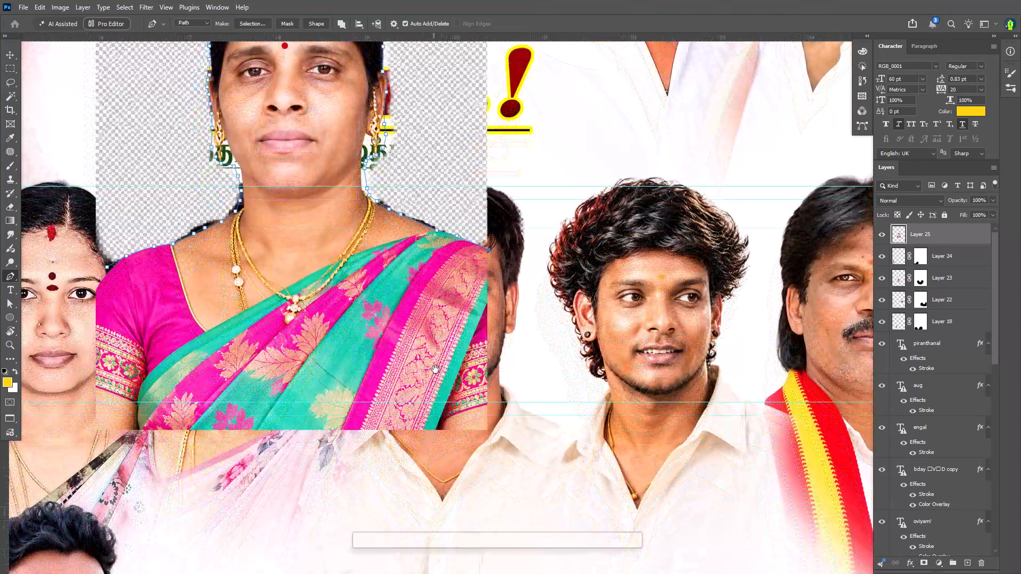
left_click_drag(506, 450, 488, 453)
left_click_drag(332, 455, 231, 455)
left_click_drag(136, 457, 111, 455)
left_click_drag(68, 441, 51, 424)
left_click_drag(52, 392, 51, 364)
left_click_drag(55, 326, 58, 310)
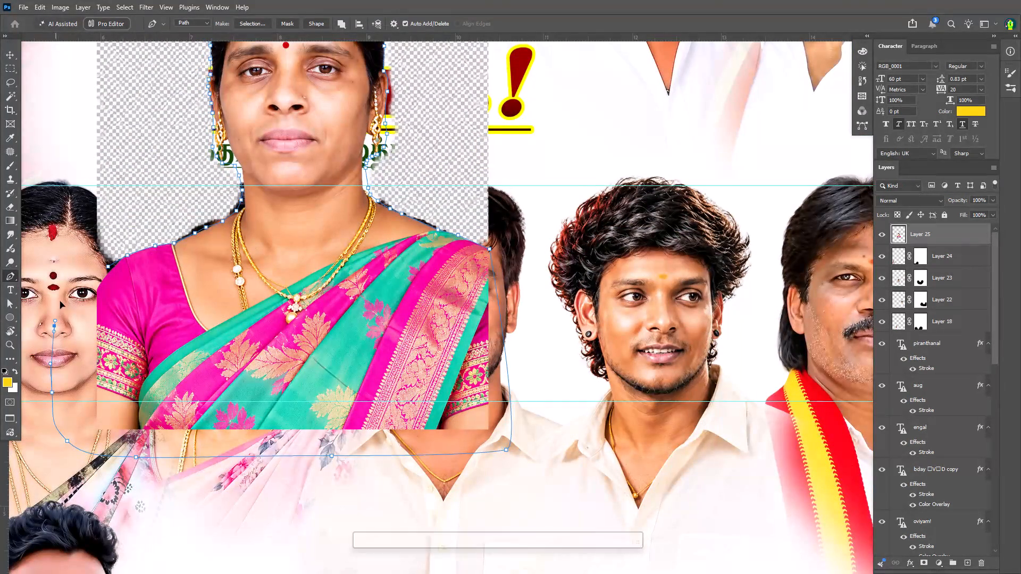
left_click(60, 298)
Convert the finished path to a selection and cut the green-pink saree woman out of Layer 25.
key("ctrl+Return")
key("ctrl+Return")
key("ctrl+Return")
key("ctrl+Return")
key("ctrl+Return")
key("ctrl+x")
scroll(295, 286, "up", 6)
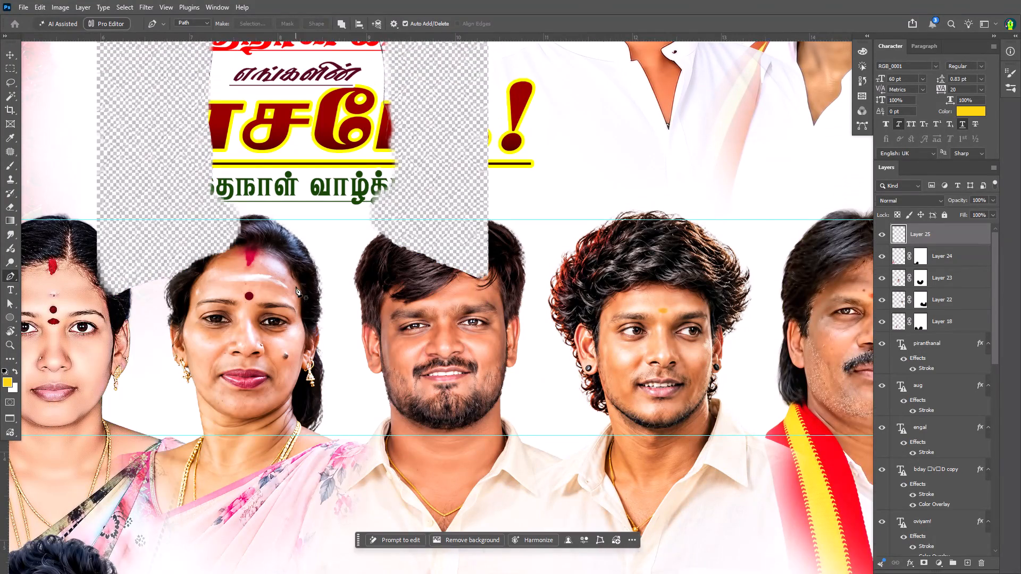
Delete the leftover background layer and paste the cut-out green-pink saree woman into the banner.
scroll(296, 286, "up", 2)
key("v")
key("BackSpace")
key("Tab")
key("ctrl+minus")
key("ctrl+minus")
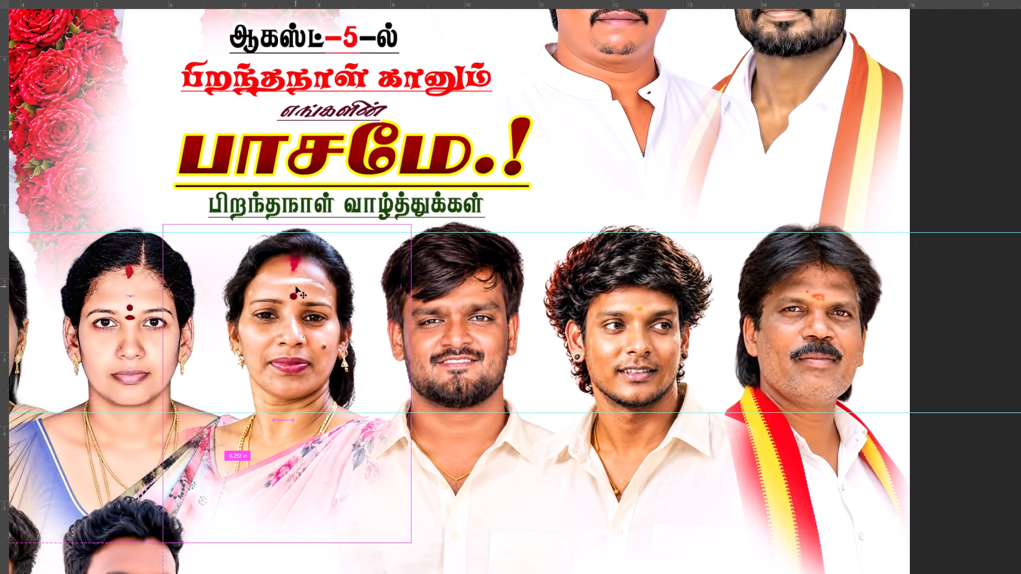
key("space")
left_click_drag(320, 326, 333, 286)
left_click(339, 264)
key("ctrl+v")
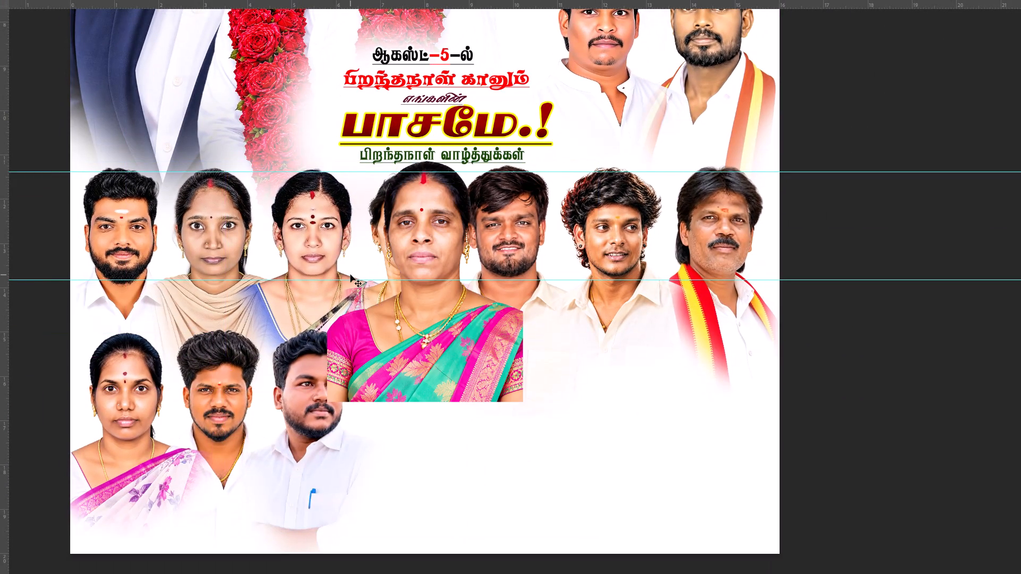
Scale the pasted green-pink saree woman down proportionally to match the size of the neighbouring portraits.
key("z")
double_click(428, 230)
key("v")
left_click(418, 238)
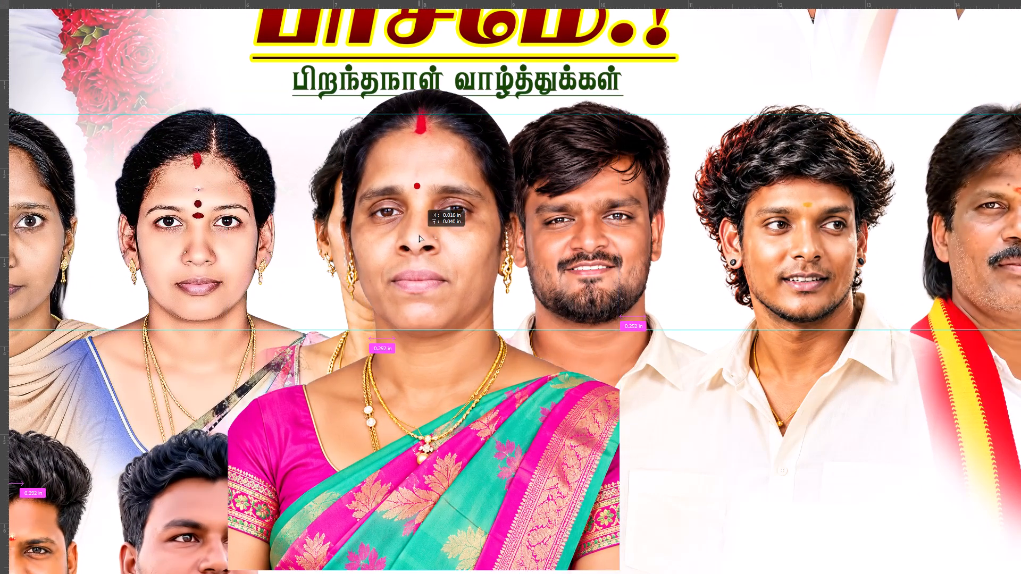
key("ctrl+t")
left_click_drag(620, 88, 608, 102, "alt")
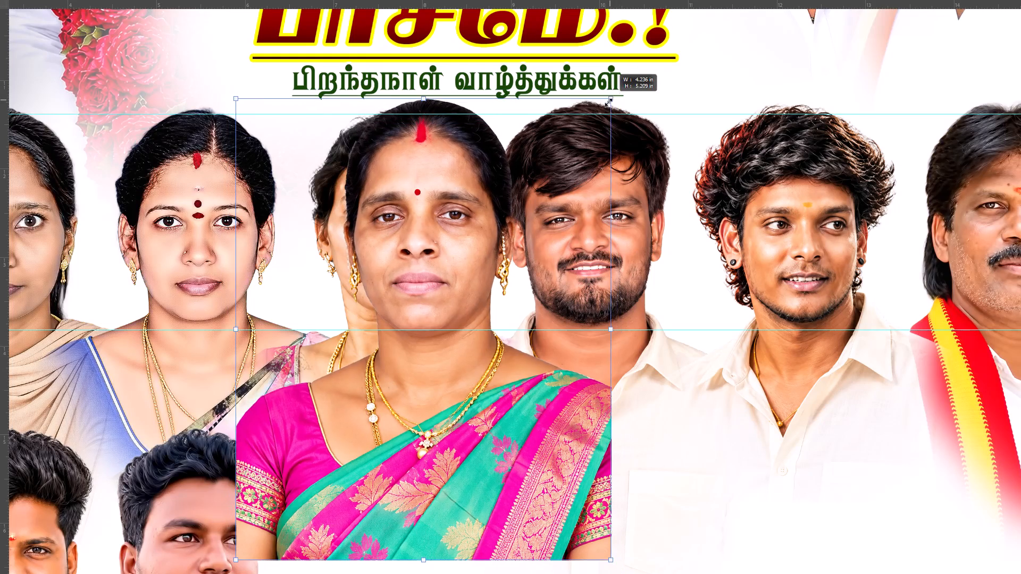
left_click_drag(608, 102, 601, 112, "alt")
key("Return")
Move the green-pink saree woman to the start of the lower row, with her head level with the men's.
key("space")
key("space")
key("space")
key("space")
key("space")
left_click_drag(482, 209, 512, 182)
left_click(517, 179)
left_click_drag(515, 159, 320, 326)
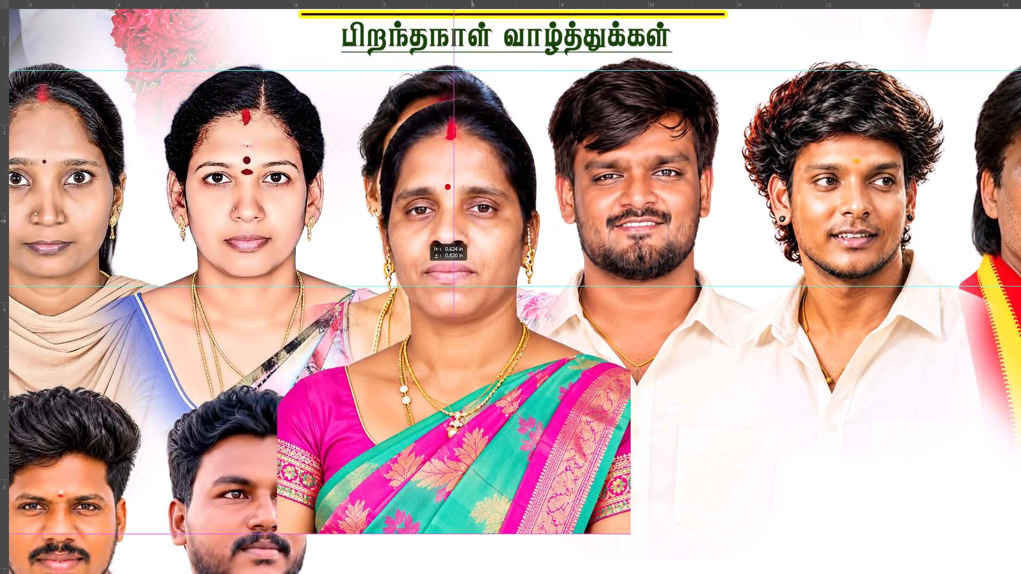
left_click_drag(320, 326, 216, 361)
key("space")
key("space")
left_click_drag(218, 354, 403, 281)
left_click(434, 267)
left_click_drag(636, 231, 338, 352)
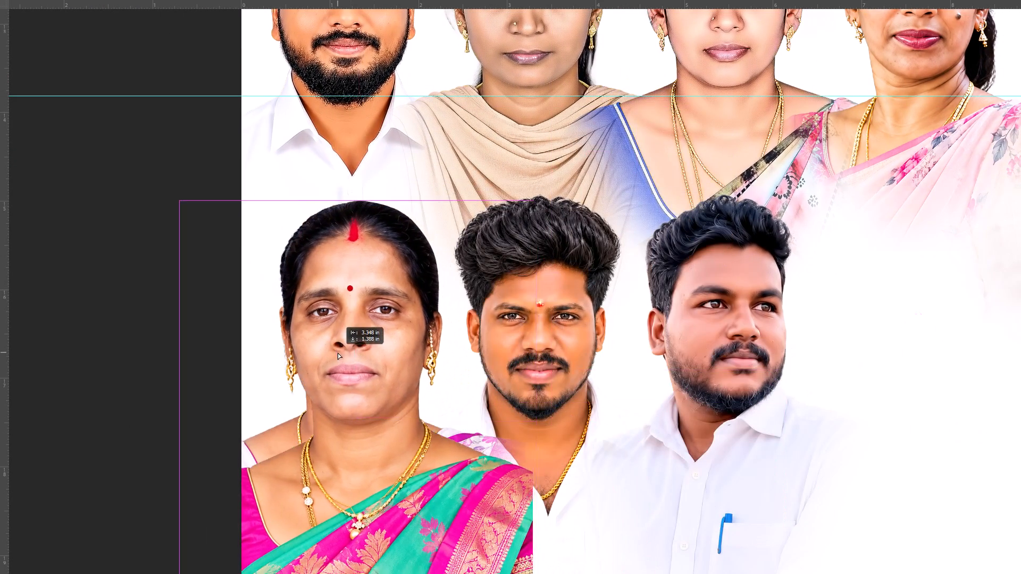
left_click_drag(338, 352, 335, 353)
Select the three existing lower-row portraits together and shift them about 2.5 in along the row, away from the green-pink saree woman.
right_click(361, 319)
left_click(372, 333)
left_click_drag(372, 328, 379, 342)
key("ctrl+z")
right_click(518, 314, "shift")
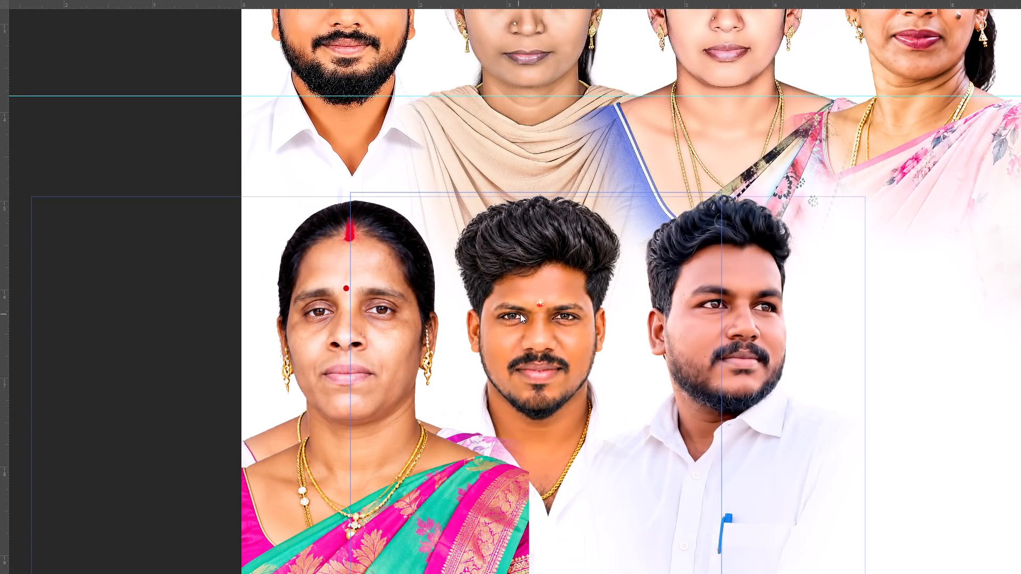
left_click(526, 317, "shift")
right_click(699, 297, "shift")
left_click(710, 301, "shift")
key("ctrl+minus")
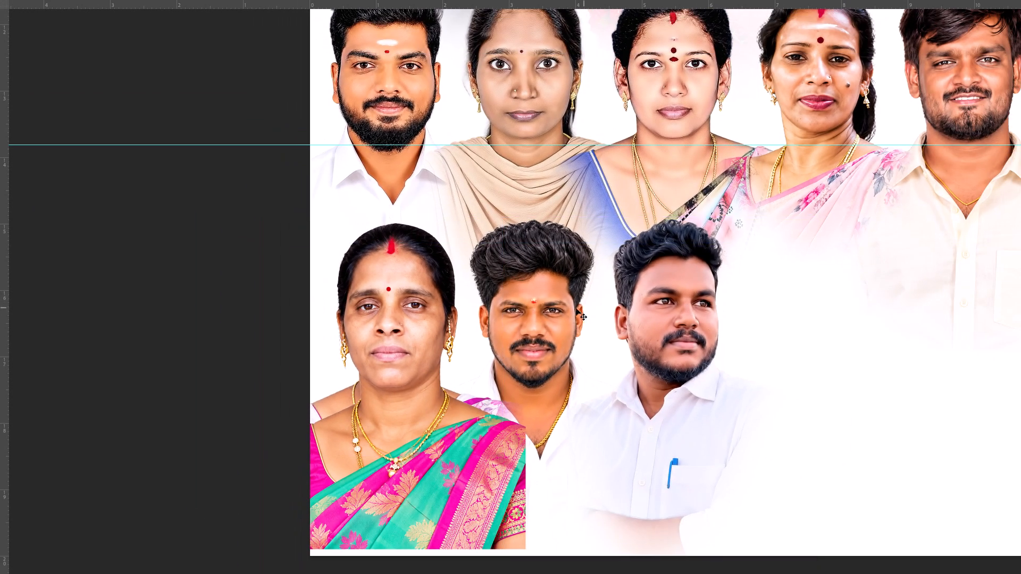
left_click_drag(574, 308, 738, 318, "shift")
Reposition Layer 25 so the woman's whole cutout lies inside the banner, and add a layer mask to it.
right_click(428, 304)
left_click(433, 308)
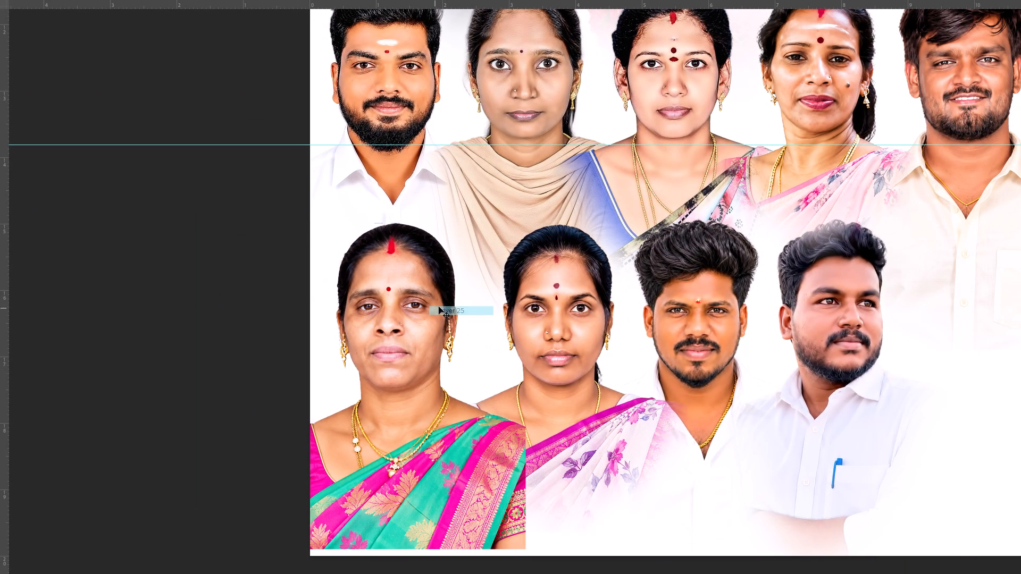
left_click_drag(441, 305, 506, 279)
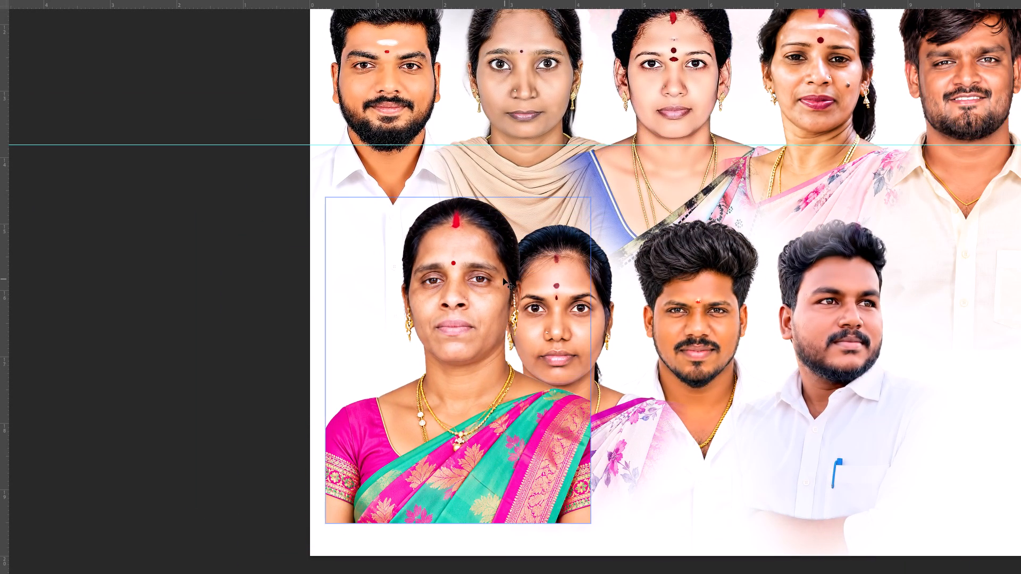
key("Tab")
left_click(924, 564)
Erase on Layer 25's mask to fade the sleeve and saree edge overlapping the woman in the floral saree.
scroll(579, 328, "down", 5)
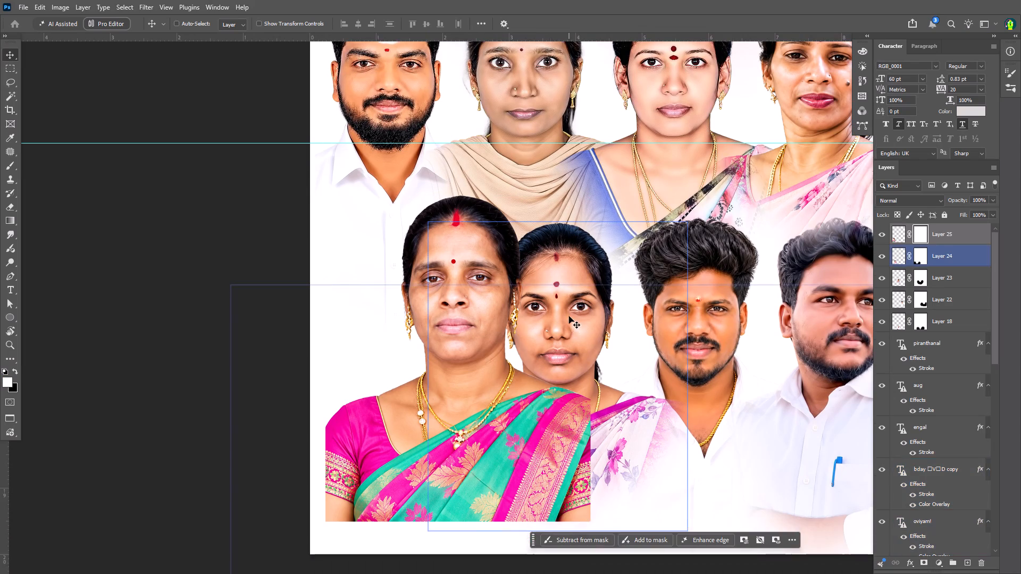
scroll(569, 316, "down", 1)
scroll(569, 316, "up", 1)
scroll(569, 316, "down", 1)
key("e")
left_click_drag(666, 395, 654, 420)
left_click_drag(649, 436, 648, 446)
left_click(646, 462)
key("space")
key("space")
key("space")
key("space")
key("space")
key("space")
key("space")
key("space")
key("space")
key("space")
key("space")
key("space")
key("space")
key("space")
key("space")
key("space")
key("space")
left_click(646, 466)
left_click_drag(664, 410, 664, 401)
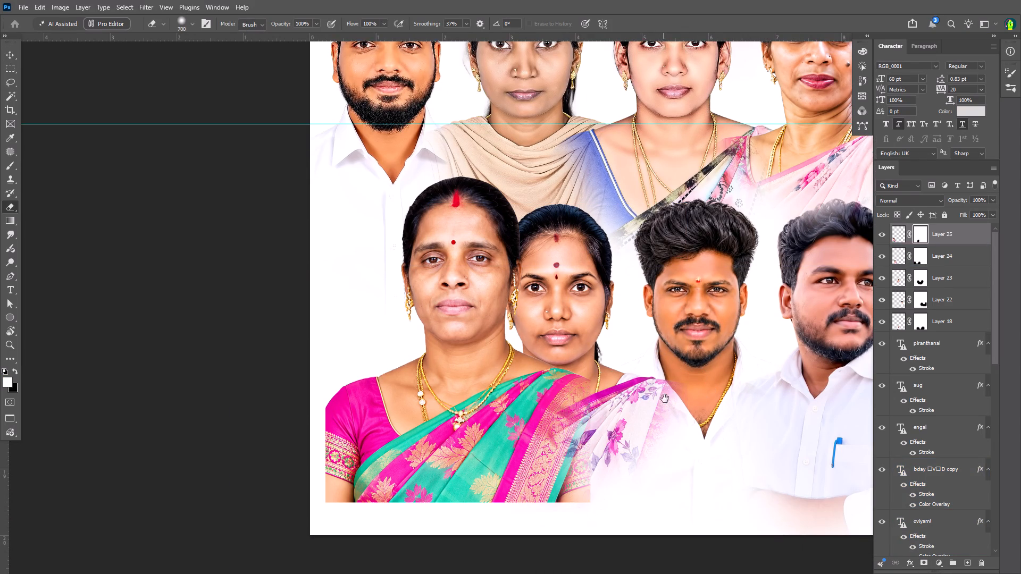
left_click(665, 399)
left_click_drag(665, 395, 665, 371)
left_click(666, 364)
left_click(647, 312)
key("space")
left_click_drag(674, 354, 671, 336)
left_click(671, 335)
left_click_drag(648, 368, 641, 380)
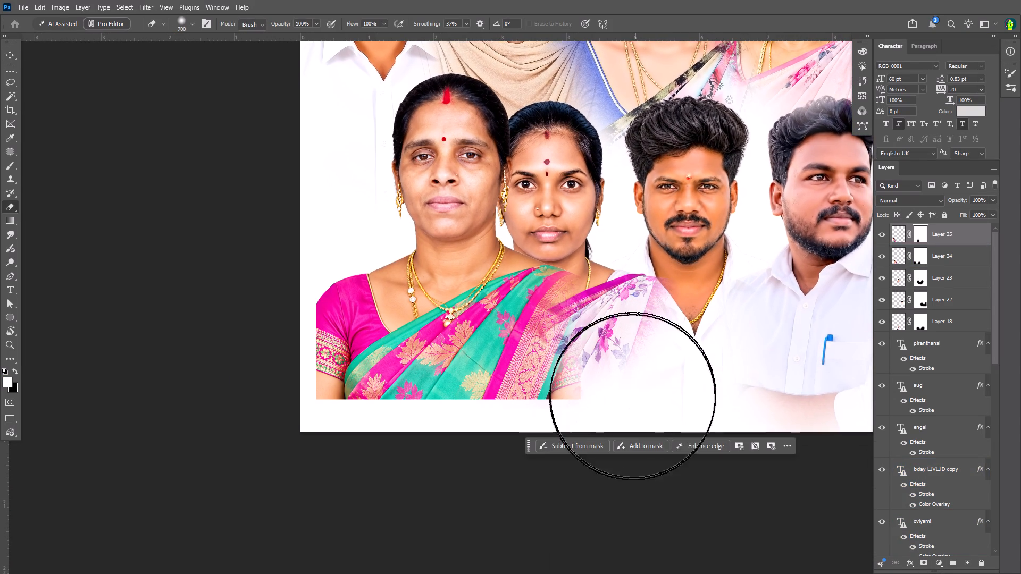
left_click(623, 407)
Fade the green-pink saree woman's outer sleeve on the mask with the soft Eraser.
left_click_drag(277, 413, 266, 407)
left_click_drag(260, 392, 259, 380)
left_click_drag(259, 348, 257, 335)
left_click_drag(255, 318, 253, 313)
left_click_drag(253, 313, 254, 323)
left_click_drag(283, 379, 284, 385)
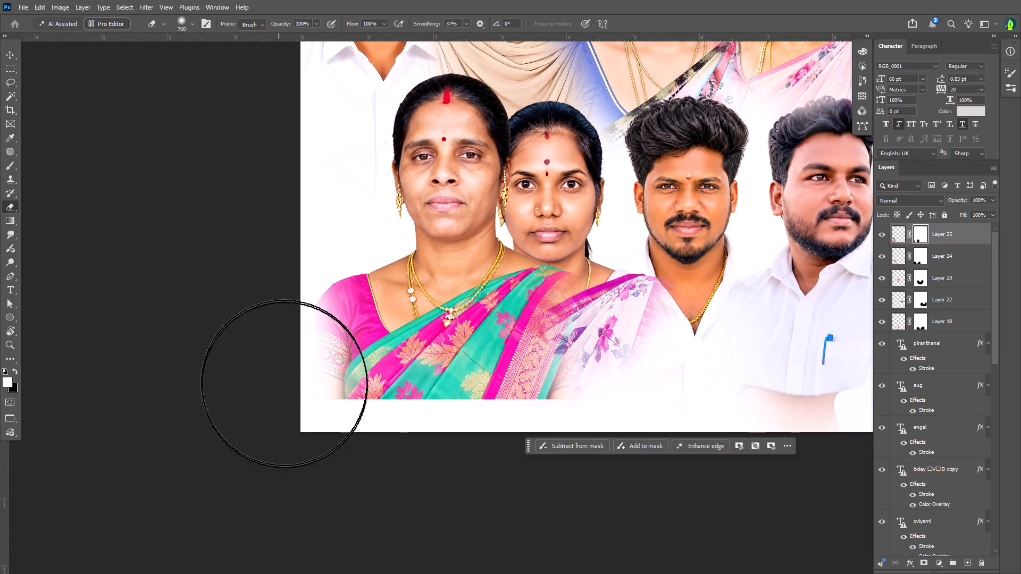
Fade the lower corner and the whole bottom edge of the green-pink saree on the mask.
left_click_drag(284, 385, 291, 400)
left_click_drag(306, 423, 317, 438)
left_click_drag(330, 447, 359, 461)
left_click_drag(386, 467, 403, 468)
left_click_drag(433, 468, 467, 468)
left_click_drag(492, 468, 505, 466)
left_click_drag(548, 463, 557, 461)
left_click_drag(561, 460, 533, 462)
left_click_drag(488, 463, 471, 464)
left_click_drag(428, 467, 394, 463)
left_click_drag(377, 460, 352, 451)
left_click_drag(331, 441, 325, 437)
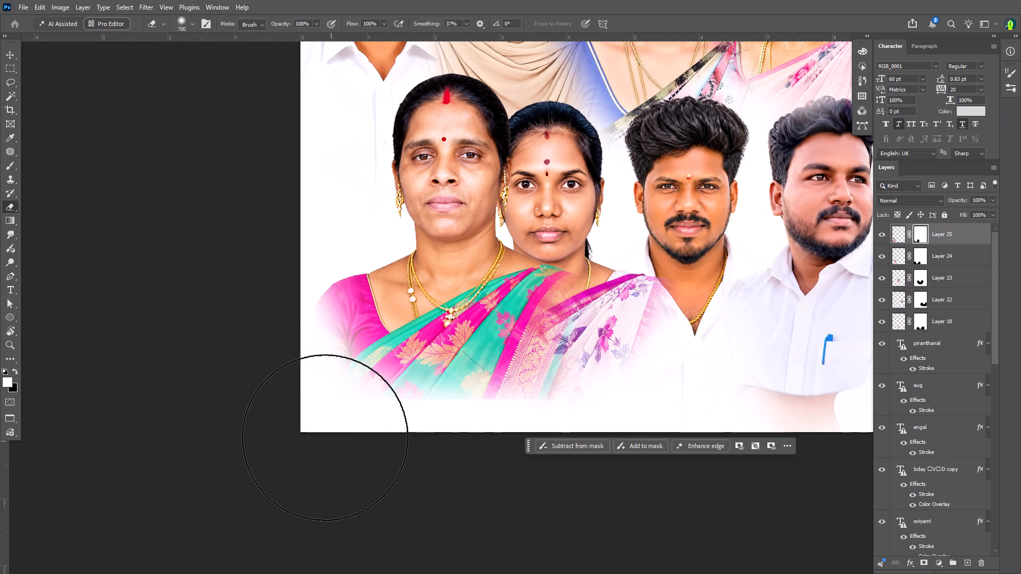
Erase further along the outer sleeve and lower corner so the woman's outer side blends into the white background.
left_click_drag(325, 437, 303, 413)
left_click_drag(287, 393, 283, 387)
left_click_drag(277, 363, 272, 342)
left_click_drag(265, 319, 262, 308)
left_click_drag(260, 297, 258, 289)
left_click(258, 288)
left_click_drag(267, 310, 273, 333)
left_click_drag(284, 361, 298, 384)
left_click_drag(306, 394, 323, 411)
left_click(332, 417)
Enlarge the Eraser to 1000 and soften the outer shoulder, lower corner and bottom edge of the saree.
scroll(328, 417, "up", 2)
key("bracketright")
key("bracketright")
key("bracketright")
left_click(306, 449)
left_click_drag(290, 441, 283, 435)
left_click_drag(255, 386, 261, 397)
left_click_drag(312, 470, 333, 493)
left_click(395, 514)
left_click(408, 518)
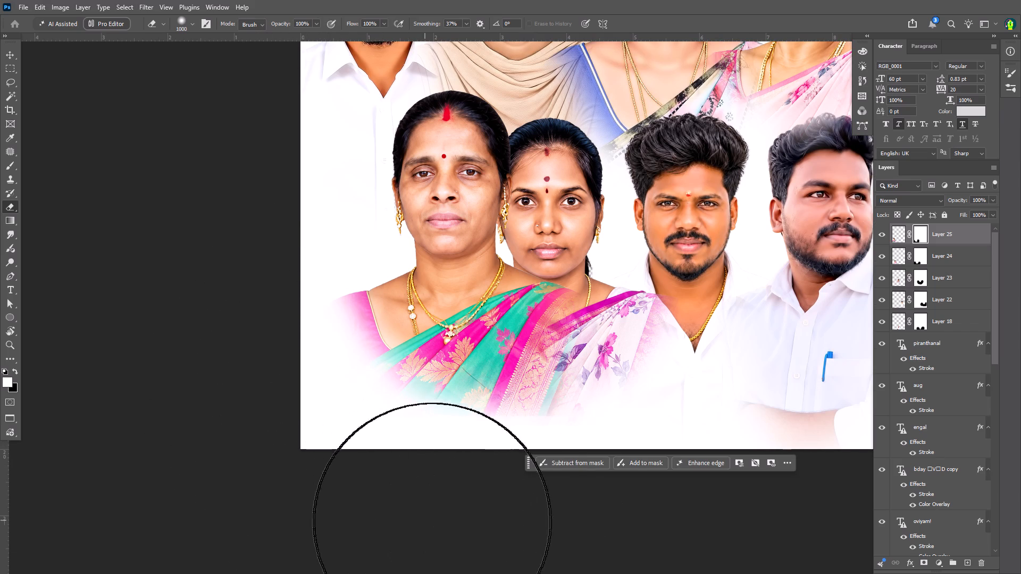
left_click(618, 459)
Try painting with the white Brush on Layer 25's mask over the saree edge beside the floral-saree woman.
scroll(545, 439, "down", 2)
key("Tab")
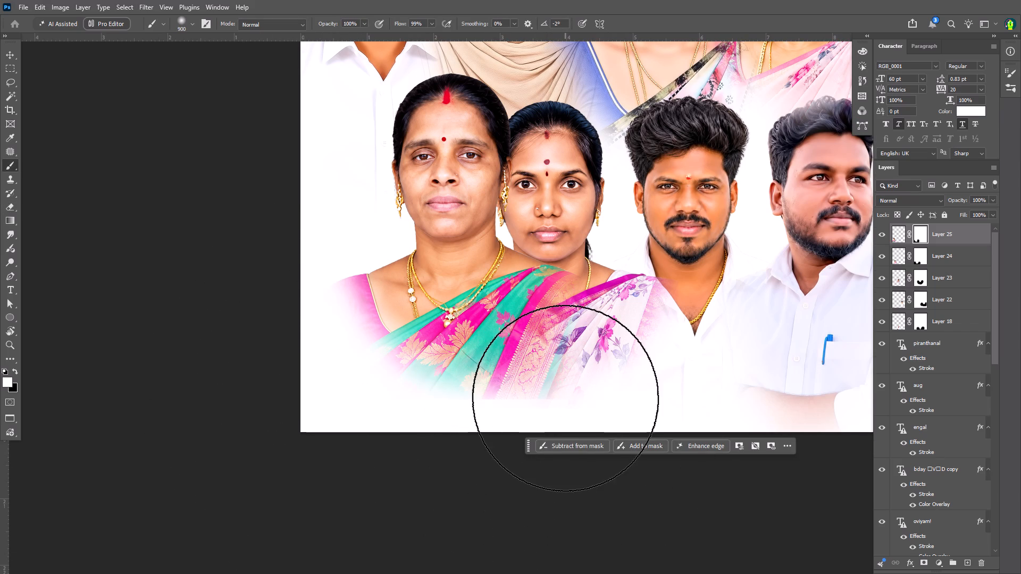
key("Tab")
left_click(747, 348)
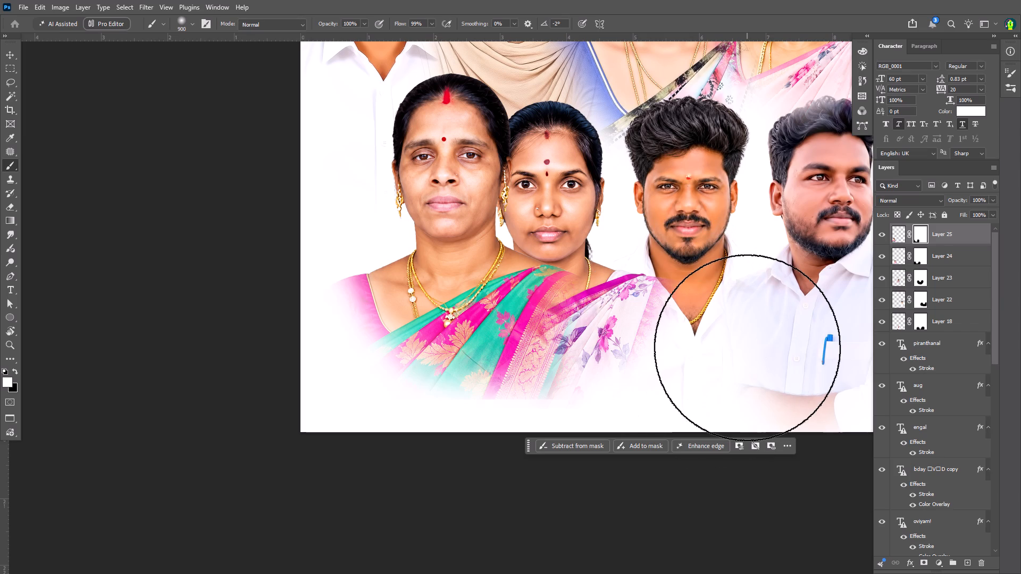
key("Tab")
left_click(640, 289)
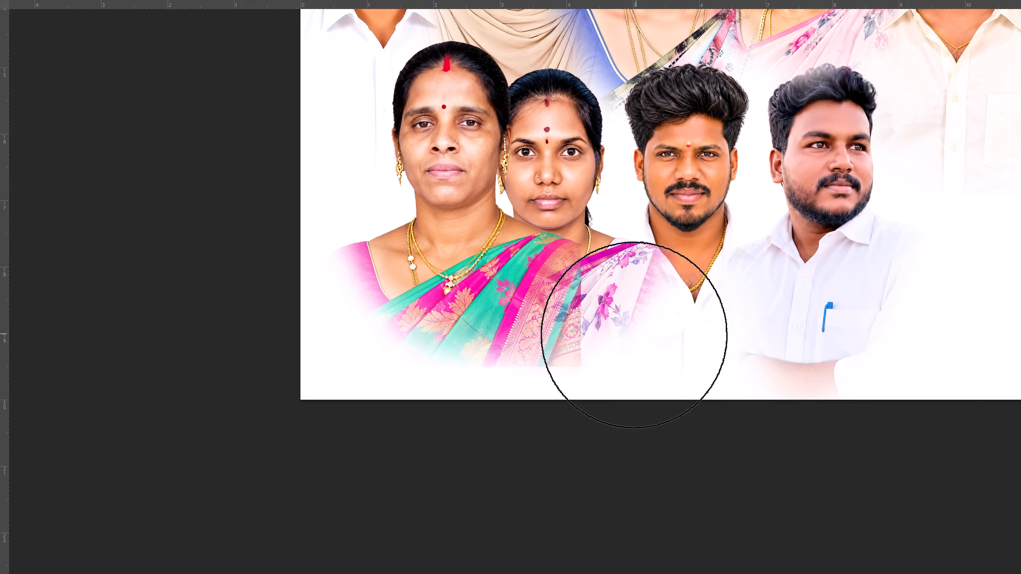
Erase on the mask to fade the saree's inner side and bottom corner into the floral-saree woman's portrait.
key("e")
left_click(665, 326)
left_click(676, 302)
left_click_drag(674, 357, 669, 371)
left_click_drag(631, 420, 617, 427)
left_click(583, 440)
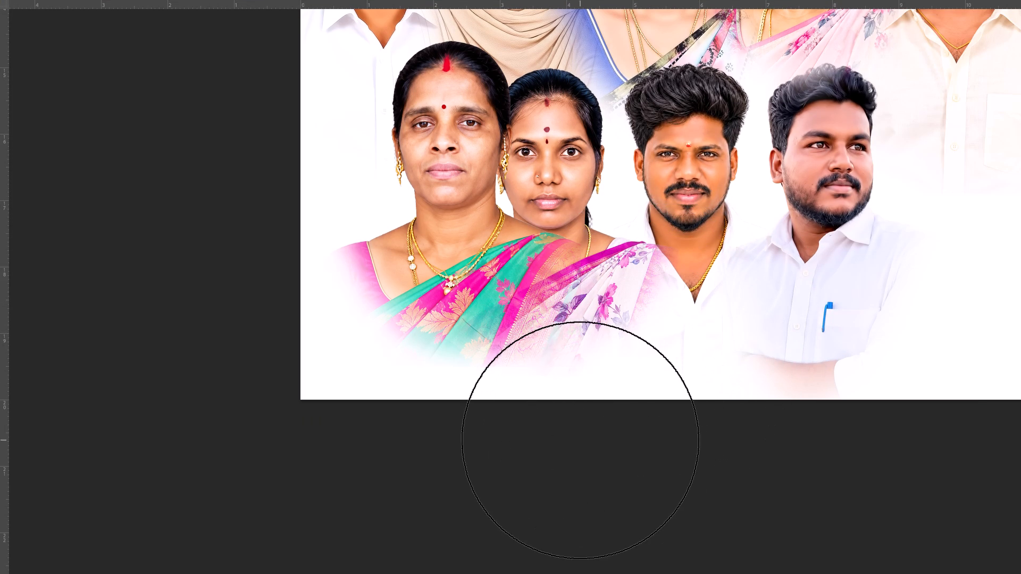
double_click(580, 440)
left_click(574, 442)
left_click_drag(623, 373, 633, 356)
left_click_drag(665, 308, 670, 297)
Move the faded green-pink saree woman to the banner's edge, aligning her head with the lower-row portraits.
key("v")
key("space")
left_click_drag(626, 283, 630, 307)
left_click(630, 307)
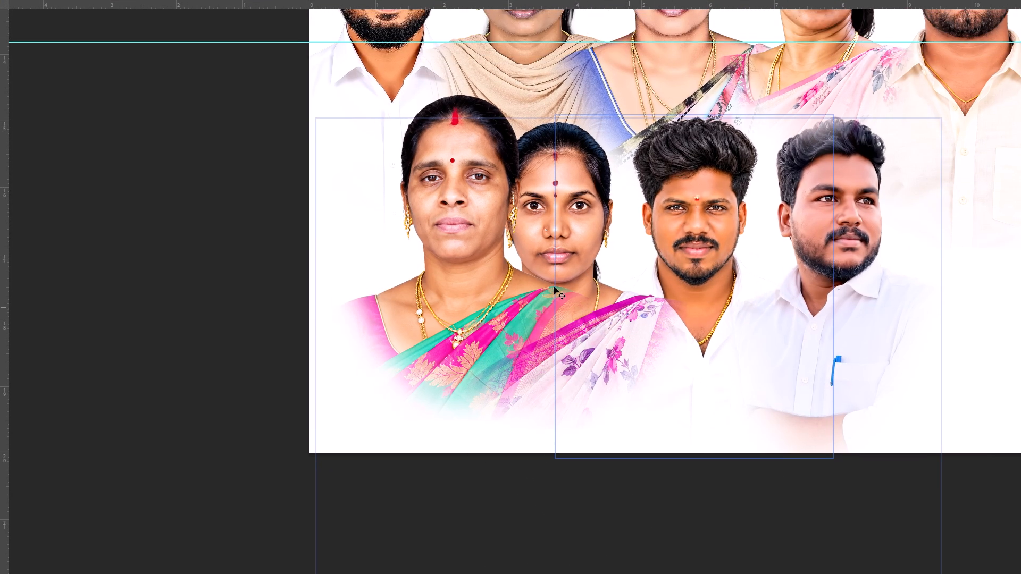
left_click_drag(461, 231, 413, 258)
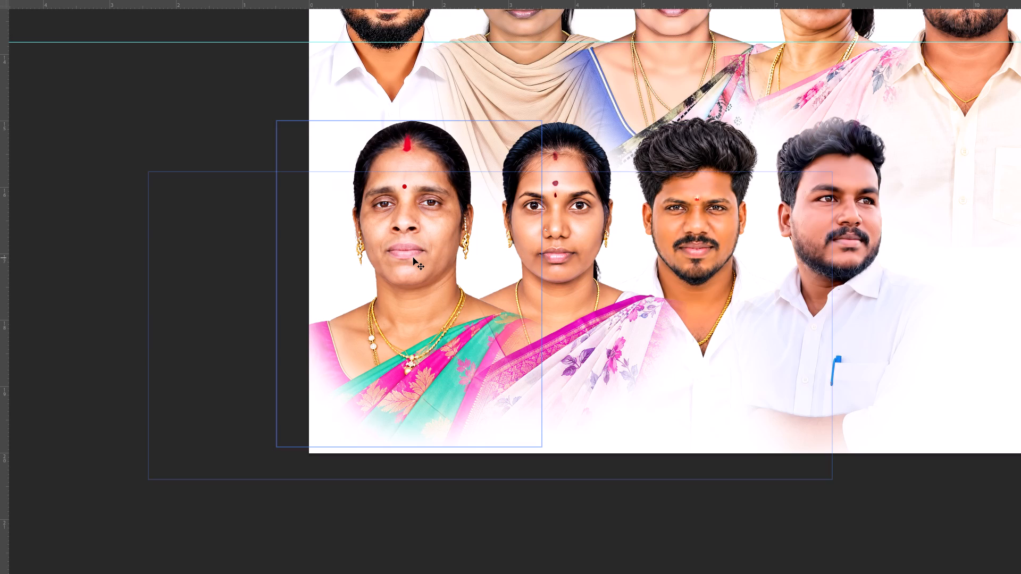
Scale the green-pink saree woman down slightly and nudge her into line with the woman beside her.
key("z")
left_click(446, 232)
key("space")
left_click_drag(445, 237, 442, 252)
left_click(442, 252)
key("v")
key("ctrl+t")
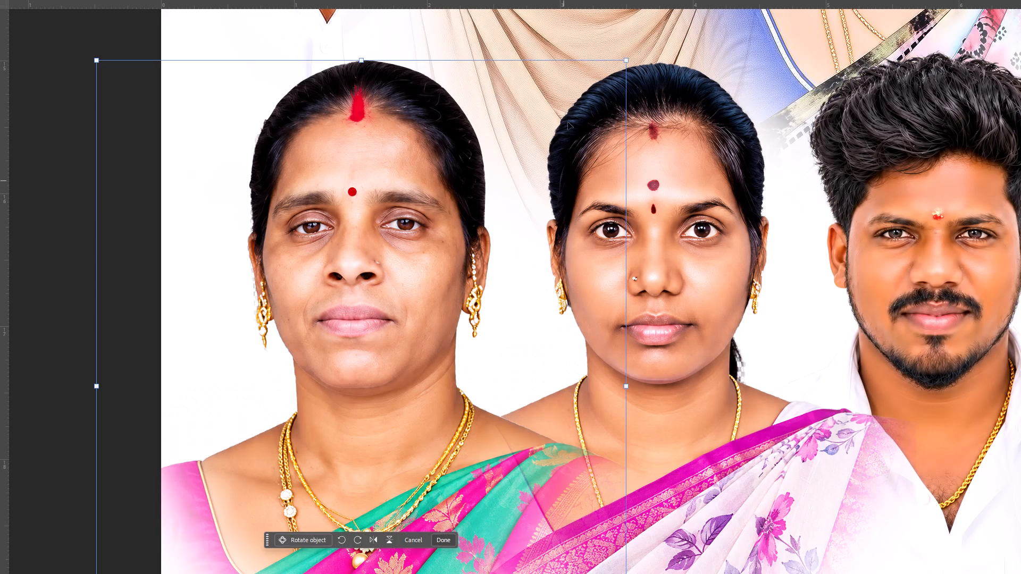
left_click_drag(626, 58, 615, 64, "alt")
left_click_drag(414, 155, 409, 148)
key("Return")
Send the green-pink saree woman one level backward, behind the floral-saree woman beside her.
key("ctrl+minus")
key("ctrl+minus")
scroll(424, 156, "down", 2)
key("ctrl+t")
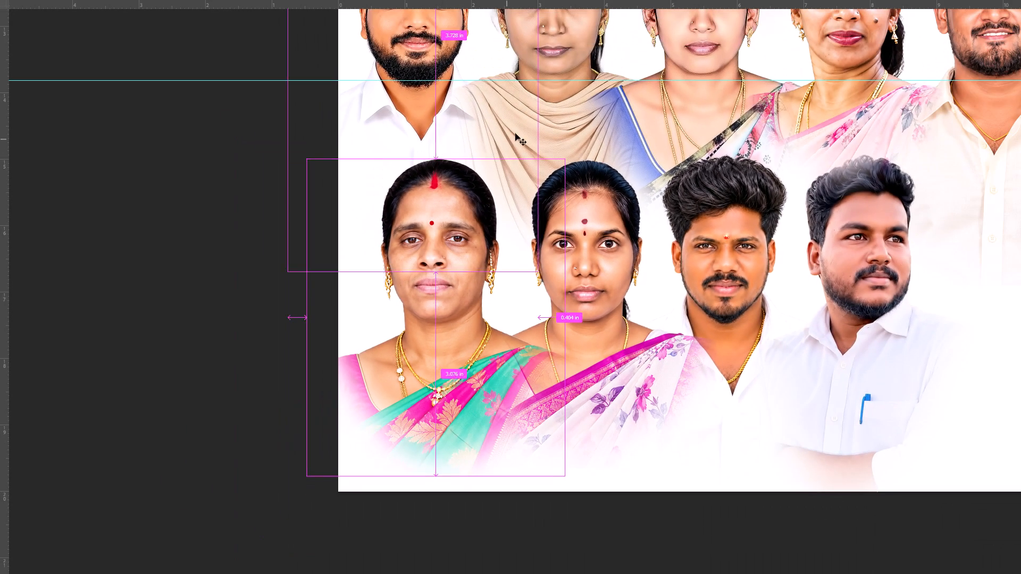
left_click(520, 125)
key("Return")
key("ctrl+plus")
key("space")
key("space")
key("space")
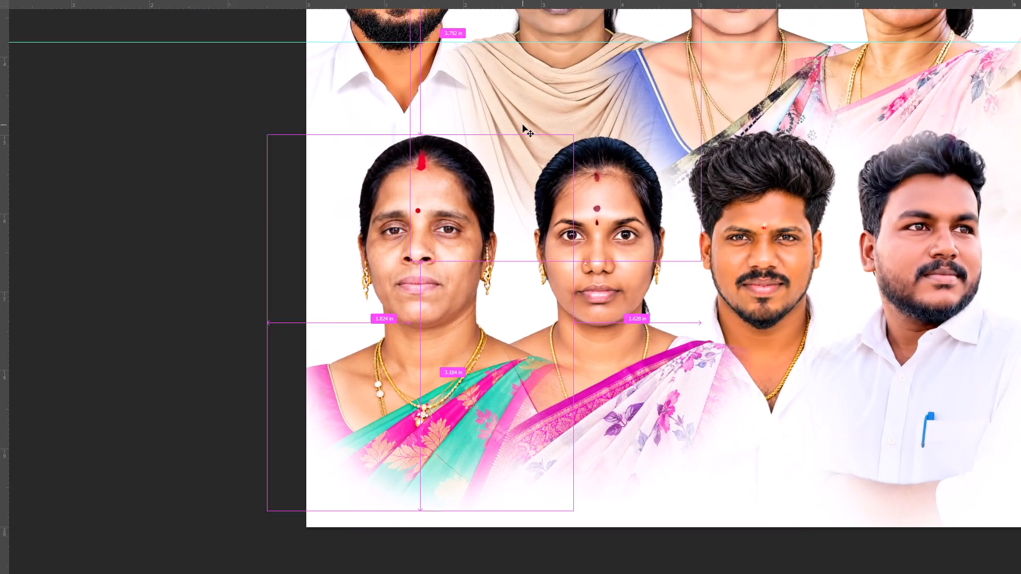
left_click_drag(519, 203, 519, 182)
left_click(519, 181)
scroll(522, 187, "down", 1)
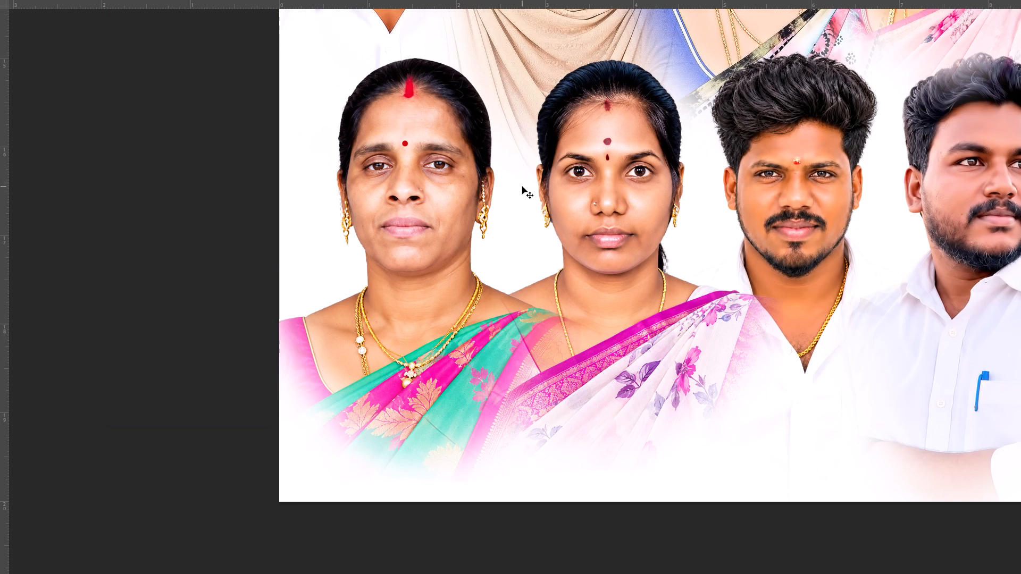
scroll(522, 187, "down", 1)
key("ctrl+bracketleft")
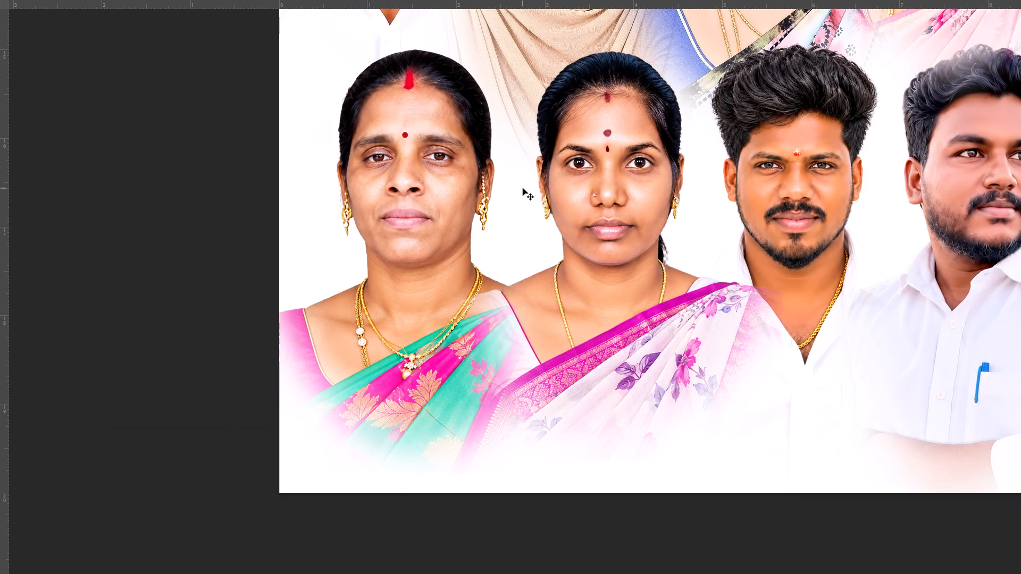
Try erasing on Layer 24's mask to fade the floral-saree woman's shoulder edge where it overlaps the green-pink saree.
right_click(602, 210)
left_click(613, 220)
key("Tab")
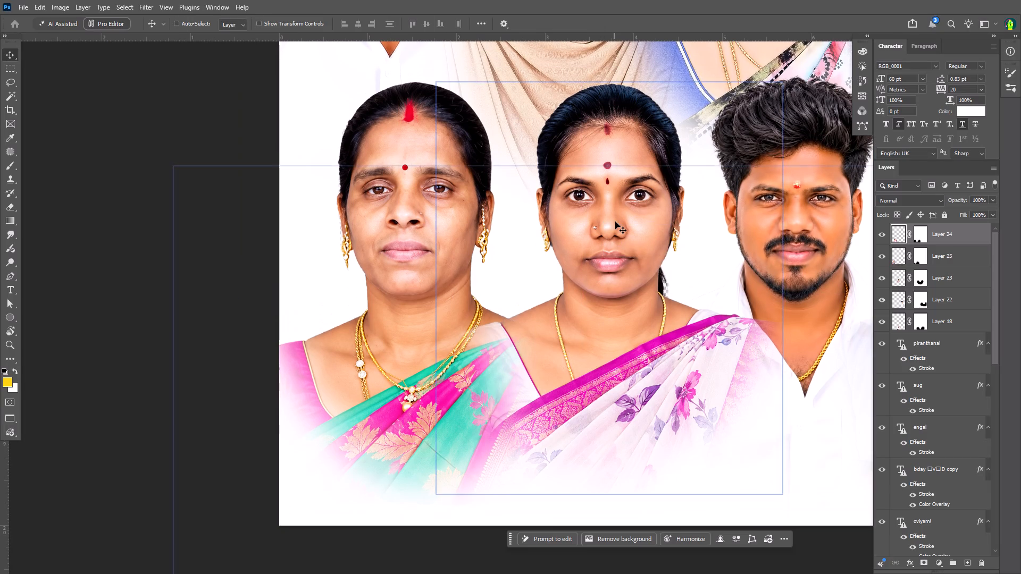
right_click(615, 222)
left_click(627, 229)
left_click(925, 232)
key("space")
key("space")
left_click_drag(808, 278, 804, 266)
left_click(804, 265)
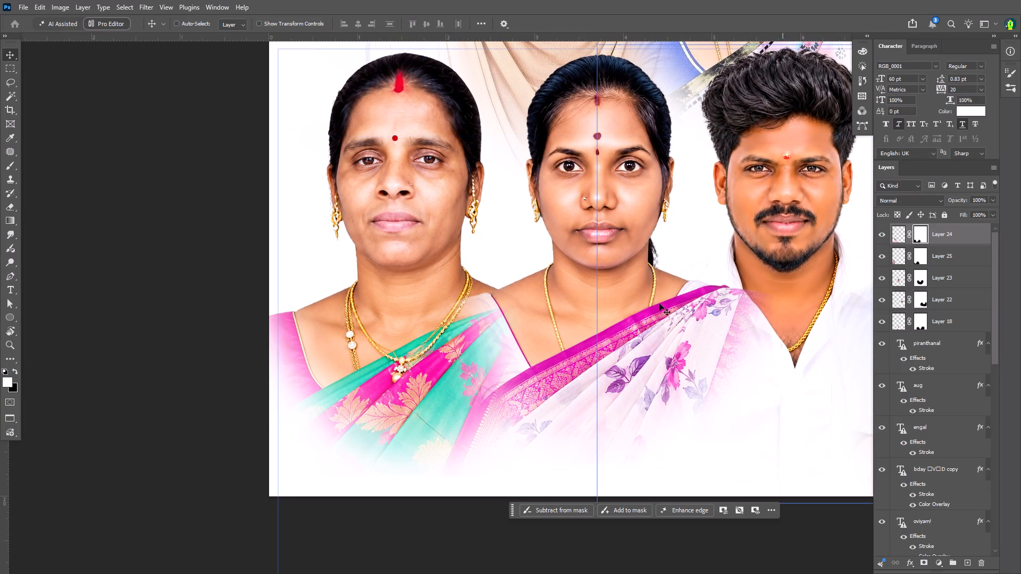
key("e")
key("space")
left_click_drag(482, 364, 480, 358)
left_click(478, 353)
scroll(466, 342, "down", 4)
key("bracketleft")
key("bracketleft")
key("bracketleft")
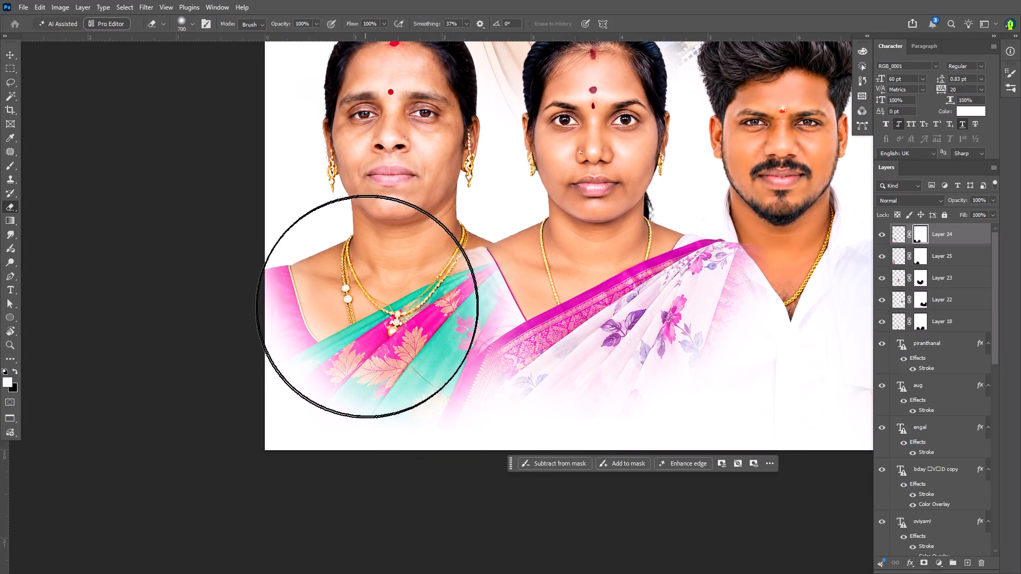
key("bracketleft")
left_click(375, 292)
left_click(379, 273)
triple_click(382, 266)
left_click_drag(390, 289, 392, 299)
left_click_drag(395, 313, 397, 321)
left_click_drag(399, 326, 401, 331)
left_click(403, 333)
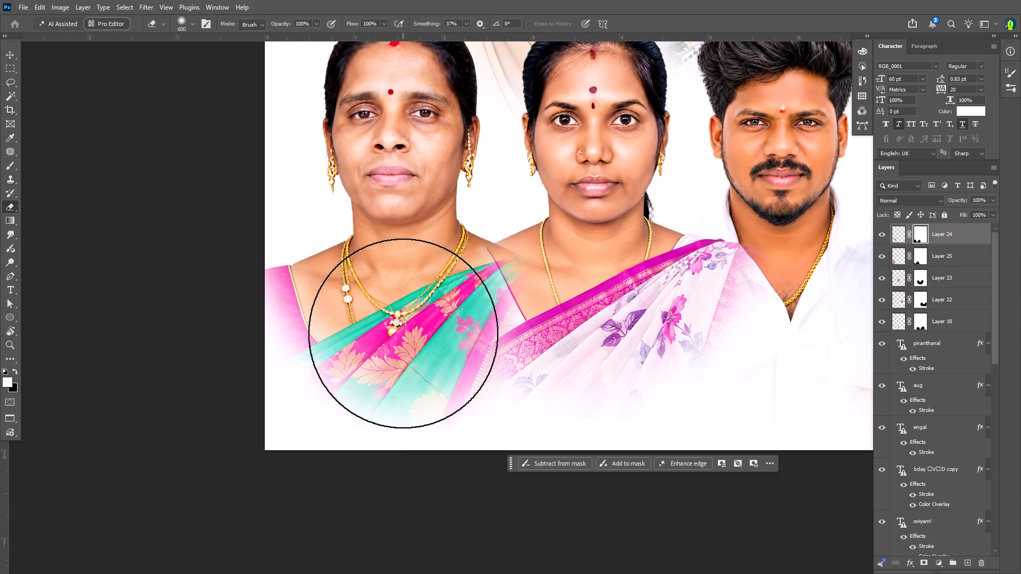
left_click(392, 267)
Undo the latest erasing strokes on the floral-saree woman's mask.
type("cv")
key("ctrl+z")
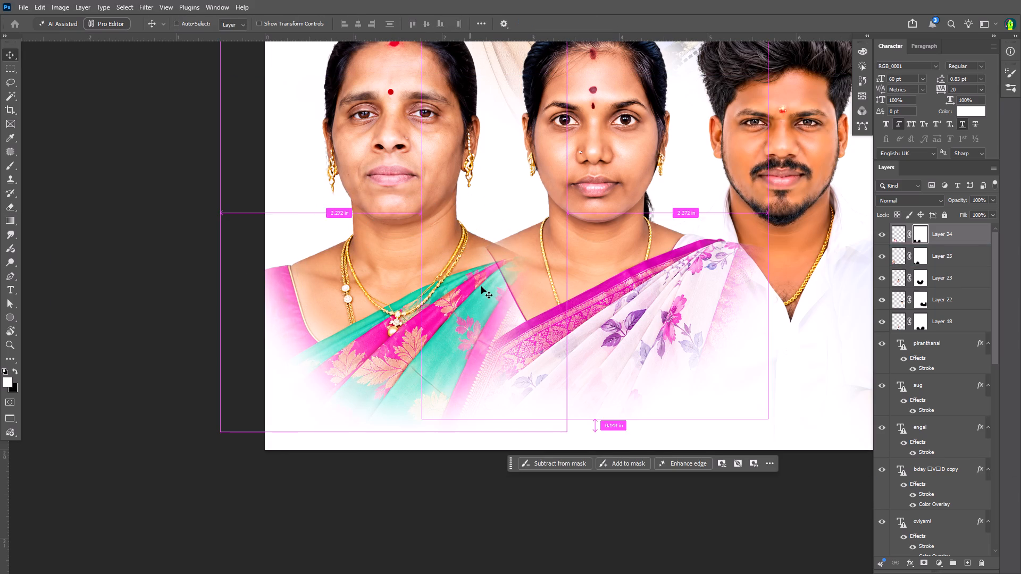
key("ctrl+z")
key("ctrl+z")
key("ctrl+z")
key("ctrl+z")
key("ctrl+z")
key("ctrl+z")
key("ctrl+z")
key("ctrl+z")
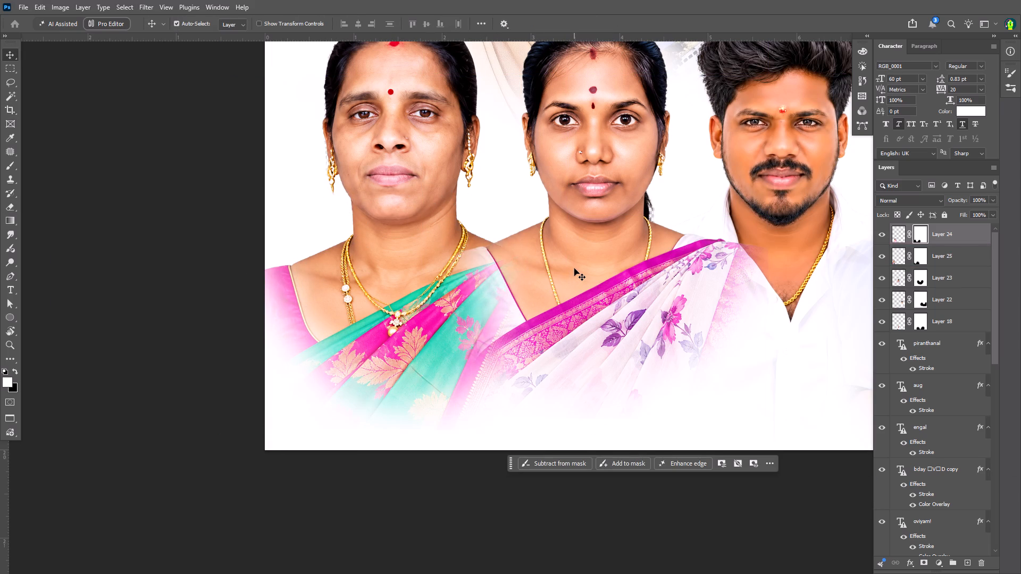
Bring the white-shirt man with the blue pen in the lower row to the front of the layer stack.
key("ctrl+minus")
scroll(575, 268, "up", 4)
key("Tab")
key("space")
key("space")
key("space")
key("space")
key("space")
key("space")
key("space")
key("space")
key("space")
key("space")
key("space")
key("space")
key("space")
key("space")
key("space")
key("space")
key("space")
key("space")
key("space")
key("space")
left_click_drag(634, 250, 582, 260)
left_click(574, 260)
left_click_drag(574, 260, 574, 269)
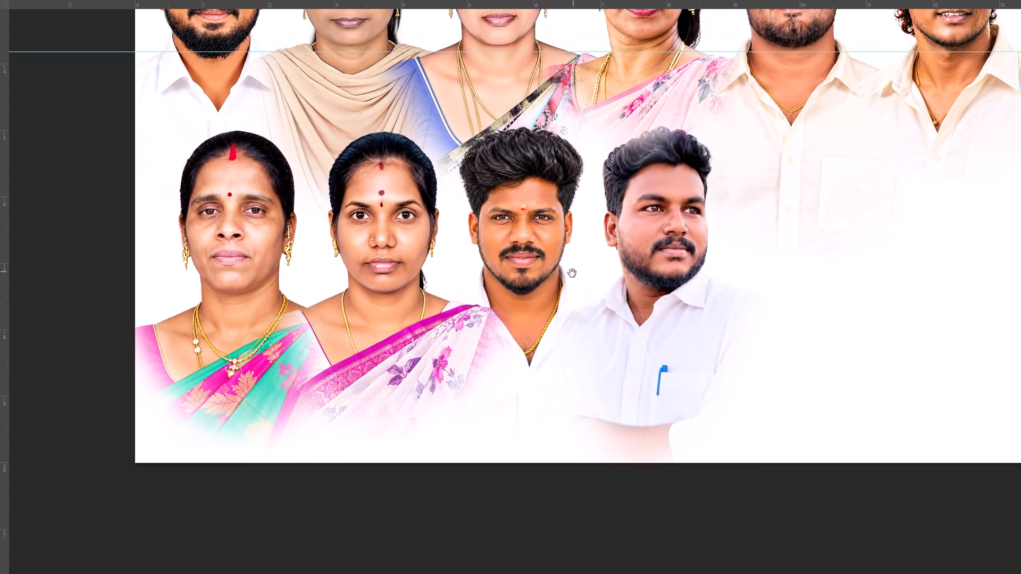
left_click(572, 273)
right_click(668, 225)
left_click(677, 232)
left_click_drag(679, 233, 687, 238)
key("ctrl+z")
key("ctrl+shift+bracketright")
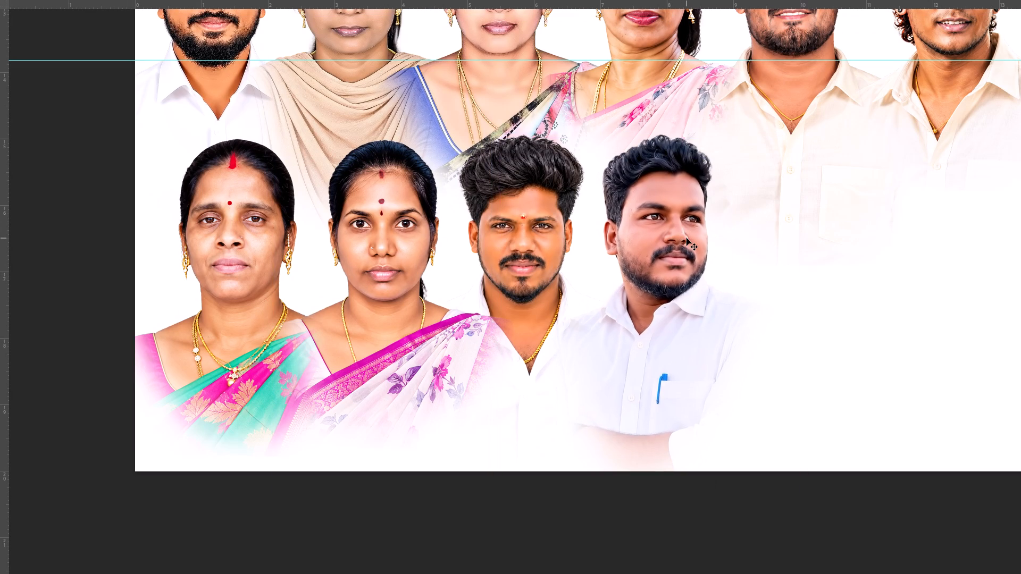
Reapply the last plug-in filter to the pink floral-saree woman in the upper row.
scroll(681, 231, "up", 6)
key("space")
key("space")
key("space")
left_click_drag(727, 199, 623, 264)
left_click(619, 266)
key("z")
double_click(487, 219)
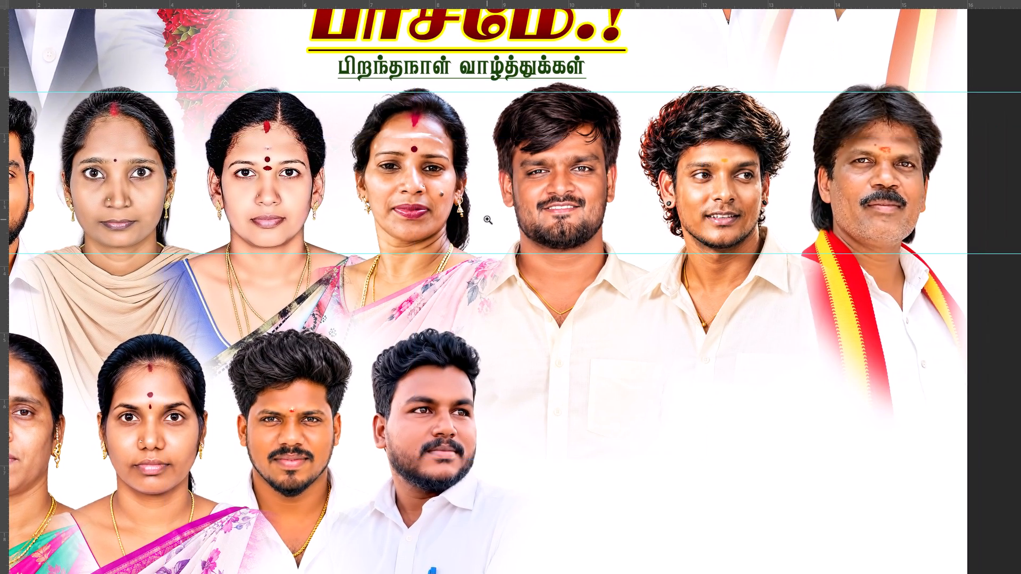
key("space")
key("space")
key("space")
key("space")
key("space")
key("space")
key("space")
key("space")
key("space")
key("space")
left_click_drag(435, 206, 499, 234)
left_click(532, 238)
key("v")
right_click(587, 234)
left_click(599, 242)
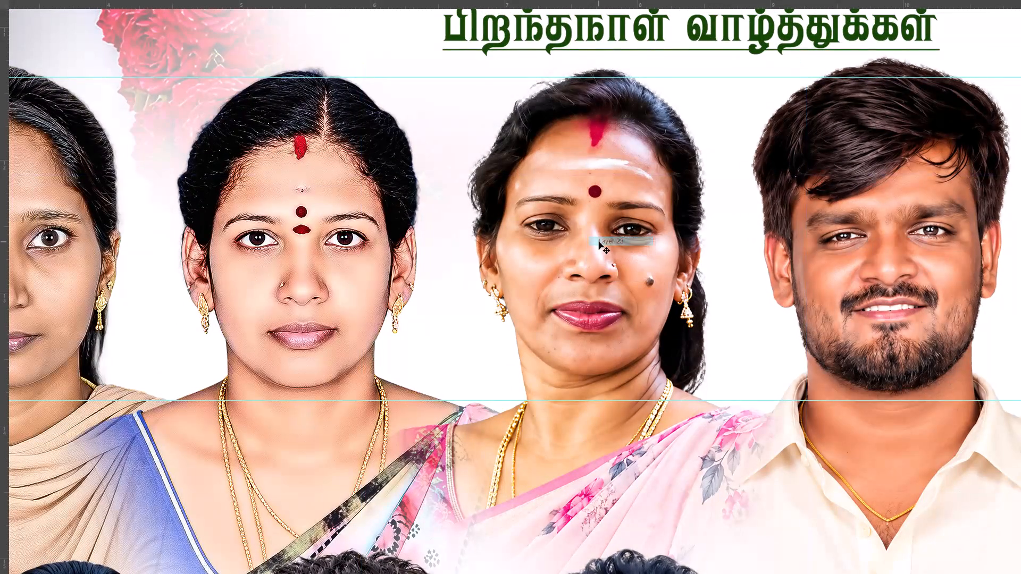
key("ctrl+alt+f")
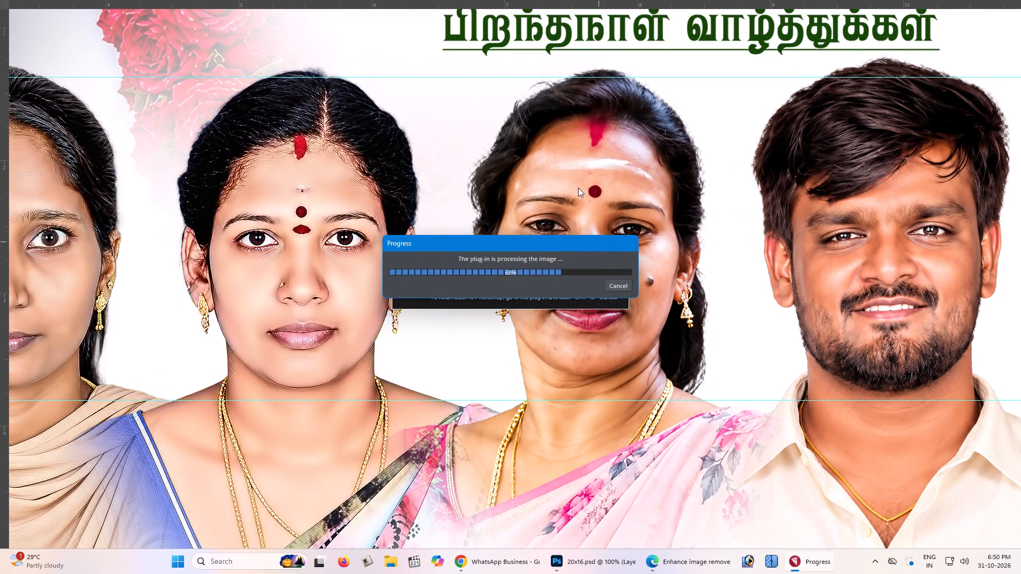
key("space")
key("space")
key("space")
key("space")
key("space")
key("space")
key("space")
key("space")
key("space")
key("space")
key("space")
key("space")
key("space")
key("space")
key("space")
key("space")
key("space")
key("space")
key("space")
key("space")
left_click_drag(585, 211, 518, 211)
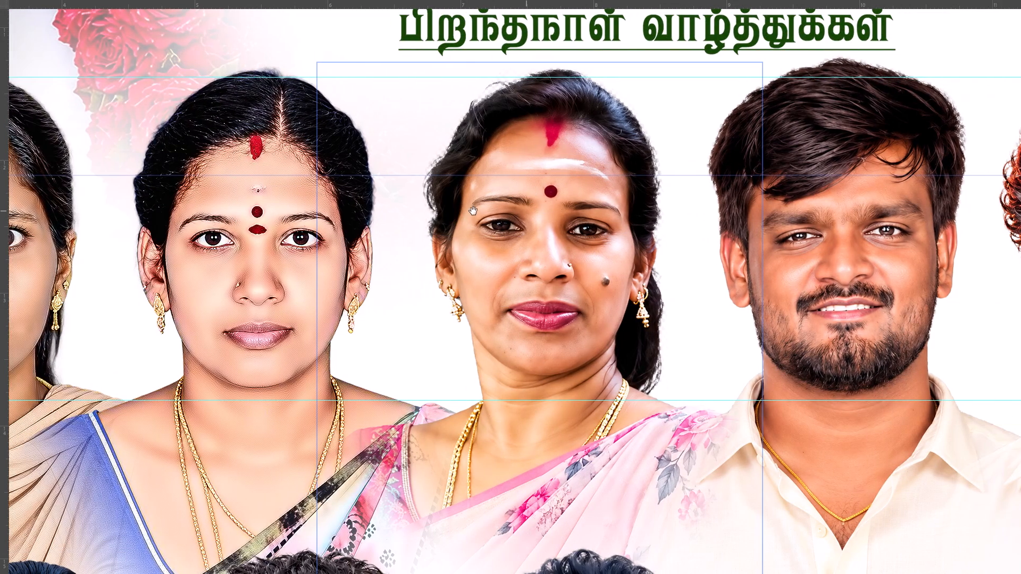
left_click(455, 209)
Apply a slight Curves adjustment to the pink floral-saree woman's darker tones in the RGB channel.
left_click_drag(568, 232, 512, 238)
left_click(510, 238)
key("ctrl+m")
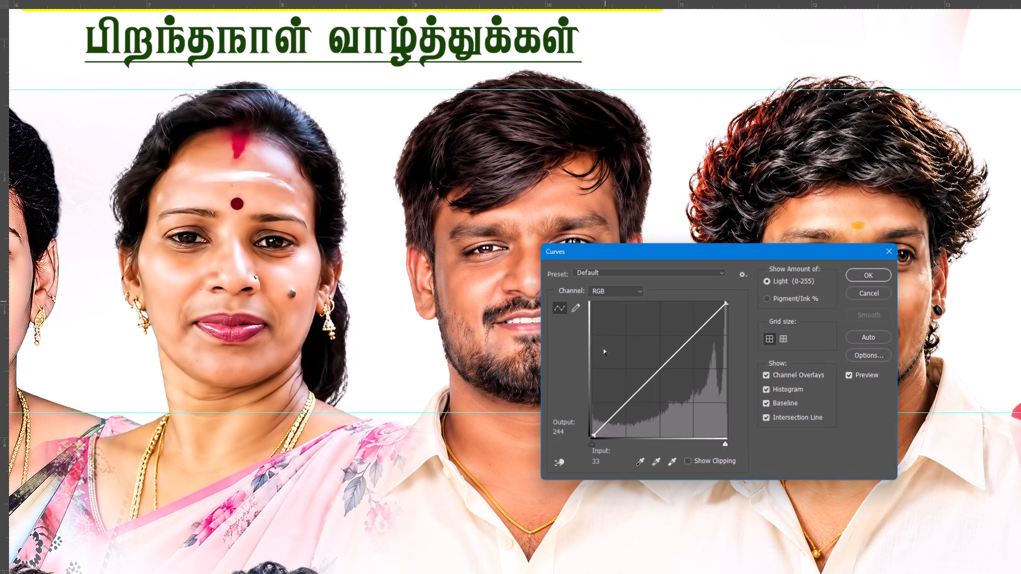
left_click(634, 391)
key("Return")
Reapply the last plug-in filter to Layer 21, the smiling bearded man in the cream shirt.
key("space")
right_click(540, 293)
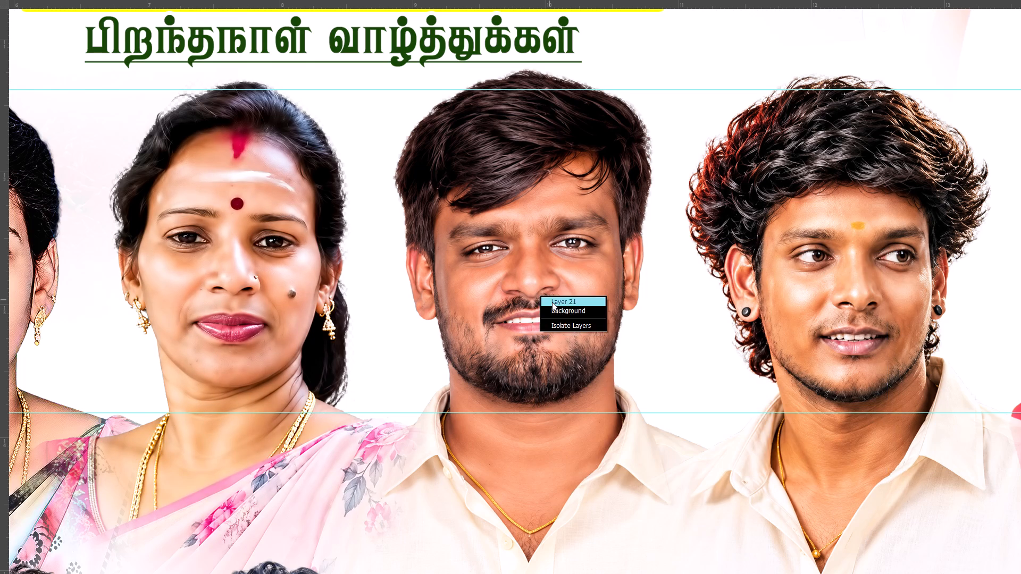
left_click(552, 302)
key("ctrl+alt+f")
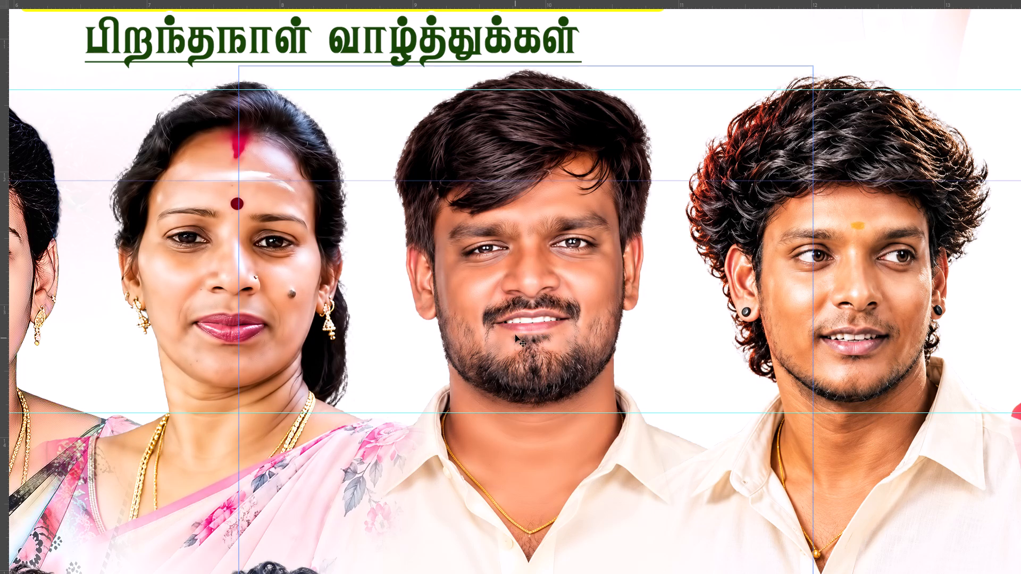
Brighten the bearded man's portrait with Levels, setting the RGB white input level to about 234.
key("ctrl+l")
left_click(874, 237)
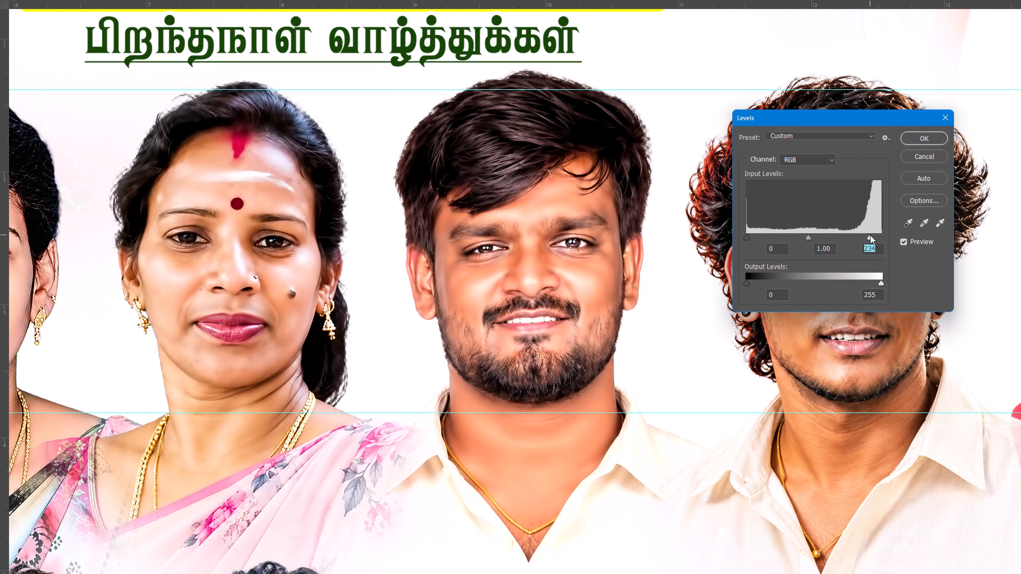
key("Return")
Reapply the last plug-in filter to the curly-haired man in the upper row.
key("space")
key("space")
key("space")
key("space")
key("space")
key("space")
left_click_drag(816, 239, 769, 243)
left_click(765, 243)
right_click(743, 242)
left_click(749, 246)
key("ctrl+alt+f")
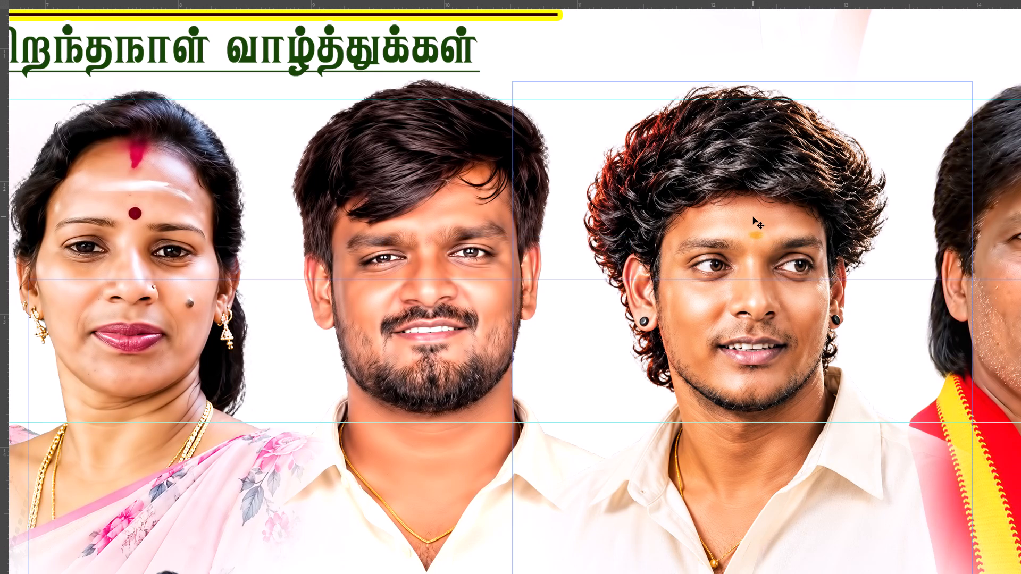
Slightly brighten the curly-haired man's midtones with a Curves adjustment in the RGB channel.
scroll(753, 217, "down", 3)
key("ctrl+m")
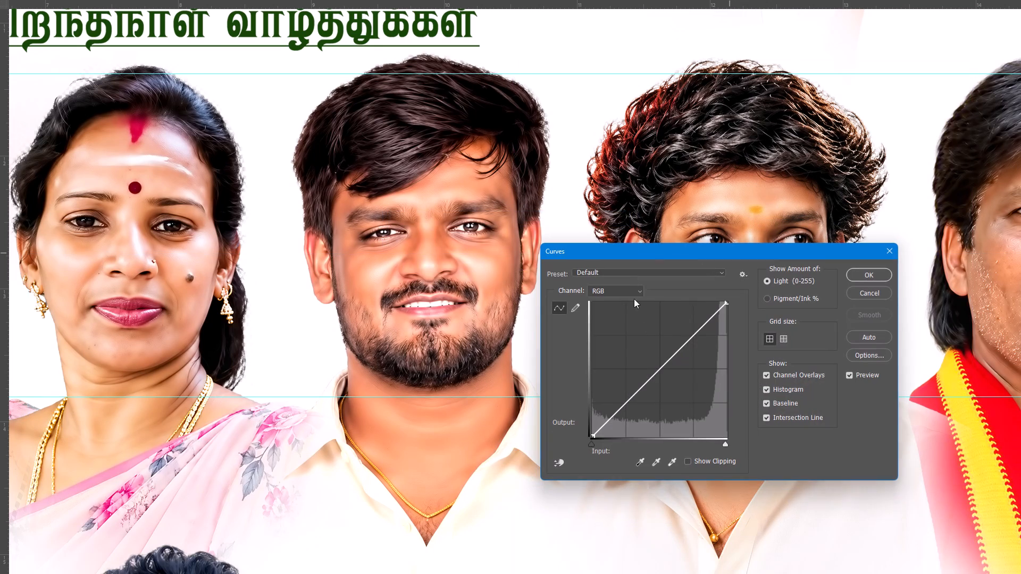
left_click(651, 374)
key("Return")
Reapply the last plug-in filter to the mustached man with the red and yellow scarf in the upper row.
key("space")
key("space")
key("space")
key("space")
key("space")
key("space")
key("space")
key("space")
key("space")
key("space")
key("space")
key("space")
left_click_drag(640, 372, 508, 370)
left_click(478, 366)
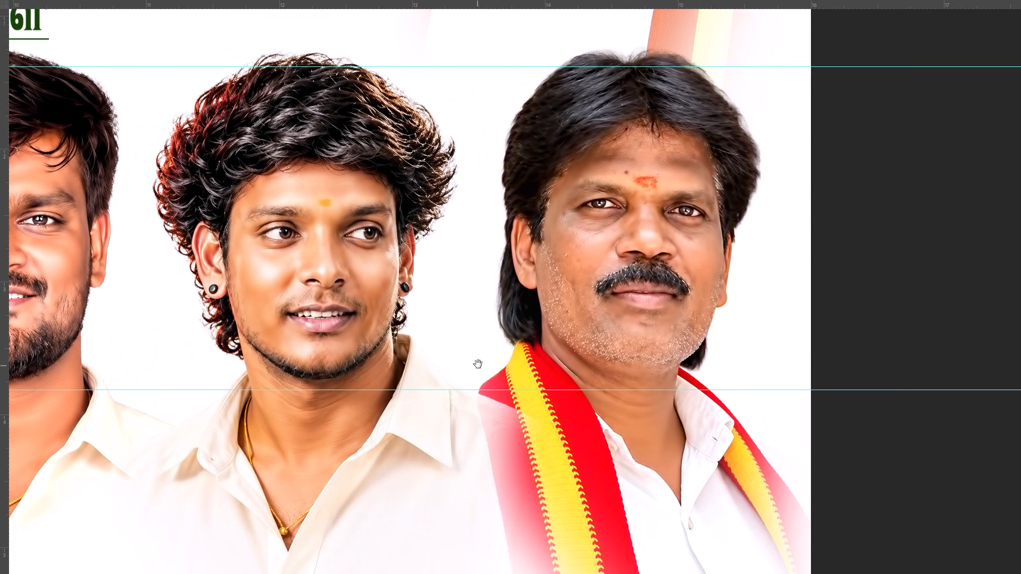
right_click(575, 267)
left_click(588, 274)
key("ctrl+alt+f")
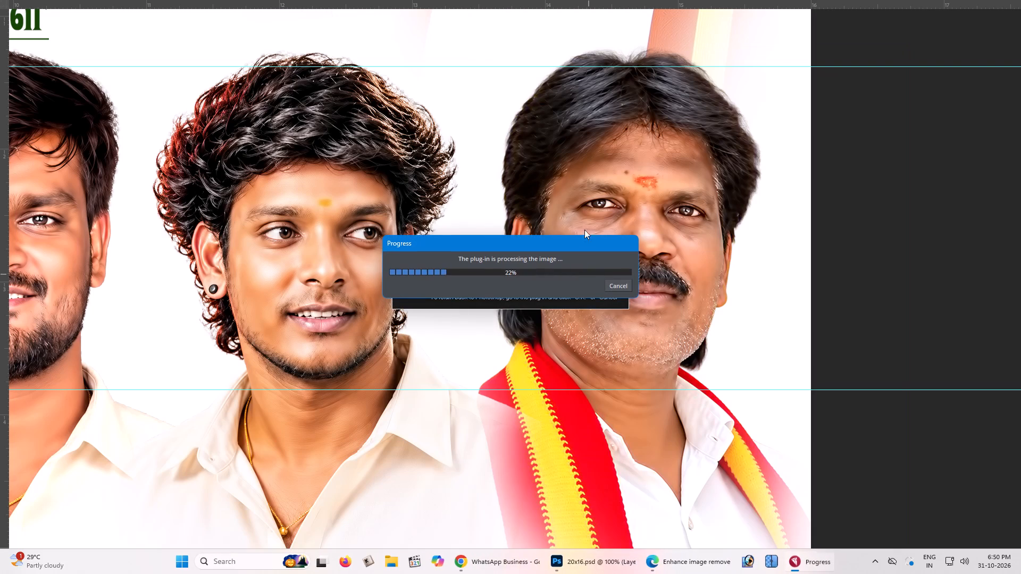
scroll(637, 258, "up", 1)
scroll(637, 258, "down", 3)
scroll(635, 287, "up", 2)
scroll(643, 255, "down", 2)
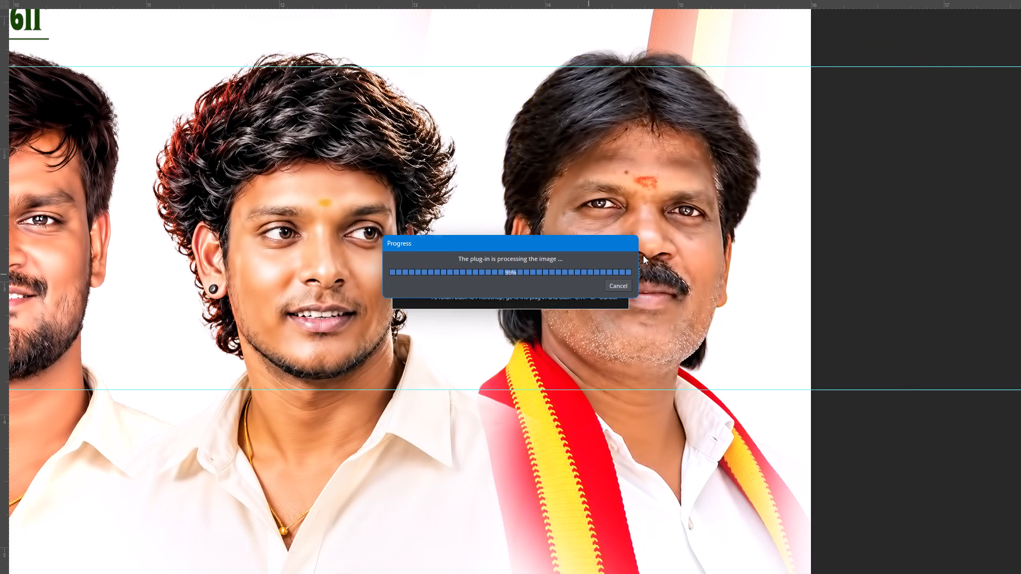
scroll(643, 255, "down", 2)
Reapply the last plug-in filter to the woman in the green and pink saree in the lower row.
key("space")
key("space")
key("space")
key("space")
key("space")
key("space")
key("space")
key("space")
key("space")
key("space")
key("space")
key("space")
key("space")
key("space")
key("space")
key("space")
key("space")
key("space")
key("space")
key("space")
left_click_drag(502, 305, 690, 232)
left_click_drag(181, 392, 341, 333)
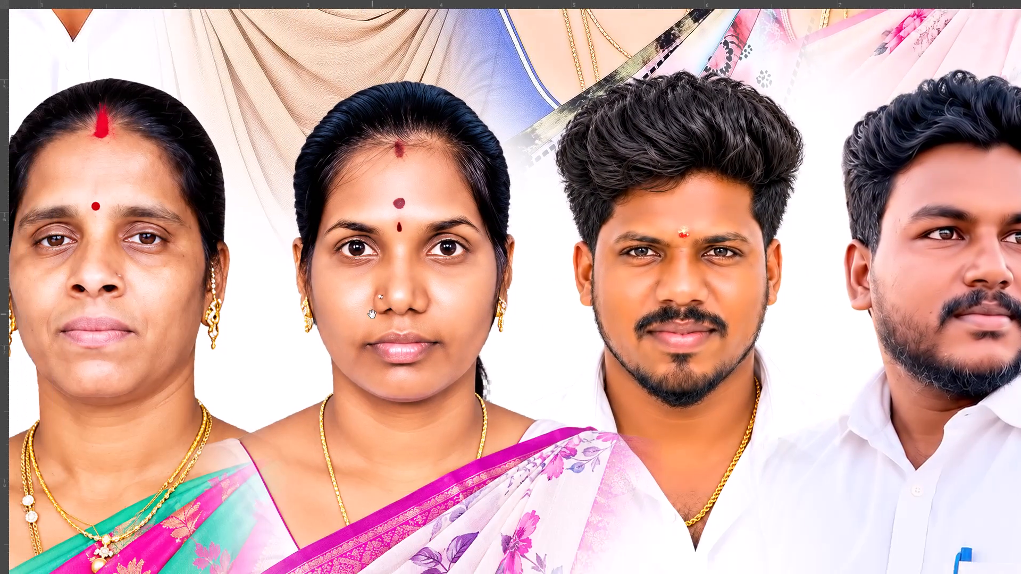
left_click(372, 314)
right_click(215, 251)
left_click(225, 257)
key("space")
left_click_drag(225, 257, 280, 247)
left_click(295, 244)
key("ctrl+alt+f")
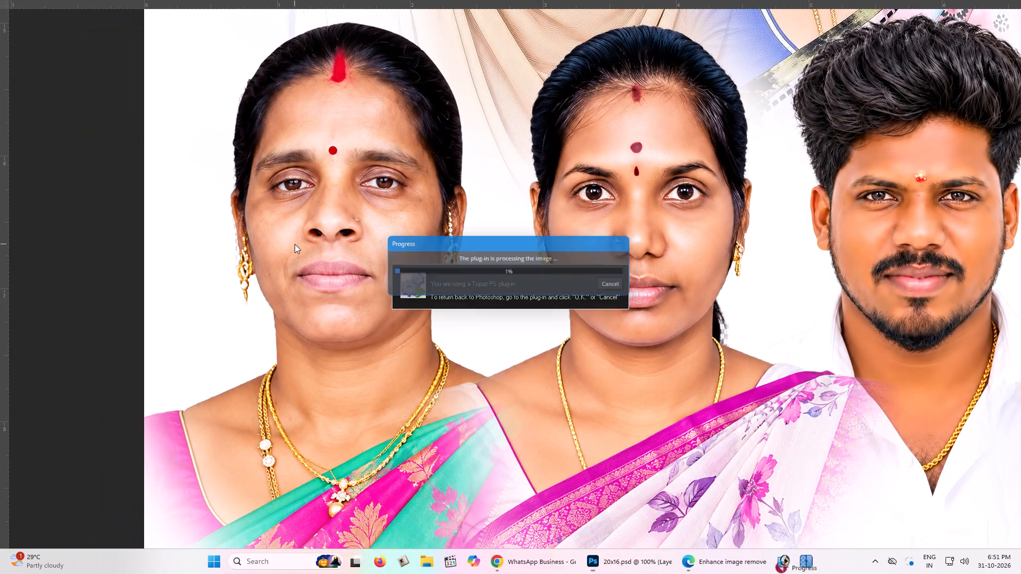
scroll(295, 244, "up", 10)
Reapply the last plug-in filter to the woman in the purple-bordered floral saree in the lower row.
key("space")
key("space")
key("space")
key("space")
key("space")
key("space")
key("space")
key("space")
key("space")
key("space")
key("space")
key("space")
key("space")
key("space")
key("space")
key("space")
key("space")
key("space")
key("space")
key("space")
left_click_drag(601, 214, 564, 223)
left_click_drag(547, 223, 523, 228)
left_click(523, 228)
right_click(523, 228)
left_click(528, 232)
key("ctrl+alt+f")
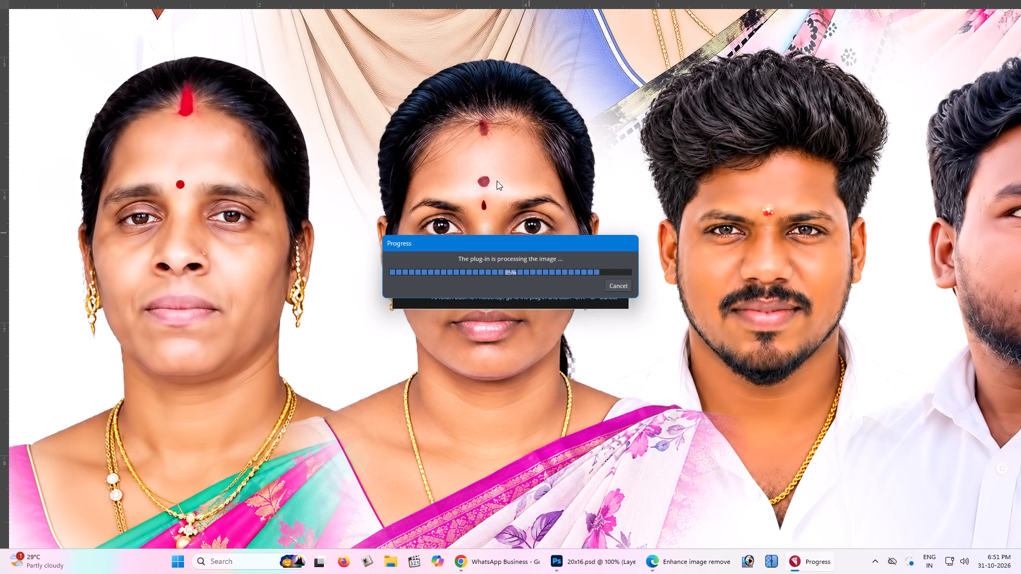
scroll(505, 200, "down", 2)
scroll(498, 274, "up", 2)
scroll(602, 308, "up", 3)
Reapply the last plug-in filter to the bearded man with the gold chain in the lower row.
key("space")
key("space")
key("space")
left_click_drag(681, 292, 617, 290)
left_click(570, 297)
right_click(591, 272)
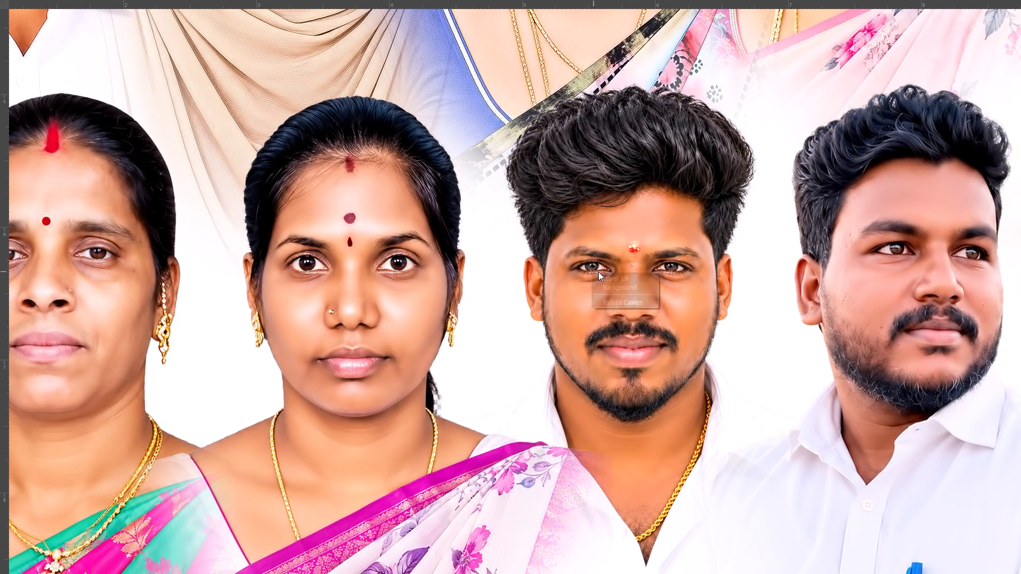
left_click(602, 274)
key("space")
left_click_drag(625, 275, 591, 277)
left_click(547, 278)
key("ctrl+alt+f")
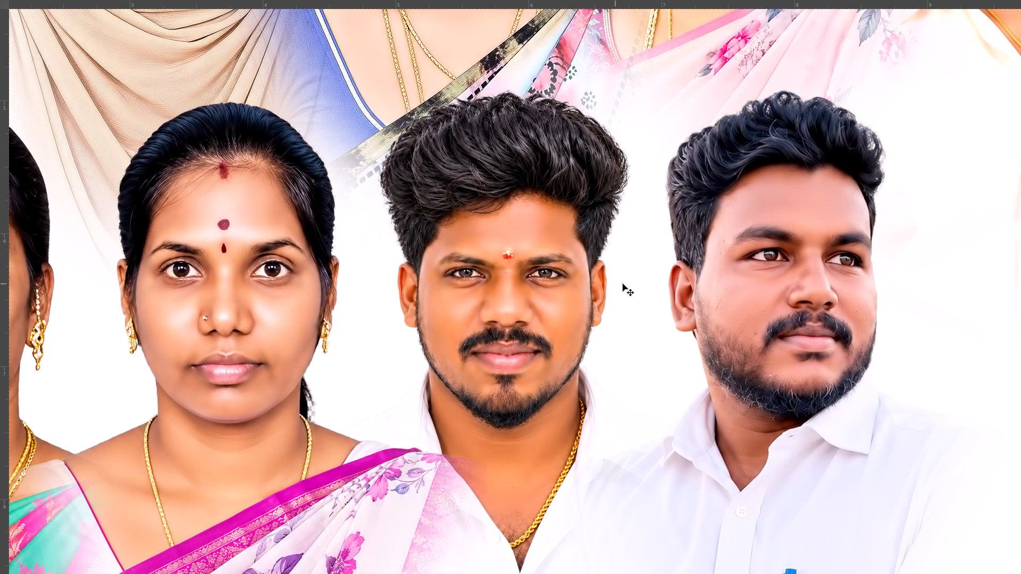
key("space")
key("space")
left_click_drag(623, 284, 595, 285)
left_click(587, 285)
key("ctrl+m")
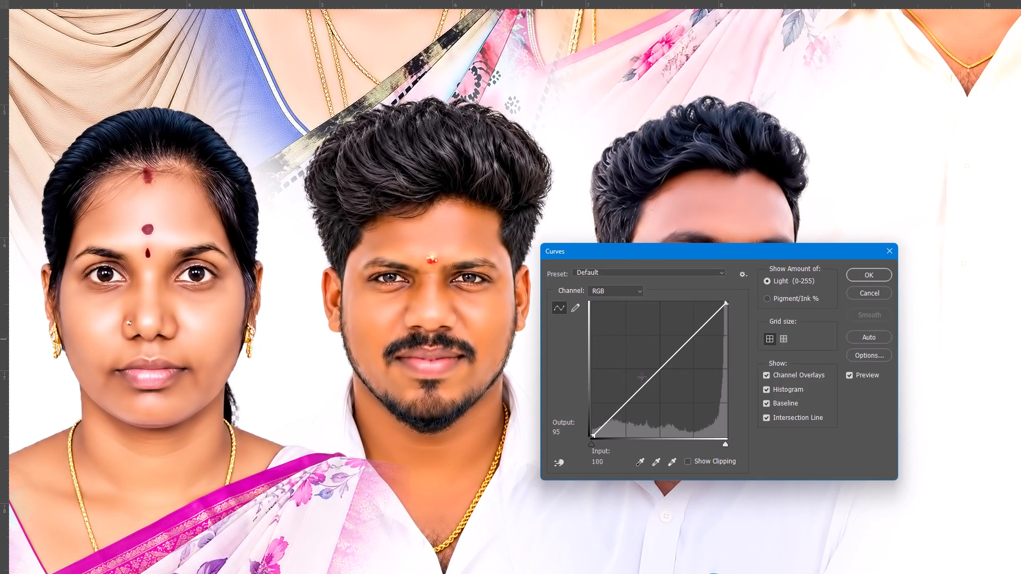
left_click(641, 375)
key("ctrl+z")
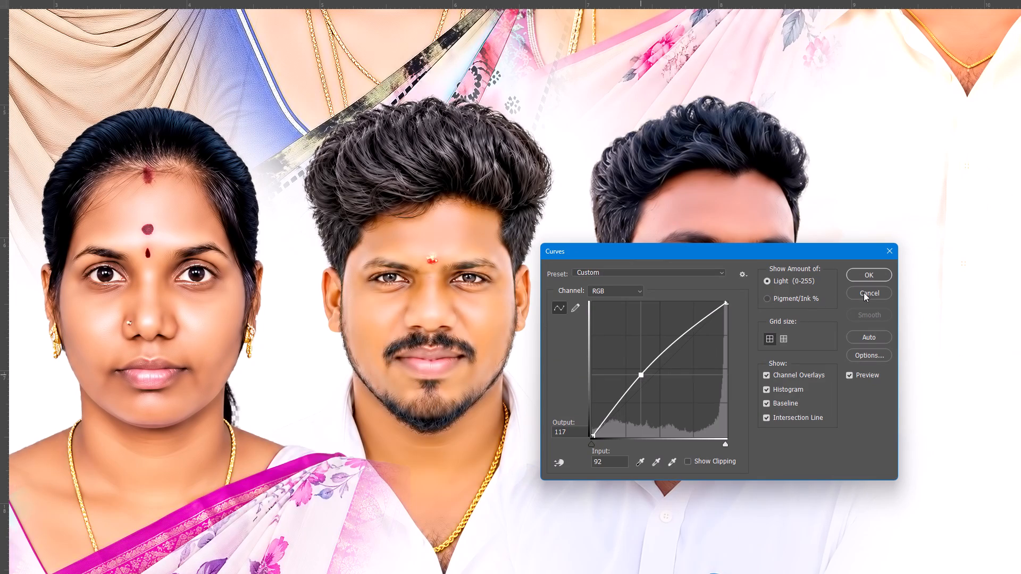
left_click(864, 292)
Lighten the gold-chain man's portrait with Curves, raising the RGB curve at input 104 to output 113.
key("ctrl+m")
left_click(648, 377)
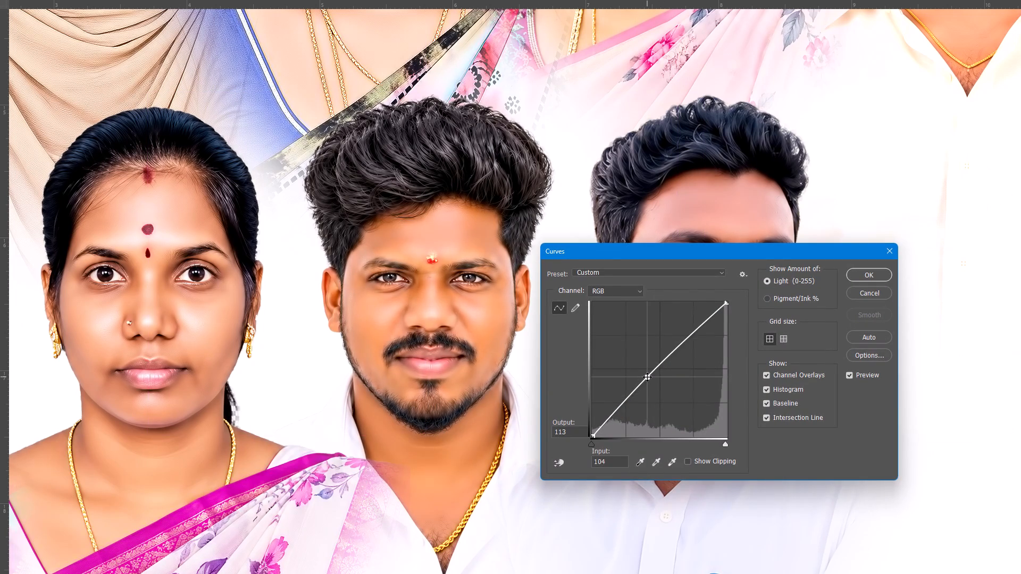
key("Return")
Erase on Layer 24's mask to refine the purple-bordered saree woman's fade beside the gold-chain man's white shirt.
key("ctrl+minus")
key("ctrl+minus")
scroll(620, 383, "up", 5)
right_click(343, 297)
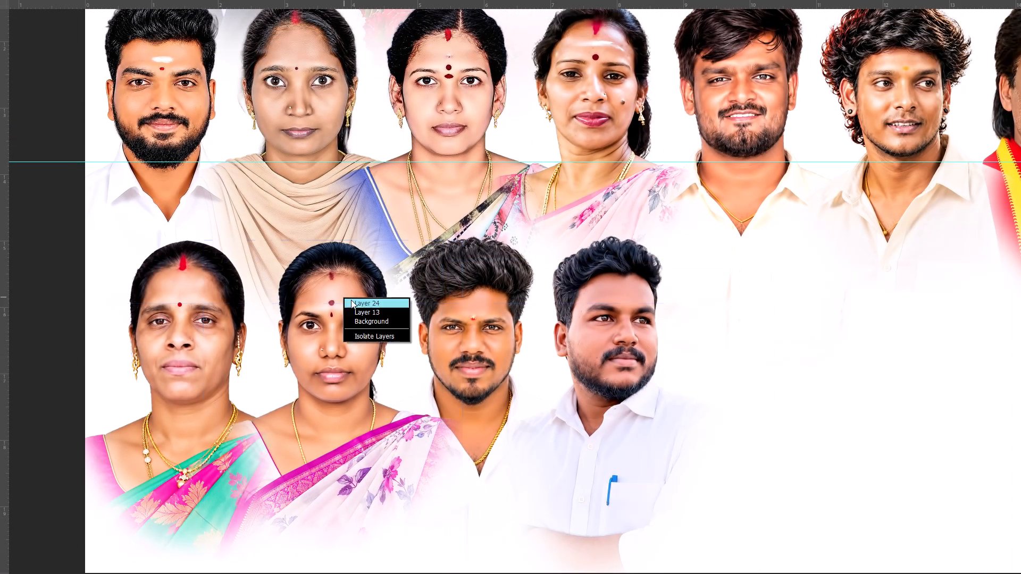
left_click(348, 299)
key("Tab")
left_click(928, 262)
left_click(921, 259)
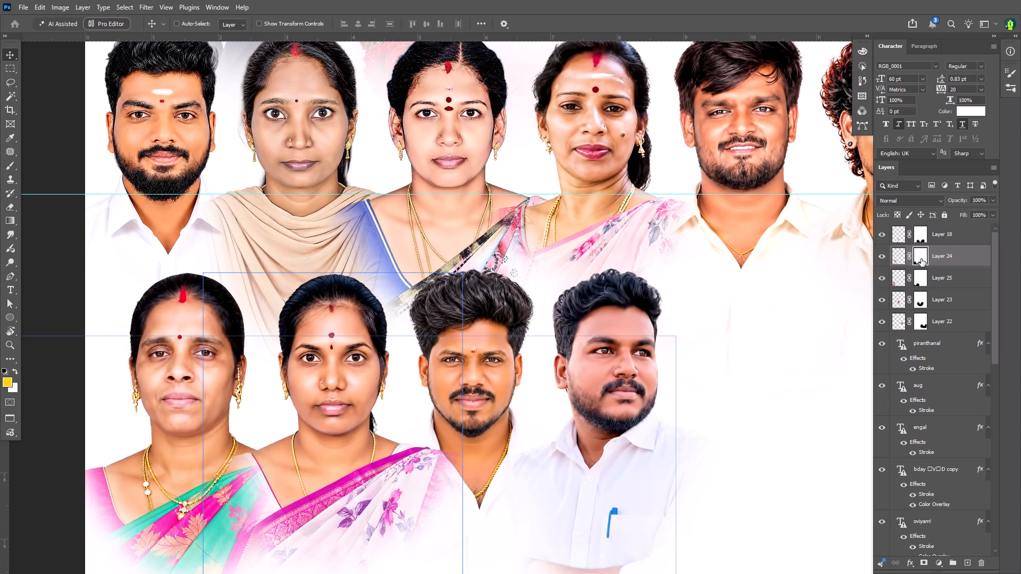
key("ctrl+plus")
key("Tab")
key("space")
left_click_drag(682, 316, 684, 276)
left_click(685, 272)
key("e")
left_click(497, 382)
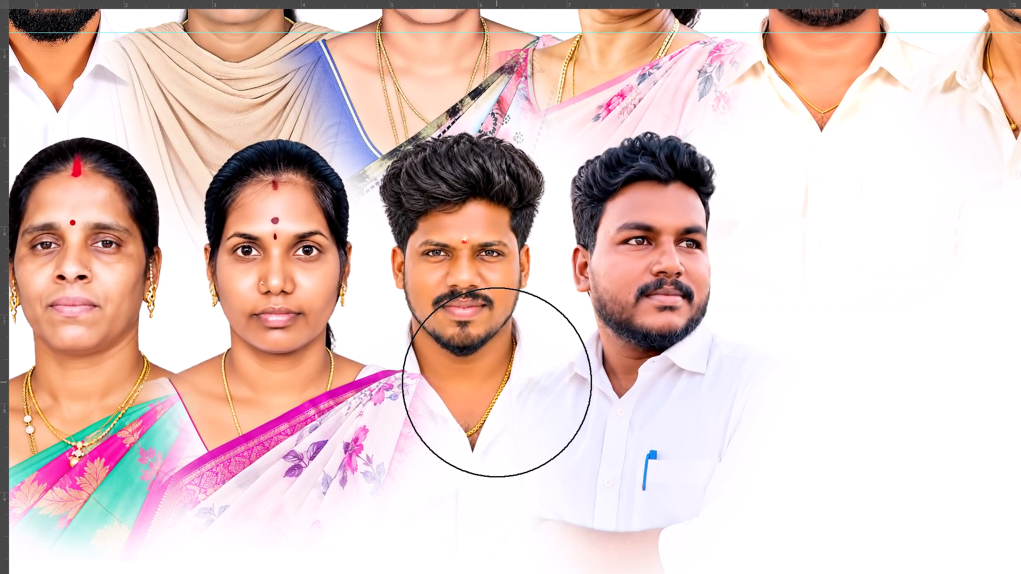
left_click(497, 373)
left_click_drag(497, 372, 498, 377)
left_click_drag(499, 396, 498, 410)
left_click_drag(498, 418, 491, 444)
left_click_drag(479, 471, 476, 478)
left_click(476, 479)
left_click_drag(485, 410, 484, 396)
left_click(483, 388)
left_click(482, 384)
left_click_drag(484, 399, 484, 420)
left_click_drag(478, 449, 473, 462)
left_click(469, 476)
key("v")
Examine both portrait rows and the overall banner composition with the whole page in view.
key("ctrl+minus")
key("ctrl+minus")
key("ctrl+minus")
scroll(570, 294, "up", 7)
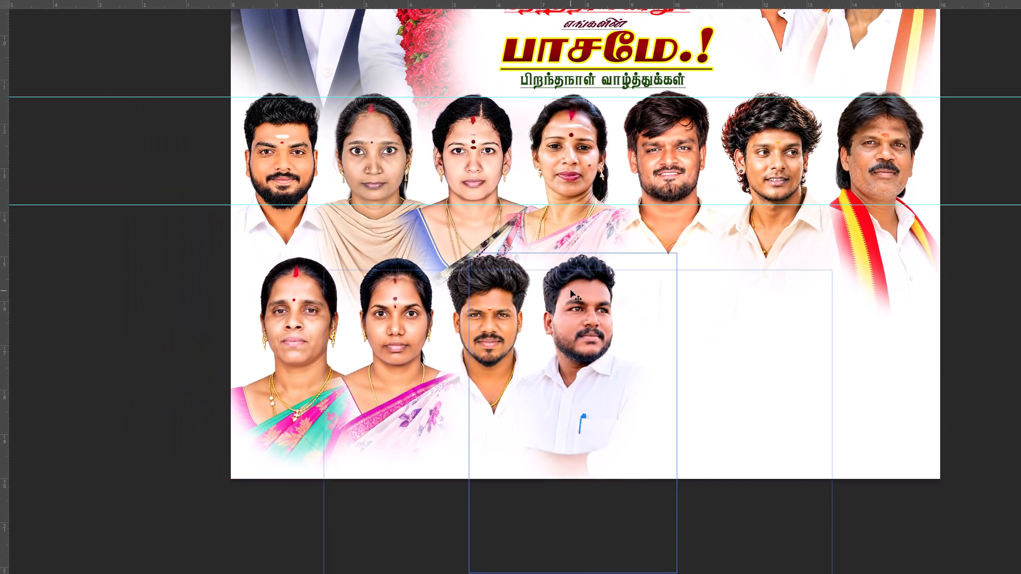
scroll(571, 290, "up", 2)
scroll(533, 319, "down", 2)
scroll(535, 282, "up", 3)
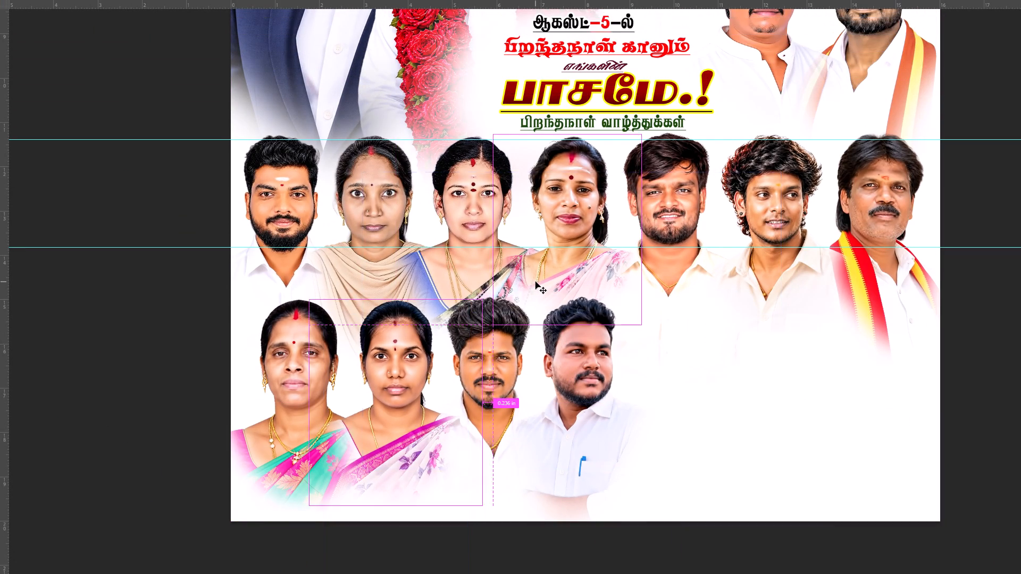
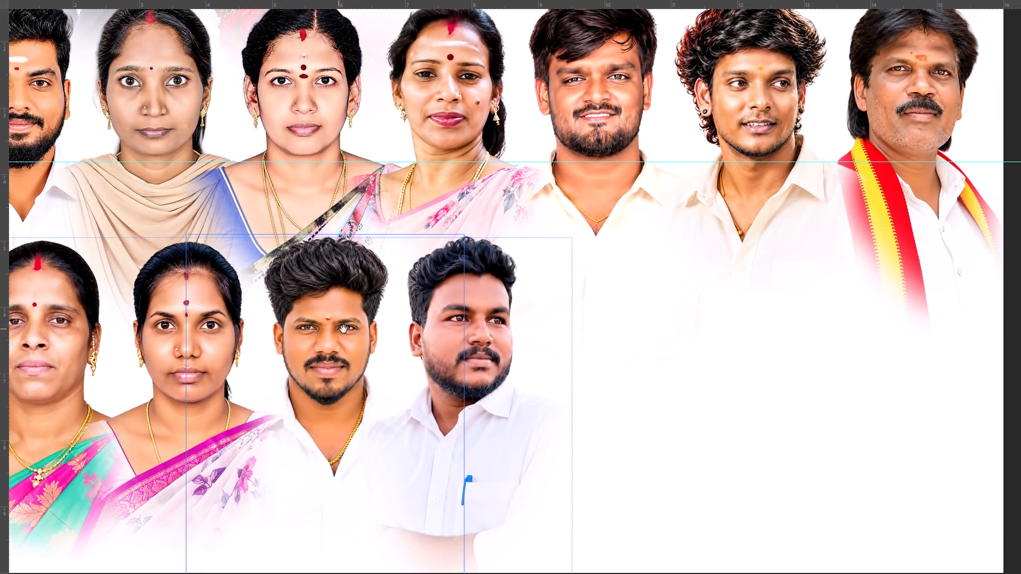
Move the two men in white shirts in the lower row together to the right, leaving a portrait-wide gap beside the woman in the pink-bordered sari.
left_click(344, 329)
right_click(343, 326)
left_click(350, 332)
left_click_drag(350, 332, 357, 350)
key("ctrl+z")
right_click(476, 313, "shift")
left_click(487, 320, "shift")
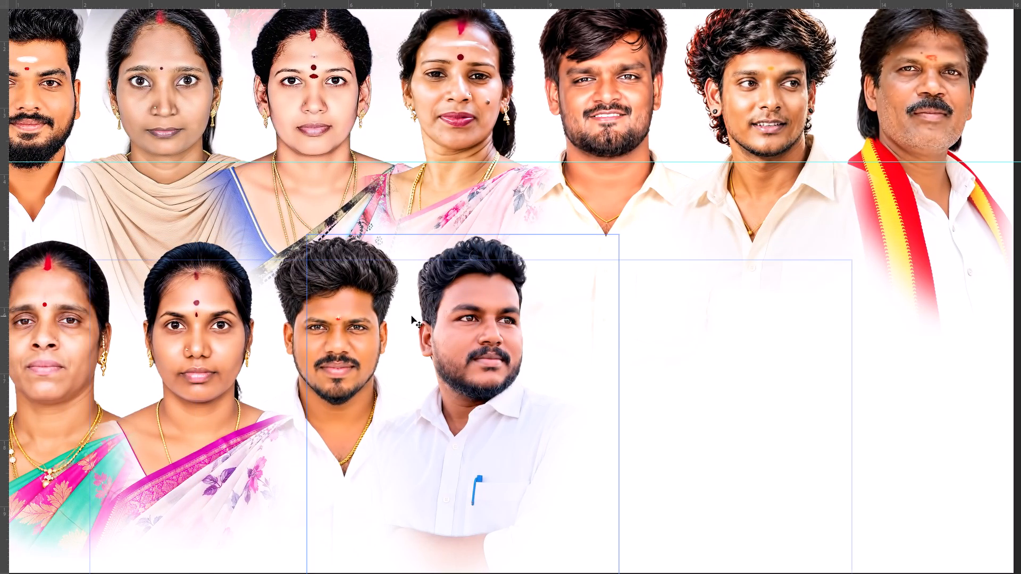
left_click_drag(411, 316, 572, 323, "shift")
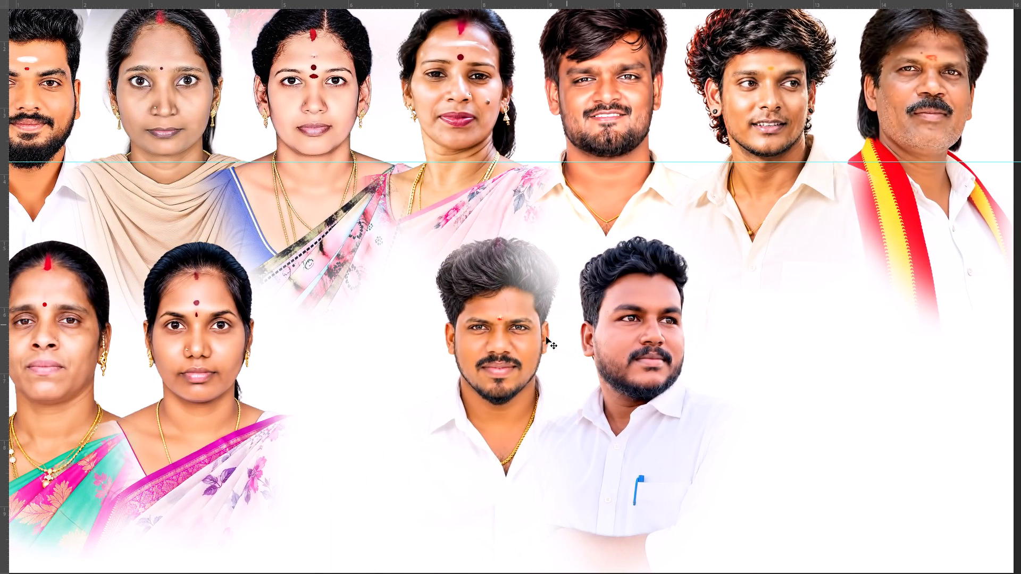
Bring the layer of the front-facing man in the open-collared white shirt to the top of the layer stack.
right_click(498, 347)
left_click(517, 331)
key("ctrl+shift+bracketright")
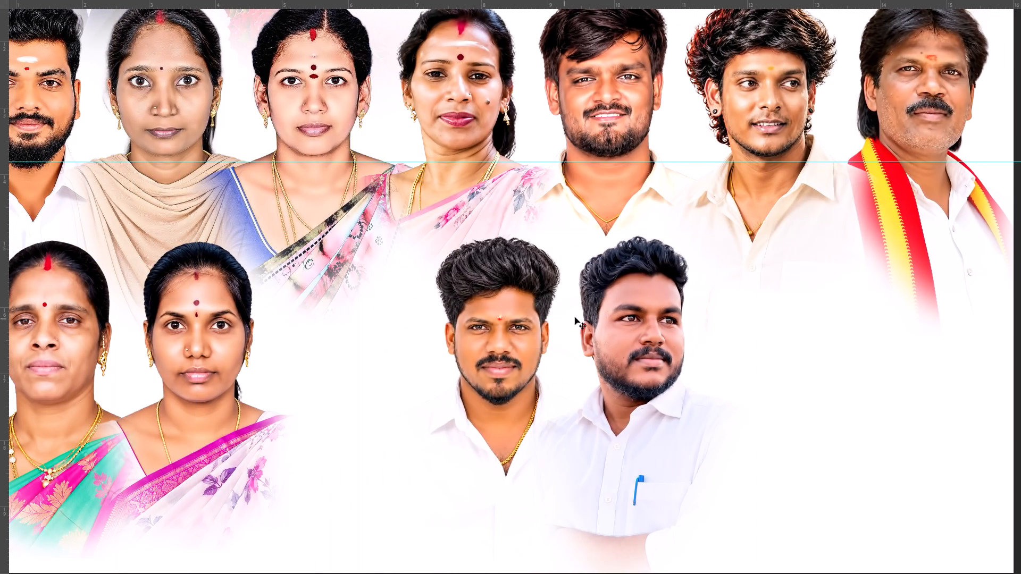
left_click_drag(596, 311, 599, 82)
key("ctrl+z")
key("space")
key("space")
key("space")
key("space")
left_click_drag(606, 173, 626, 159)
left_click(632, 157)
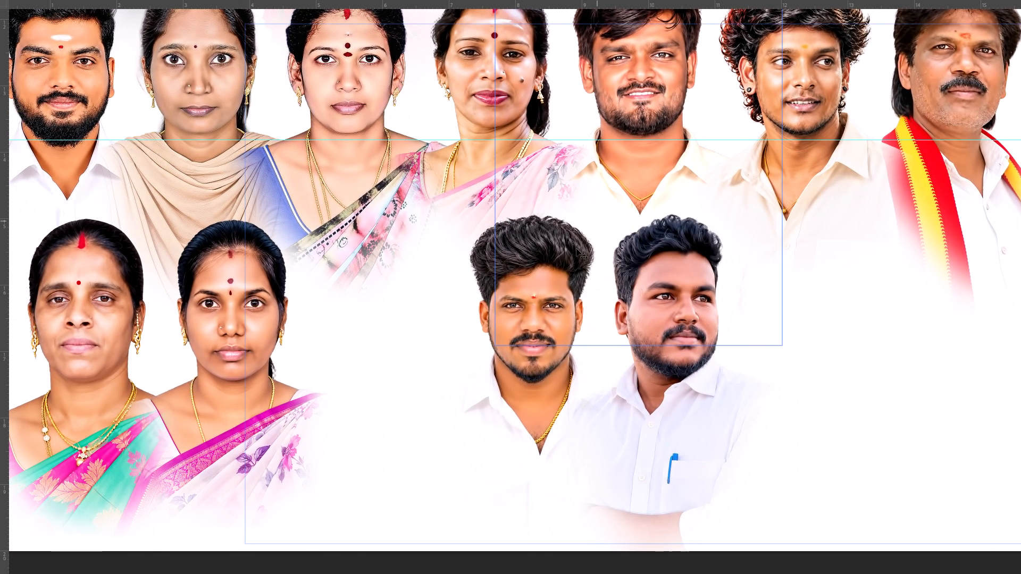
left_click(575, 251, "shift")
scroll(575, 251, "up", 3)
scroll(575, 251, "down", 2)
Switch to the next open document.
key("ctrl+Tab")
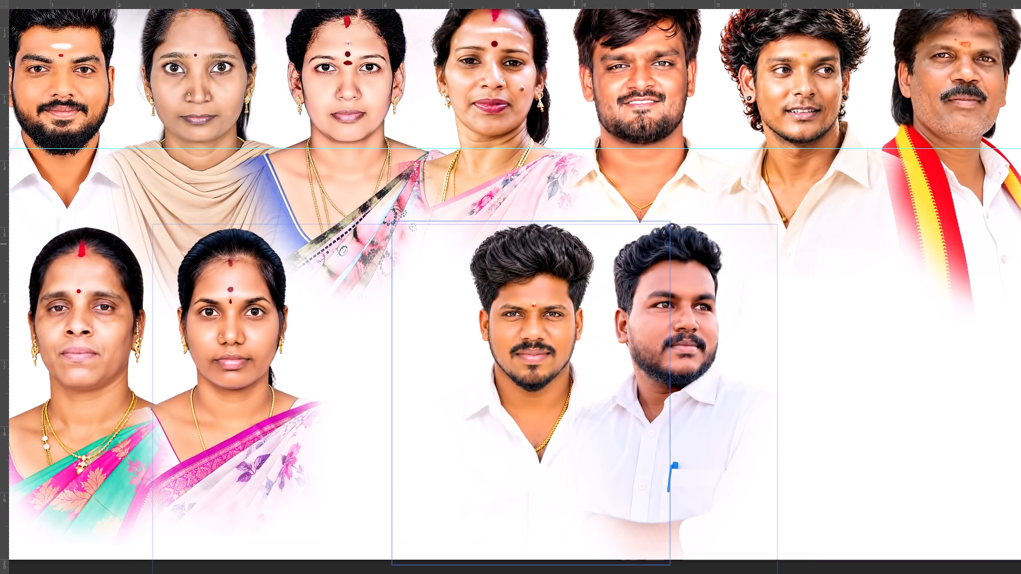
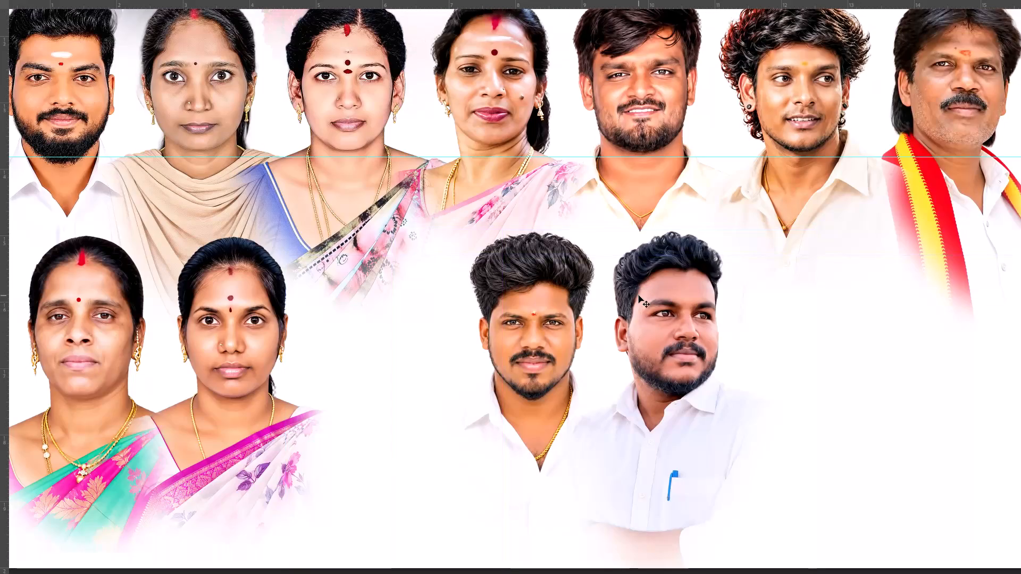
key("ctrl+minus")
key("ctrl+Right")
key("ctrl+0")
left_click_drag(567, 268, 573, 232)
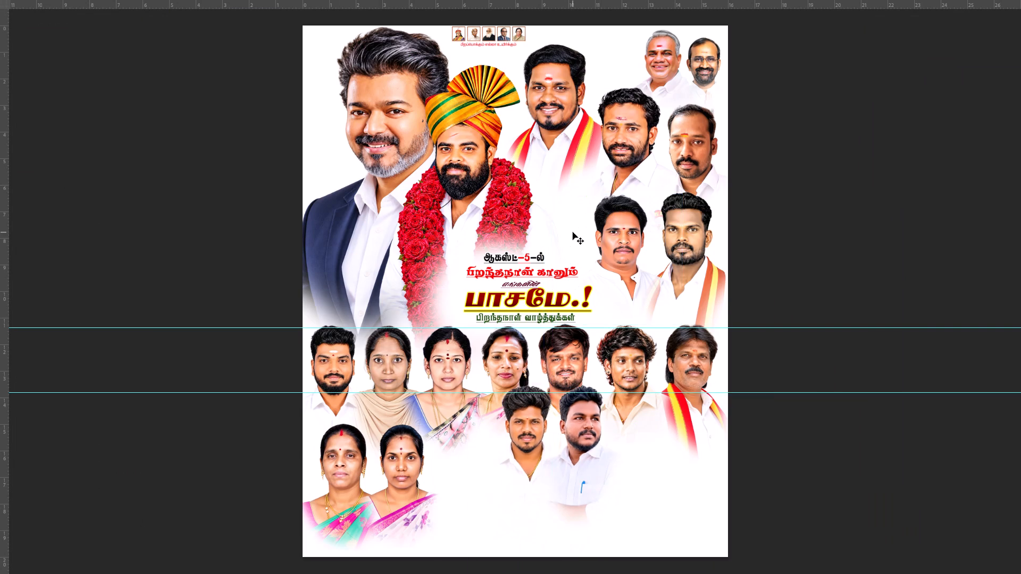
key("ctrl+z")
Paste the smiling bearded man's portrait, extract its subject onto its own layer and delete the remaining grey backdrop.
key("ctrl+v")
key("Tab")
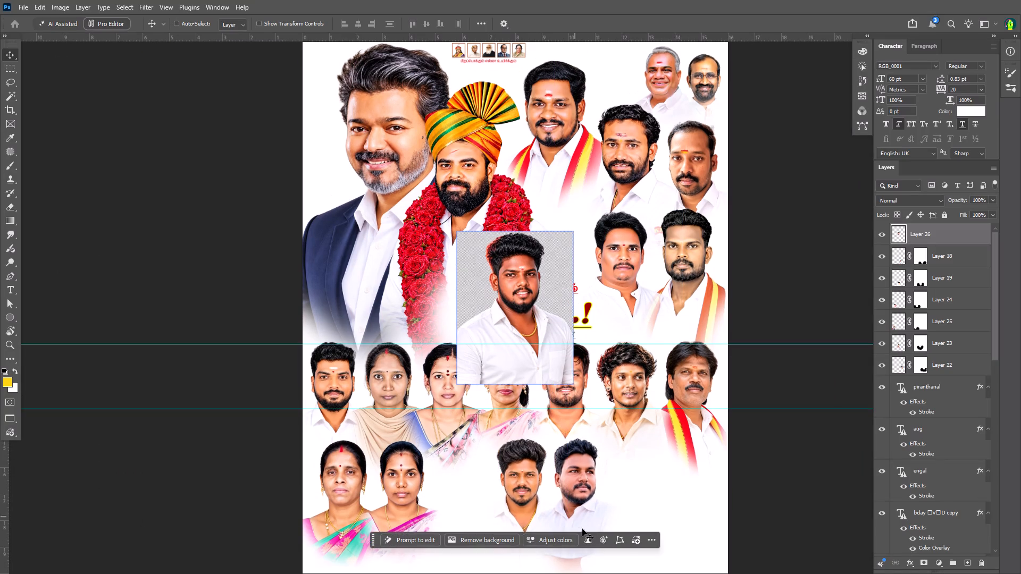
left_click(582, 535)
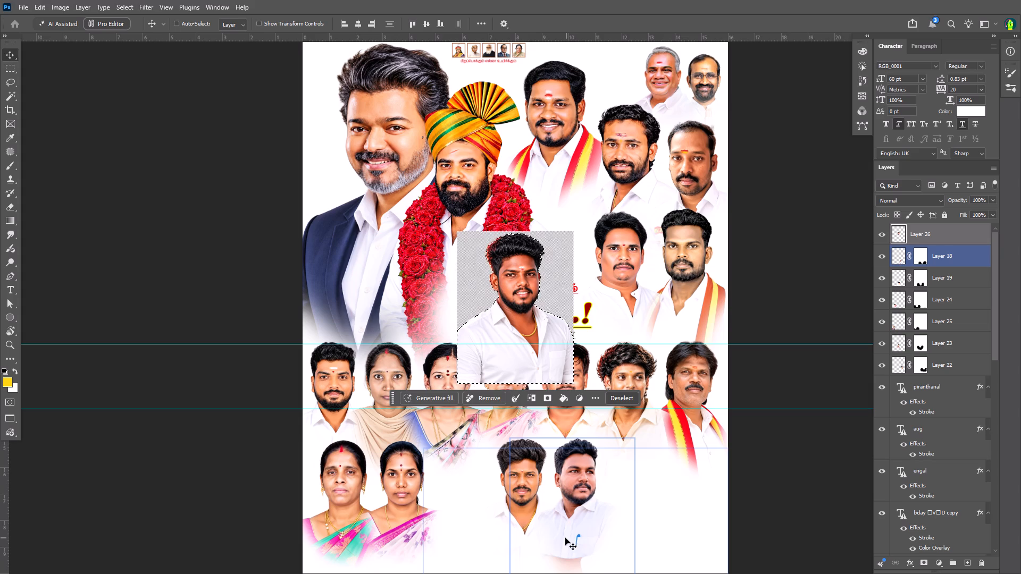
key("ctrl+x")
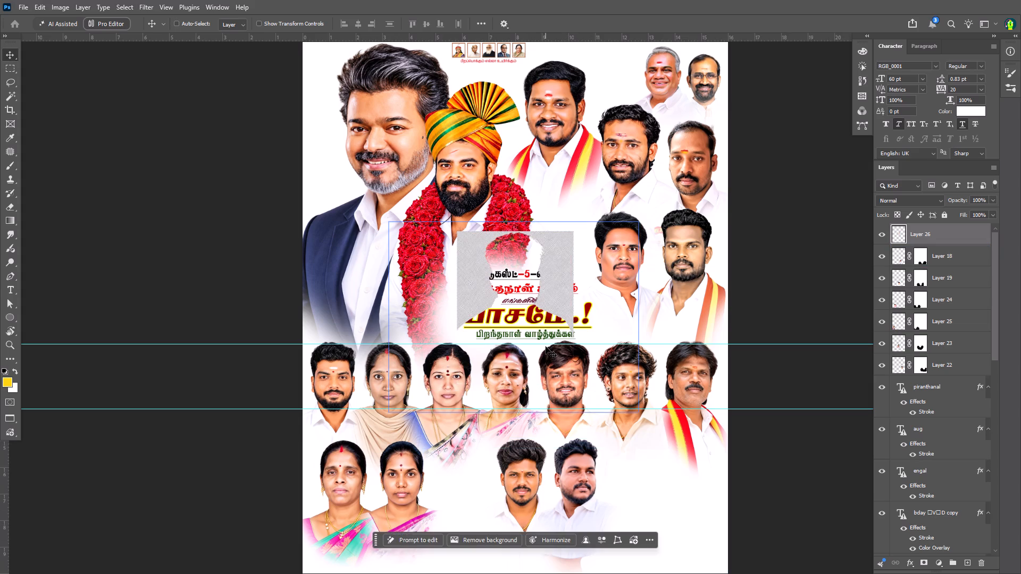
key("BackSpace")
key("Tab")
key("ctrl+plus")
key("ctrl+plus")
key("ctrl+plus")
key("space")
key("space")
key("space")
key("space")
key("space")
key("space")
key("space")
key("space")
key("space")
key("space")
key("space")
key("space")
left_click_drag(548, 338, 548, 334)
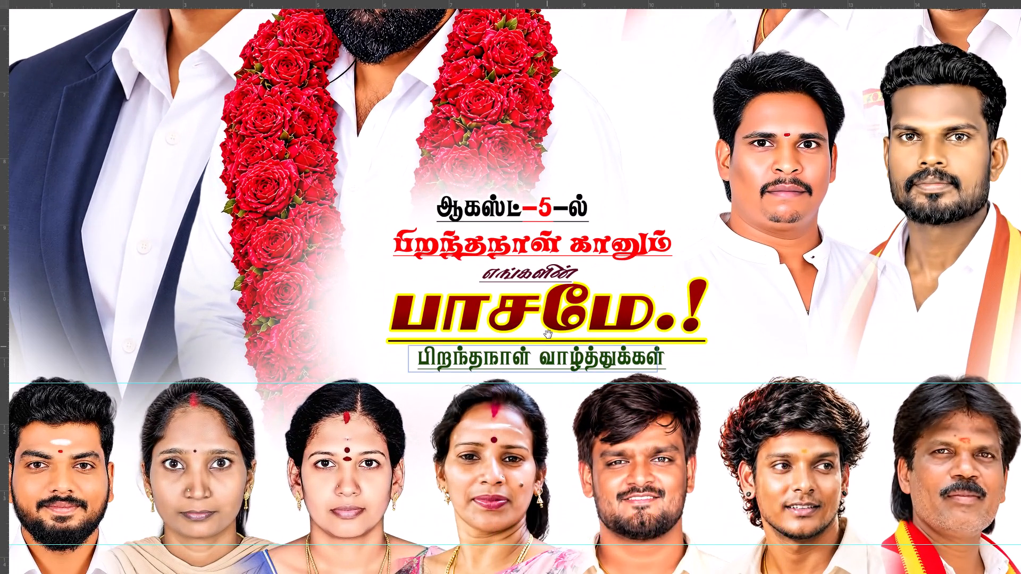
left_click_drag(548, 334, 551, 234)
left_click(557, 194)
key("ctrl+v")
Tilt the cut-out portrait of the smiling bearded man slightly clockwise and scale it down a little.
left_click_drag(548, 250, 539, 249)
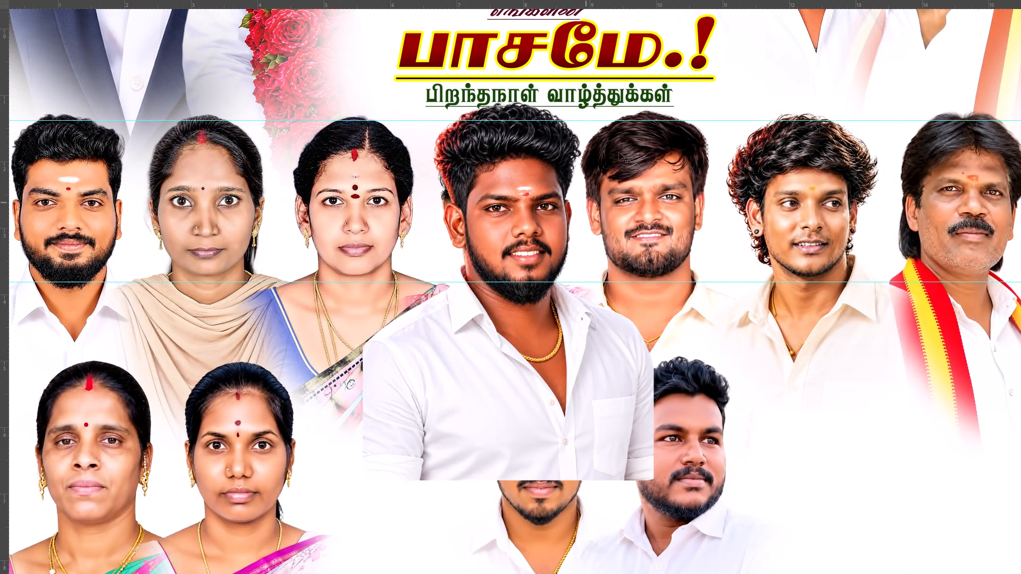
key("ctrl+t")
left_click_drag(652, 97, 647, 108, "alt")
left_click_drag(629, 74, 647, 77)
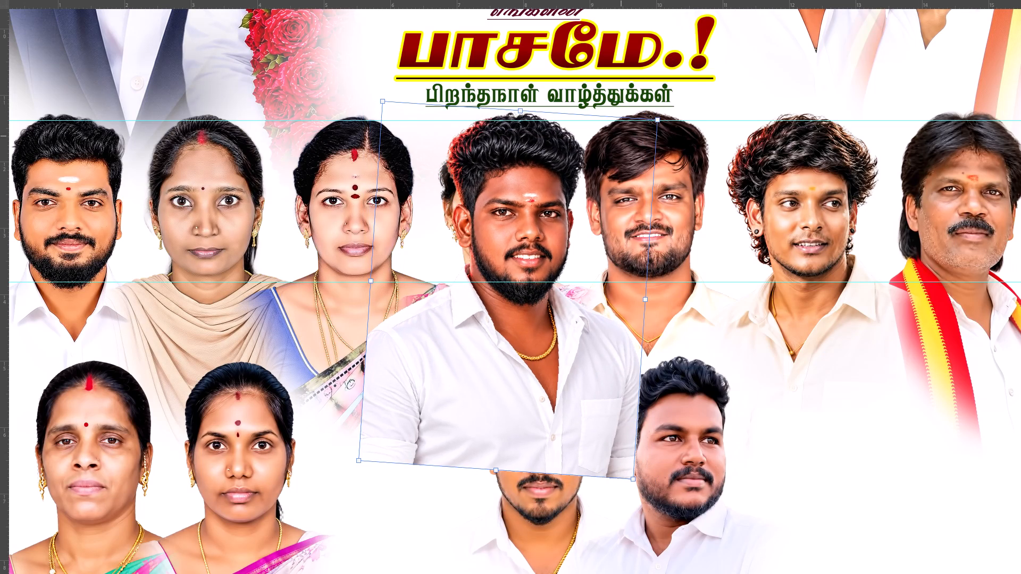
left_click_drag(655, 117, 648, 124, "alt")
left_click(617, 145)
key("Return")
Move the smiling bearded man into the lower-row gap beside the woman in the pink-bordered sari.
key("space")
key("space")
key("space")
key("space")
key("space")
key("space")
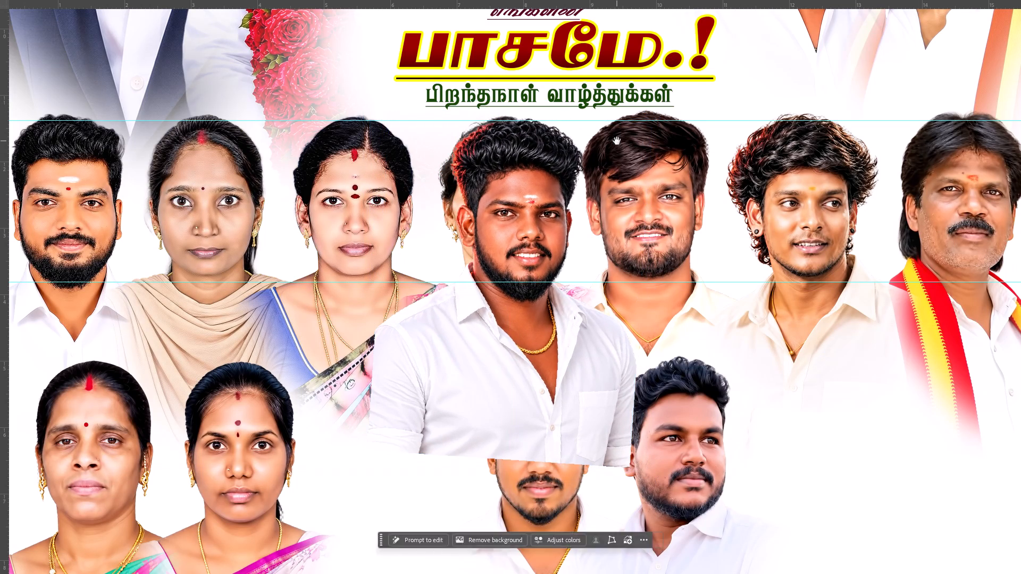
left_click_drag(589, 205, 587, 187)
left_click(587, 187)
left_click_drag(575, 153, 489, 402)
key("space")
left_click_drag(485, 392, 488, 326)
left_click(490, 319)
left_click_drag(458, 290, 421, 280)
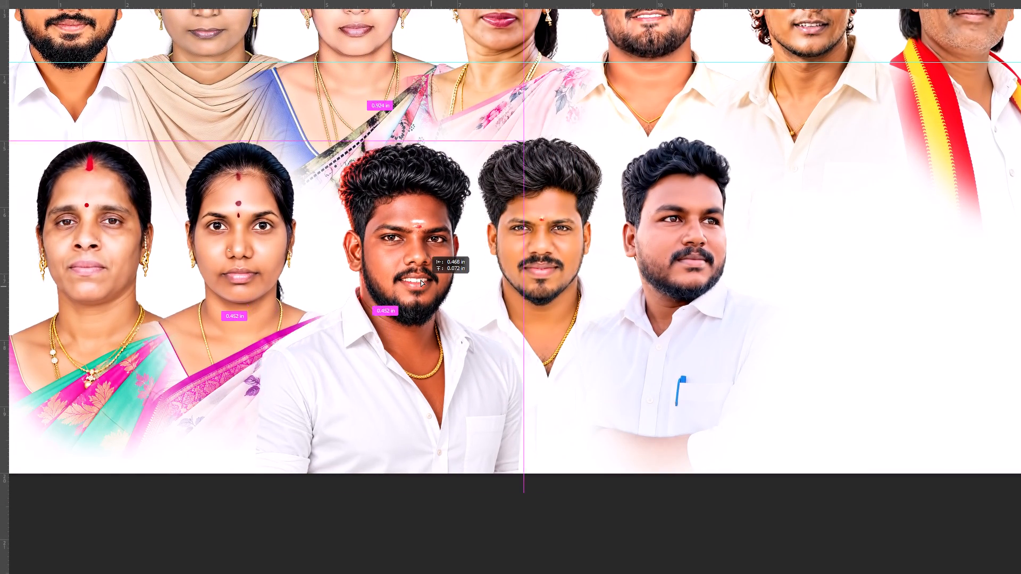
left_click_drag(421, 280, 426, 282)
Scale the smiling bearded man's portrait down slightly and align his head with the others in the lower row.
key("ctrl+t")
left_click_drag(521, 139, 515, 141, "alt")
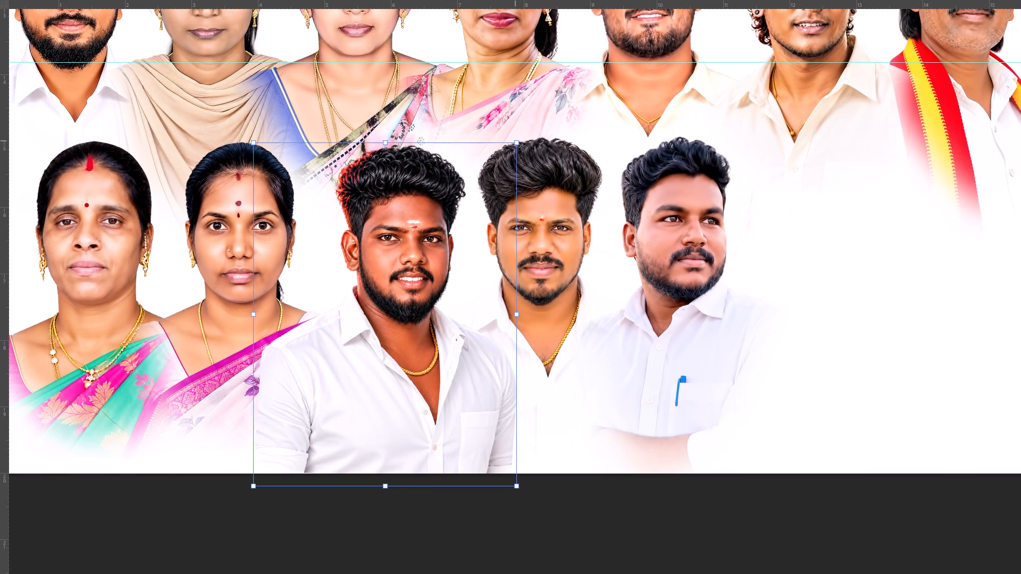
left_click_drag(547, 172, 543, 166)
key("Return")
left_click_drag(450, 210, 447, 206)
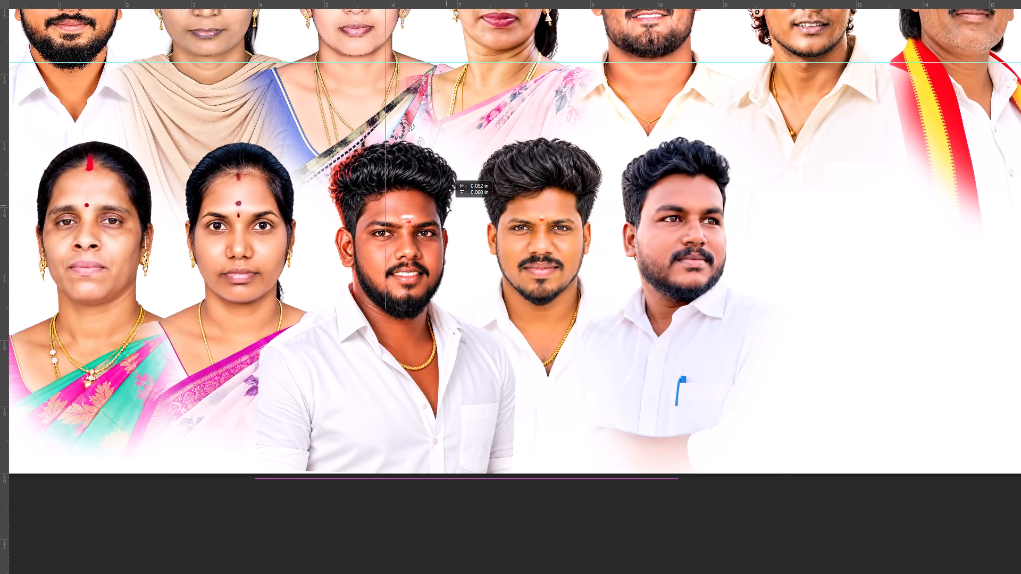
left_click_drag(447, 206, 444, 205)
Add a layer mask to the smiling man's portrait and erase the shirt edge overlapping the neighbouring man and the hem.
scroll(444, 205, "down", 1)
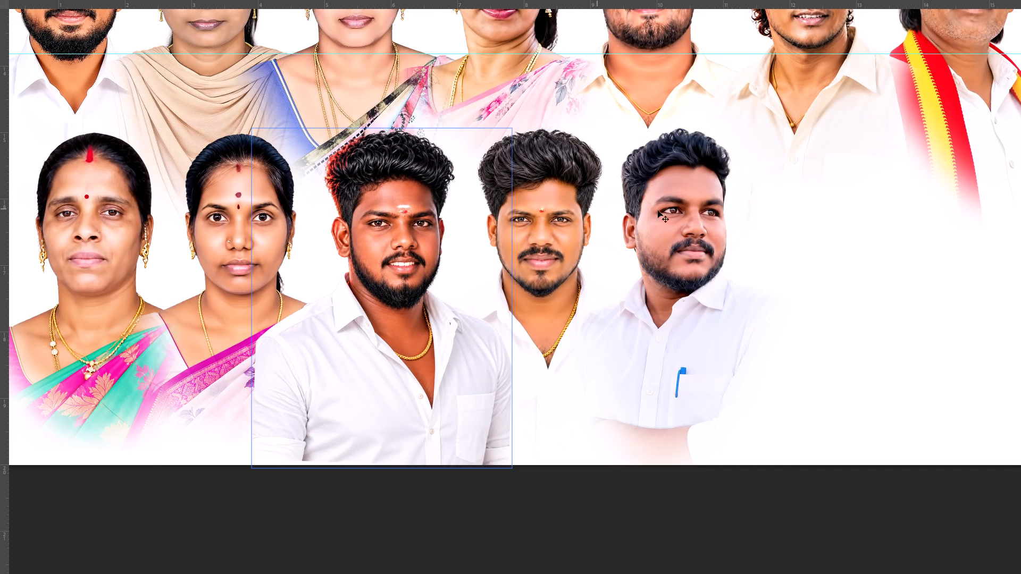
key("Tab")
scroll(697, 250, "down", 3)
left_click(930, 563)
scroll(613, 475, "down", 5)
key("e")
key("Tab")
left_click_drag(580, 279, 554, 339)
left_click_drag(555, 327, 547, 383)
left_click_drag(557, 359, 553, 372)
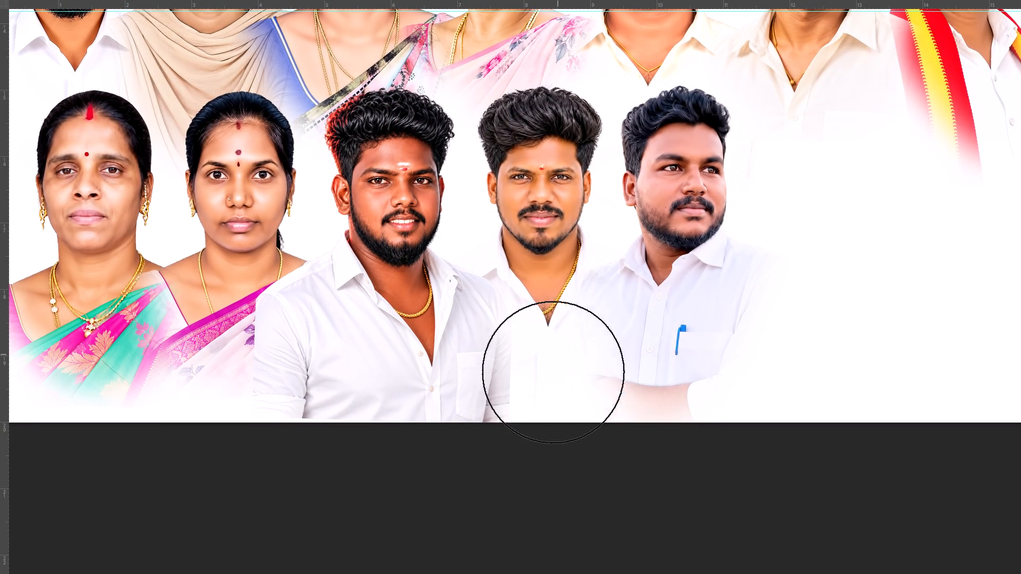
left_click_drag(553, 372, 540, 412)
left_click_drag(547, 399, 520, 437)
left_click_drag(516, 433, 454, 455)
left_click_drag(375, 457, 336, 449)
Erase the shirt sleeve covering the pink-bordered sari and fade the rest of the shirt's lower edge into white.
left_click_drag(317, 444, 300, 436)
left_click_drag(262, 394, 245, 371)
left_click_drag(228, 342, 221, 327)
left_click_drag(221, 317, 223, 309)
double_click(226, 303)
left_click_drag(230, 325, 236, 351)
left_click_drag(257, 406, 262, 410)
left_click_drag(281, 430, 294, 438)
left_click_drag(315, 450, 333, 468)
left_click_drag(369, 482, 379, 483)
left_click_drag(396, 487, 408, 487)
left_click(428, 487)
left_click(344, 460)
left_click(345, 456)
Enlarge the eraser and further soften the smiling man's lower shirt and the side facing the neighbouring man.
scroll(346, 456, "up", 2)
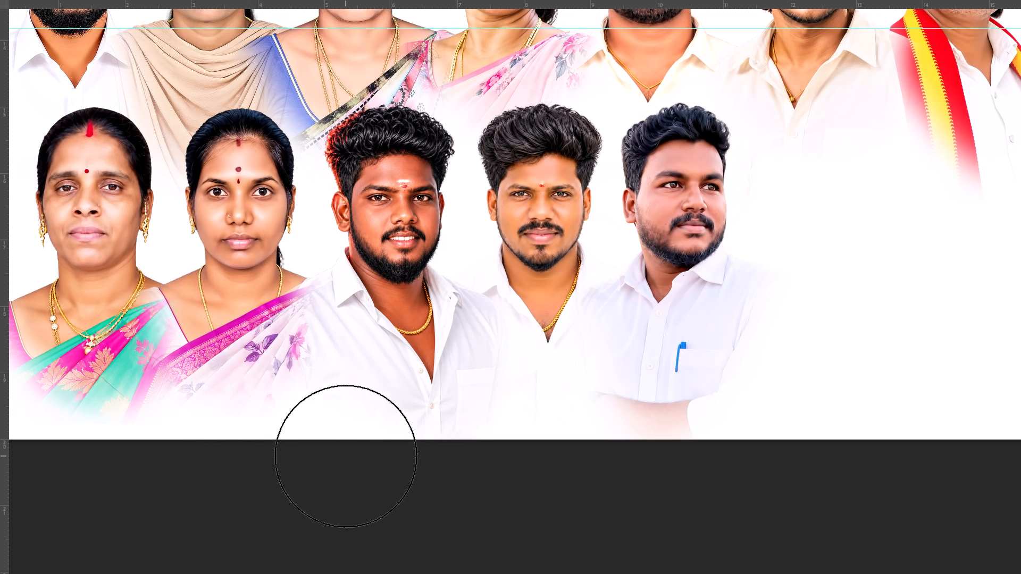
key("bracketright")
left_click(342, 461)
left_click(470, 492)
left_click_drag(498, 486, 499, 481)
left_click_drag(507, 461, 513, 455)
left_click_drag(566, 391, 567, 381)
left_click_drag(575, 343, 579, 327)
left_click_drag(579, 310, 573, 291)
left_click(570, 287)
double_click(562, 284)
left_click(575, 318)
key("v")
Select Layer 26, the smiling man's portrait, and reapply the last DeNoise filter to it.
key("space")
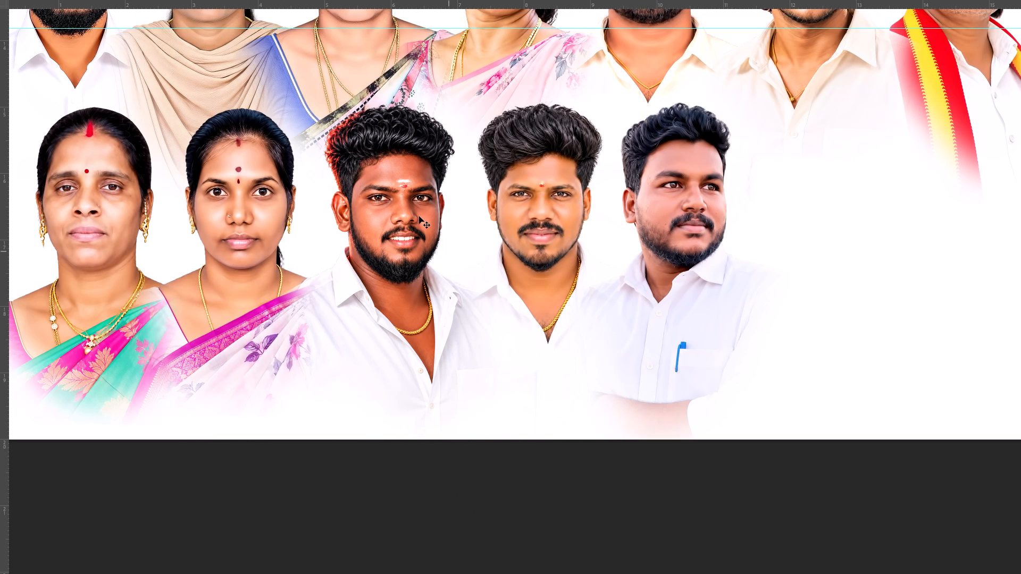
key("z")
double_click(386, 185)
key("v")
right_click(400, 185)
left_click(414, 192)
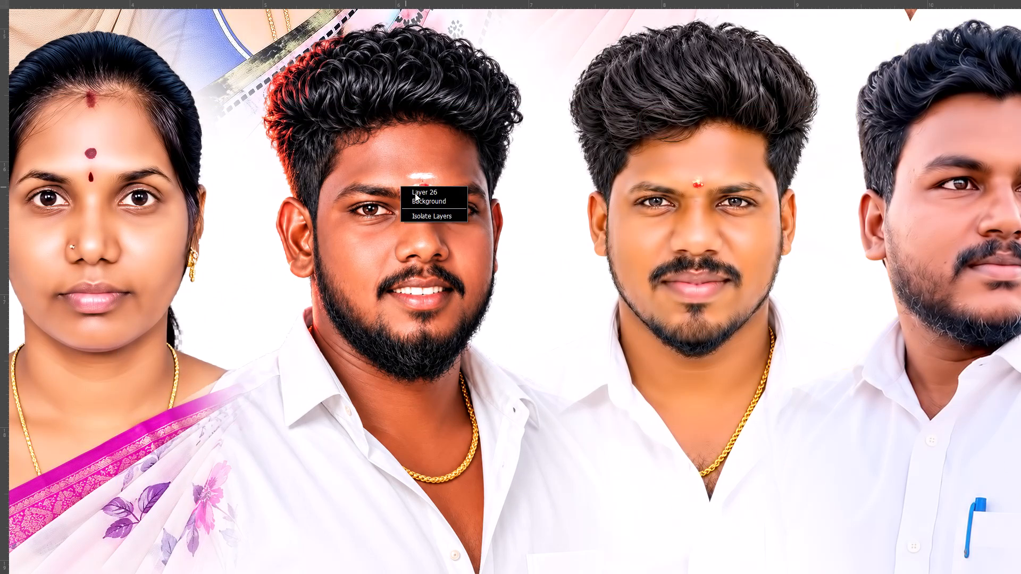
key("ctrl+alt+f")
scroll(548, 202, "up", 2)
scroll(549, 204, "down", 2)
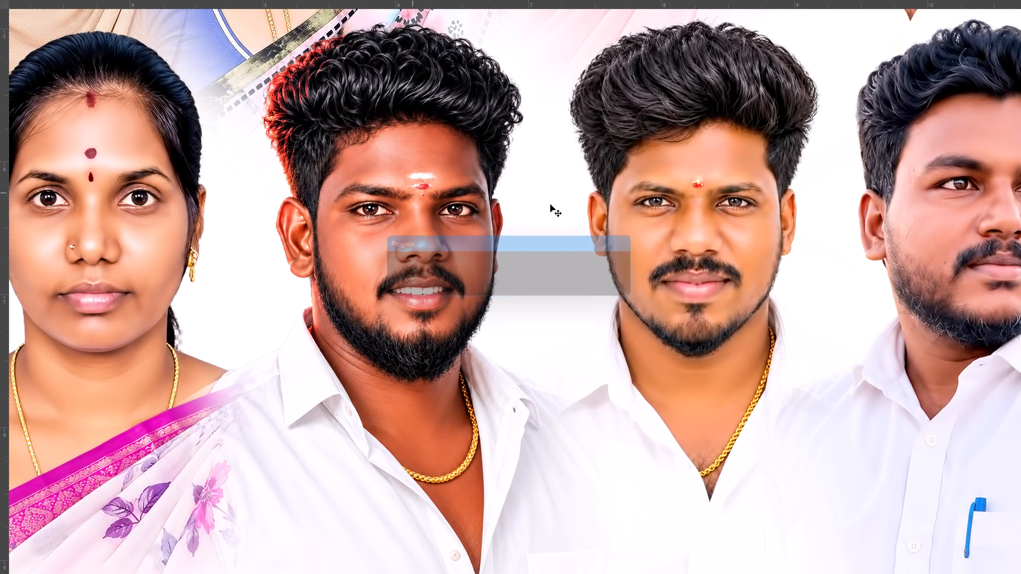
Brighten the smiling man's portrait with Levels, setting the white input level to 240 and raising the midtones.
key("ctrl+l")
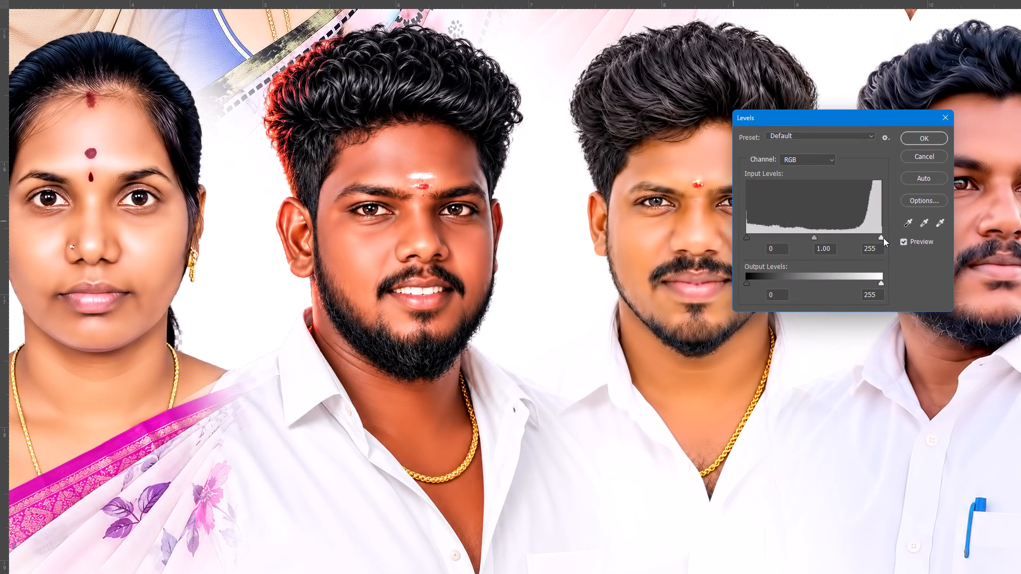
left_click(876, 235)
left_click(804, 237)
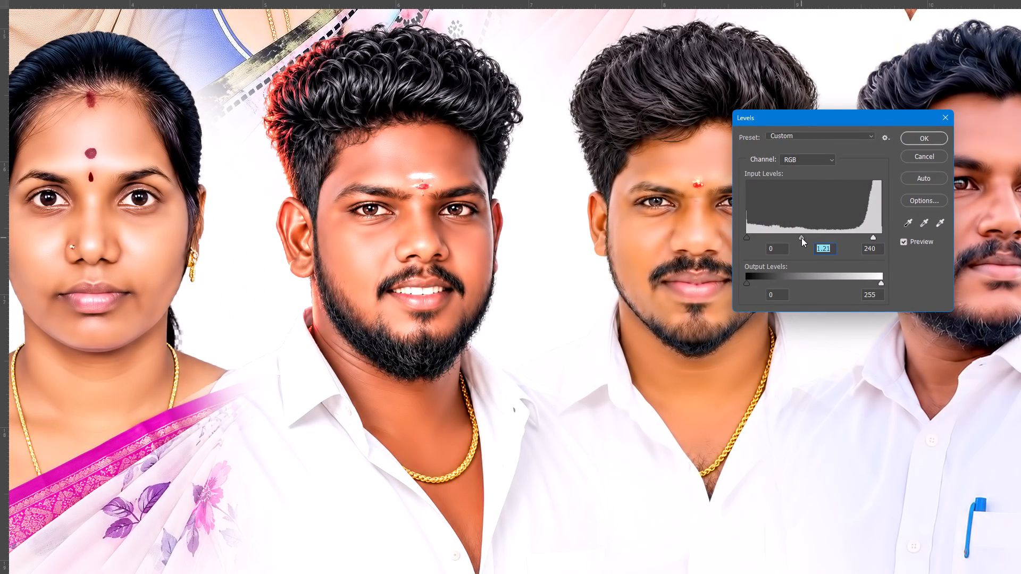
left_click(798, 238)
key("Return")
Swap the other two men in the lower row so the side-glancing man stands beside the smiling man.
key("ctrl+minus")
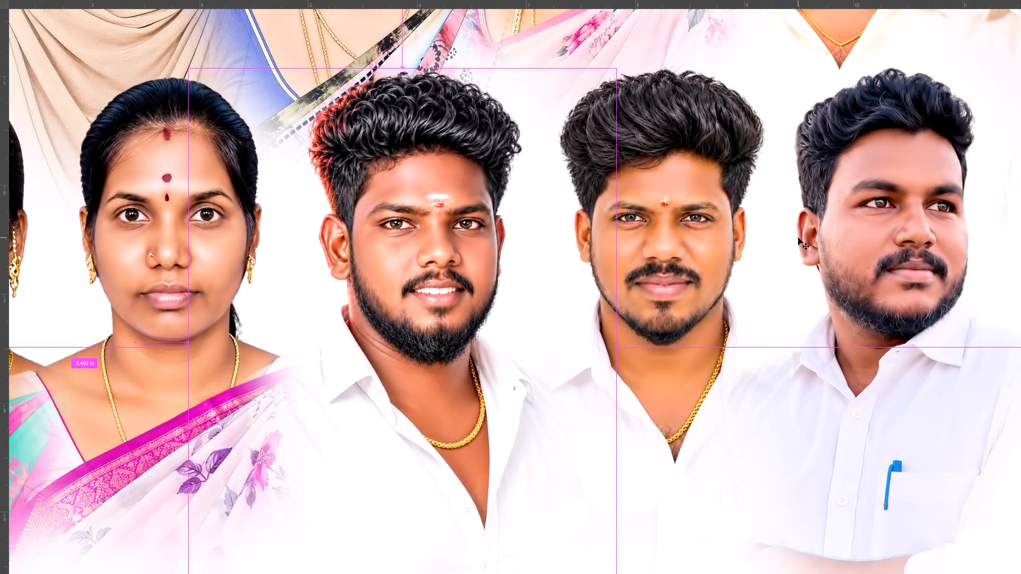
key("space")
left_click_drag(739, 243, 720, 247)
left_click(719, 248)
right_click(809, 224)
left_click(819, 230)
left_click_drag(820, 230, 832, 246)
key("ctrl+z")
left_click_drag(813, 232, 777, 238, "shift")
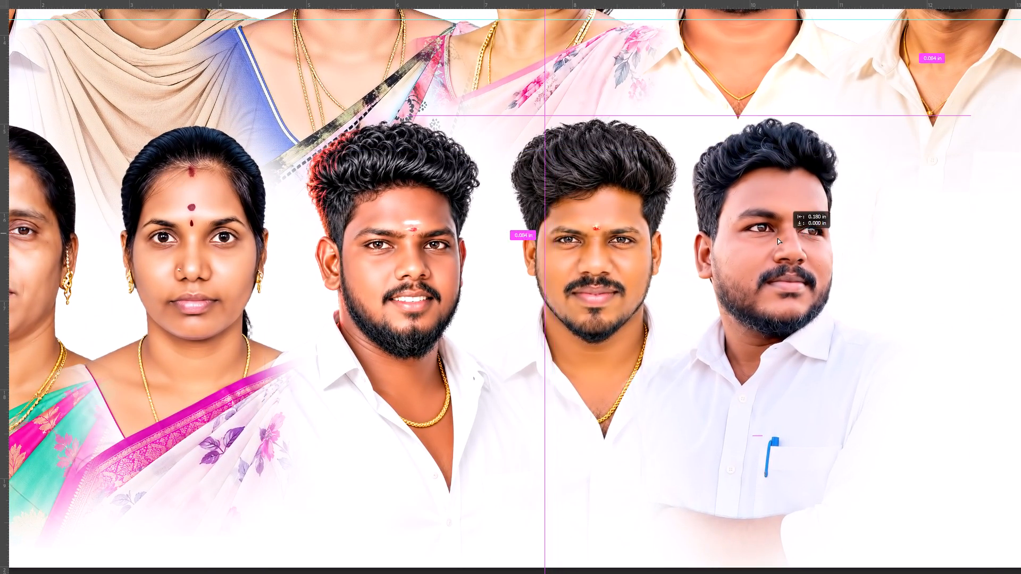
left_click_drag(777, 238, 630, 250, "shift")
right_click(624, 246)
left_click(637, 257)
left_click_drag(637, 258, 768, 256, "shift")
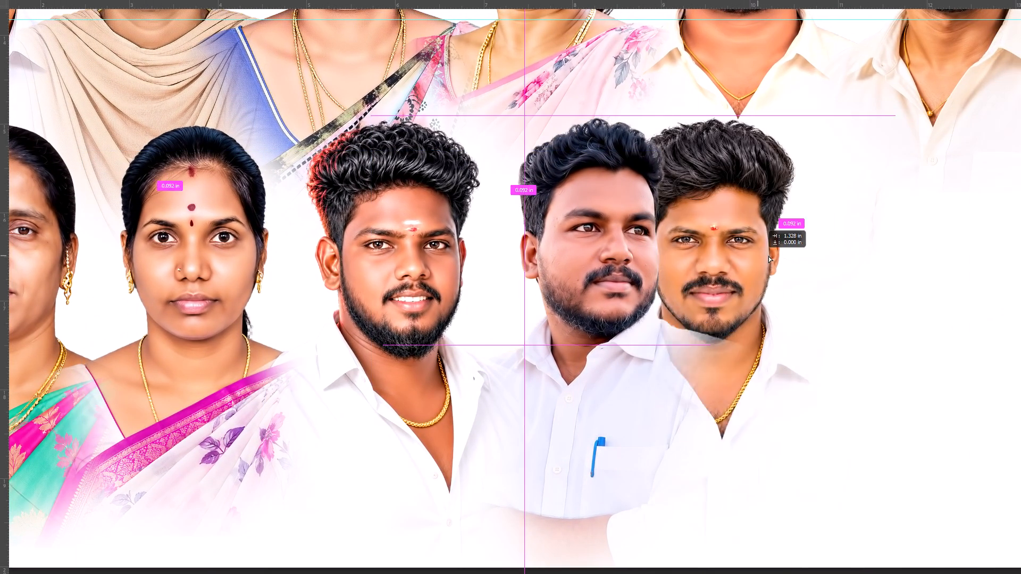
left_click_drag(768, 256, 838, 255, "shift")
Select the smiling man's layer and nudge it slightly left toward the woman in the pink-bordered sari.
key("ctrl+minus")
key("ctrl+minus")
key("ctrl+minus")
key("ctrl+minus")
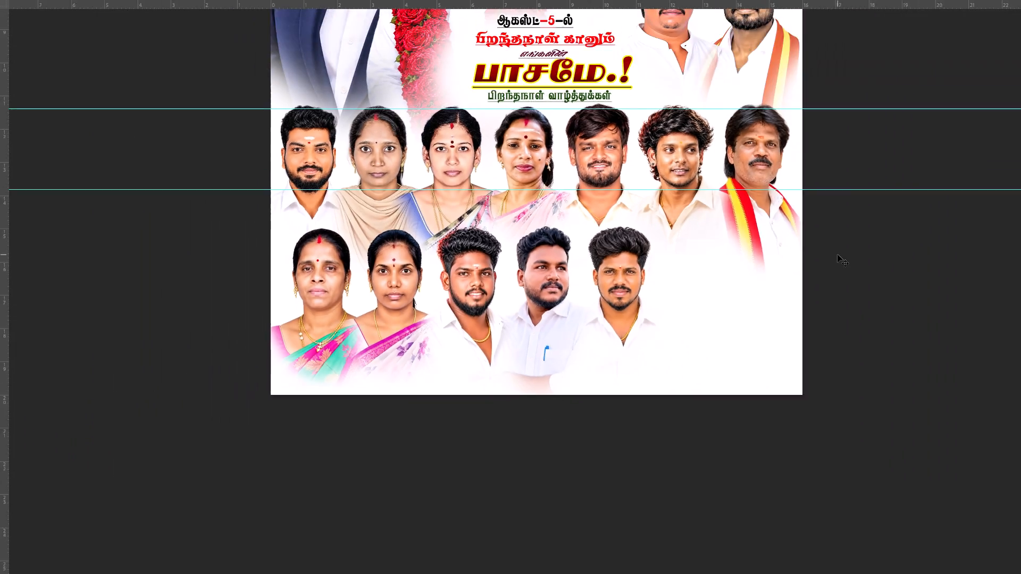
scroll(837, 252, "up", 2)
key("z")
double_click(521, 276)
key("v")
scroll(521, 276, "down", 3)
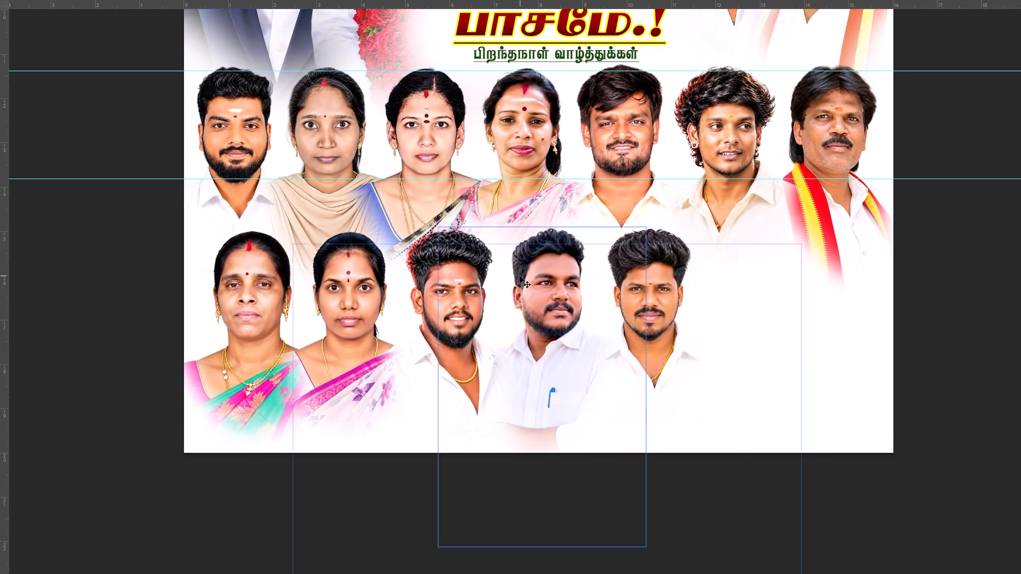
right_click(459, 278)
left_click(465, 280)
left_click(468, 282)
right_click(461, 280)
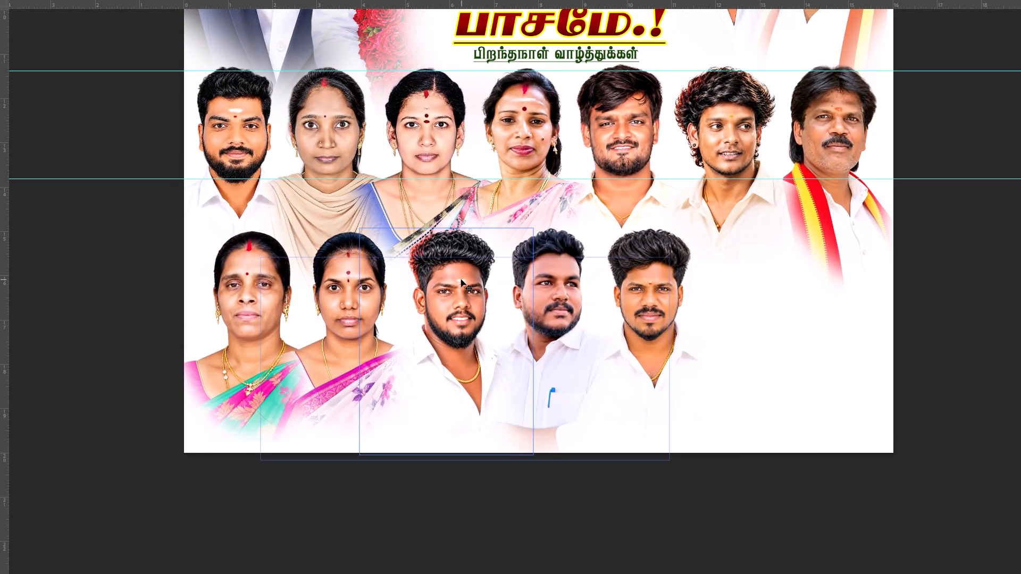
left_click(465, 283)
key("Left")
key("Left")
key("Left")
key("Left")
Select the side-glancing man's layer and nudge it slightly left toward the smiling man.
right_click(568, 278)
left_click(575, 285)
key("Left")
key("Left")
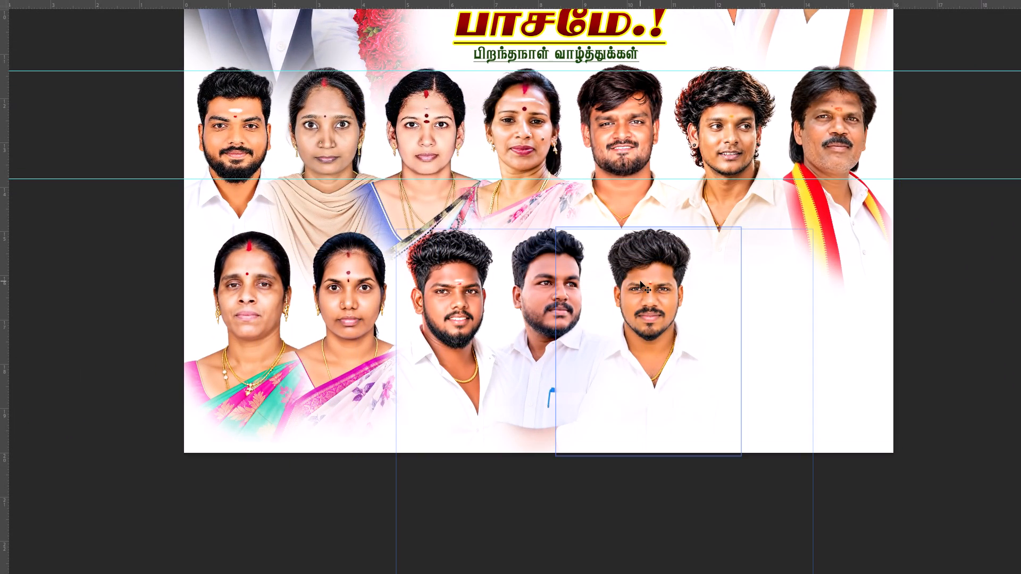
key("Left")
Select the front-facing man's layer and nudge it left to tighten the gap beside the side-glancing man.
right_click_drag(645, 278, 650, 281)
left_click(657, 288)
key("Left")
key("Left")
key("Left")
key("Left")
key("Left")
key("Left")
key("Left")
scroll(661, 286, "up", 2)
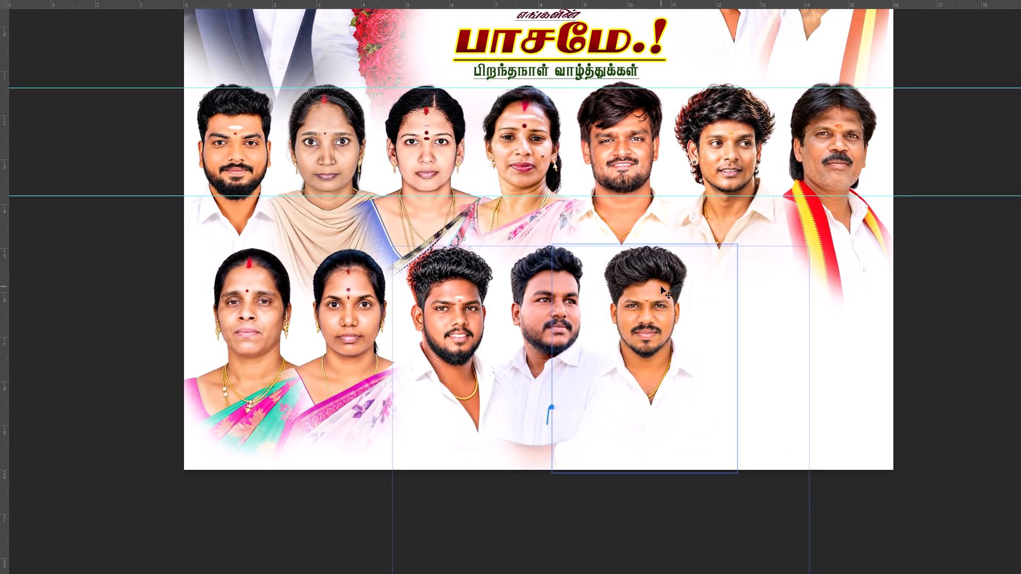
Nudge the front-facing man in the lower row slightly left toward the side-glancing man.
scroll(661, 286, "up", 1)
scroll(661, 286, "down", 3)
key("Left")
key("Left")
key("Left")
key("Left")
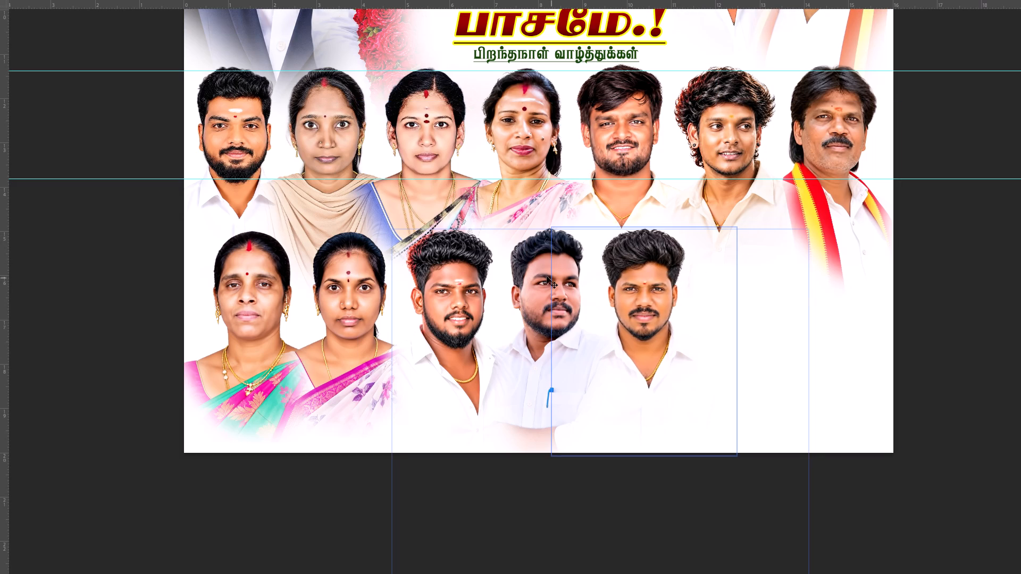
key("Left")
key("Left")
key("Left")
key("Left")
Select the side-glancing man's layer and nudge it left to bring him closer to the smiling man.
right_click_drag(557, 273, 562, 275)
left_click(568, 279)
key("Left")
key("Left")
key("Left")
key("Left")
key("Left")
key("Left")
key("Left")
key("Left")
key("Left")
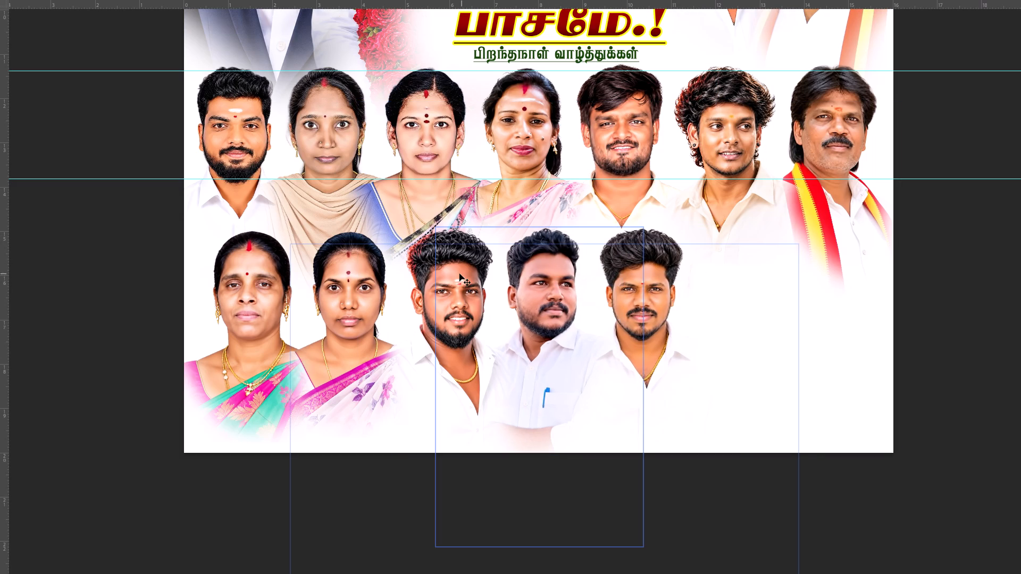
Select the smiling man's layer and nudge it a touch left toward the woman in the pink-bordered sari.
right_click(459, 274)
left_click(467, 278)
key("Left")
key("Left")
key("Left")
Select the side-glancing man's layer again and nudge it slightly left to even his gap with the smiling man.
right_click(531, 276)
left_click(545, 283)
key("Left")
key("Left")
key("Left")
key("Left")
key("Left")
key("Left")
Select the front-facing man's layer and nudge it left to close the gap beside the side-glancing man.
right_click(625, 276)
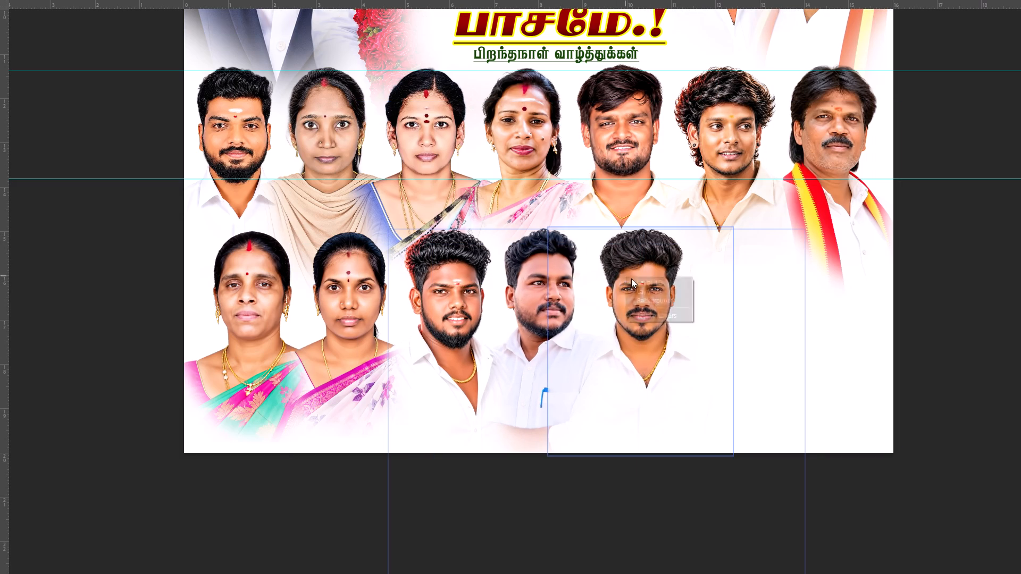
left_click(635, 281)
key("Left")
key("Left")
key("Left")
key("Left")
key("Left")
key("Left")
key("Left")
key("Left")
key("Left")
key("Left")
key("Left")
key("Left")
key("Left")
key("Left")
key("Left")
key("Left")
key("Left")
key("Left")
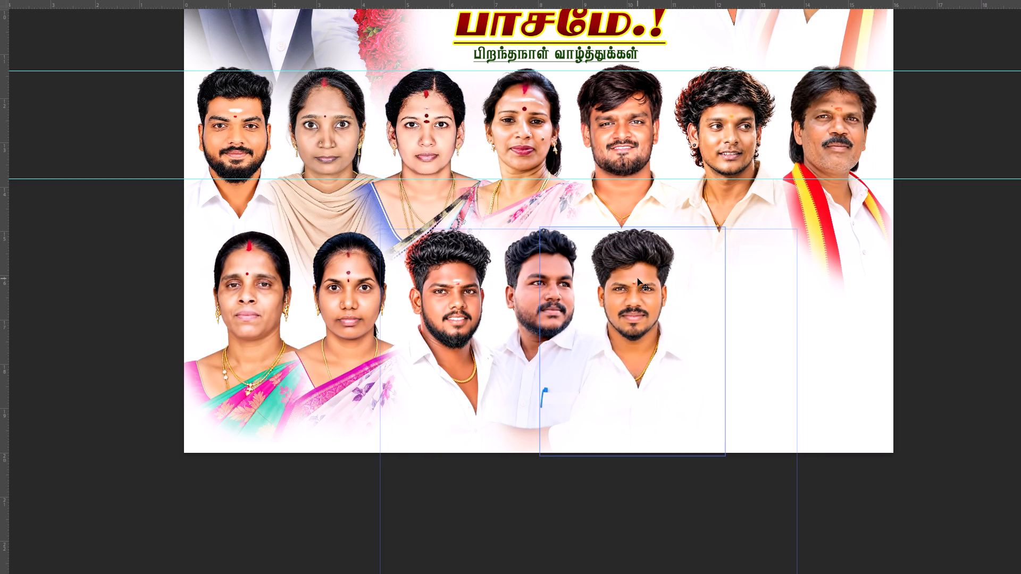
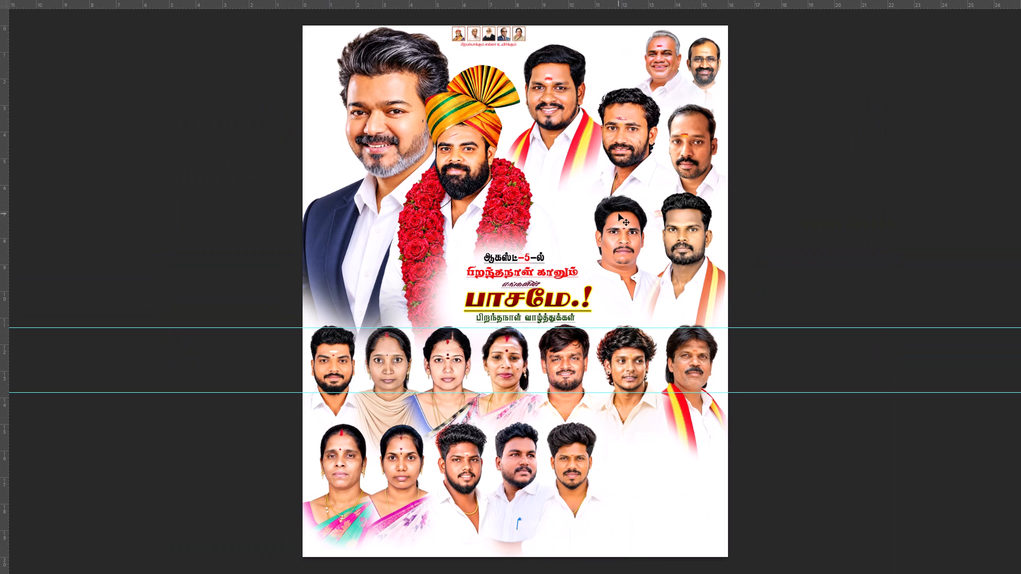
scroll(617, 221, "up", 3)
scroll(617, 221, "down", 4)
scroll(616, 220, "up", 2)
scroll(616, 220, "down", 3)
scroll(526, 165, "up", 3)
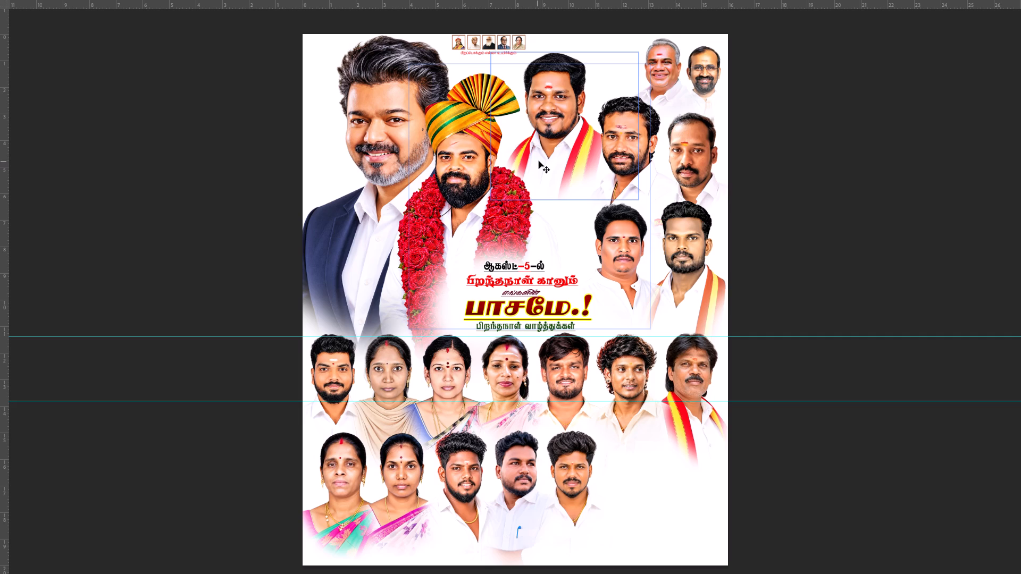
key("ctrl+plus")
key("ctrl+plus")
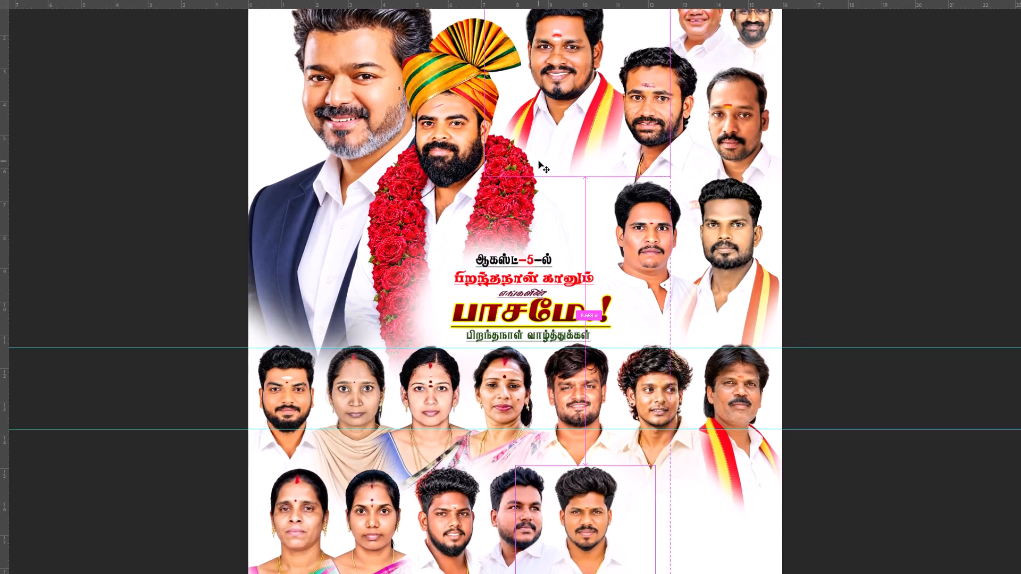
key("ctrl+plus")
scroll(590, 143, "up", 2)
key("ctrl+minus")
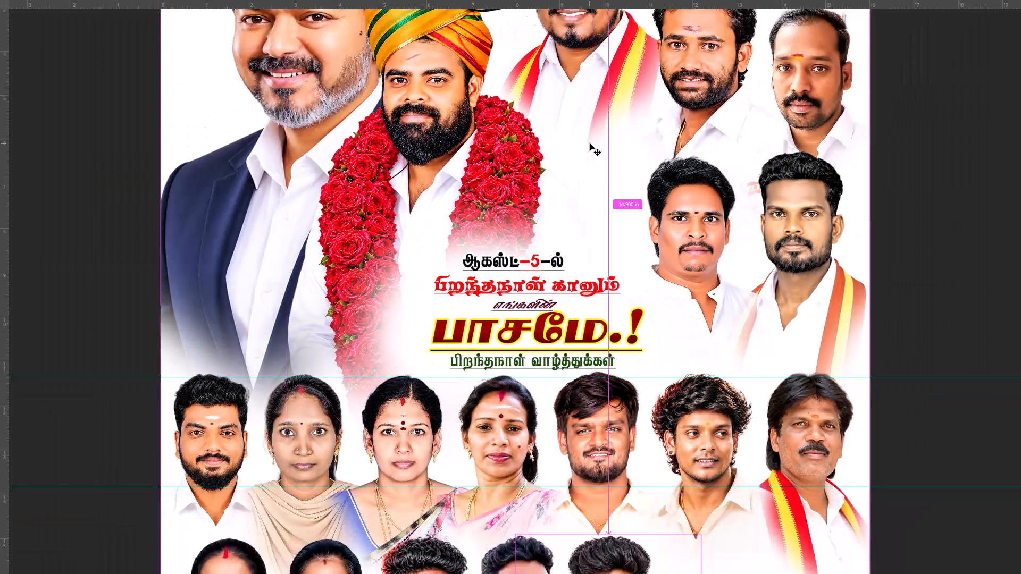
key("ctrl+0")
Select the banner's background layer and fill it with light cyan #c4f6fd.
right_click(585, 142)
left_click(602, 160)
key("Tab")
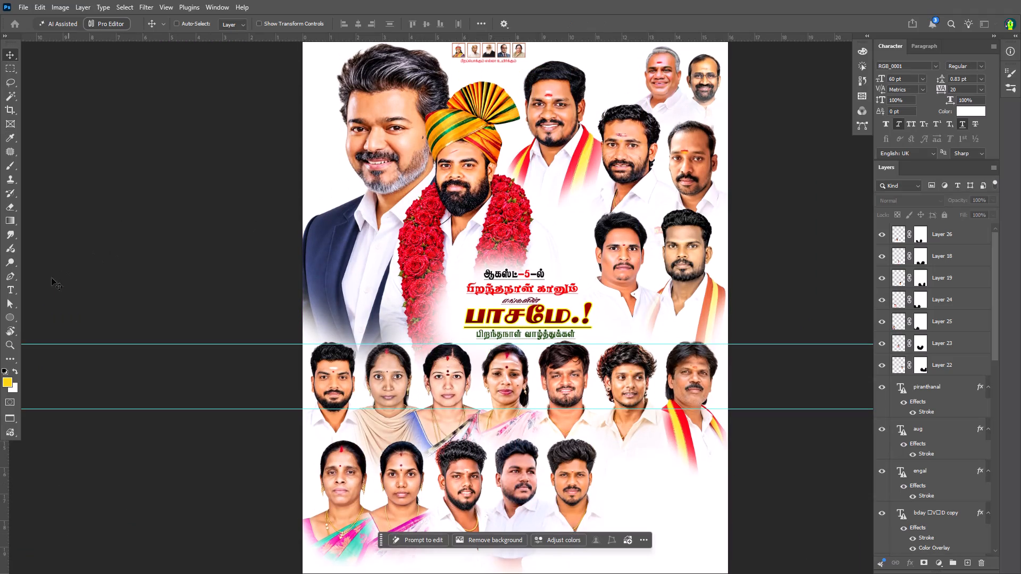
left_click(7, 381)
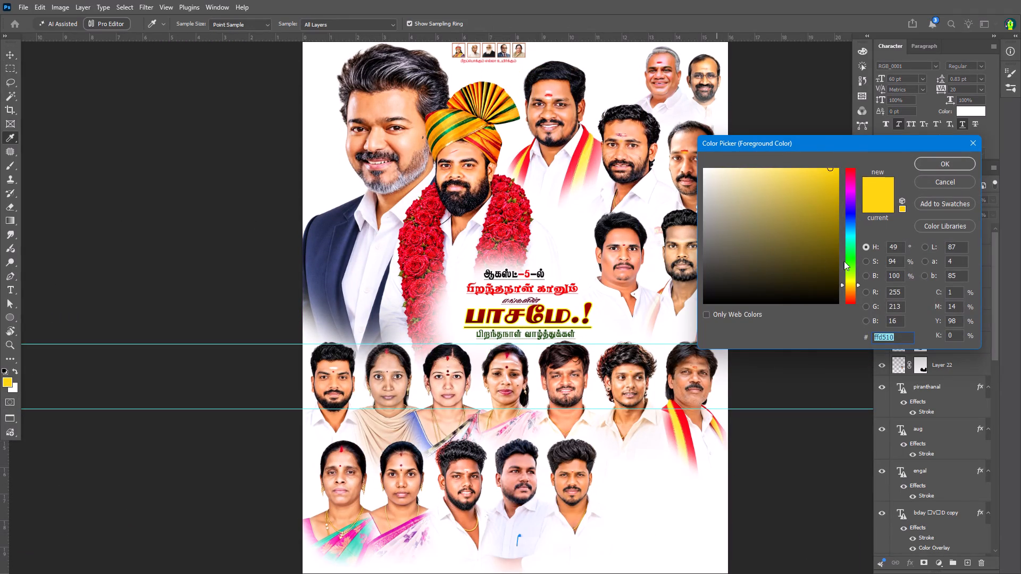
left_click(849, 233)
left_click_drag(741, 187, 733, 169)
key("Return")
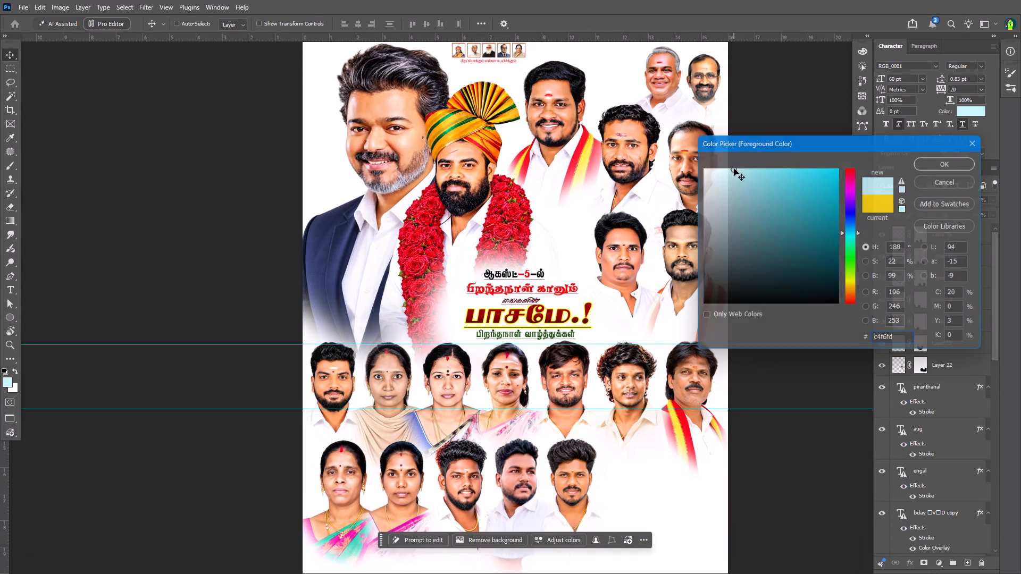
key("alt+shift+BackSpace")
scroll(728, 168, "up", 3)
scroll(722, 169, "down", 1)
key("Tab")
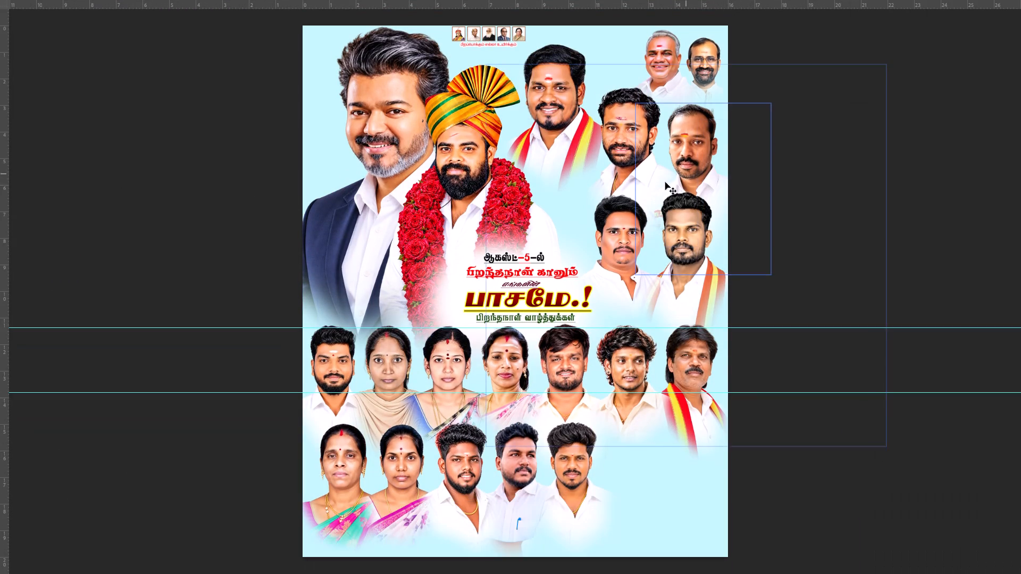
scroll(662, 184, "up", 2)
scroll(662, 184, "down", 3)
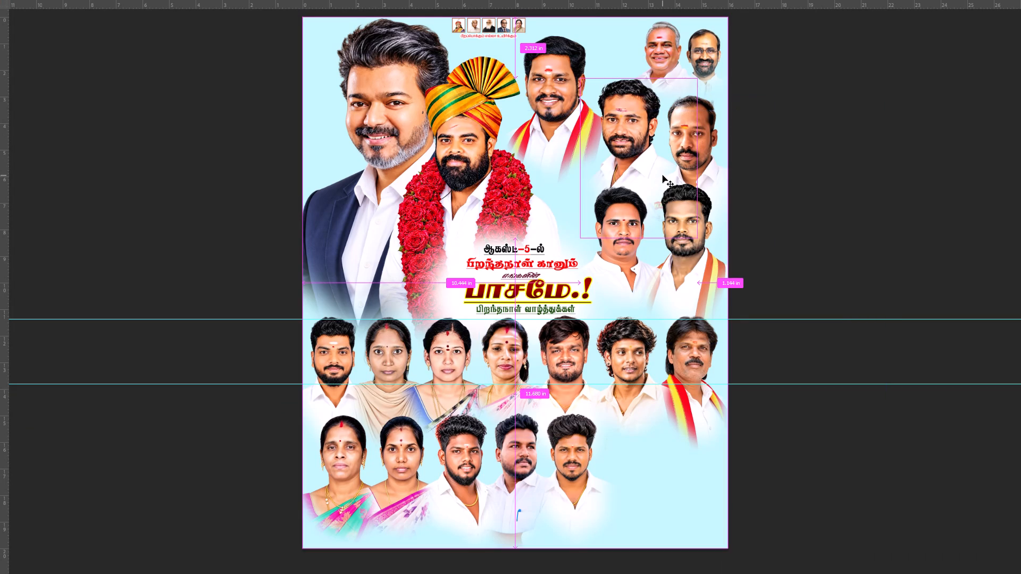
Create a new empty layer directly above the light cyan background.
key("ctrl+shift+n")
key("Return")
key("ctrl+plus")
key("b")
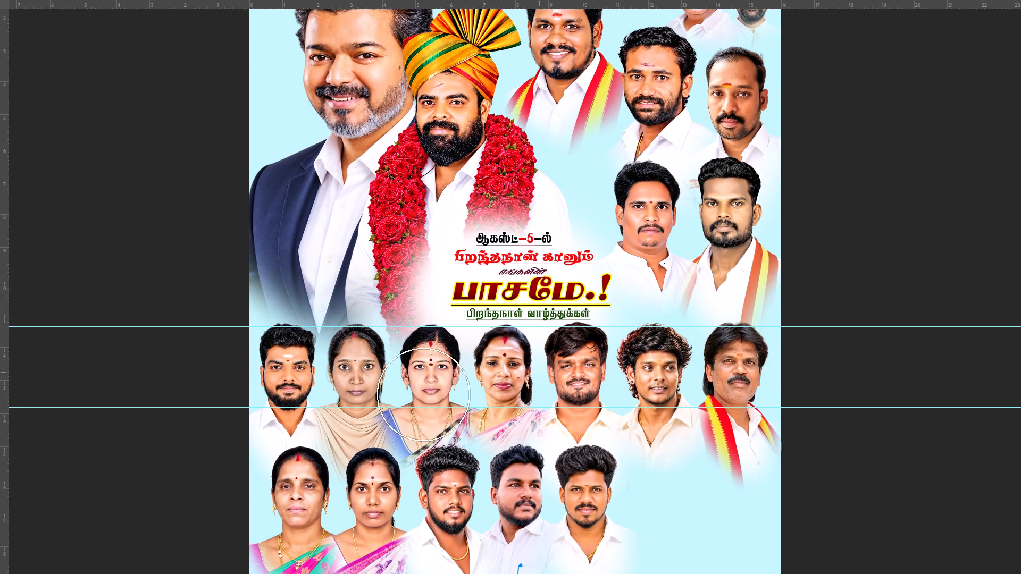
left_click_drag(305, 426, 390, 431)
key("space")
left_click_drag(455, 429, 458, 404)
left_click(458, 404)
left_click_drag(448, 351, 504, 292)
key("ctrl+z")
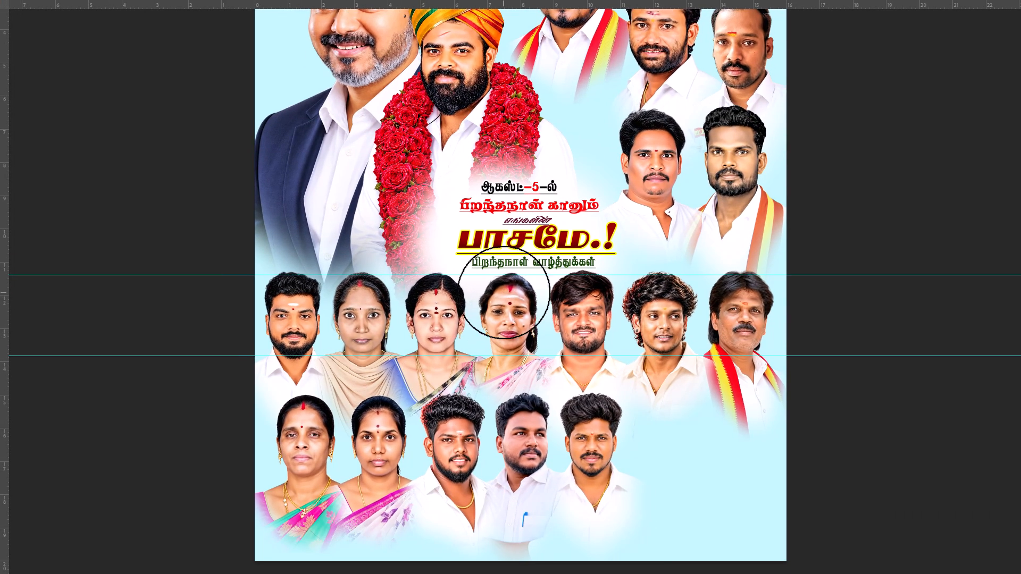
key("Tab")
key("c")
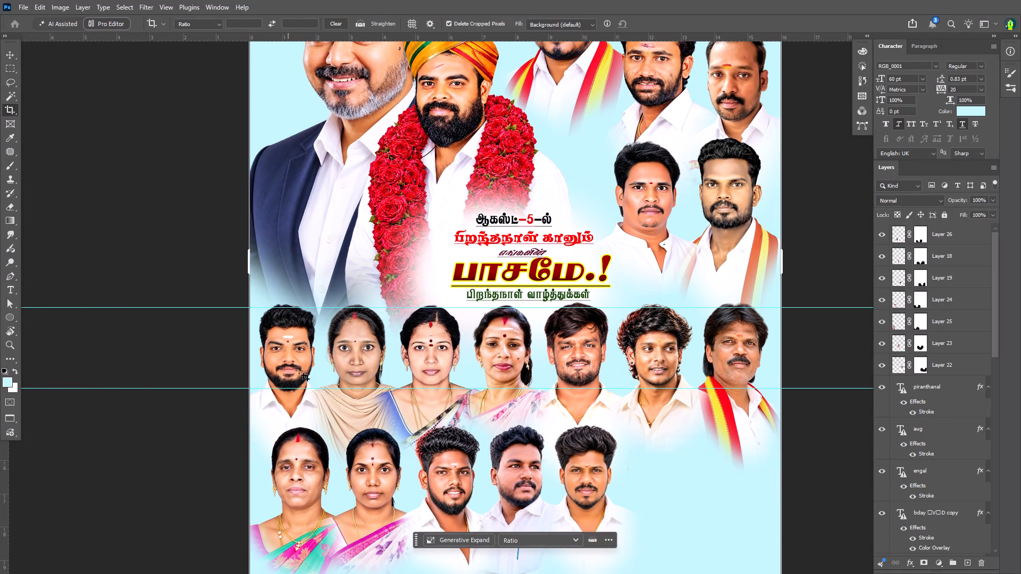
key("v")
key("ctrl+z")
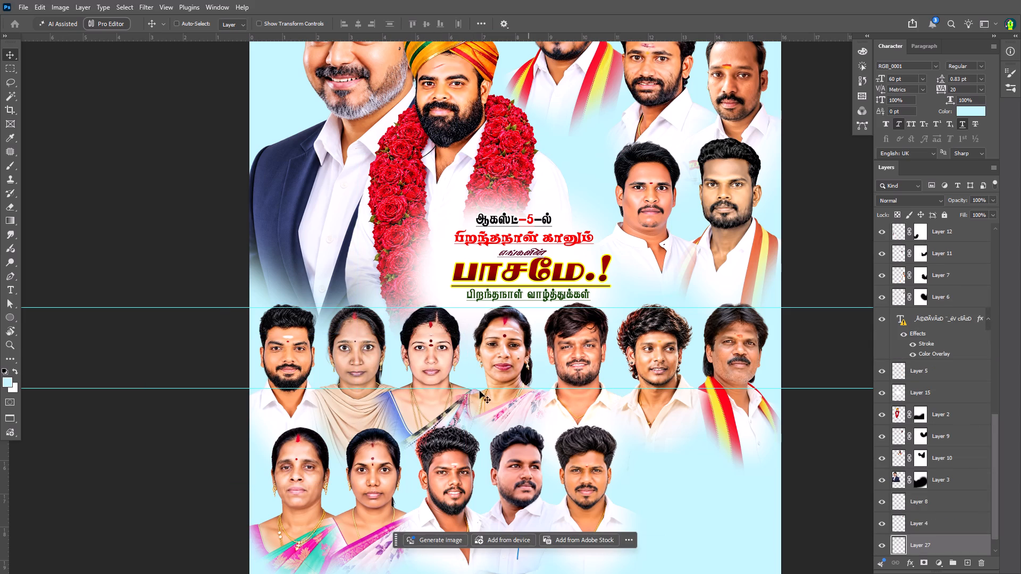
Swap to white and brush a soft glow behind the shoulders of the seven-portrait row.
type("xb")
key("Tab")
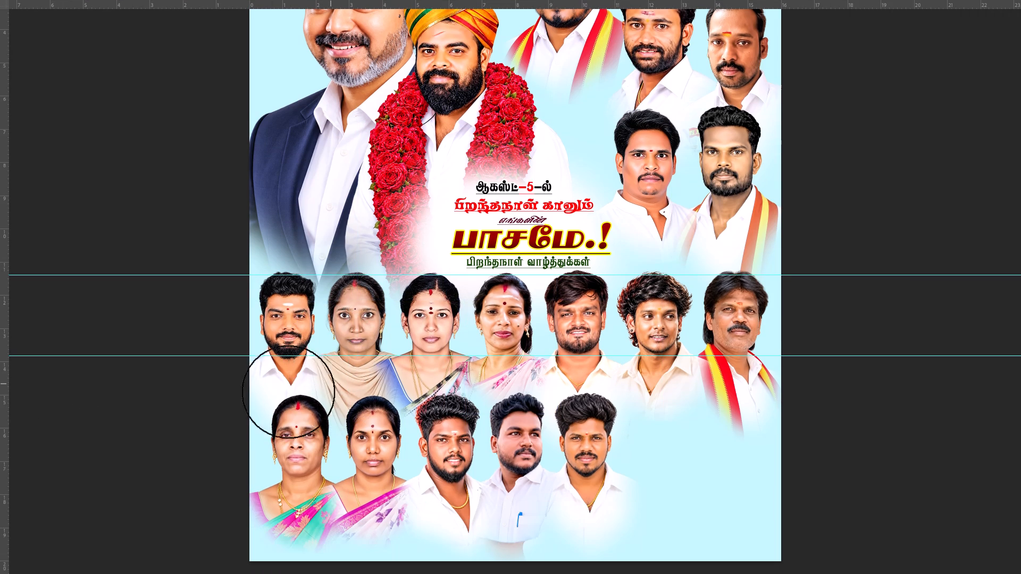
left_click_drag(280, 398, 394, 396)
left_click_drag(290, 399, 747, 391)
Brush soft white behind the shoulders of the two men directly above the seven-portrait row, beside the title text.
key("space")
key("space")
key("space")
key("space")
key("space")
key("space")
key("space")
key("space")
key("space")
key("space")
key("space")
key("space")
key("space")
key("space")
key("space")
key("space")
key("space")
key("space")
key("space")
left_click_drag(710, 399, 716, 380)
left_click_drag(717, 377, 718, 376)
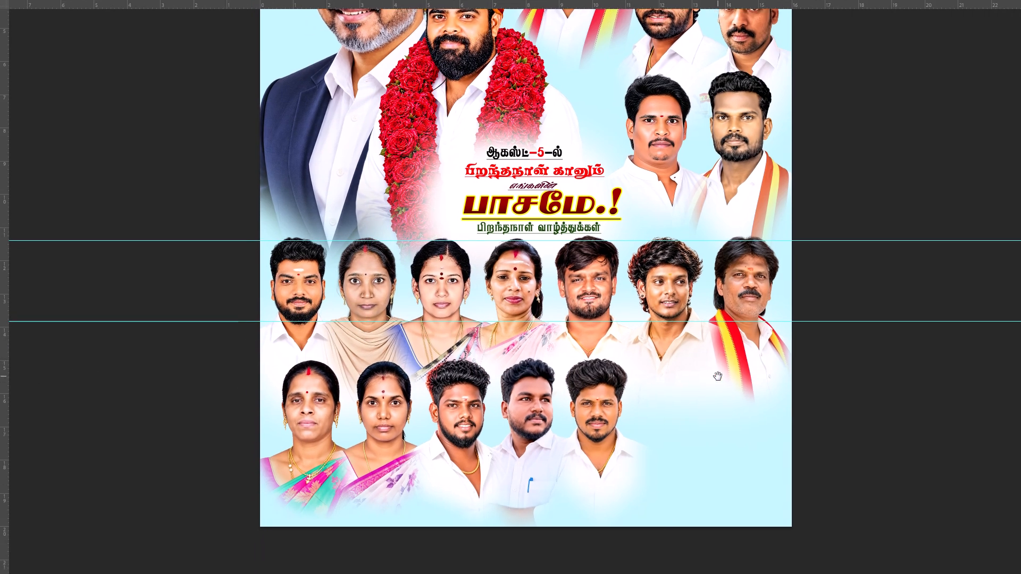
left_click_drag(718, 376, 713, 404)
left_click(708, 407)
left_click(634, 257)
left_click_drag(691, 253, 715, 260)
left_click_drag(716, 260, 725, 259)
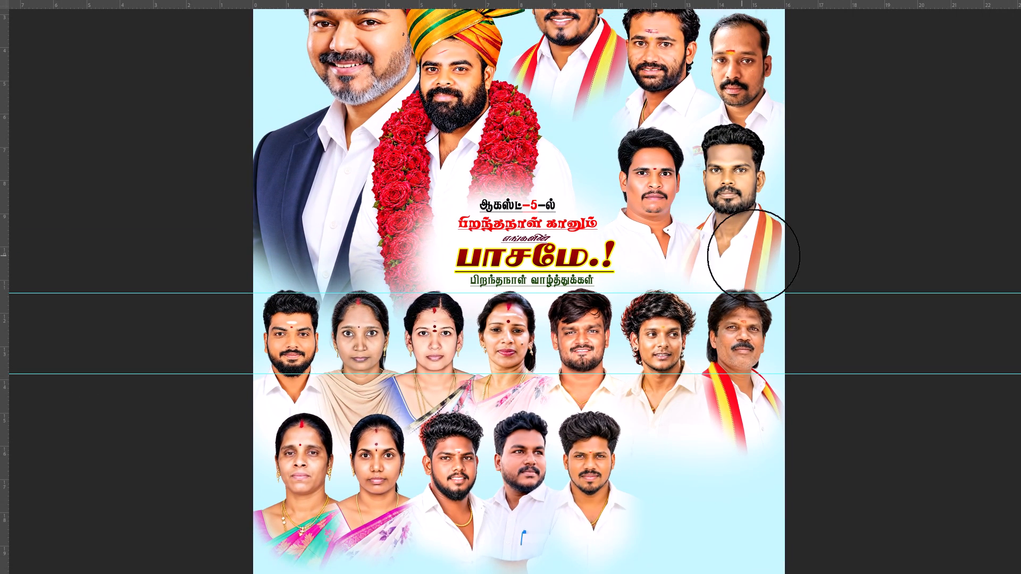
double_click(754, 256)
Brush a soft white band behind the area between the two stacked pairs of men beside the garlanded man.
key("space")
key("space")
key("space")
key("space")
key("space")
key("space")
left_click_drag(751, 259, 740, 288)
left_click(739, 289)
left_click_drag(609, 208, 659, 213)
left_click_drag(660, 214, 692, 217)
left_click_drag(705, 217, 717, 216)
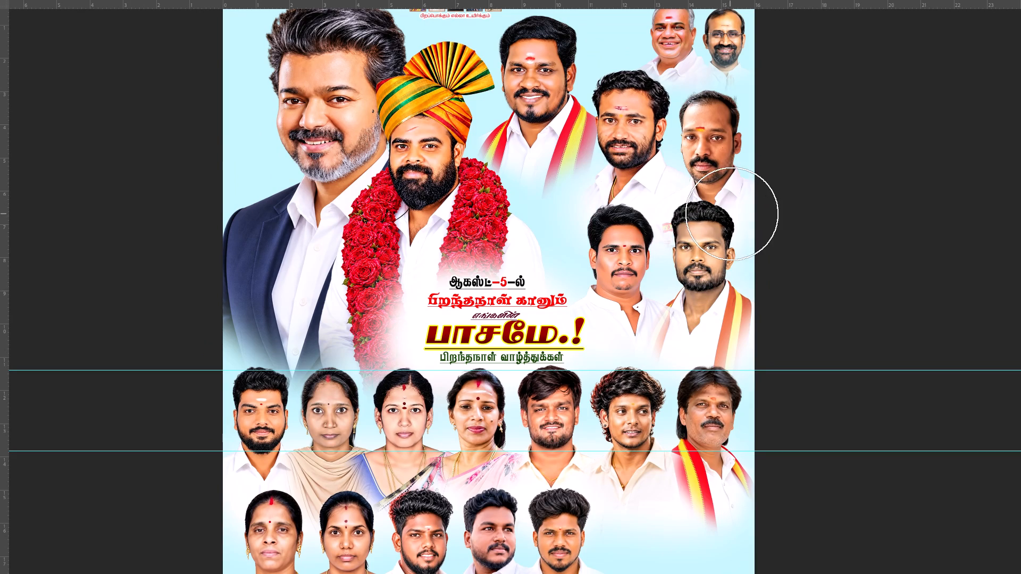
left_click(731, 214)
Dab soft white behind the shoulders of the two older men at the banner's top corner.
key("space")
left_click_drag(702, 226, 700, 246)
left_click(698, 250)
left_click(676, 123)
left_click(709, 124)
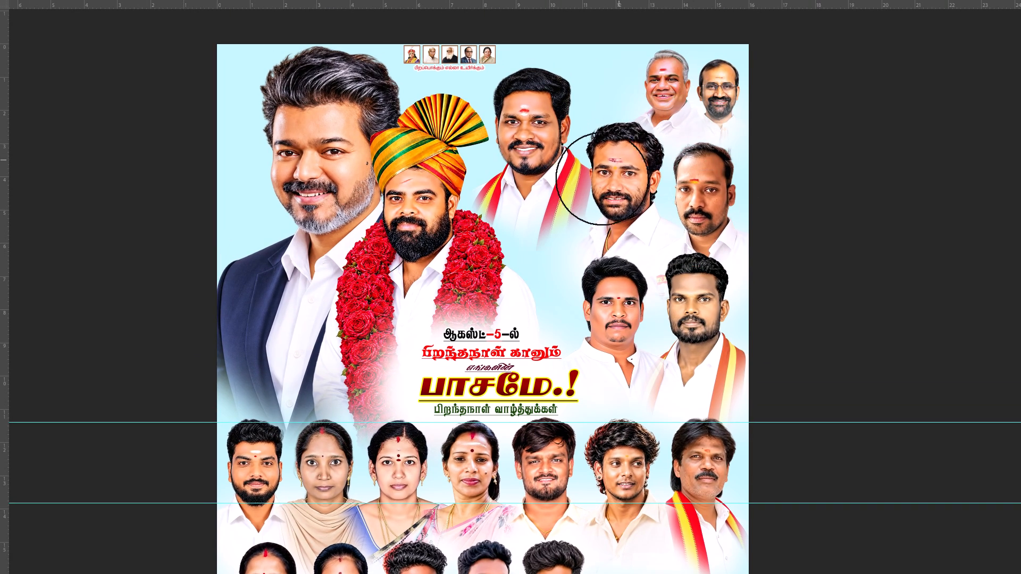
Brush soft white below the man in the red and yellow scarf, next to the garlanded man's shoulder.
left_click_drag(566, 217, 532, 230)
left_click_drag(507, 235, 490, 231)
left_click_drag(487, 229, 513, 223)
left_click(579, 204)
key("v")
Brush a soft white glow behind the suited man's lower jacket and across to the title text.
scroll(581, 202, "up", 3)
scroll(581, 202, "down", 6)
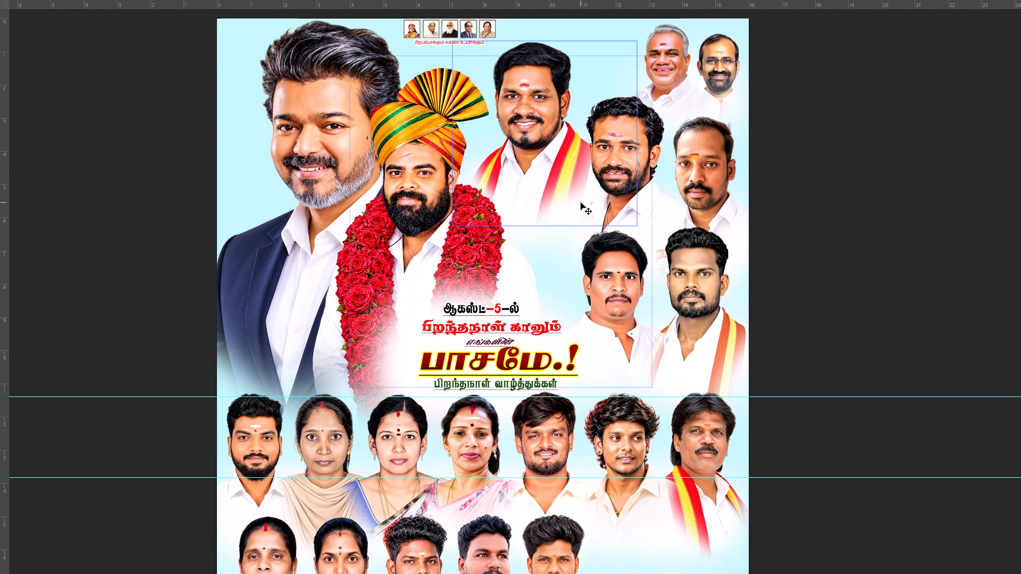
key("ctrl+minus")
key("ctrl+minus")
scroll(589, 200, "up", 3)
scroll(589, 200, "down", 3)
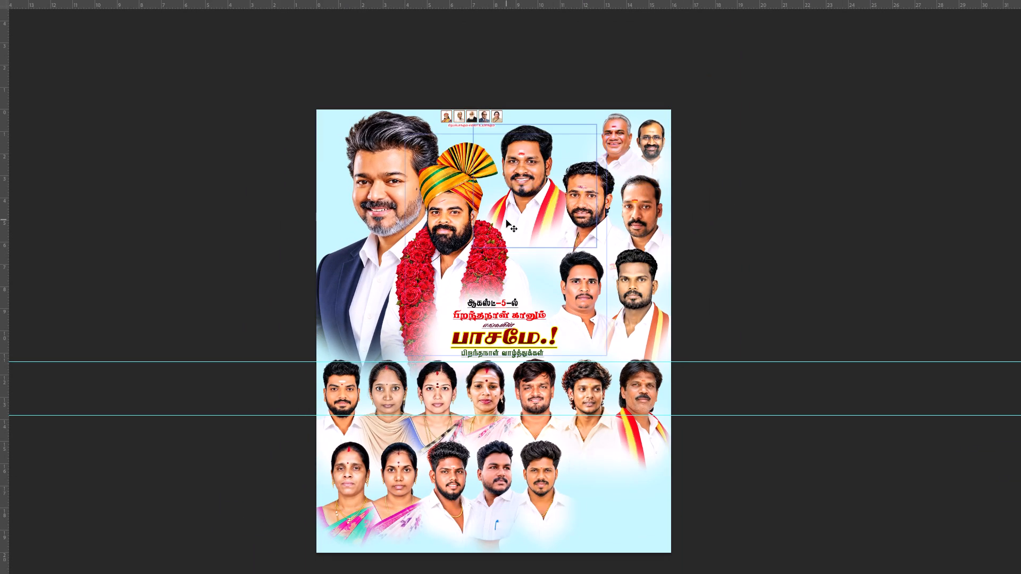
key("b")
left_click_drag(326, 331, 349, 343)
left_click_drag(352, 336, 505, 345)
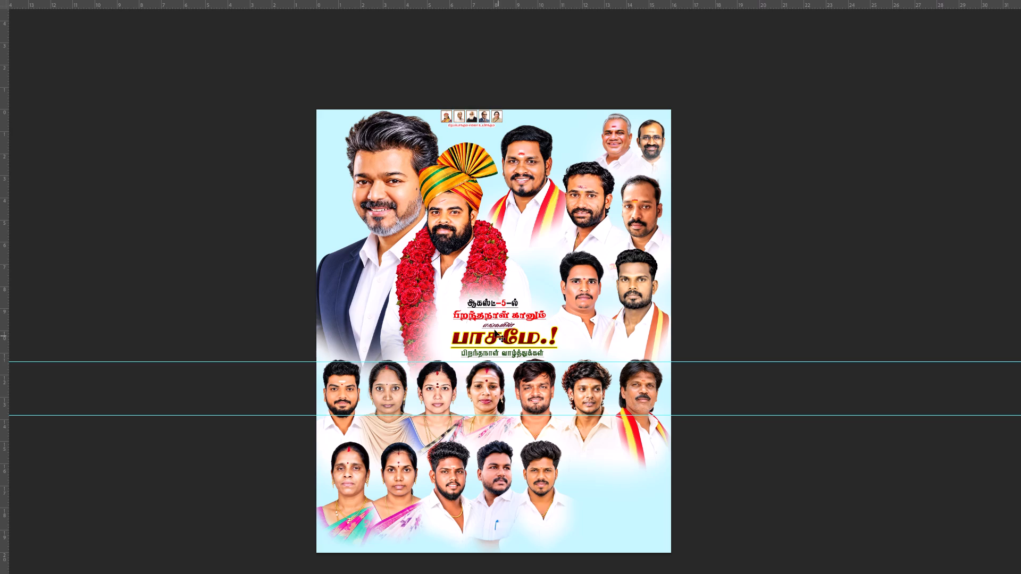
key("v")
Save the banner document.
scroll(491, 328, "up", 3)
scroll(491, 328, "down", 3)
key("ctrl+s")
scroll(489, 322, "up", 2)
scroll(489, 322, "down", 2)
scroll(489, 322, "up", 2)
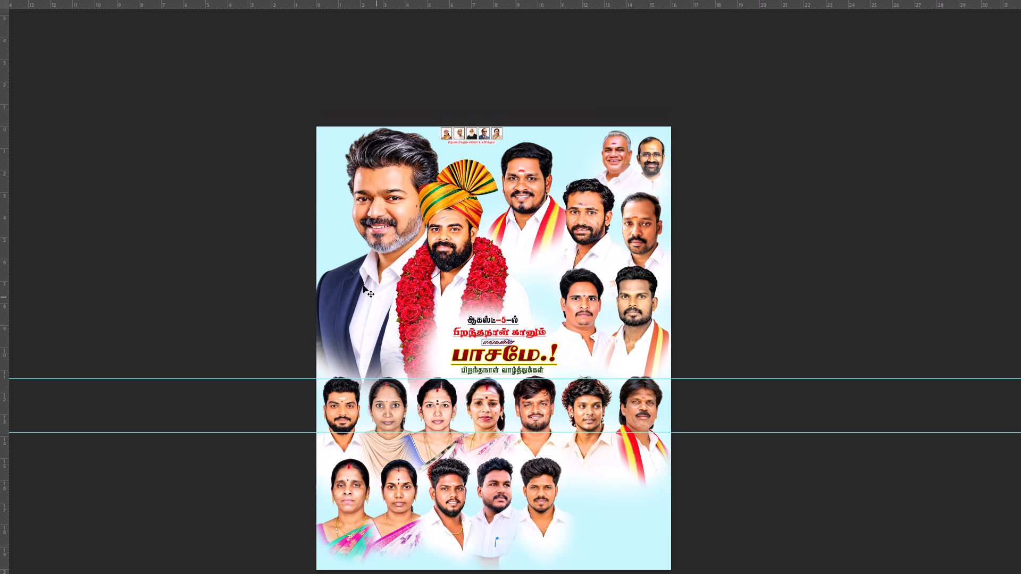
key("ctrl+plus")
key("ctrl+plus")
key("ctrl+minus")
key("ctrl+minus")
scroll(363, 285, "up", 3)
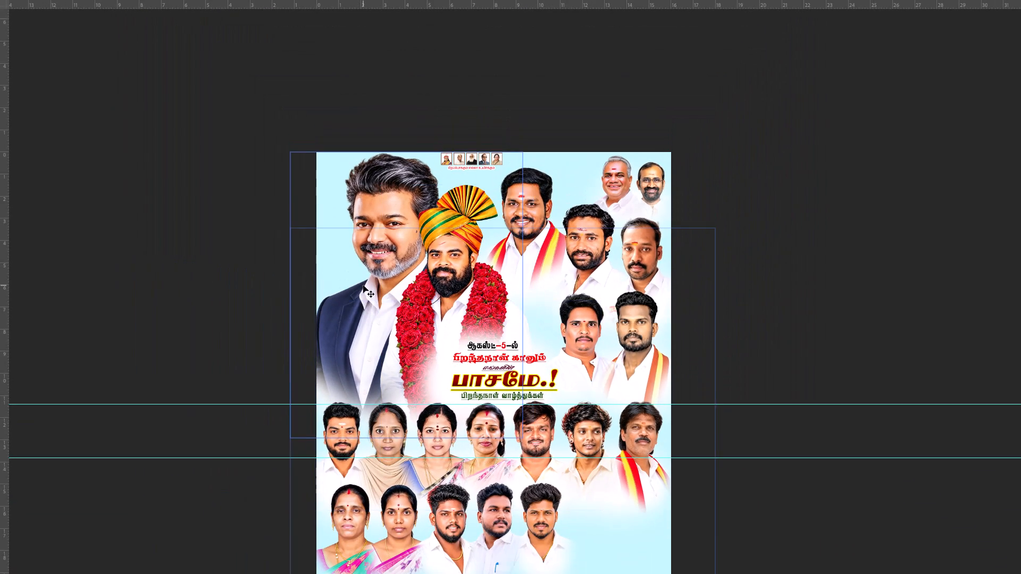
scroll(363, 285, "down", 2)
Switch to the ChatGPT conversation in the browser where the source portraits are enhanced.
key("alt+Tab")
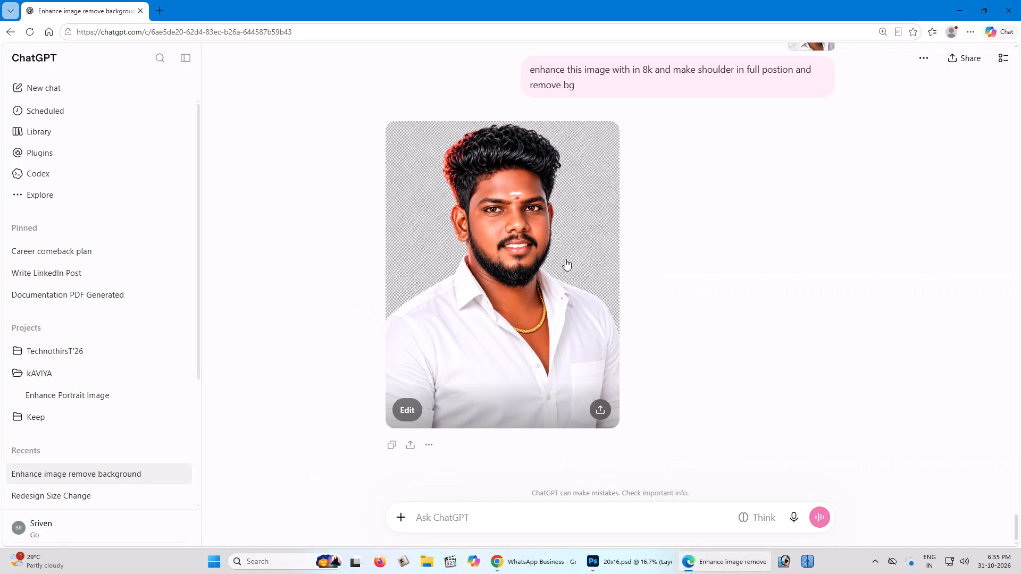
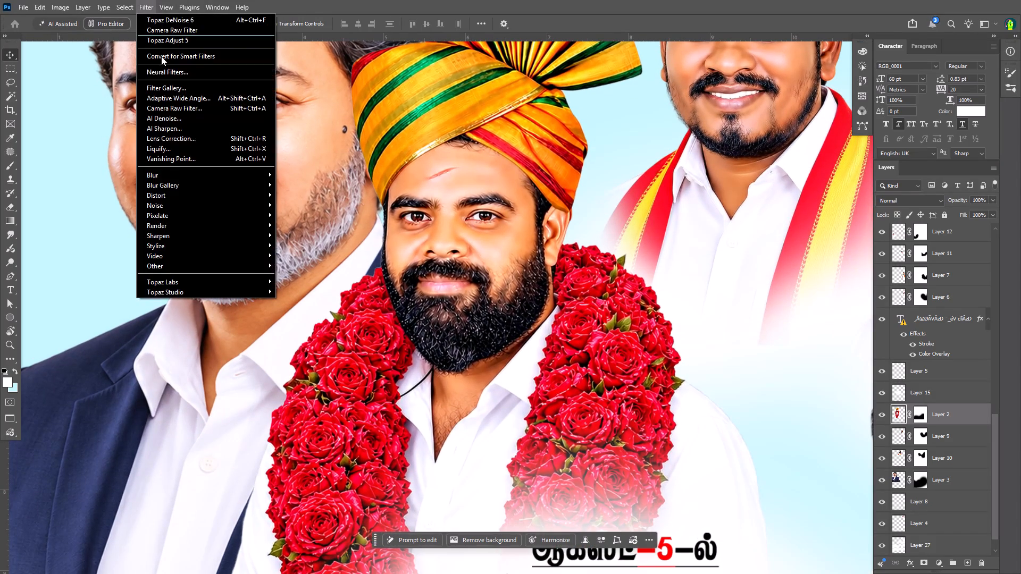
In the Camera Raw Filter for the garlanded man, set Texture to +97, Clarity to -10 and Dehaze to +11.
left_click(505, 121)
key("ctrl+shift+a")
key("Tab")
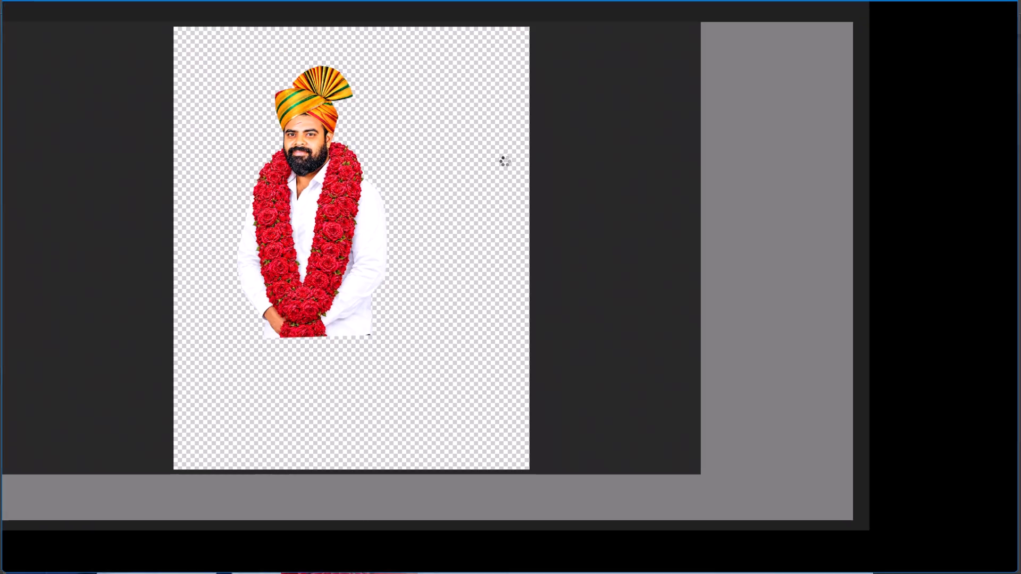
left_click_drag(399, 123, 479, 195)
key("space")
key("space")
key("space")
key("space")
key("space")
key("space")
key("space")
key("space")
key("space")
key("space")
key("space")
key("space")
key("space")
key("space")
key("space")
key("space")
key("space")
key("space")
key("space")
key("space")
left_click_drag(430, 171, 481, 82)
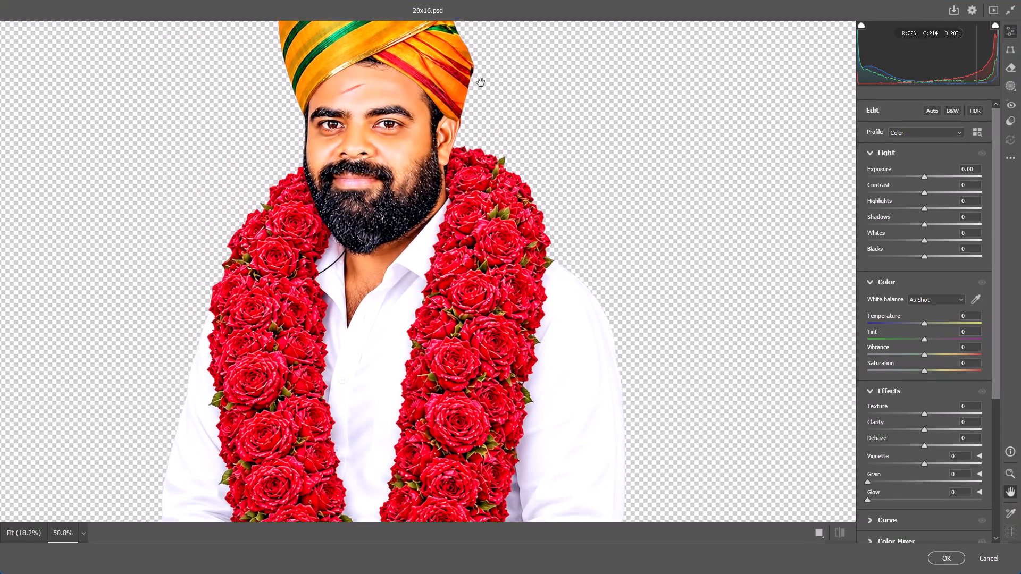
left_click_drag(481, 82, 480, 84)
left_click_drag(509, 217, 510, 136)
left_click_drag(495, 206, 643, 372)
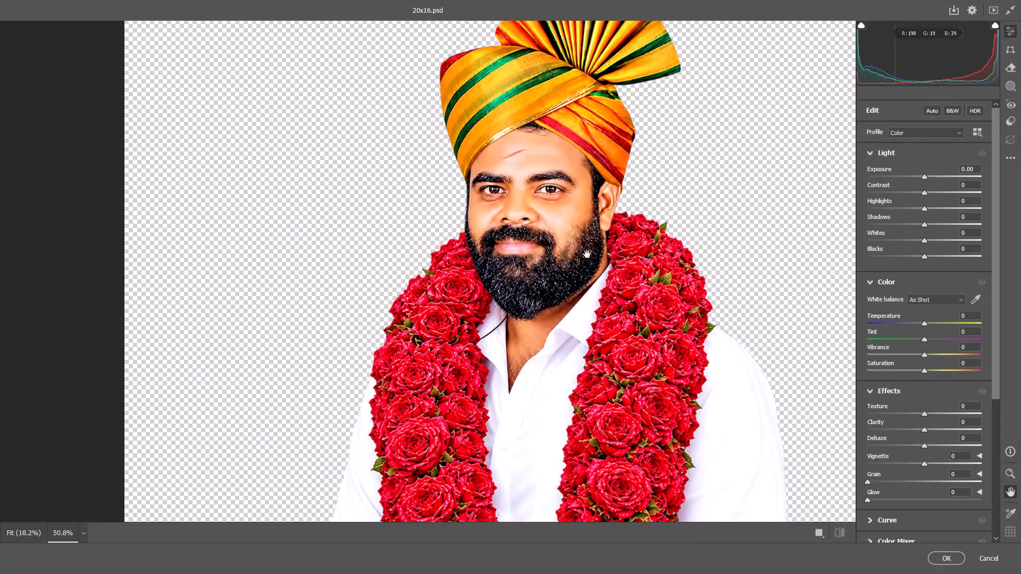
left_click_drag(586, 250, 514, 339)
left_click_drag(496, 289, 514, 296)
key("space")
left_click_drag(517, 289, 520, 231)
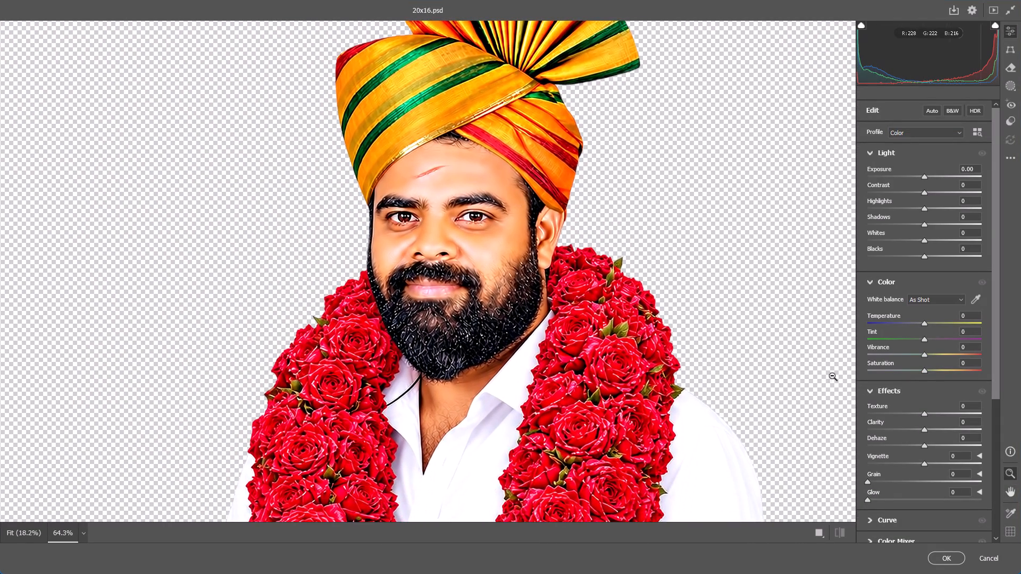
left_click_drag(924, 413, 938, 413)
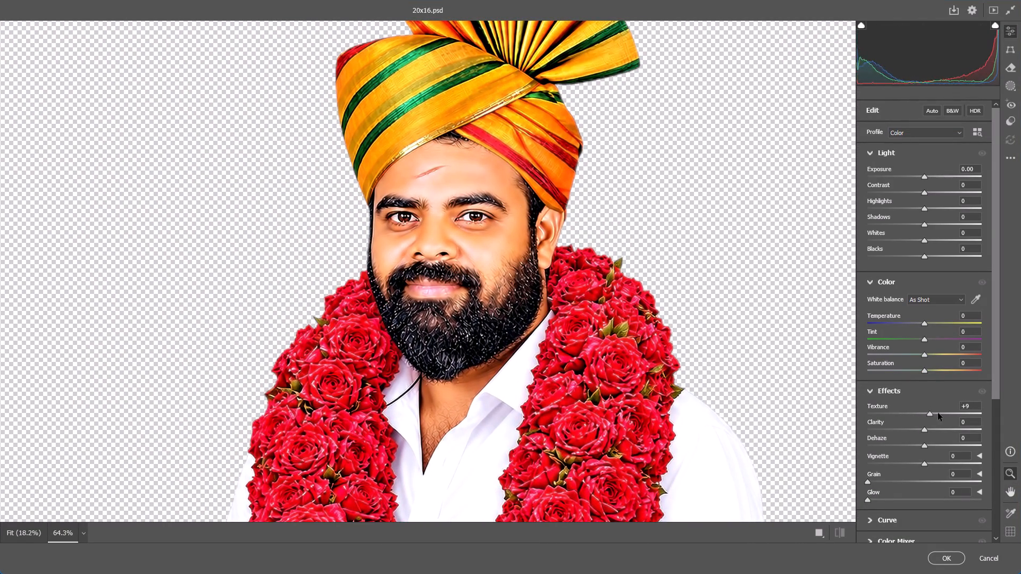
left_click_drag(938, 413, 980, 406)
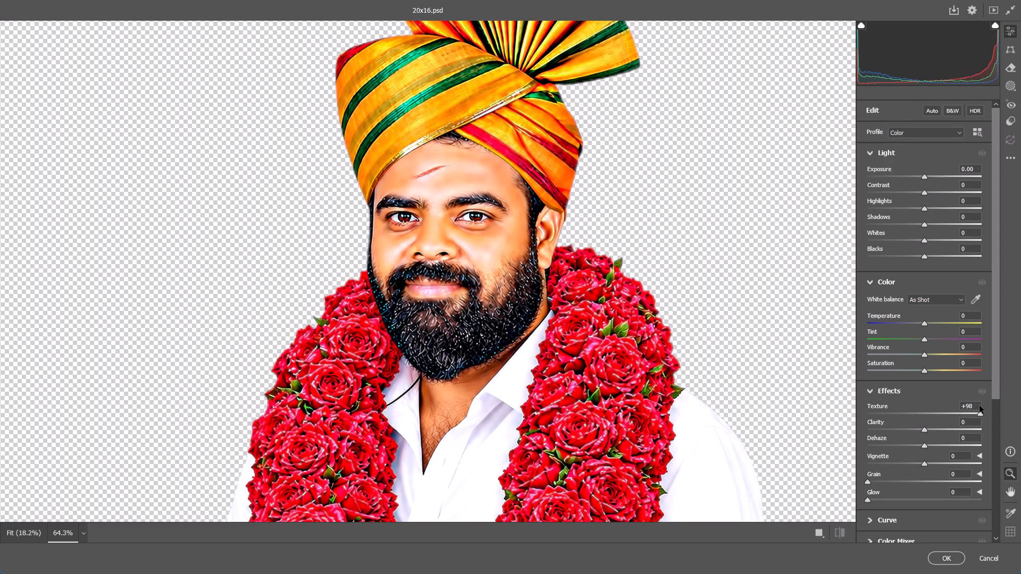
left_click_drag(980, 406, 979, 406)
left_click_drag(926, 429, 917, 431)
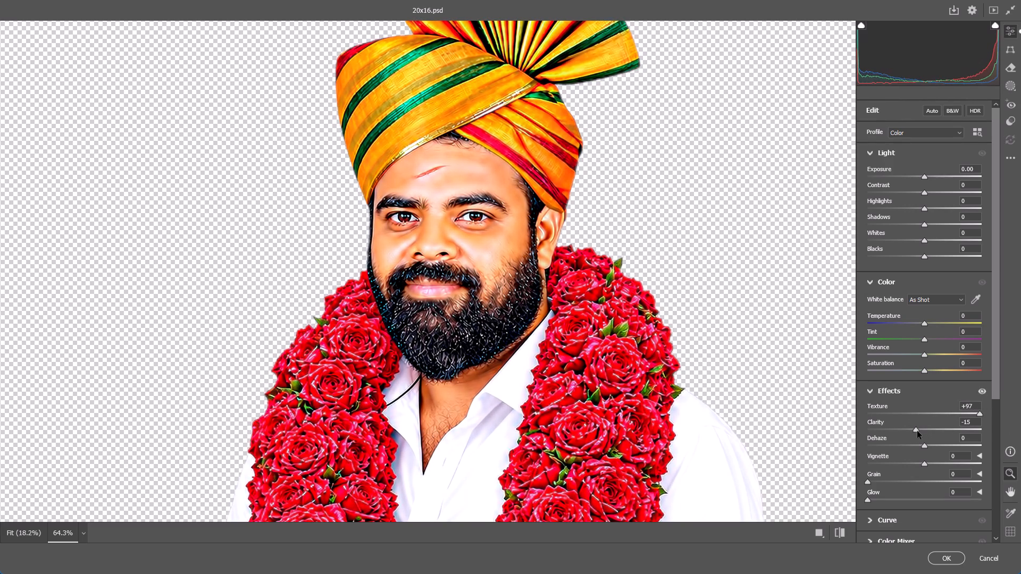
left_click_drag(917, 431, 920, 431)
left_click_drag(923, 445, 930, 446)
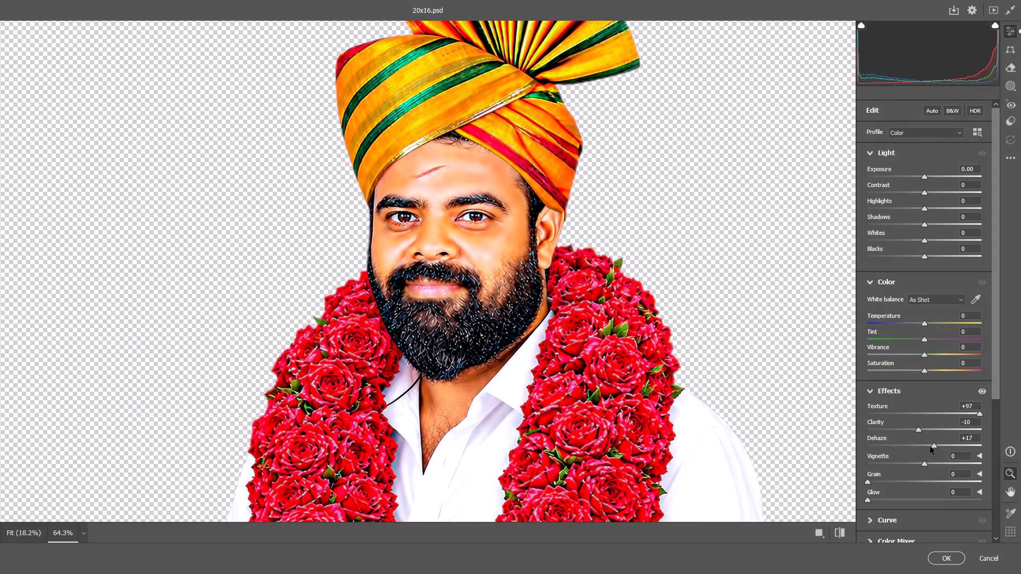
left_click_drag(930, 446, 929, 446)
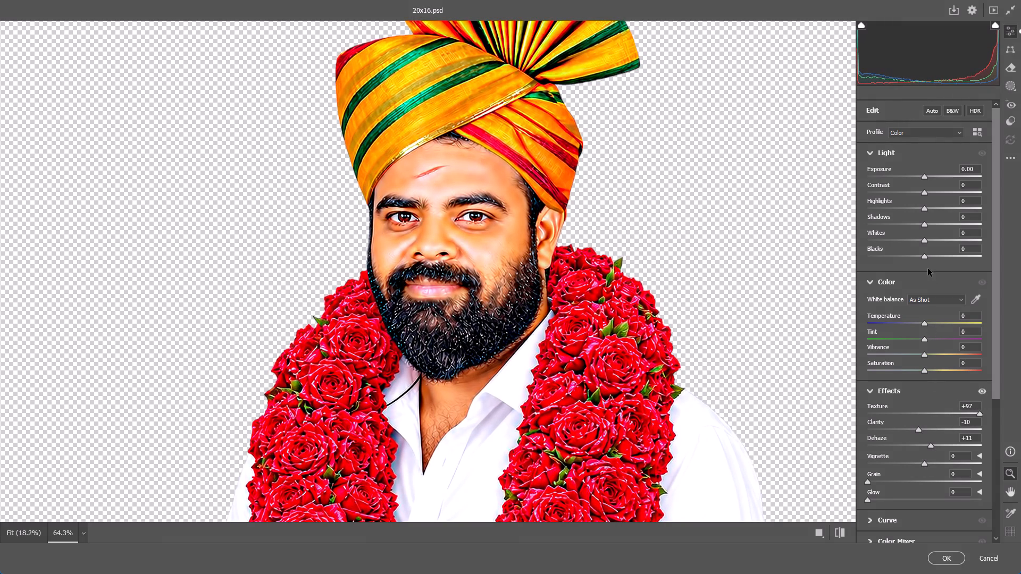
Set Exposure to +0.05 and Sharpening to 82 for the garlanded man, and apply the Camera Raw Filter.
left_click(923, 176)
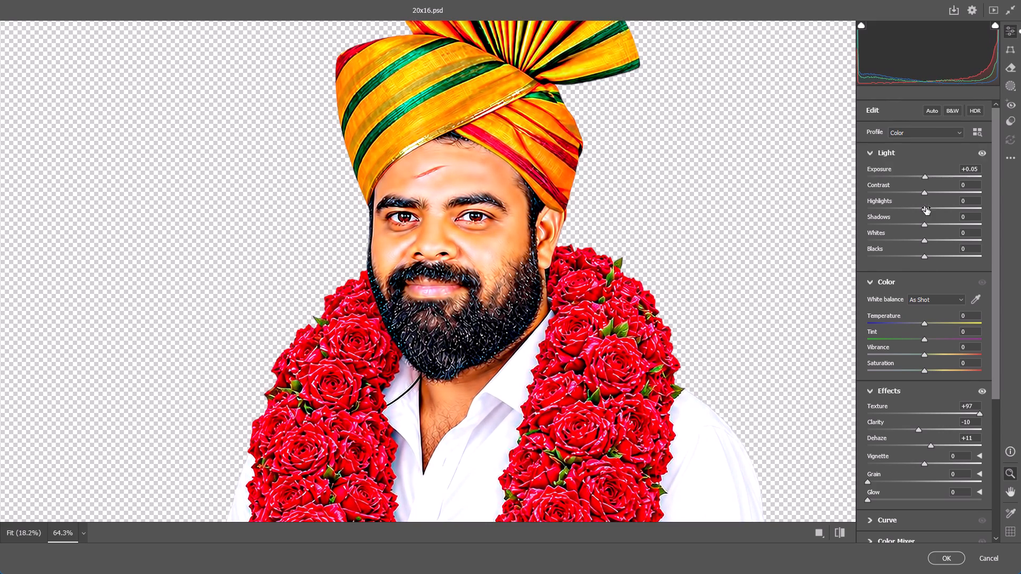
scroll(915, 249, "down", 8)
left_click_drag(867, 406, 904, 396)
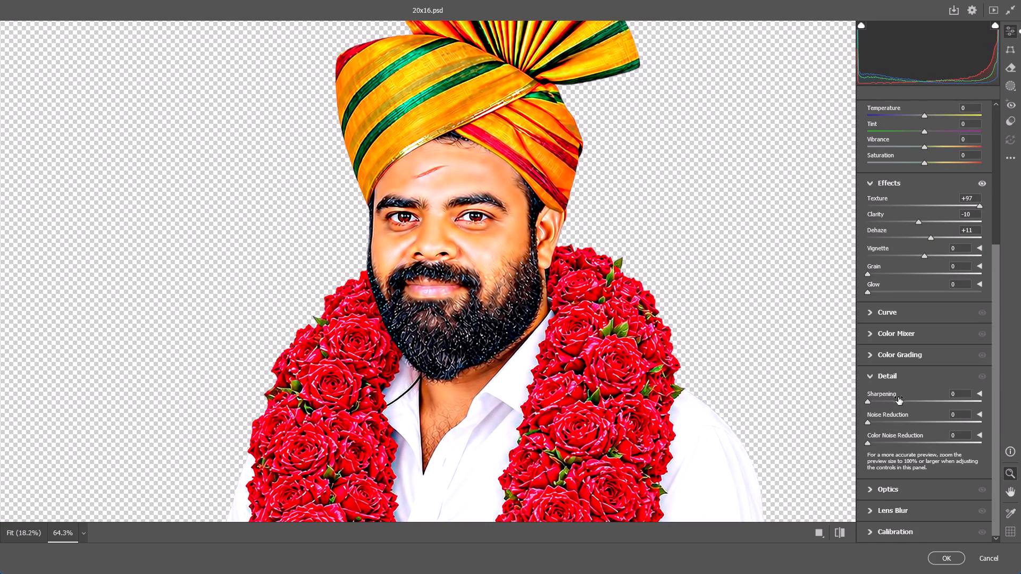
left_click_drag(870, 401, 967, 398)
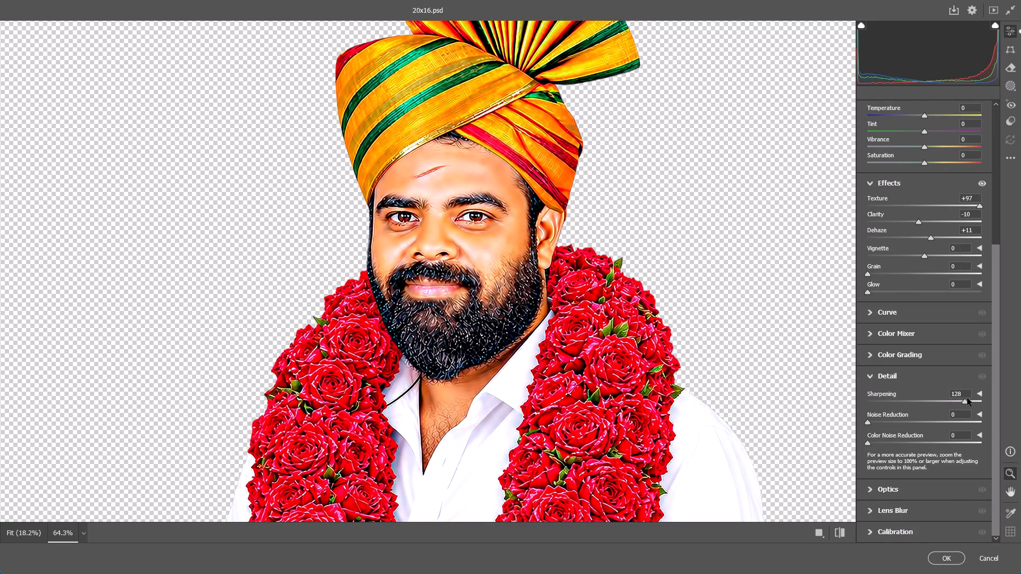
left_click_drag(967, 398, 932, 404)
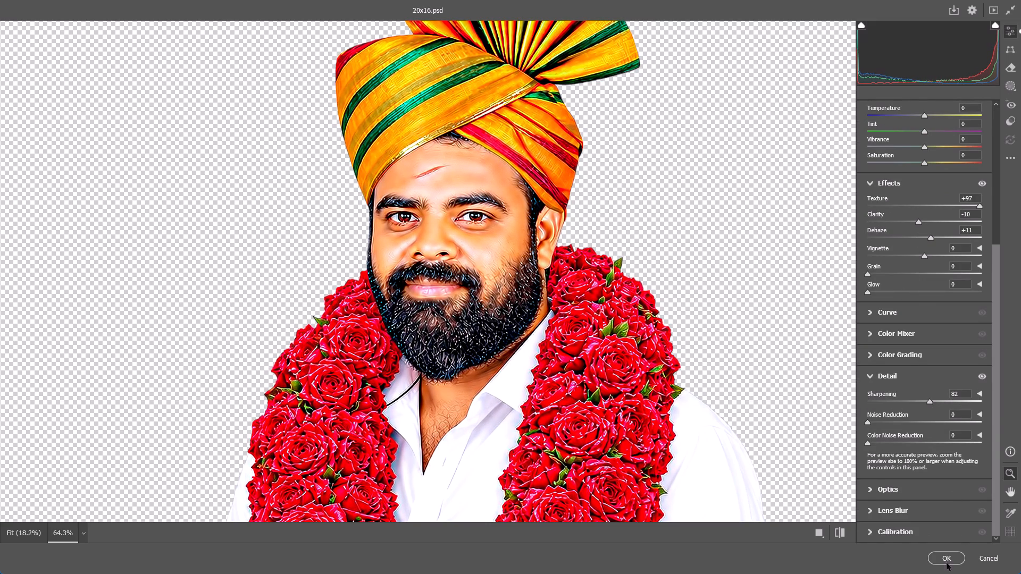
left_click(947, 563)
Slightly brighten the garlanded man's midtones with Curves, adding an RGB point at about input 93, output 104.
scroll(462, 225, "up", 4)
key("Tab")
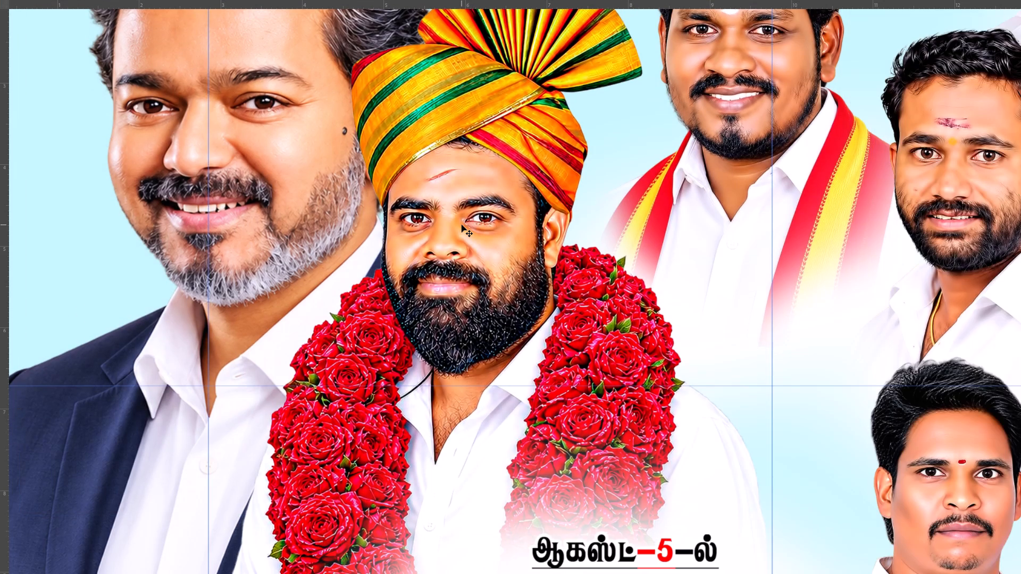
key("ctrl+m")
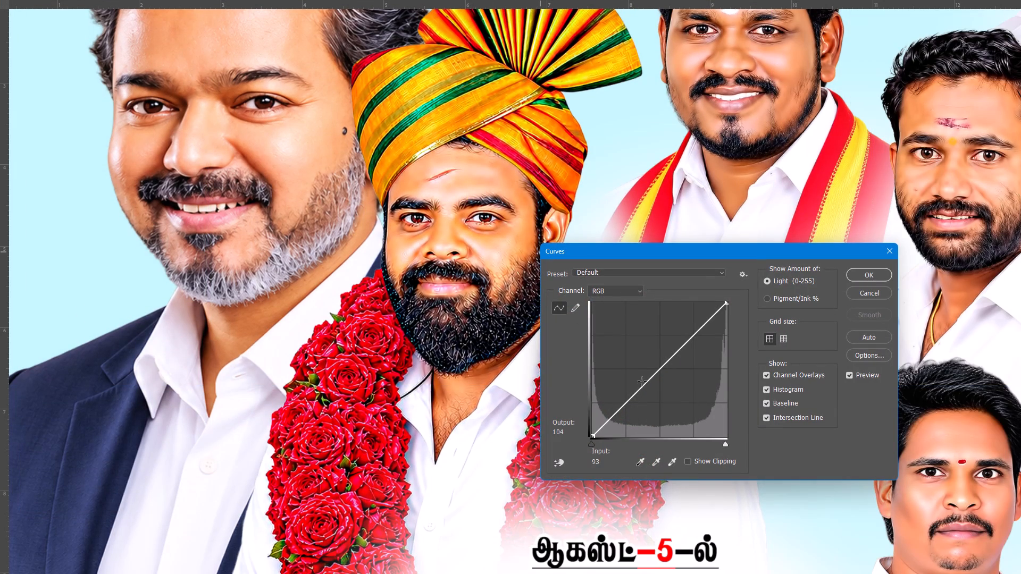
left_click(642, 383)
key("Return")
Select the suited man's layer and, in the Camera Raw Filter, set Texture to +87, Clarity to +27 and Dehaze to -4.
key("ctrl+minus")
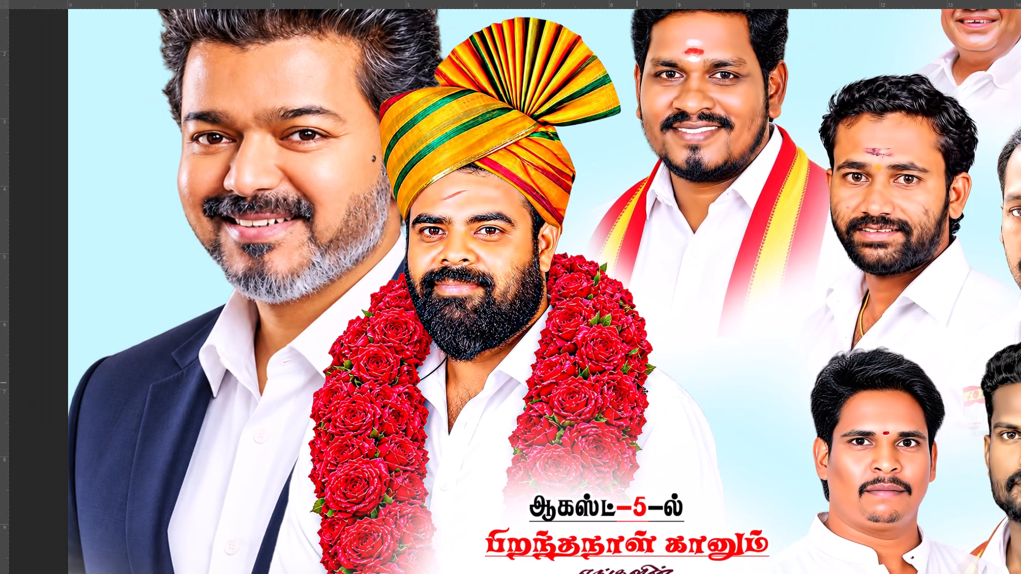
scroll(638, 382, "up", 6)
right_click(284, 156)
left_click(299, 164)
key("Tab")
key("Tab")
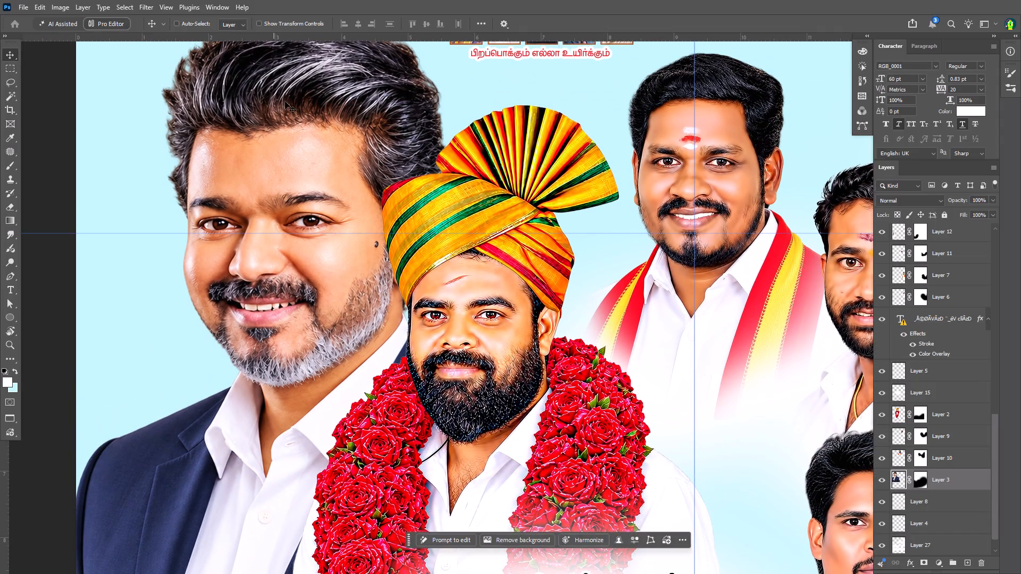
key("ctrl+shift+a")
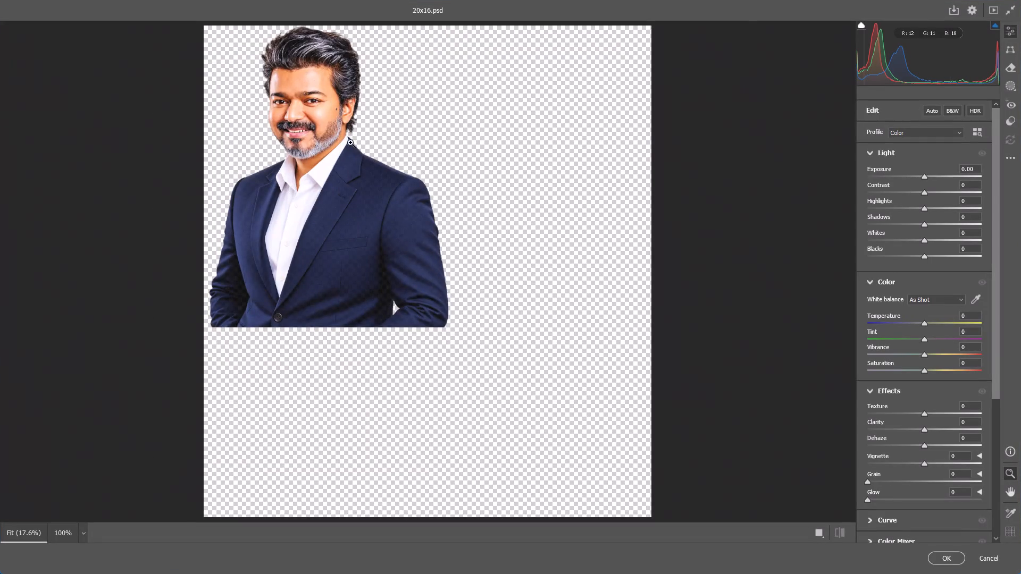
left_click_drag(323, 94, 389, 153)
key("space")
key("space")
key("space")
key("space")
key("space")
key("space")
key("space")
left_click_drag(345, 127, 424, 188)
left_click(431, 191)
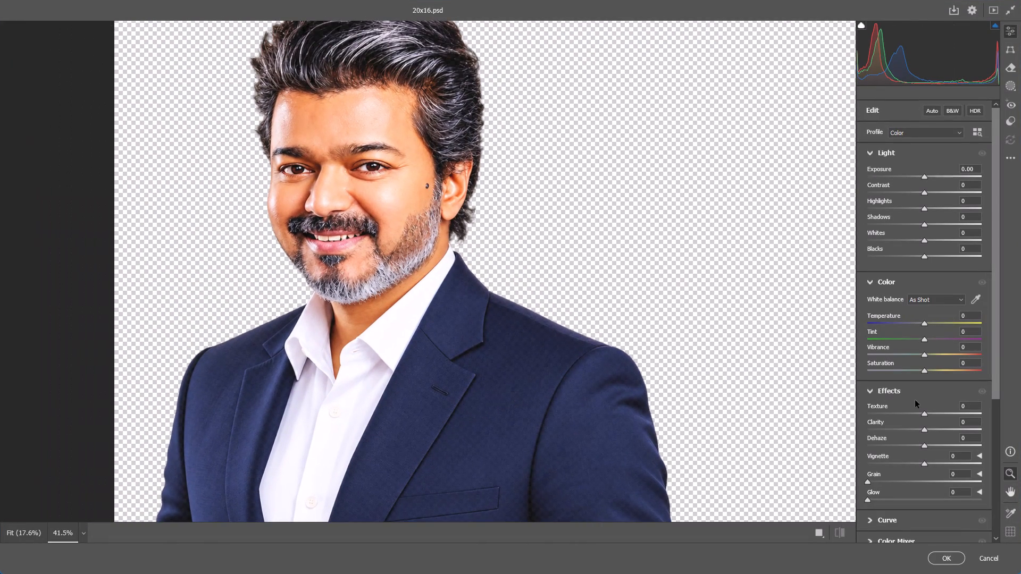
left_click_drag(925, 414, 904, 409)
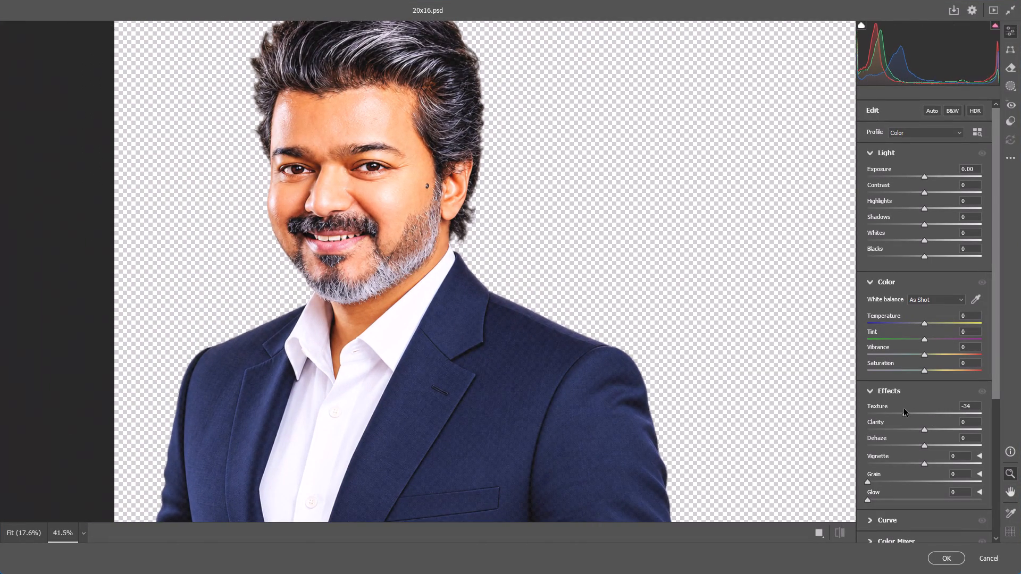
left_click_drag(904, 409, 974, 402)
left_click_drag(925, 429, 941, 429)
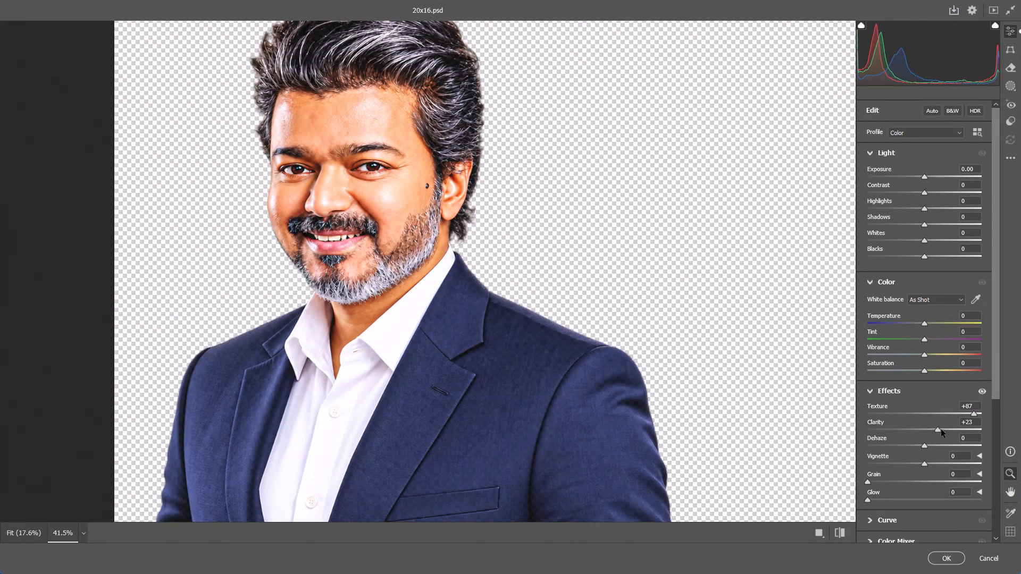
left_click_drag(941, 429, 885, 433)
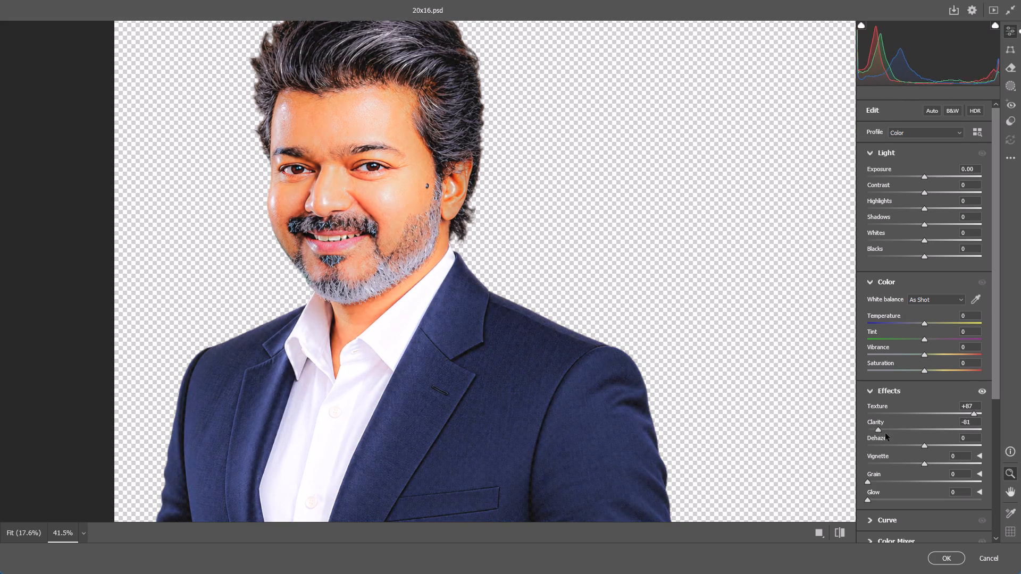
left_click_drag(885, 433, 941, 431)
left_click(926, 445)
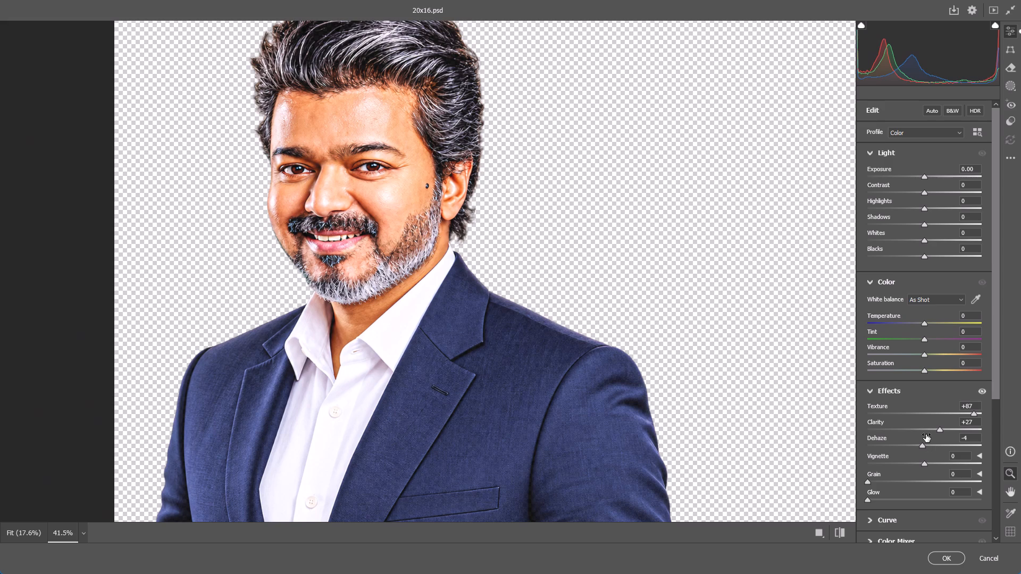
Set Sharpening to 150 for the suited man and apply the Camera Raw Filter.
scroll(934, 351, "down", 5)
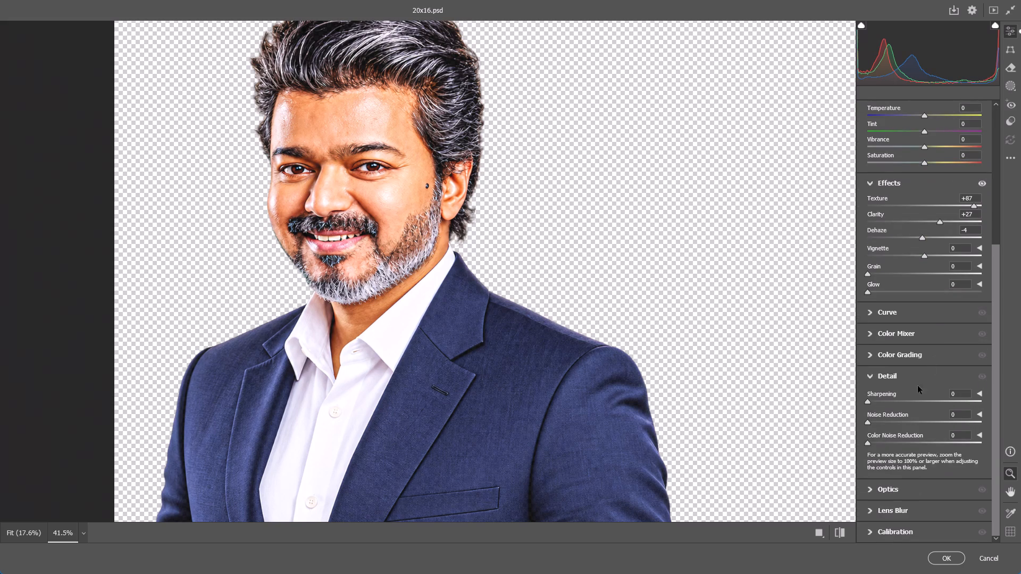
scroll(918, 386, "down", 2)
left_click_drag(872, 402, 986, 398)
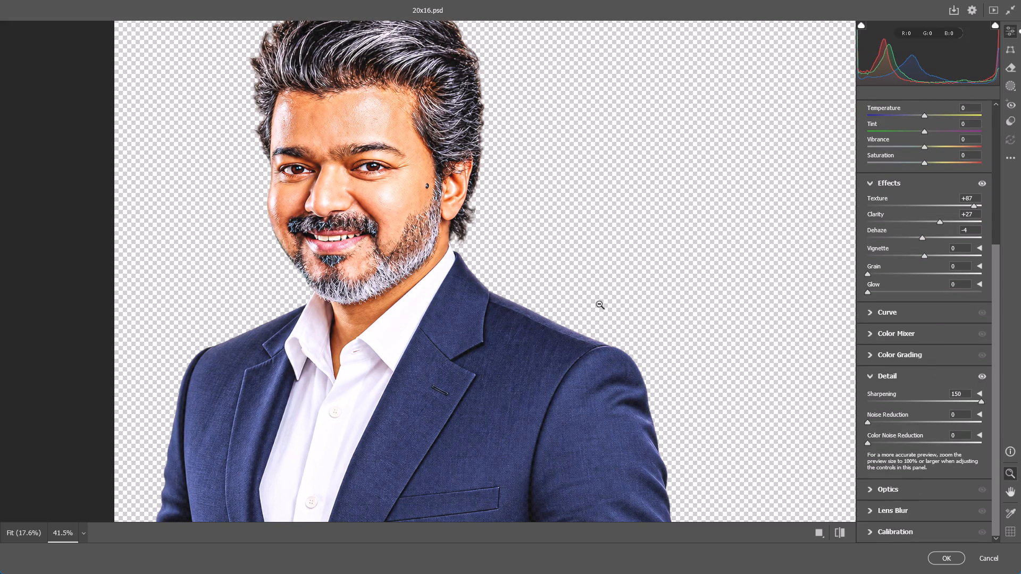
left_click(946, 558)
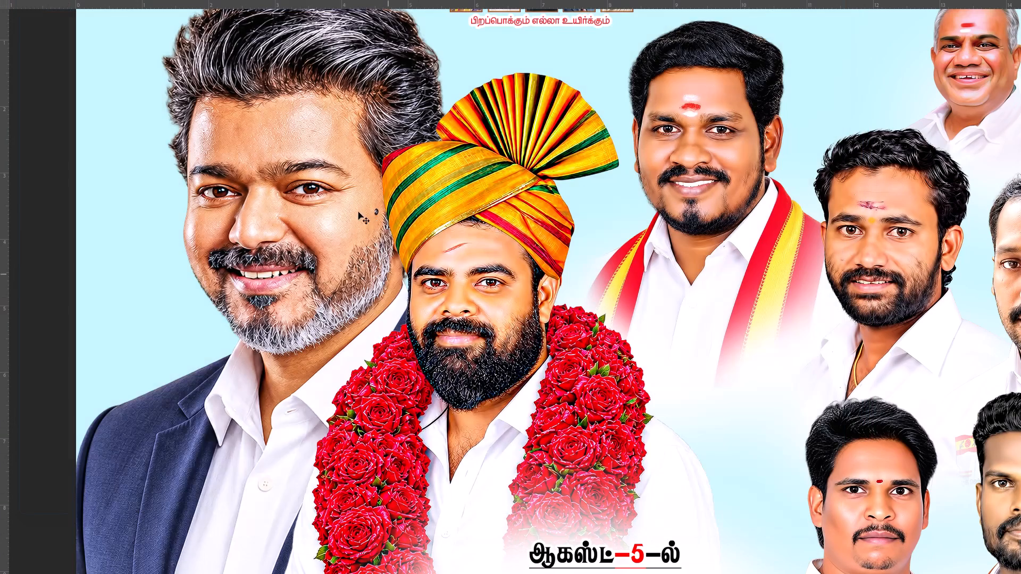
Apply Topaz DeNoise 6 to the suited man with Overall Strength 0.97 and Recover Detail 0.50.
scroll(320, 211, "up", 3)
key("ctrl+minus")
key("ctrl+minus")
key("ctrl+plus")
key("ctrl+plus")
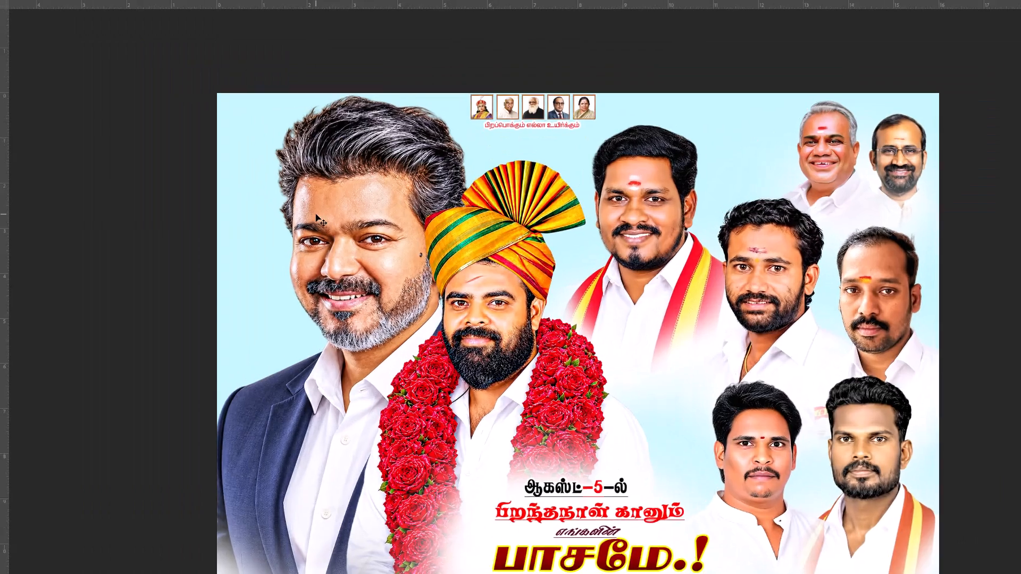
scroll(316, 214, "up", 4)
key("Tab")
left_click(154, 0)
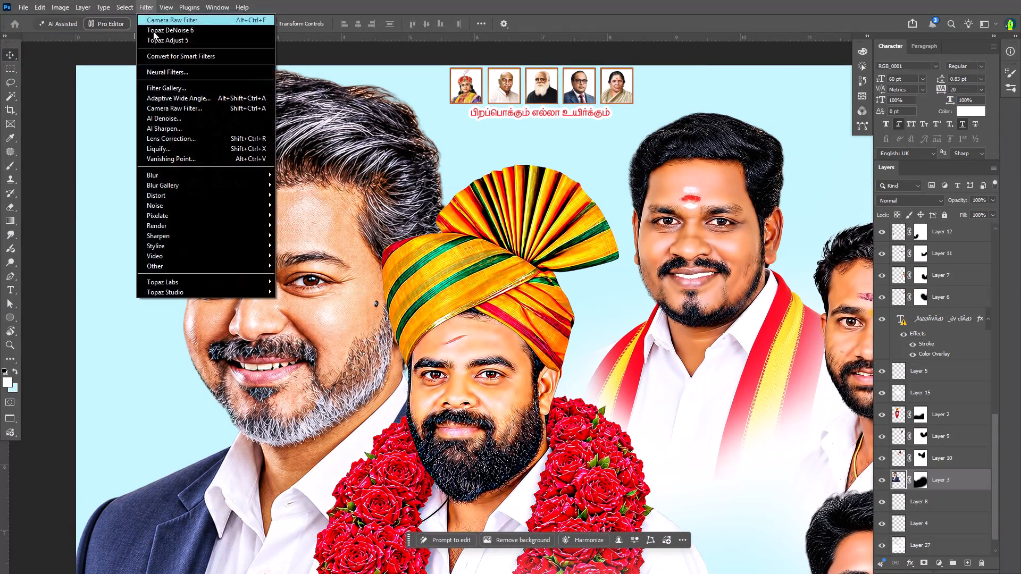
left_click_drag(209, 276, 214, 278)
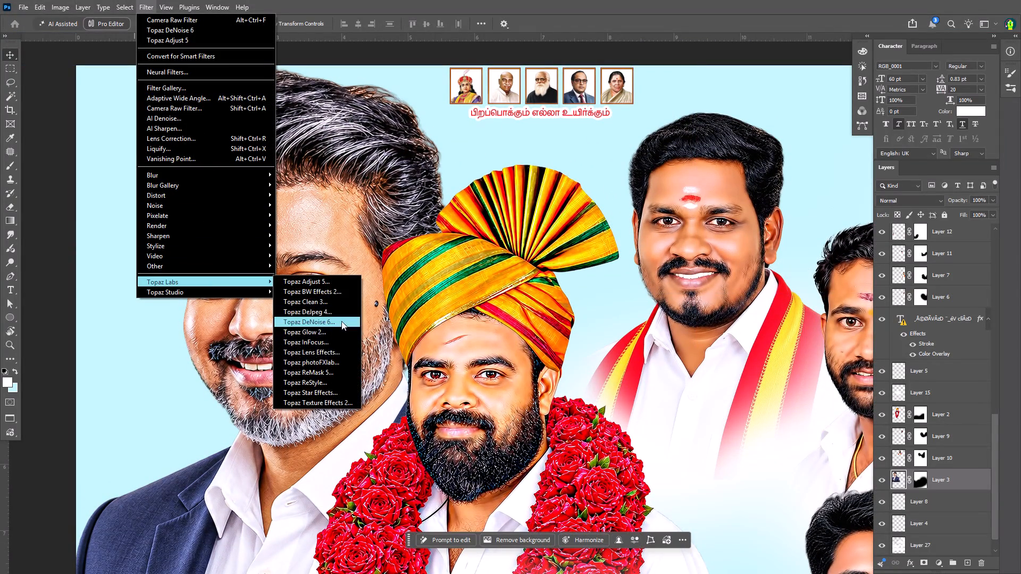
left_click(341, 321)
left_click_drag(380, 163, 738, 570)
left_click_drag(425, 196, 607, 563)
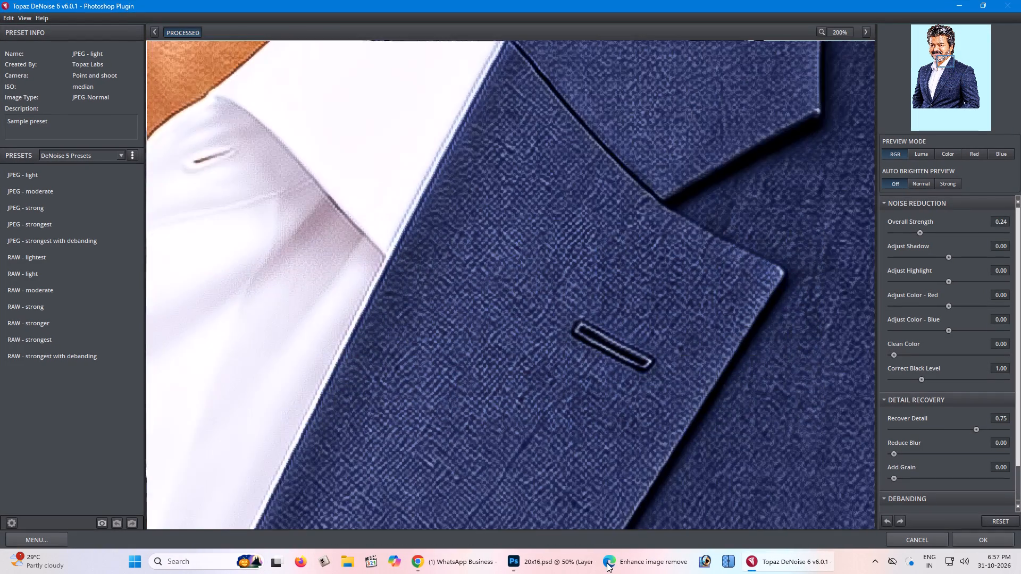
key("minus")
left_click_drag(519, 190, 714, 573)
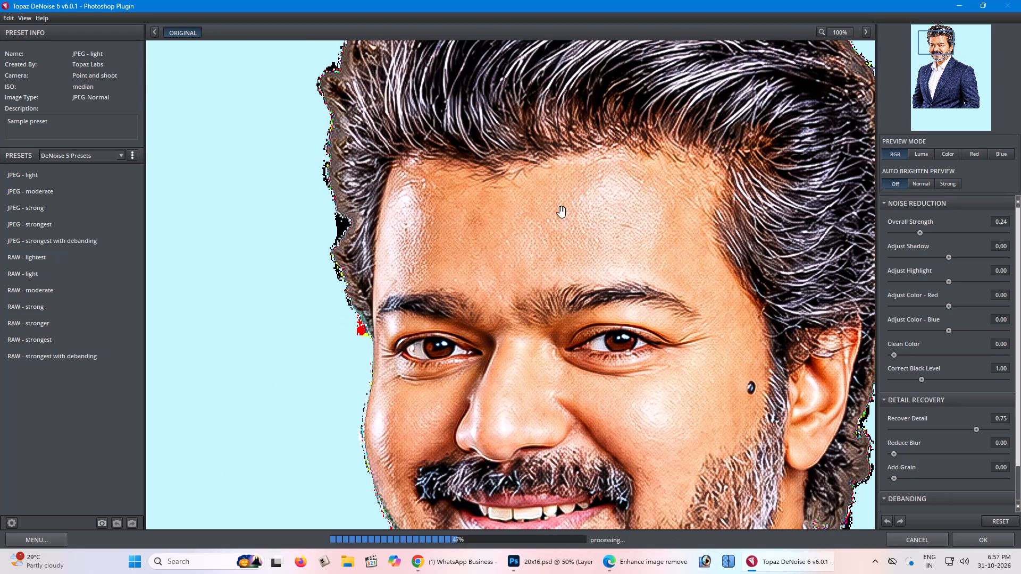
left_click_drag(618, 251, 555, 220)
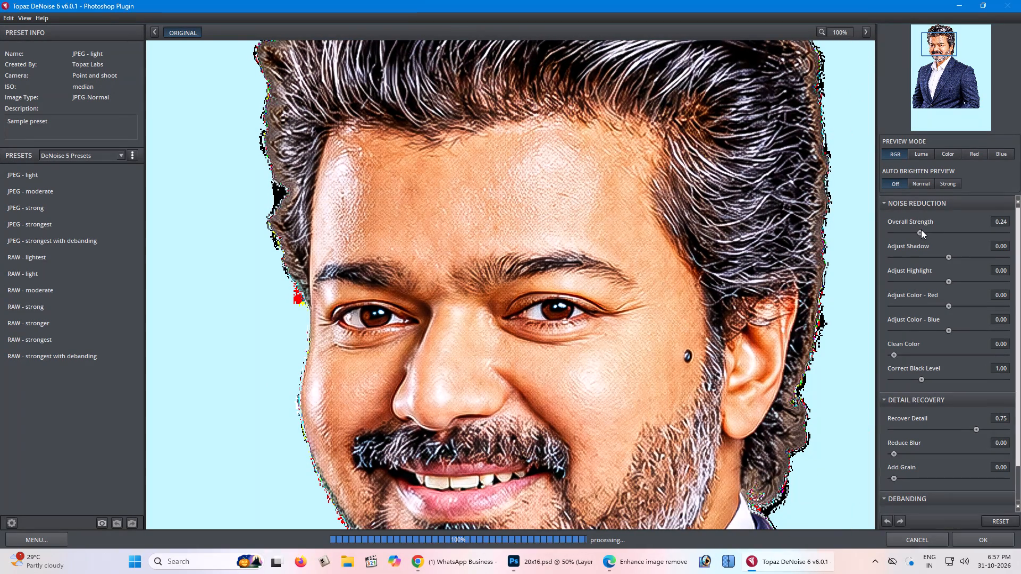
left_click_drag(921, 230, 1000, 230)
left_click(796, 252)
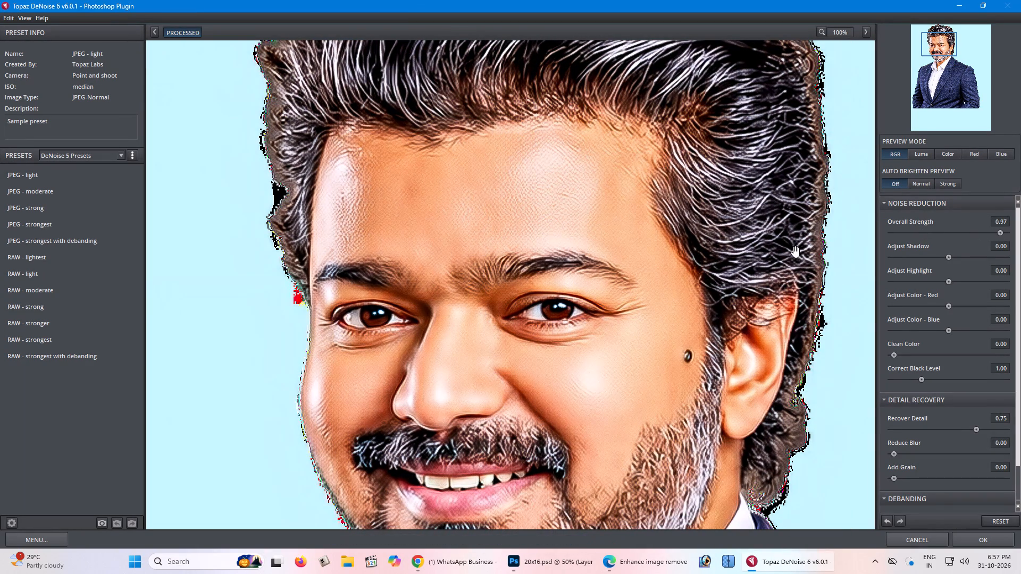
left_click_drag(963, 426, 948, 427)
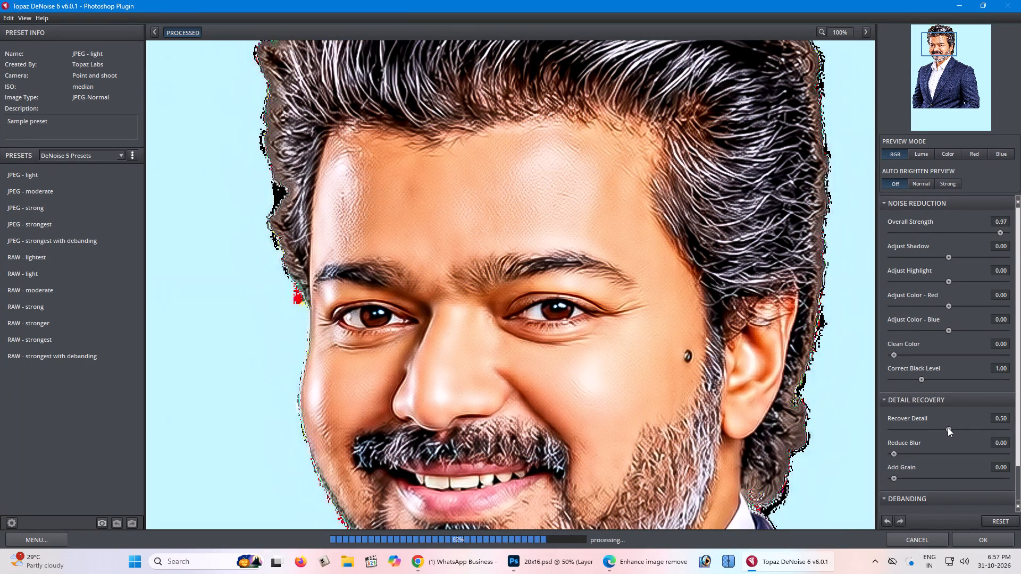
left_click(704, 342)
left_click(965, 538)
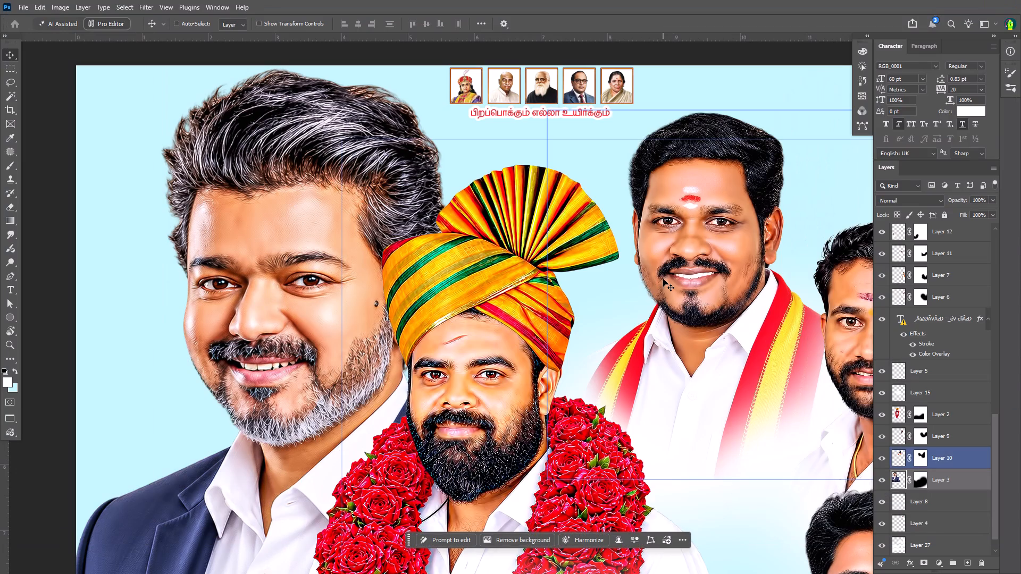
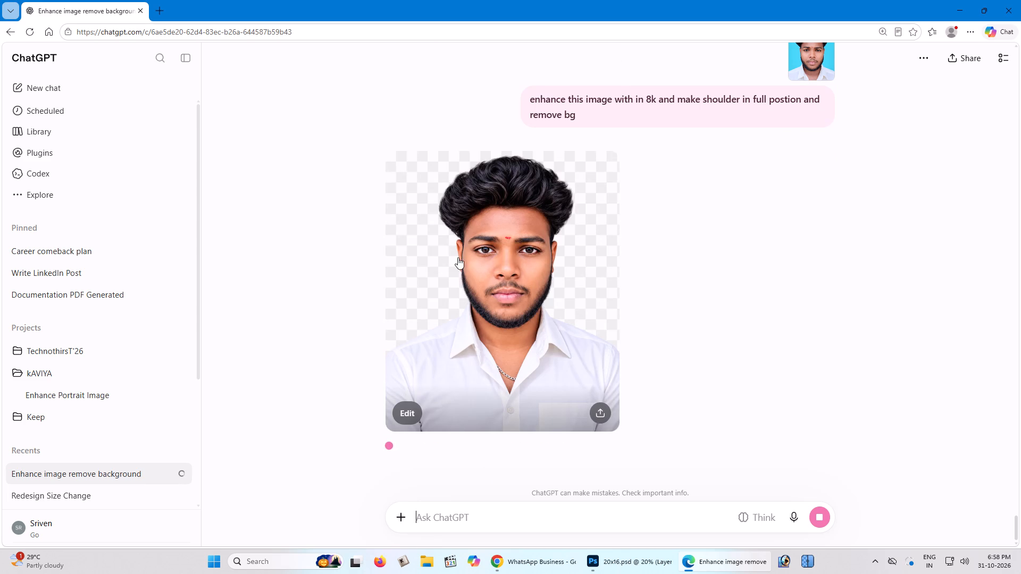
Open the enhanced white-shirt portrait full size in ChatGPT, copy the image, and switch to the Photoshop banner.
left_click(460, 257)
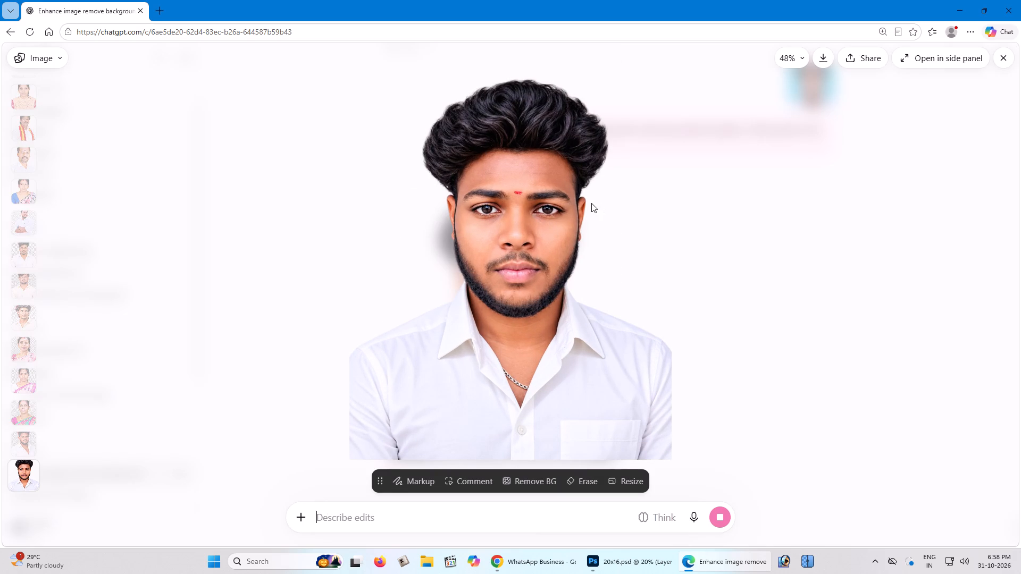
right_click(512, 205)
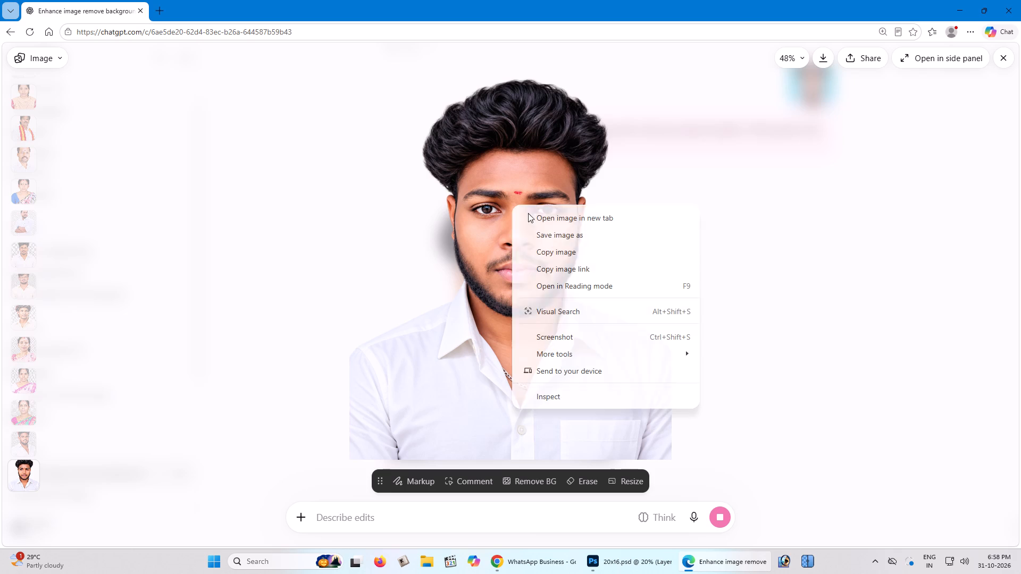
left_click(556, 246)
right_click(535, 210)
left_click(569, 248)
right_click(539, 218)
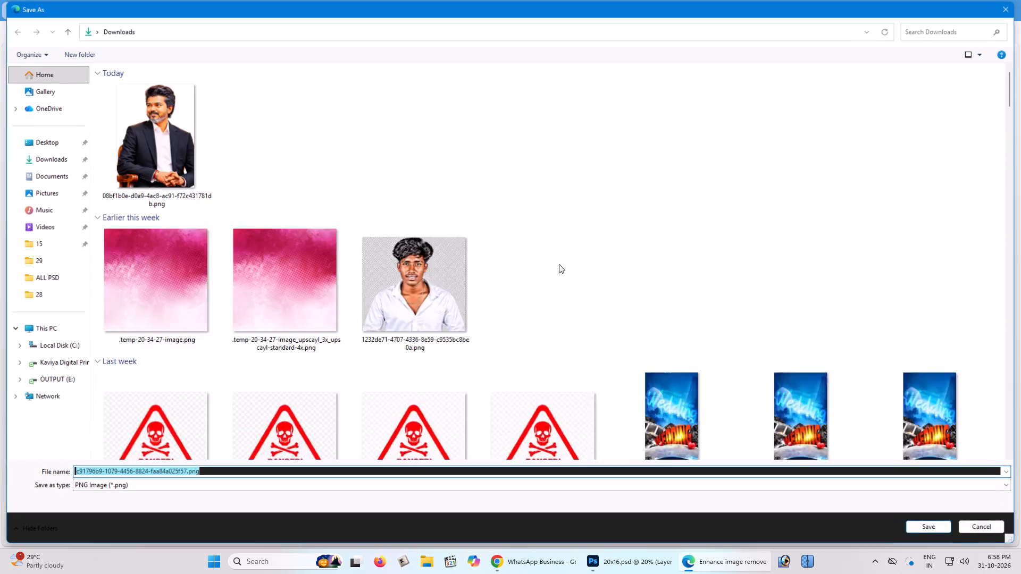
left_click(1003, 5)
right_click(548, 202)
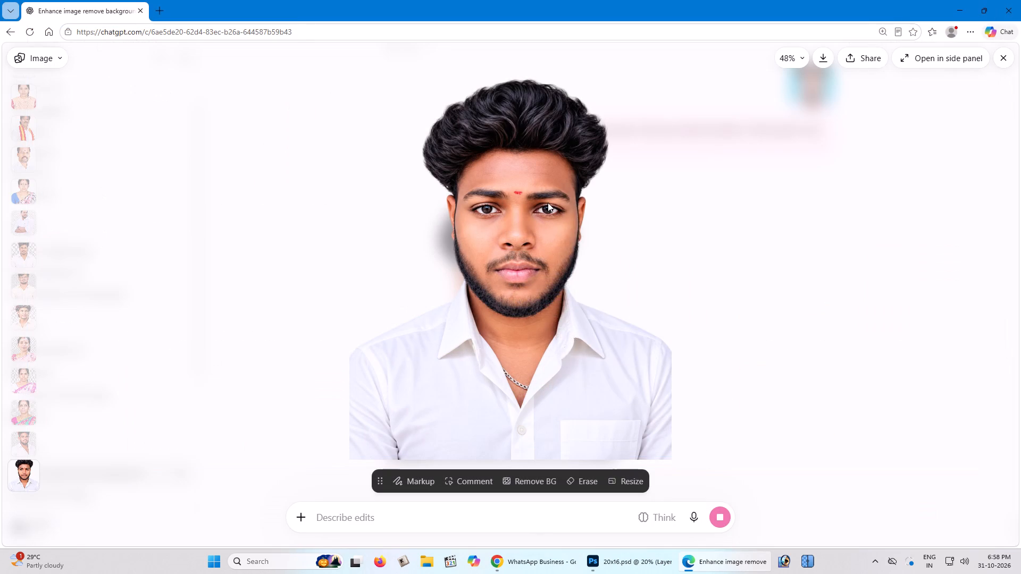
left_click(573, 242)
right_click(532, 228)
left_click(563, 274)
right_click(535, 255)
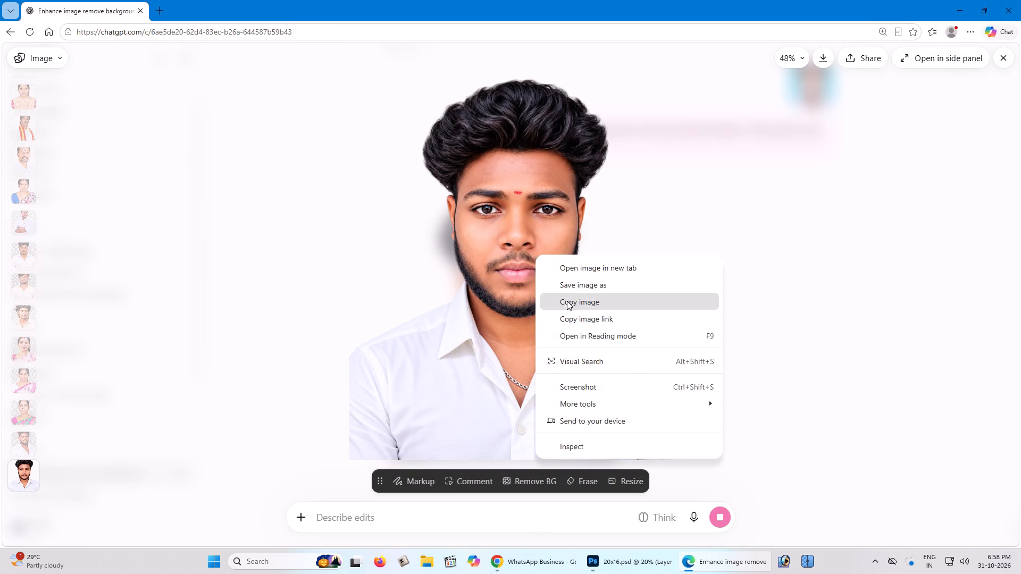
left_click(567, 301)
right_click(542, 266)
left_click(579, 315)
key("alt+Tab")
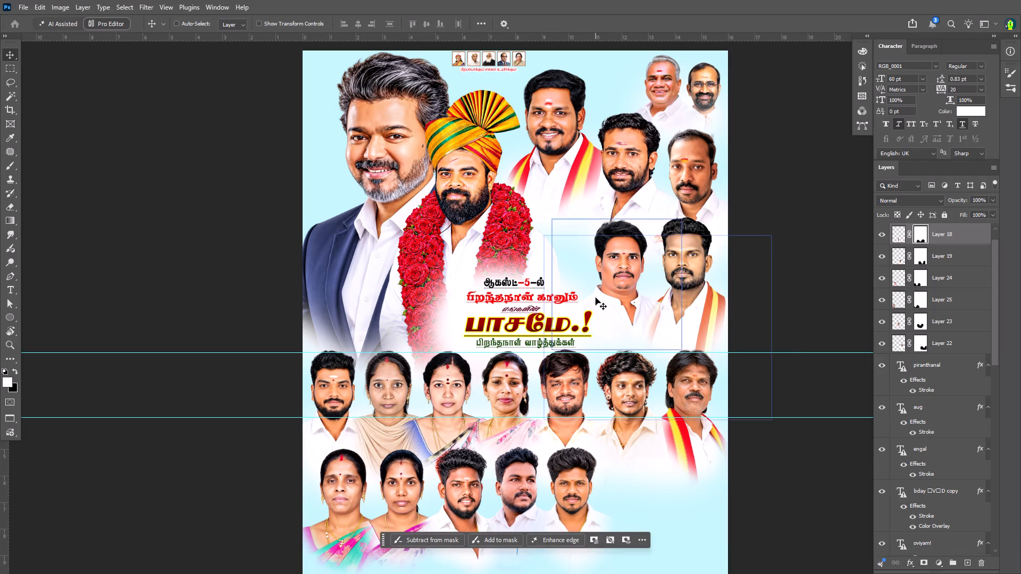
Paste the copied white-shirt portrait into the banner above the bottom portrait row.
key("ctrl+plus")
key("ctrl+plus")
key("Tab")
key("space")
key("space")
key("space")
left_click_drag(592, 299, 562, 212)
left_click(558, 200)
key("z")
left_click(569, 329)
key("space")
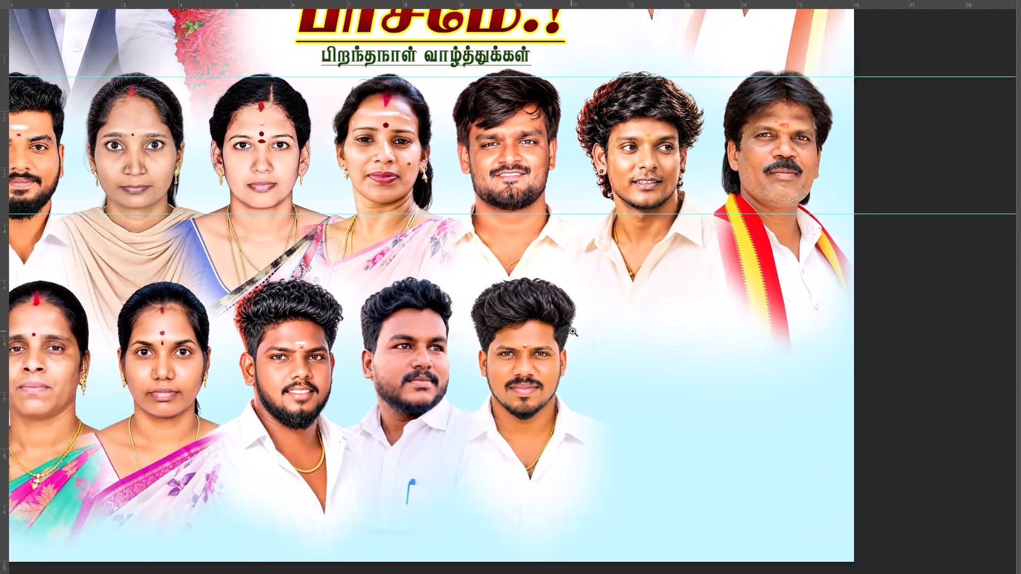
left_click(573, 331)
key("v")
key("ctrl+v")
key("space")
key("space")
key("space")
left_click_drag(563, 298, 563, 325)
left_click(563, 336)
left_click_drag(484, 334, 482, 326)
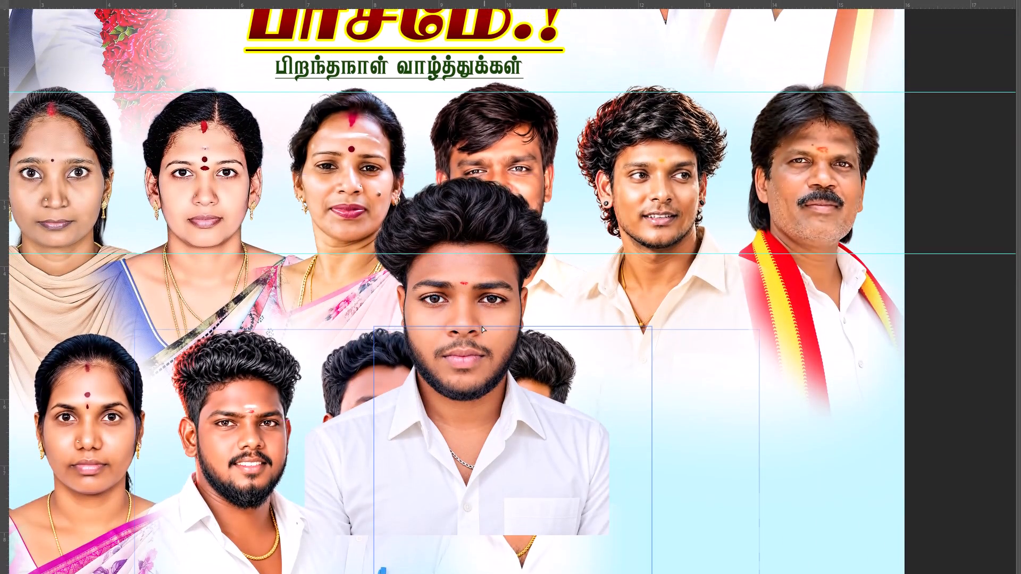
left_click_drag(482, 326, 475, 191)
Scale the pasted portrait down to about 3.3 inches wide so his head matches the neighbouring portraits.
key("z")
left_click(472, 190)
key("space")
key("space")
key("space")
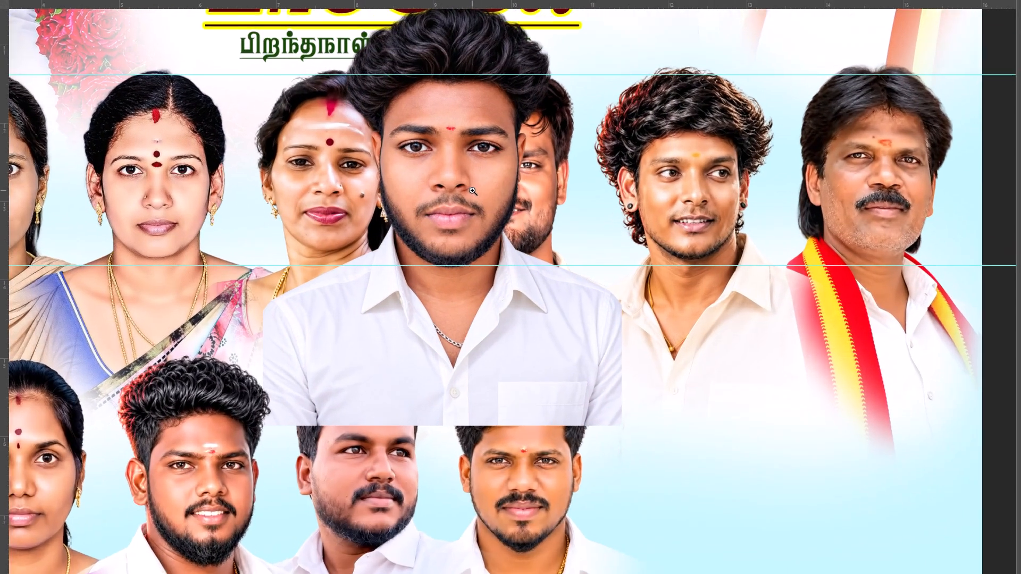
left_click_drag(472, 190, 479, 221)
left_click(479, 221)
key("v")
key("ctrl+t")
left_click_drag(648, 23, 606, 93, "alt")
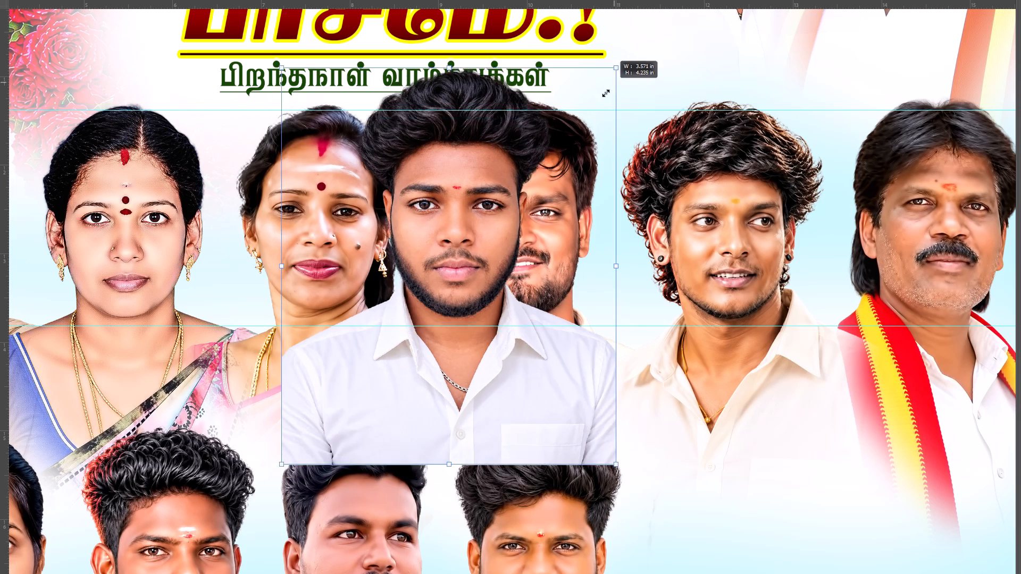
left_click_drag(606, 93, 599, 101, "alt")
left_click_drag(538, 157, 537, 176)
left_click(588, 110, "alt")
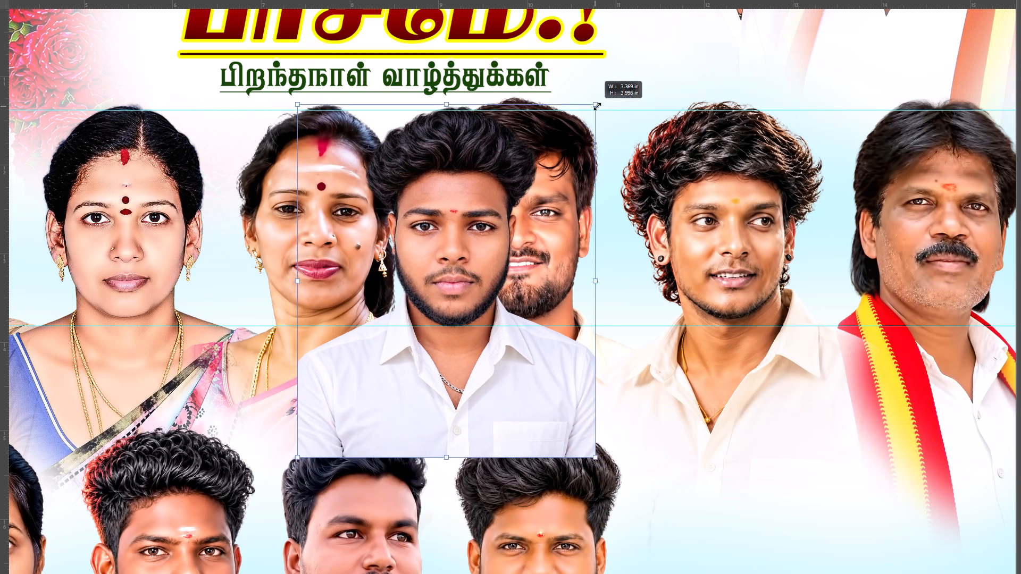
key("Return")
Place the resized portrait at the end of the bottom row, beside the man with the gold chain, with the hair tops aligned.
key("space")
key("space")
key("space")
key("space")
left_click_drag(581, 152, 545, 100)
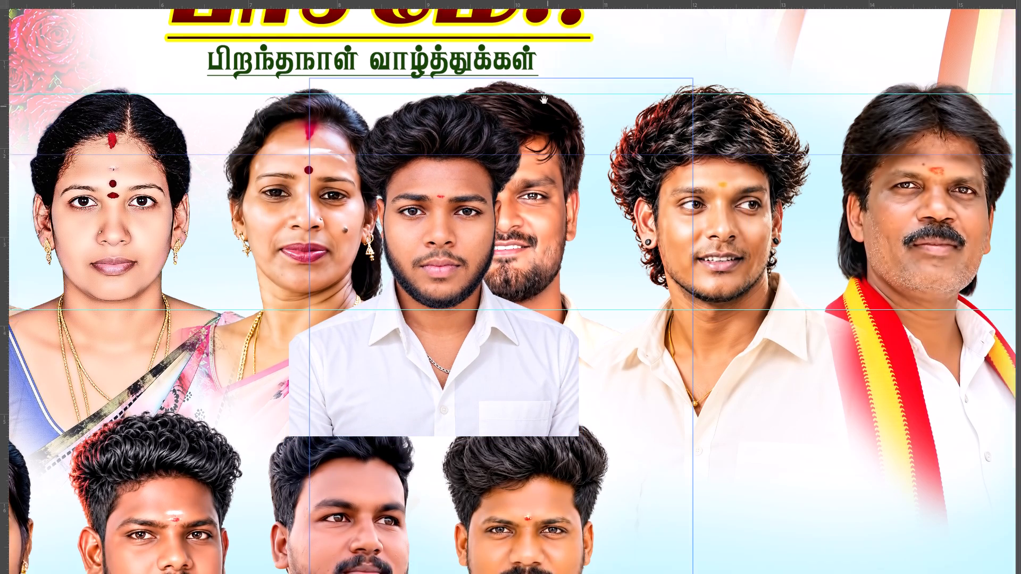
left_click(544, 100)
left_click_drag(474, 125, 736, 421)
key("space")
left_click_drag(730, 393, 706, 358)
left_click(705, 356)
left_click_drag(639, 347, 651, 357)
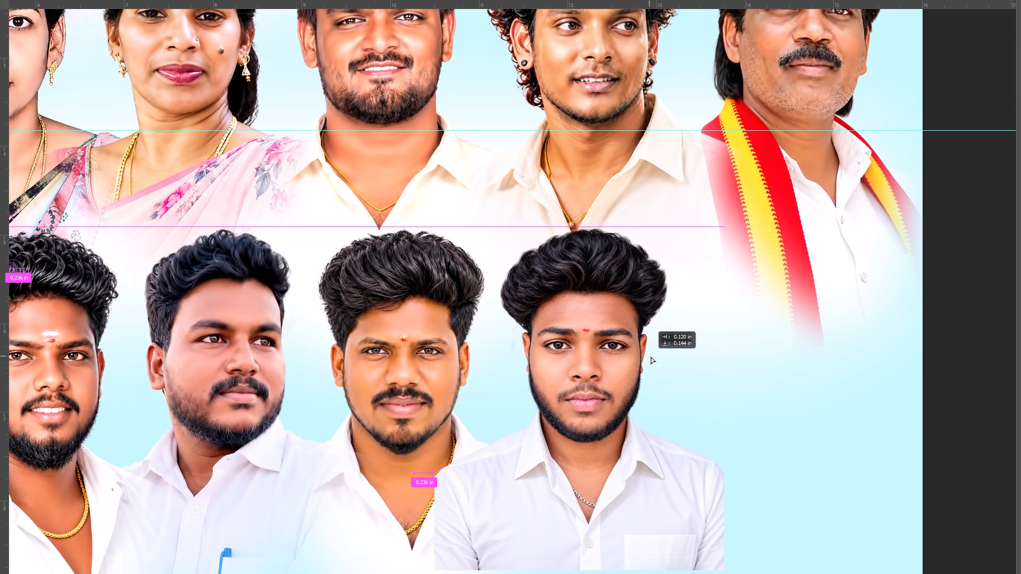
left_click_drag(651, 357, 656, 357)
Add a layer mask to the newly placed bottom-row portrait.
key("space")
key("space")
key("space")
key("space")
key("space")
left_click_drag(656, 357, 651, 314)
left_click(651, 286)
key("Tab")
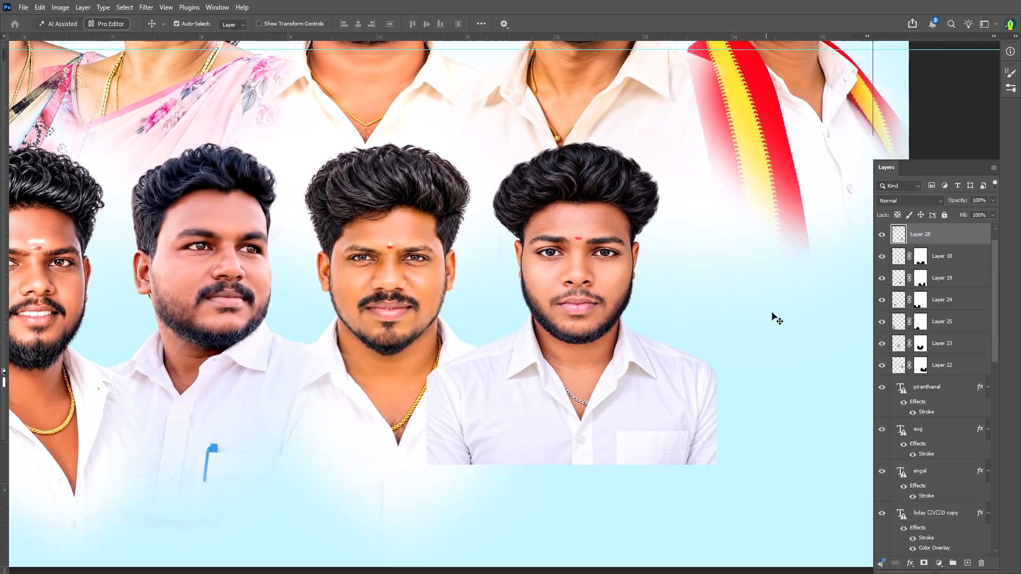
left_click(925, 562)
Fade the right shoulder edge of the new portrait on its layer mask with a smaller soft eraser.
scroll(666, 419, "down", 3)
key("Tab")
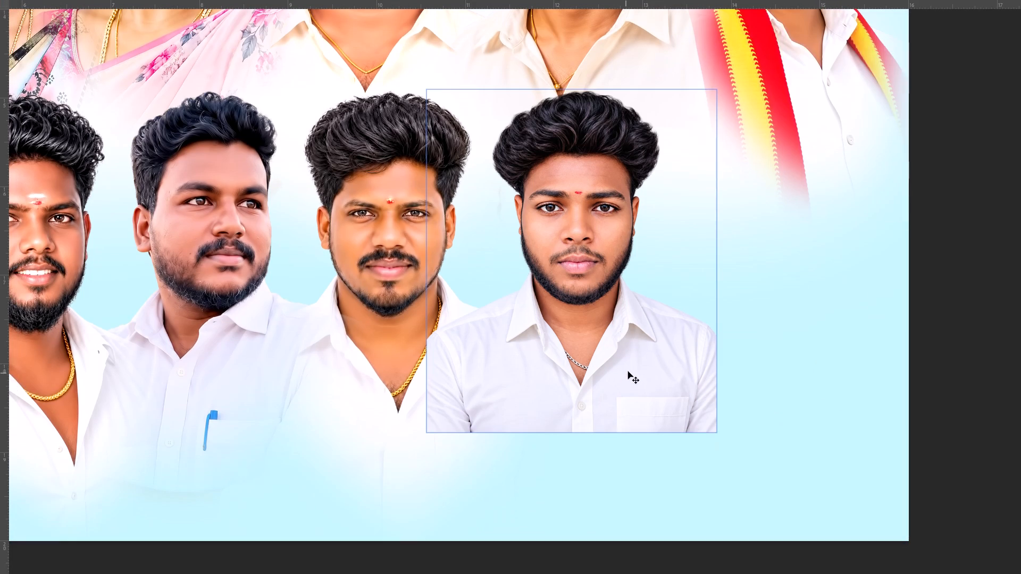
key("e")
scroll(833, 331, "down", 2)
type("[[")
key("bracketleft")
key("bracketleft")
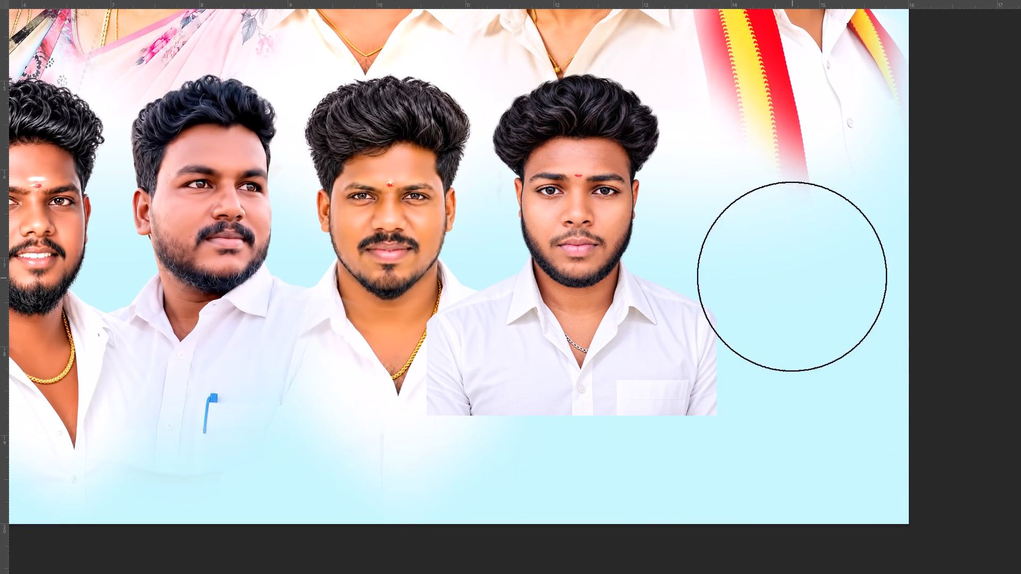
left_click_drag(792, 277, 783, 320)
left_click_drag(784, 319, 775, 395)
left_click_drag(782, 367, 769, 413)
left_click_drag(772, 386, 732, 463)
left_click_drag(743, 441, 752, 394)
left_click_drag(763, 358, 766, 344)
left_click(771, 331)
left_click_drag(761, 360, 759, 370)
left_click_drag(747, 419, 735, 436)
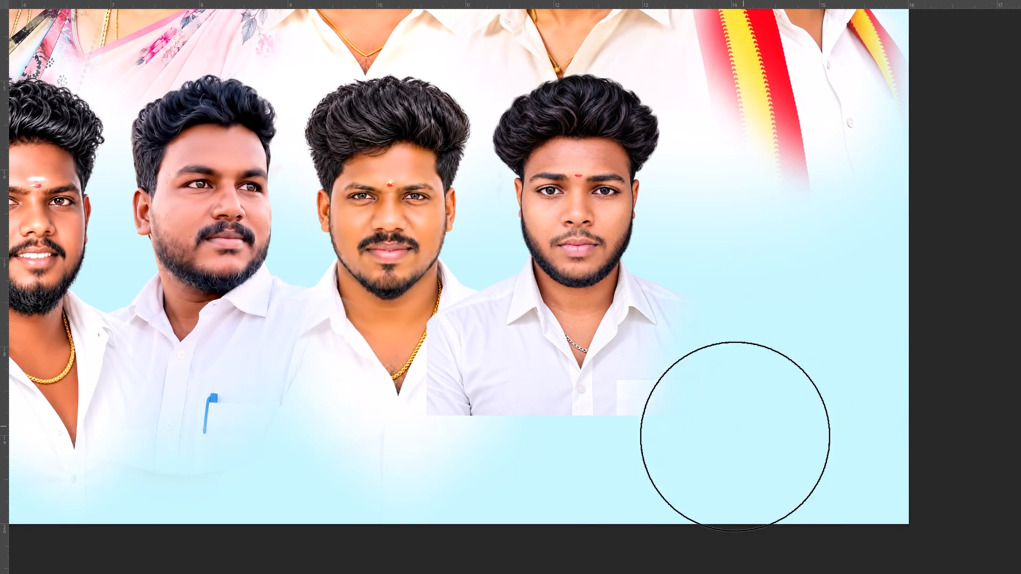
left_click_drag(735, 436, 721, 450)
Fade the new portrait's lower and left edges on its mask, undoing and repainting the strokes beside the neighbouring man's shirt.
left_click_drag(658, 488, 625, 499)
left_click_drag(566, 499, 518, 492)
left_click_drag(455, 466, 425, 454)
left_click_drag(394, 434, 381, 415)
left_click_drag(375, 385, 370, 356)
left_click(370, 342)
left_click_drag(370, 339, 376, 352)
left_click_drag(437, 398, 471, 435)
left_click(483, 441)
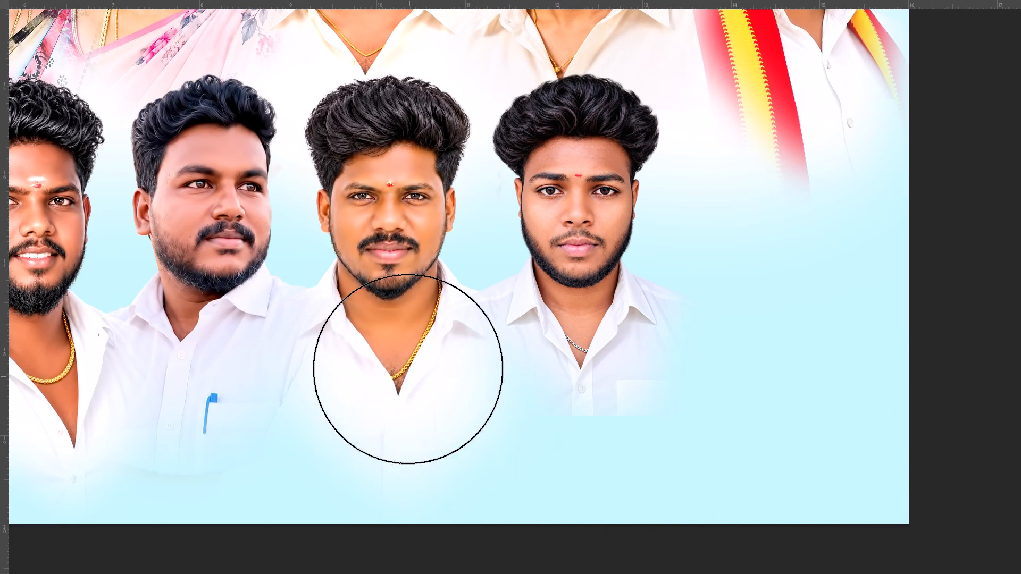
key("ctrl+z")
key("ctrl+z")
key("ctrl+z")
left_click(408, 418)
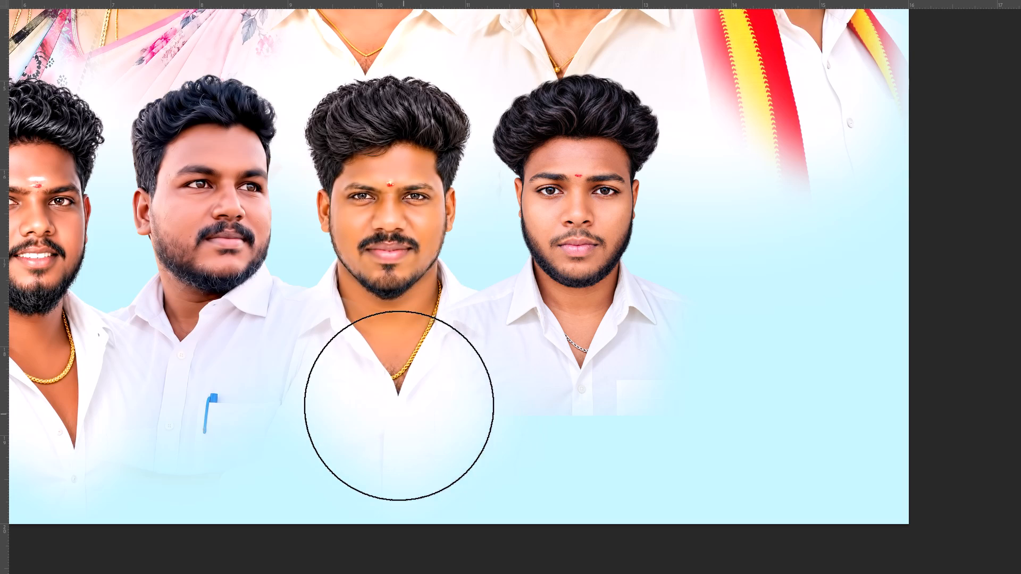
left_click_drag(385, 358, 384, 350)
left_click_drag(384, 348, 399, 380)
left_click_drag(439, 441, 455, 451)
left_click(480, 461)
left_click_drag(510, 474, 518, 476)
left_click(525, 477)
left_click(522, 479)
left_click_drag(414, 369, 412, 358)
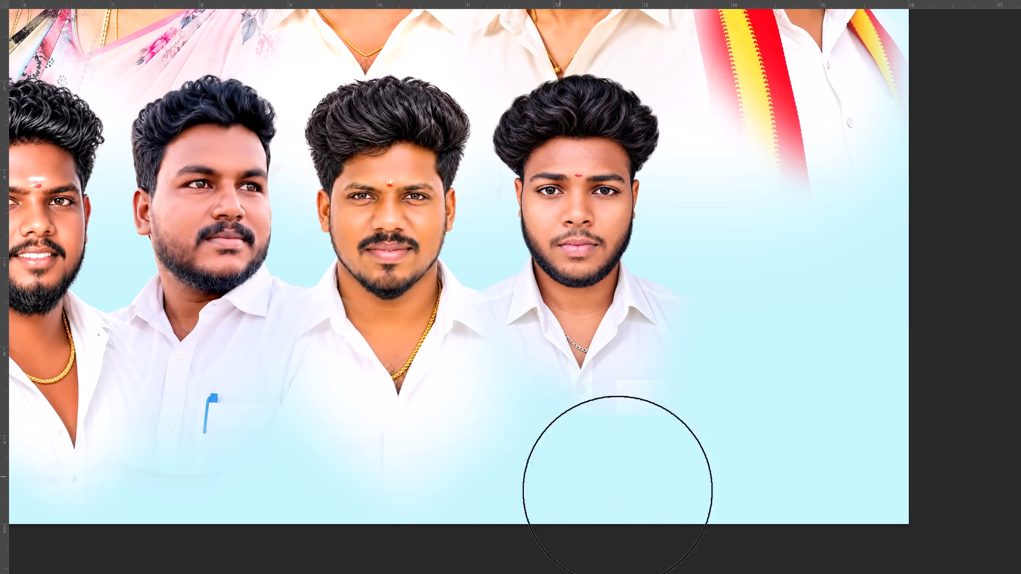
left_click(672, 466)
left_click(702, 454)
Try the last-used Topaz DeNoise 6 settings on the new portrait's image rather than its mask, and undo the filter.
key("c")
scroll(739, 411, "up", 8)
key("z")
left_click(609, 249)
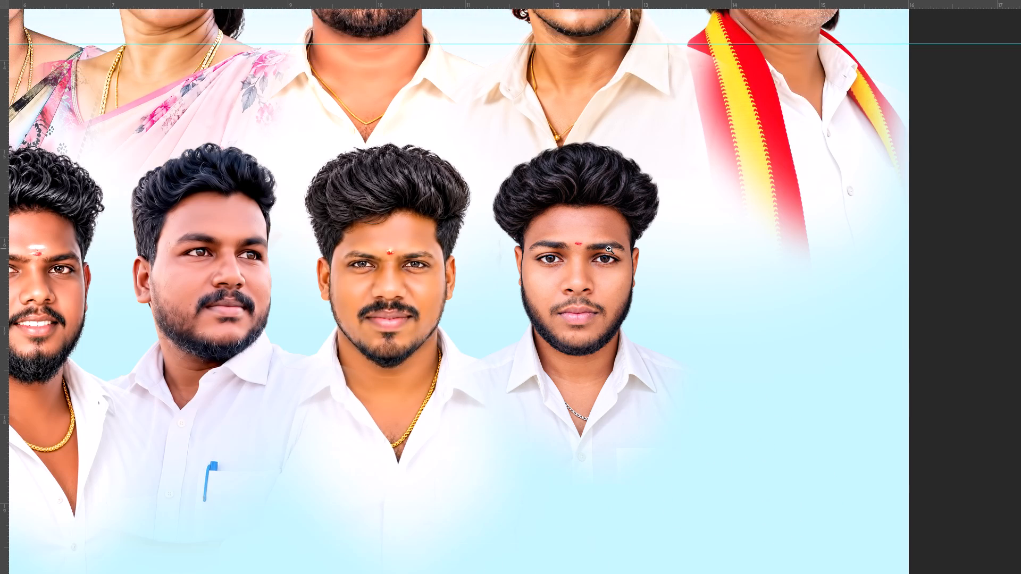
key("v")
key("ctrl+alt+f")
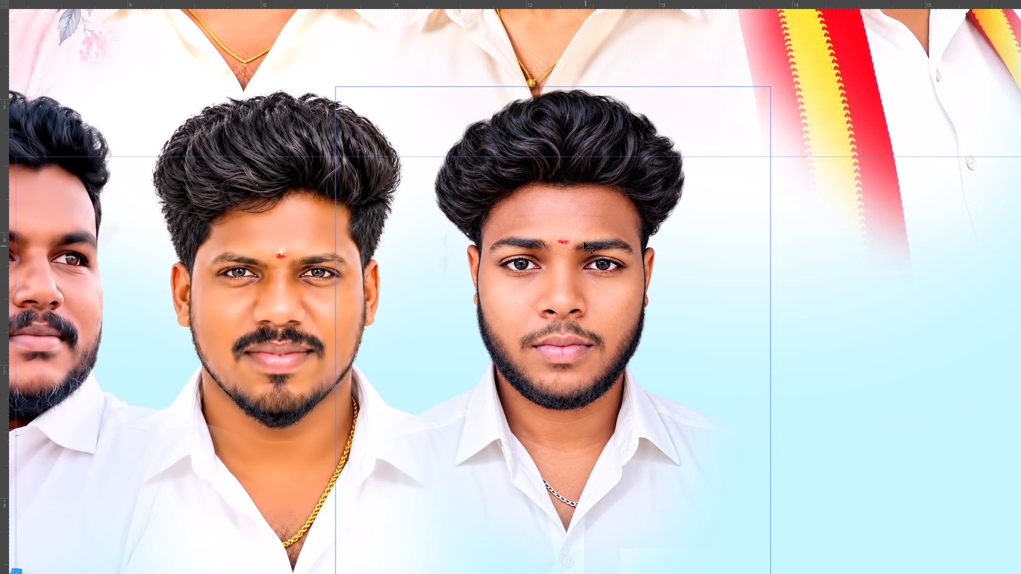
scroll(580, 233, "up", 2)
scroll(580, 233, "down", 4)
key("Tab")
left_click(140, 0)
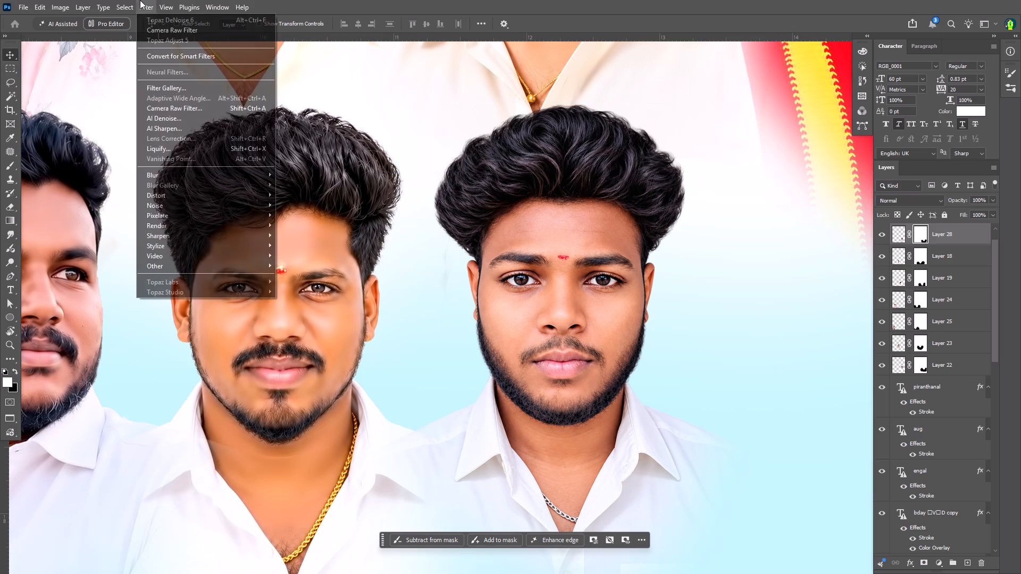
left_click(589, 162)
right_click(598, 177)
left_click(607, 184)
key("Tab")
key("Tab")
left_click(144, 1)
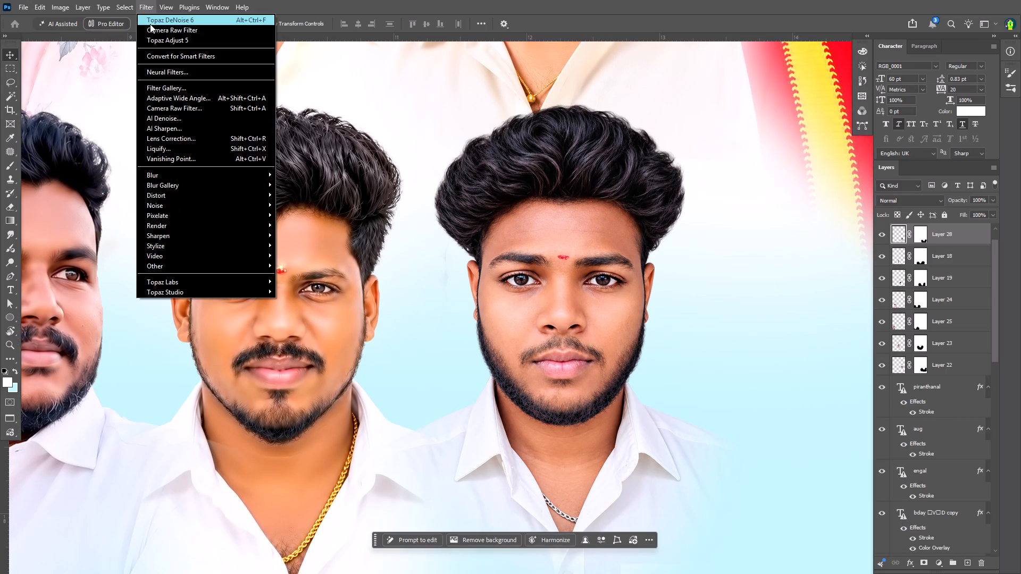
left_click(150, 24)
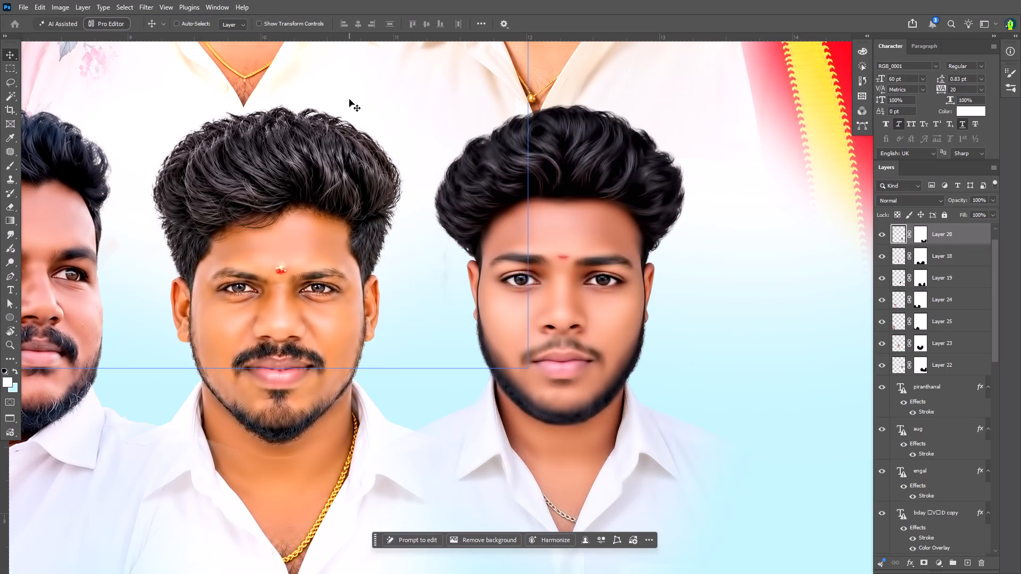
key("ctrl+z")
Apply Topaz DeNoise 6 to the new portrait with Overall Strength 0.33 and Recover Detail 0.96.
left_click(143, 0)
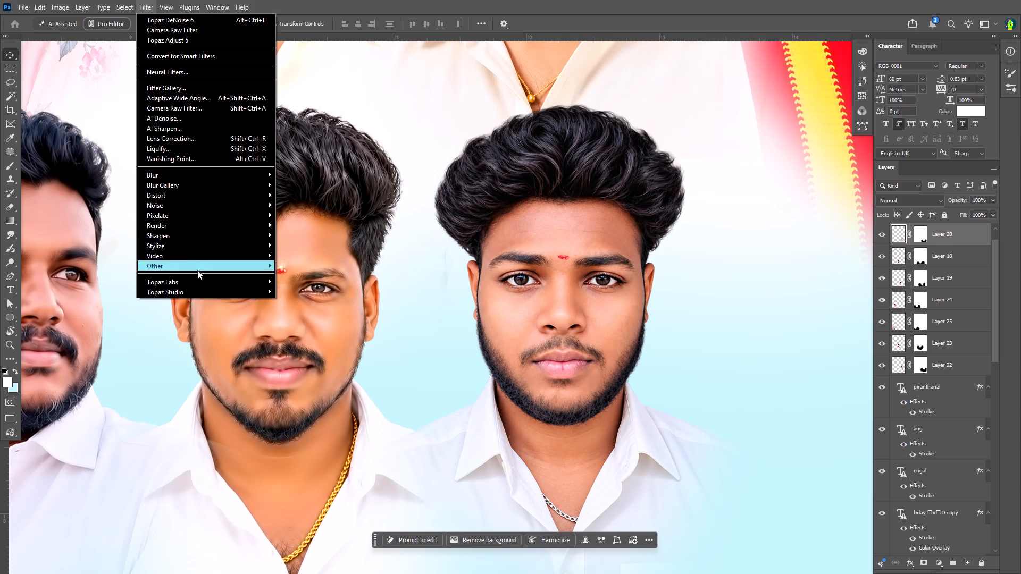
left_click(198, 285)
left_click(325, 317)
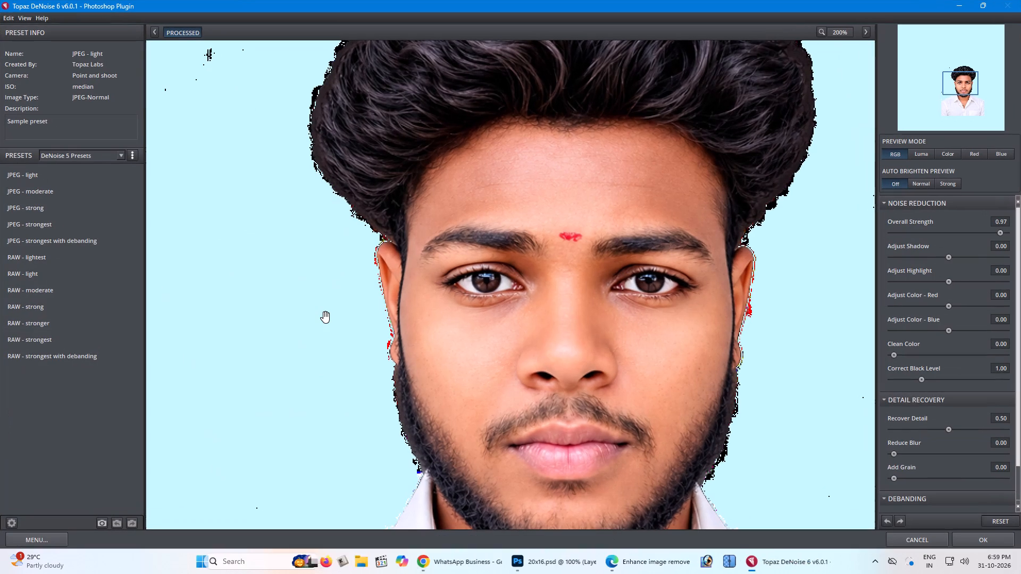
left_click_drag(995, 232, 951, 232)
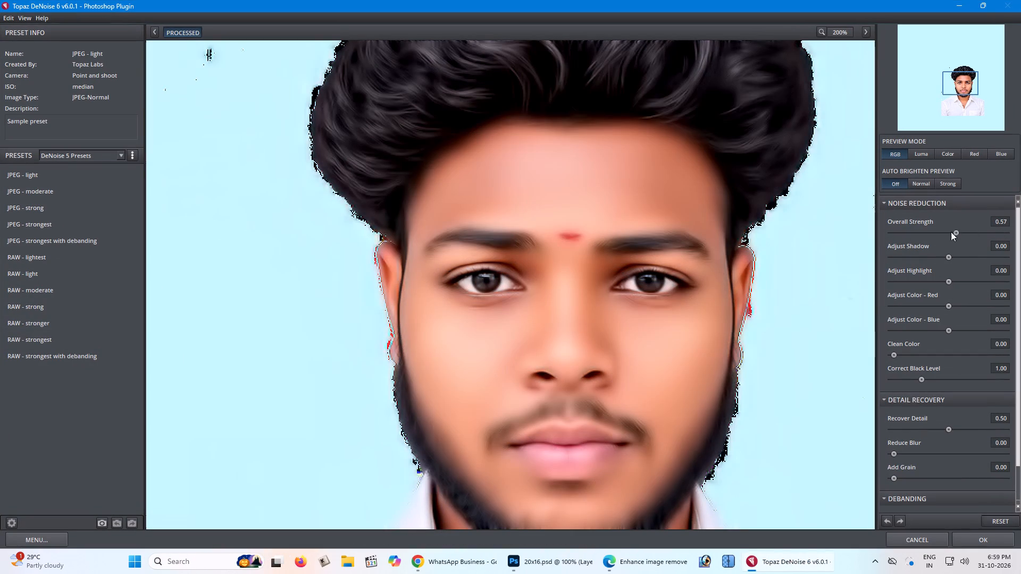
left_click_drag(951, 232, 941, 232)
left_click(941, 232)
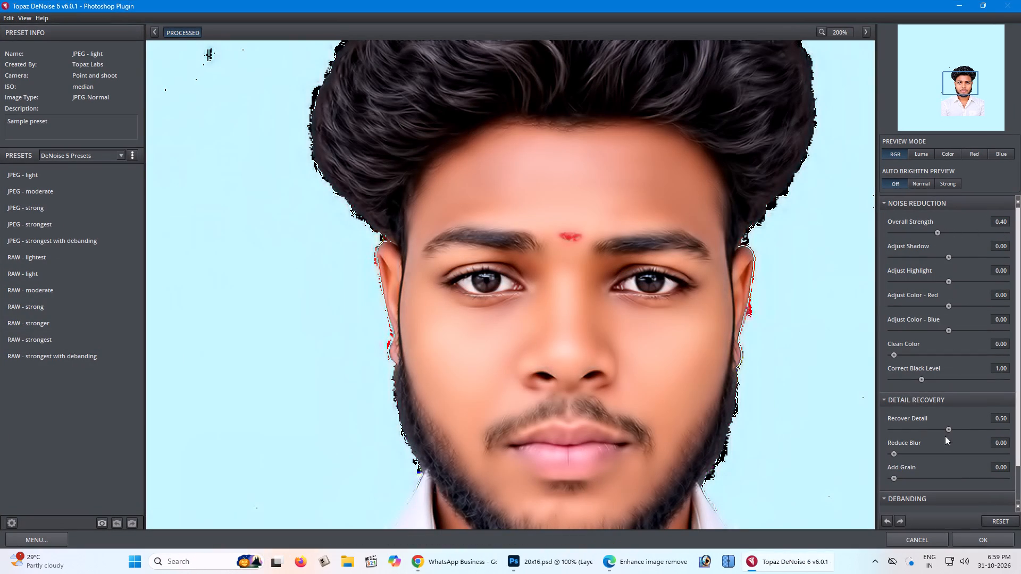
left_click_drag(951, 426, 1000, 422)
left_click(765, 337)
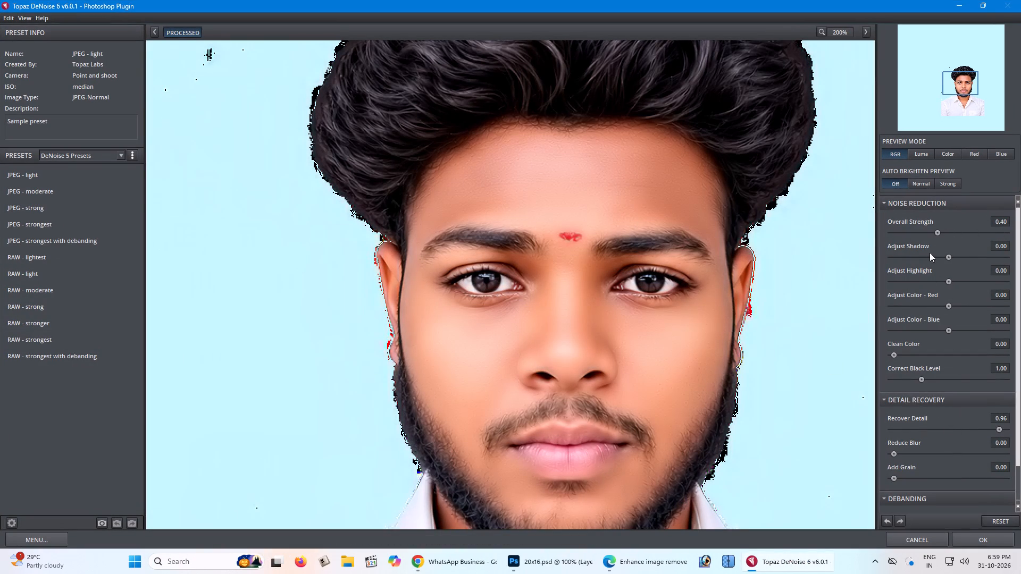
left_click(930, 232)
left_click(966, 538)
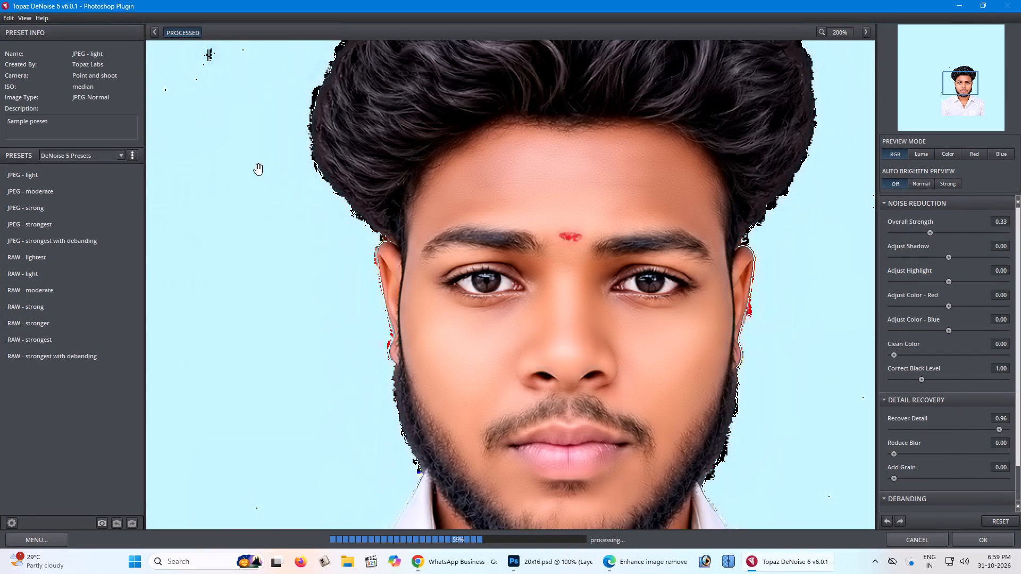
left_click(602, 256)
Apply the Camera Raw Filter with its last-used settings to the new portrait.
left_click(143, 0)
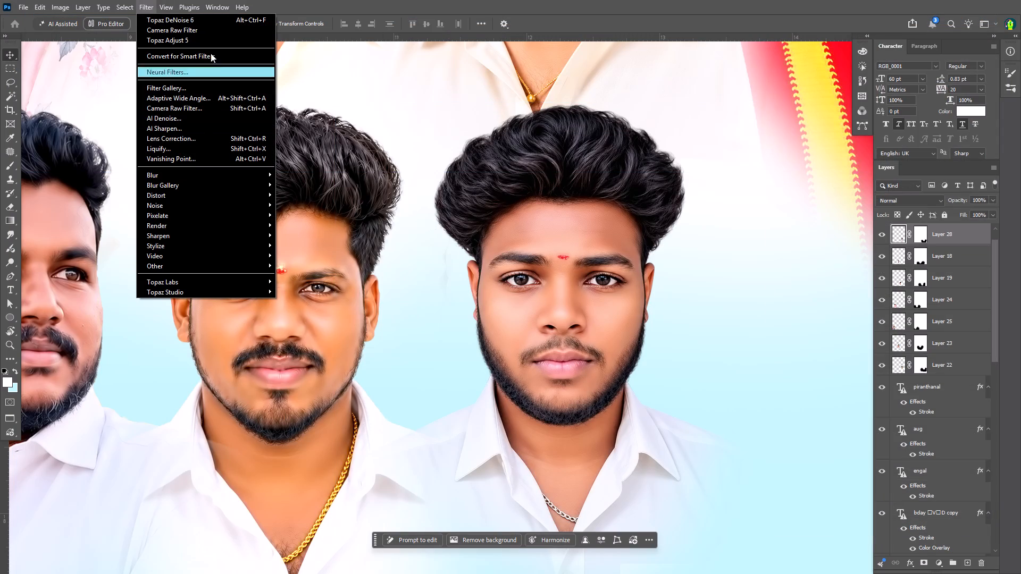
left_click(207, 26)
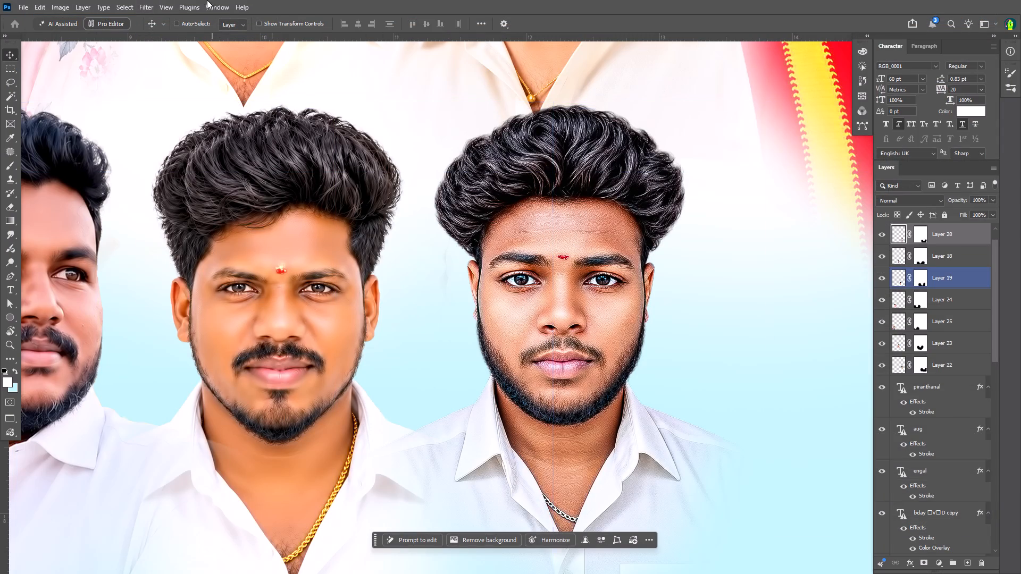
Reapply Topaz DeNoise 6 with its last-used settings to the new portrait.
left_click(163, 0)
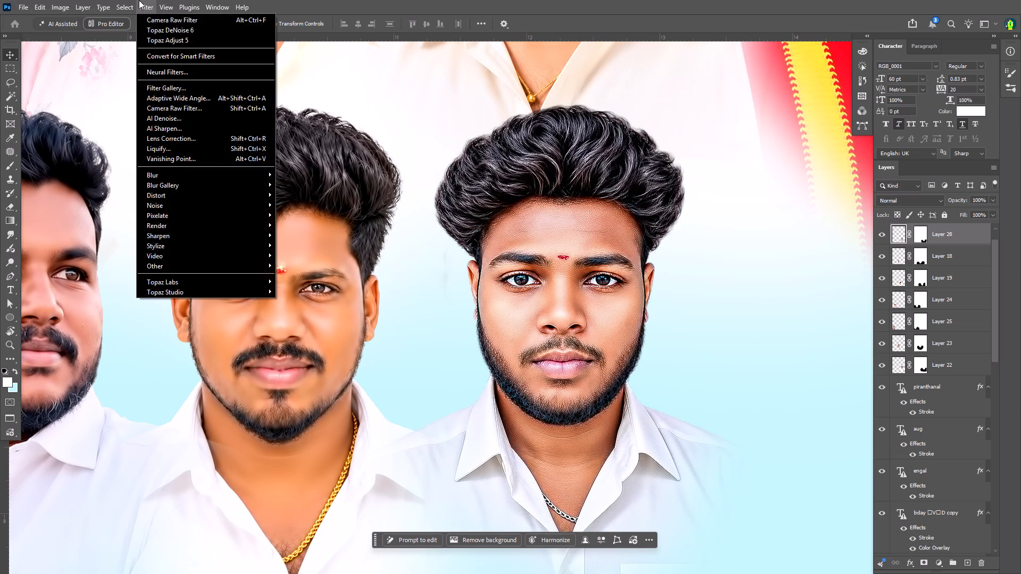
left_click(155, 29)
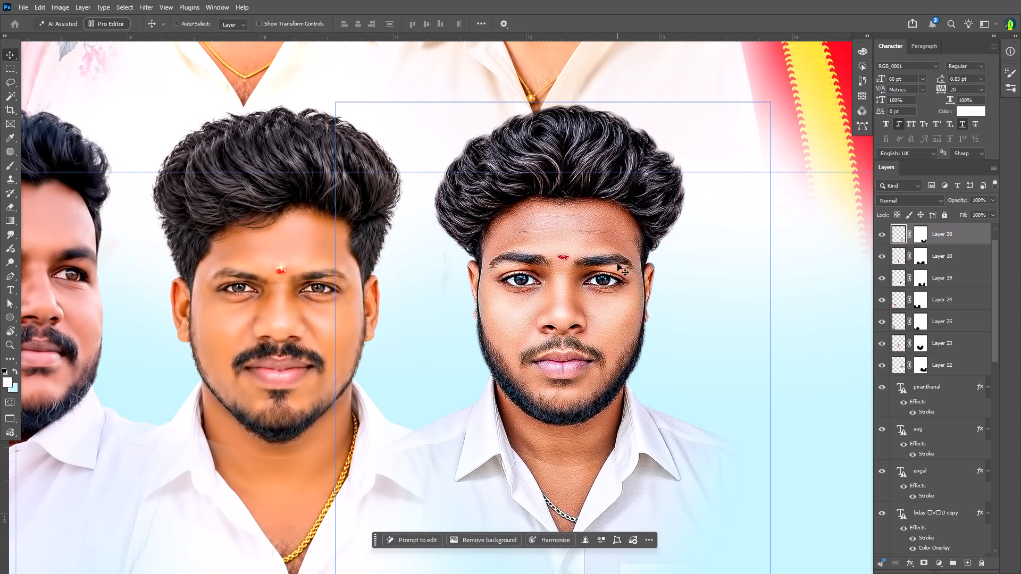
Undo the last two filters applied to the new portrait at the end of the second row.
key("Tab")
key("ctrl+plus")
key("ctrl+z")
key("ctrl+z")
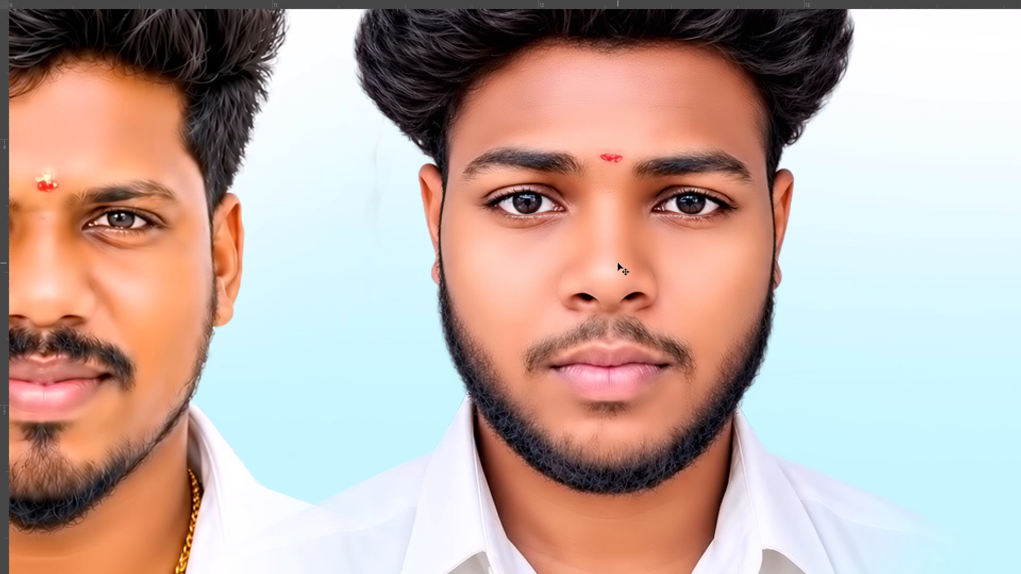
Open the Camera Raw Filter on the new portrait and set Texture +100, Clarity +48 and Dehaze -1.
key("ctrl+shift+a")
left_click_drag(497, 369, 641, 415)
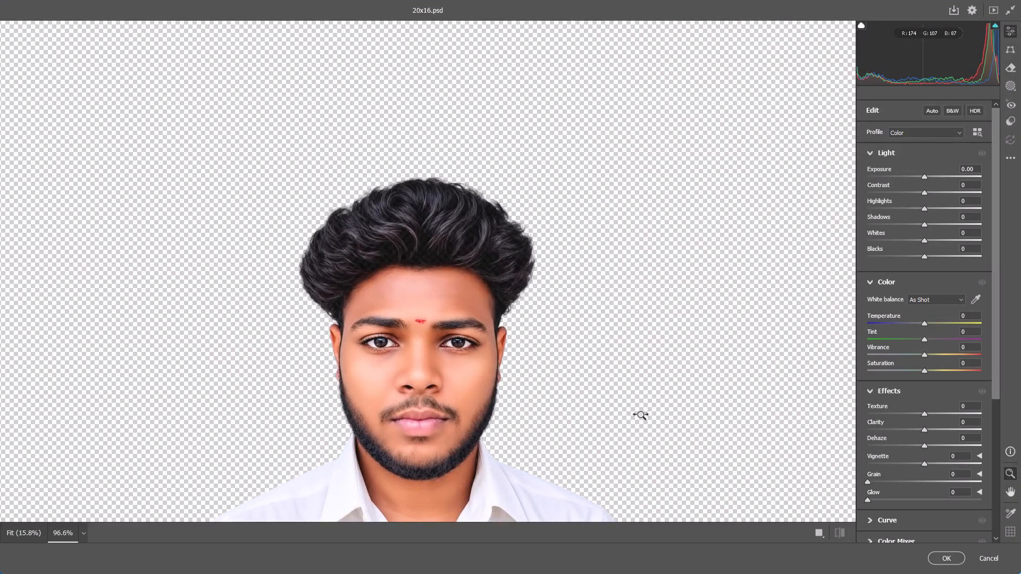
left_click_drag(641, 415, 654, 421)
left_click_drag(922, 416, 953, 417)
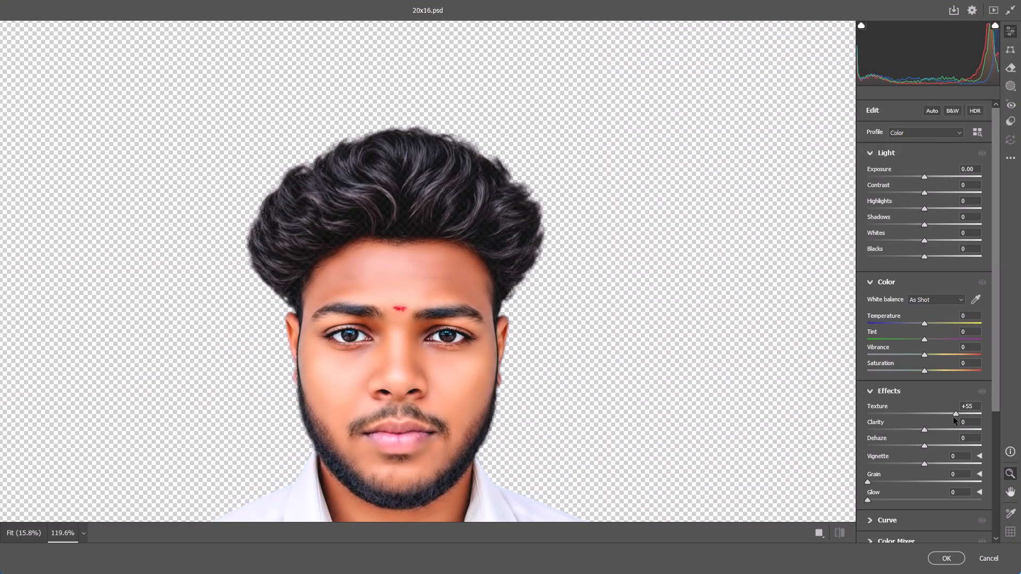
left_click_drag(953, 417, 957, 417)
left_click_drag(960, 415, 989, 415)
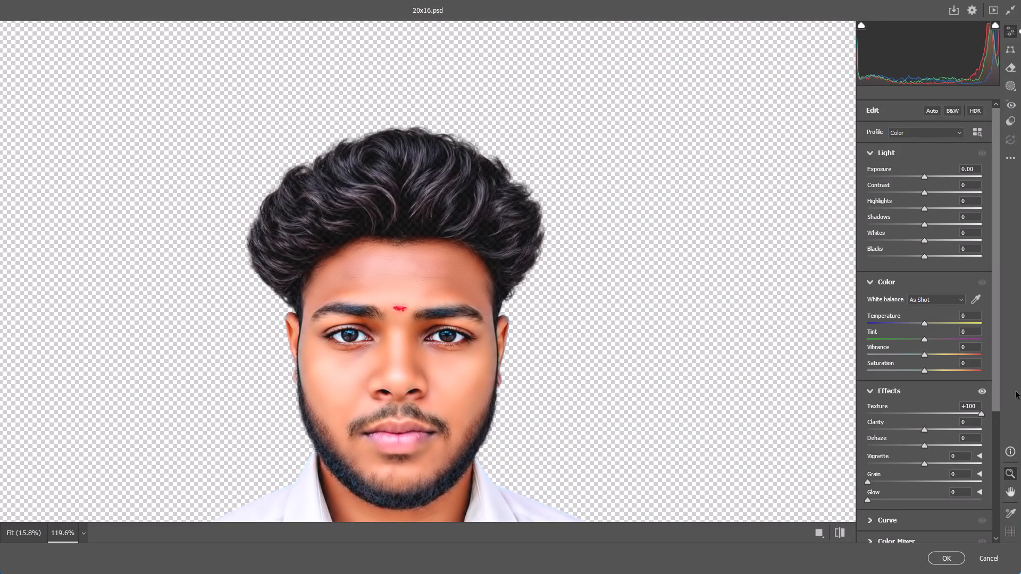
left_click_drag(924, 431, 939, 434)
left_click_drag(924, 448, 913, 448)
left_click_drag(938, 432, 951, 431)
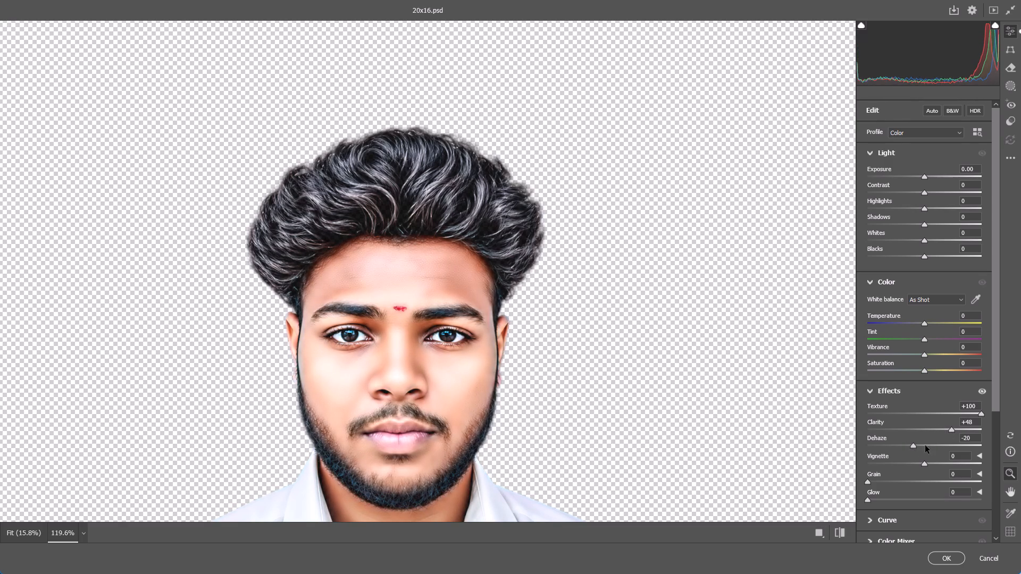
left_click_drag(914, 445, 925, 445)
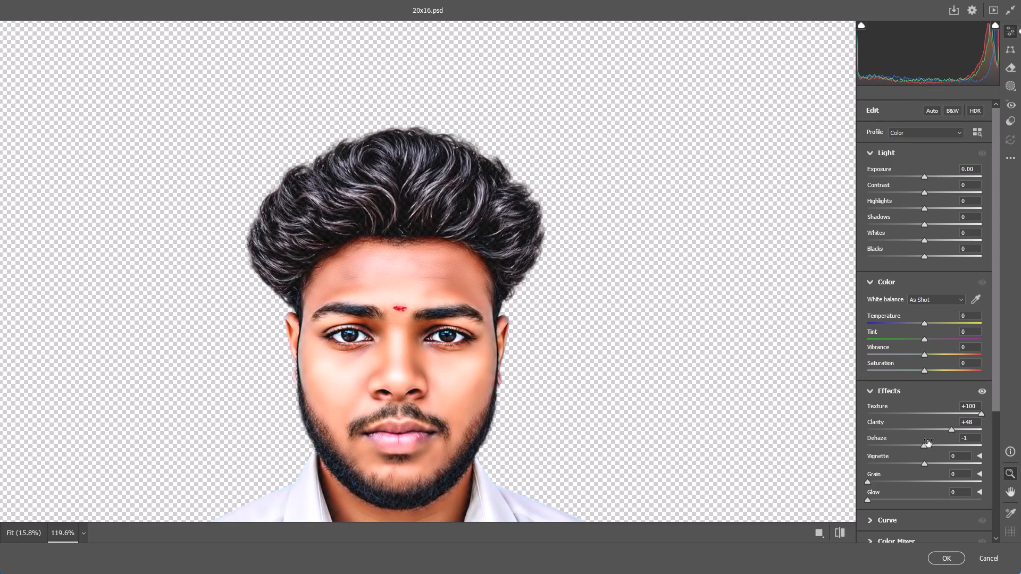
Set the Camera Raw Detail values to Sharpening 142 and Noise Reduction 80, and apply the filter to the portrait.
scroll(927, 415, "down", 10)
left_click_drag(869, 427, 960, 427)
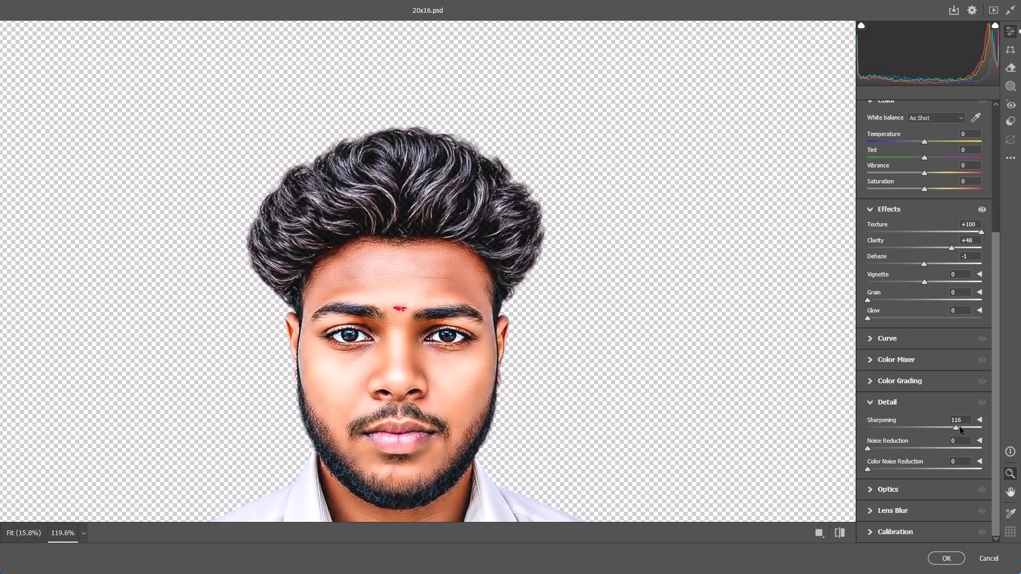
left_click_drag(960, 427, 977, 427)
left_click_drag(868, 449, 936, 447)
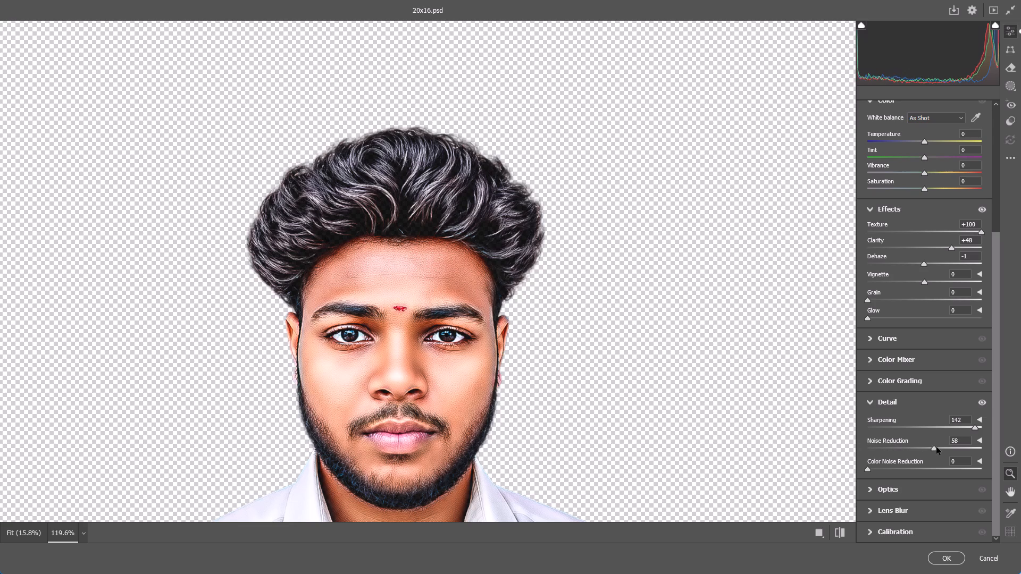
left_click_drag(936, 447, 959, 446)
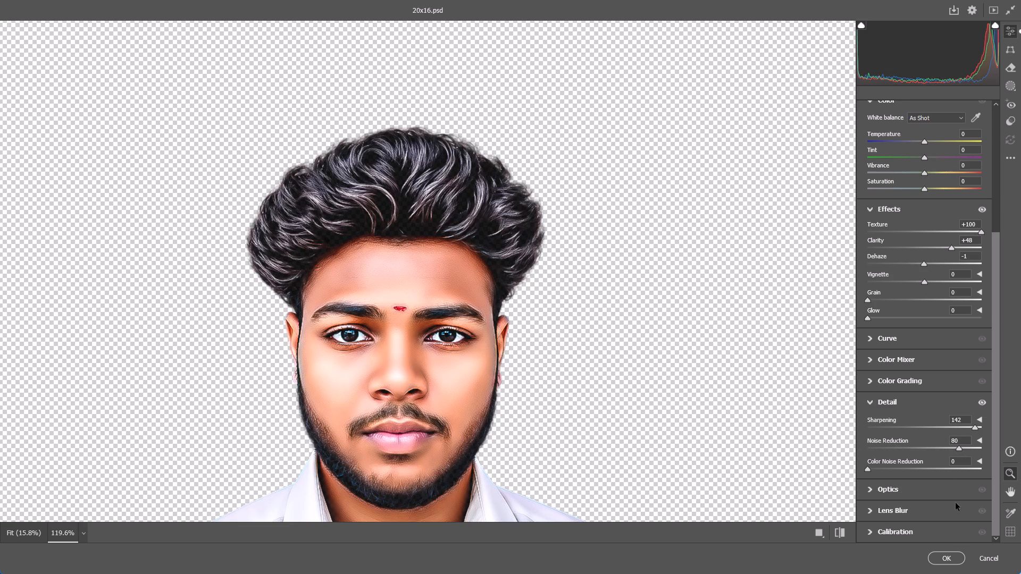
left_click(941, 559)
Examine the retouched portrait beside the others in both rows and check the banner's lower layout.
scroll(563, 202, "up", 4)
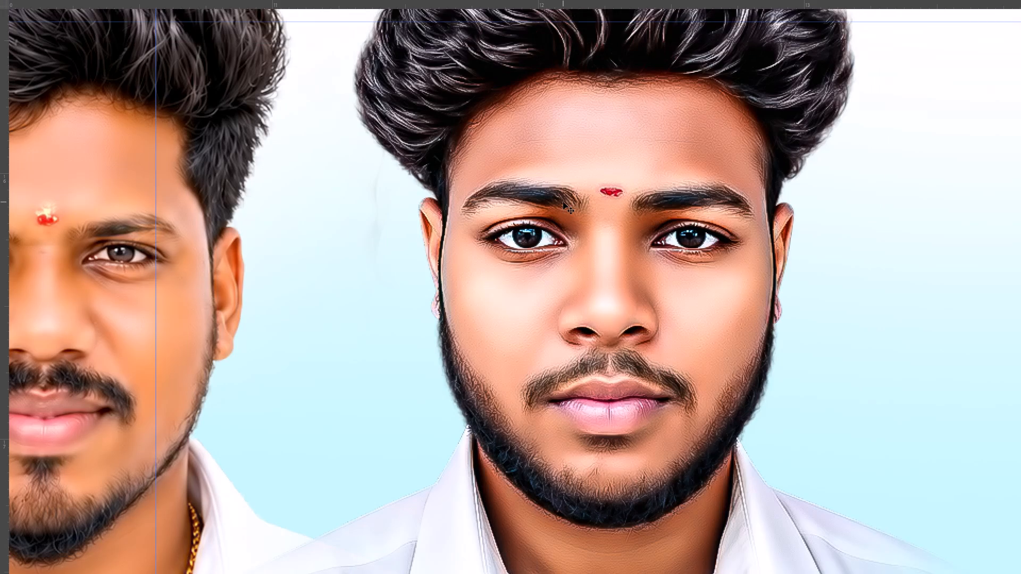
scroll(563, 202, "up", 1)
key("ctrl+minus")
key("ctrl+minus")
key("ctrl+minus")
key("ctrl+minus")
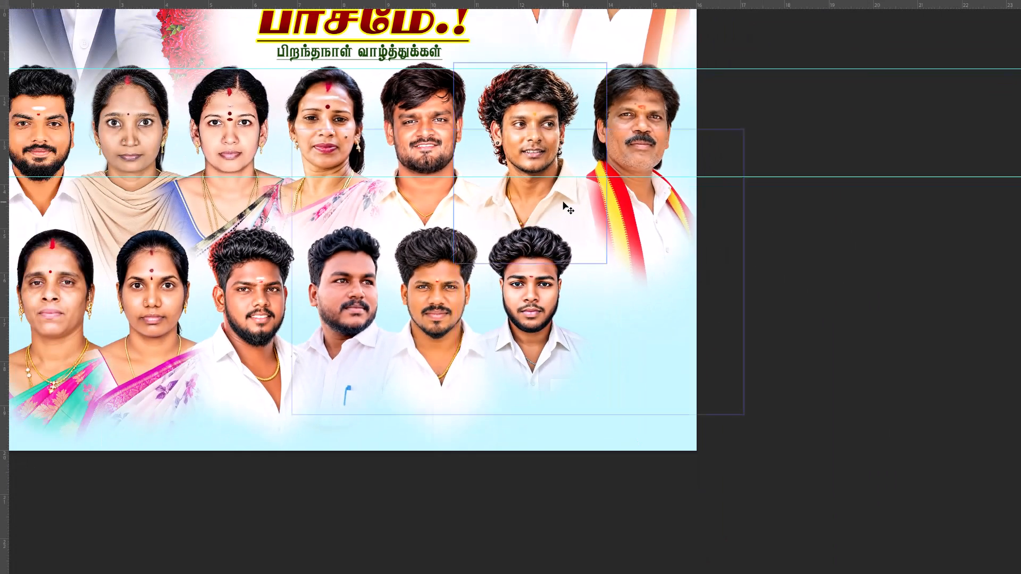
scroll(563, 202, "up", 5)
scroll(473, 265, "up", 2)
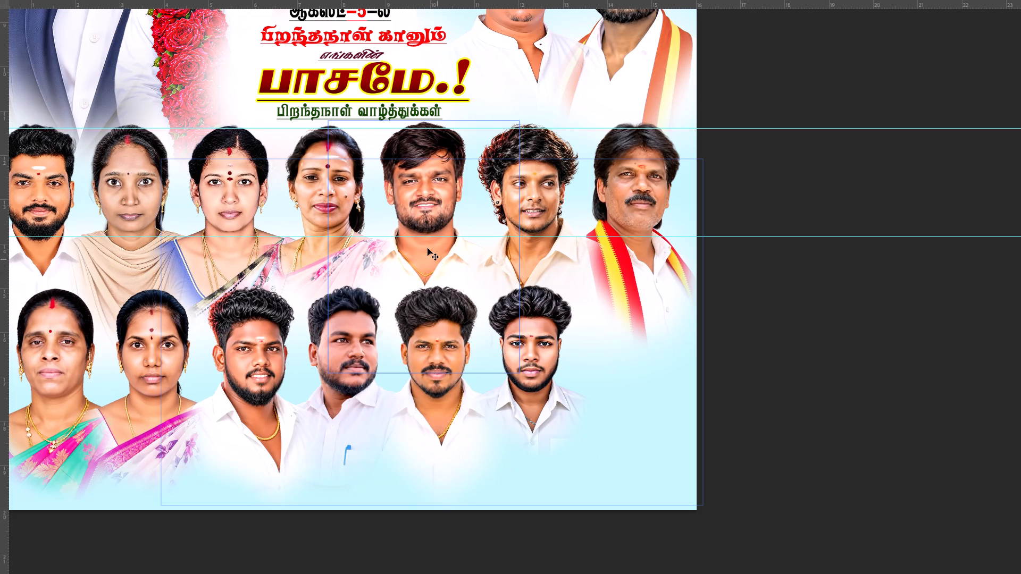
scroll(464, 284, "up", 4)
scroll(472, 283, "down", 4)
key("ctrl+minus")
scroll(509, 273, "up", 2)
scroll(509, 273, "down", 1)
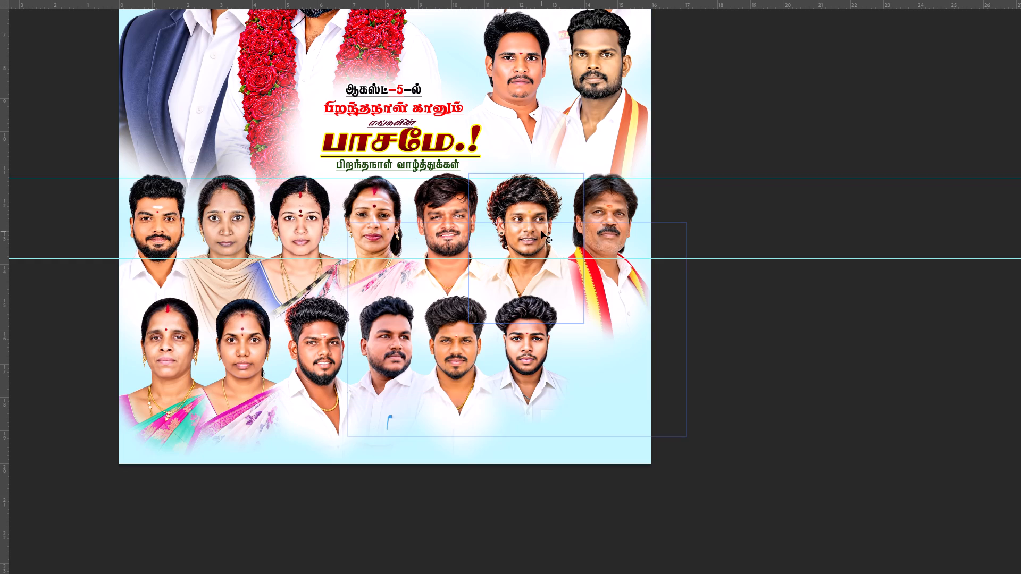
scroll(541, 231, "down", 3)
key("ctrl+plus")
key("space")
key("space")
key("space")
key("space")
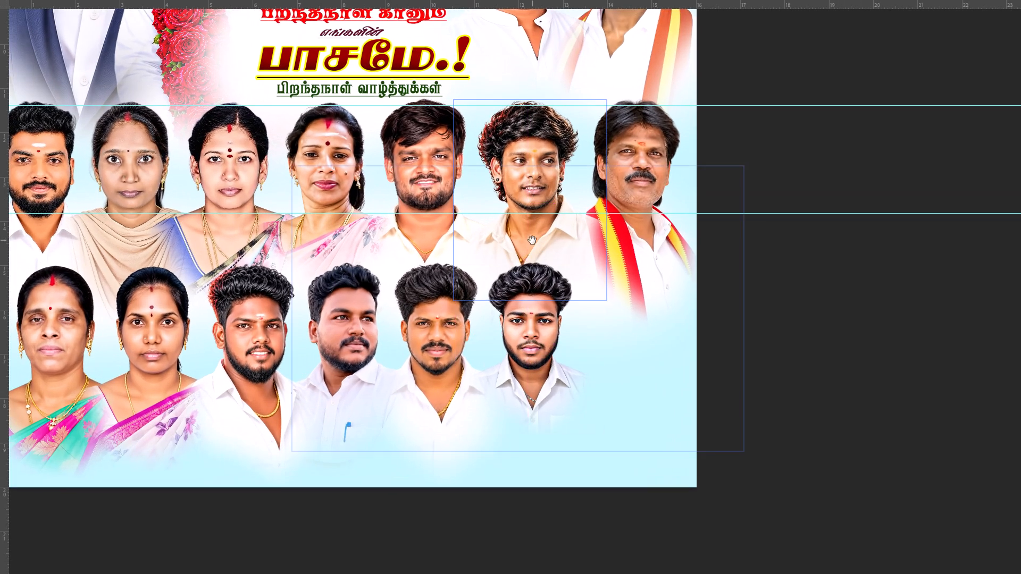
left_click_drag(536, 242, 581, 239)
left_click(587, 238)
key("ctrl+plus")
key("space")
key("space")
left_click_drag(587, 238, 625, 229)
left_click(632, 228)
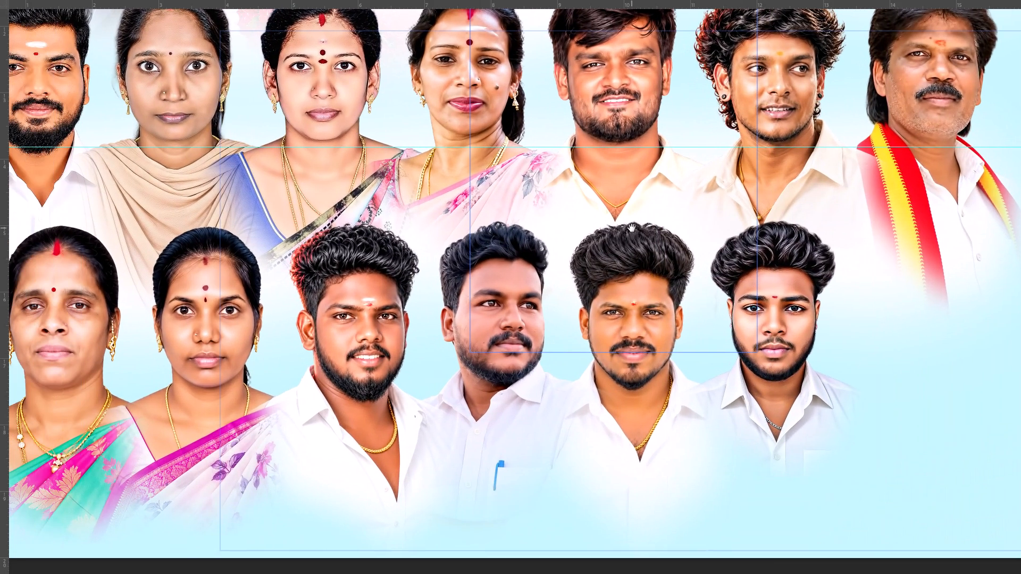
key("ctrl+minus")
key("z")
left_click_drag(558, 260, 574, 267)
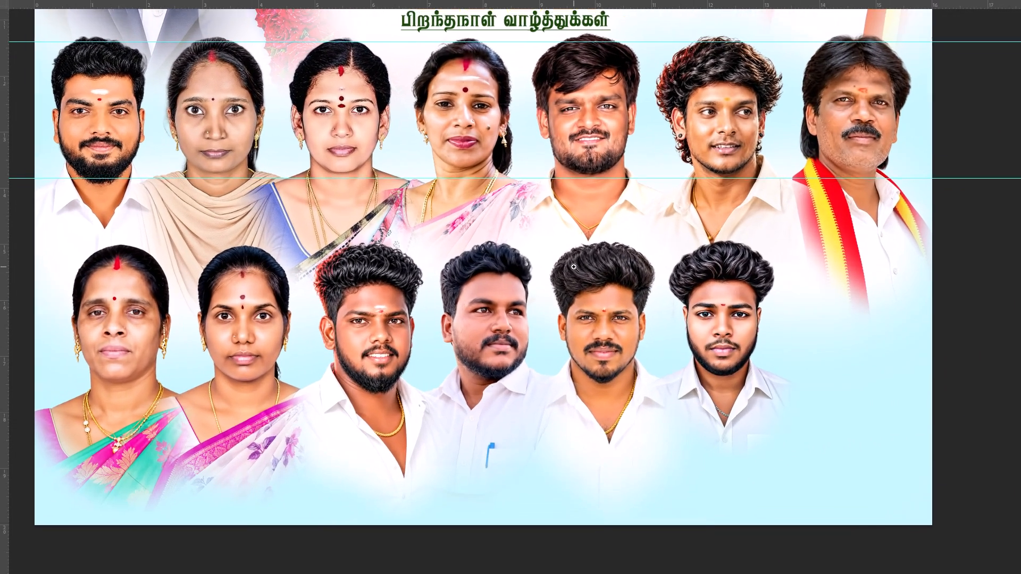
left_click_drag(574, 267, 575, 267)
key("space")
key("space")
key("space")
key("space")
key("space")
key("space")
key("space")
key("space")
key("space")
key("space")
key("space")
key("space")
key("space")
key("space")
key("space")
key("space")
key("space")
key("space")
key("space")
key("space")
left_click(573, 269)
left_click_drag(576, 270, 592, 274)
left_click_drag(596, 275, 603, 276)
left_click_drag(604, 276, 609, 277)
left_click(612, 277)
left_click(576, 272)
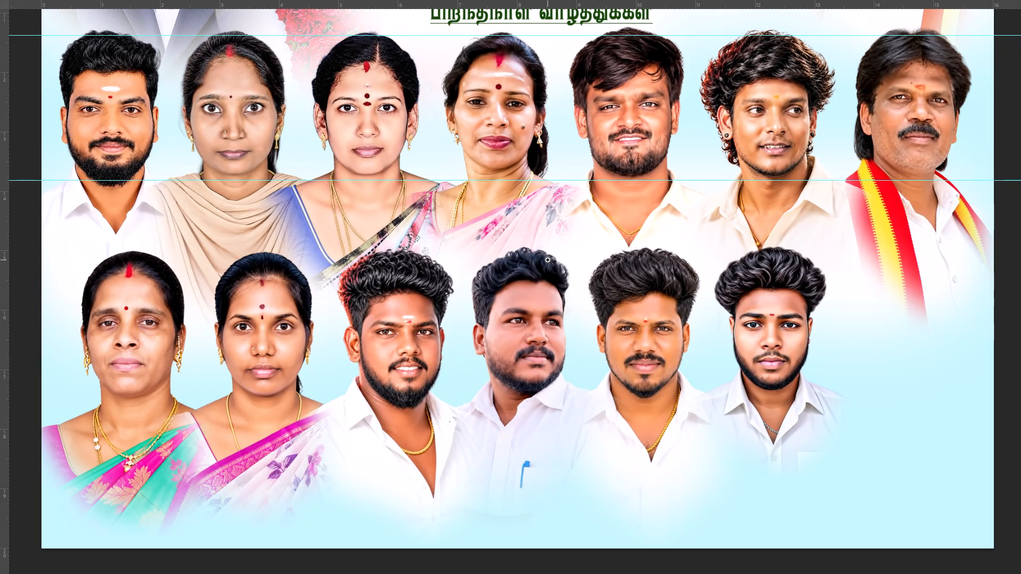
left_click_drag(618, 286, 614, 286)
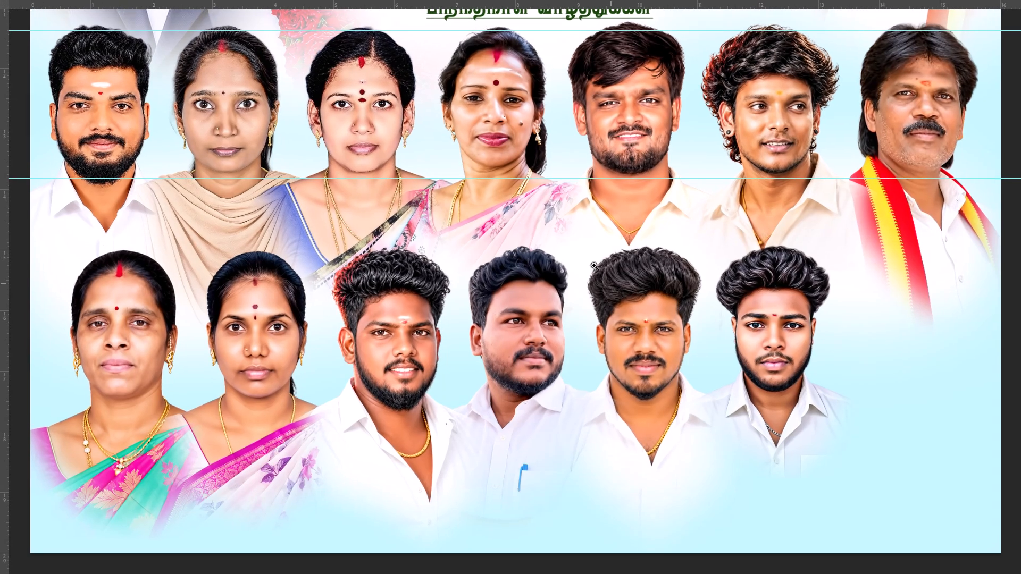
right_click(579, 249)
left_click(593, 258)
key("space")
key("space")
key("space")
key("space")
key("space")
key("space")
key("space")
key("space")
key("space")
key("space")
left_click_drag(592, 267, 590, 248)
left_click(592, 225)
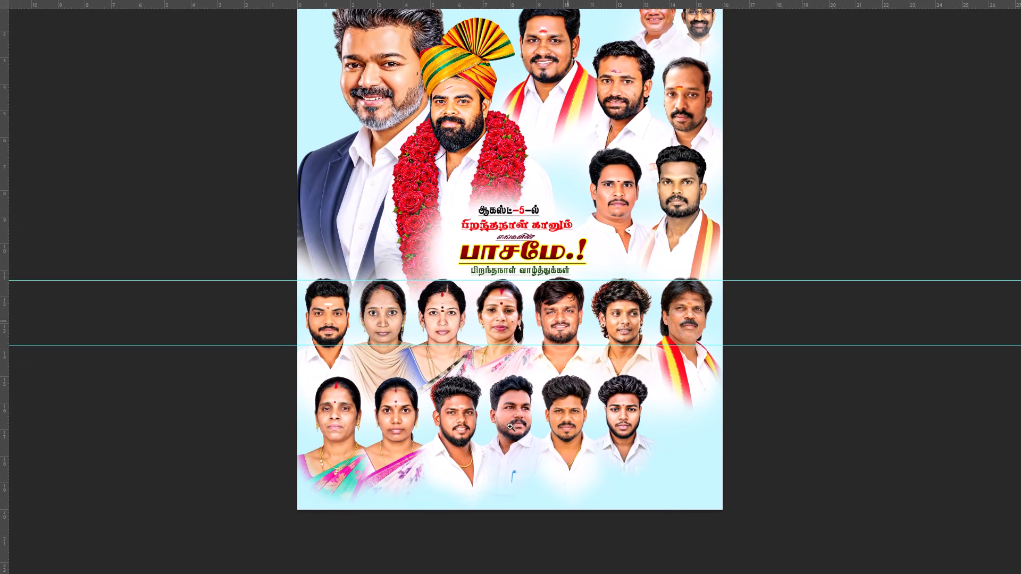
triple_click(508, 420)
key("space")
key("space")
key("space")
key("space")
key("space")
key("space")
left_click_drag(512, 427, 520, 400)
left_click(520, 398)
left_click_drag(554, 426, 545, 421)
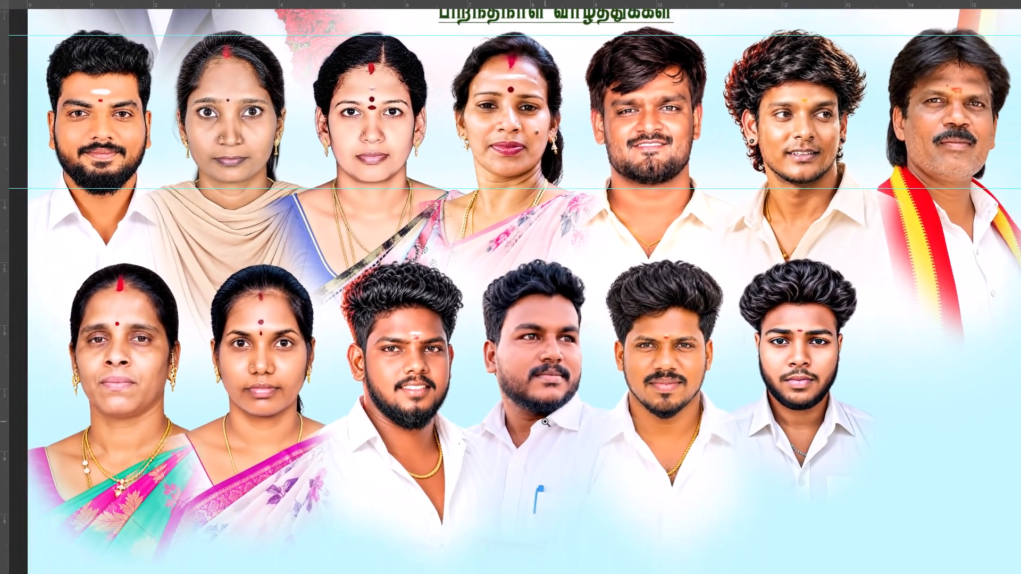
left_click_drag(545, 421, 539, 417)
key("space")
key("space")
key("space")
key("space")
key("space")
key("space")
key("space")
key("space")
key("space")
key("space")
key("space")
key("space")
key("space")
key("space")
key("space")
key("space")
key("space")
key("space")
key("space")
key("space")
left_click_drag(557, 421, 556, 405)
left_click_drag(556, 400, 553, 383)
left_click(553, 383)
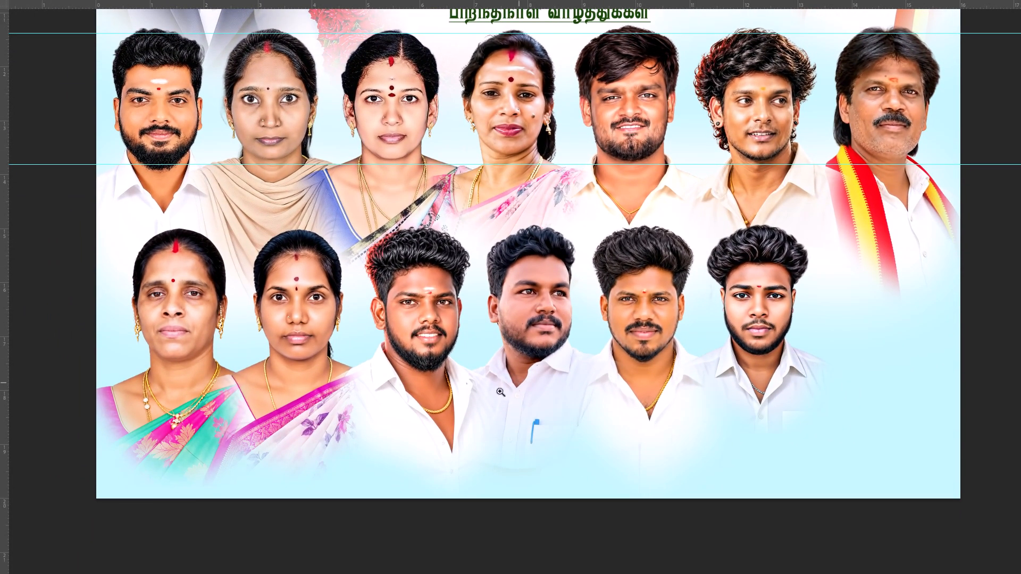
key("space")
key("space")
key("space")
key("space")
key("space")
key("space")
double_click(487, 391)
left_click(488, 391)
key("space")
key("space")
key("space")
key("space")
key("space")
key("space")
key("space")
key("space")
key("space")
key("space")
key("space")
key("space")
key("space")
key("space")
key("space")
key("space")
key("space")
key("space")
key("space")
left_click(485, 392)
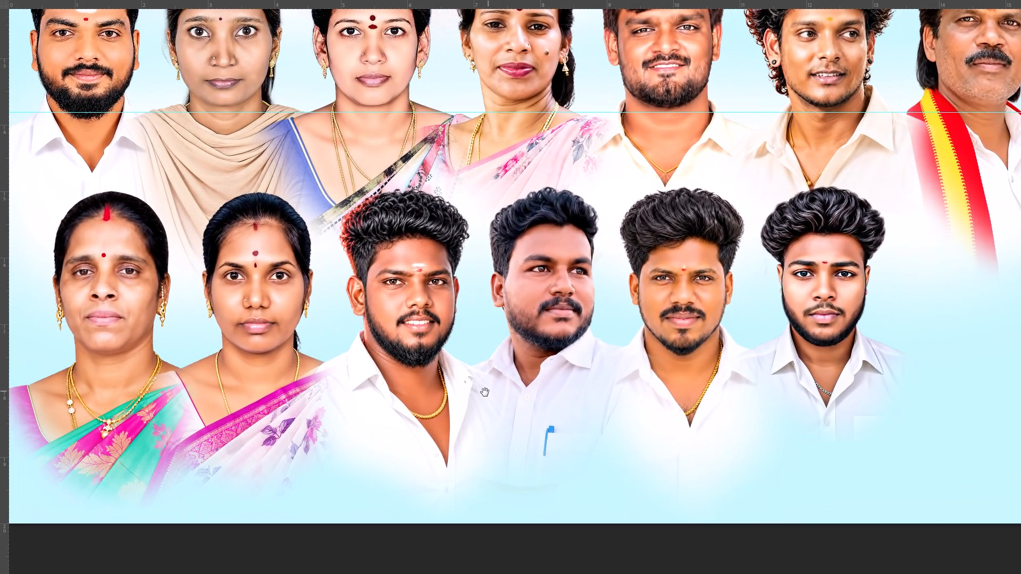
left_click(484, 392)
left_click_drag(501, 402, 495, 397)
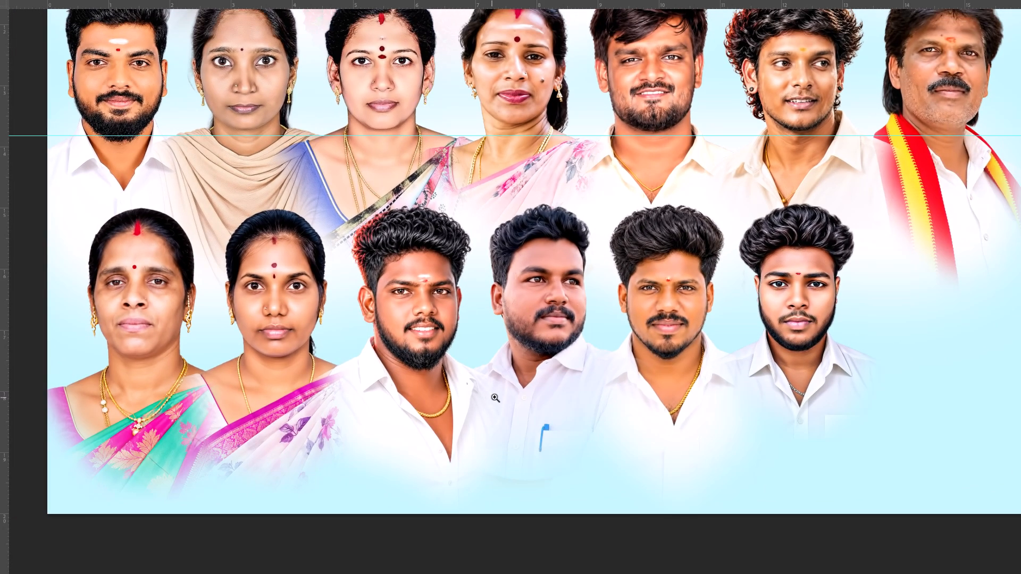
Examine the second-row portraits up close, especially the newest one at the row's end, and compare them with the whole banner layout.
left_click_drag(495, 397, 492, 398)
key("space")
key("space")
key("space")
key("space")
key("space")
left_click_drag(525, 397, 517, 400)
left_click(517, 400)
left_click(529, 400)
key("space")
left_click(535, 399)
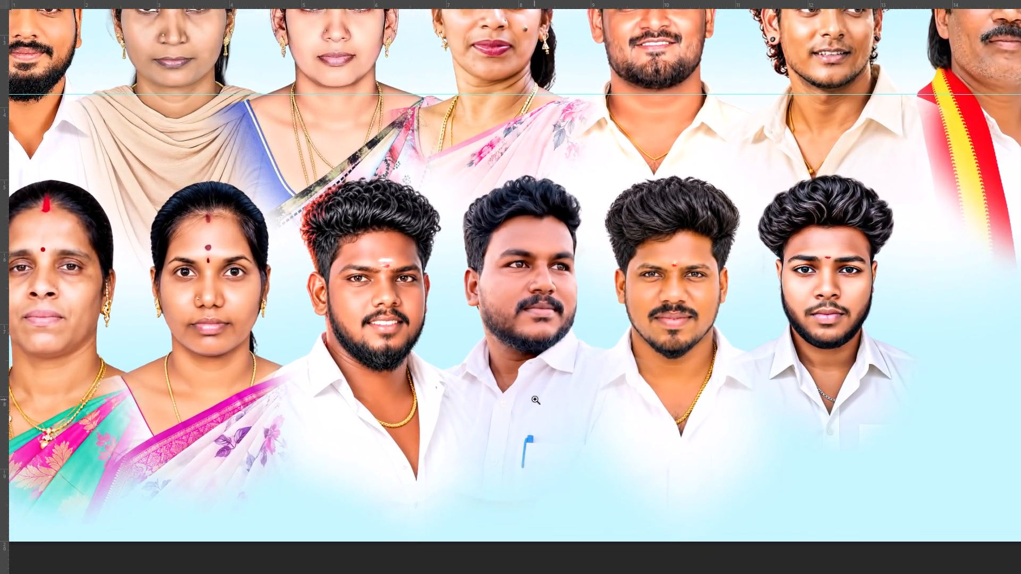
left_click_drag(540, 402, 513, 395)
key("space")
key("space")
key("space")
key("space")
key("space")
key("space")
key("space")
key("space")
key("space")
key("space")
key("space")
key("space")
left_click_drag(542, 392, 541, 397)
double_click(541, 397)
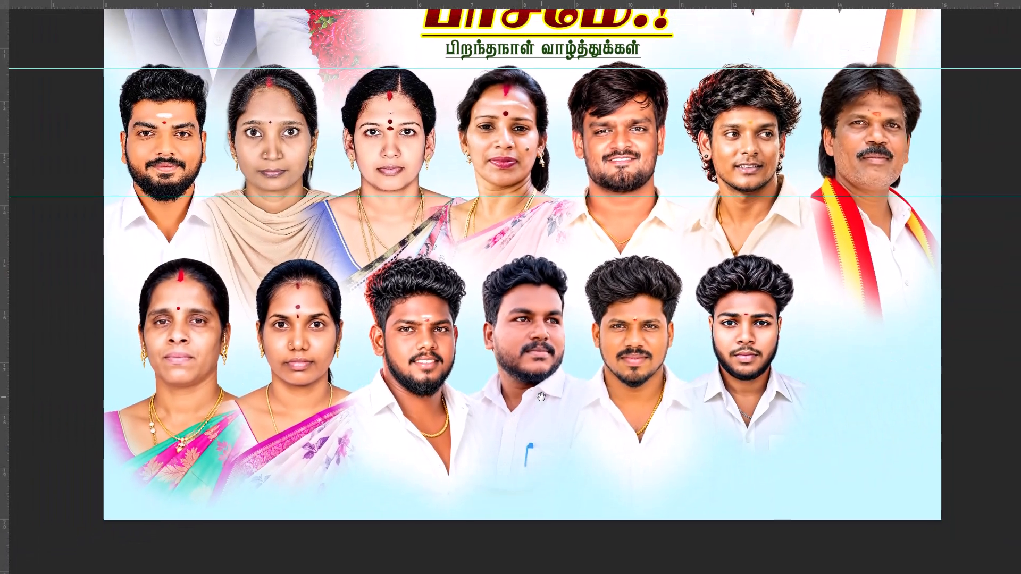
left_click(743, 346)
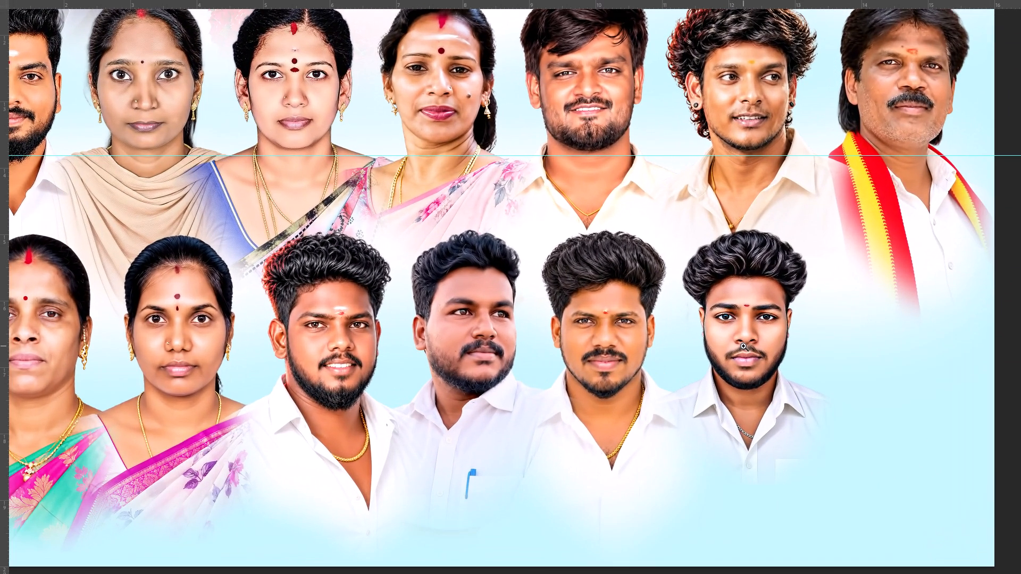
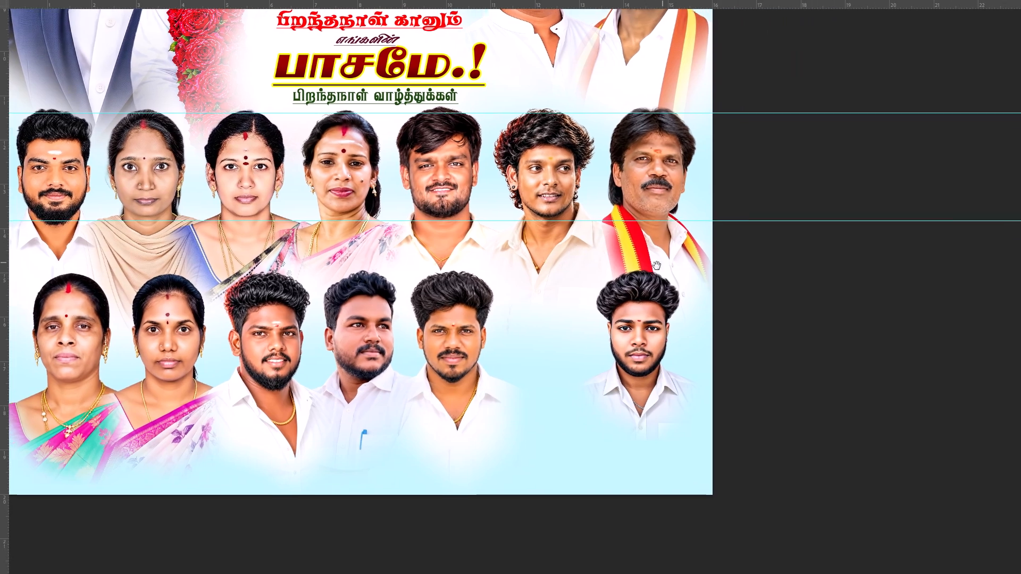
key("z")
left_click(569, 315)
key("v")
key("space")
left_click_drag(567, 286, 568, 317)
left_click(568, 317)
key("ctrl+v")
left_click_drag(421, 341, 453, 302)
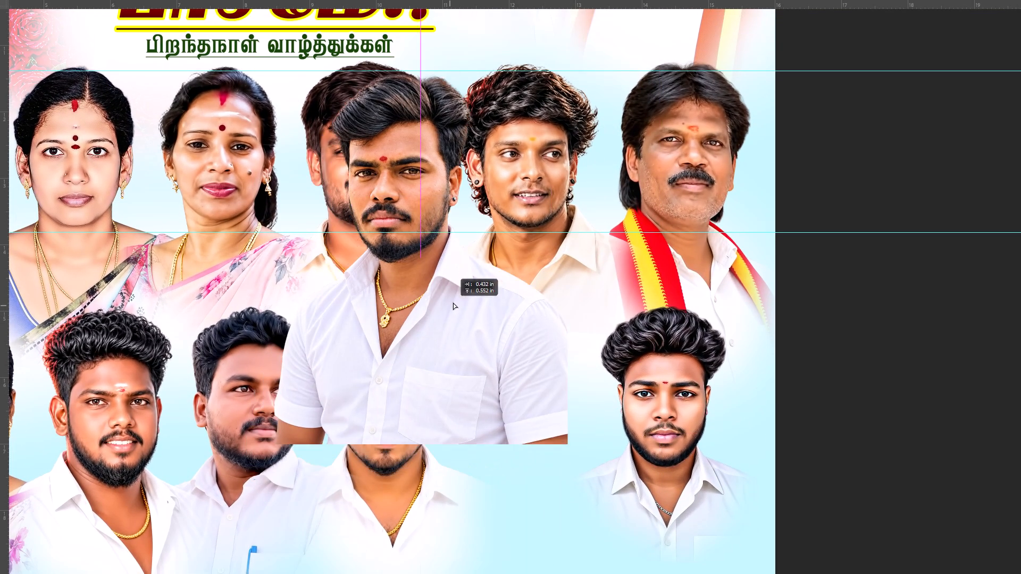
left_click_drag(453, 302, 462, 286)
Scale the pasted portrait down proportionally to about 4.1 in wide by 5.2 in high.
key("ctrl+t")
left_click_drag(578, 51, 572, 55, "alt")
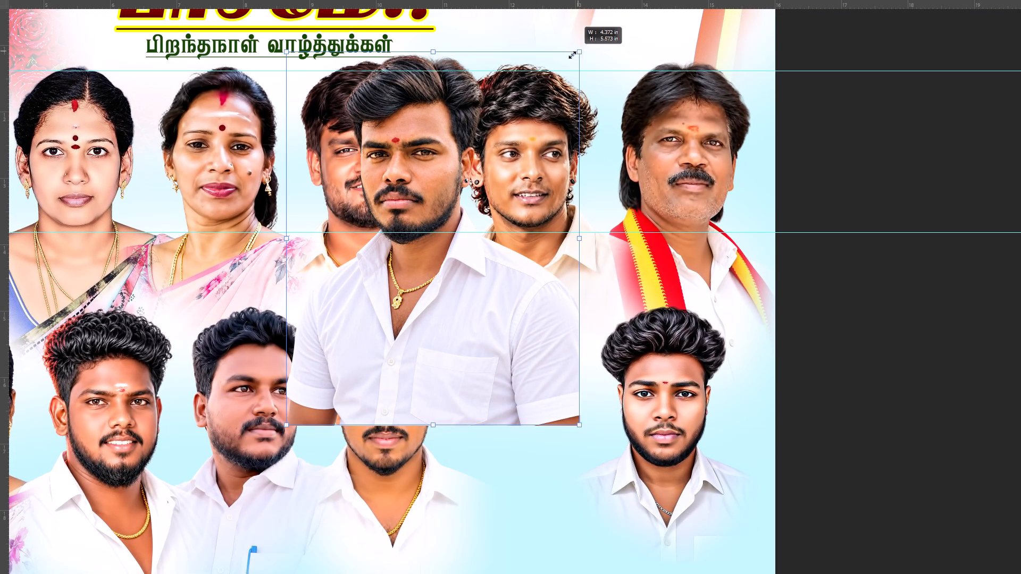
left_click_drag(572, 55, 565, 61, "alt")
left_click(503, 138)
left_click_drag(570, 57, 566, 60, "alt")
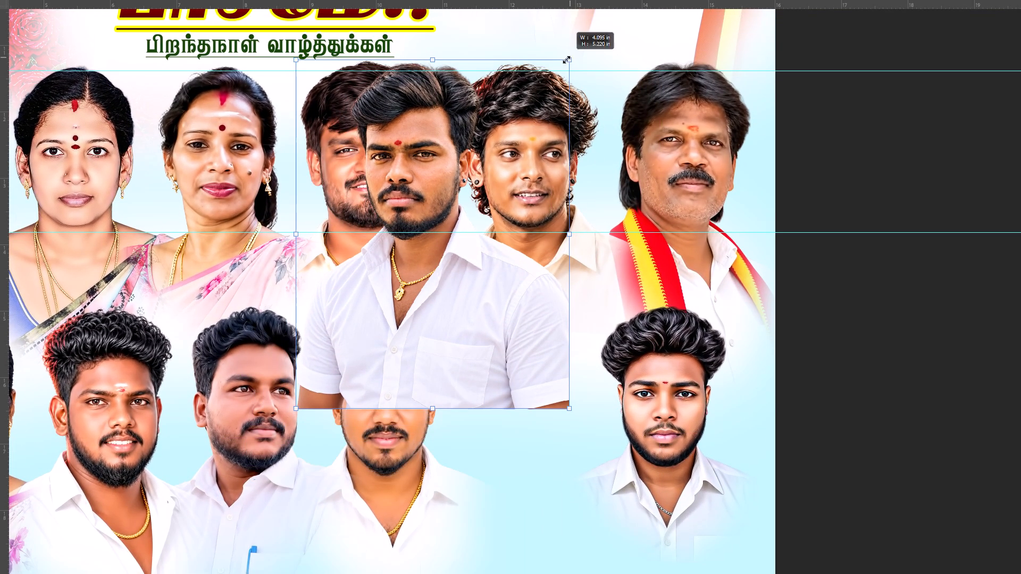
left_click_drag(566, 60, 565, 60, "alt")
key("Return")
Move the pasted portrait into the empty gap in the second row, just before the last portrait.
key("space")
key("space")
key("space")
key("space")
key("space")
key("space")
left_click_drag(573, 97, 570, 84)
left_click(570, 74)
left_click_drag(491, 87, 590, 341)
Scale the pasted portrait down slightly more so its head matches its neighbours in the second row.
key("space")
key("space")
key("space")
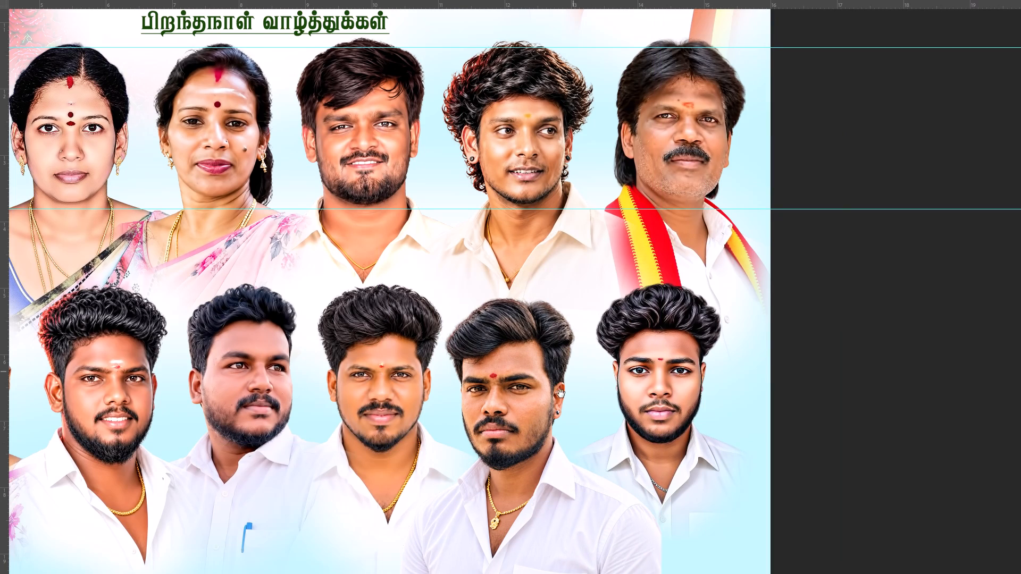
left_click_drag(560, 394, 554, 373)
left_click(554, 373)
left_click_drag(525, 387, 531, 373)
key("z")
left_click(529, 358)
key("v")
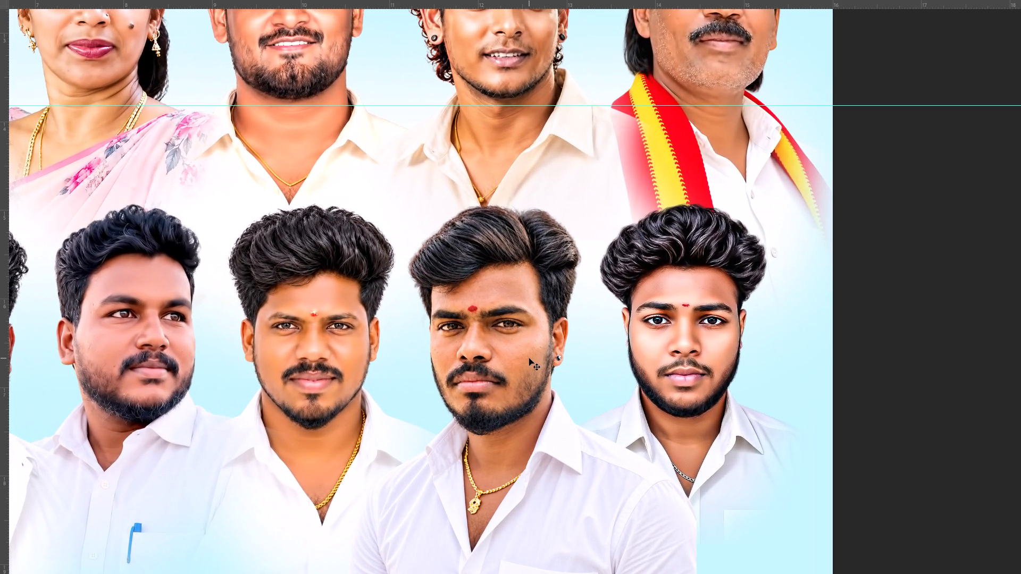
key("ctrl+t")
left_click_drag(689, 198, 681, 201, "alt")
key("Return")
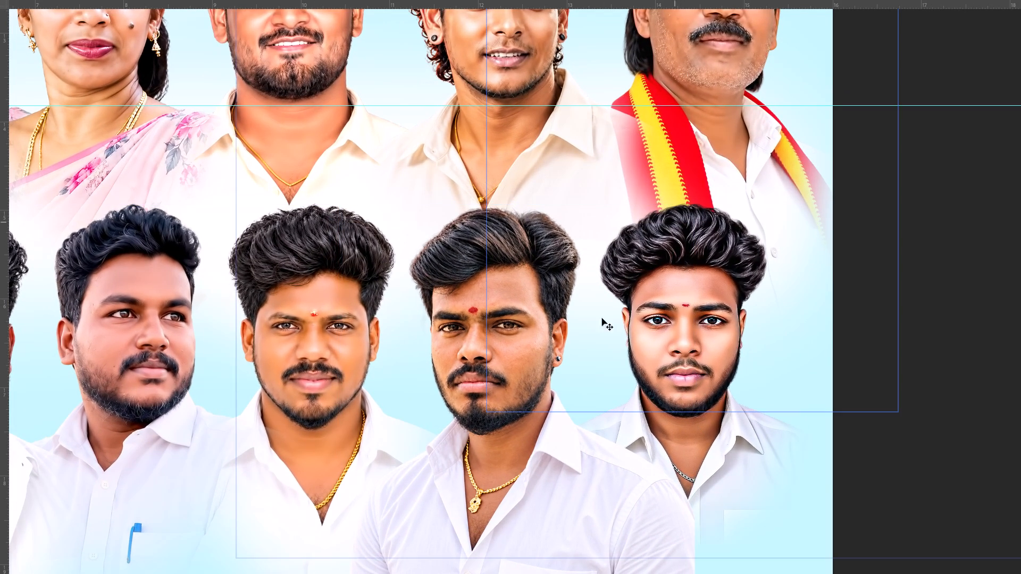
Nudge the pasted portrait down one small step to align it with the second row.
left_click(568, 318)
key("space")
key("space")
left_click_drag(562, 340, 567, 322)
left_click(568, 322)
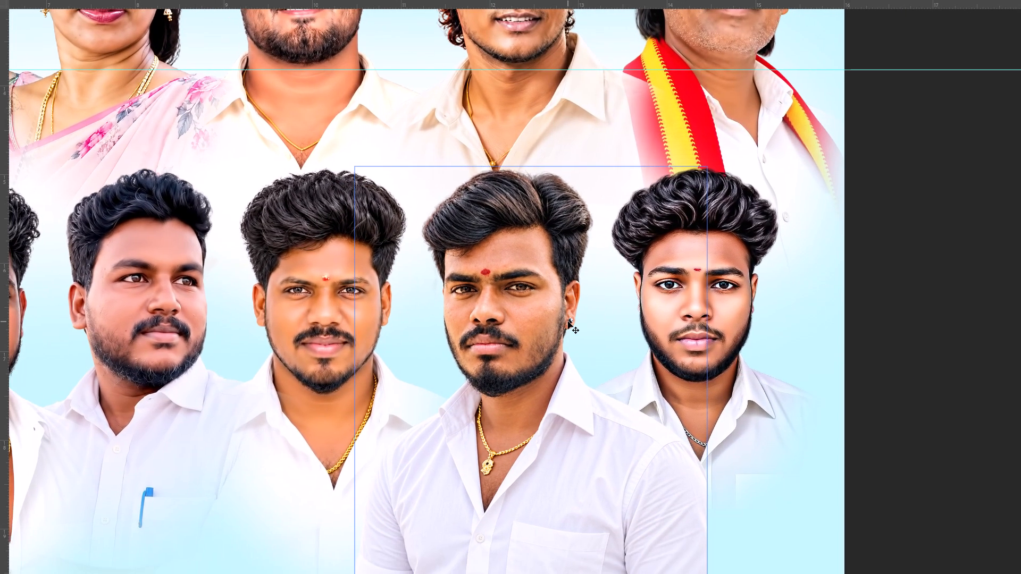
key("Down")
Add a layer mask to the pasted portrait's layer, Layer 29.
scroll(568, 322, "down", 15)
key("Tab")
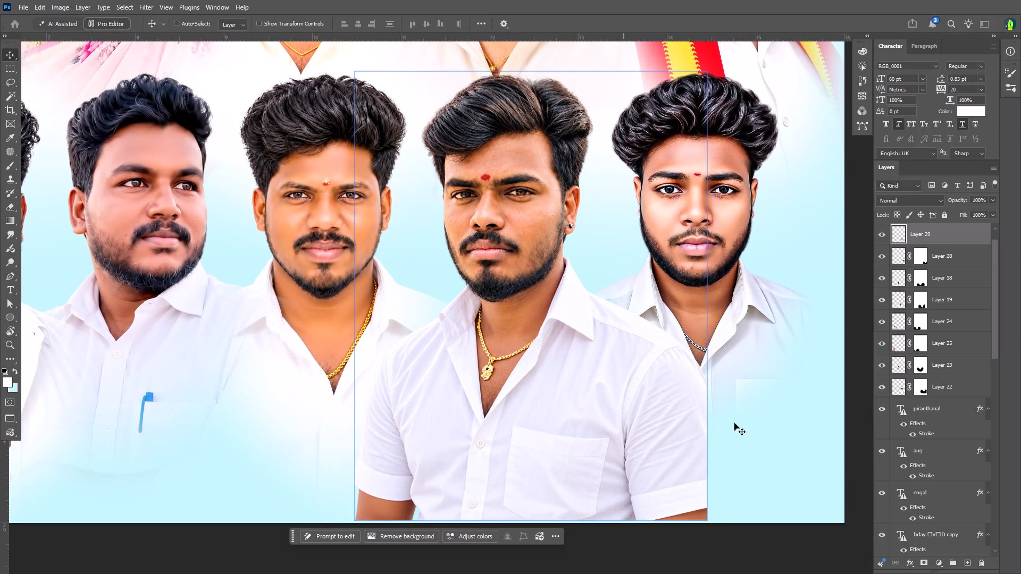
left_click(923, 563)
Erase on Layer 29's mask to fade the portrait's right sleeve and shirt side into the neighbouring last portrait and cyan background.
scroll(744, 492, "up", 2)
key("e")
key("space")
key("Tab")
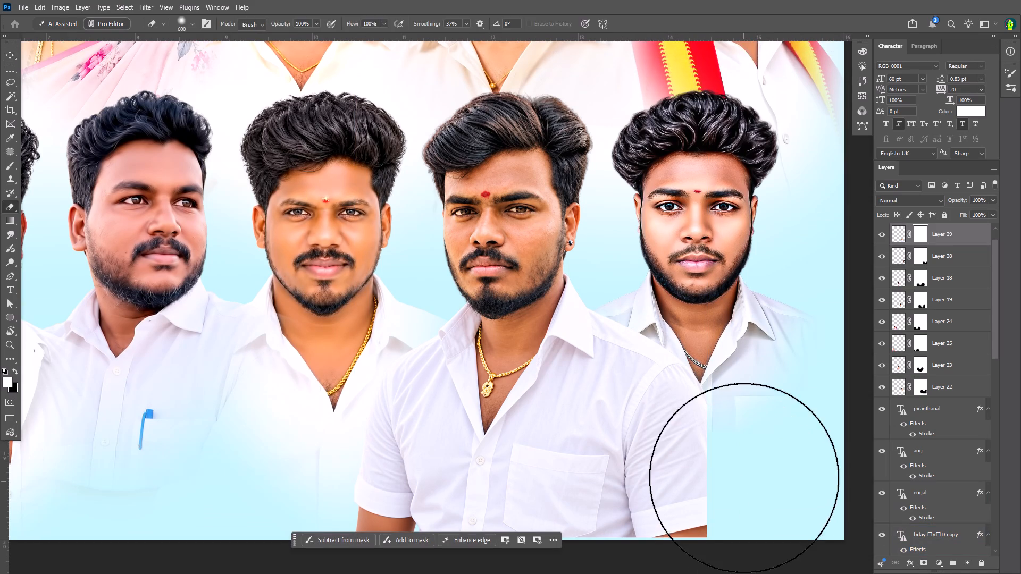
key("space")
key("space")
key("space")
key("space")
key("space")
key("space")
key("space")
key("space")
key("space")
key("space")
left_click_drag(754, 456, 758, 423)
left_click(758, 423)
scroll(801, 409, "up", 2)
key("bracketright")
key("bracketright")
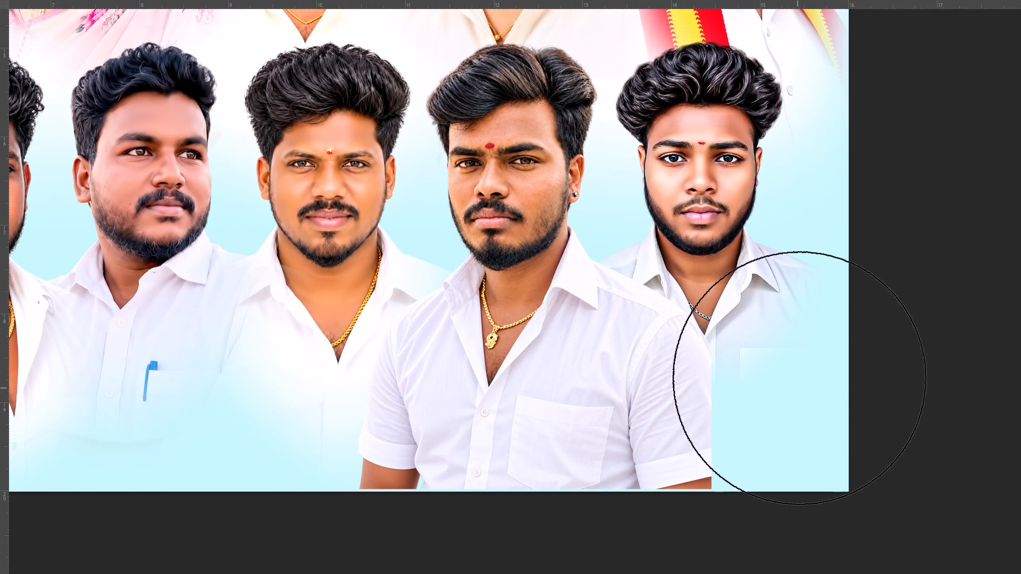
key("bracketright")
left_click(803, 364)
left_click(804, 449)
scroll(803, 446, "down", 4)
key("bracketleft")
key("bracketleft")
left_click_drag(767, 446, 715, 492)
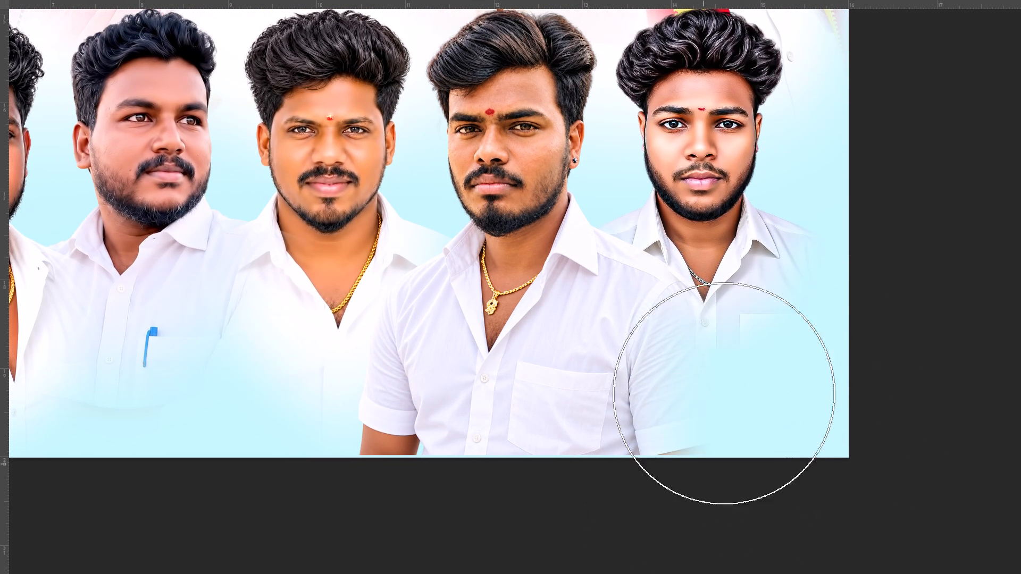
left_click_drag(731, 374, 735, 360)
left_click_drag(749, 294, 745, 282)
left_click_drag(744, 276, 741, 267)
left_click(741, 264)
left_click_drag(741, 271, 741, 277)
Fade the left sleeve, bottom edge and remaining lower shirt of Layer 29's portrait softly into the background on its mask.
scroll(723, 402, "down", 5)
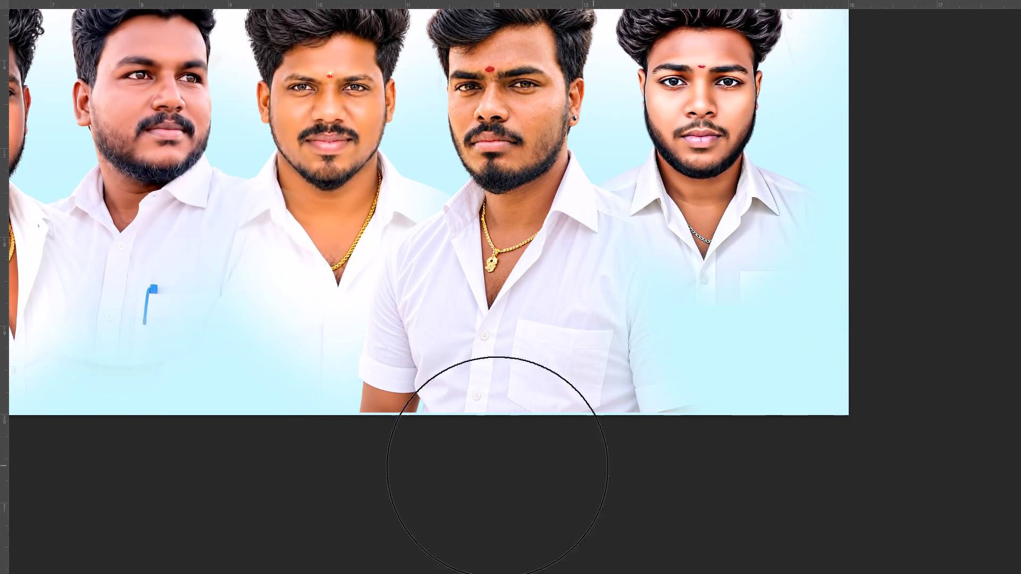
left_click_drag(317, 441, 312, 425)
left_click_drag(309, 385, 309, 378)
left_click_drag(307, 354, 304, 344)
left_click(297, 328)
left_click_drag(330, 394, 345, 418)
left_click_drag(365, 430, 383, 440)
left_click(410, 453)
left_click_drag(417, 457, 426, 461)
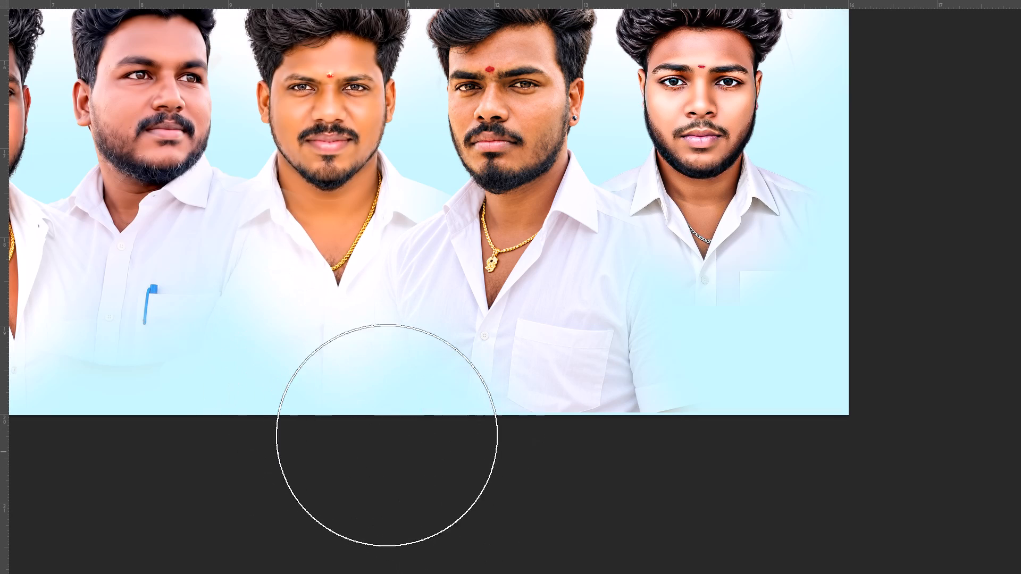
key("bracketright")
left_click(364, 391)
left_click_drag(478, 480, 495, 485)
left_click_drag(546, 497, 568, 497)
left_click_drag(609, 492, 620, 484)
left_click_drag(641, 467, 643, 461)
left_click_drag(652, 441, 657, 427)
left_click_drag(667, 410, 675, 392)
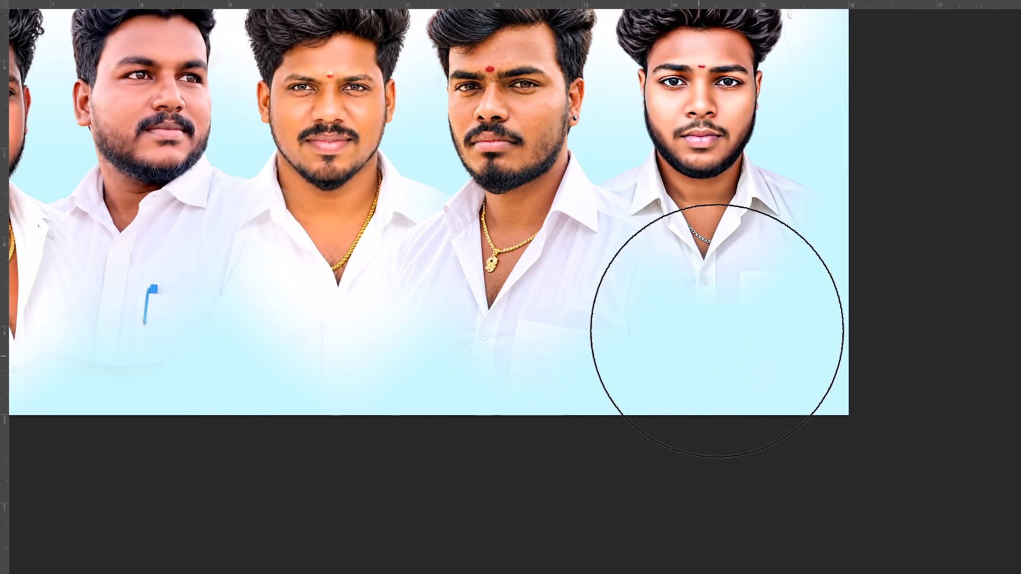
left_click_drag(722, 322, 728, 305)
left_click(744, 242)
key("v")
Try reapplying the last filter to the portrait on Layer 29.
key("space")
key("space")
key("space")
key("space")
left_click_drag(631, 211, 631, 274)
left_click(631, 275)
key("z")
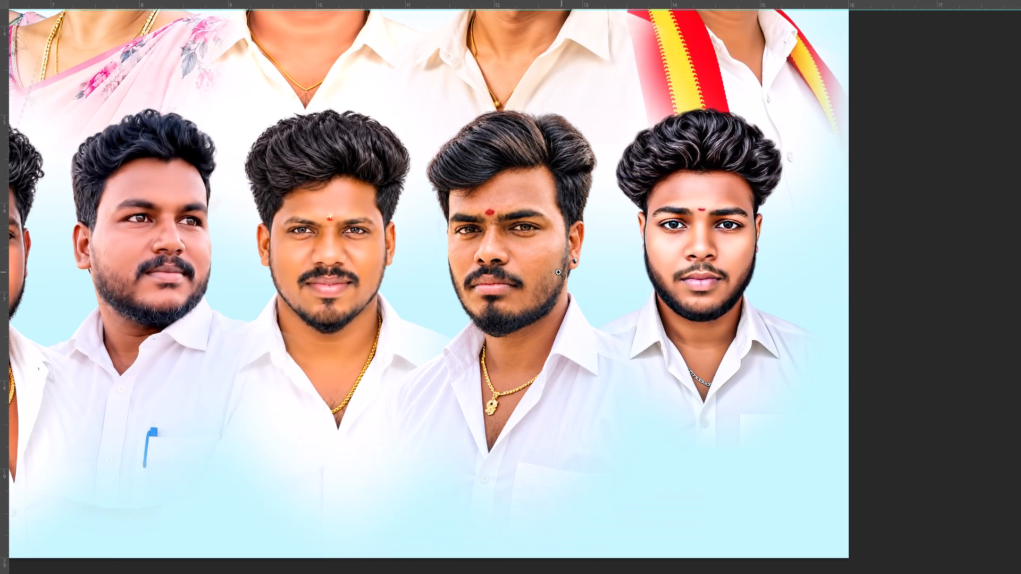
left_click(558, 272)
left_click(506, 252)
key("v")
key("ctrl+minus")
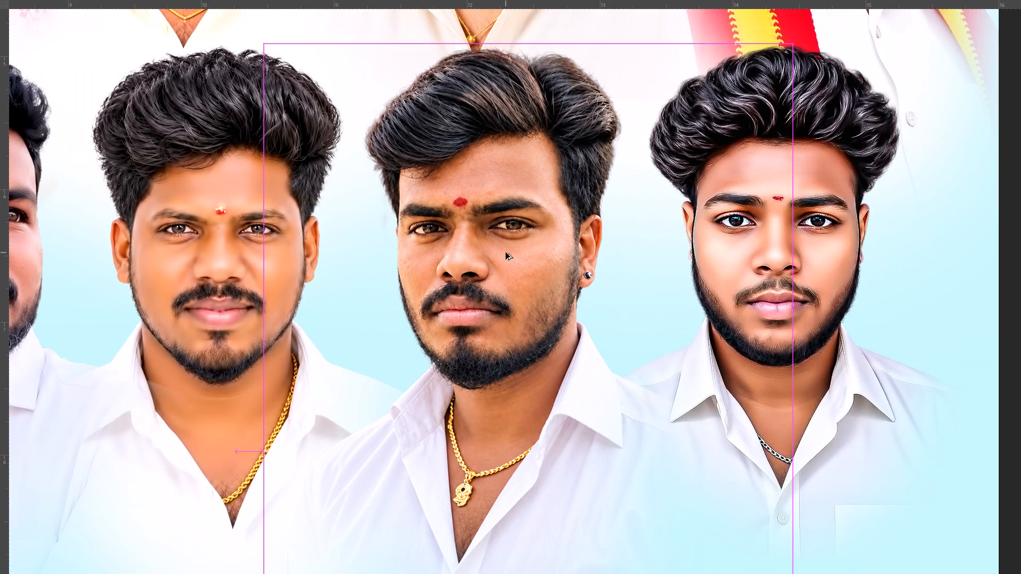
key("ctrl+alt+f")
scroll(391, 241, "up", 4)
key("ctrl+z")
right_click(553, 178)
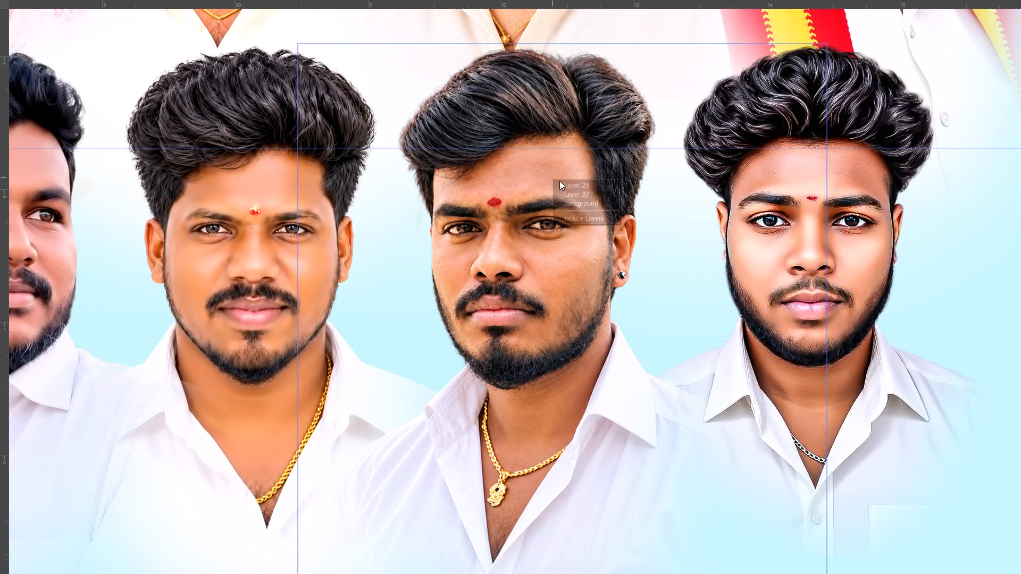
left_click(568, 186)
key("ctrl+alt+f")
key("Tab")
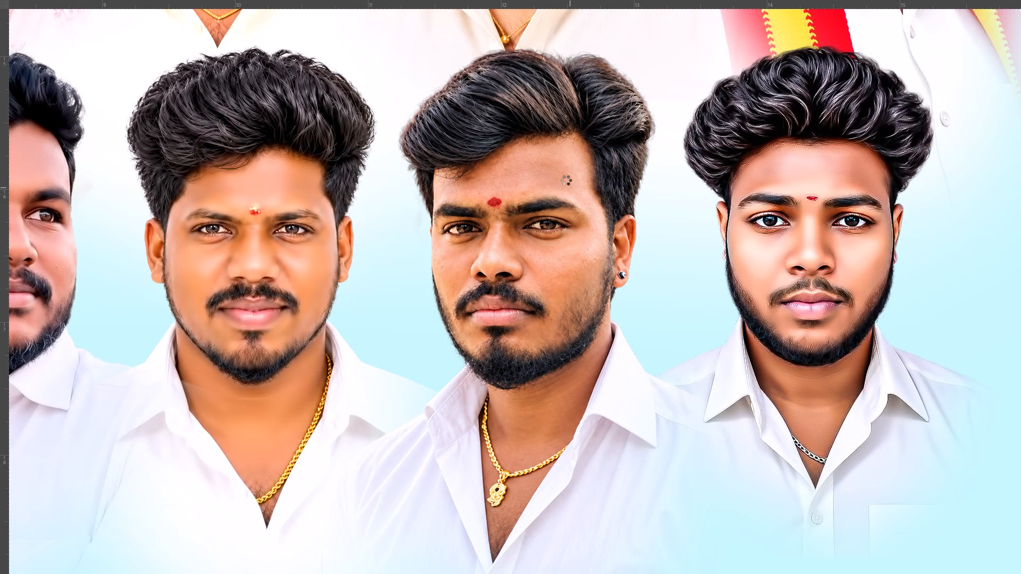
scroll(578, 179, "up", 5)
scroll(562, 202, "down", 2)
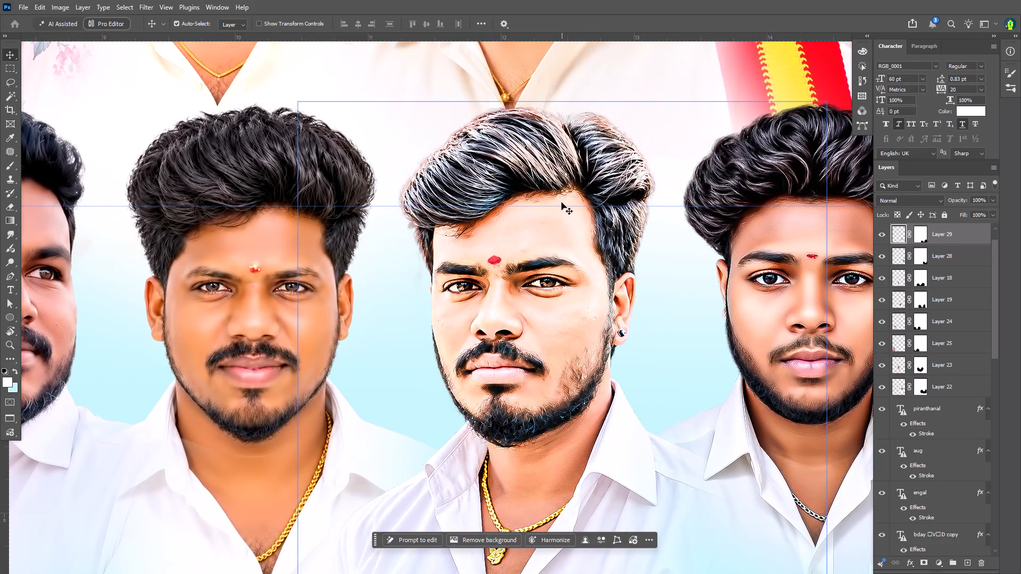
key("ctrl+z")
Run the retouching plug-in filter on Layer 29's portrait to smooth its skin.
left_click(146, 0)
left_click(164, 34)
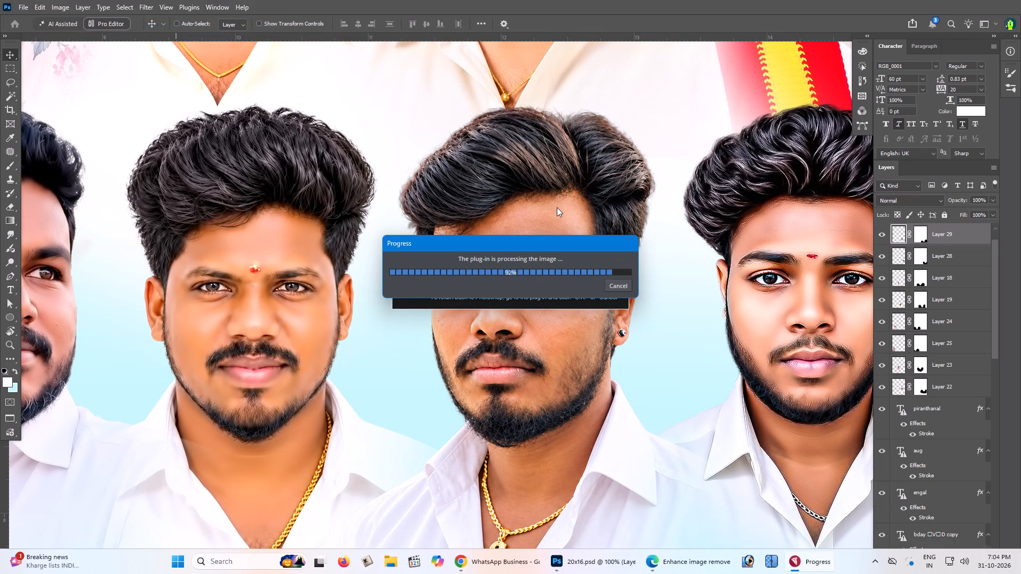
Brighten the portrait with Levels, setting the white input level to 242 and raising the midtones slightly.
key("ctrl+l")
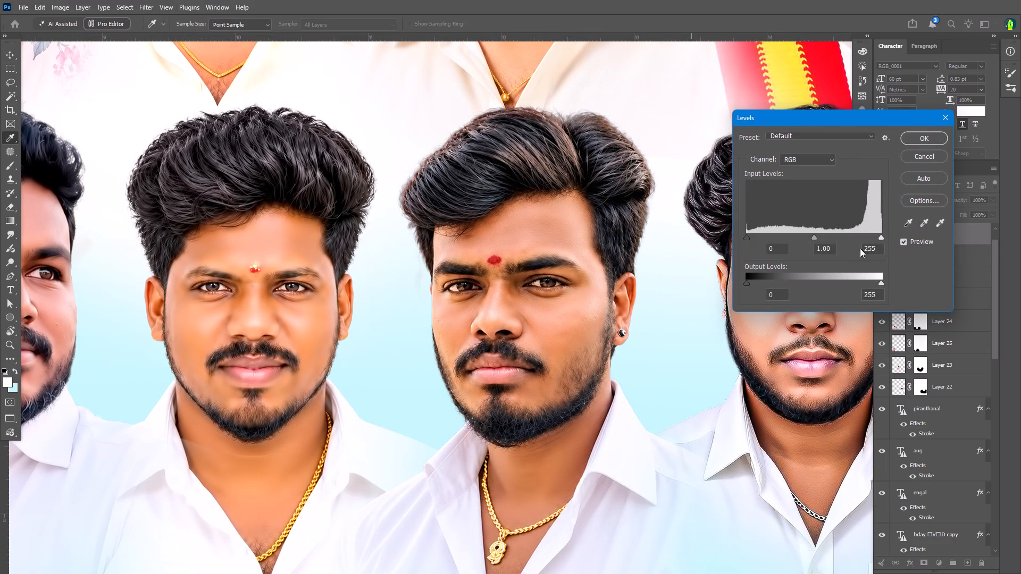
left_click(874, 236)
left_click(807, 237)
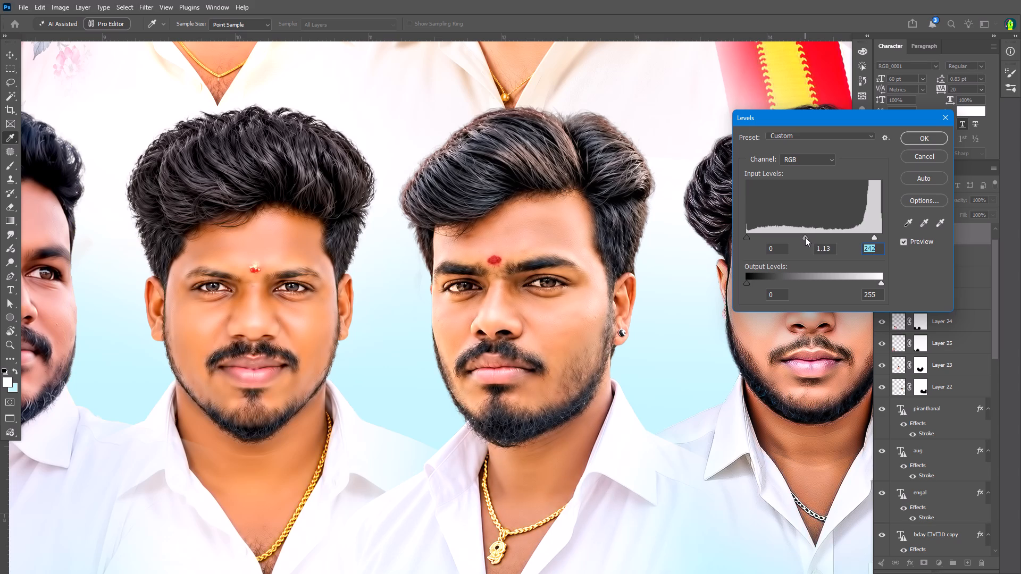
key("ctrl+z")
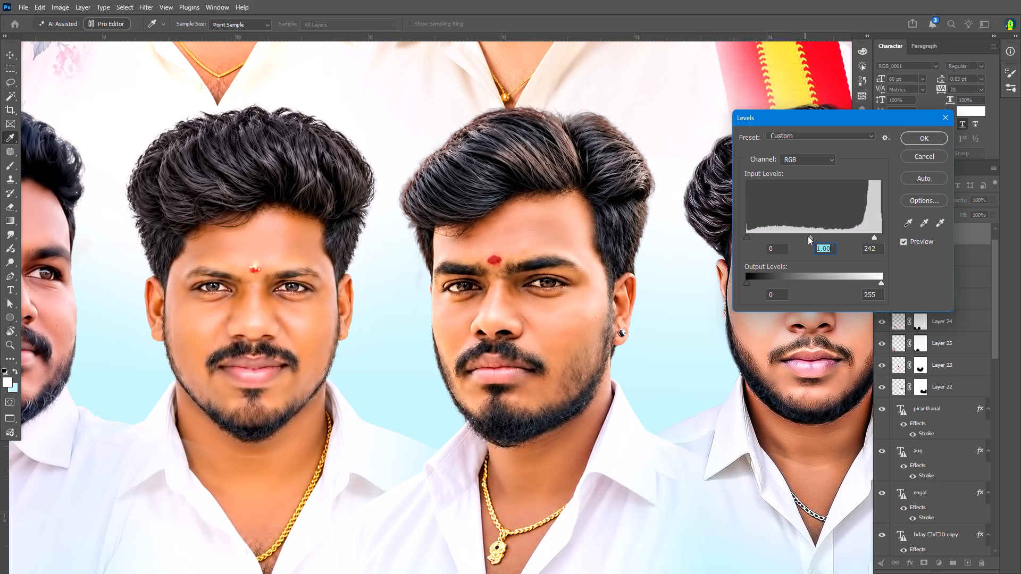
left_click(808, 236)
left_click(808, 236)
key("Return")
key("Tab")
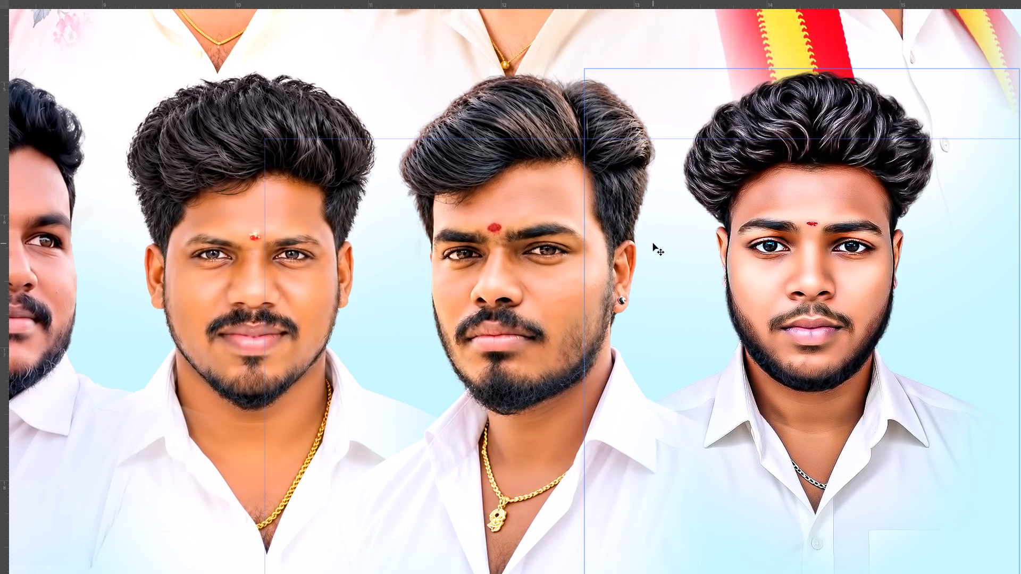
Lighten the portrait slightly with Curves by raising a point at about input 97 to output 106.
key("ctrl+minus")
key("ctrl+minus")
key("ctrl+plus")
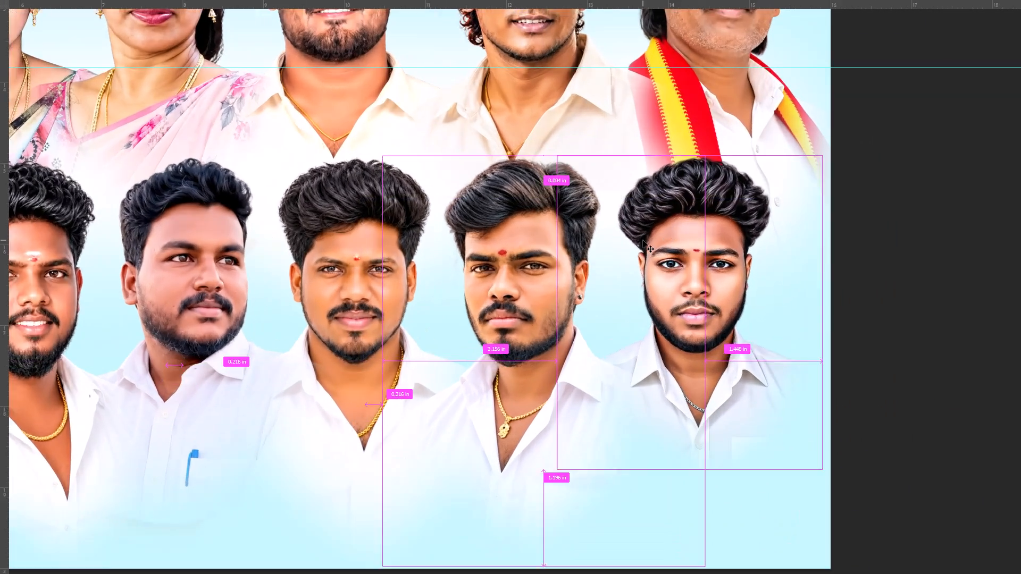
key("ctrl+plus")
key("ctrl+m")
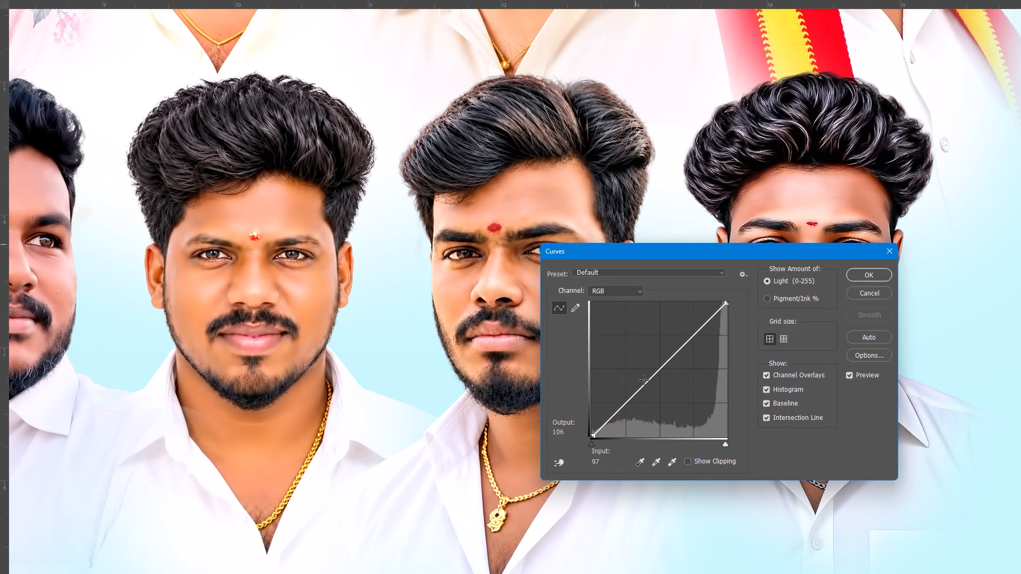
left_click(644, 380)
key("Return")
Check the whole banner and save the 20x16.psd document.
key("ctrl+minus")
key("ctrl+0")
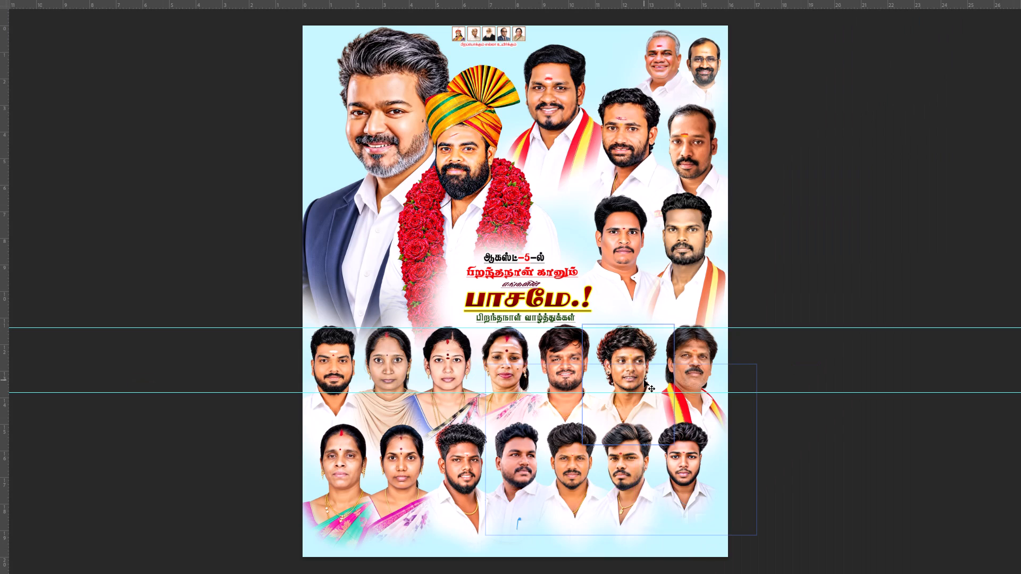
scroll(608, 369, "down", 1)
key("ctrl+s")
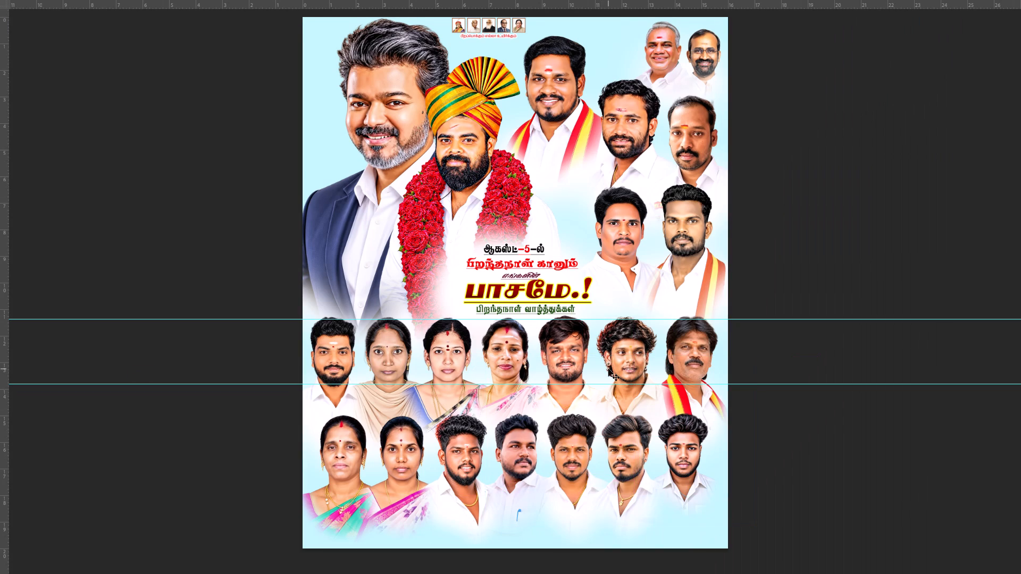
scroll(608, 369, "up", 3)
scroll(608, 369, "down", 3)
scroll(590, 347, "up", 4)
scroll(590, 347, "down", 4)
scroll(583, 340, "up", 2)
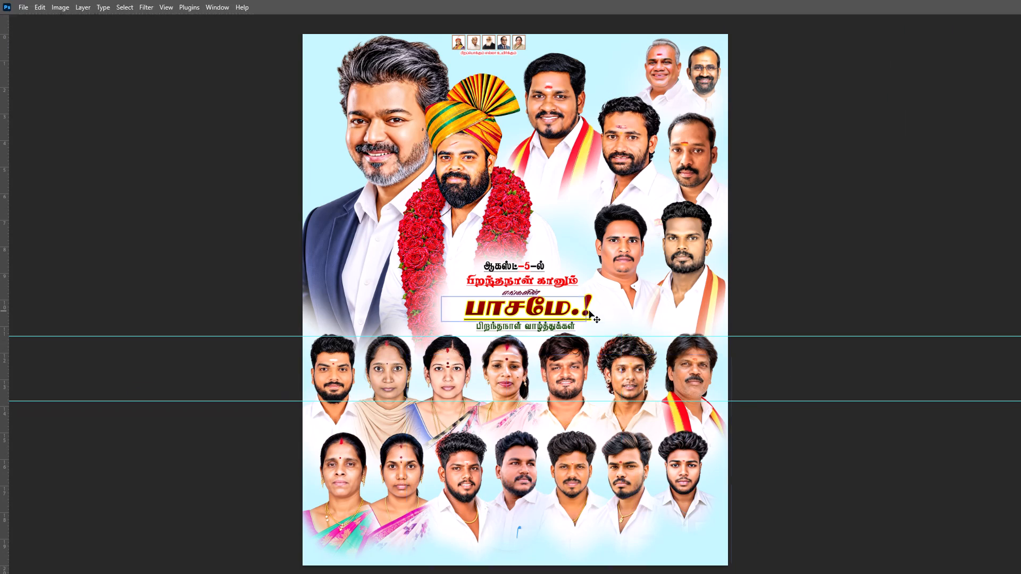
key("Tab")
key("Tab")
scroll(580, 318, "up", 1)
key("ctrl+s")
key("ctrl+s")
scroll(575, 335, "up", 2)
scroll(575, 335, "down", 3)
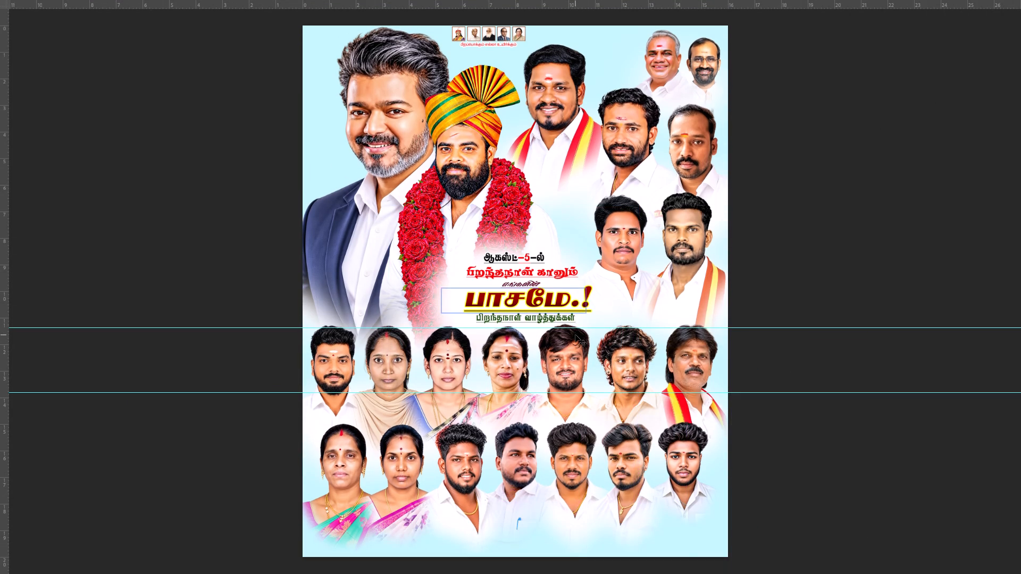
key("ctrl+s")
key("ctrl+s")
key("ctrl+s")
Quit Adobe Photoshop 2026.
key("ctrl+q")
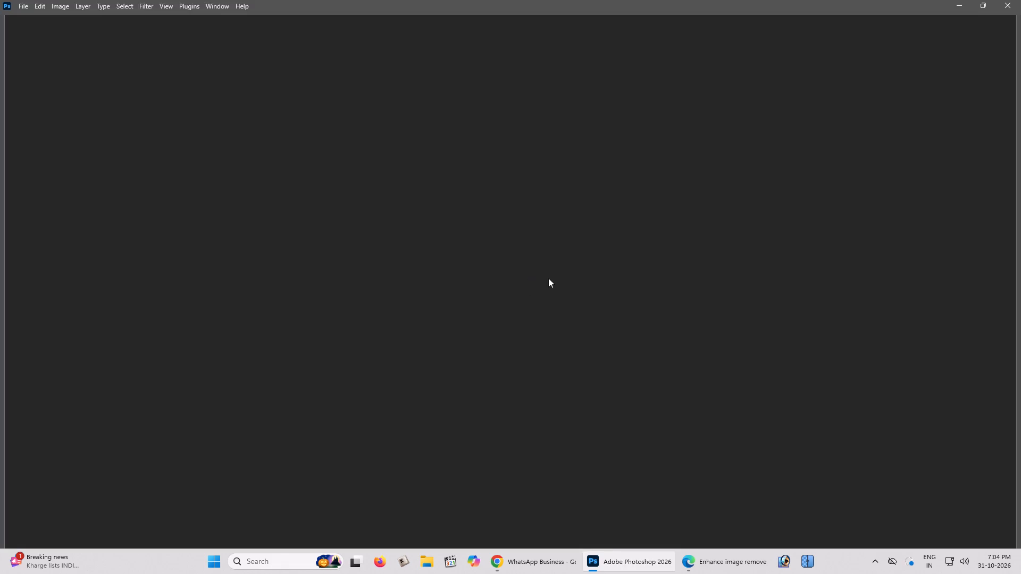
Open the older Adobe Photoshop version with the Move tool active.
left_click(751, 560)
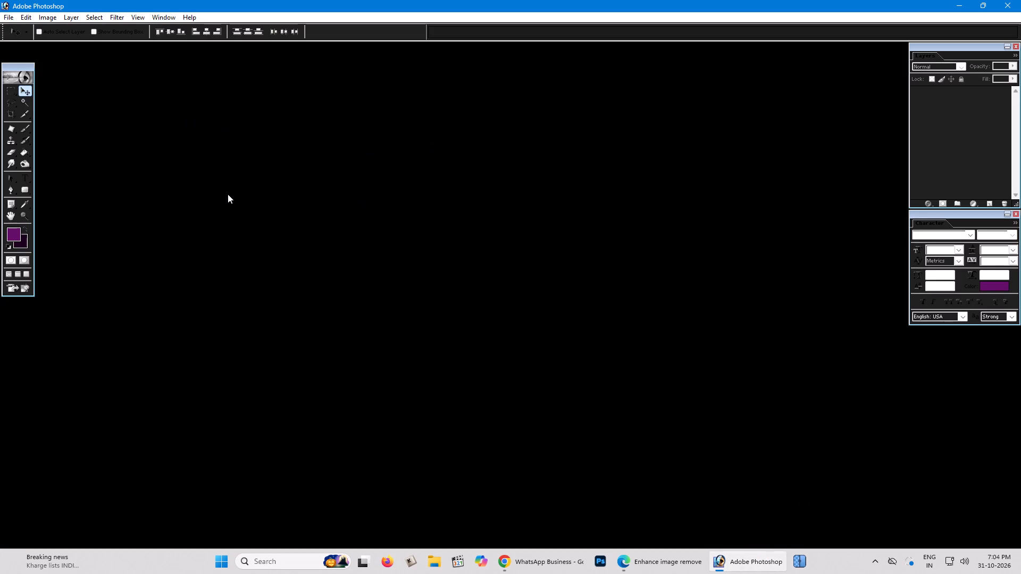
key("v")
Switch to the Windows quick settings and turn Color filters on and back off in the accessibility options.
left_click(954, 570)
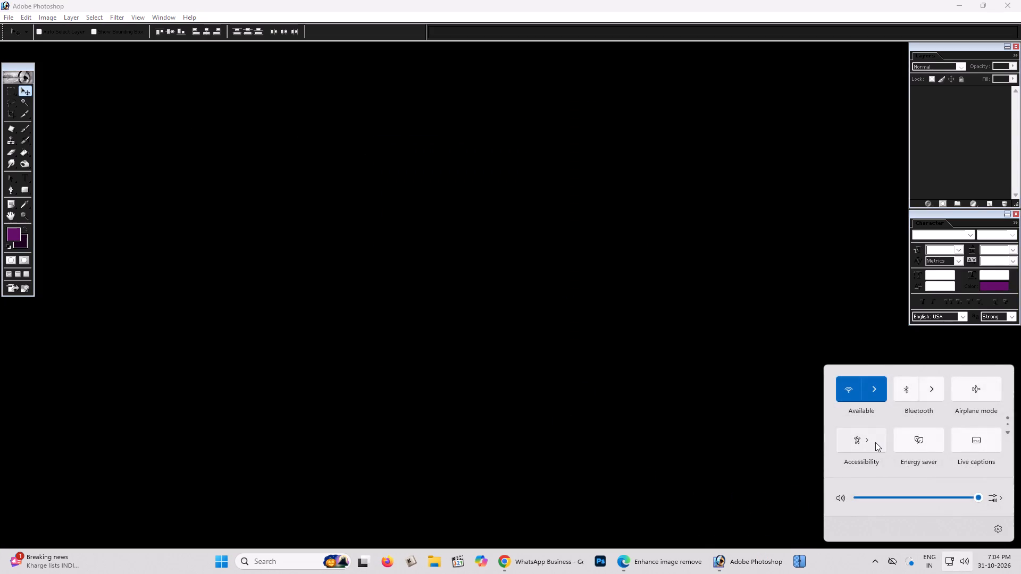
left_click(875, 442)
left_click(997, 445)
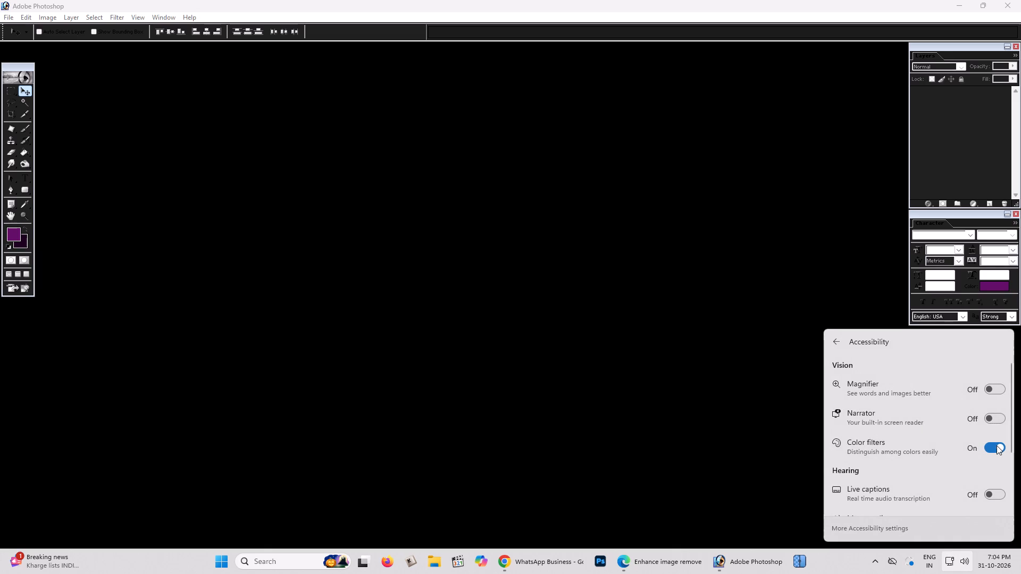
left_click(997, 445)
Look through the vision, hearing and mobility options in the accessibility quick settings.
scroll(990, 420, "down", 9)
scroll(984, 425, "up", 5)
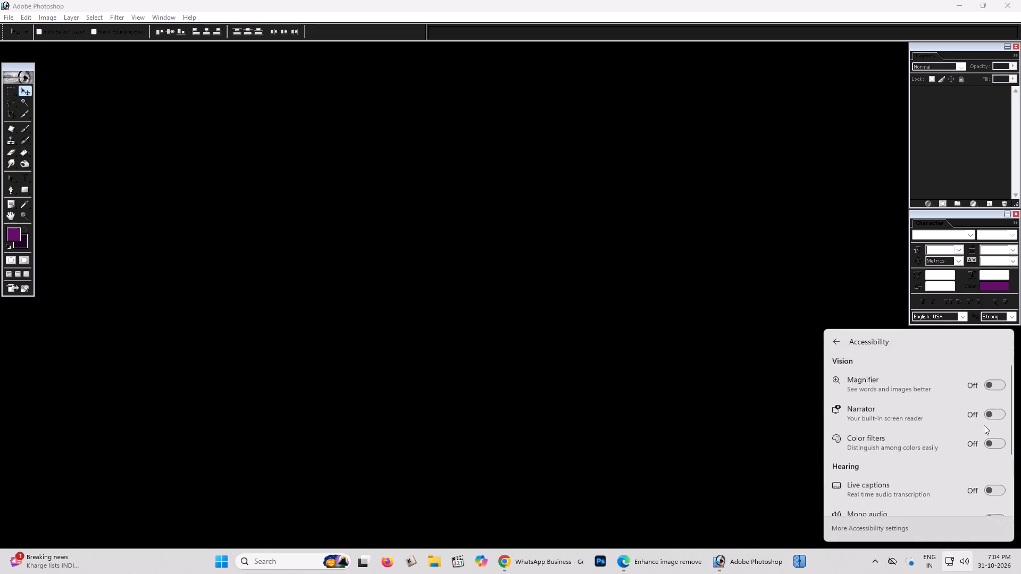
scroll(984, 425, "up", 3)
scroll(867, 414, "down", 4)
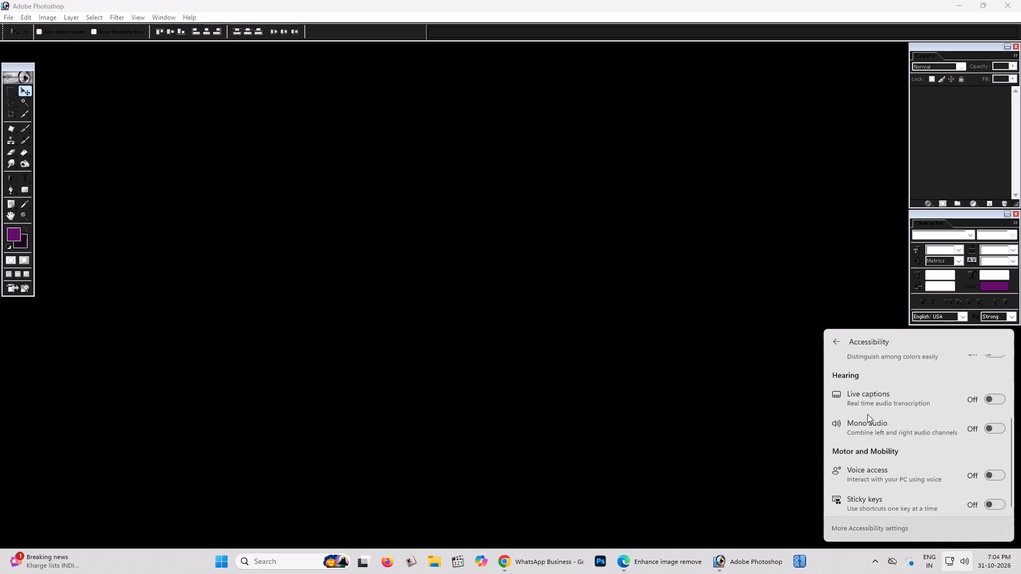
scroll(873, 404, "down", 3)
scroll(896, 485, "up", 5)
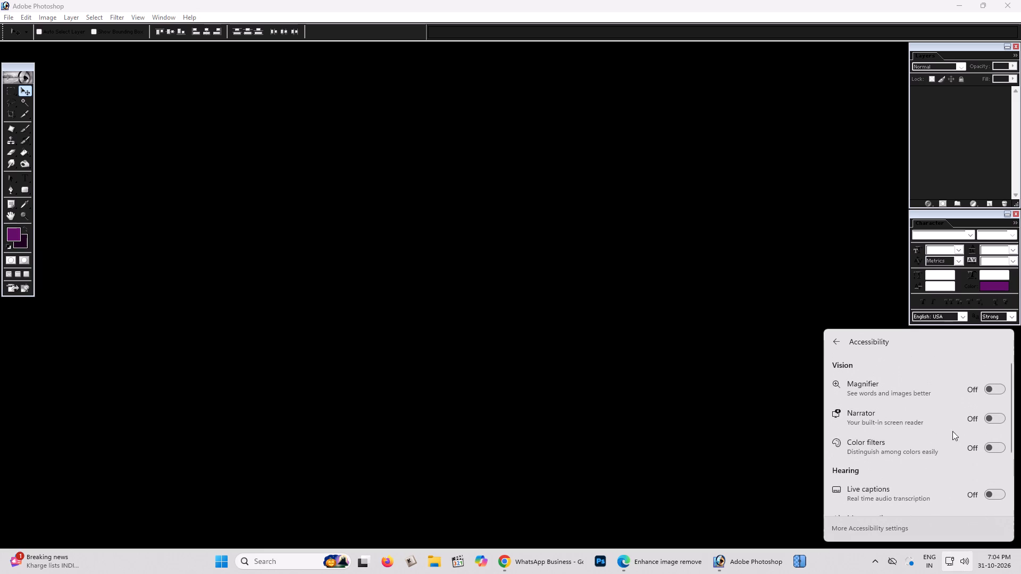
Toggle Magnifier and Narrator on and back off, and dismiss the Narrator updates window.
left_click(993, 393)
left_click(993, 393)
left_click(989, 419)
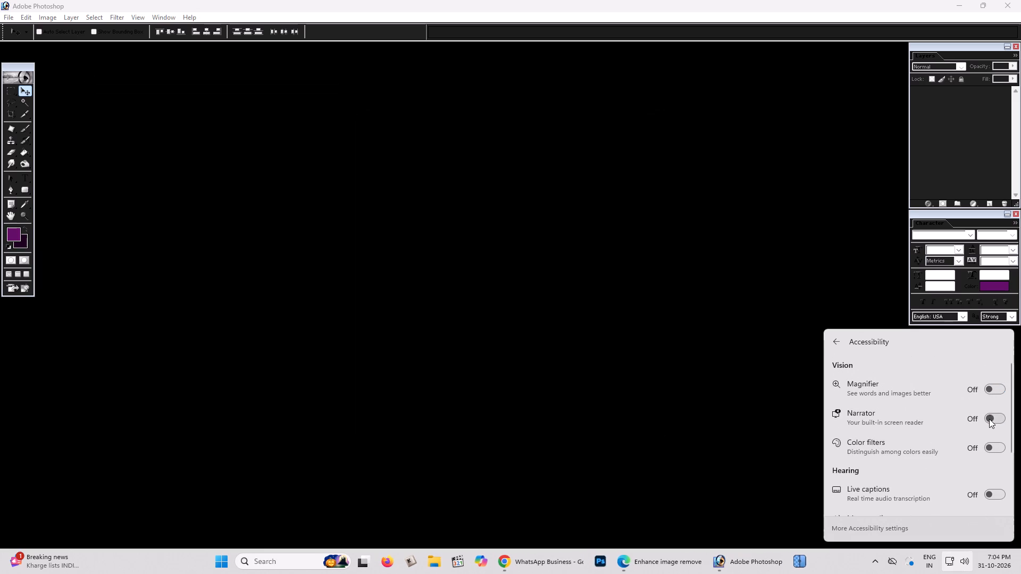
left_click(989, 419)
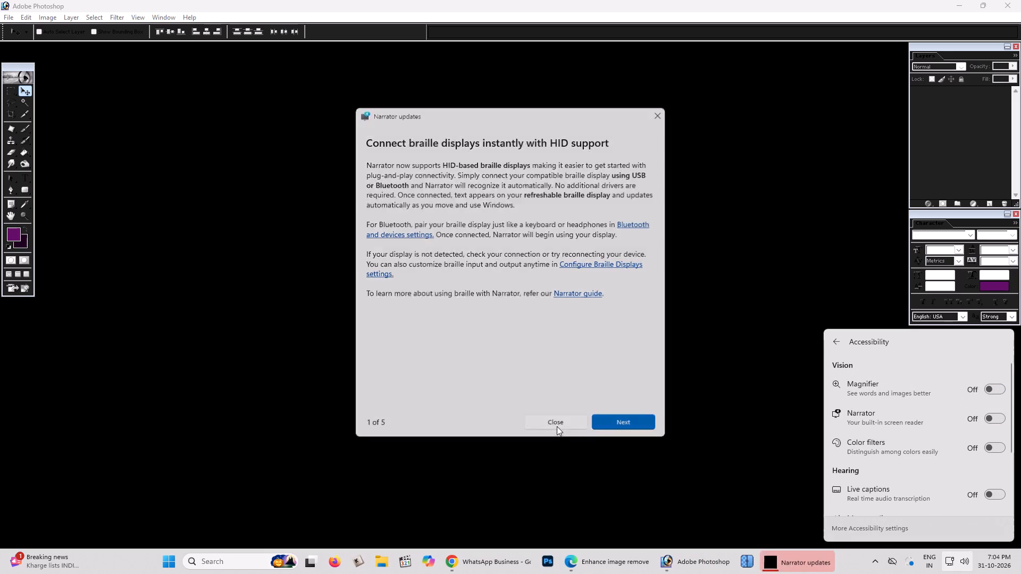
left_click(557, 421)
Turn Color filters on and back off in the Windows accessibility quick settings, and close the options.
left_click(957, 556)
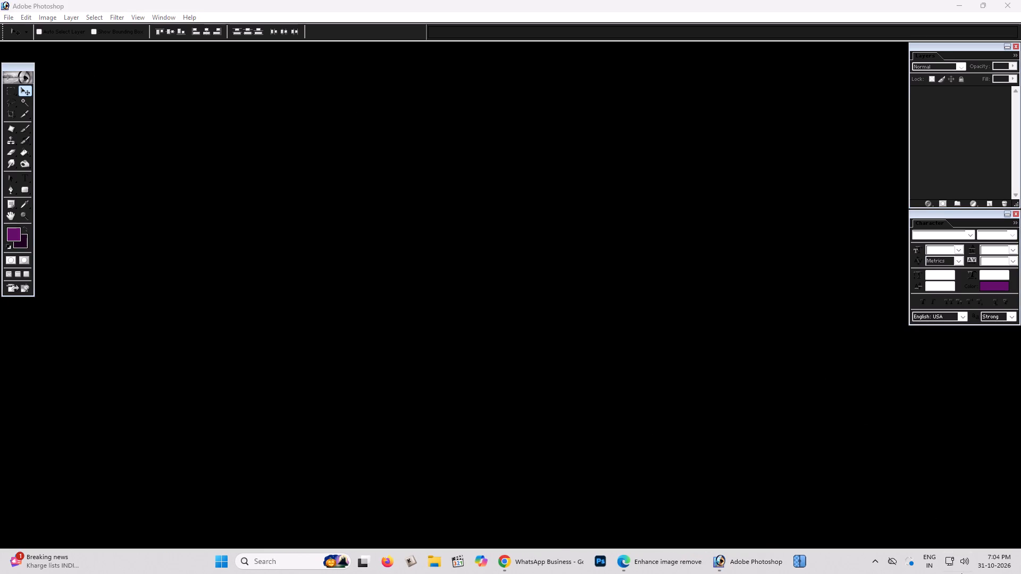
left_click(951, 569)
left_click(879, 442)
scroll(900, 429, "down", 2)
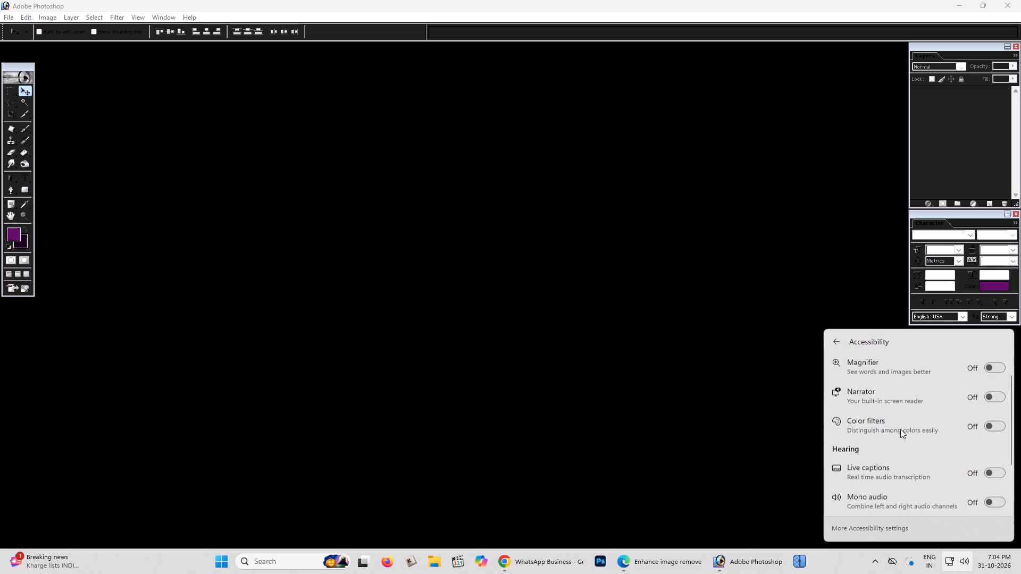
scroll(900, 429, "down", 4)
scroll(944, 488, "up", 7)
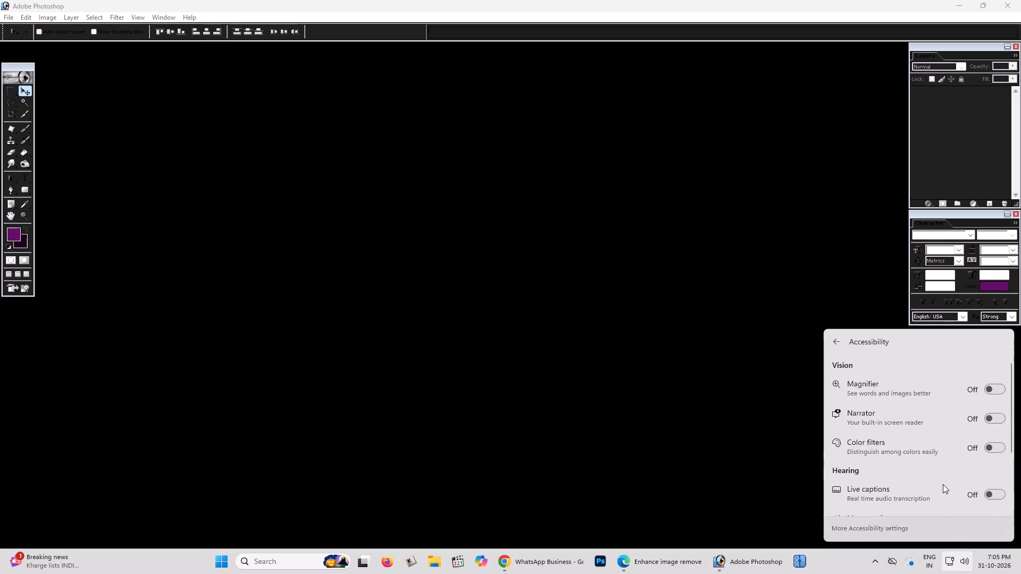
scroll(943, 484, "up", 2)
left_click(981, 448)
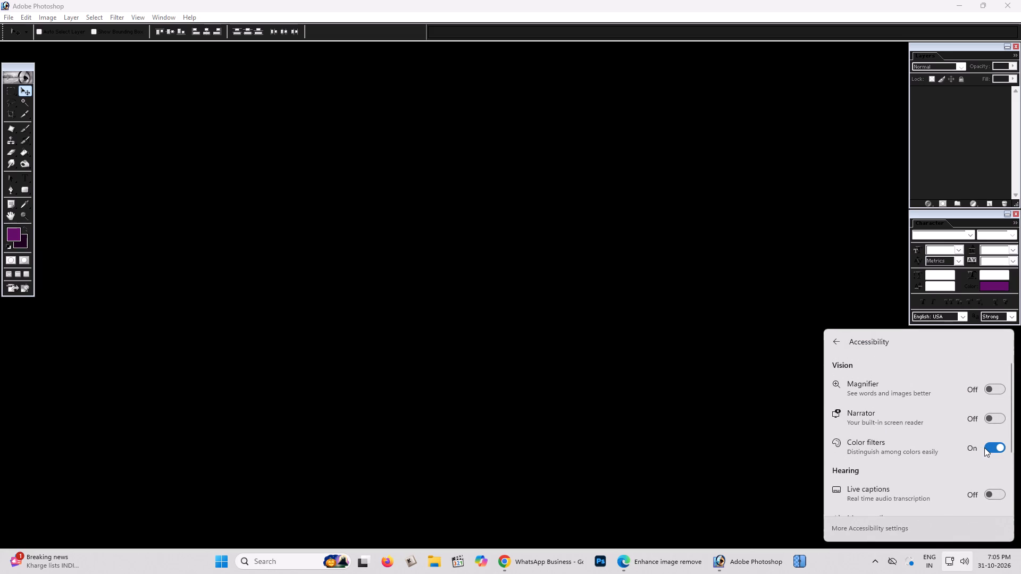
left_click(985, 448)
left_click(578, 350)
Open 20x16.psd in Photoshop from the 2026 > october > 31 folder on the OUTPUT (E:) drive.
double_click(350, 254)
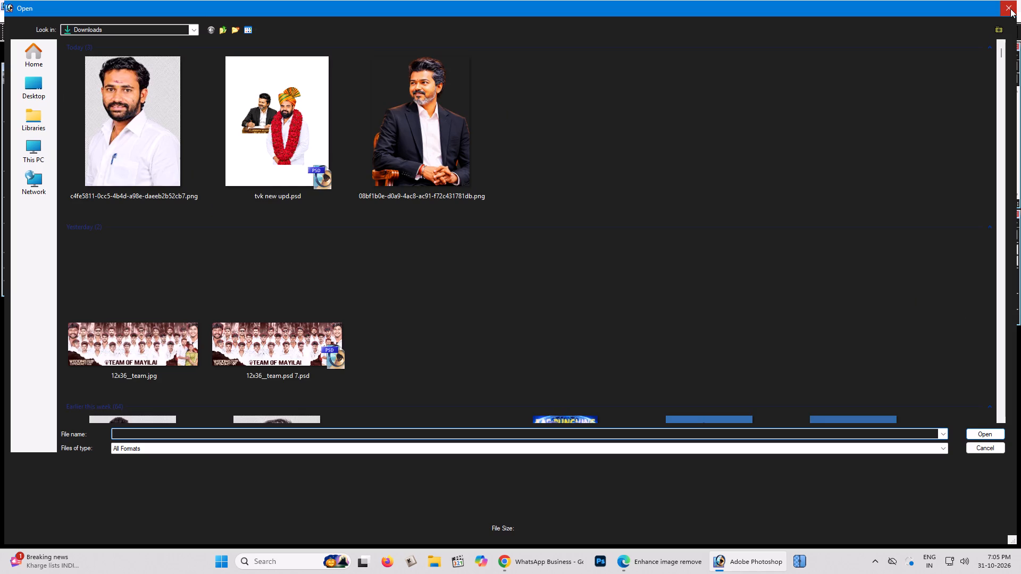
left_click(30, 137)
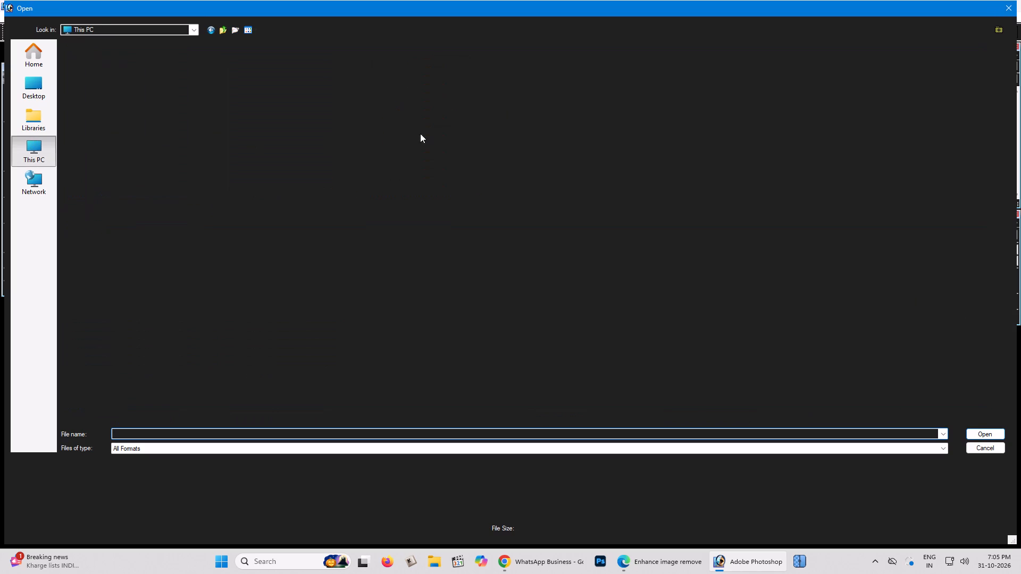
double_click(342, 69)
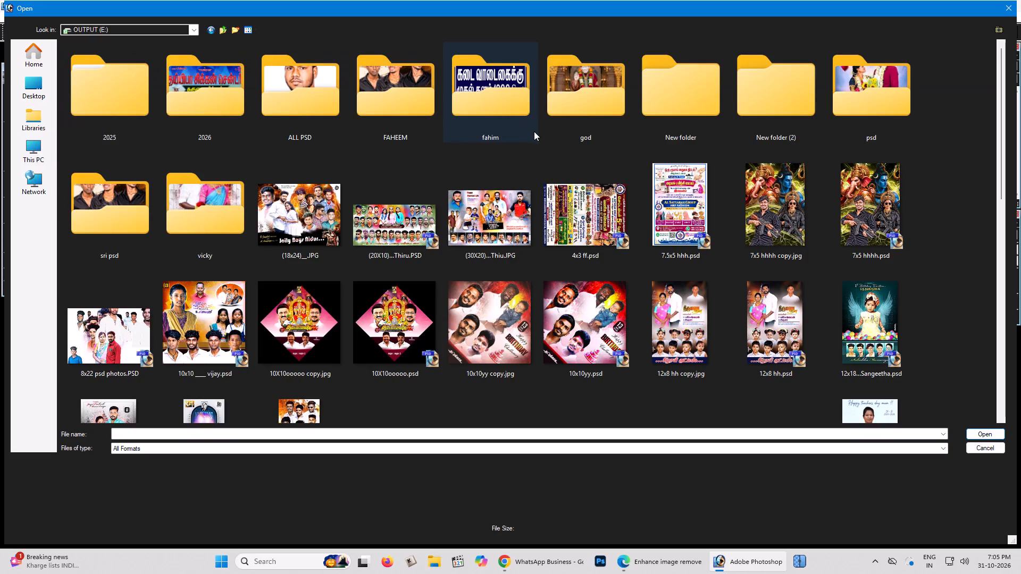
scroll(553, 128, "down", 2)
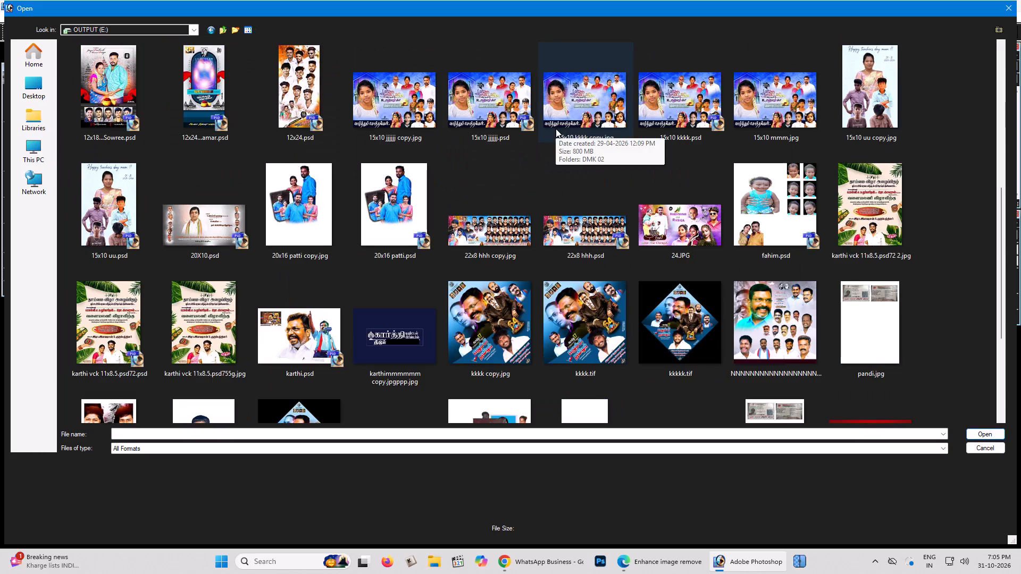
scroll(581, 145, "down", 2)
scroll(623, 156, "up", 2)
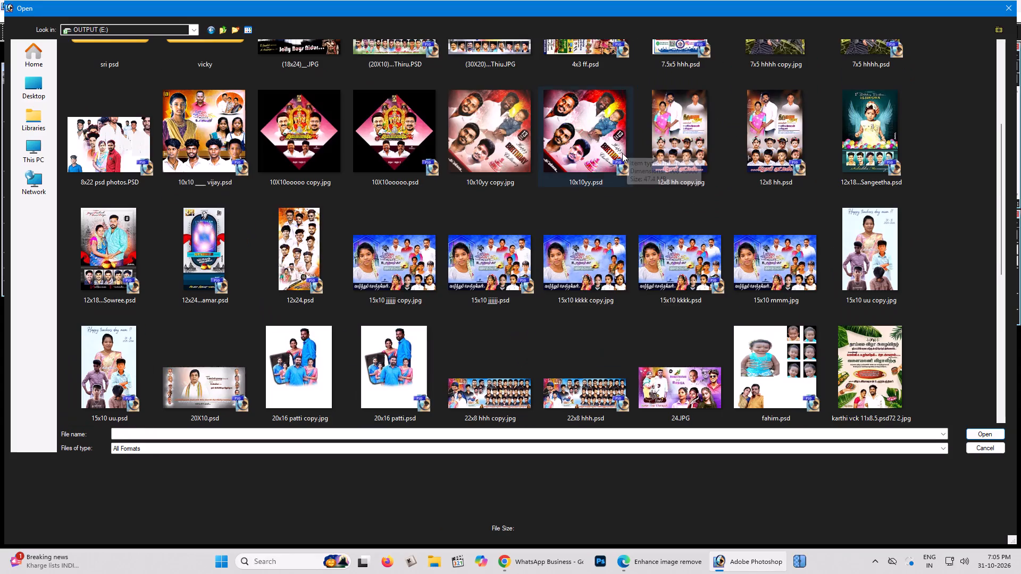
scroll(699, 231, "up", 1)
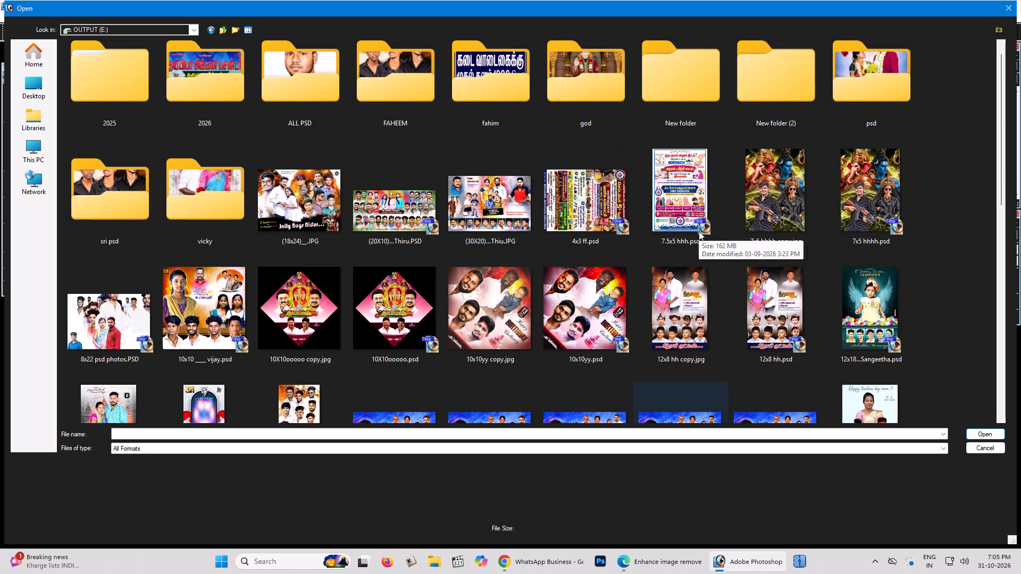
left_click(308, 85)
double_click(221, 78)
double_click(683, 289)
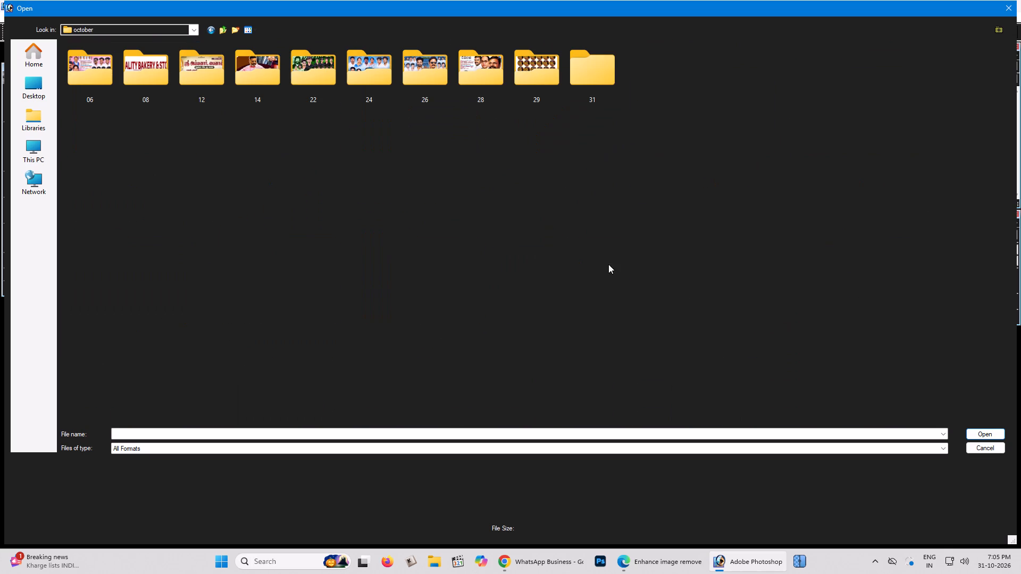
left_click(562, 73)
double_click(584, 73)
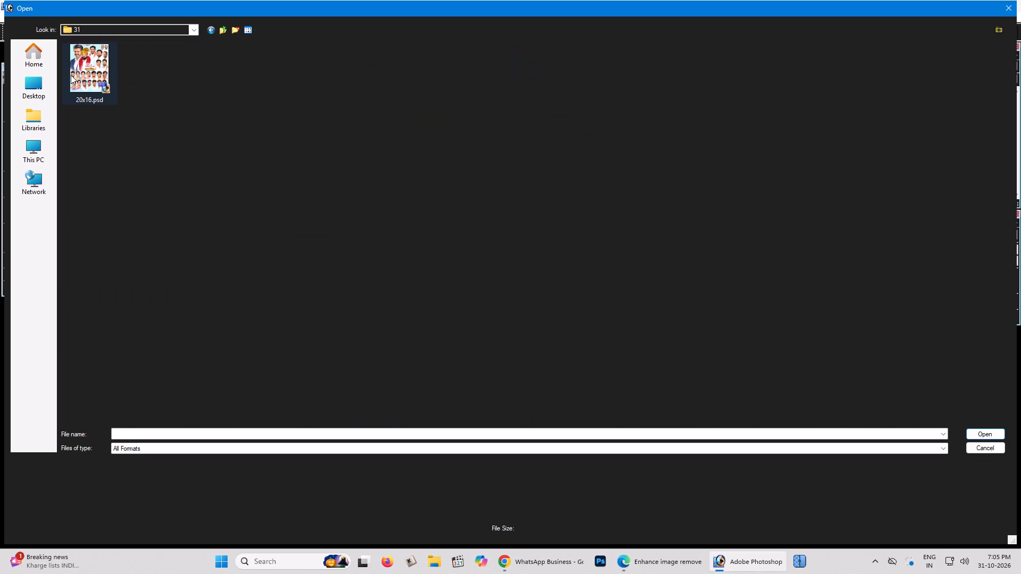
left_click(71, 75)
key("Return")
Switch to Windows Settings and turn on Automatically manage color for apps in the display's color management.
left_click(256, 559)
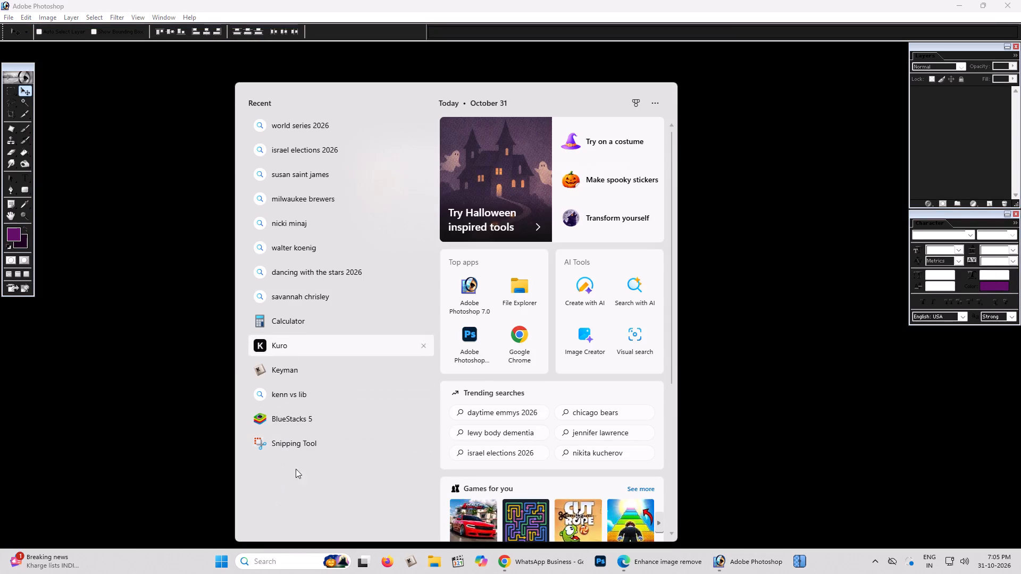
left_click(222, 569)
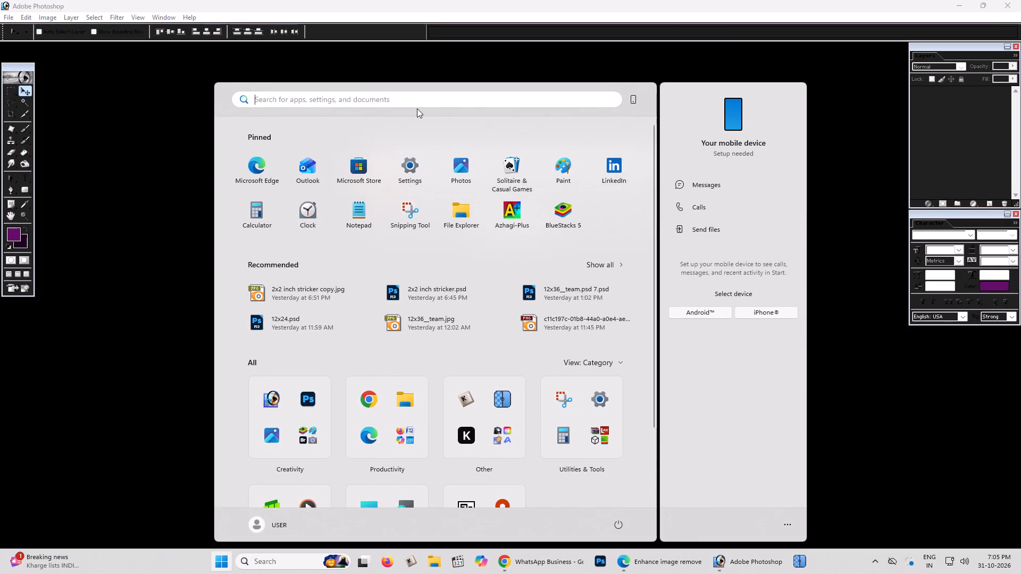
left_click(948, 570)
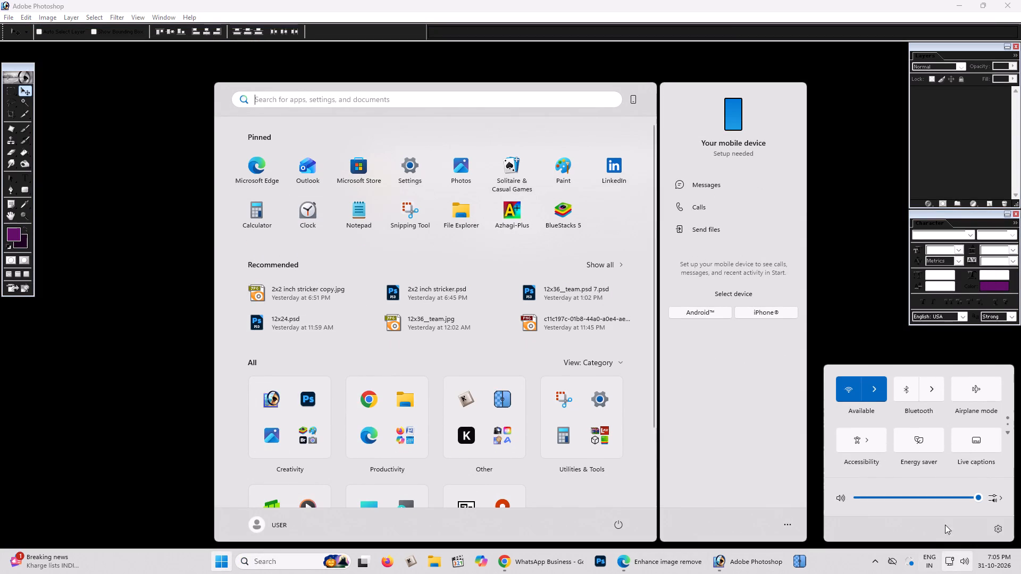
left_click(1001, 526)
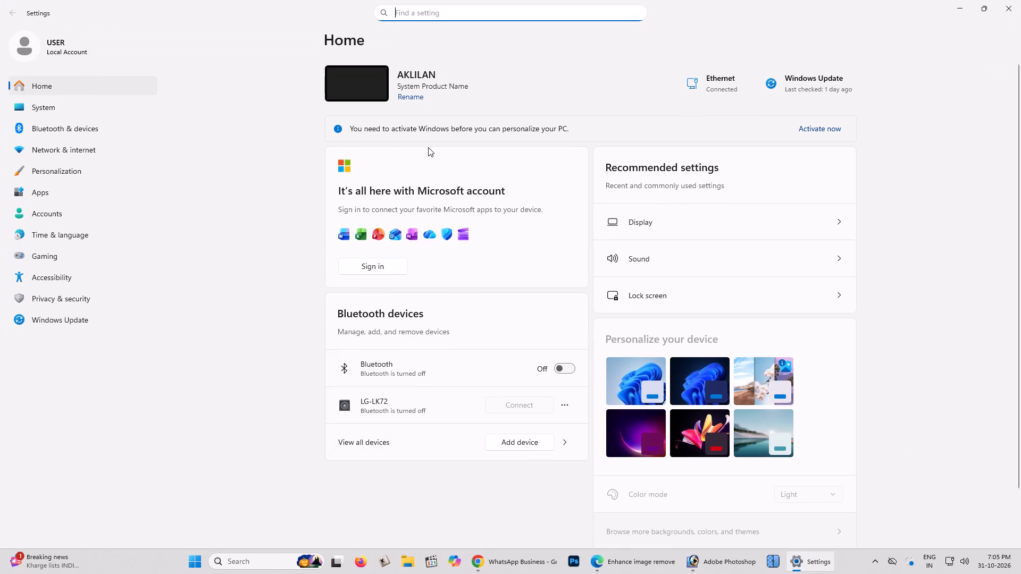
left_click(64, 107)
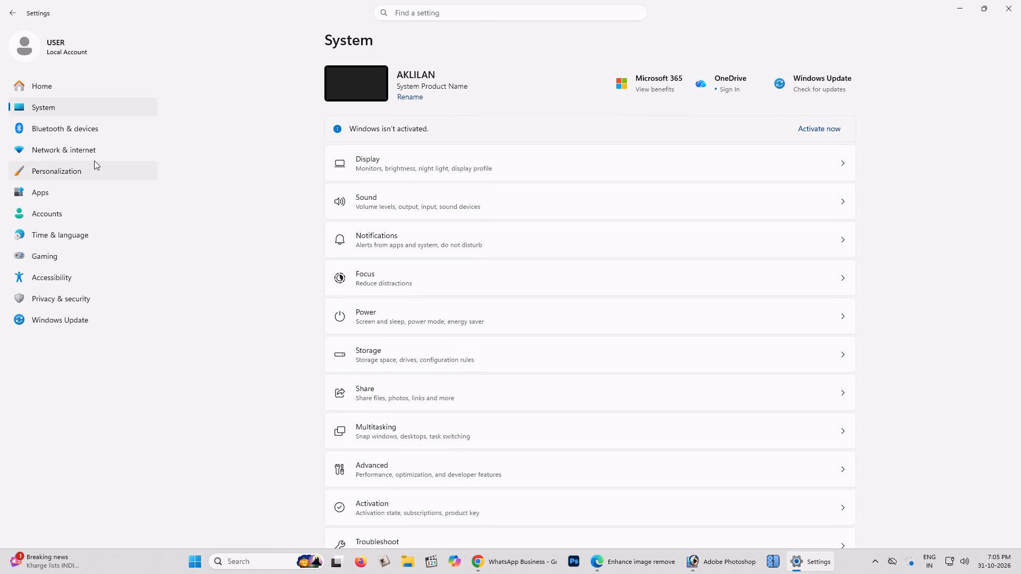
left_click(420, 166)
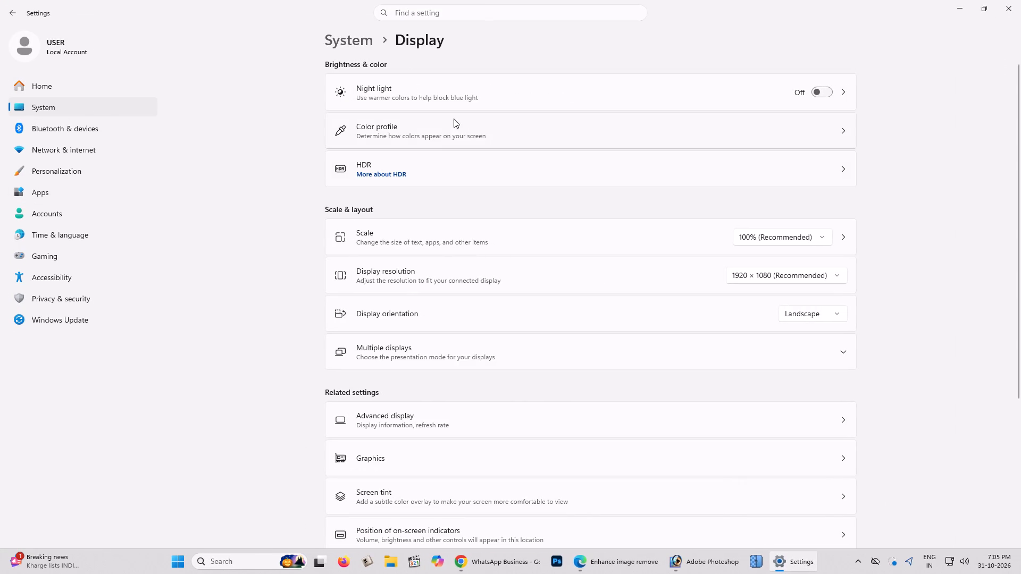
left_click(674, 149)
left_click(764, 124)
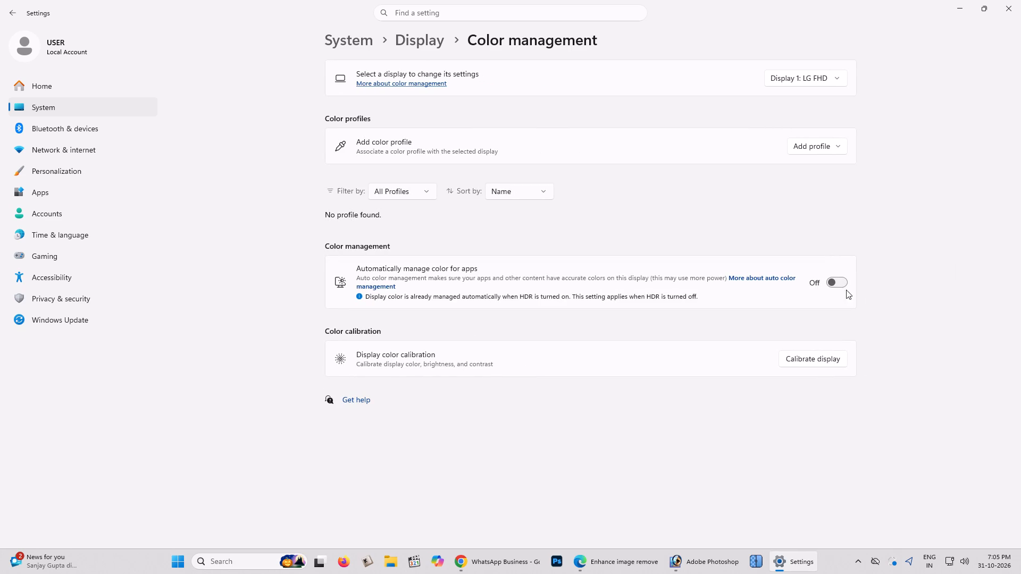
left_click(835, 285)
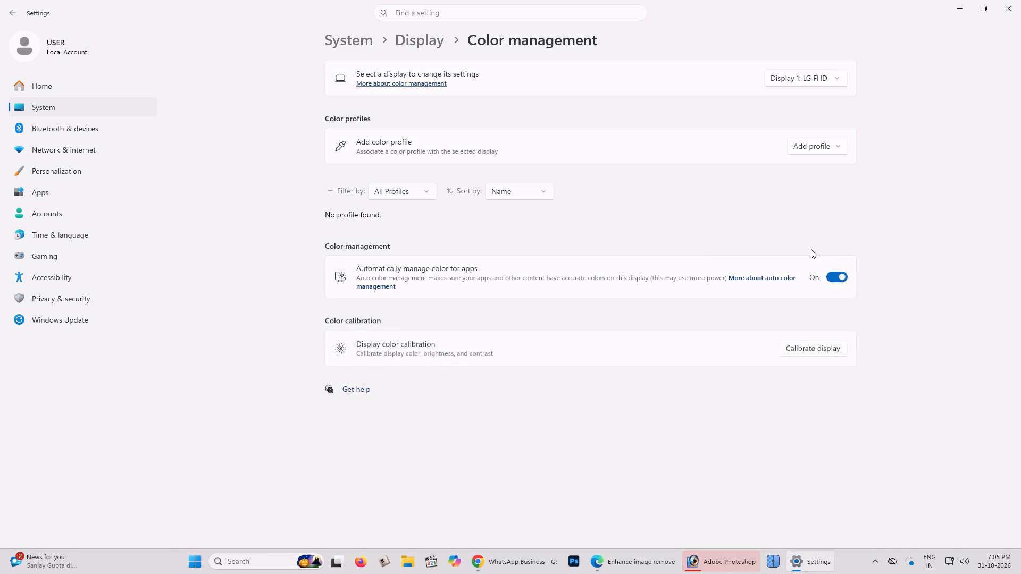
Switch back to Photoshop and finish opening 20x16.psd without updating its text layers.
key("alt+Tab")
left_click(732, 250)
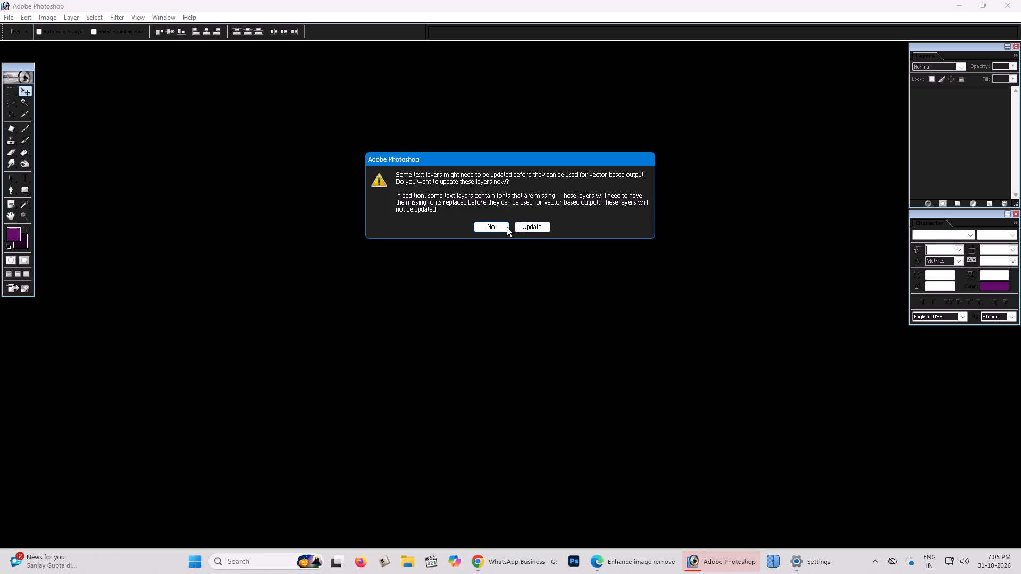
left_click(501, 226)
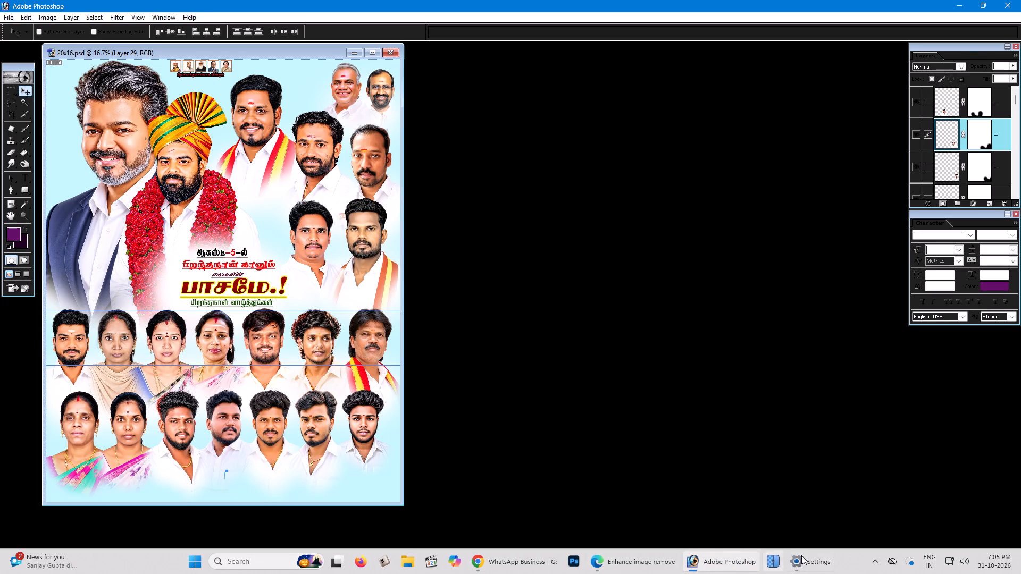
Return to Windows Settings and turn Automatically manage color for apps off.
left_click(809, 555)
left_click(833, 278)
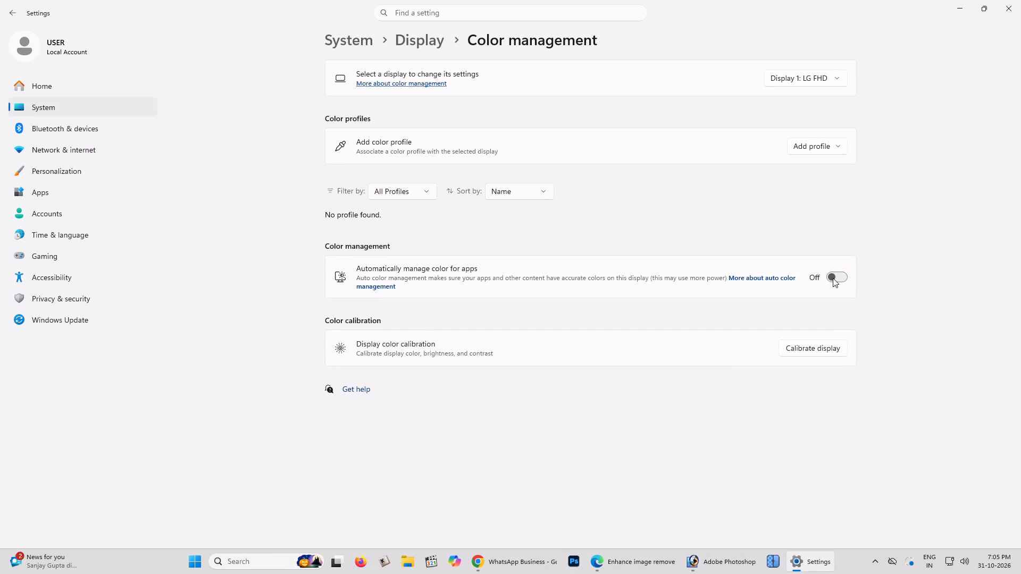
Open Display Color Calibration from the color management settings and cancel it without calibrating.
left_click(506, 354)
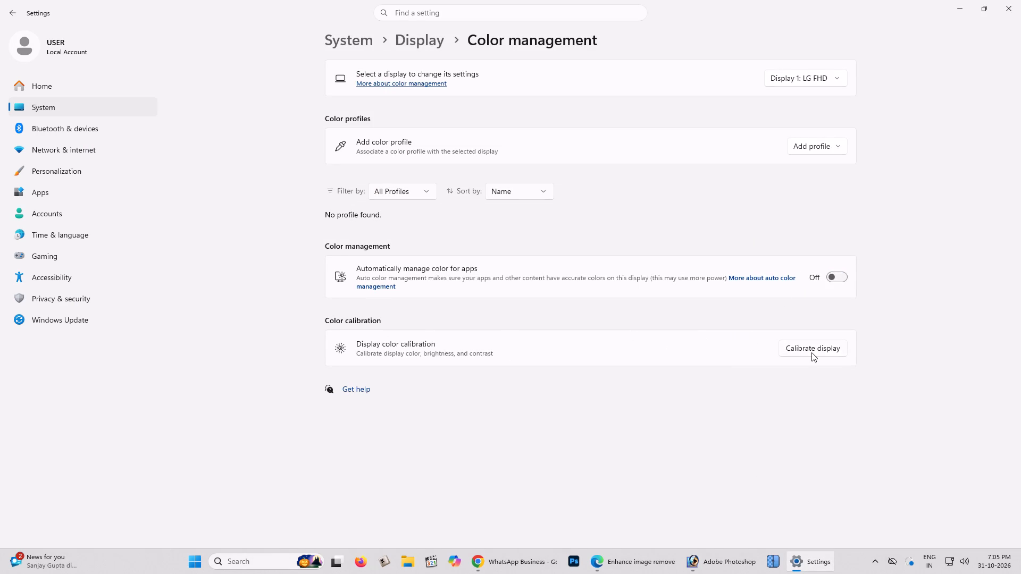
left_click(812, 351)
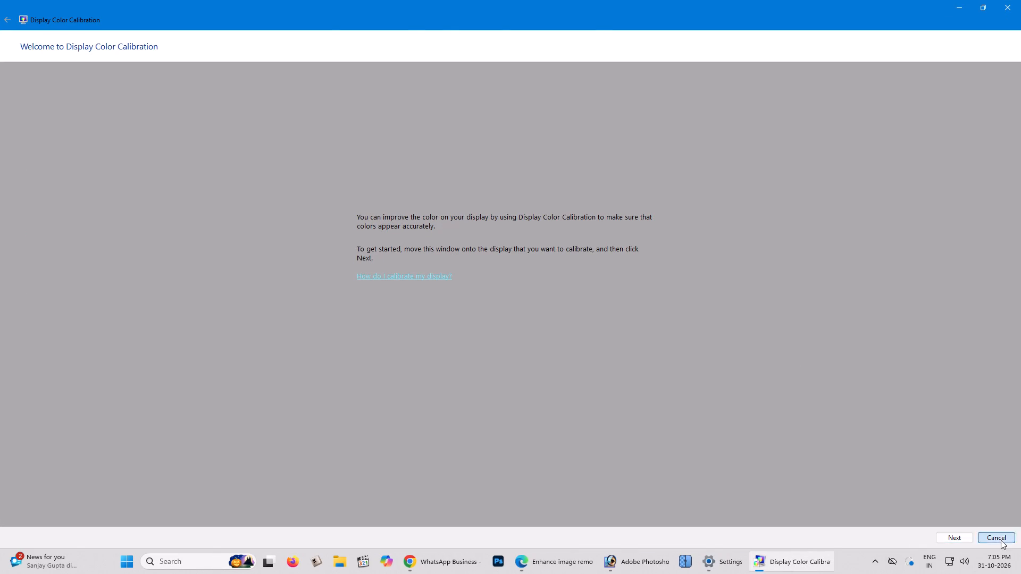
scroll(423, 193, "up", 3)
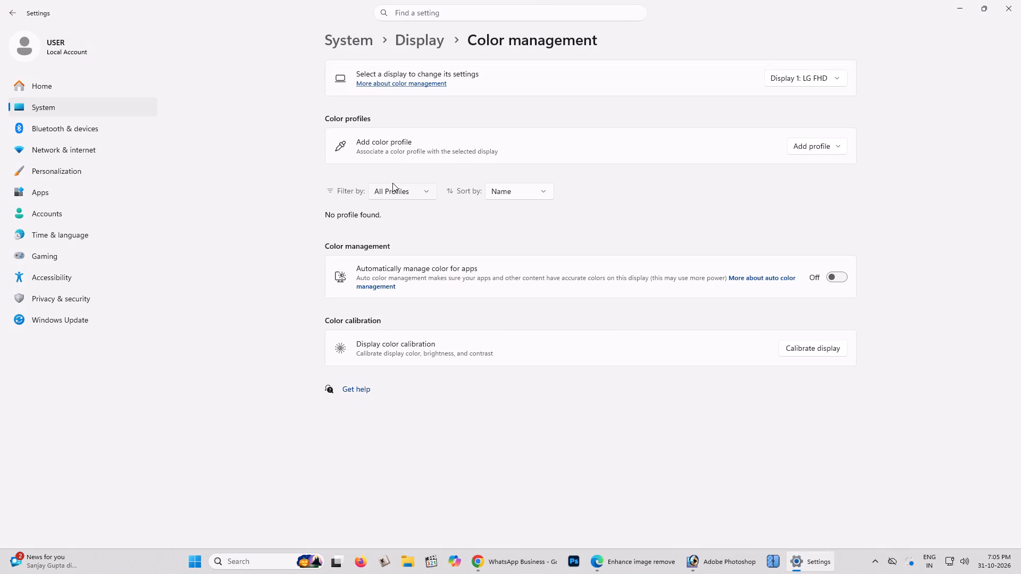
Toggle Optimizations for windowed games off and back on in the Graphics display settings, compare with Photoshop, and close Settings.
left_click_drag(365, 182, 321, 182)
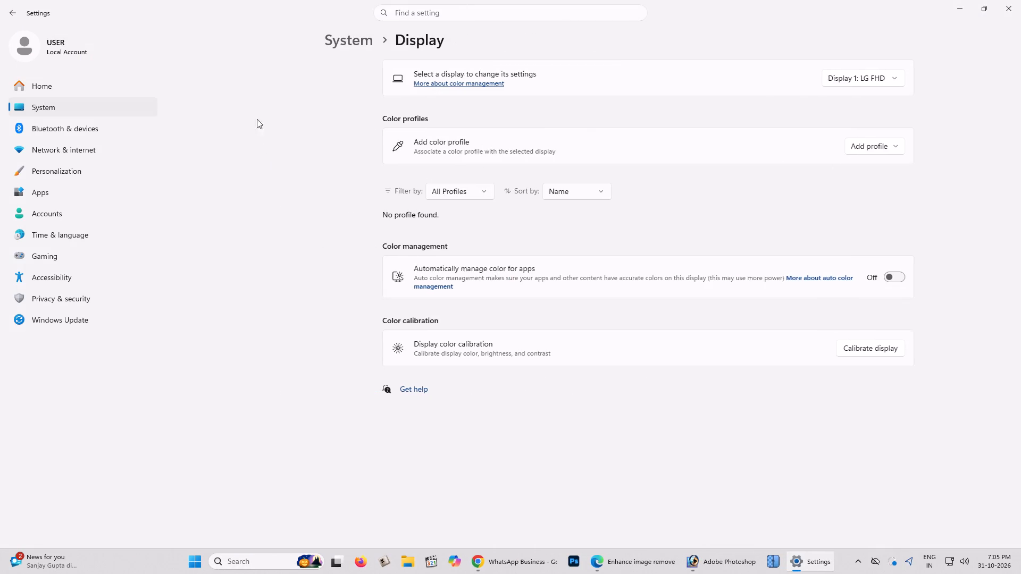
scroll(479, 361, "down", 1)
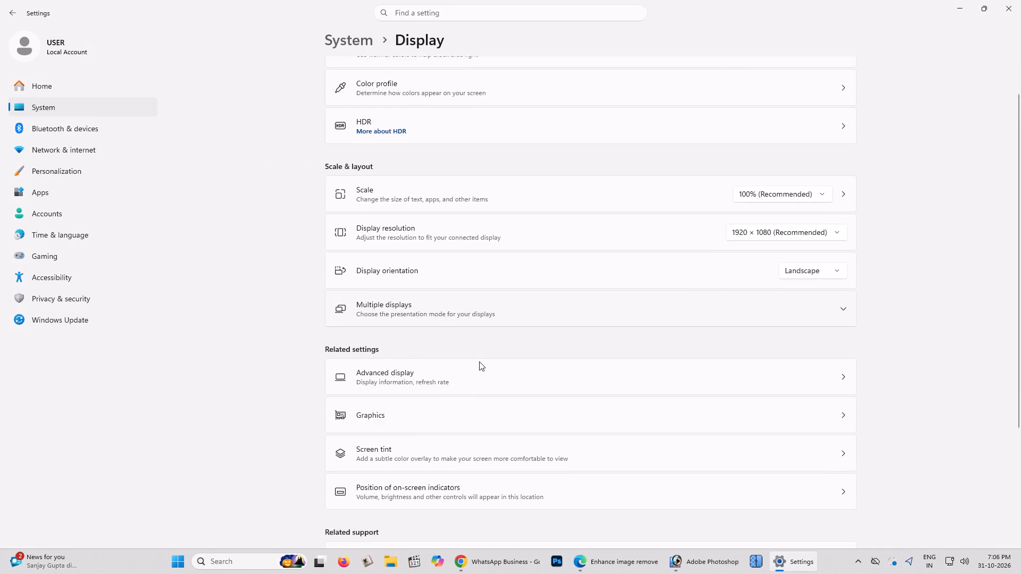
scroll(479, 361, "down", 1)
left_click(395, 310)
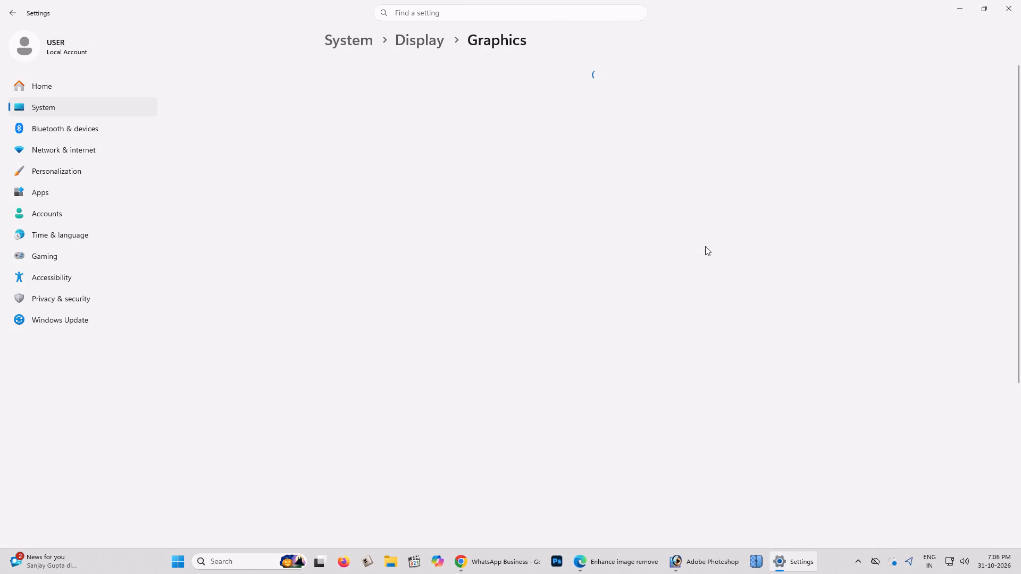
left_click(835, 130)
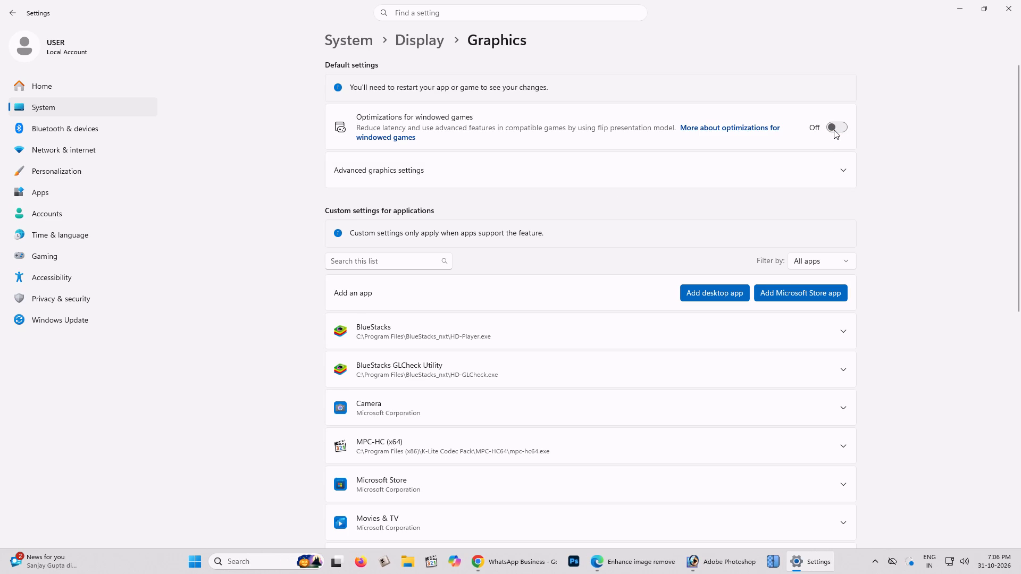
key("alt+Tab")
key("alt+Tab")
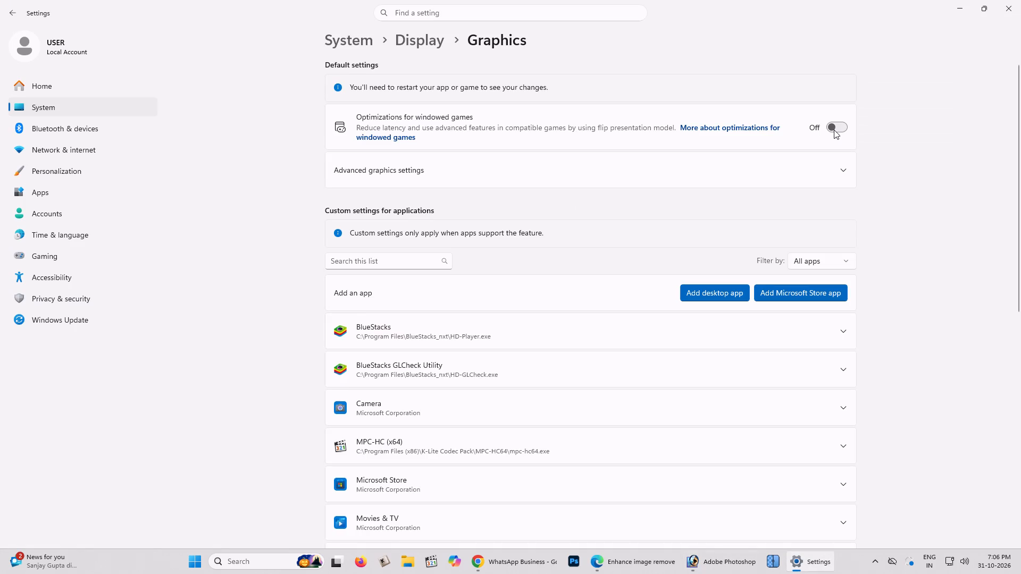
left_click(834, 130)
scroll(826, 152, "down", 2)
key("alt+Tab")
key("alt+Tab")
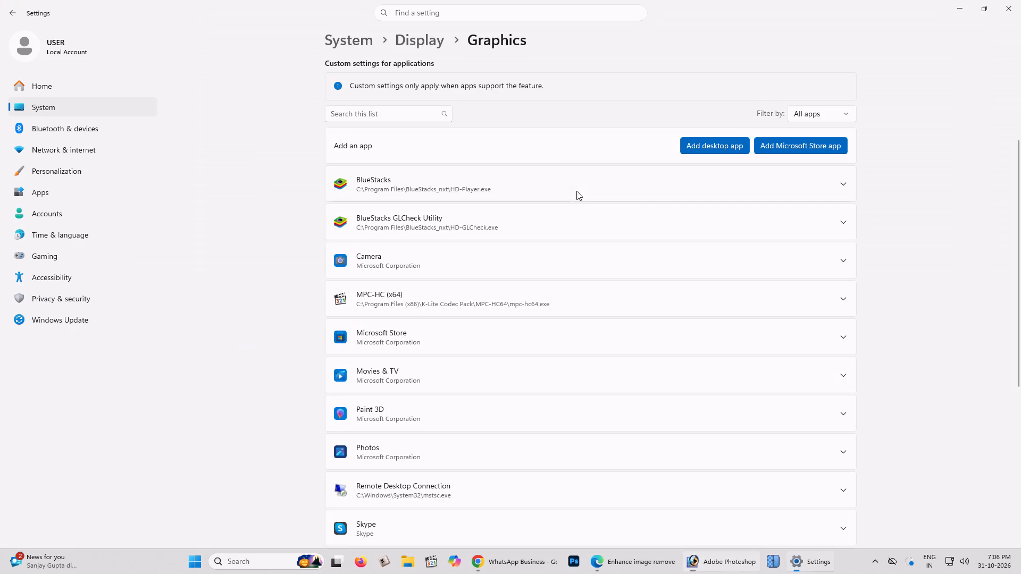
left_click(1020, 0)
Inspect the banner's title and upper portrait row enlarged in full-screen view with the palettes hidden, and return to the standard window.
scroll(512, 197, "up", 1)
scroll(303, 198, "down", 2)
key("f")
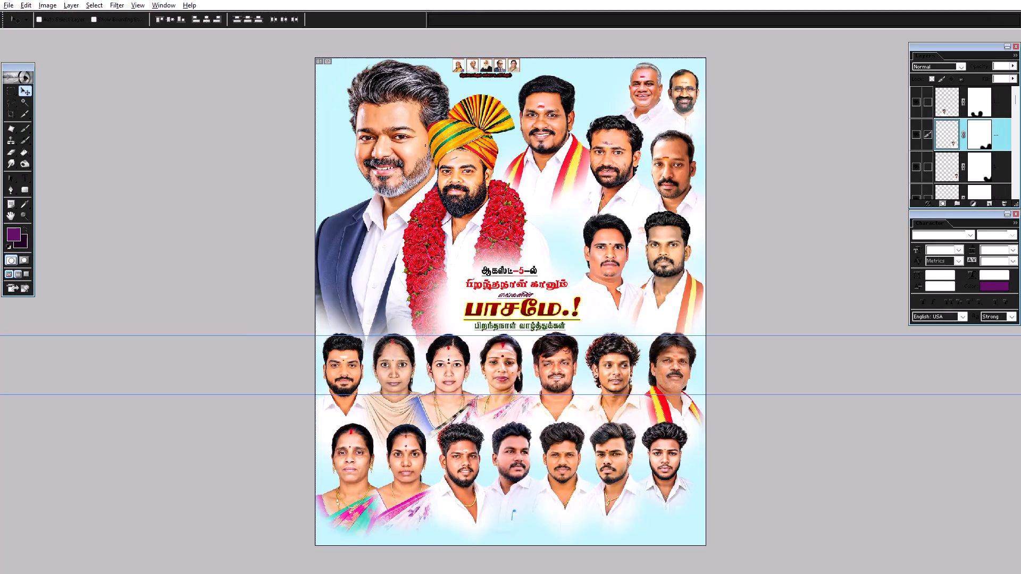
key("ctrl+plus")
key("ctrl+plus")
key("Tab")
key("space")
left_click_drag(370, 229, 374, 149)
key("f")
key("f")
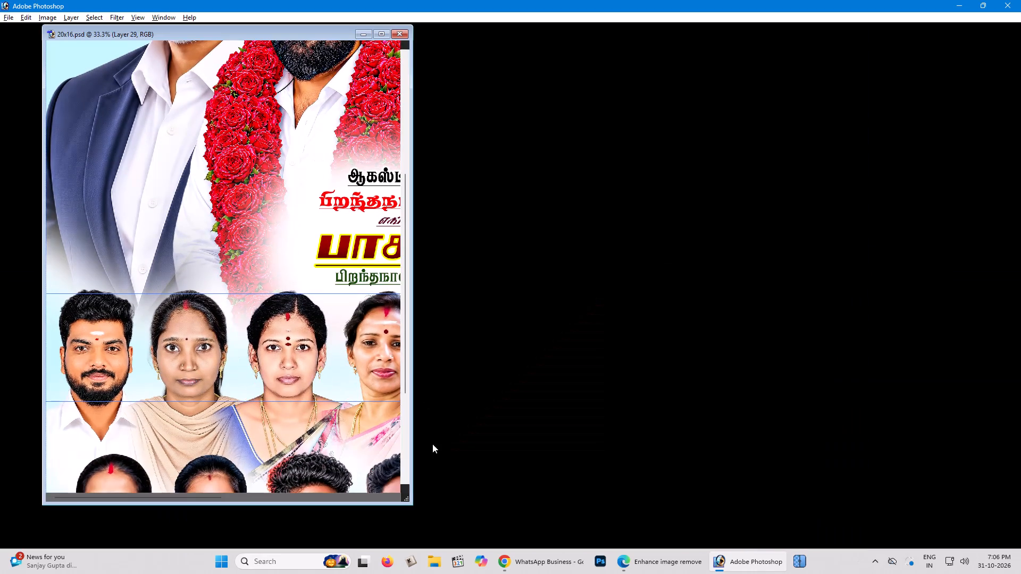
Launch the Keyman Tamil keyboard software.
left_click(408, 561)
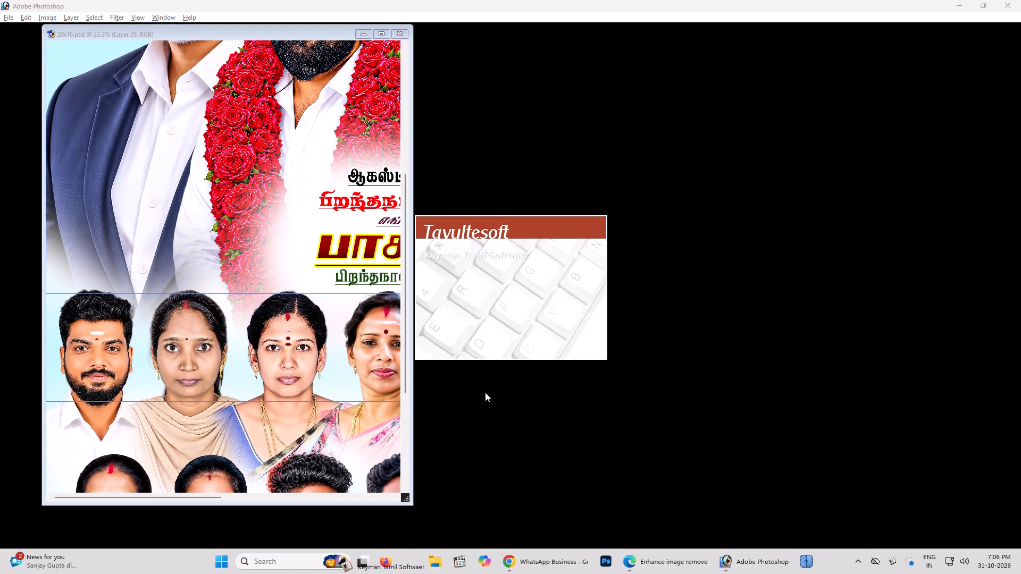
Dismiss the Keyman splash, maximize the 20x16.psd window, and turn on the Keyman Tamil keyboard.
left_click(519, 297)
left_click(381, 37)
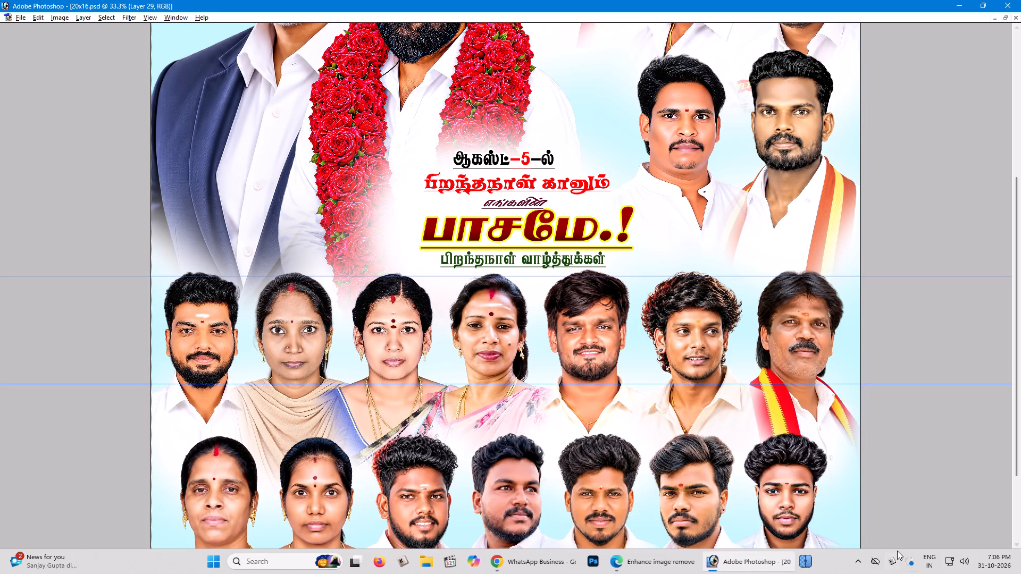
left_click(891, 566)
left_click(890, 561)
With the Type tool, open the ஆகஸ்ட் date line and the red birthday line below it, accepting the text layout update.
key("Tab")
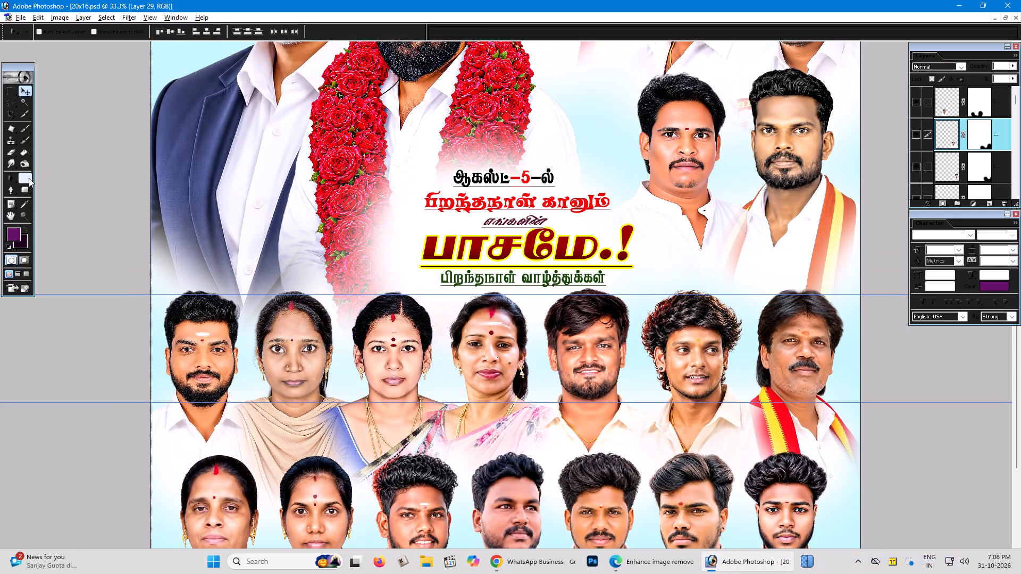
left_click(28, 179)
key("Tab")
key("space")
left_click_drag(459, 341, 461, 280)
key("ctrl+plus")
key("ctrl+plus")
key("space")
key("space")
key("space")
key("space")
key("space")
key("space")
key("space")
key("space")
key("space")
key("space")
key("space")
key("space")
left_click_drag(454, 217, 432, 506)
left_click_drag(496, 260, 489, 313)
key("ctrl+plus")
key("space")
left_click_drag(512, 307, 523, 333)
left_click(448, 260)
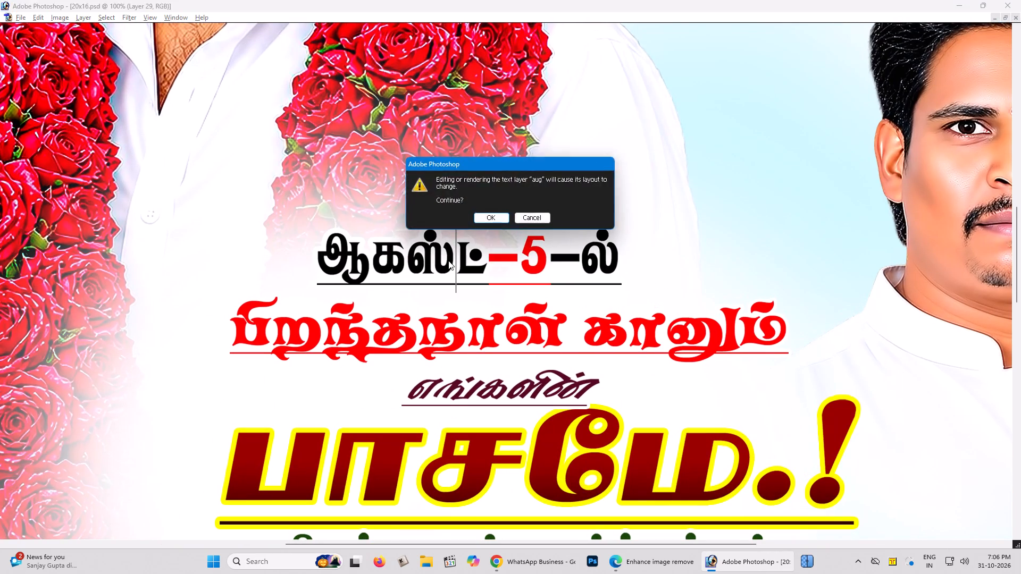
key("Return")
key("ctrl+Return")
left_click(448, 317)
key("ctrl+Return")
key("ctrl+Return")
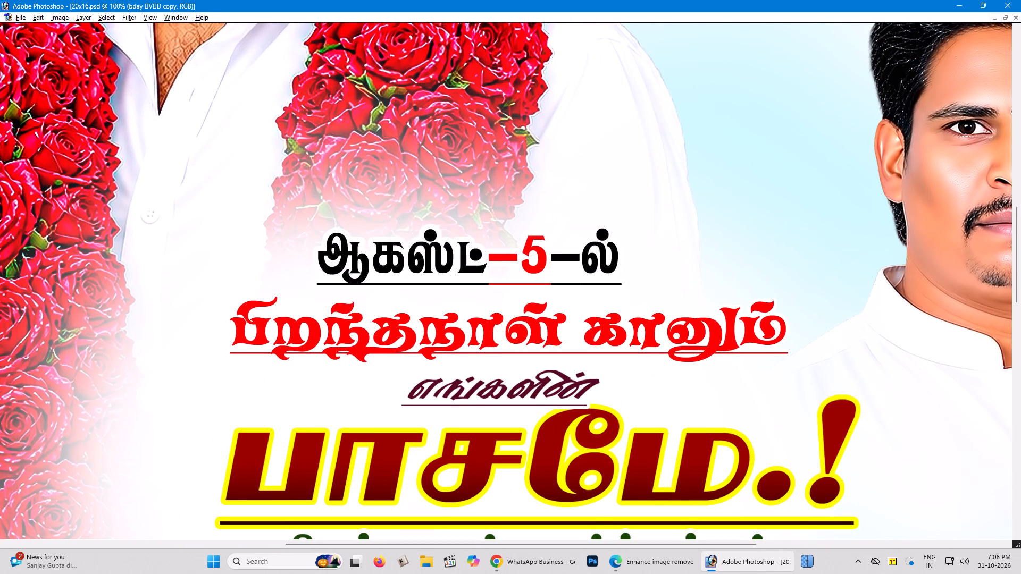
Accept the text layout update for the எங்களின், பாசமே.! and green பிறந்தநாள் வாழ்த்துக்கள் lines.
left_click(475, 391)
key("Return")
key("ctrl+Return")
key("space")
left_click_drag(475, 388, 475, 286)
left_click(474, 346)
key("Return")
key("ctrl+Return")
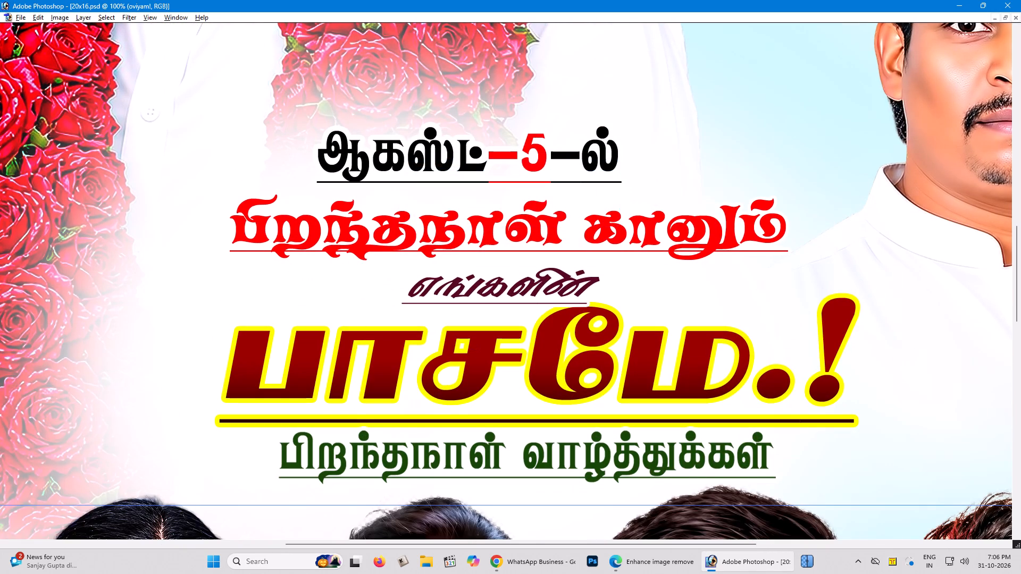
key("space")
left_click_drag(474, 348, 475, 258)
left_click(451, 389)
key("Return")
key("ctrl+Return")
Replace the month ஆகஸ்ட் in the date line with நவம்பர்.
key("space")
key("space")
key("space")
key("space")
key("space")
key("space")
key("space")
key("space")
key("space")
key("space")
key("space")
key("space")
key("space")
key("space")
key("space")
key("space")
key("space")
key("space")
key("space")
key("space")
left_click_drag(487, 282, 488, 287)
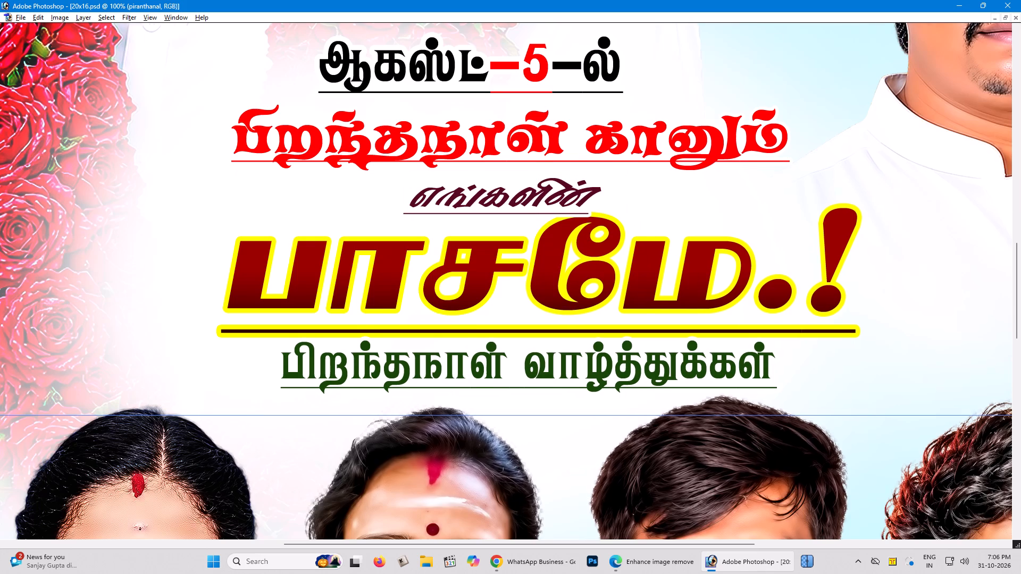
left_click_drag(488, 287, 489, 343)
left_click_drag(476, 284, 472, 334)
left_click_drag(406, 223, 413, 261)
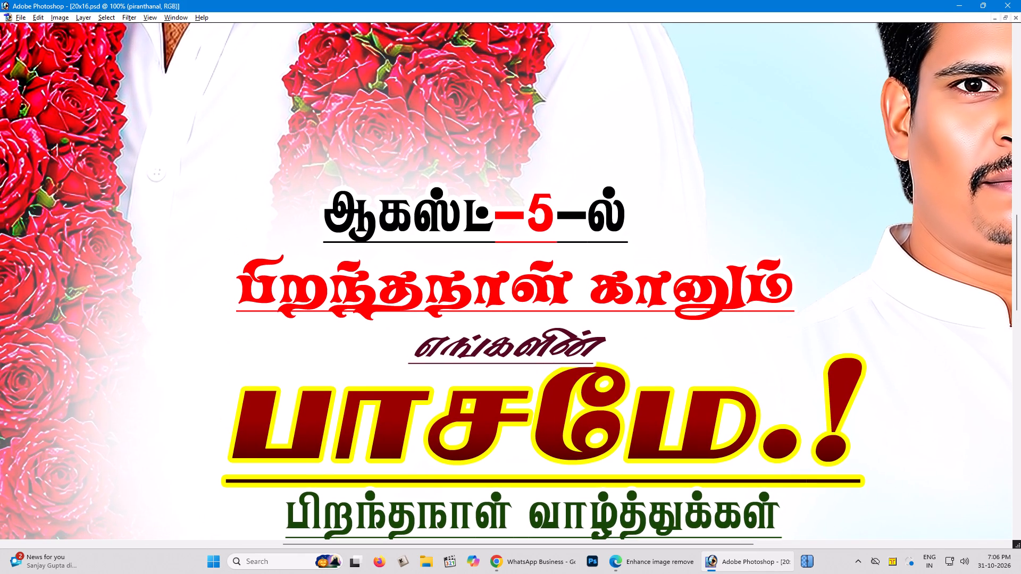
left_click_drag(488, 218, 334, 214)
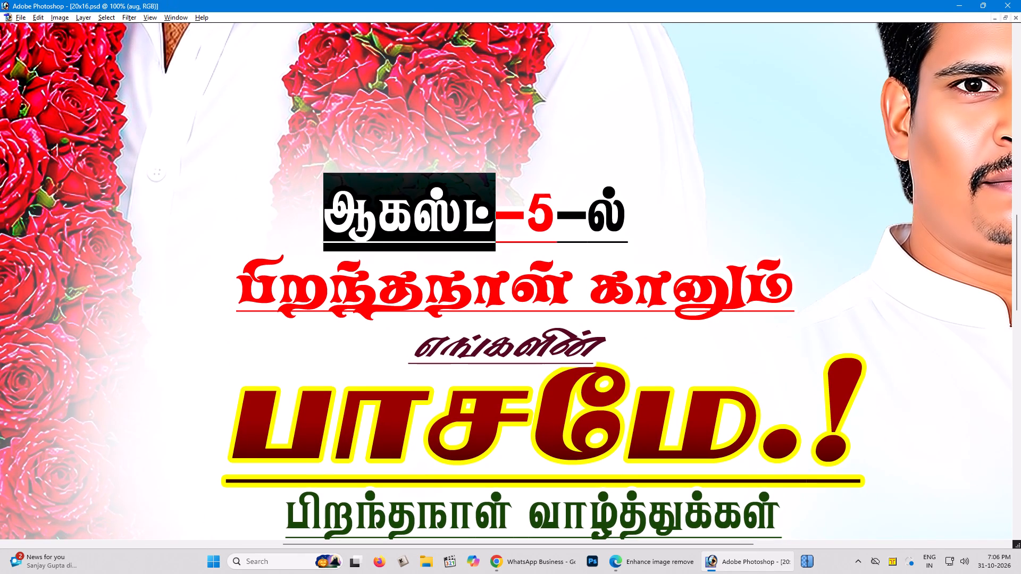
key("e")
type("tk;")
key("f")
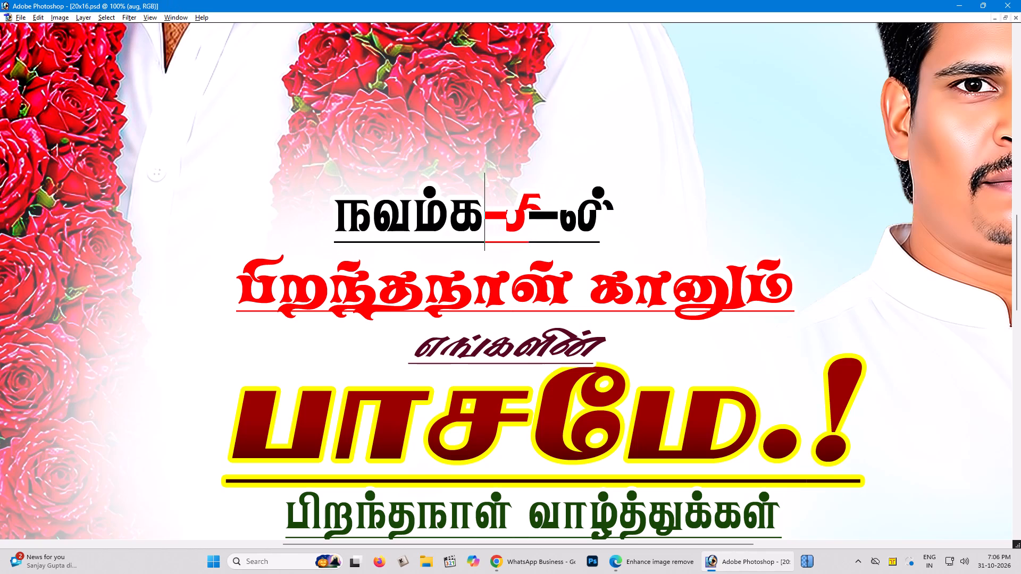
key("BackSpace")
key("g")
type("u;")
key("ctrl+Return")
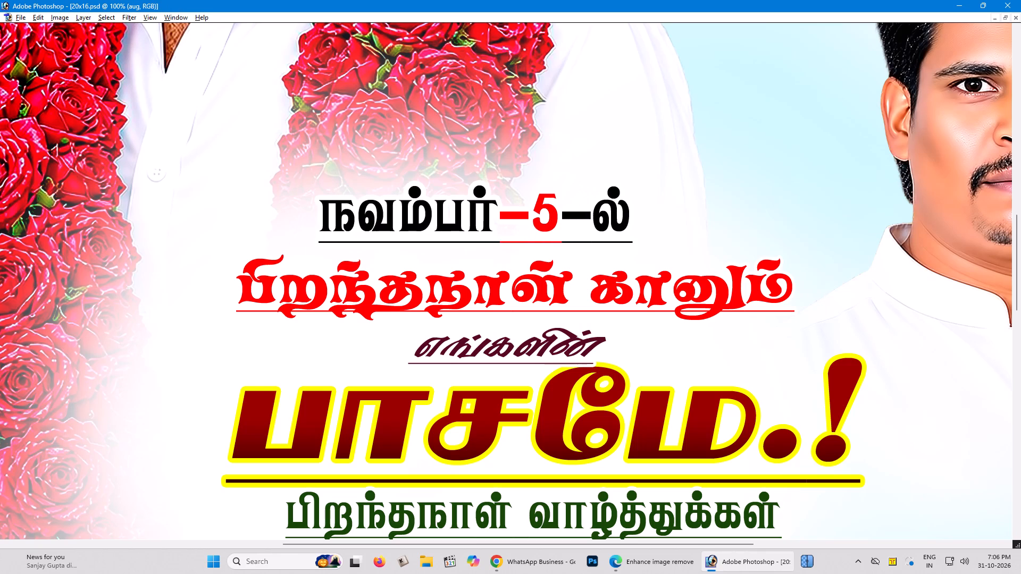
Set the red day number in the date line to 1.
left_click_drag(532, 218, 548, 218)
key("q")
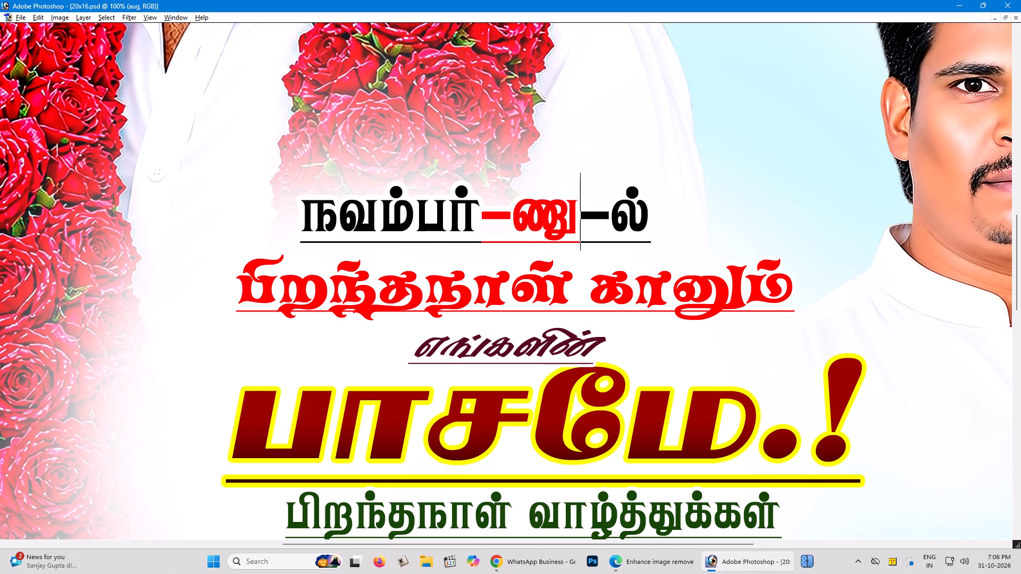
key("BackSpace")
key("1")
key("ctrl+Return")
Replace the word பாசமே in the large yellow-outlined title with நகரமே, keeping the closing .! punctuation.
scroll(548, 218, "down", 9)
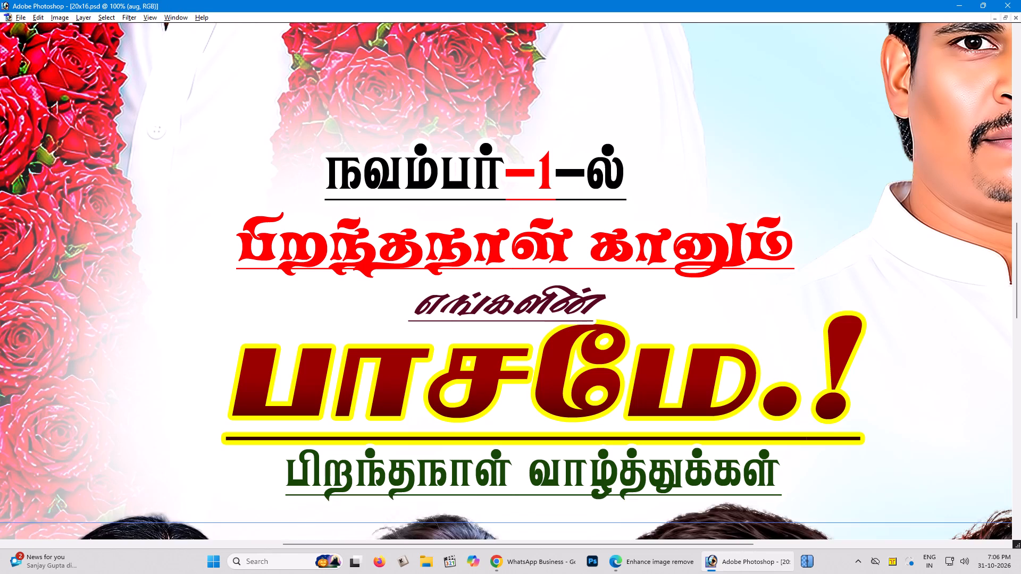
scroll(548, 218, "down", 10)
left_click_drag(255, 251, 585, 256)
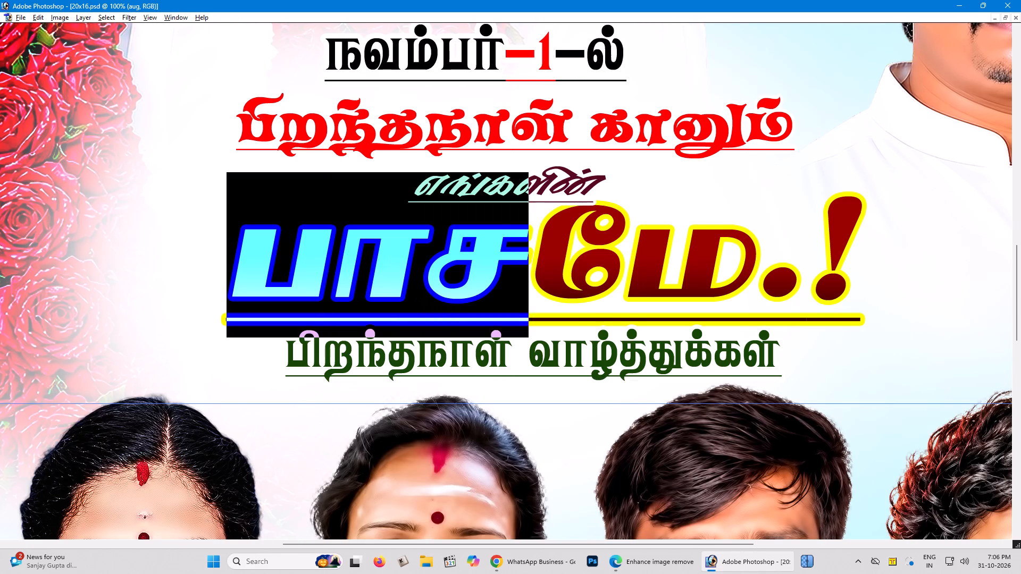
left_click_drag(585, 256, 726, 256)
key("e")
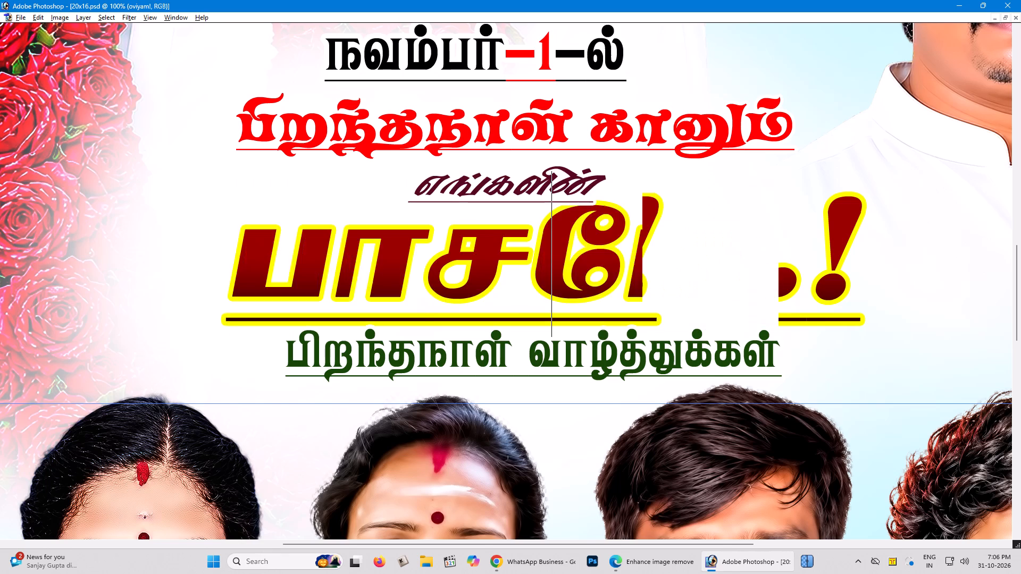
key("f")
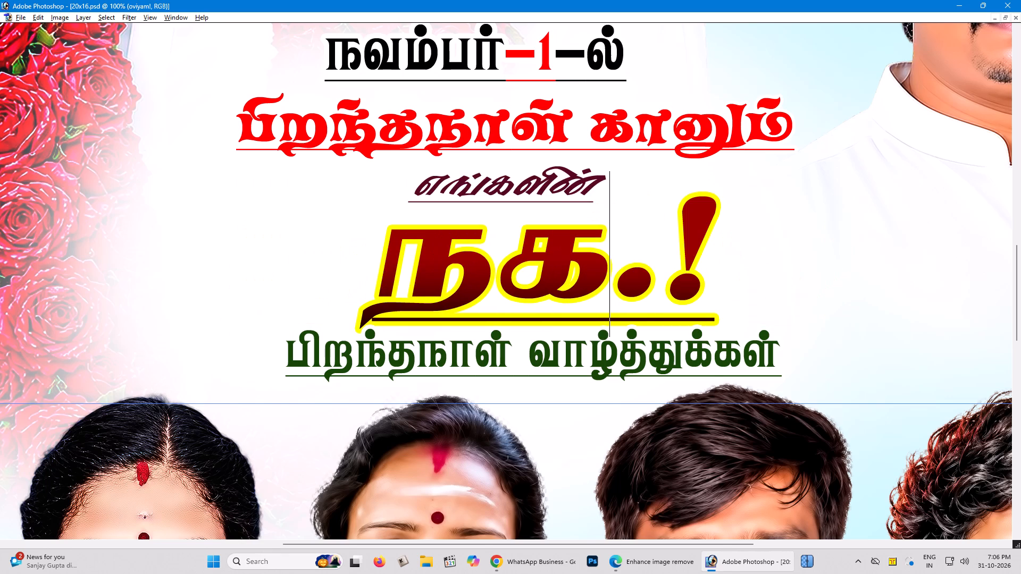
key("y")
key("BackSpace")
key("u")
key("b")
key("BackSpace")
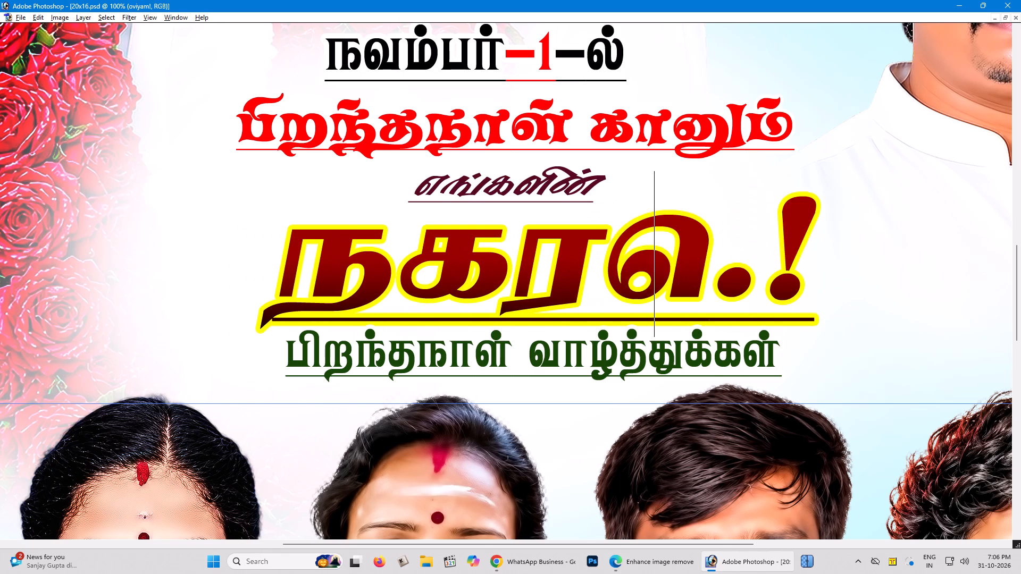
type("nk")
key("ctrl+Return")
Replace the small maroon text எங்களின் above the title with மயிலையின்.
key("ctrl+plus")
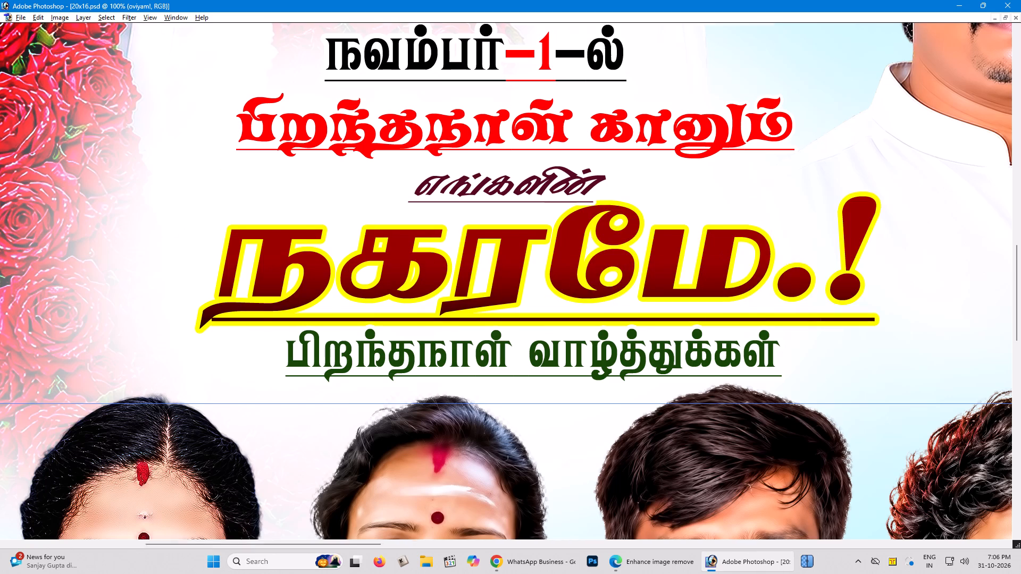
scroll(482, 275, "up", 4)
triple_click(440, 138)
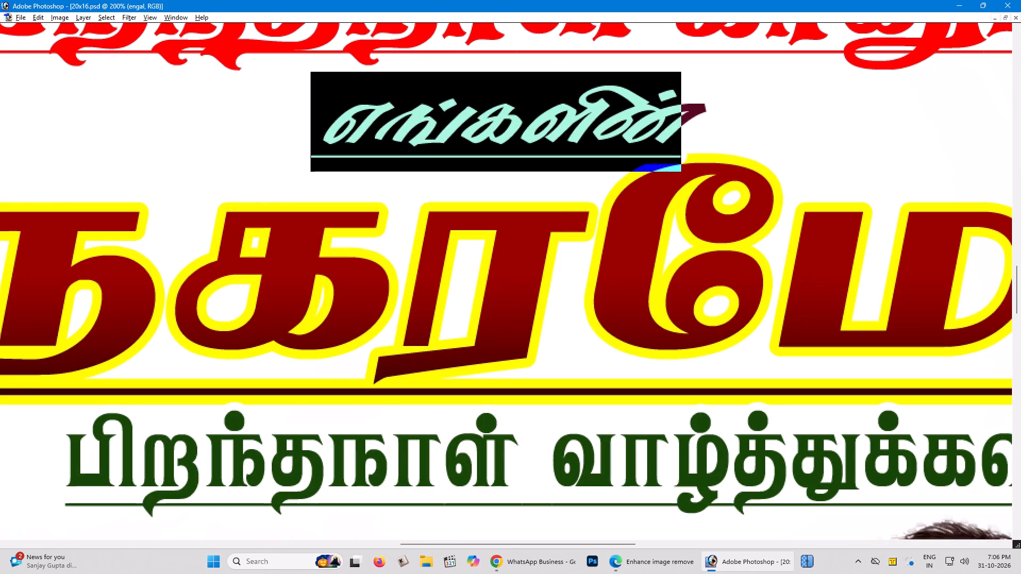
type("kap")
type("iyapd")
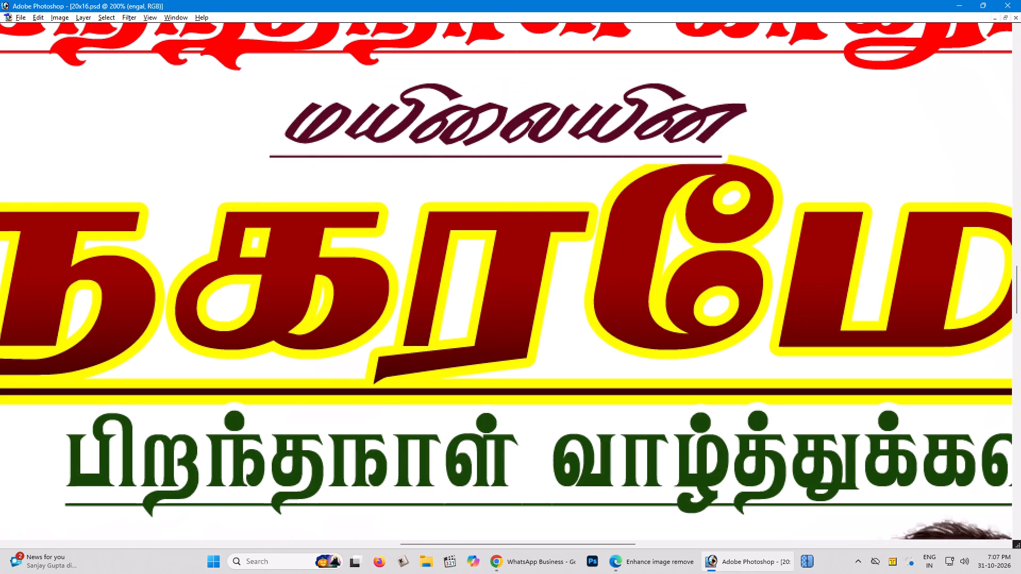
key("semicolon")
key("ctrl+Return")
Shift the மயிலையின் line left and slightly down, toward the start of the நகரமே.! title.
key("ctrl+minus")
key("ctrl+minus")
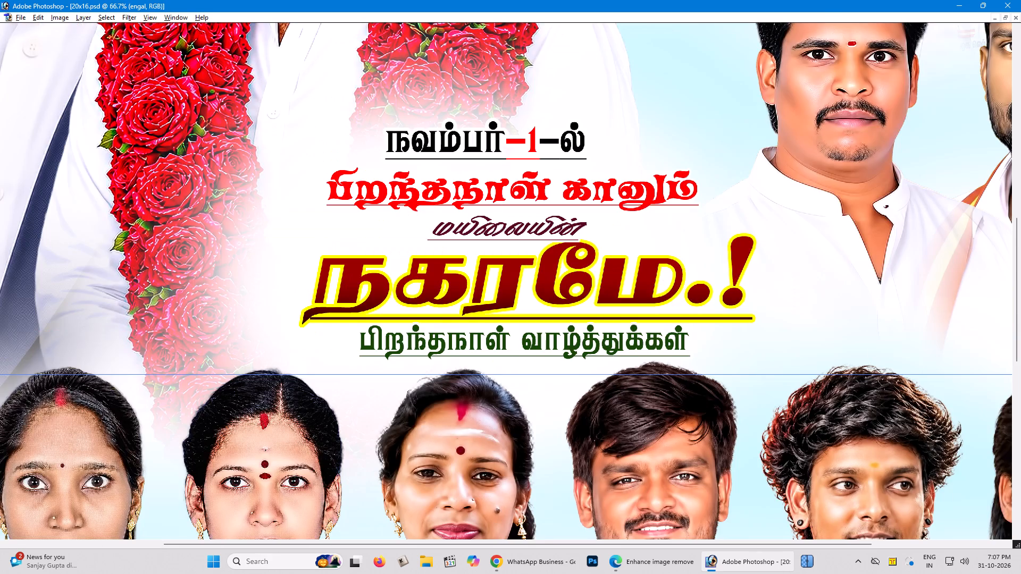
key("ctrl+plus")
key("ctrl+plus")
key("ctrl+plus")
key("space")
key("space")
key("space")
key("space")
key("space")
key("space")
left_click_drag(472, 167, 474, 300)
left_click_drag(474, 300, 475, 309)
left_click(476, 225)
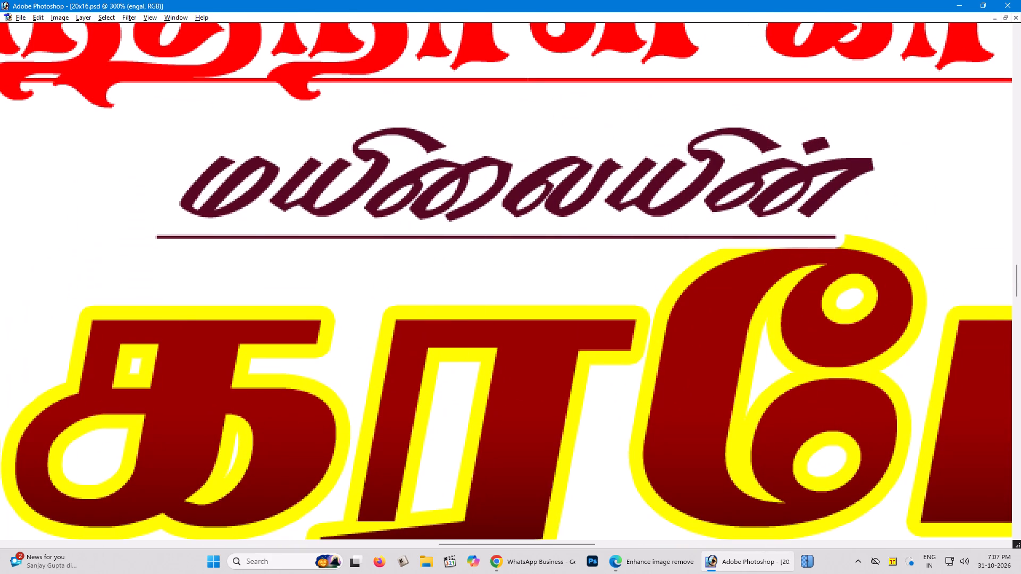
key("ctrl+minus")
key("ctrl+minus")
key("ctrl+minus")
left_click_drag(524, 224, 520, 223)
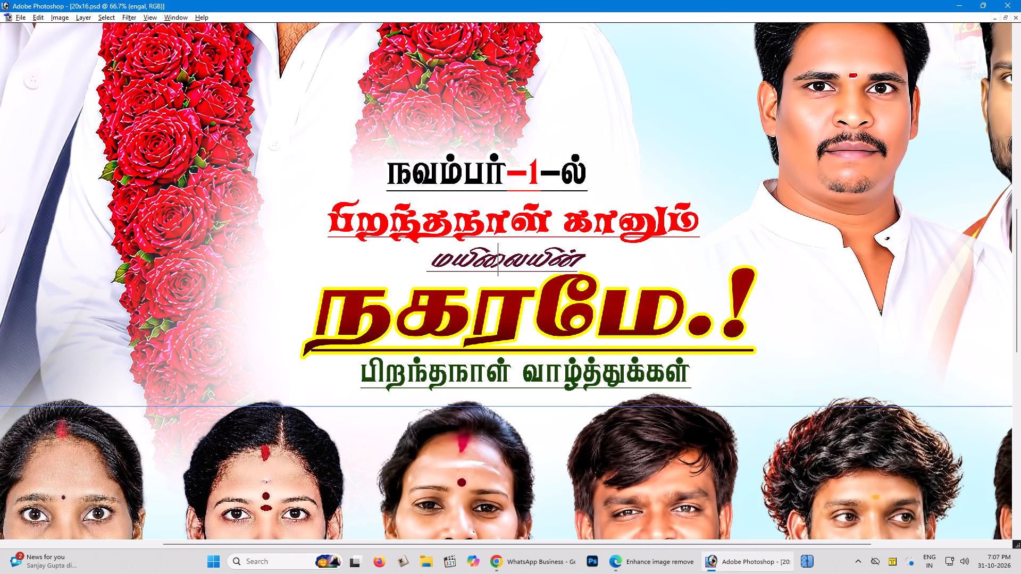
left_click_drag(520, 223, 474, 232)
key("ctrl+Return")
key("ctrl+Return")
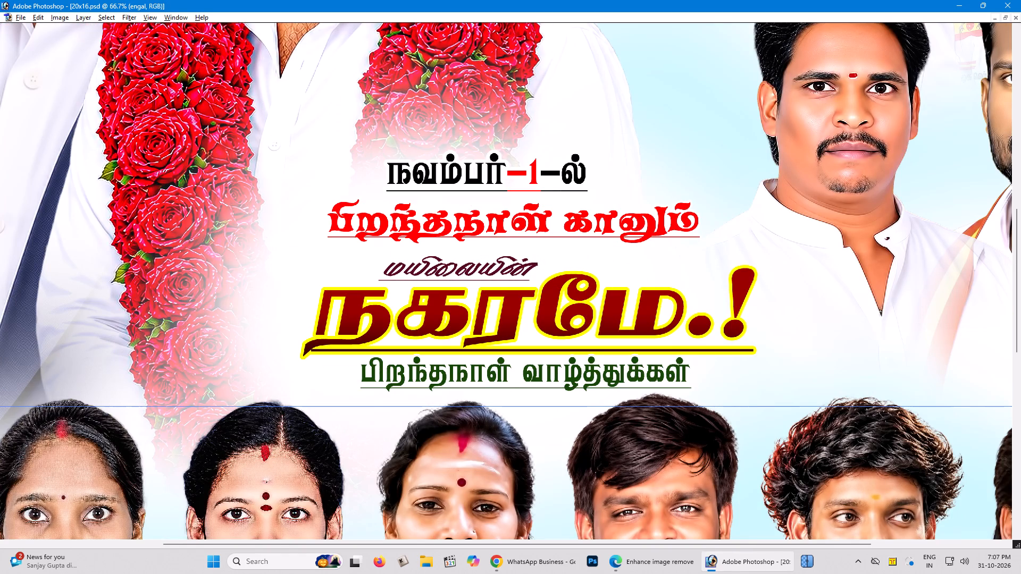
Enlarge the மயிலையின் text by one size increment and nudge the line slightly upward.
triple_click(488, 268)
key("ctrl+shift+period")
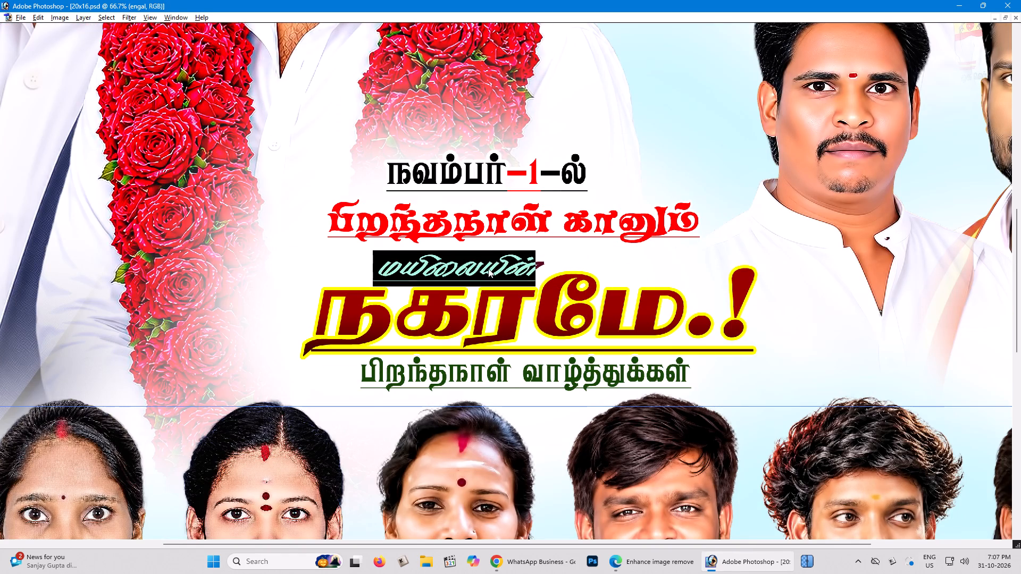
key("ctrl+Return")
left_click(488, 268)
left_click_drag(480, 171, 480, 166)
key("ctrl+Return")
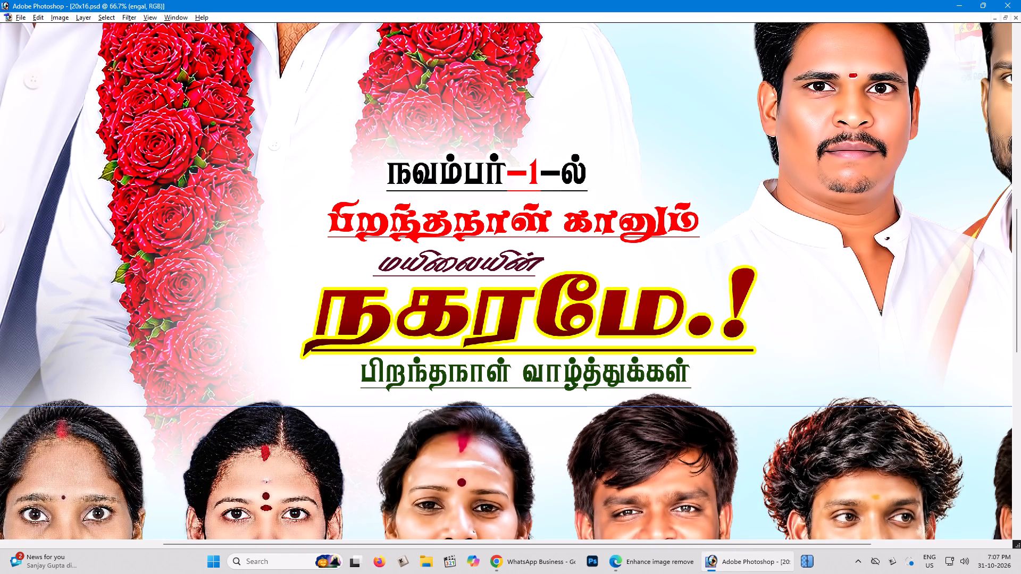
Fine-tune the மயிலையின் line's position by nudging it slightly left and down above the title.
key("ctrl+plus")
key("space")
left_click_drag(467, 224, 467, 184)
key("ctrl+plus")
key("ctrl+plus")
key("space")
left_click_drag(490, 190, 705, 317)
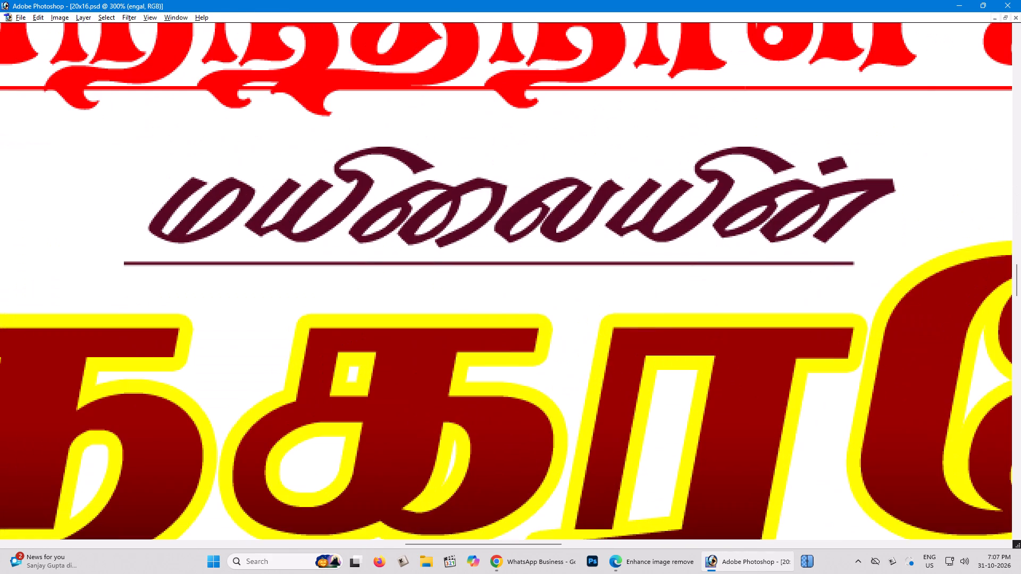
left_click(568, 235)
left_click_drag(577, 66, 558, 79)
key("Return")
key("ctrl+Return")
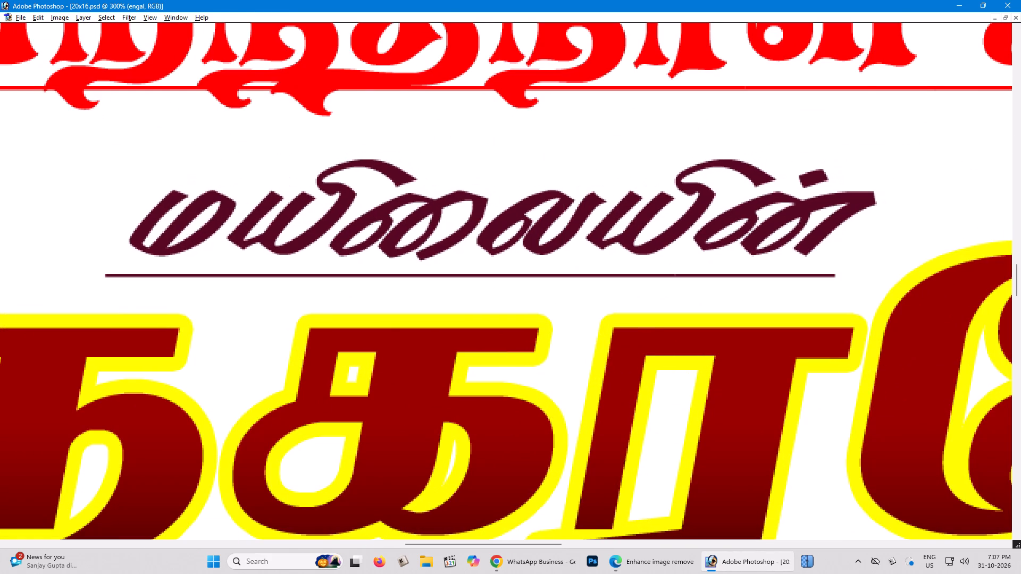
Open the layer style settings for the நகரமே.! title layer, keep Inner Shadow off, and browse the preset styles.
key("ctrl+minus")
key("ctrl+minus")
key("v")
right_click(583, 309)
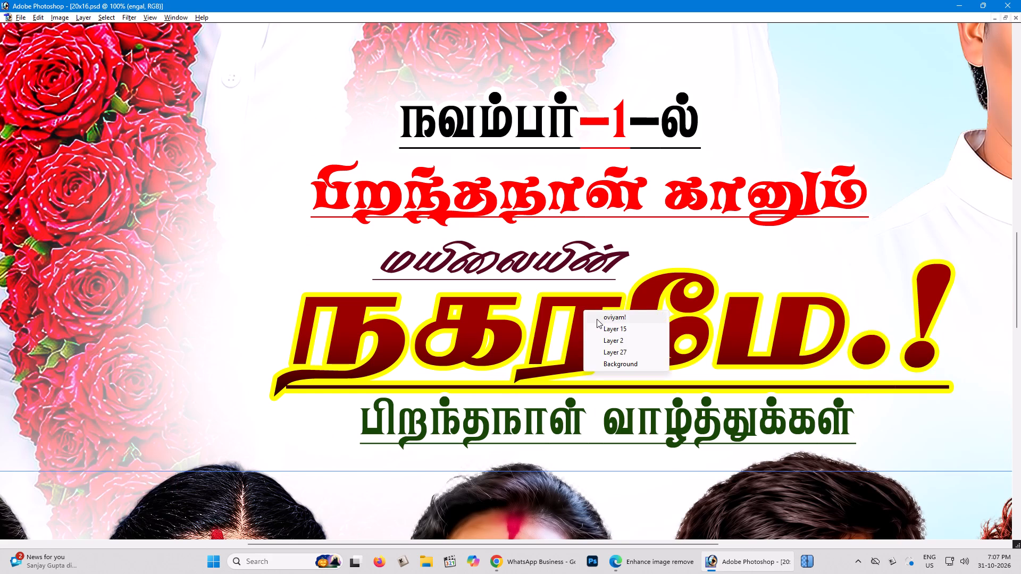
left_click(597, 319)
key("alt+l")
key("alt+y")
key("alt+i")
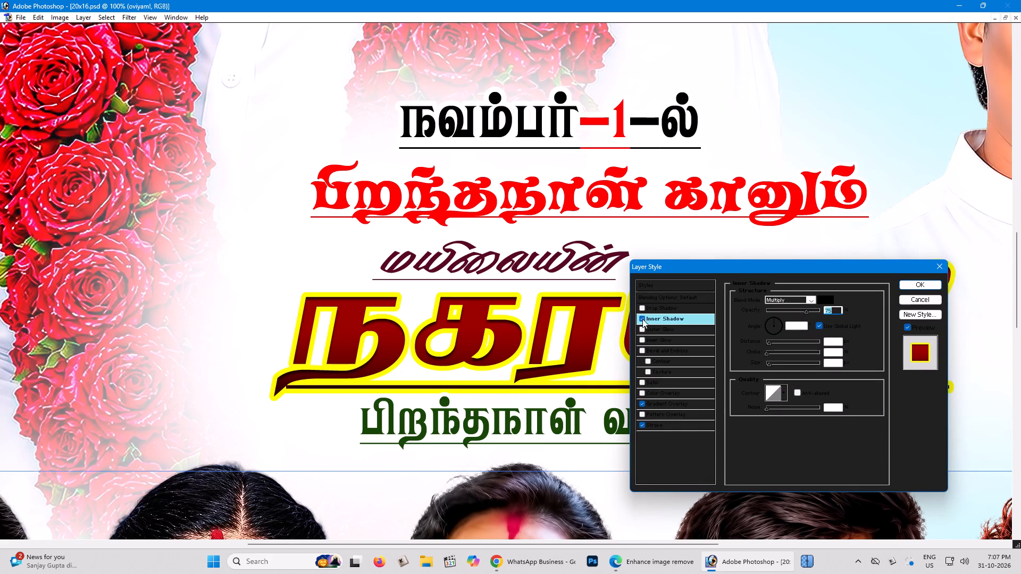
left_click(642, 319)
left_click(679, 403)
left_click(673, 285)
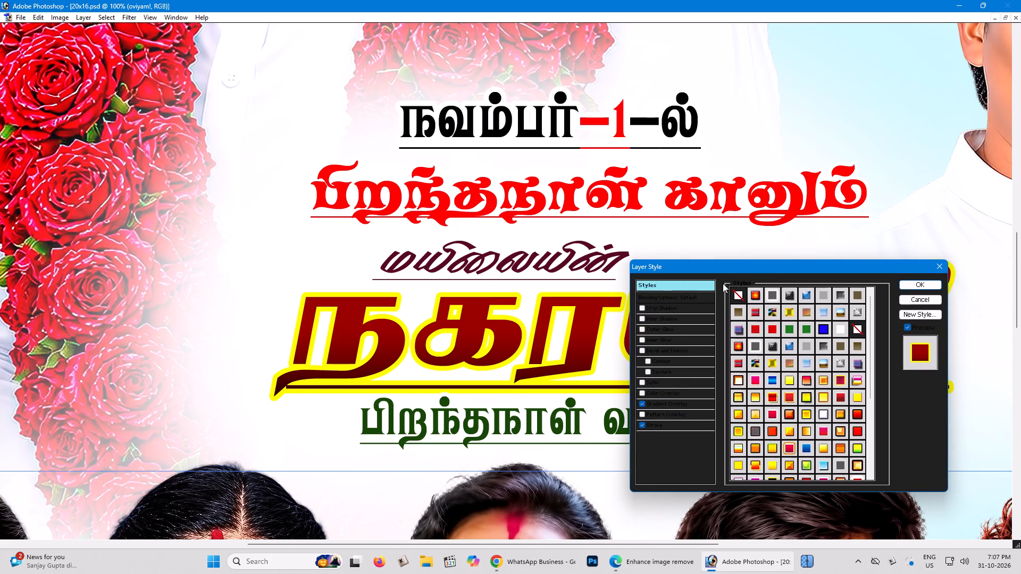
scroll(784, 356, "down", 5)
scroll(817, 408, "down", 1)
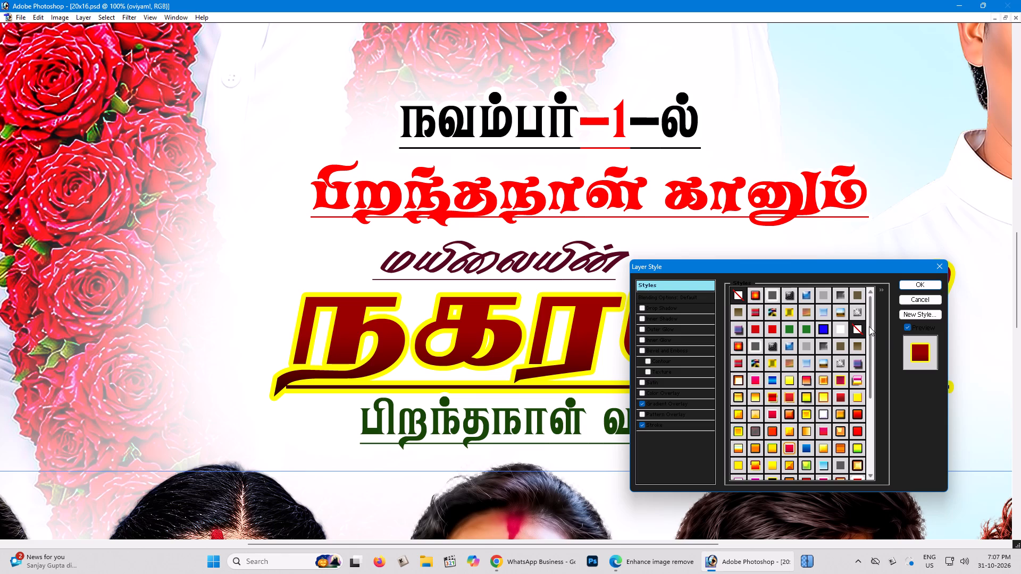
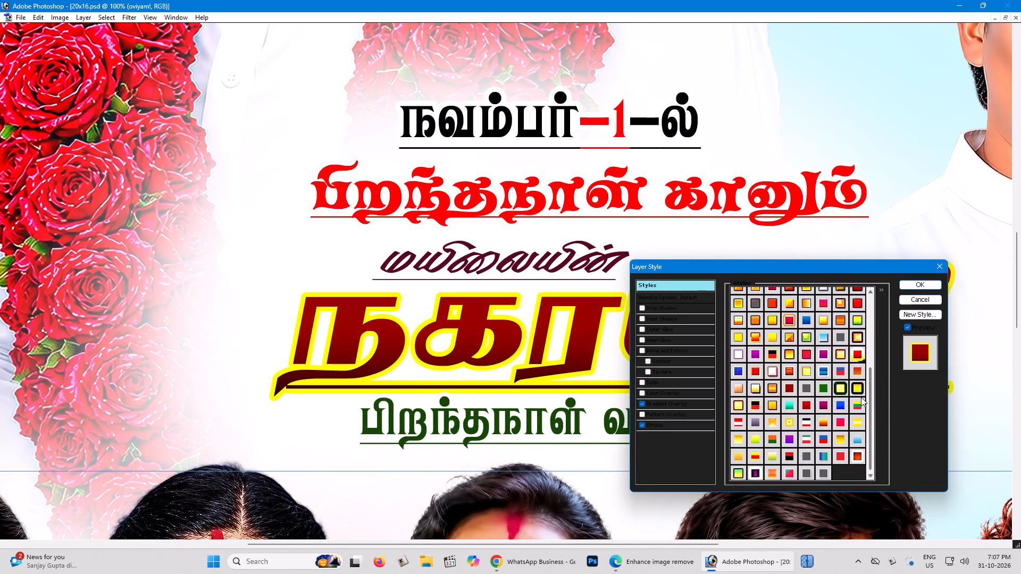
Apply a striped preset style to the நகரமே.! title, then switch its gradient overlay to red-yellow-red bands at about 77% scale.
left_click(857, 405)
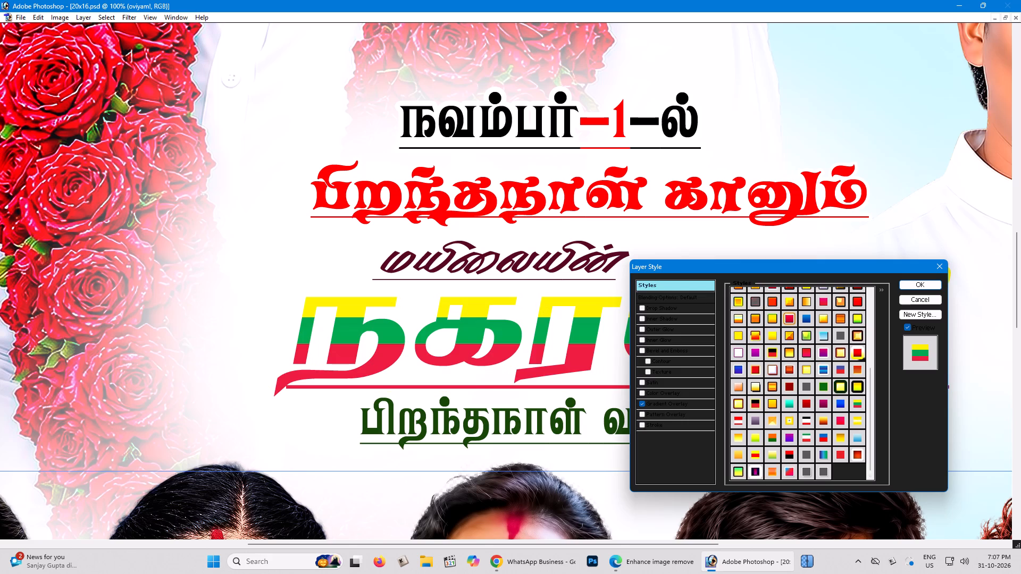
left_click(674, 403)
left_click(826, 323)
scroll(817, 417, "down", 2)
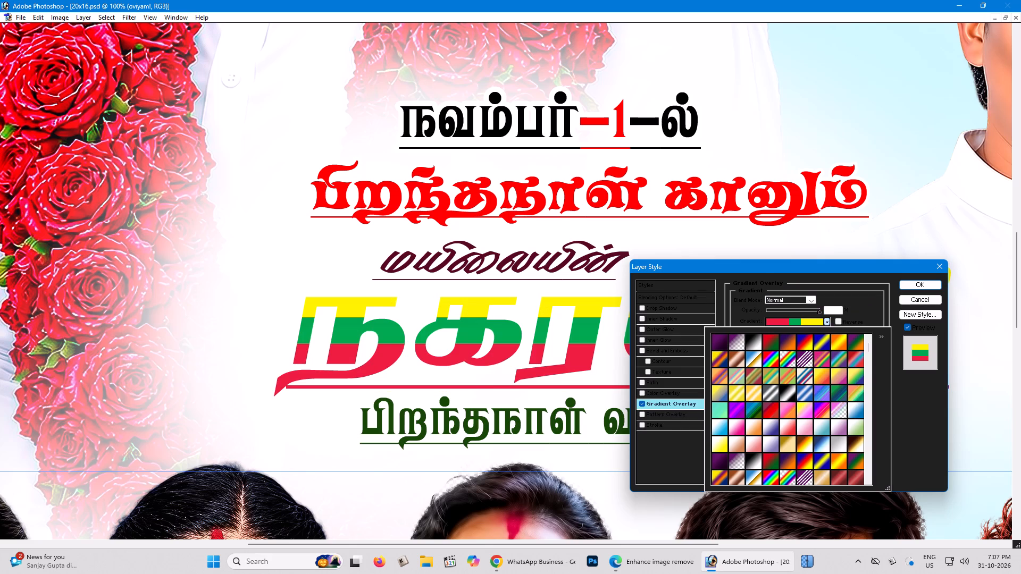
scroll(815, 419, "down", 3)
left_click_drag(868, 347, 868, 419)
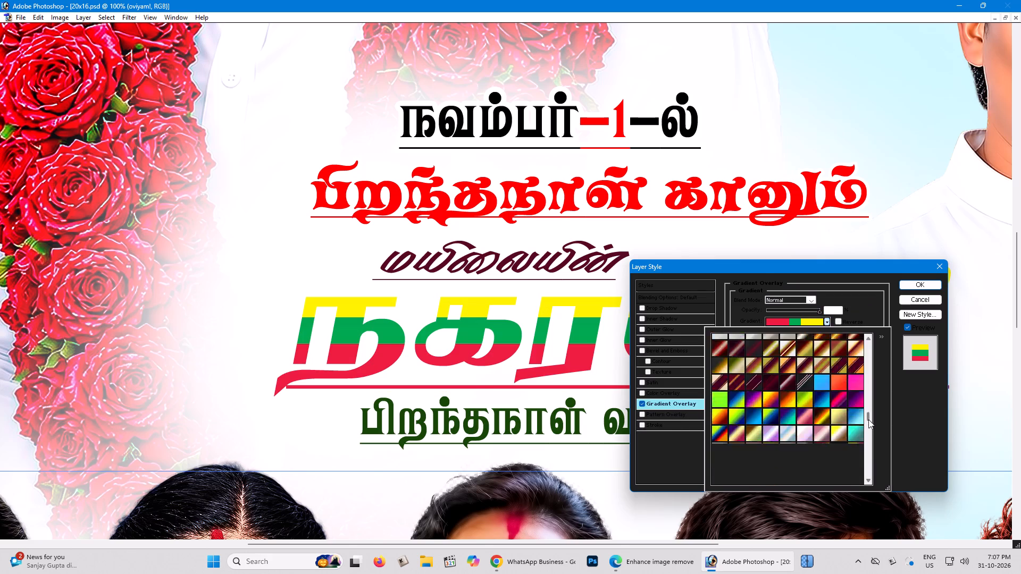
left_click_drag(868, 419, 868, 470)
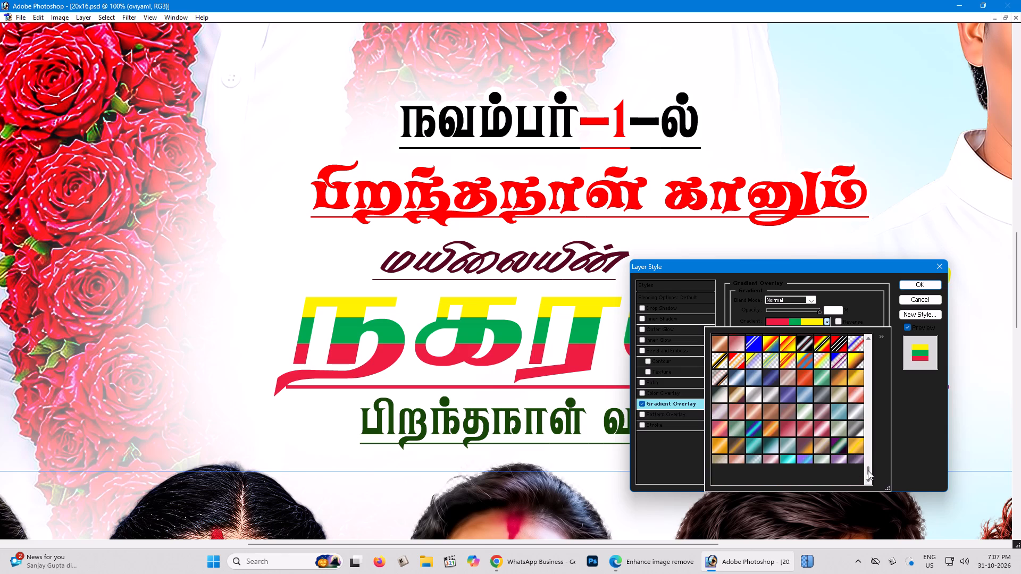
left_click_drag(868, 470, 858, 479)
left_click(789, 478)
left_click(660, 456)
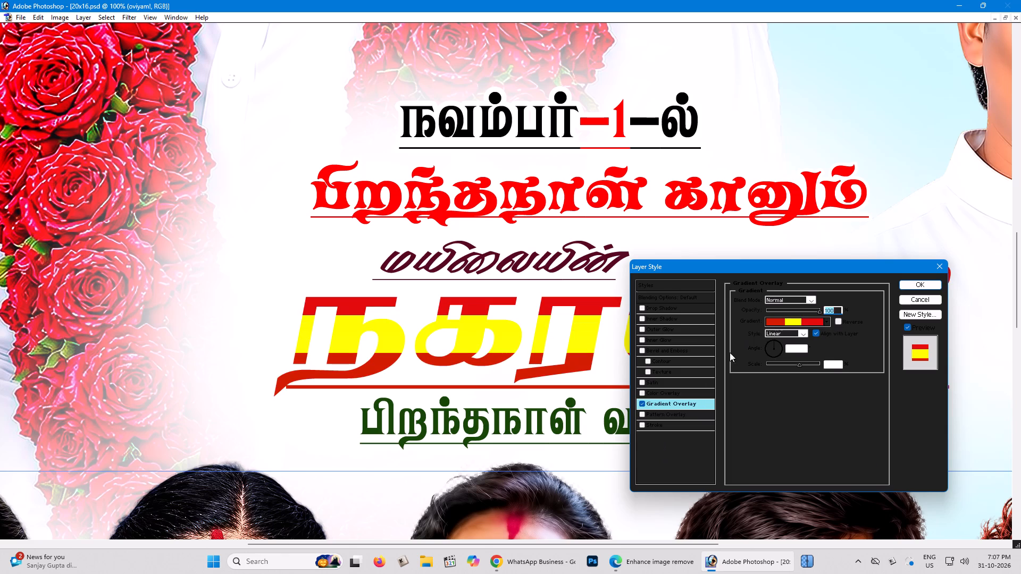
left_click_drag(800, 364, 790, 364)
left_click(583, 340)
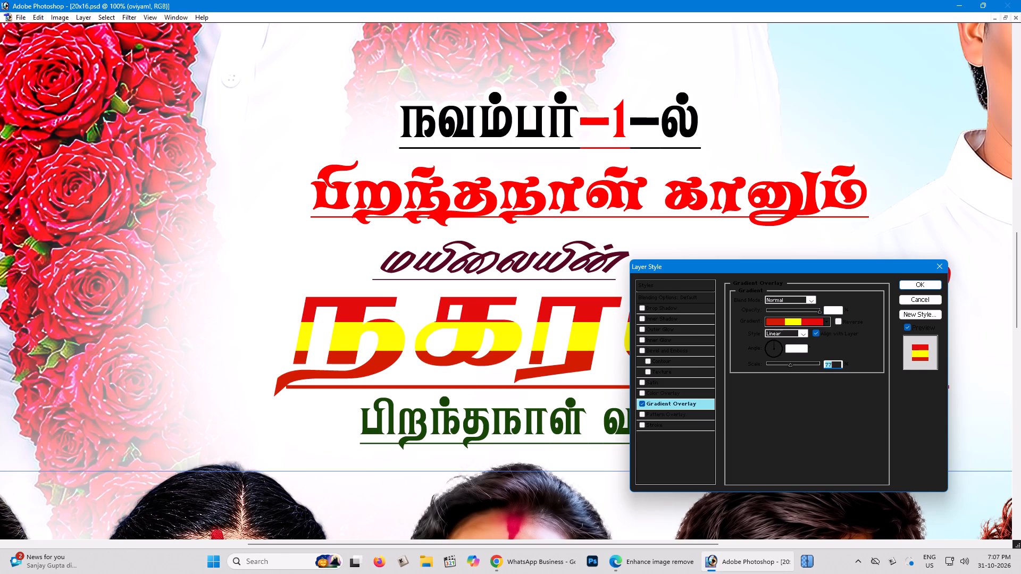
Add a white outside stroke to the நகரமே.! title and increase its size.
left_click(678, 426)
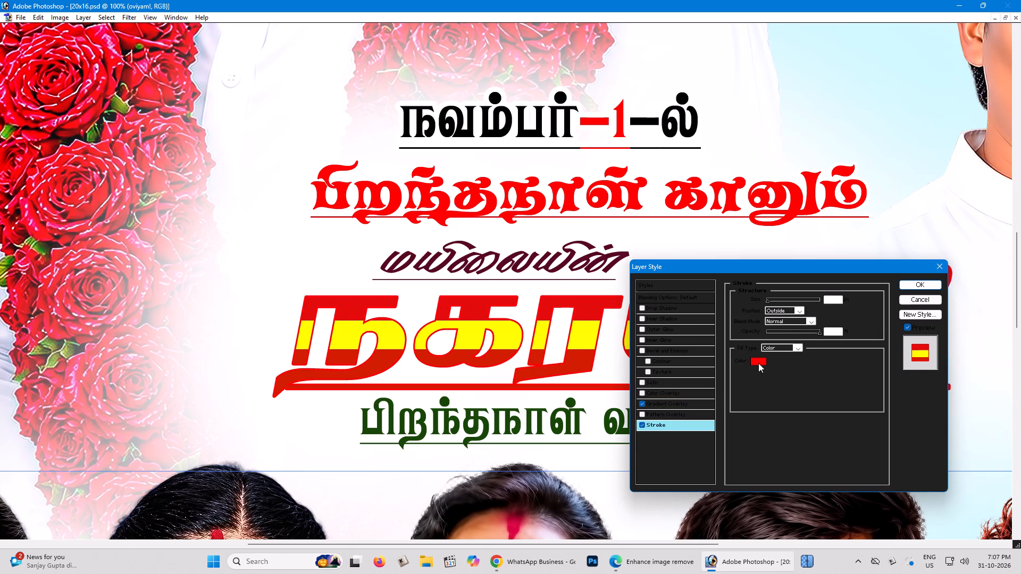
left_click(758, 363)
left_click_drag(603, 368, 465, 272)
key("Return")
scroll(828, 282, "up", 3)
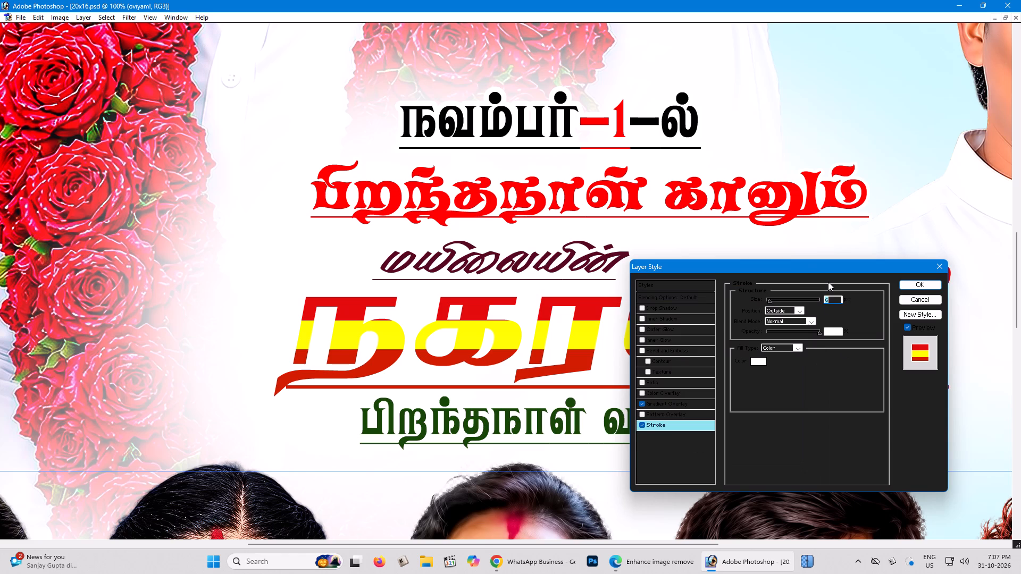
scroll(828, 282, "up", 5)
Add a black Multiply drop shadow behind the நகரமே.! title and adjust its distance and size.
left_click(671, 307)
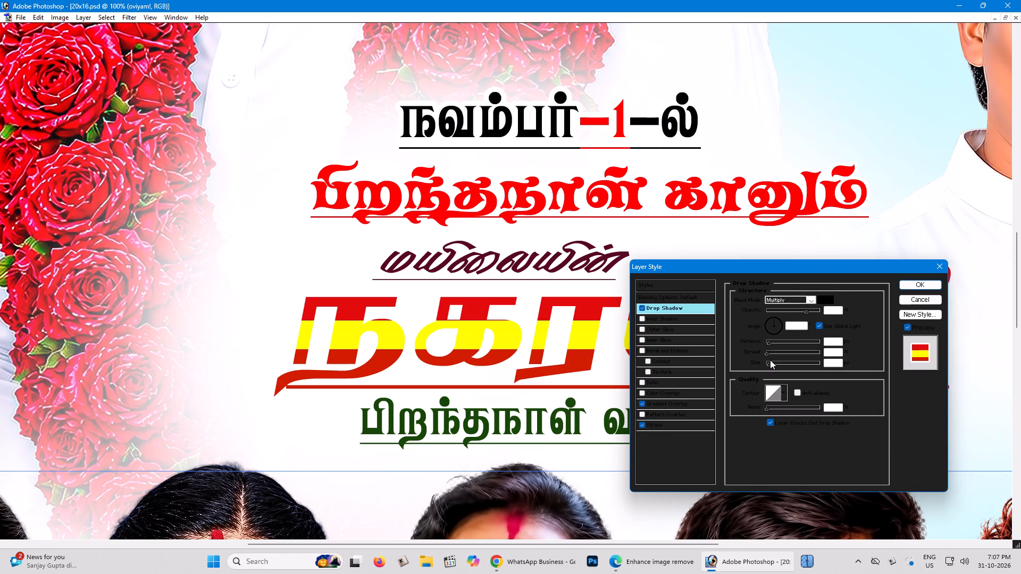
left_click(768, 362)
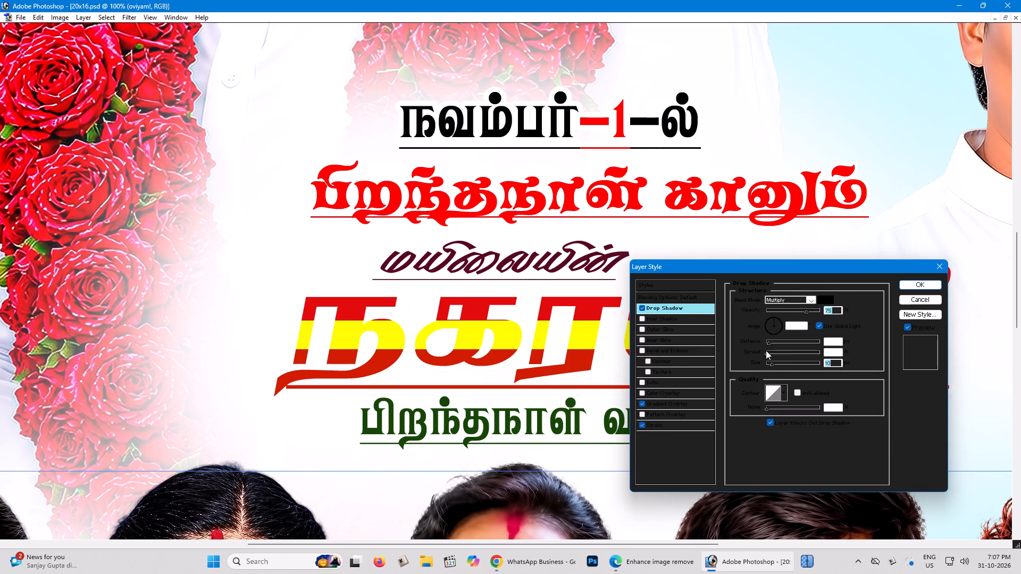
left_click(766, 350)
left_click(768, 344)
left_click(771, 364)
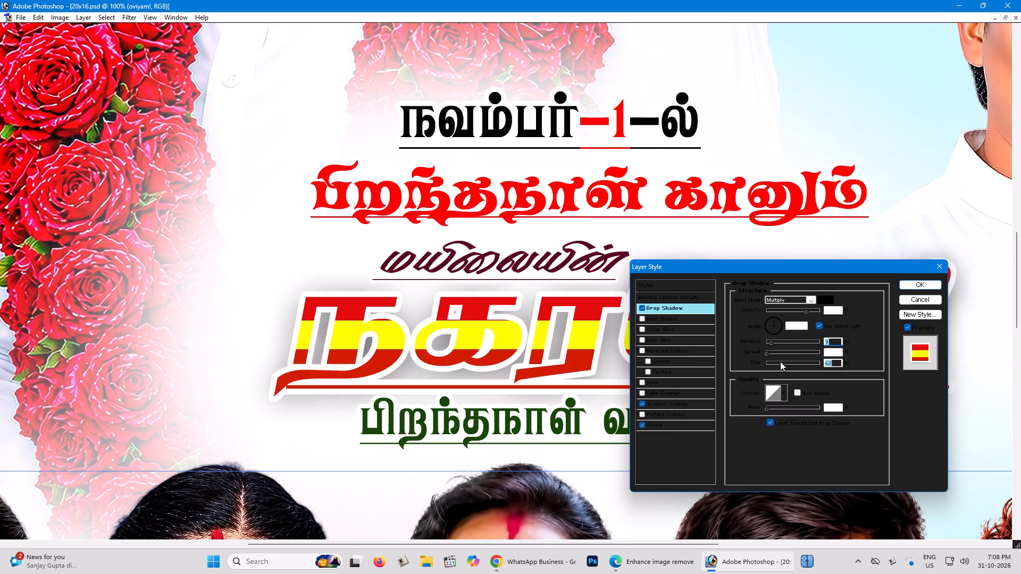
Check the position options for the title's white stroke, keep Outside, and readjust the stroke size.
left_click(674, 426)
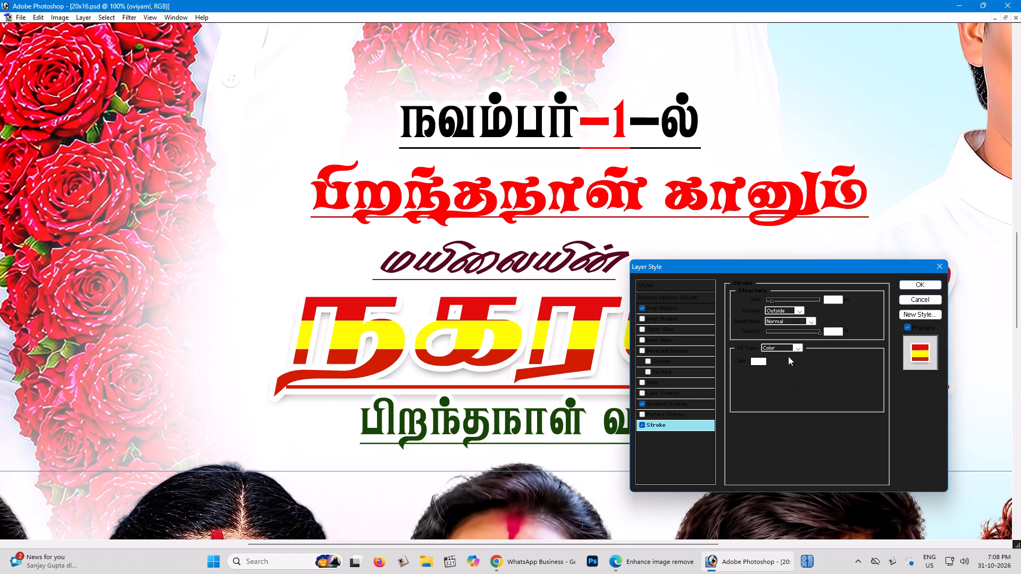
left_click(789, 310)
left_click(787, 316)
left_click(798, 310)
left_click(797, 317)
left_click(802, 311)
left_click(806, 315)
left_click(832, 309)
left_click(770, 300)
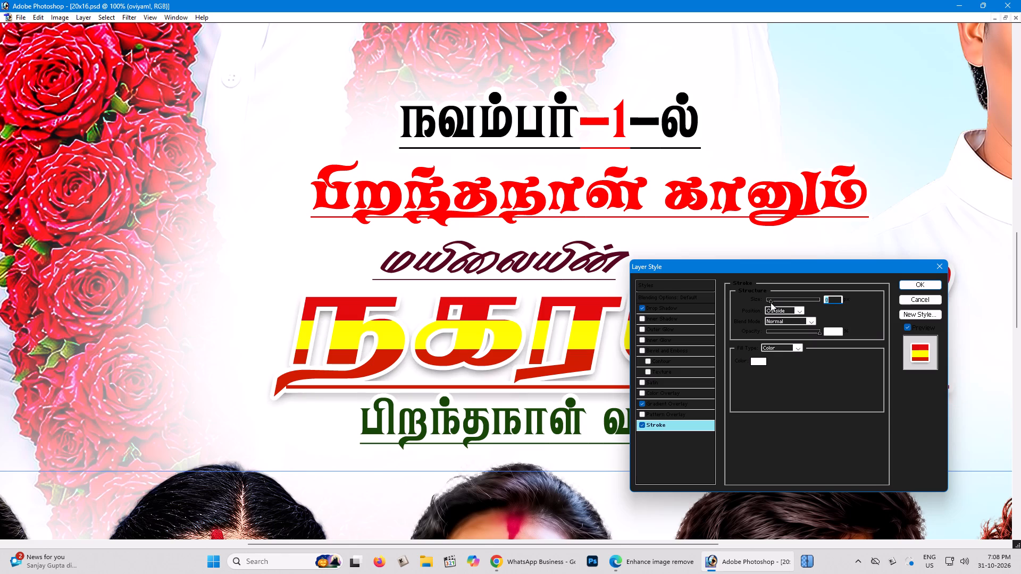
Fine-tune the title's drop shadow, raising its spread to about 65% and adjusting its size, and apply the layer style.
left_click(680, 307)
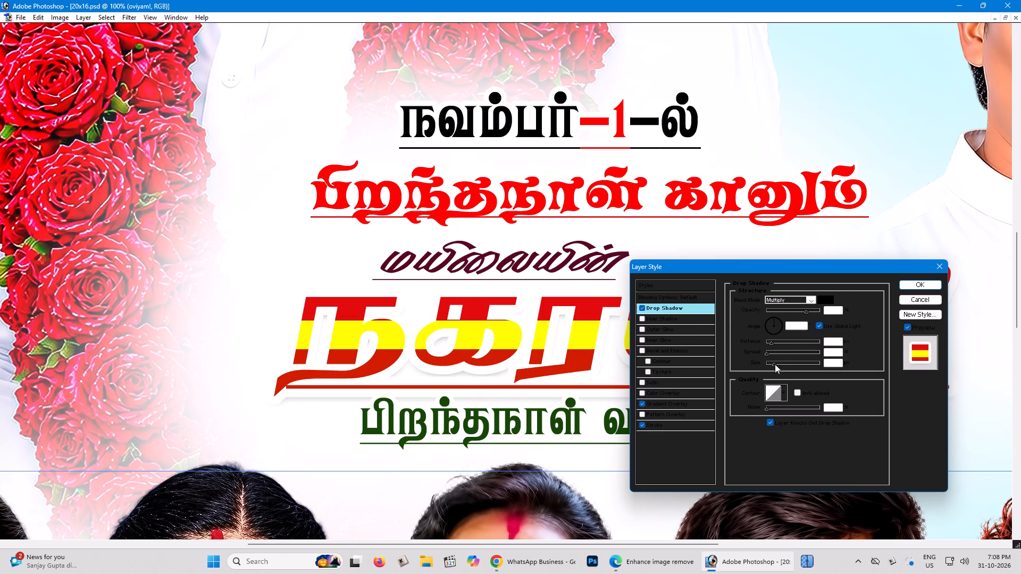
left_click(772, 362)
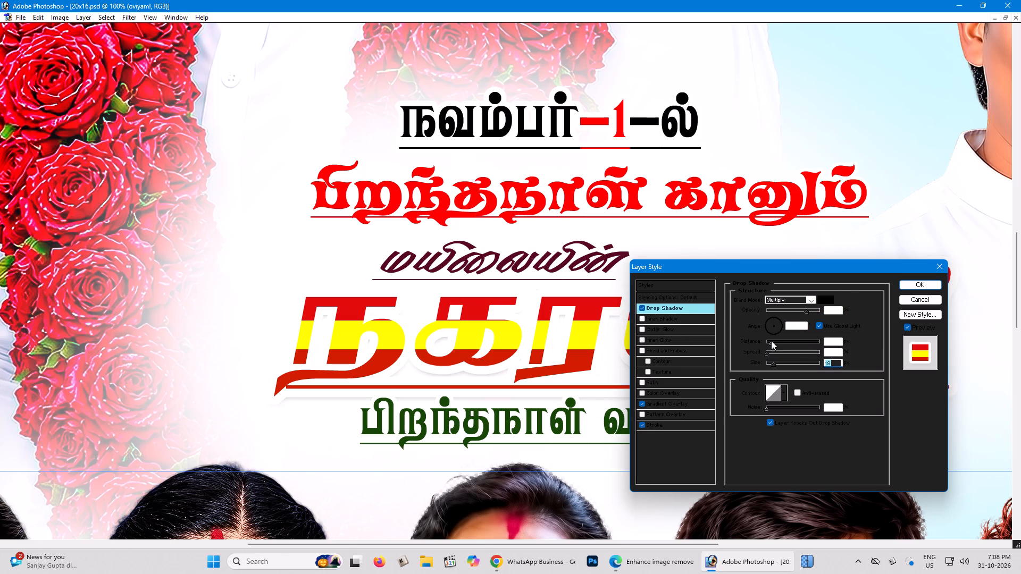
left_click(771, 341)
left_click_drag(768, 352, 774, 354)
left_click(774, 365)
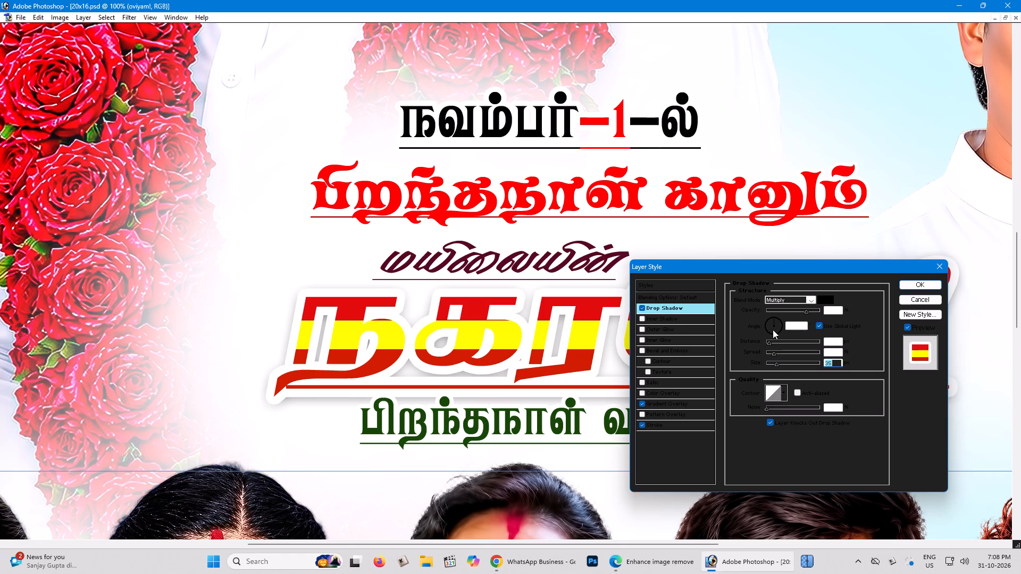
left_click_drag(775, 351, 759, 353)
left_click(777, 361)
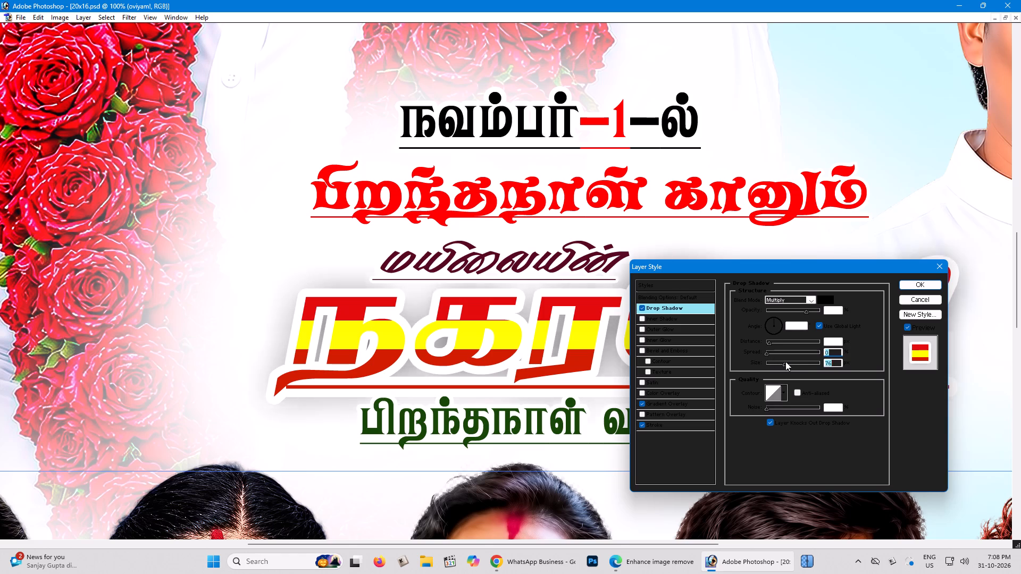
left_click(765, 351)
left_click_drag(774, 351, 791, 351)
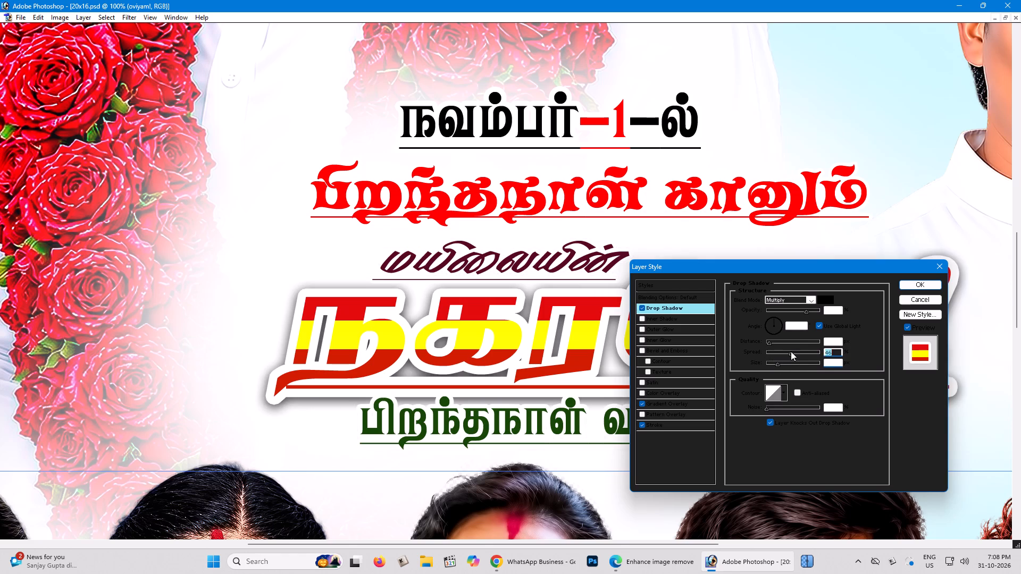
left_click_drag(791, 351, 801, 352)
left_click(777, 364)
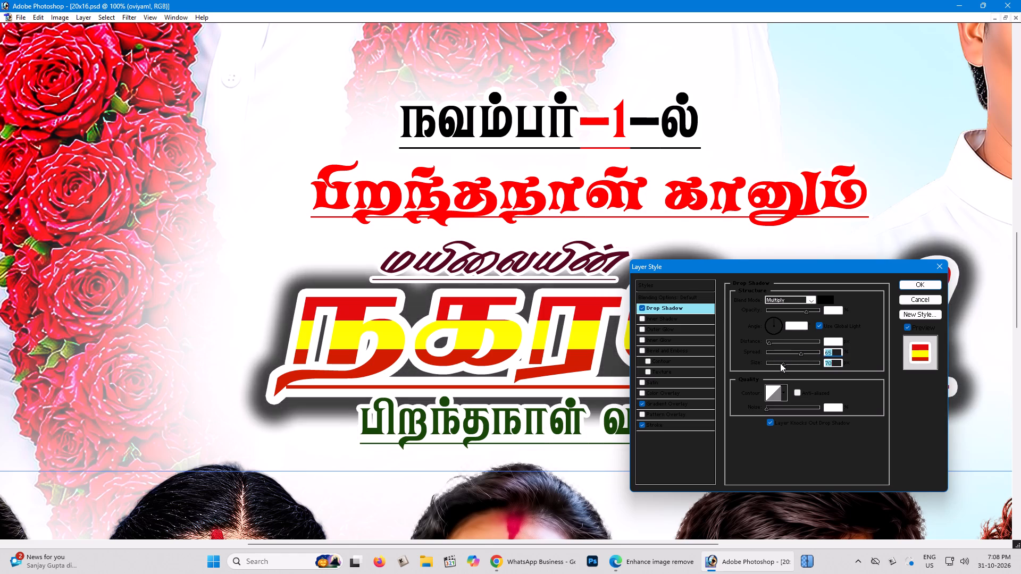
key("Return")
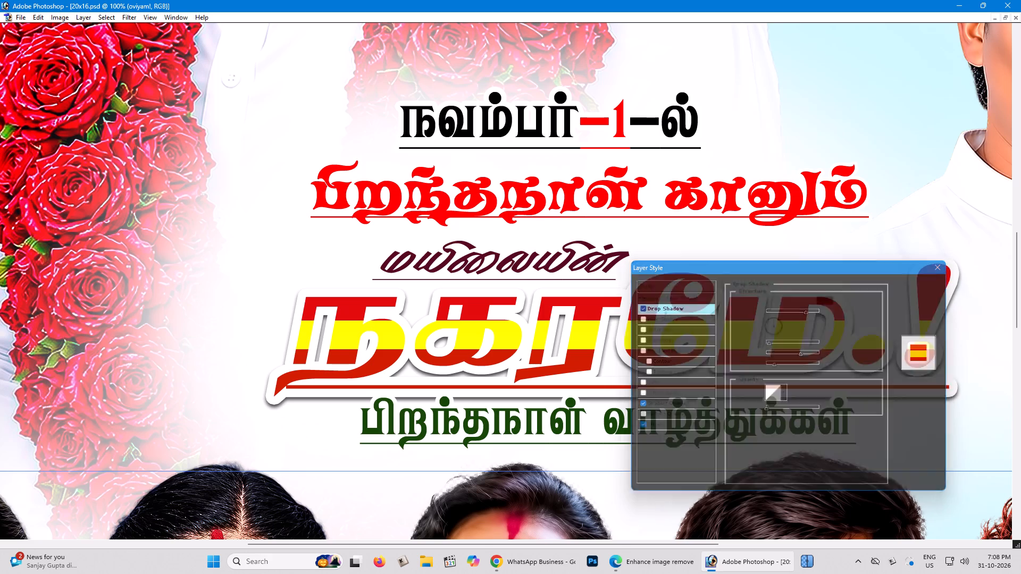
Reopen the நகரமே.! title's stroke settings and change the stroke colour to black.
key("ctrl+minus")
key("ctrl+minus")
key("ctrl+minus")
key("ctrl+plus")
key("ctrl+plus")
key("ctrl+plus")
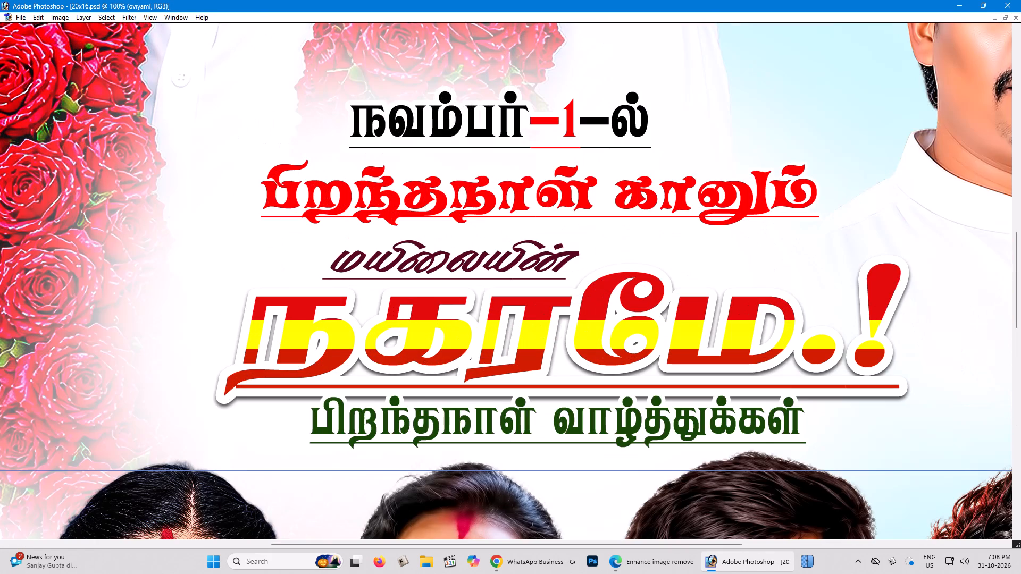
key("alt+l")
key("alt+y")
key("alt+k")
key("alt+l")
key("alt+u")
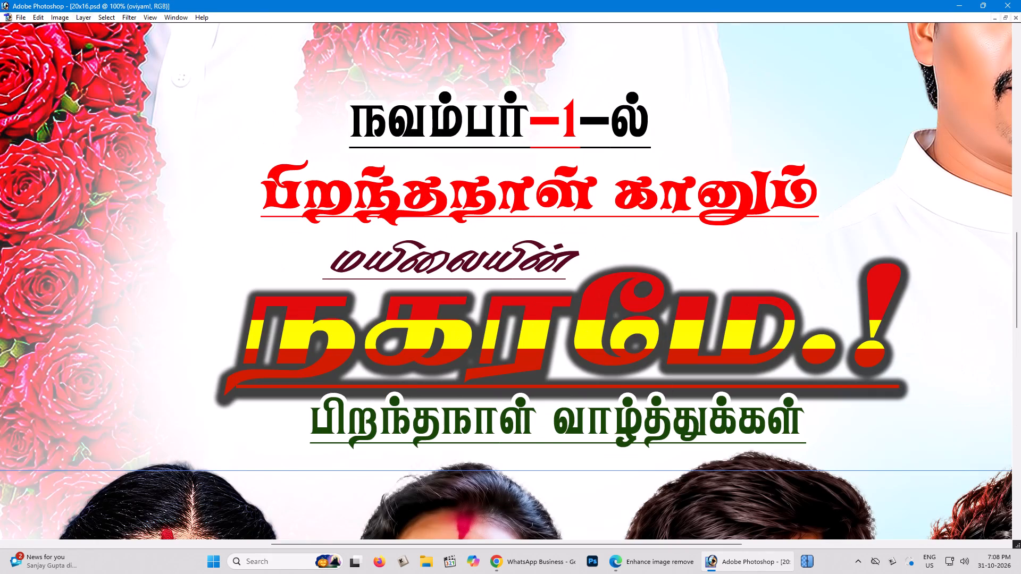
key("alt+l")
key("alt+y")
key("alt+k")
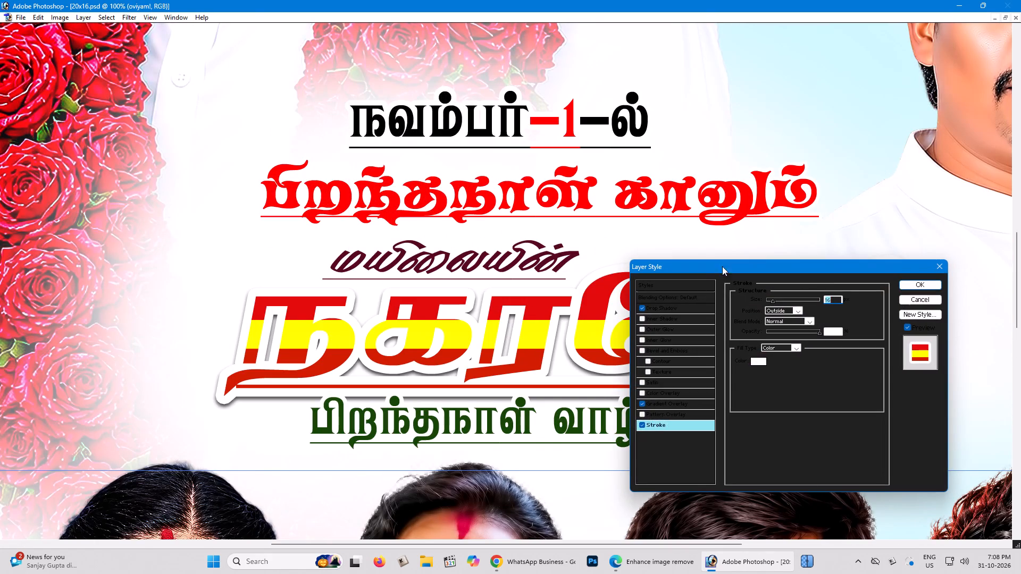
left_click(642, 426)
left_click(641, 426)
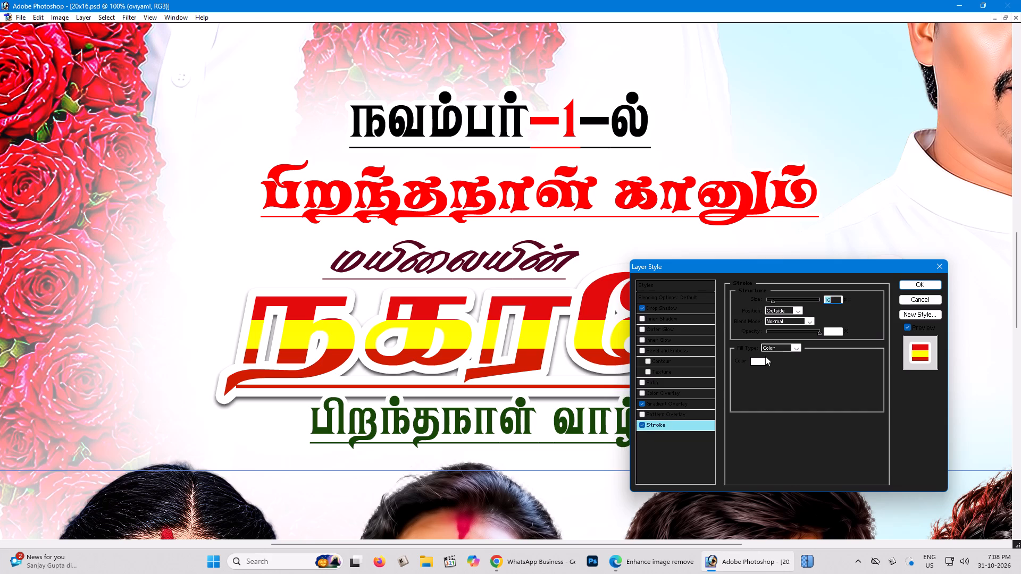
left_click(759, 361)
left_click_drag(651, 418, 739, 520)
key("Return")
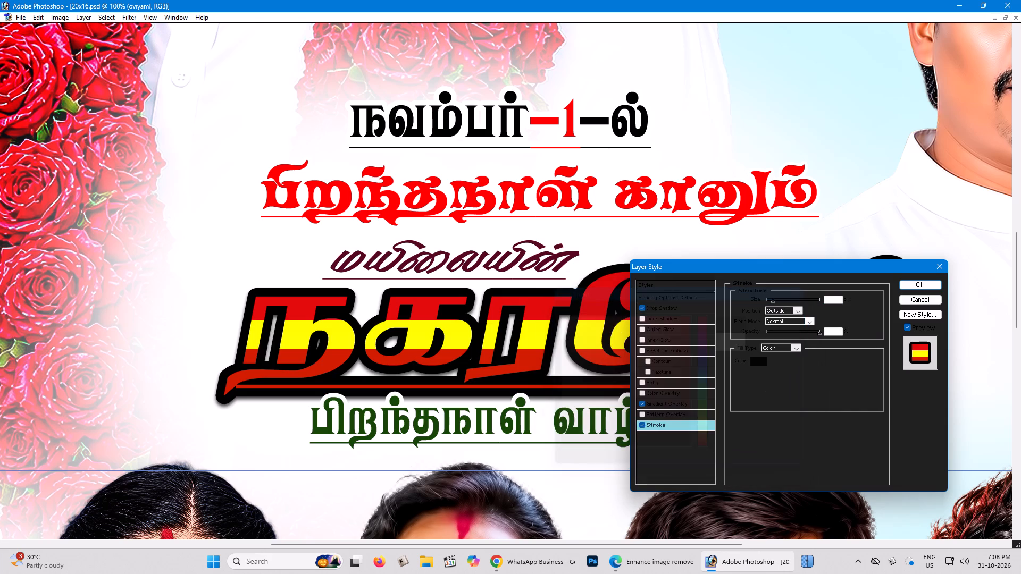
Thin the title's black stroke, turn off its drop shadow, and apply the layer style.
double_click(835, 301)
scroll(835, 301, "down", 10)
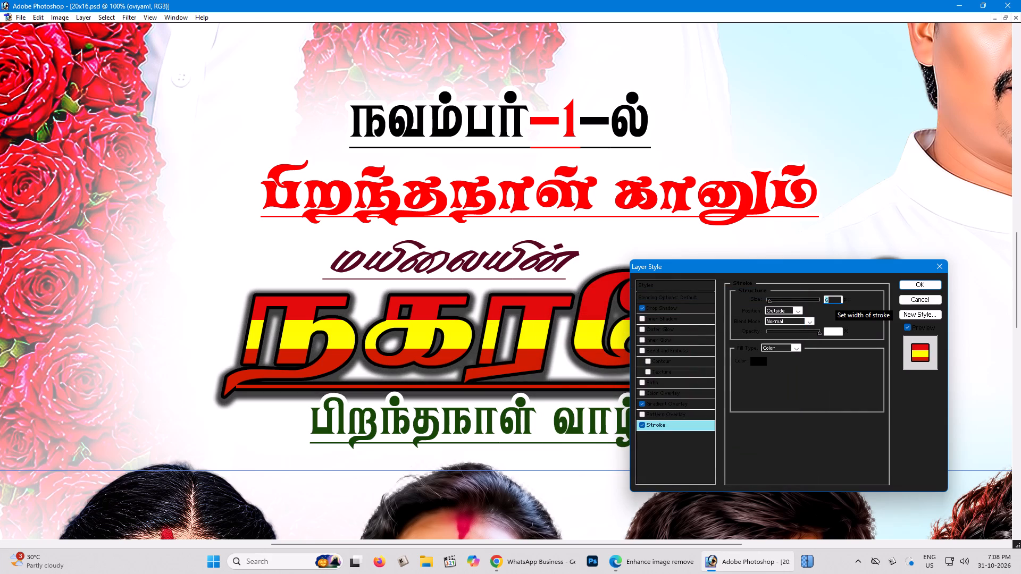
scroll(835, 301, "down", 1)
left_click(642, 308)
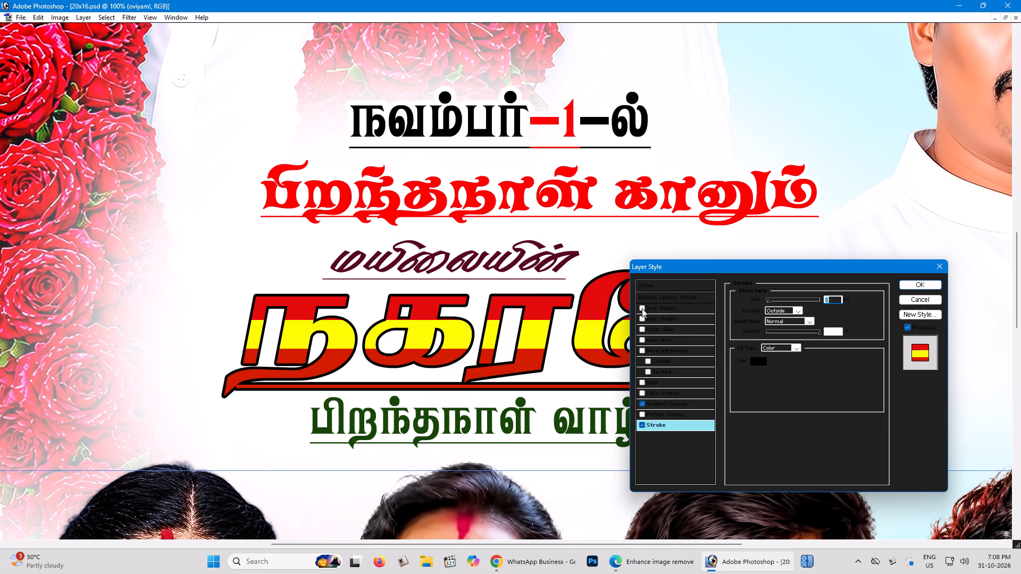
key("Return")
key("Return")
Review the whole banner with the restyled title and save the document.
key("ctrl+minus")
key("ctrl+minus")
key("ctrl+minus")
key("minus")
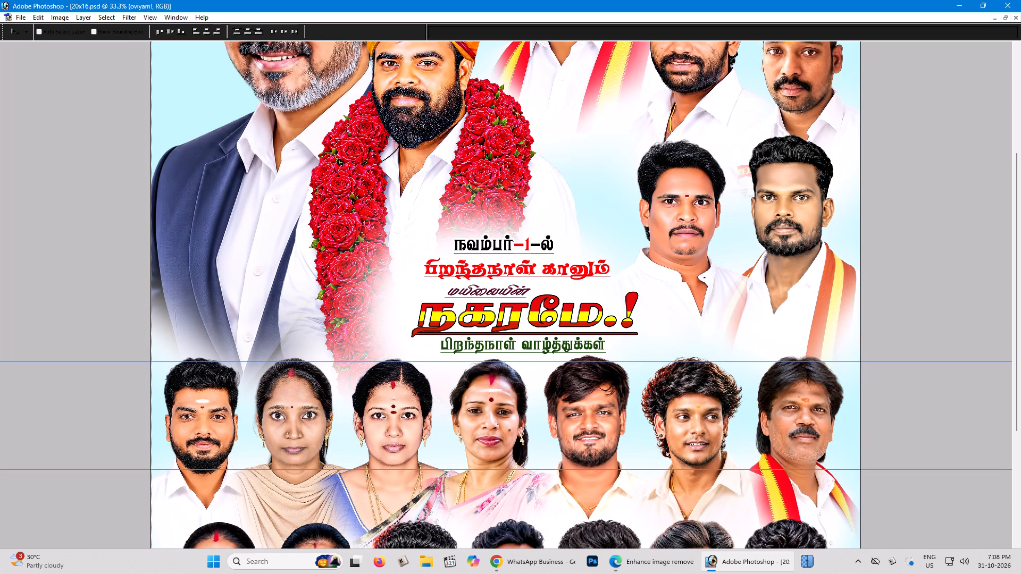
key("Tab")
key("Tab")
key("ctrl+minus")
key("ctrl+minus")
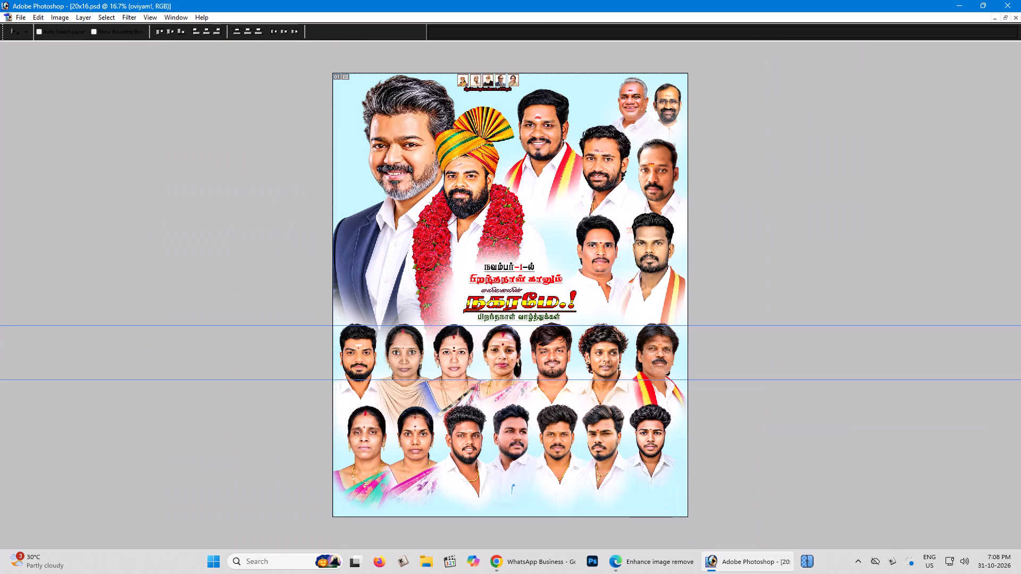
key("ctrl+s")
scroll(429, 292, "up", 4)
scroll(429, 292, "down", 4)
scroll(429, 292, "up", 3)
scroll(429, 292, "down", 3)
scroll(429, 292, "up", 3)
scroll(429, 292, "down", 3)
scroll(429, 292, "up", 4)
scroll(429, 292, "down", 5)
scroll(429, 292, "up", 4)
Quit the older Photoshop, launch Photoshop 2026, and open 20x16.psd from the recent files.
scroll(429, 292, "down", 4)
scroll(429, 292, "up", 4)
scroll(429, 292, "down", 4)
scroll(429, 292, "up", 4)
scroll(429, 292, "down", 3)
scroll(429, 292, "up", 2)
scroll(429, 292, "down", 4)
key("ctrl+q")
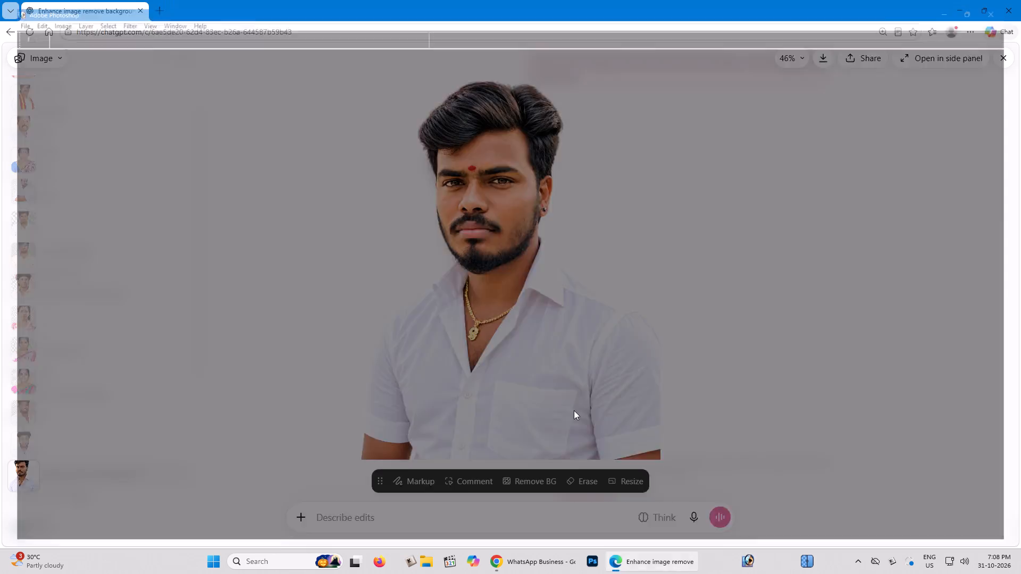
left_click(631, 573)
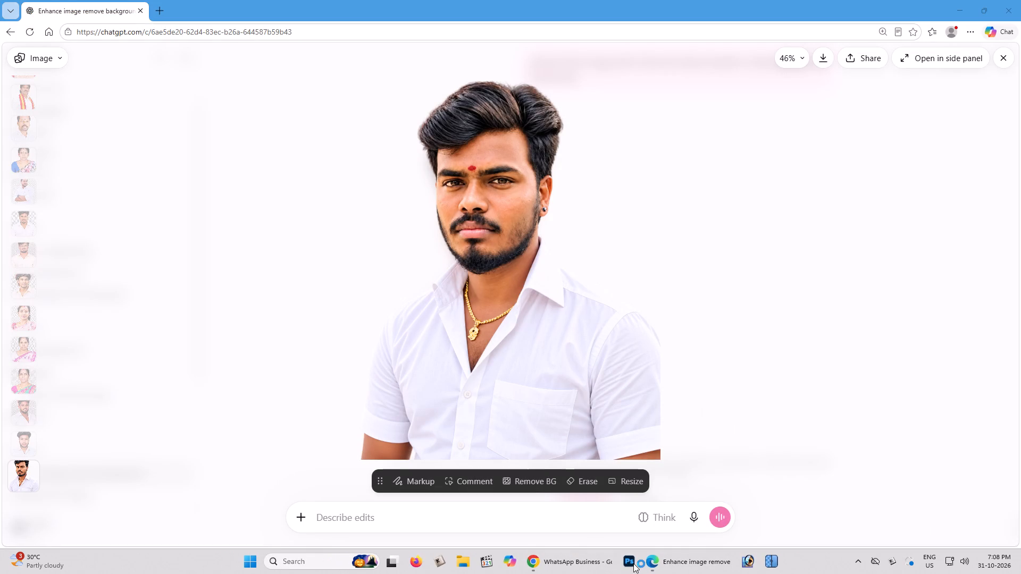
left_click(633, 563)
left_click(633, 563)
scroll(658, 411, "up", 4)
scroll(658, 409, "down", 5)
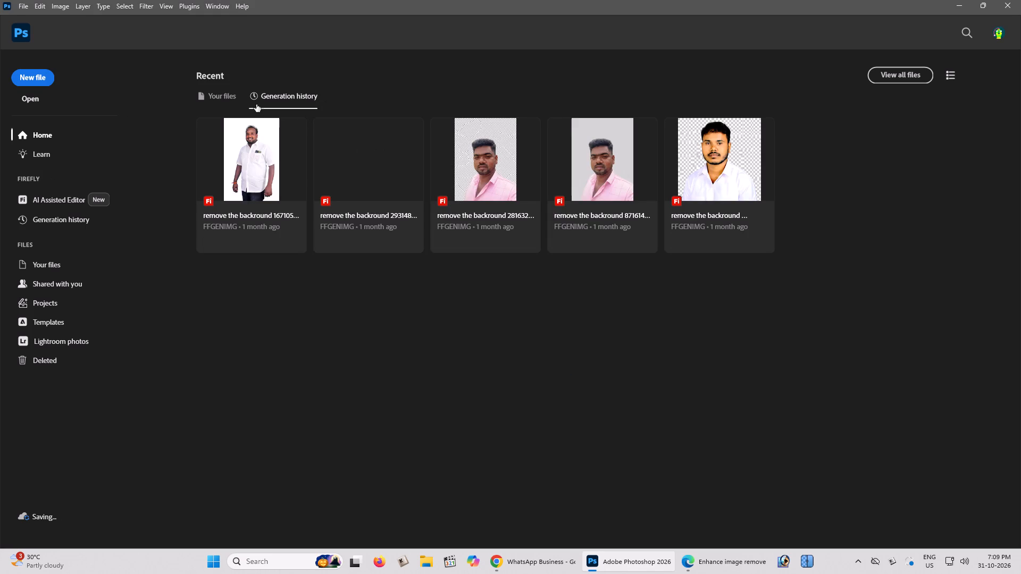
left_click(206, 102)
left_click(245, 176)
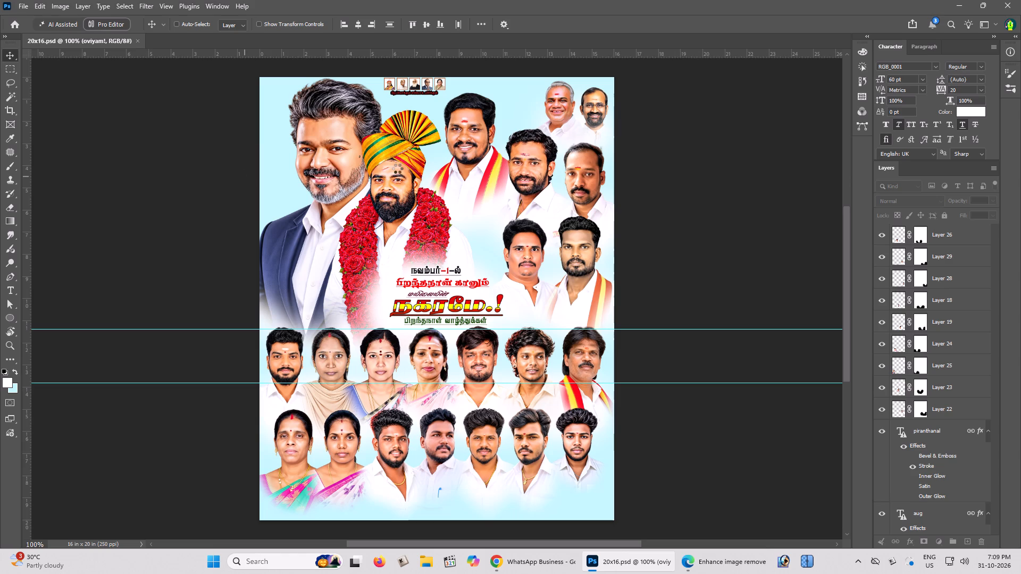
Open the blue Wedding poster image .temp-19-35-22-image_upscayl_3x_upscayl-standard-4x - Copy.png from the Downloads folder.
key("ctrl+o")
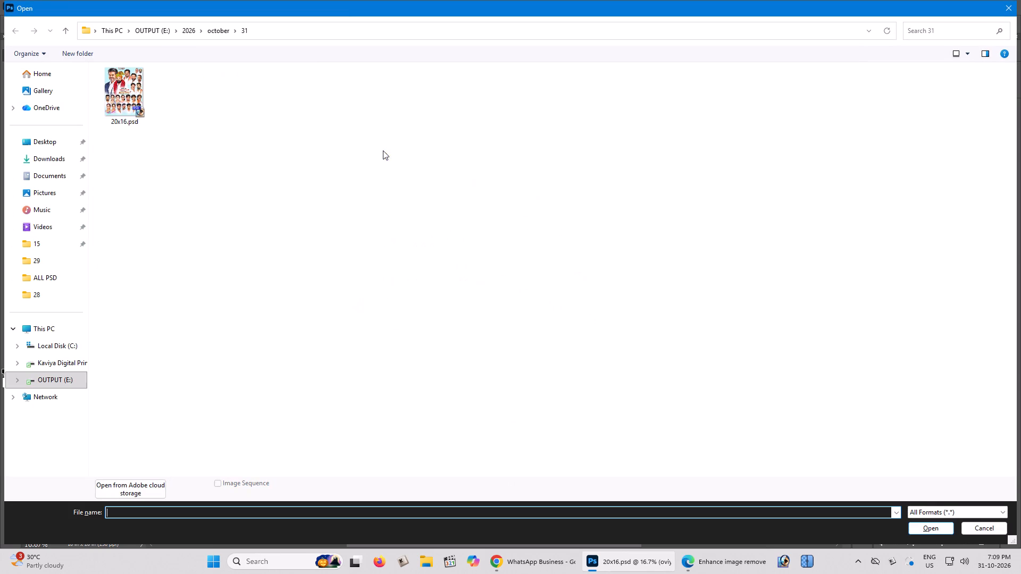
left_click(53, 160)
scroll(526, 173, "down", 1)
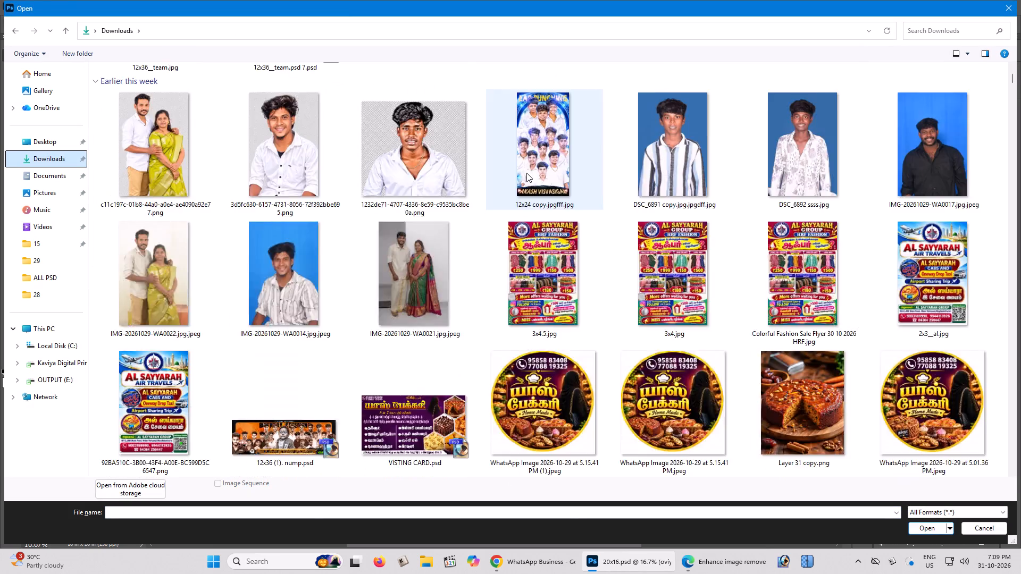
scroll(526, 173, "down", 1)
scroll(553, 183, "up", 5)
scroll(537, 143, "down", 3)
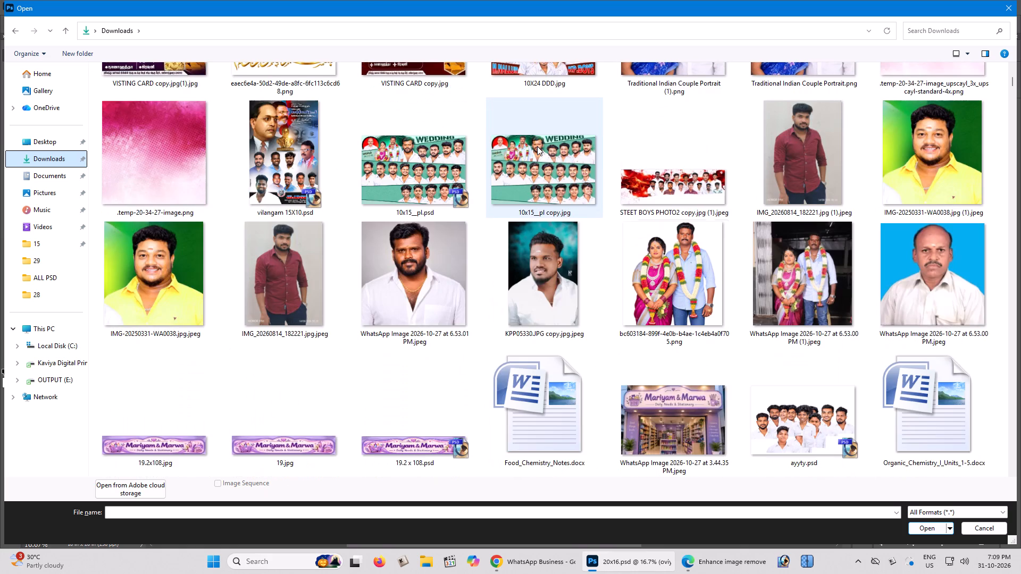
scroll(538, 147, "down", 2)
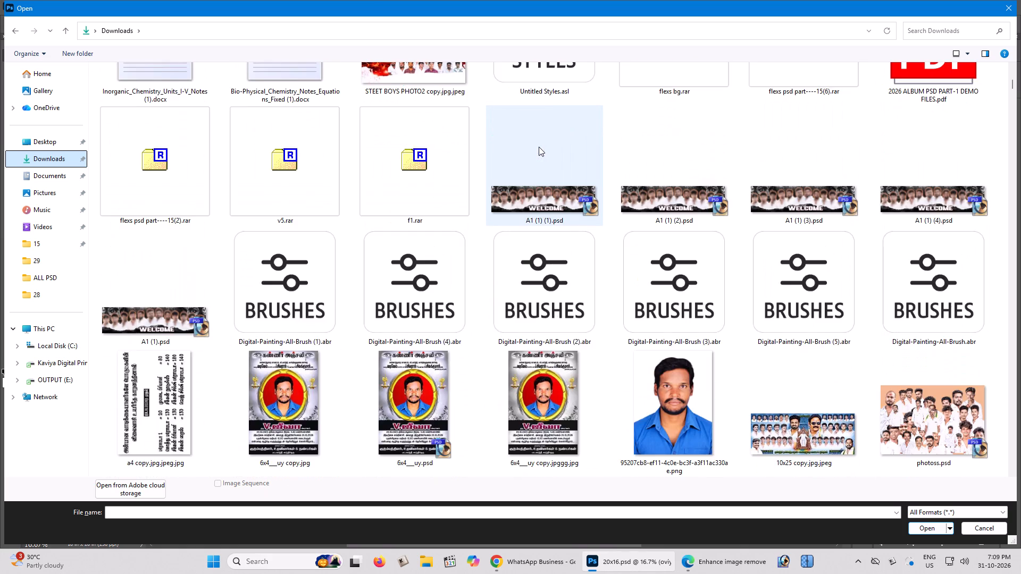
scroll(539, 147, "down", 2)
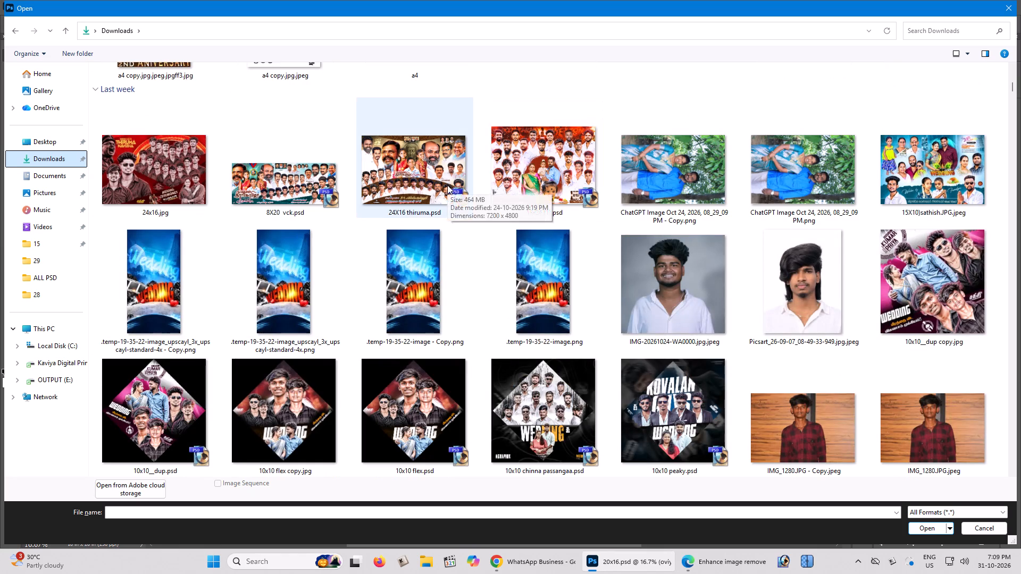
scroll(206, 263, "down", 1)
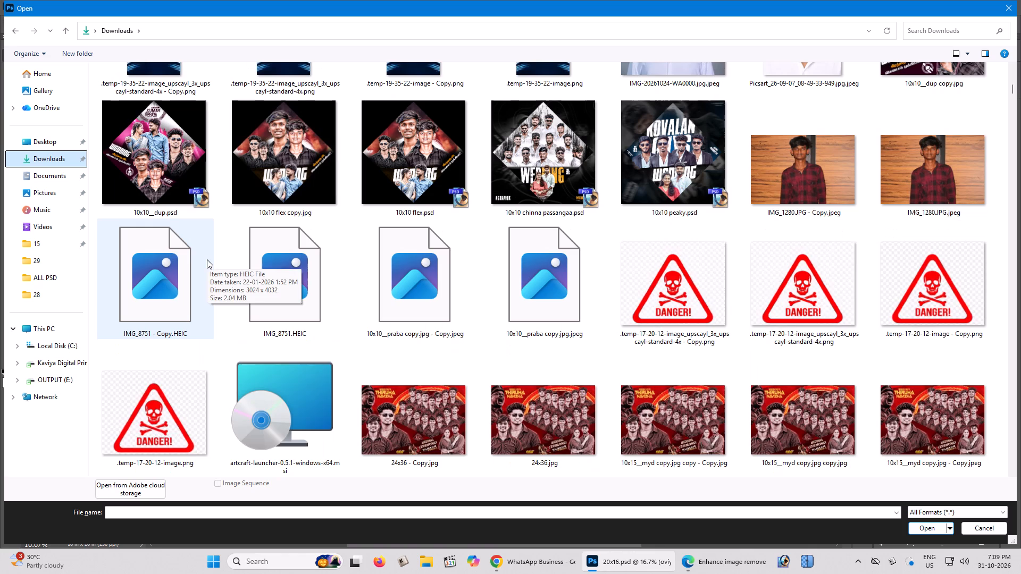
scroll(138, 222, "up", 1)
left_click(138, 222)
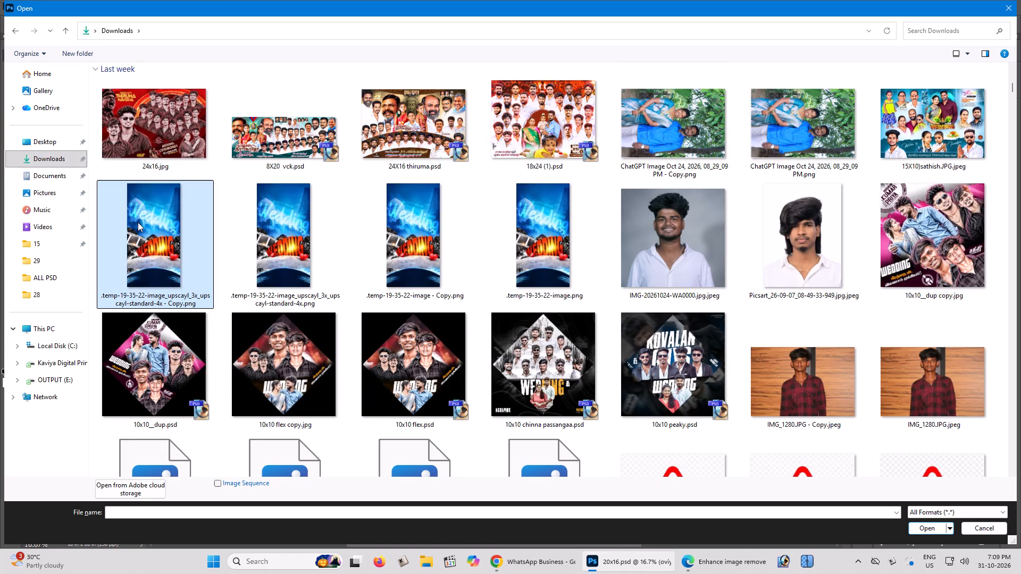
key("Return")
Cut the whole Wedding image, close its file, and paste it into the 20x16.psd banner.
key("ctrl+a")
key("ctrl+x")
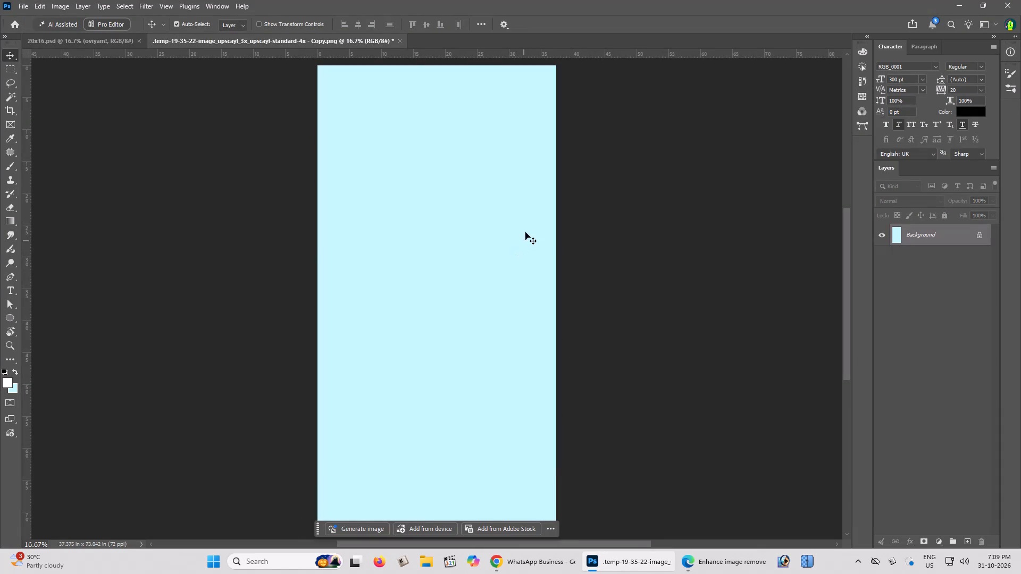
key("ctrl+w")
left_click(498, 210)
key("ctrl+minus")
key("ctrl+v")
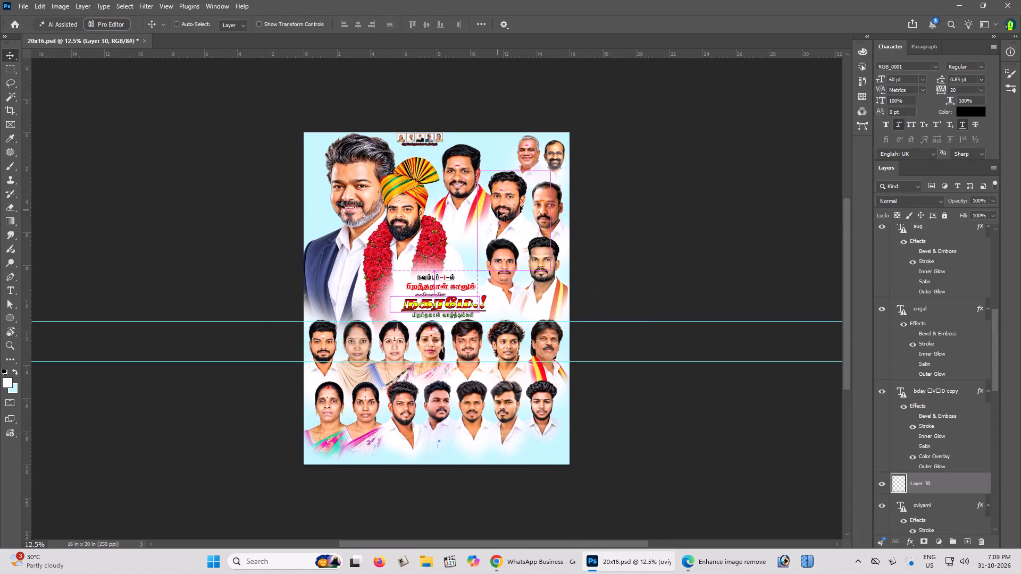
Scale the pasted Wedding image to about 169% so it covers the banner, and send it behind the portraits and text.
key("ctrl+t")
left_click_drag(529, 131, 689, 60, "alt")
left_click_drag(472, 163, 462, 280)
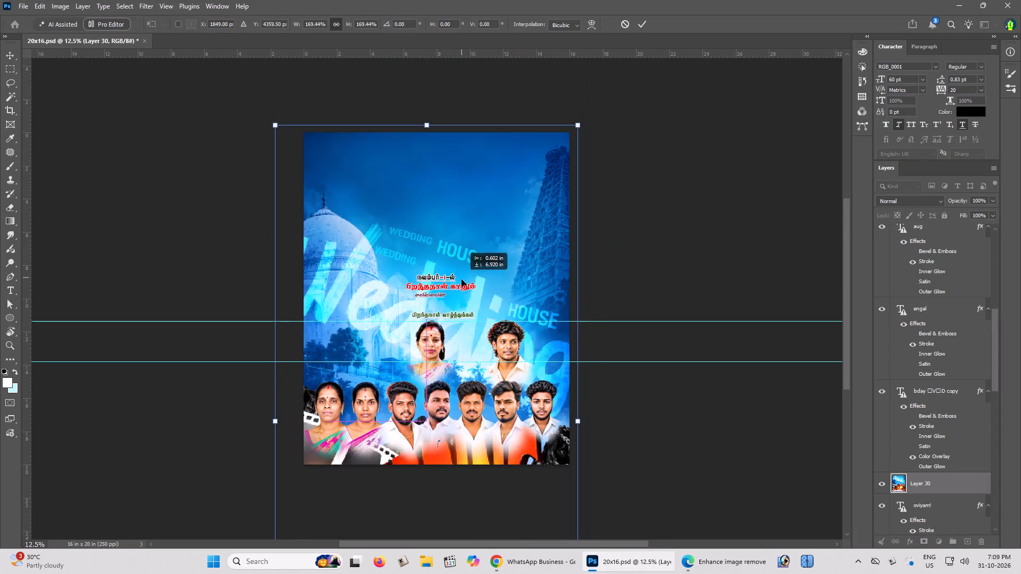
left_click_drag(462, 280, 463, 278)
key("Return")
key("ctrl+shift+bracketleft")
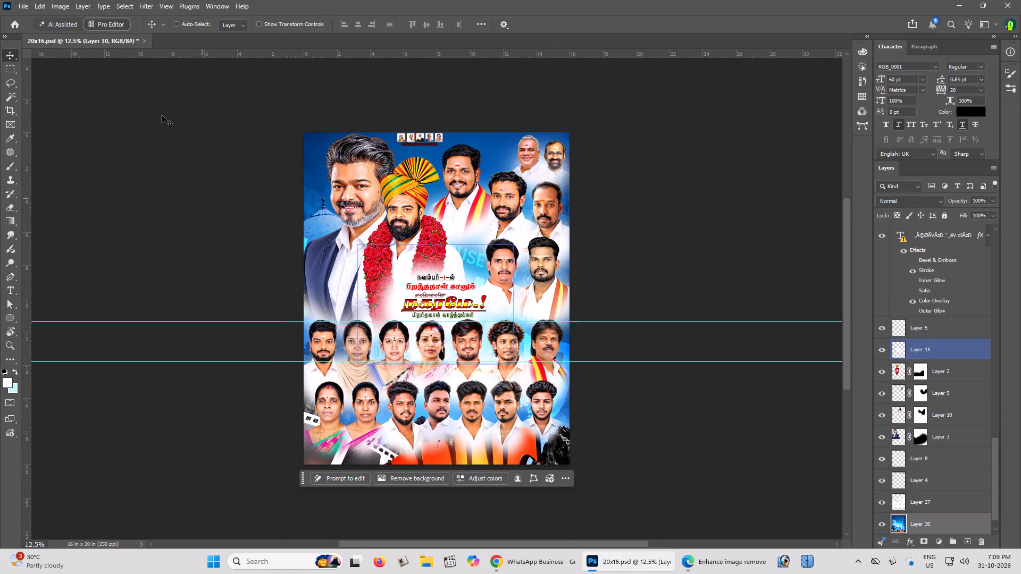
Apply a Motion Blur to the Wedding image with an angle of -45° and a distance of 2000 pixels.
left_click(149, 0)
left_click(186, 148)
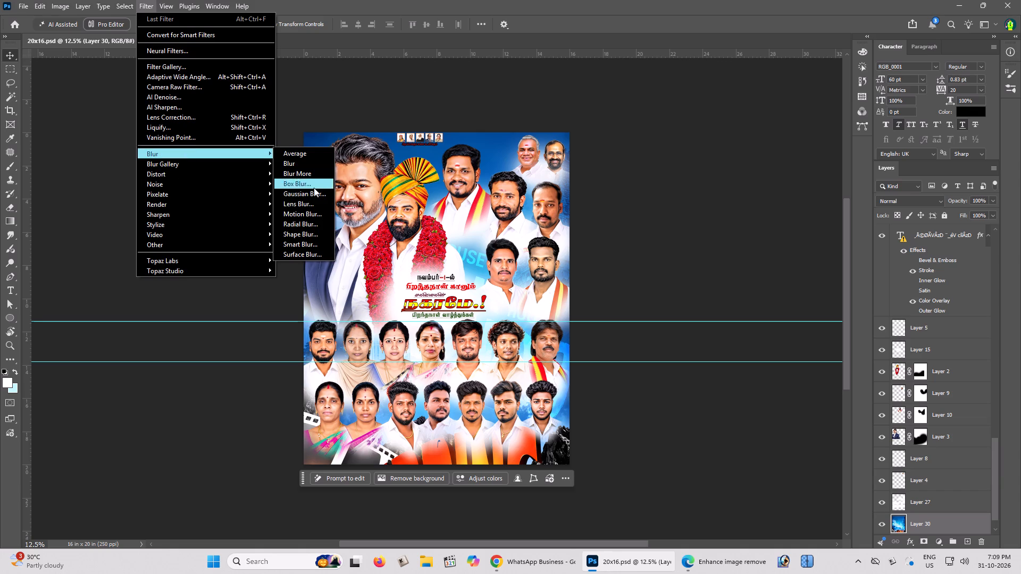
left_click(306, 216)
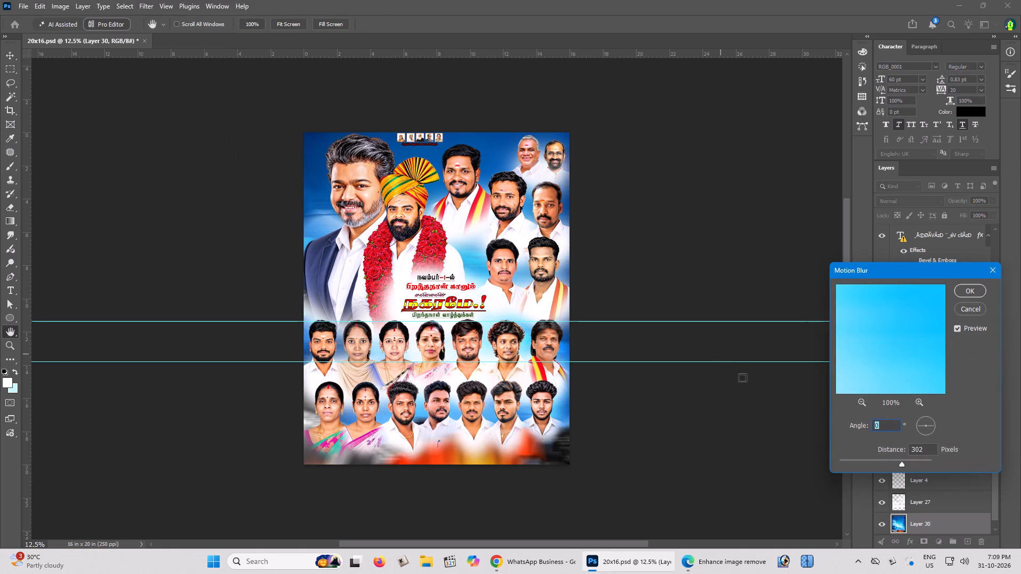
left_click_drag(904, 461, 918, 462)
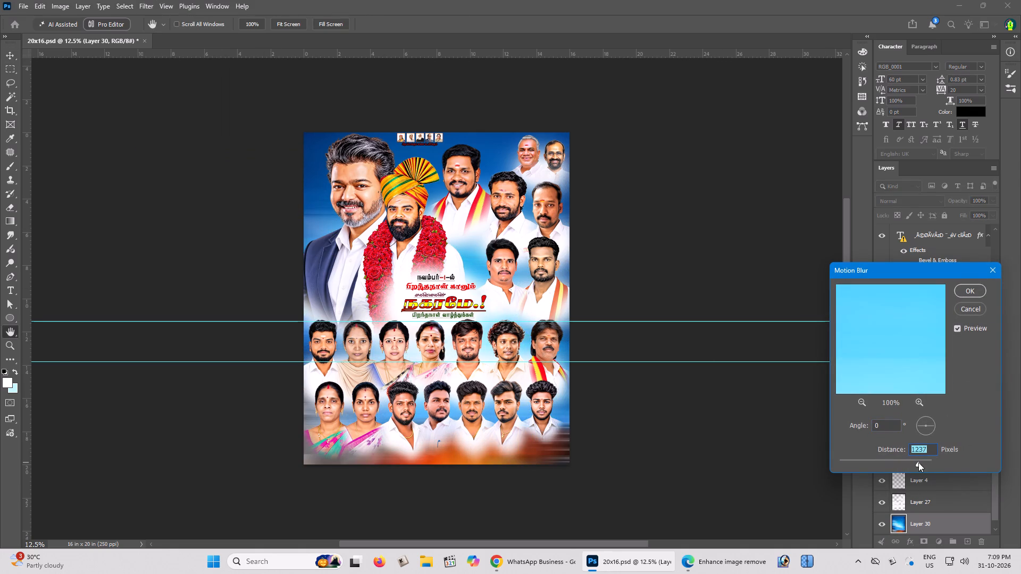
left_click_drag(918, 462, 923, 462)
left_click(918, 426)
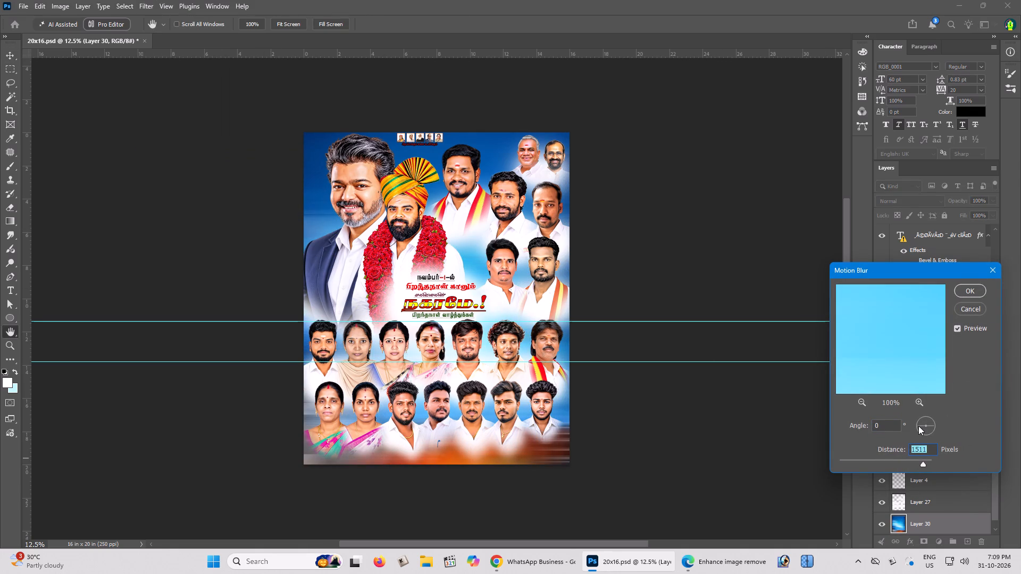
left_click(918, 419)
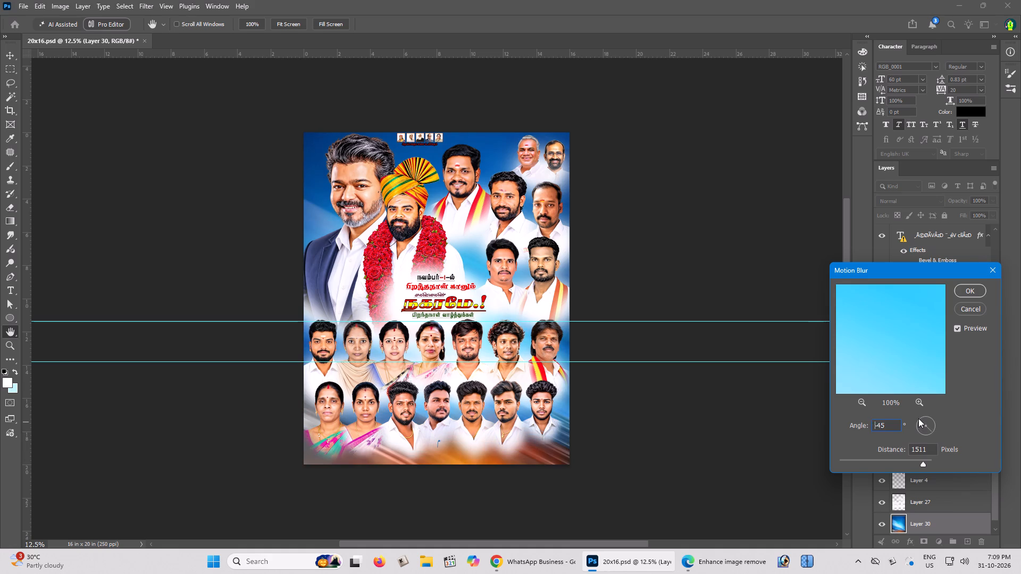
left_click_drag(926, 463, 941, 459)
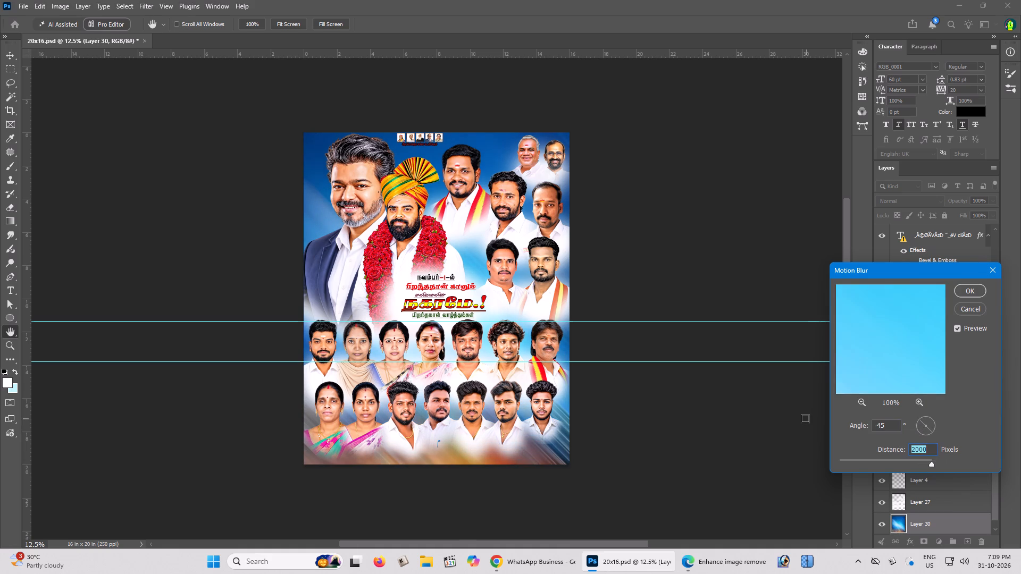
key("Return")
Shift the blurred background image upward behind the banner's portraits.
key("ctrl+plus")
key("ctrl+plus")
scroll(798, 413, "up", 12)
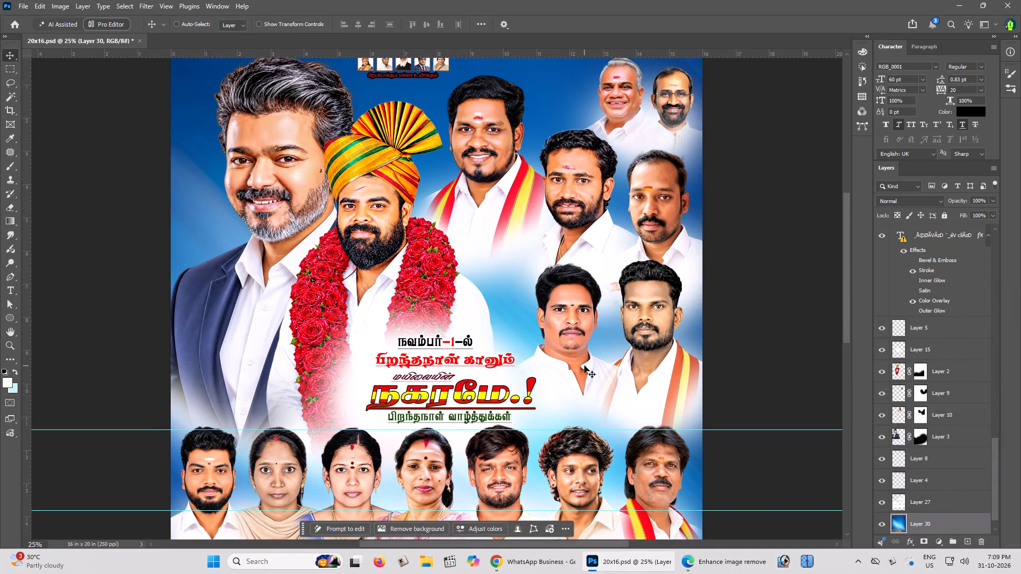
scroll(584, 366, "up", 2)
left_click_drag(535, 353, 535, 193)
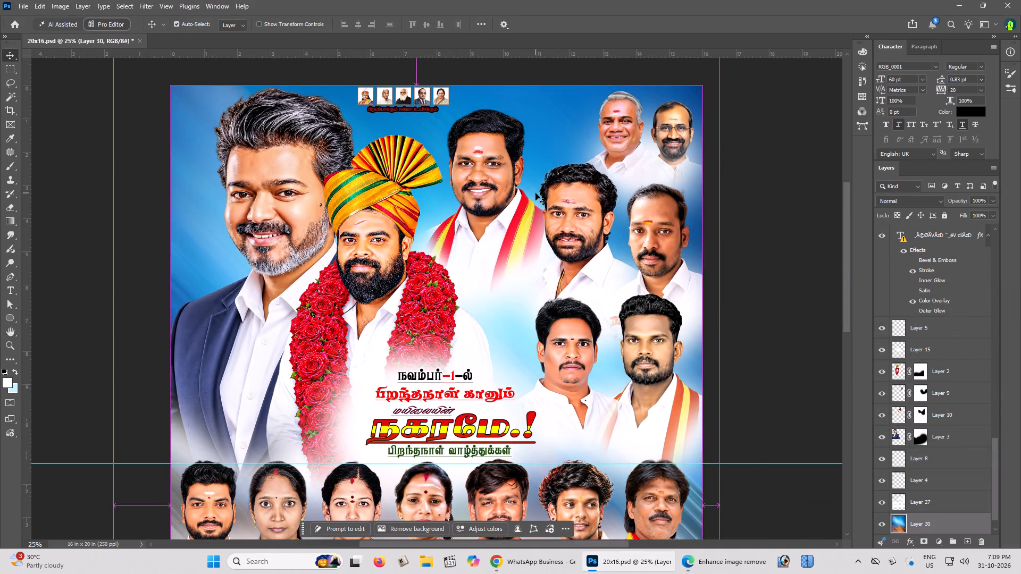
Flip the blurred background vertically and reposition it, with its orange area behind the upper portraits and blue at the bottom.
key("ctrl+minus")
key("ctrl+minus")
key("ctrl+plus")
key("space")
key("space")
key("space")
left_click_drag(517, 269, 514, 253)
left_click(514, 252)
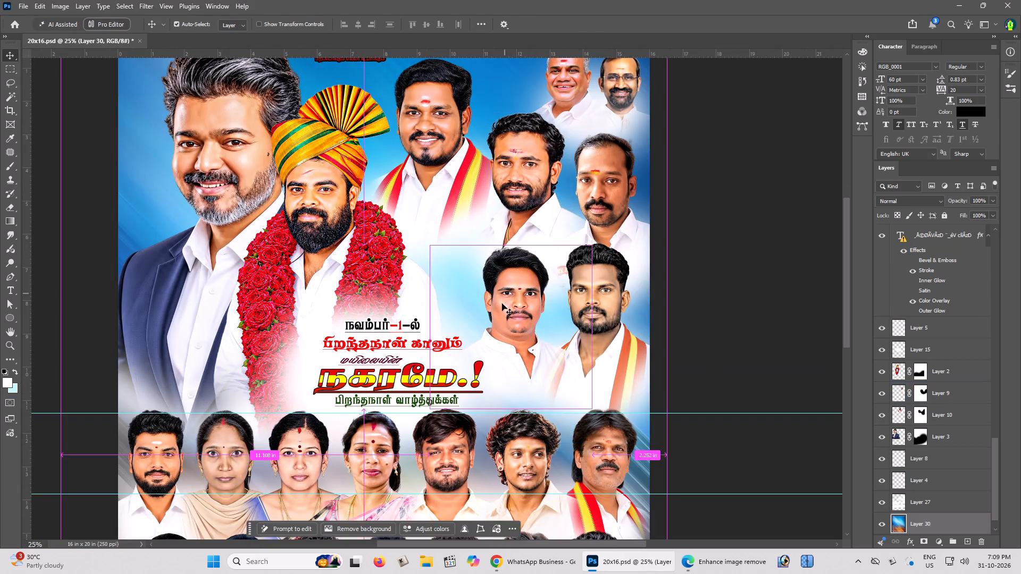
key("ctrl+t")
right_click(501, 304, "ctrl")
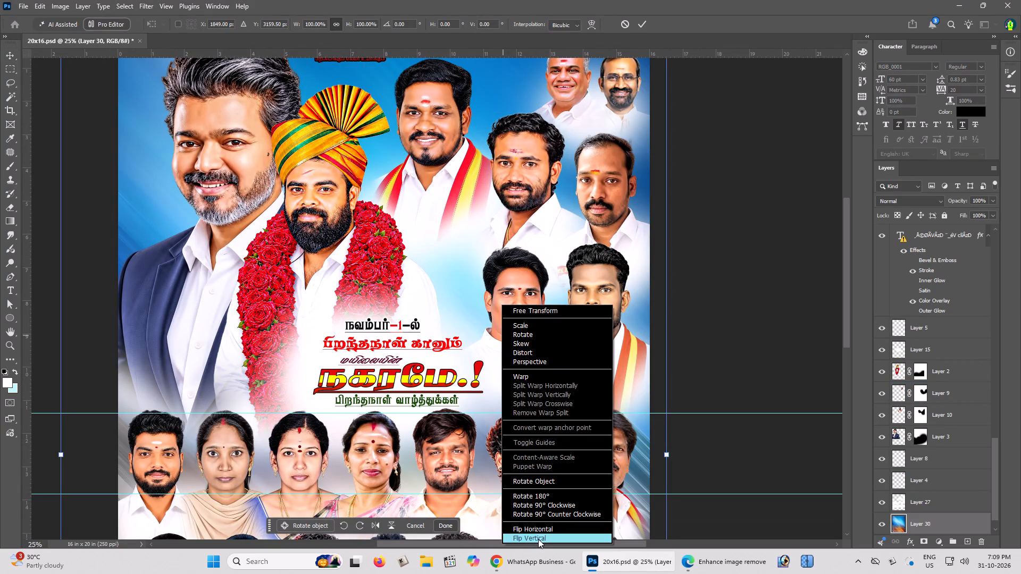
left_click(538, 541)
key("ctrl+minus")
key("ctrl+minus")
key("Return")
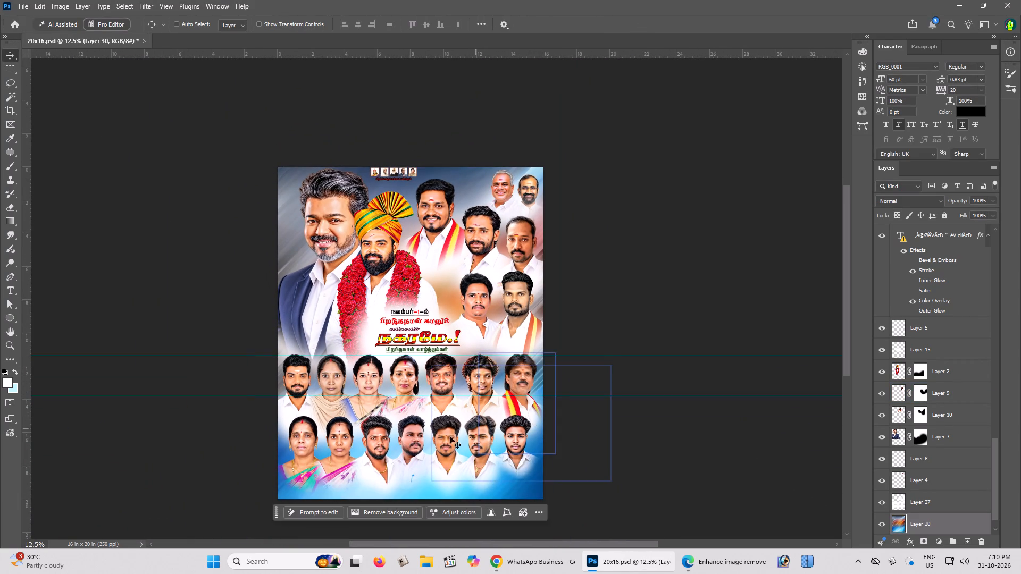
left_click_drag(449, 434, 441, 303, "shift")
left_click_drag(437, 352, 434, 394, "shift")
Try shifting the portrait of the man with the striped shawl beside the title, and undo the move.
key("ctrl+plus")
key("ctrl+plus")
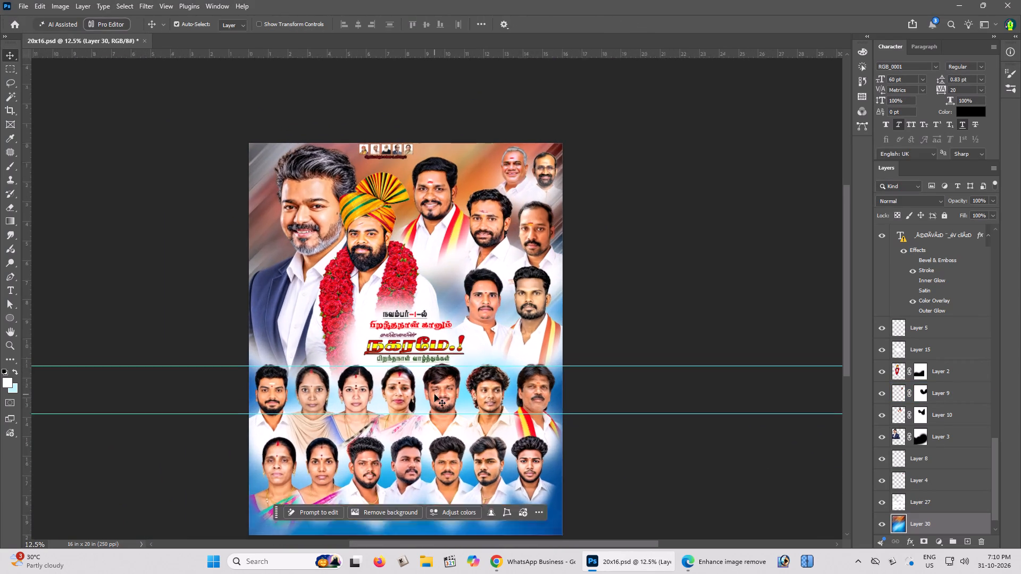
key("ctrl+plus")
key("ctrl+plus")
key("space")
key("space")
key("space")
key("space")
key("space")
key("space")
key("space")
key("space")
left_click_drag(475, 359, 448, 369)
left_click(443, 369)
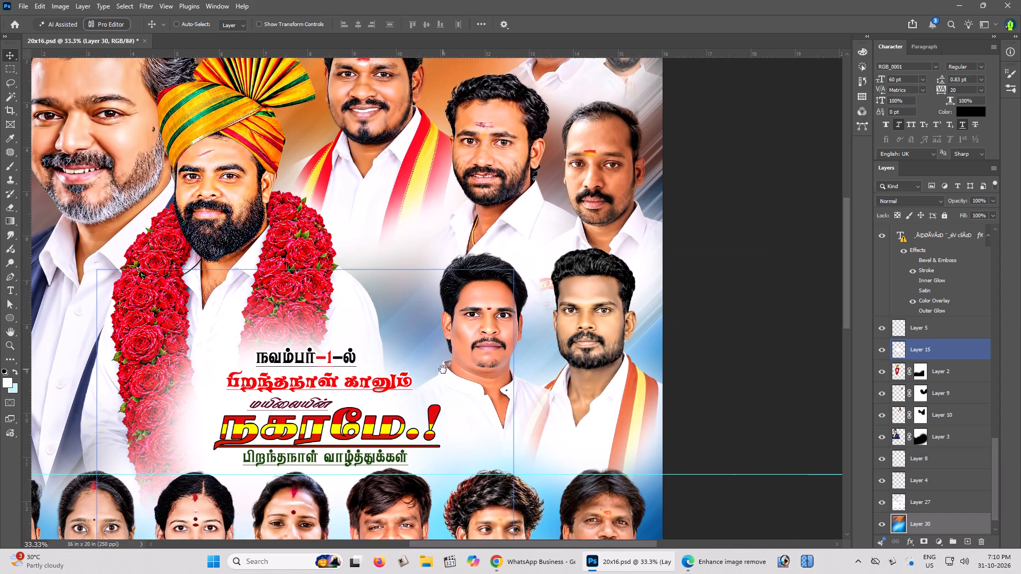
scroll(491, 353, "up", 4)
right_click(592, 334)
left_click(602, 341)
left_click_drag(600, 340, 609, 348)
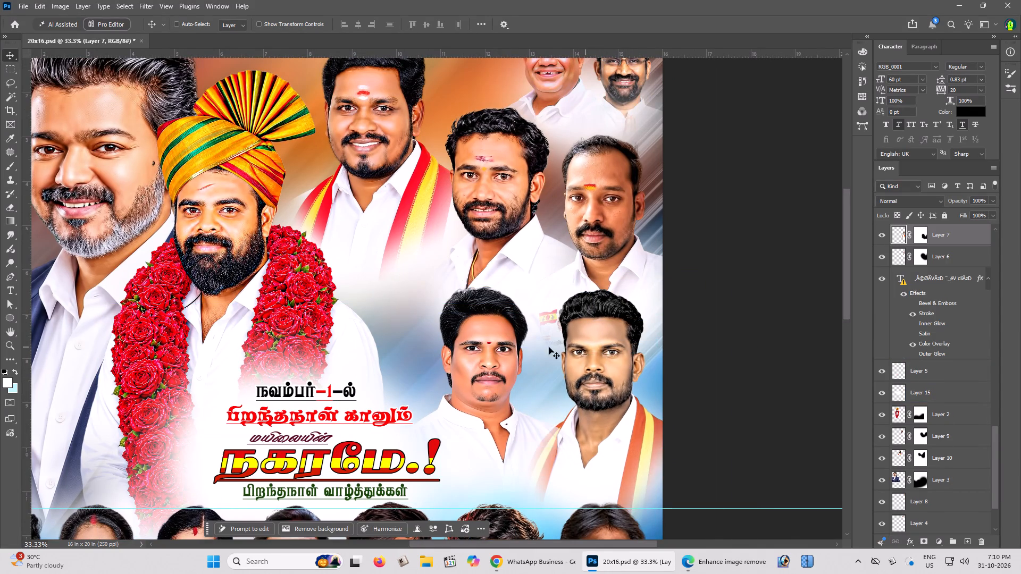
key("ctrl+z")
Scale down the two portraits beside the title (Layer 11 and Layer 7) together slightly and nudge them downward.
right_click(487, 329, "shift")
left_click(496, 334, "shift")
left_click_drag(497, 335, 504, 339, "shift")
key("ctrl+z")
key("ctrl+t")
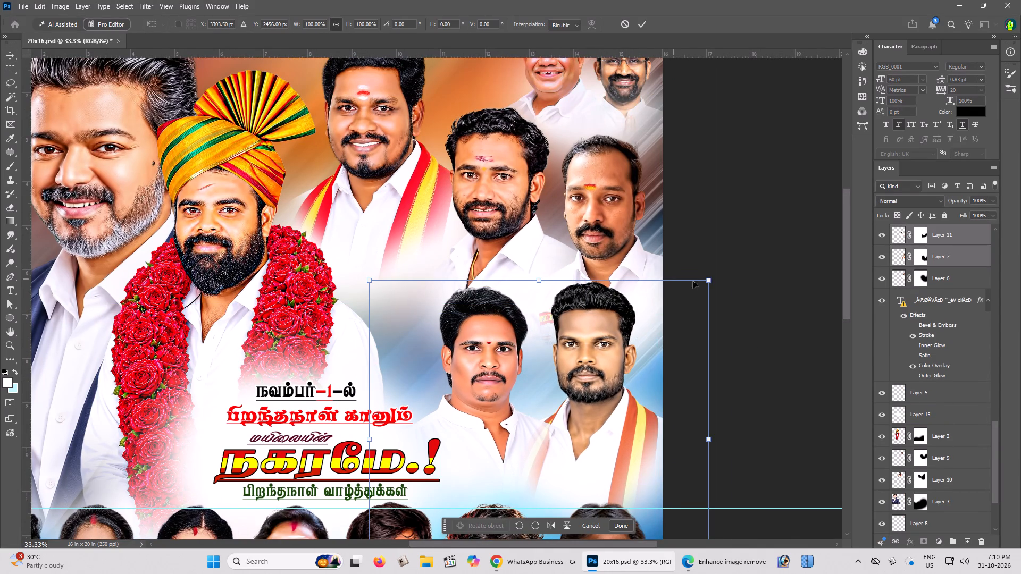
left_click_drag(705, 281, 692, 288, "alt")
key("Return")
key("space")
key("space")
left_click_drag(687, 289, 684, 263)
left_click(684, 261)
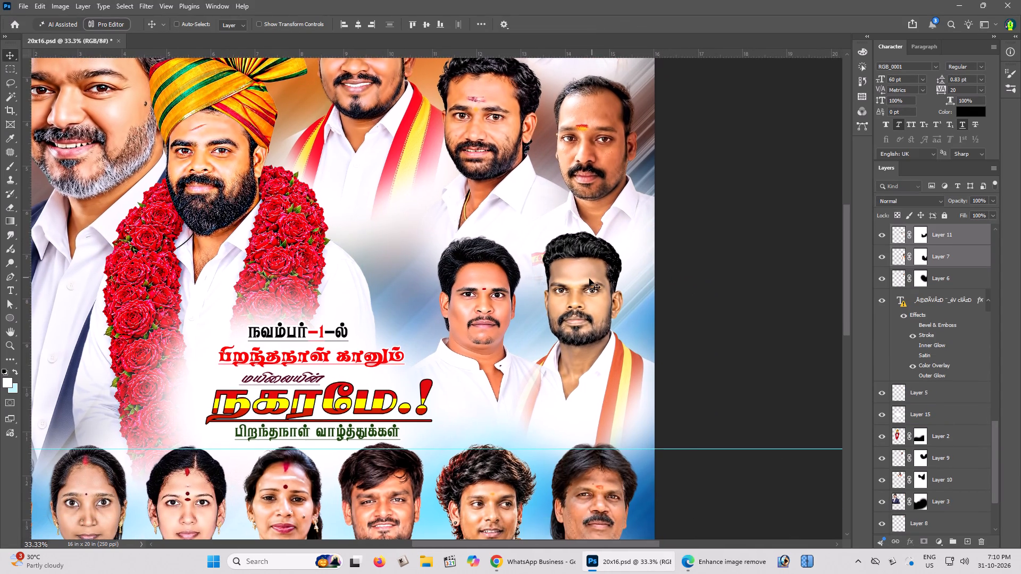
left_click_drag(589, 279, 588, 286)
key("ctrl+minus")
key("ctrl+0")
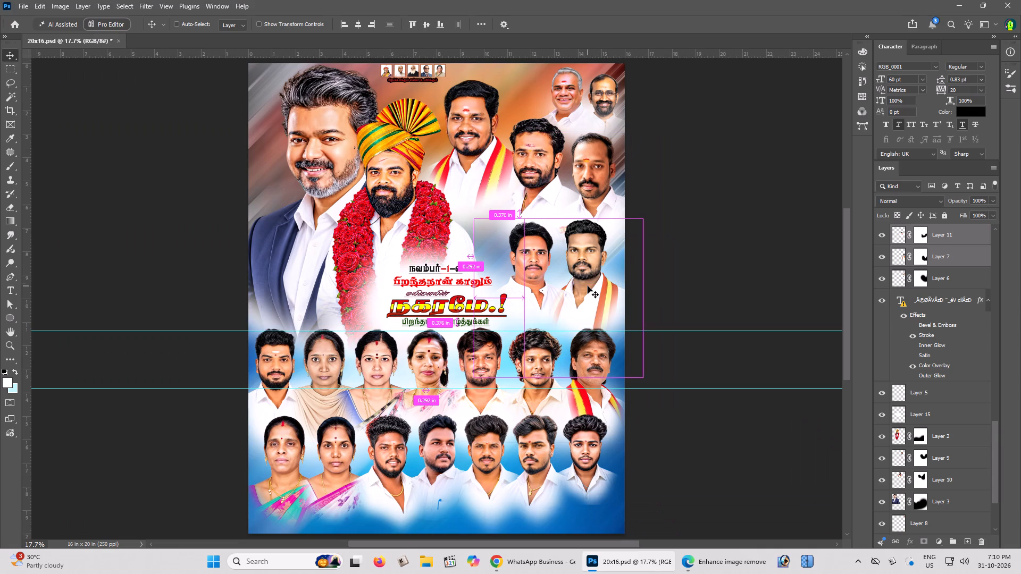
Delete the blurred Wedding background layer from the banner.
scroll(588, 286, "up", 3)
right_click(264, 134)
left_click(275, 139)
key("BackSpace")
Enlarge the top-centre portrait of the man with the red-and-yellow shawl (Layer 10) and adjust its position.
scroll(359, 186, "up", 3)
scroll(361, 187, "down", 5)
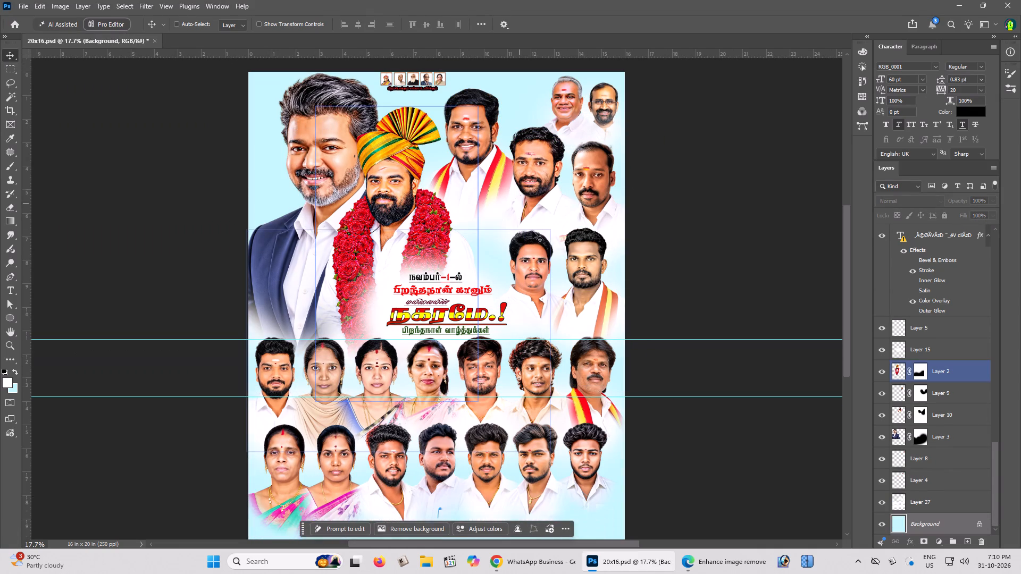
scroll(538, 227, "down", 8)
scroll(454, 222, "up", 11)
key("z")
left_click_drag(476, 147, 504, 178)
key("v")
right_click(480, 134)
left_click(488, 138)
key("ctrl+t")
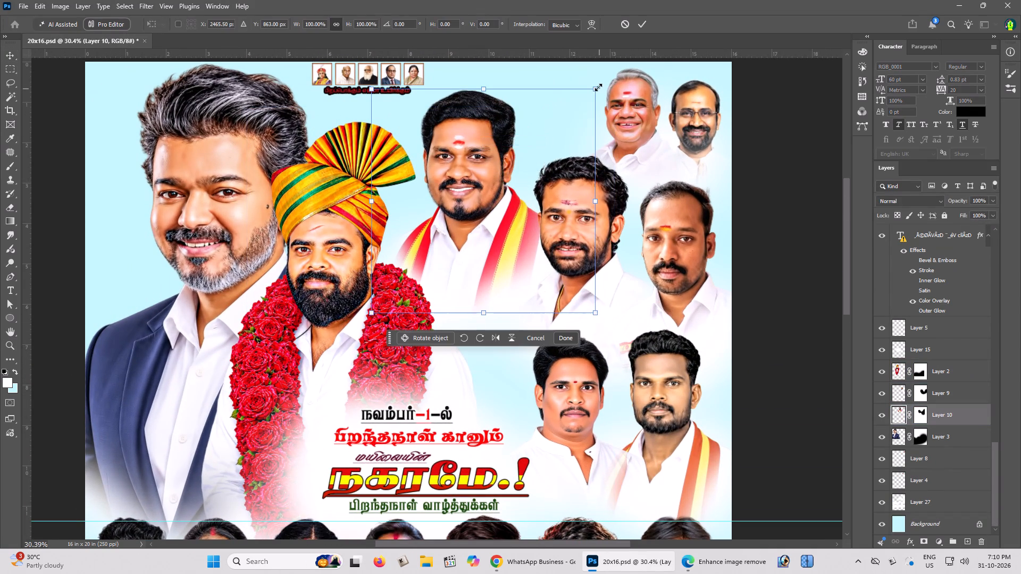
left_click_drag(596, 87, 636, 75, "alt")
left_click_drag(523, 120, 534, 126)
key("Return")
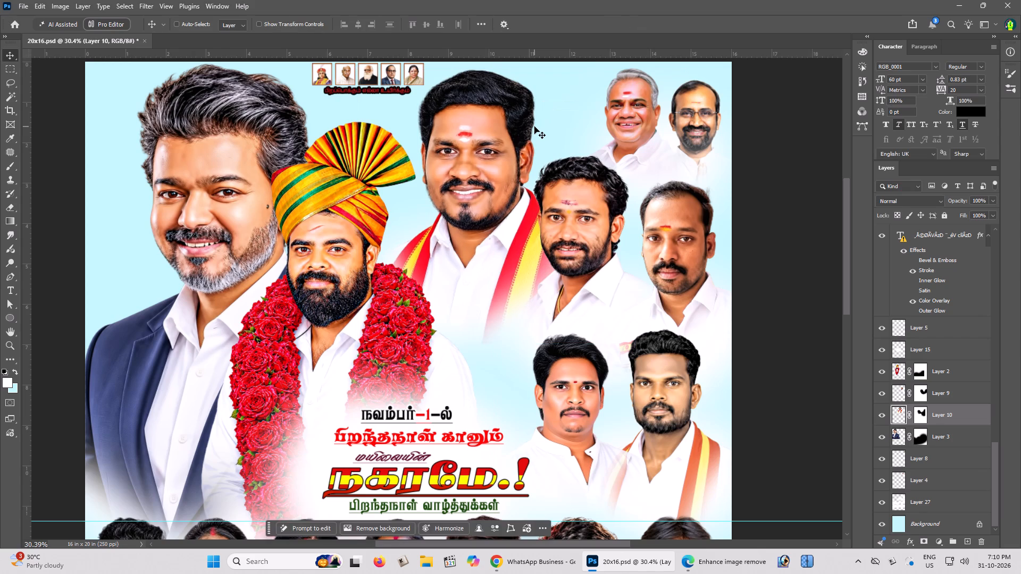
Save the banner document and review the adjusted portrait layout.
key("space")
key("space")
left_click(572, 184)
left_click(568, 183)
key("ctrl+s")
scroll(567, 186, "up", 2)
key("ctrl+minus")
key("ctrl+minus")
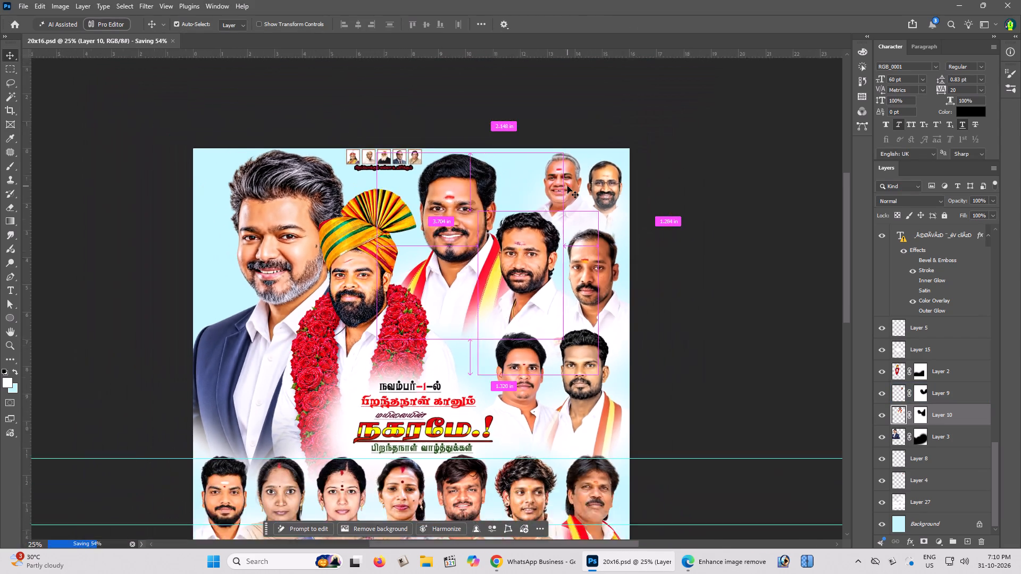
Switch to the ChatGPT conversation in Microsoft Edge and close the enlarged portrait of the bearded man in the white shirt.
key("ctrl+Tab")
scroll(512, 205, "down", 4)
key("alt+Tab")
left_click(998, 61)
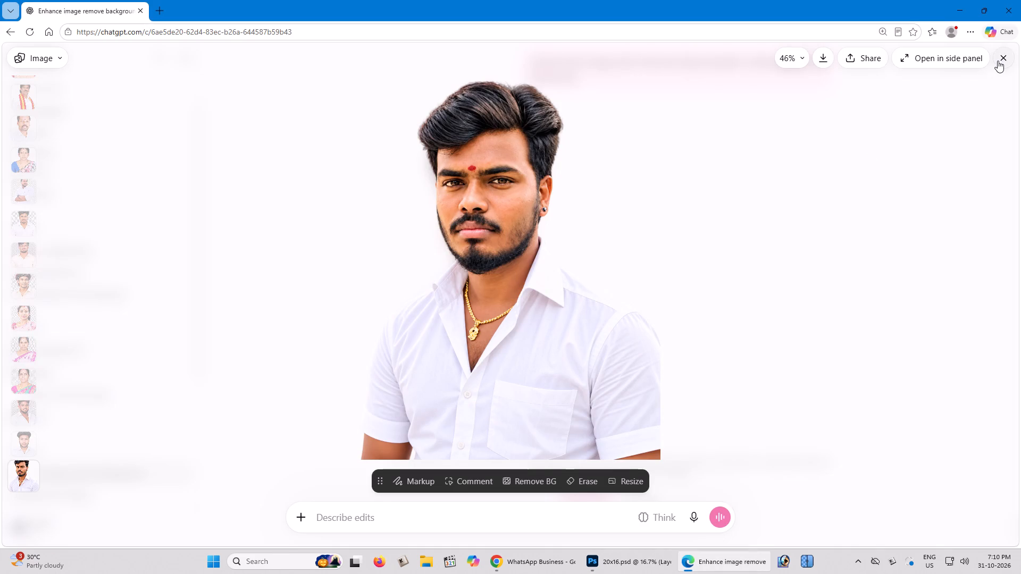
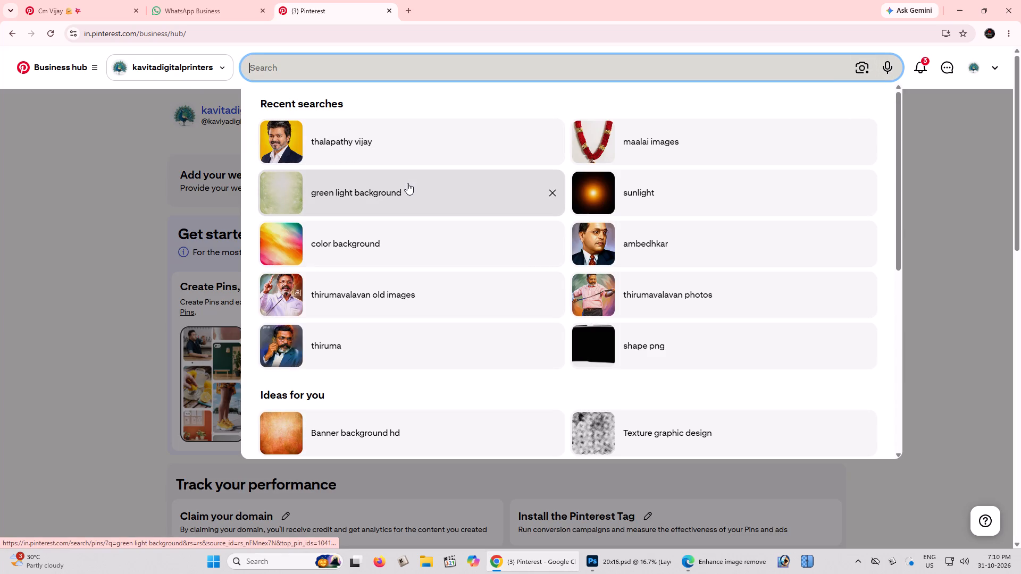
Open the recent "green light background" search and copy the Green Aesthetic Background (Pastel Pistachio Glow) image.
left_click(407, 183, "alt")
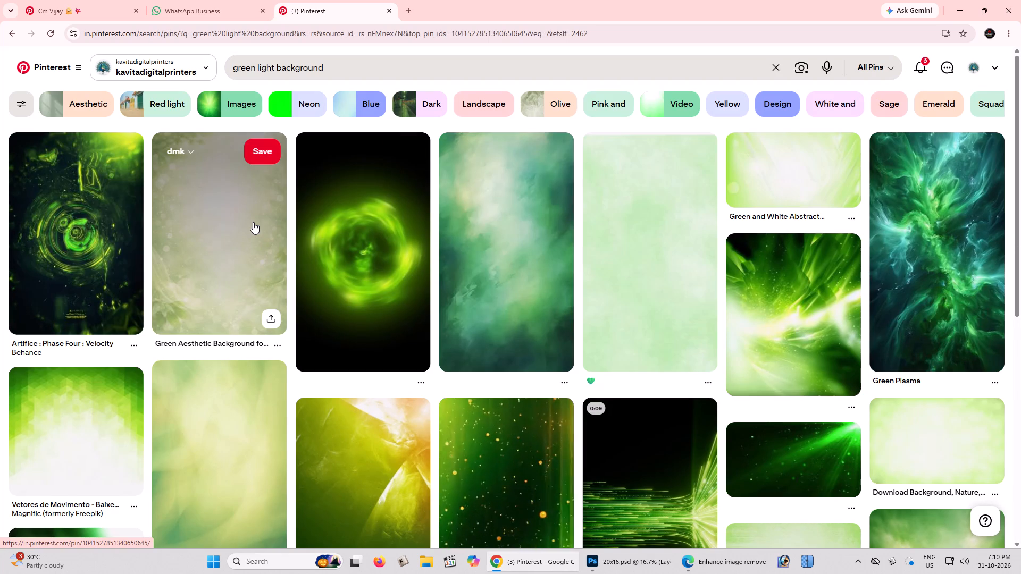
left_click(253, 222, "alt")
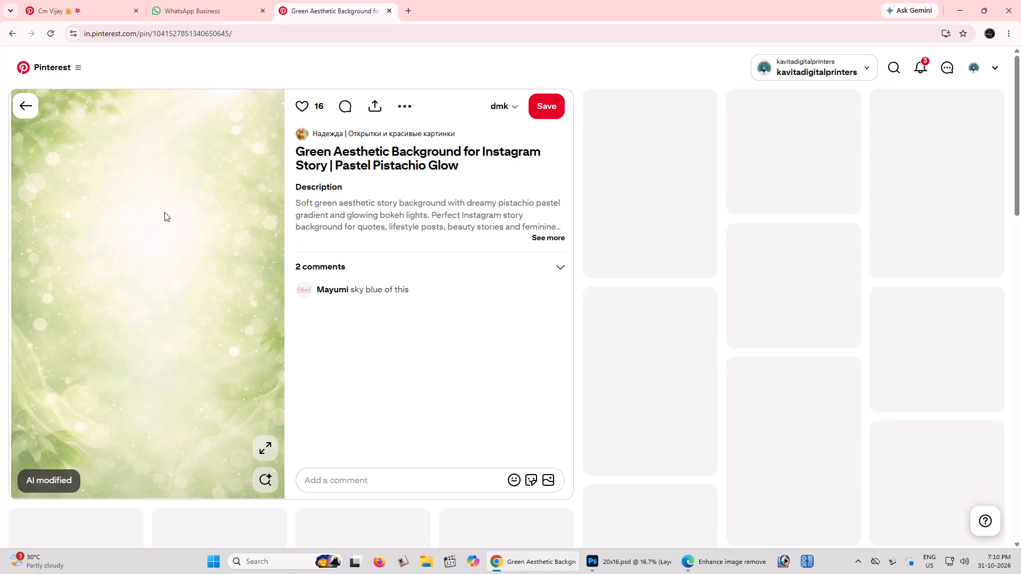
right_click(143, 217, "alt")
left_click(172, 257, "alt")
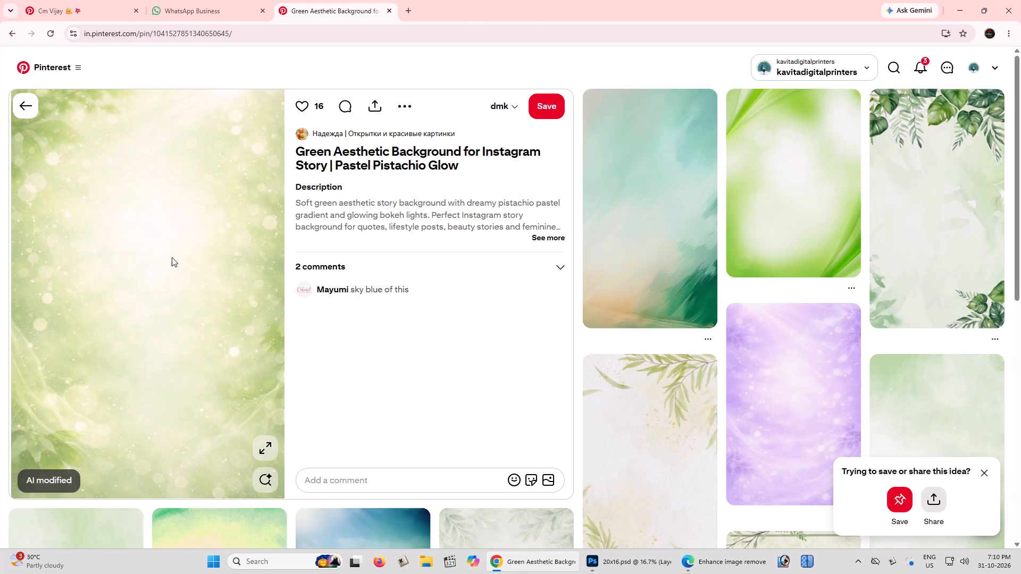
right_click_drag(165, 253, 166, 259, "alt")
left_click(186, 301, "alt")
right_click(181, 301, "alt")
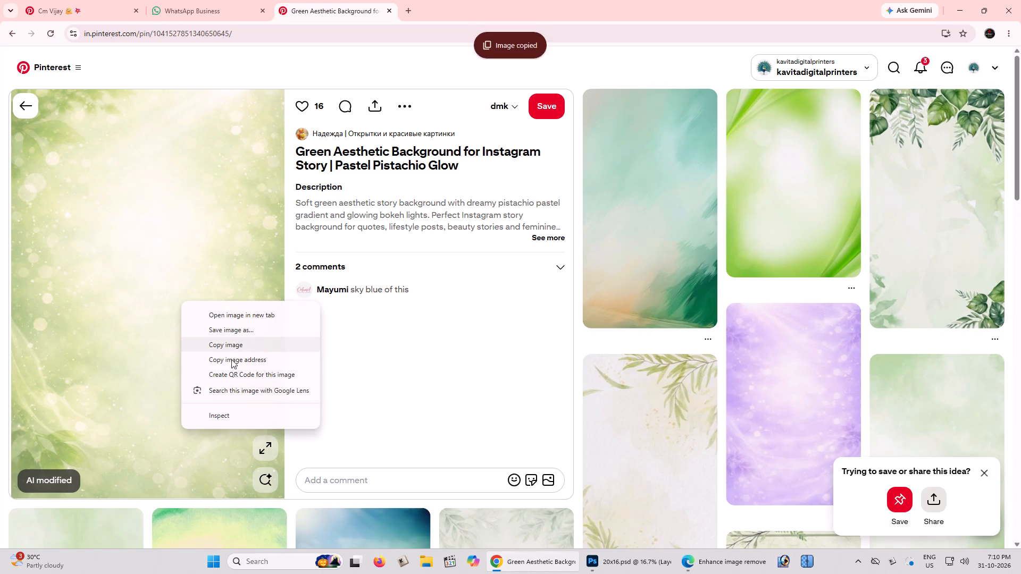
left_click(231, 350, "alt")
Switch to Photoshop, paste the green bokeh background into the banner and enlarge it to cover the full canvas width.
key("alt+Tab")
key("alt+Tab")
left_click(708, 278, "alt")
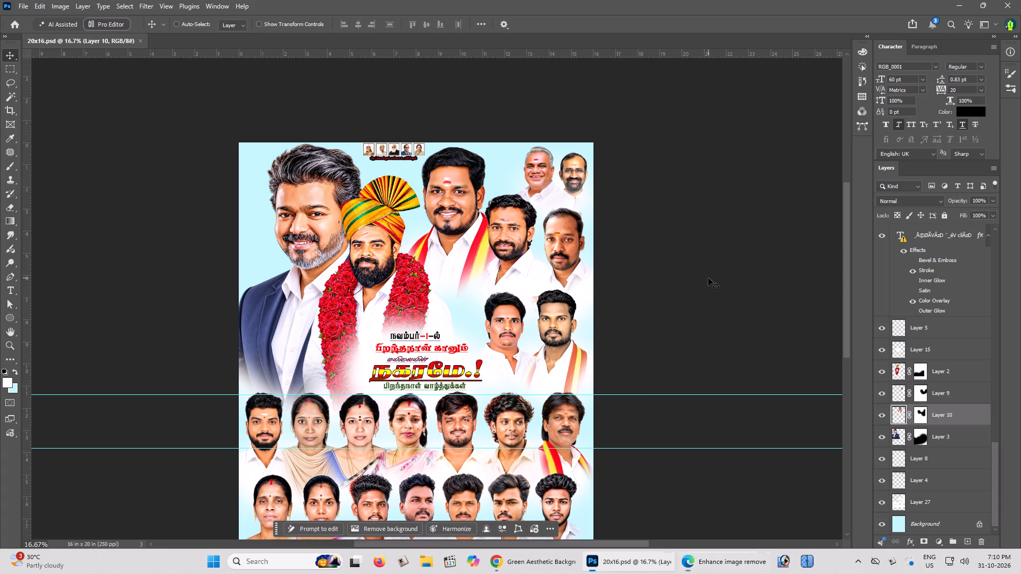
key("ctrl+v")
key("ctrl+t")
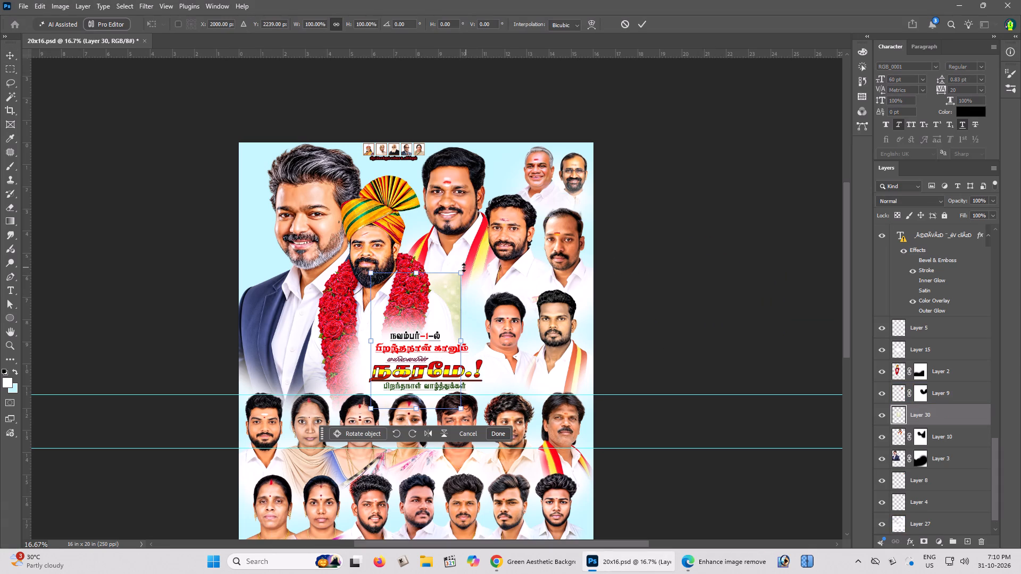
left_click_drag(461, 268, 672, 148, "alt")
left_click_drag(508, 234, 508, 280)
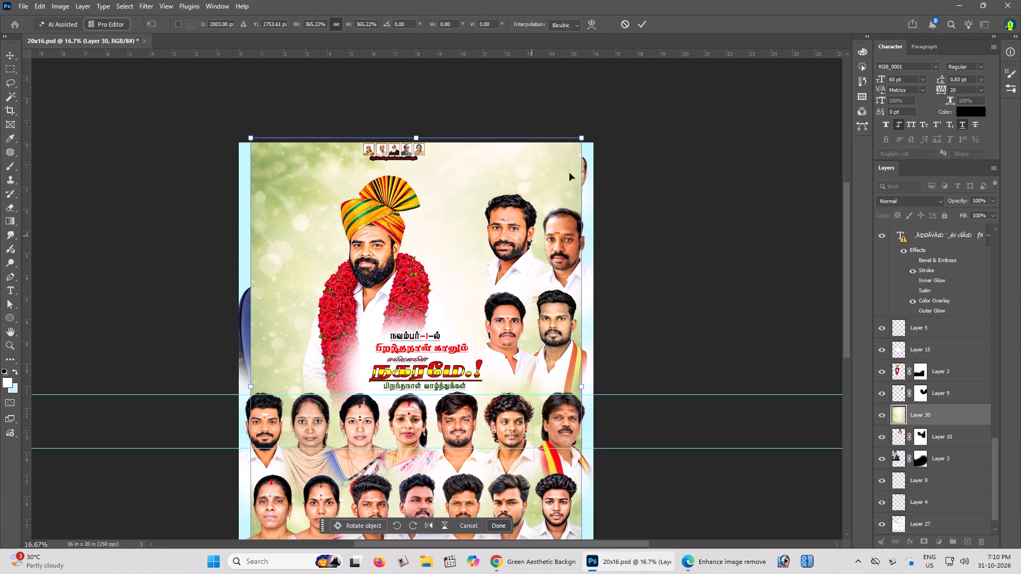
left_click_drag(579, 138, 617, 116, "alt")
left_click_drag(554, 166, 552, 188)
key("Return")
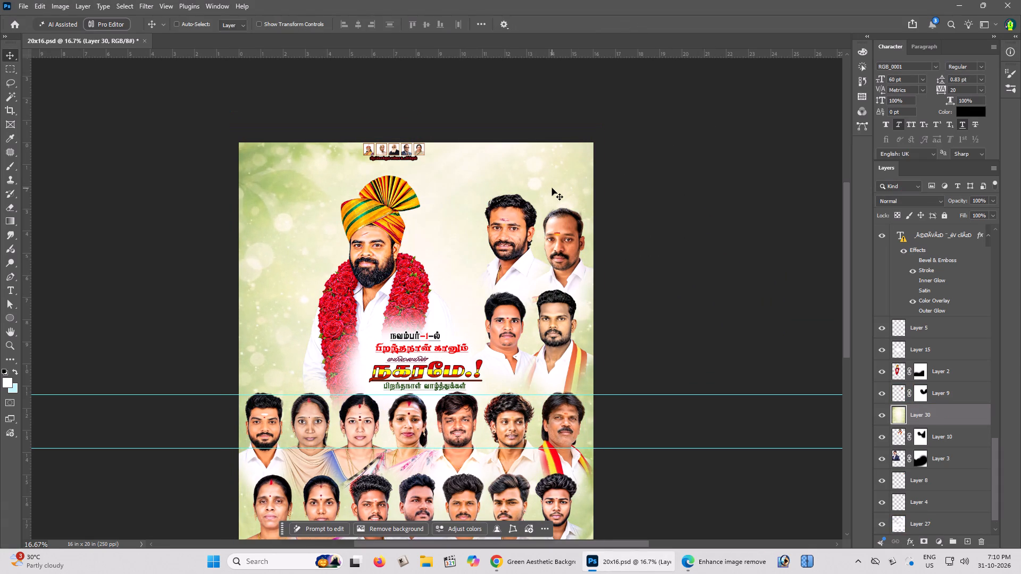
Send the pasted green bokeh layer behind all the portraits and set its blend mode to Luminosity.
key("ctrl+shift+bracketleft")
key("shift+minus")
scroll(564, 185, "down", 6)
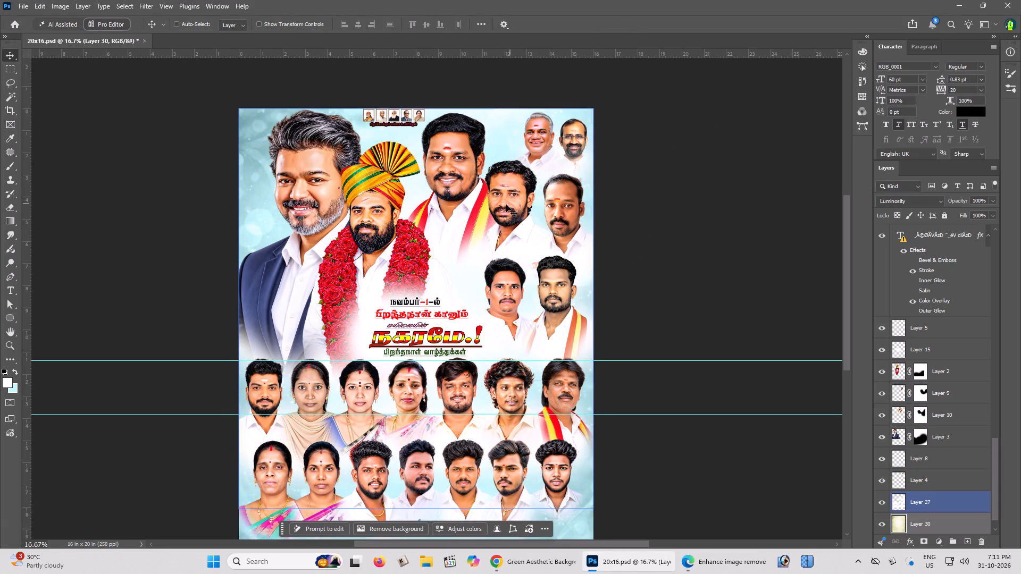
scroll(506, 205, "down", 2)
key("Tab")
key("Tab")
Select the Background layer, swap the foreground and background colours, and pick a deeper cyan foreground colour, #6ad9ea.
right_click(458, 207)
left_click(482, 234)
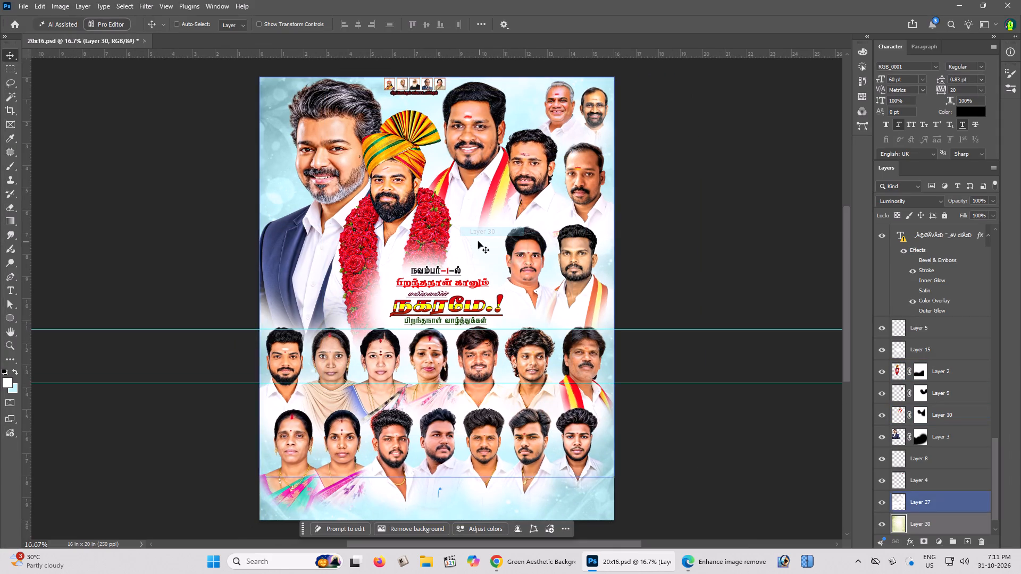
right_click(478, 241)
left_click(492, 269)
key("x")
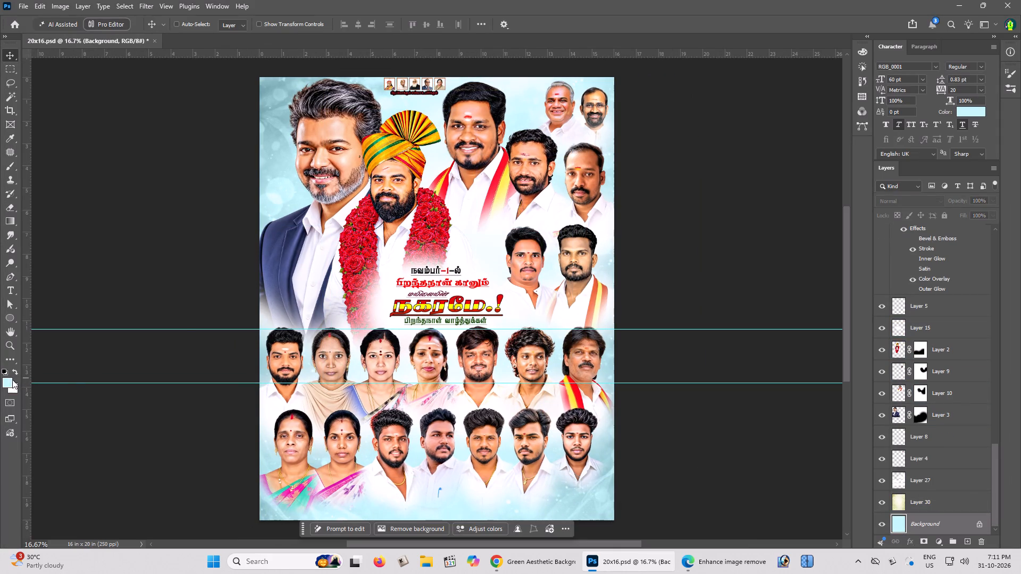
left_click(9, 384)
left_click_drag(757, 179, 779, 179)
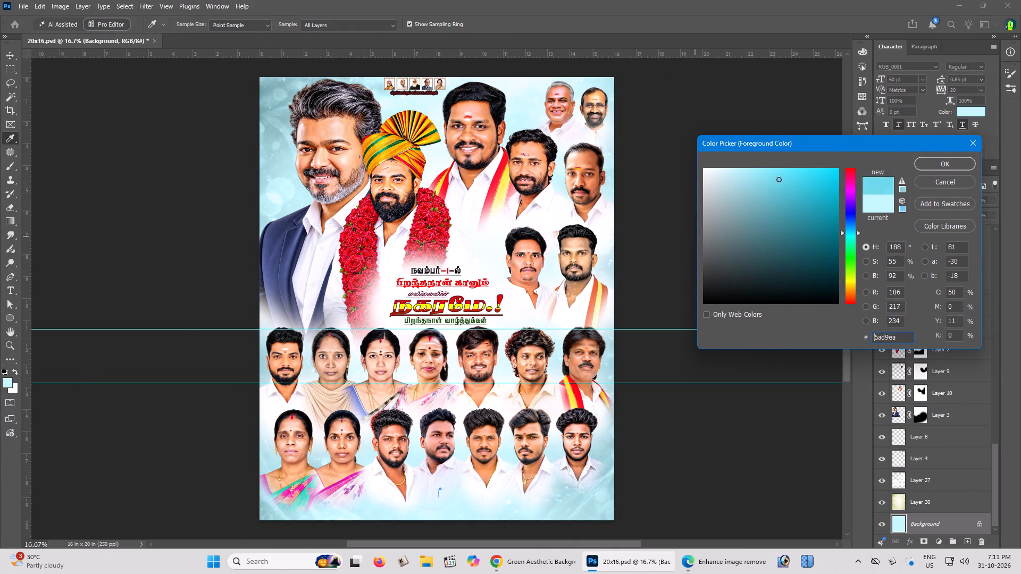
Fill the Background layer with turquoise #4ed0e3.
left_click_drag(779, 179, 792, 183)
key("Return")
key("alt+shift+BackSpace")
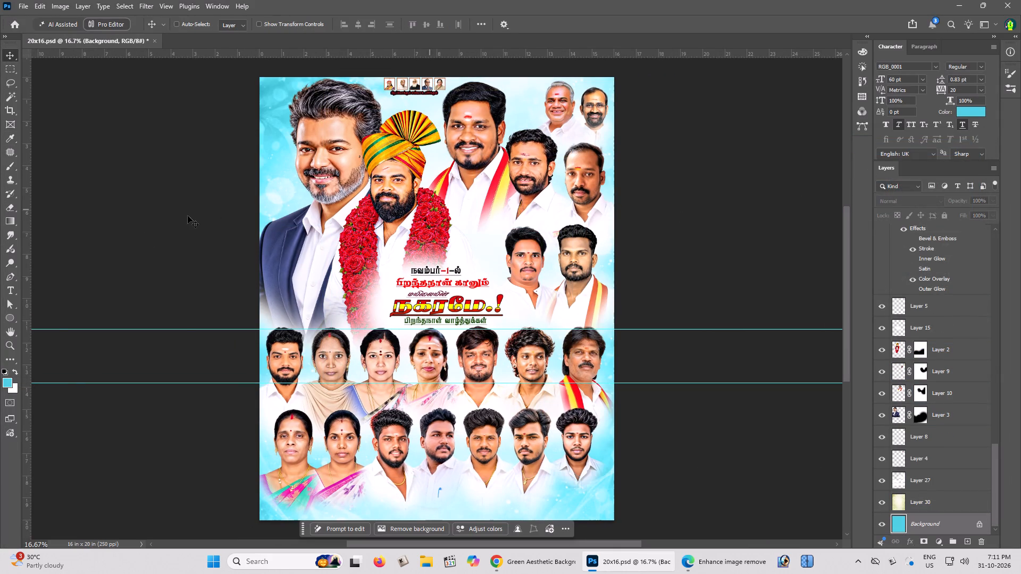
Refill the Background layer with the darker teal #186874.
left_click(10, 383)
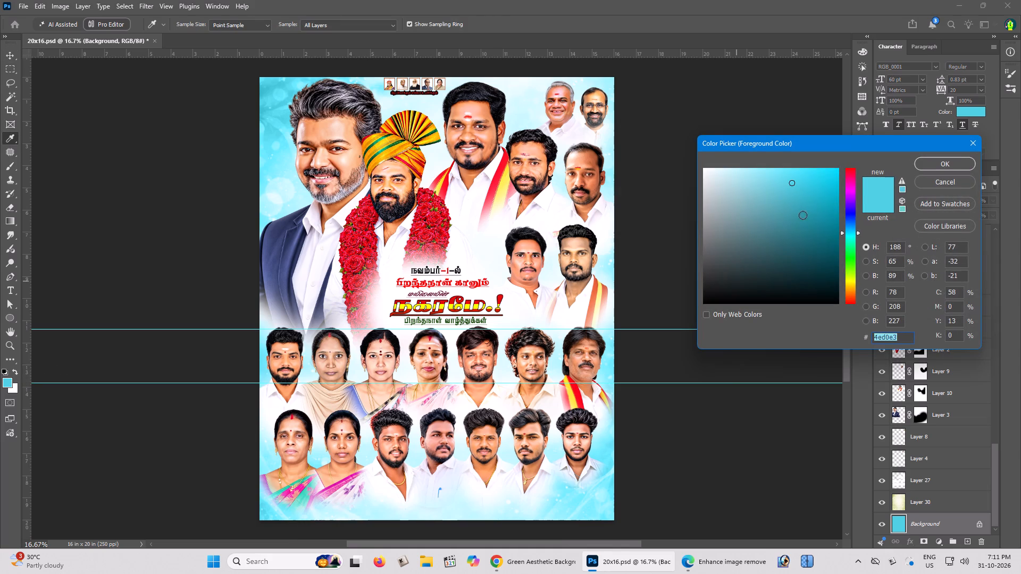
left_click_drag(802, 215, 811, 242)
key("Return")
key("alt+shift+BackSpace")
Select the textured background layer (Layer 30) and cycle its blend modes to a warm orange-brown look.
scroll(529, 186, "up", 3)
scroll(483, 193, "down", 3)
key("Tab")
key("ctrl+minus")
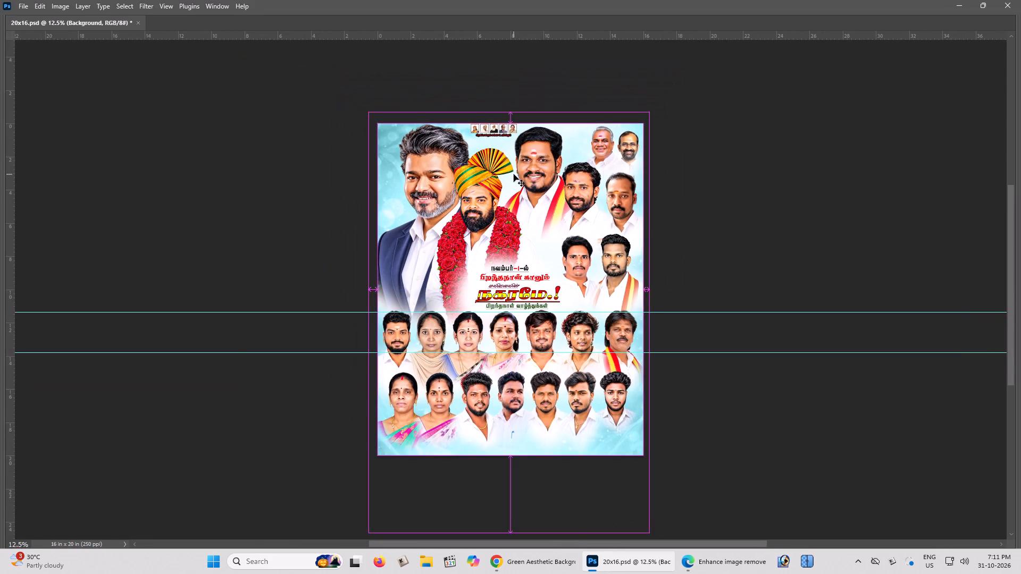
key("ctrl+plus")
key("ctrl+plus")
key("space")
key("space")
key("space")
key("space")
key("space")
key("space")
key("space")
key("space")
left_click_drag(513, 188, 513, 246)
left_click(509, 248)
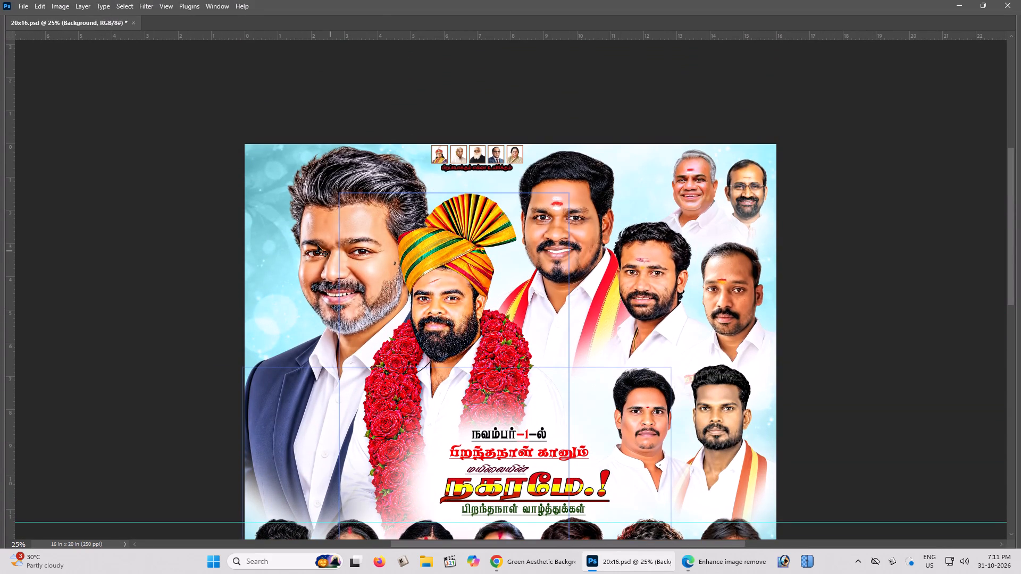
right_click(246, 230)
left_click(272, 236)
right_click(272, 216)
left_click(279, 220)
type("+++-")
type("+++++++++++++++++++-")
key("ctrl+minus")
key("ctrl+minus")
Examine the whole banner with the orange-brown background.
key("space")
key("space")
key("space")
key("space")
key("space")
key("space")
key("space")
key("space")
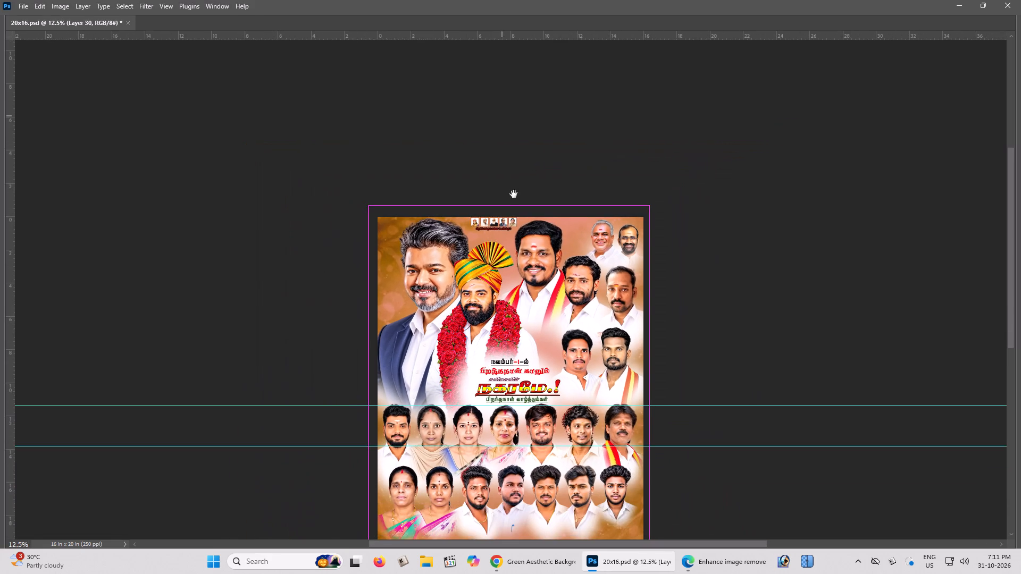
left_click_drag(514, 258, 510, 239)
left_click(510, 239)
scroll(510, 239, "up", 1)
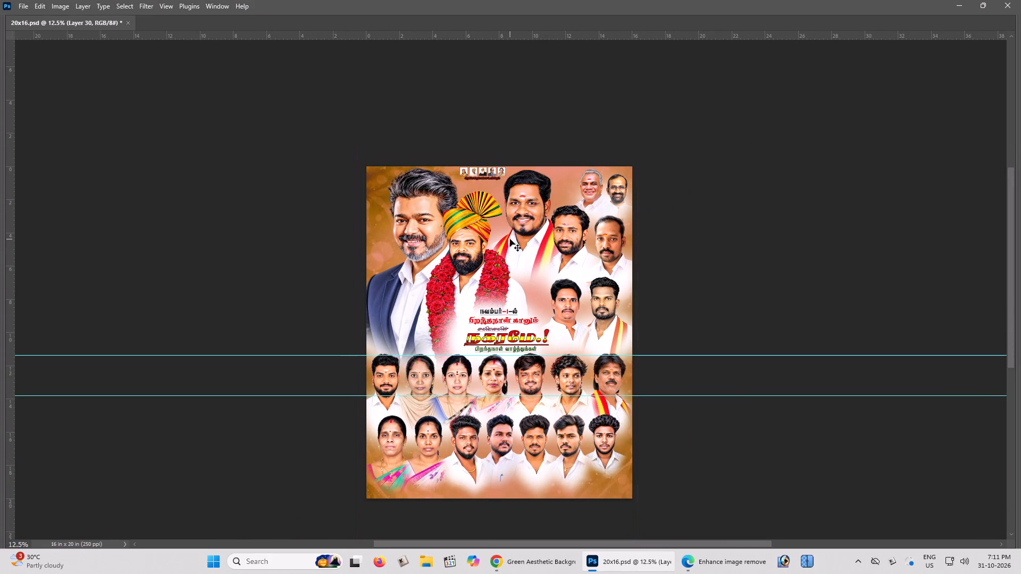
scroll(510, 239, "up", 2)
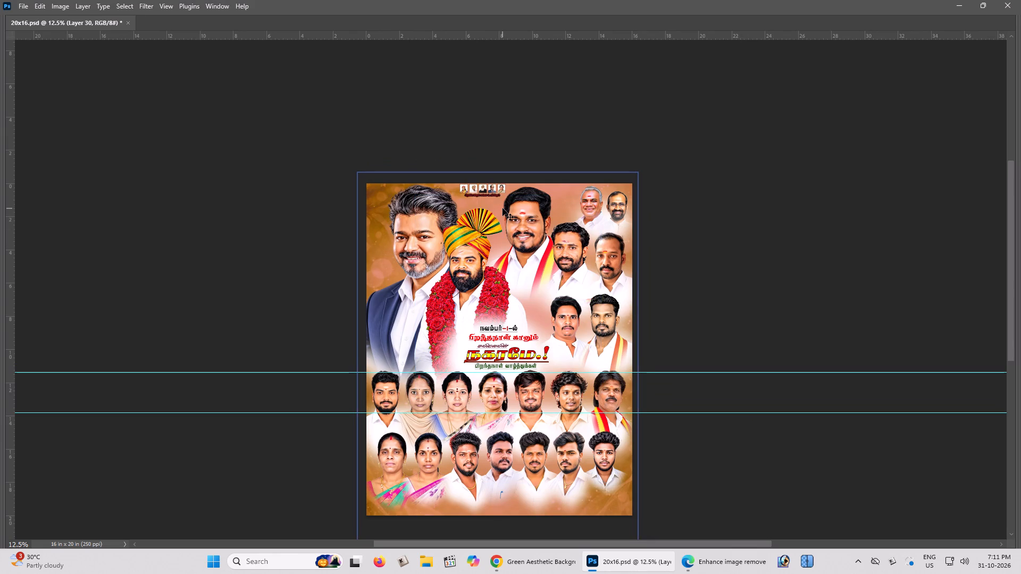
scroll(503, 208, "down", 8)
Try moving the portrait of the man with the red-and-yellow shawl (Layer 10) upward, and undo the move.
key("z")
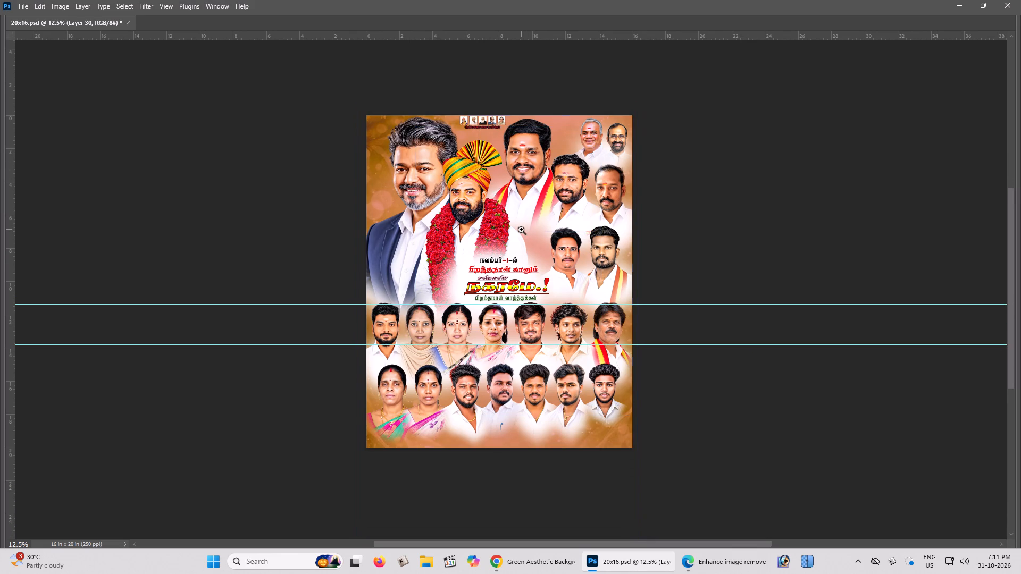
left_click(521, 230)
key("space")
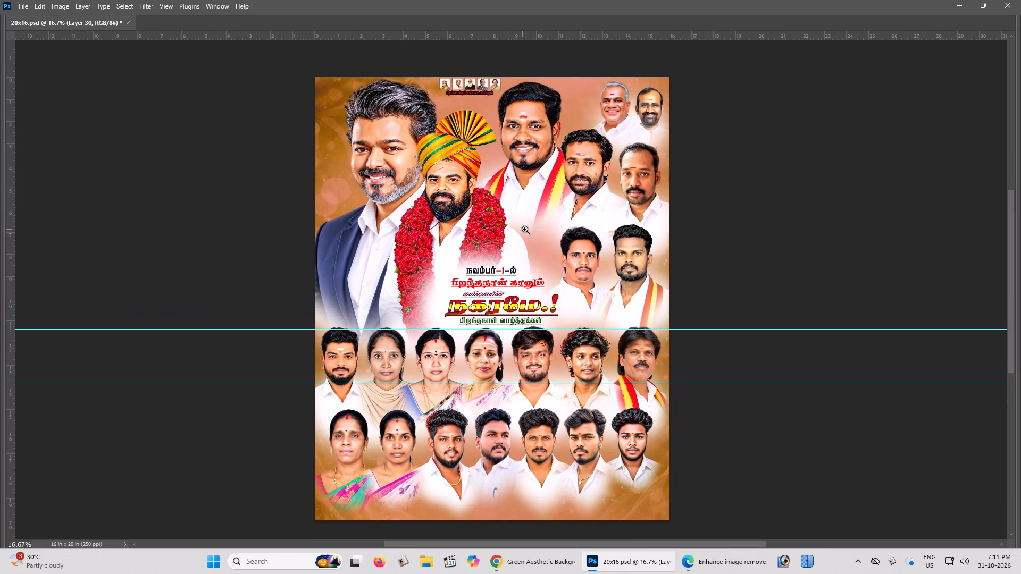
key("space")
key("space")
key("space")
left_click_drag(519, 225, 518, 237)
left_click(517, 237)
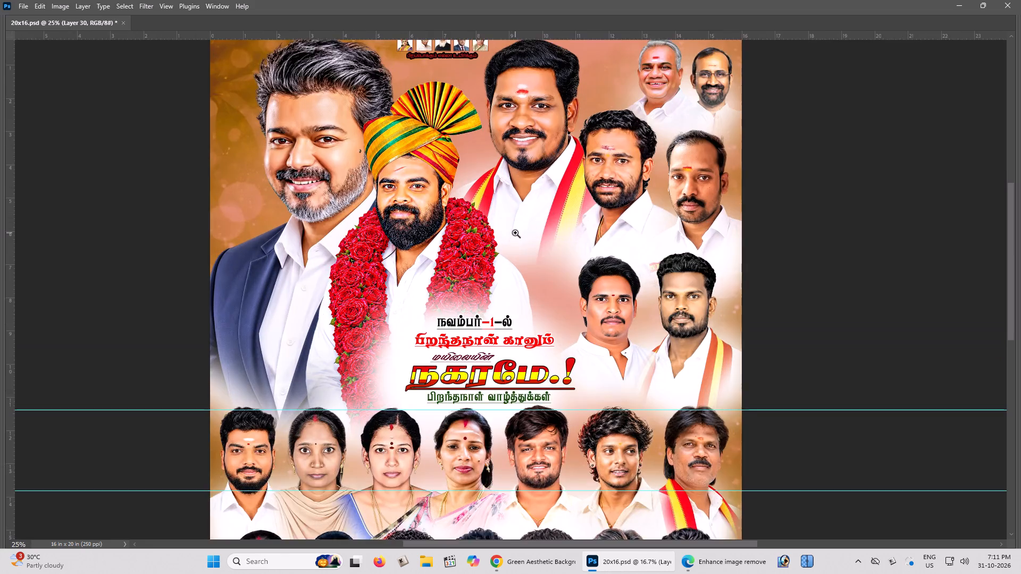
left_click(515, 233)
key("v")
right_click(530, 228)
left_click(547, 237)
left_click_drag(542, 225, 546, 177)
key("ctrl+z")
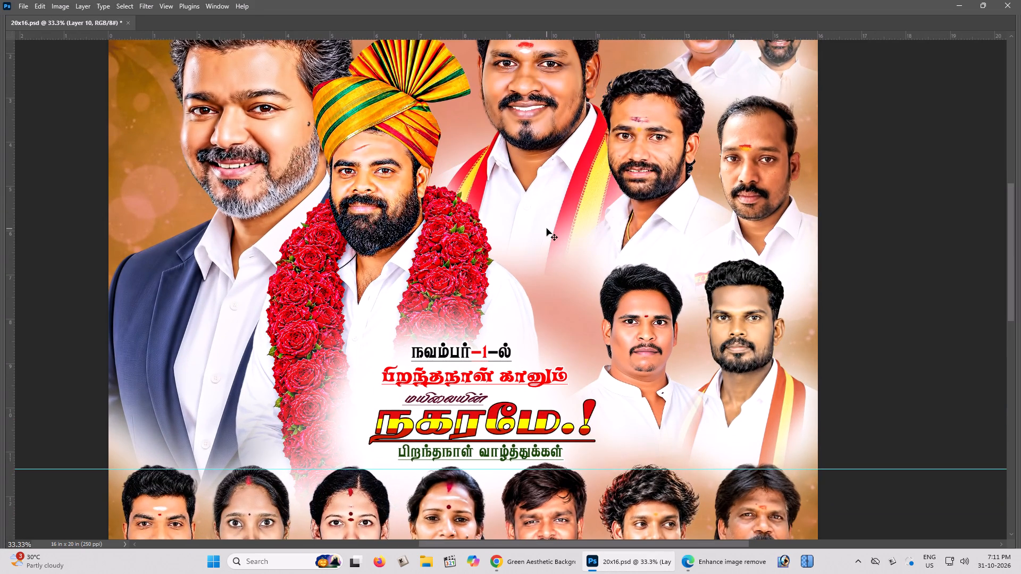
Add a new blank layer directly above the white glow layer (Layer 27).
right_click(547, 229)
left_click(557, 245)
left_click_drag(557, 245, 581, 249)
key("ctrl+z")
key("ctrl+shift+n")
key("Return")
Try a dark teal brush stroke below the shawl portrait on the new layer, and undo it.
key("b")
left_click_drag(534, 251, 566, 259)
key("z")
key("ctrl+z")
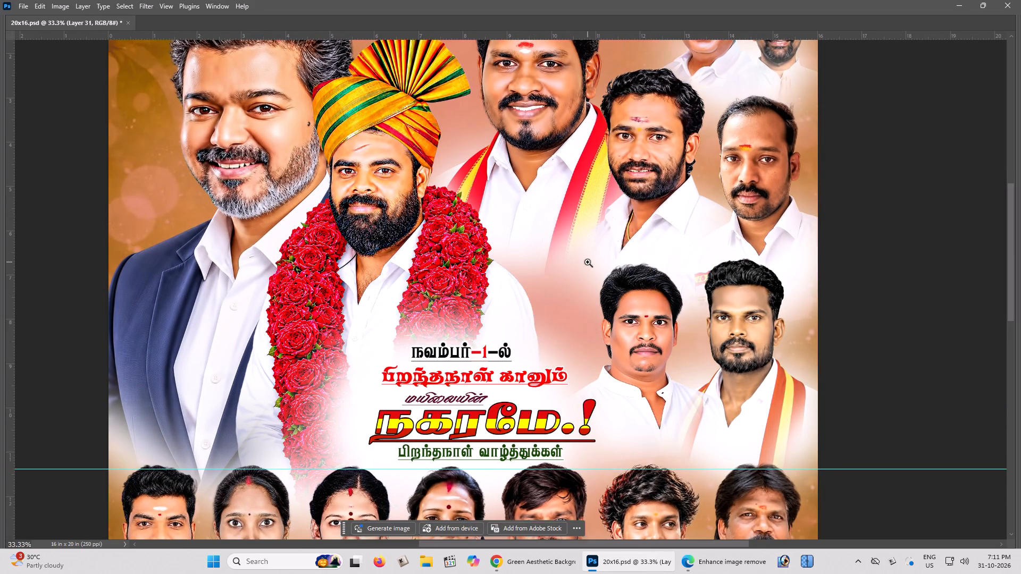
Brush soft white glow on the new layer below the shawl portrait and around the four portraits to its right.
type("xb")
left_click_drag(513, 258, 596, 259)
left_click_drag(590, 257, 627, 257)
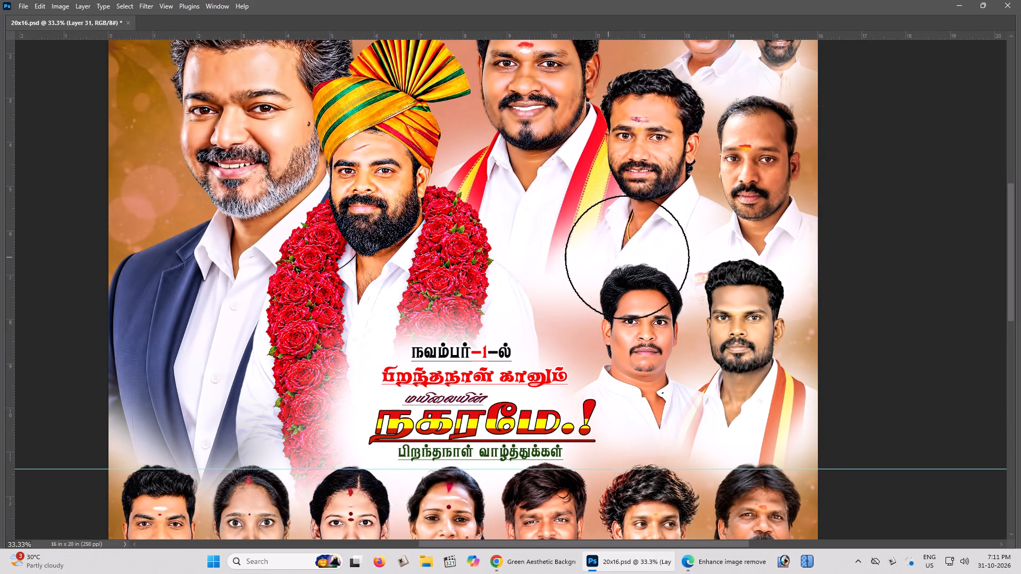
left_click_drag(627, 257, 625, 257)
key("v")
key("b")
left_click_drag(700, 269, 706, 269)
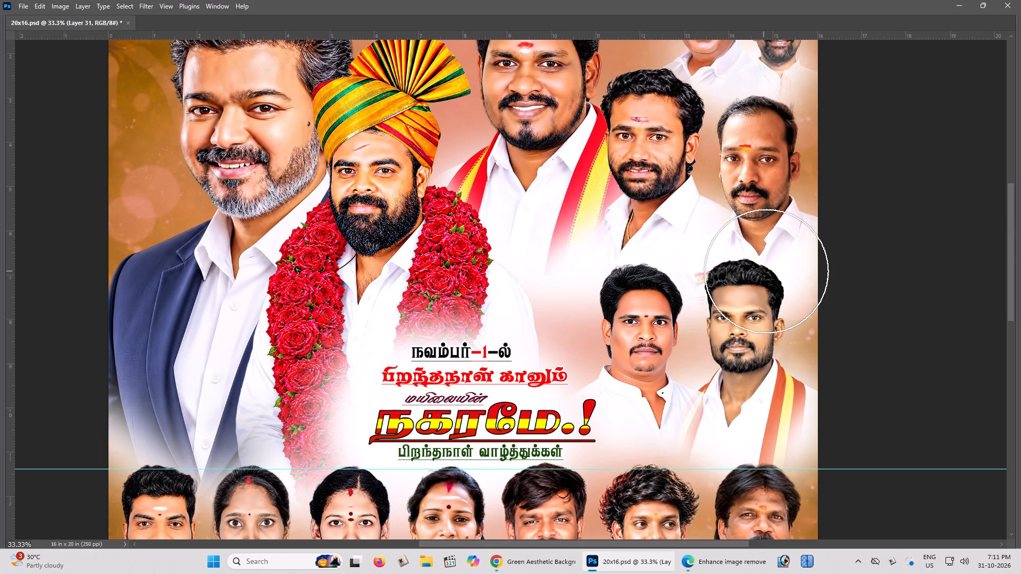
left_click(768, 272)
key("space")
left_click_drag(737, 304, 735, 272)
left_click(737, 263)
left_click(631, 332)
left_click(748, 332)
Nudge the bearded man's portrait beside the shawl portrait (Layer 9) slightly down and to the right.
key("v")
scroll(666, 298, "up", 5)
key("space")
key("space")
key("space")
key("space")
key("space")
key("space")
key("space")
key("space")
key("space")
key("space")
key("space")
key("space")
key("space")
key("space")
key("space")
key("space")
key("space")
key("space")
key("space")
key("space")
left_click_drag(544, 174, 544, 192)
left_click_drag(544, 194, 546, 225)
left_click(546, 225)
left_click_drag(547, 229, 550, 244)
double_click(550, 244)
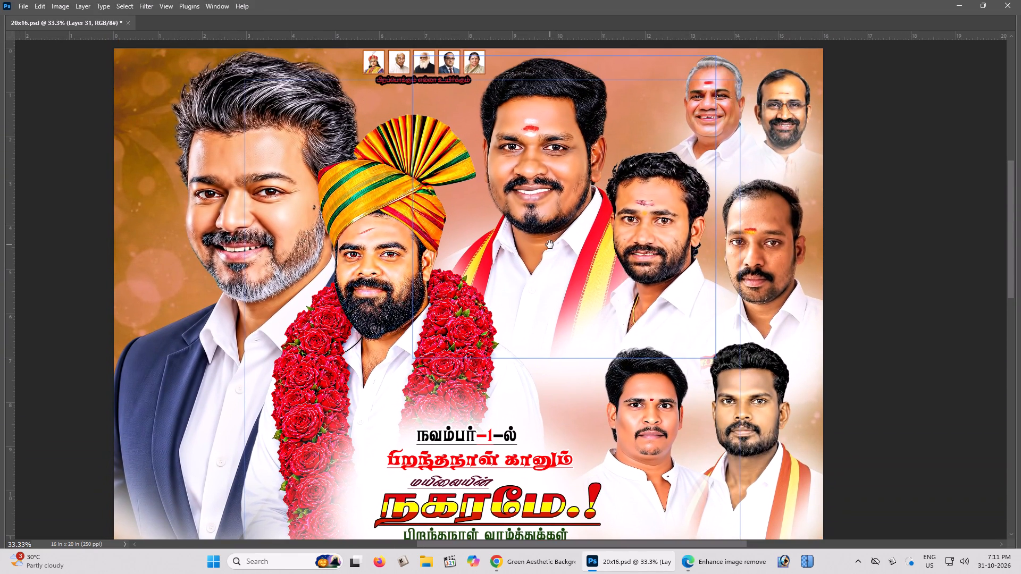
right_click(650, 218)
left_click(658, 223)
left_click_drag(658, 223, 666, 230)
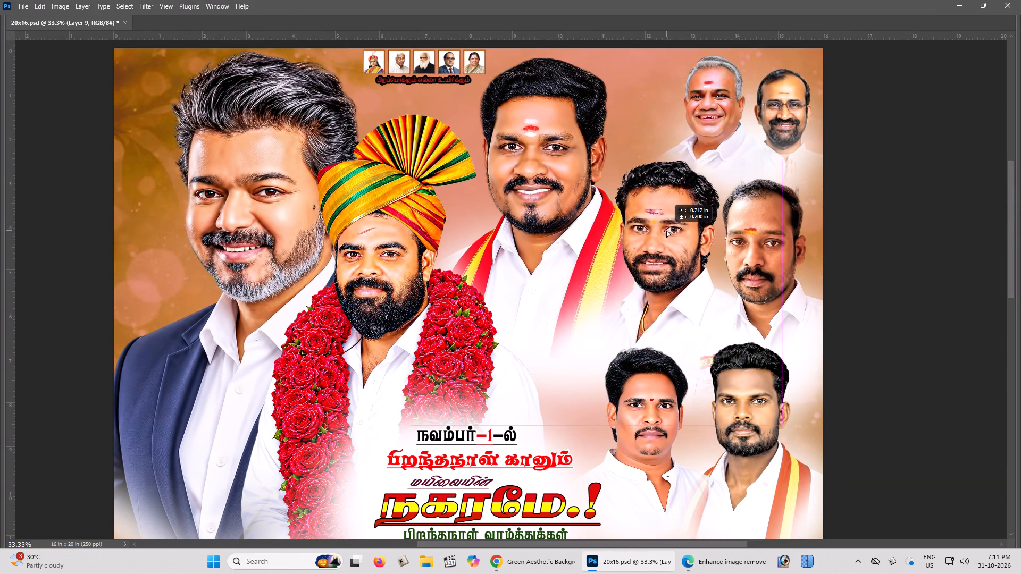
left_click_drag(666, 230, 667, 230)
scroll(667, 230, "up", 1)
scroll(667, 230, "down", 2)
left_click_drag(667, 221, 666, 219)
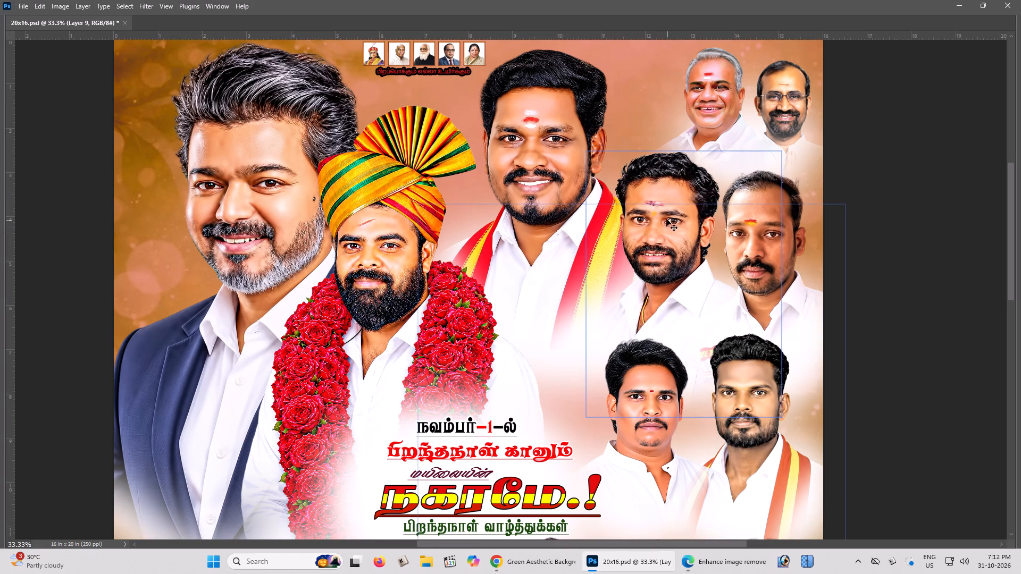
left_click_drag(666, 219, 663, 218)
Save the banner document and review the overall layout.
key("ctrl+s")
key("ctrl+minus")
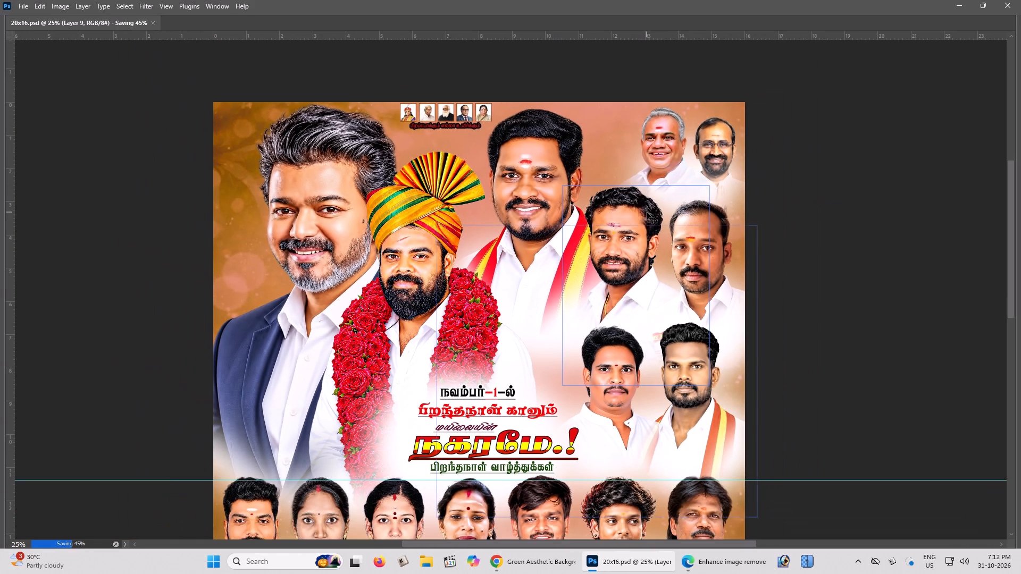
scroll(553, 196, "down", 5)
key("ctrl+minus")
key("ctrl+minus")
key("ctrl+plus")
key("ctrl+plus")
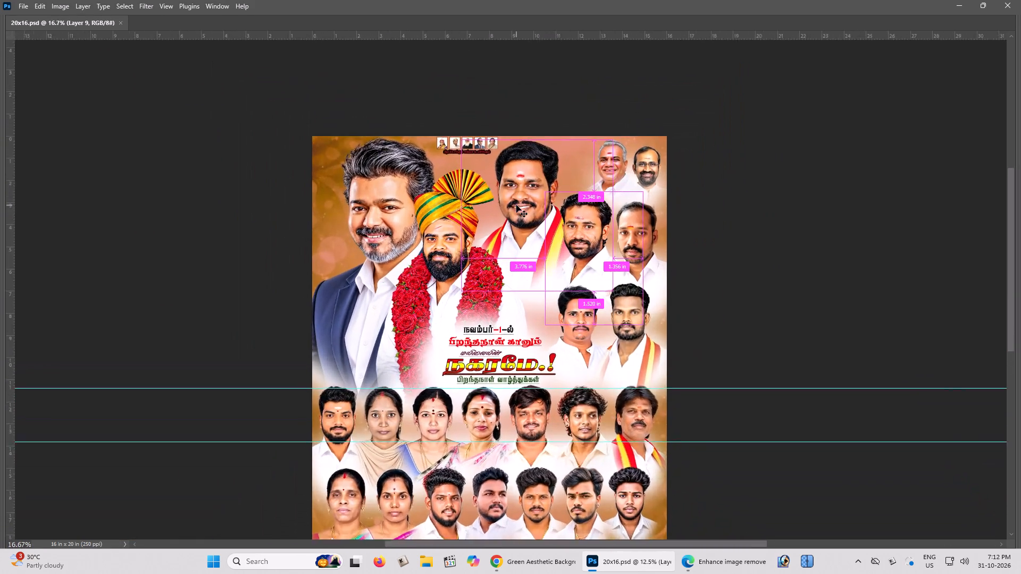
scroll(530, 200, "up", 5)
key("ctrl+minus")
key("ctrl+plus")
key("ctrl+plus")
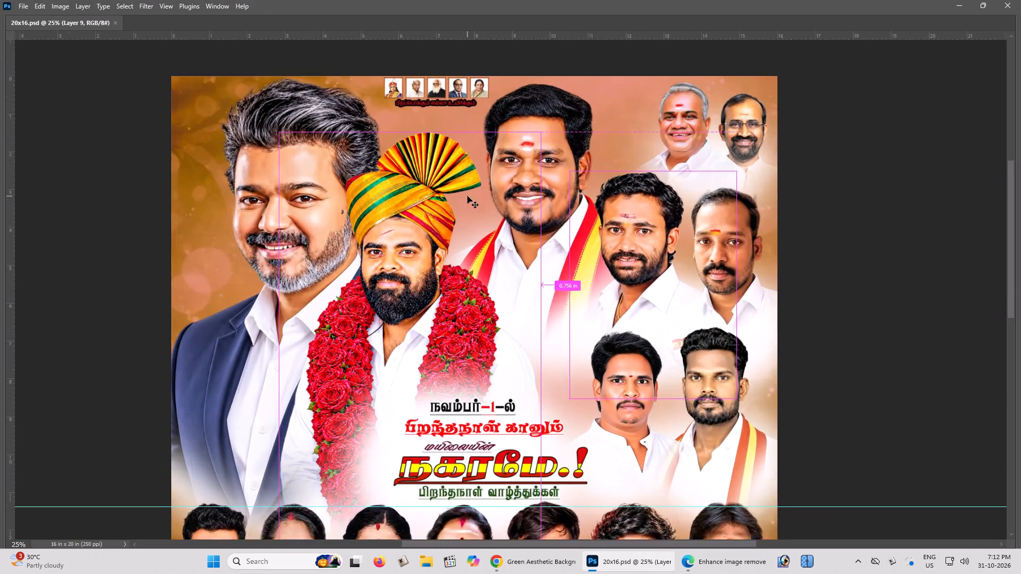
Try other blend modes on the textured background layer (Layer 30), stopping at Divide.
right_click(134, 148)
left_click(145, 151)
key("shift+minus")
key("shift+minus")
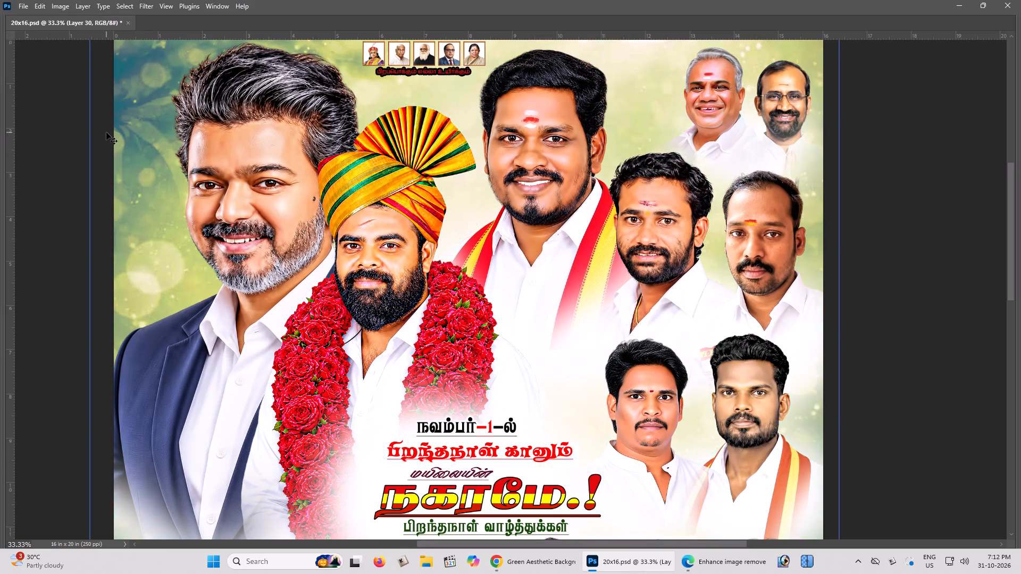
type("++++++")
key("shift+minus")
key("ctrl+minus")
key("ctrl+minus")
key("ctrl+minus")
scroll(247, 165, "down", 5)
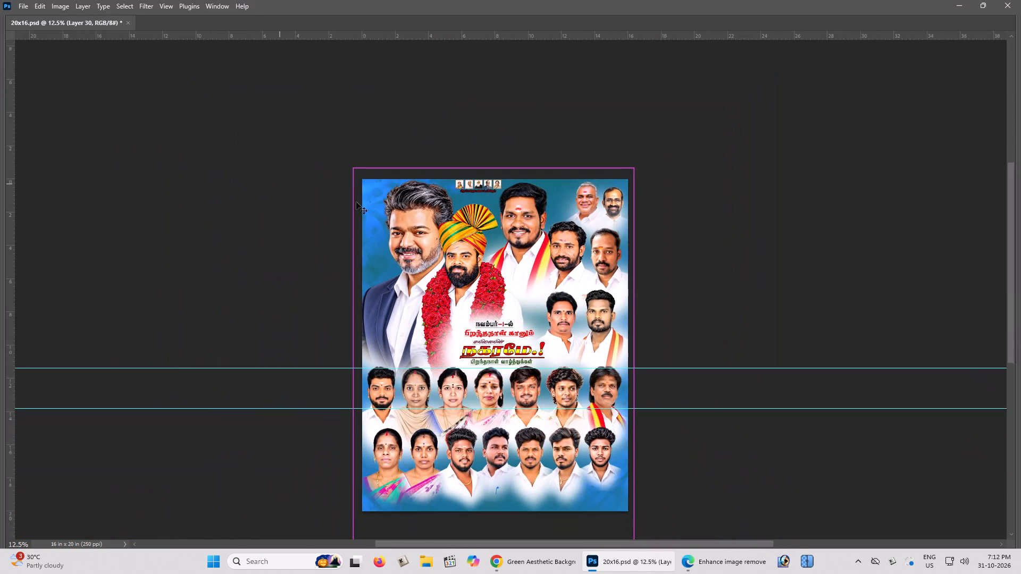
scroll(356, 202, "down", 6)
Set Layer 30's blend mode to Luminosity.
key("Tab")
left_click(928, 202)
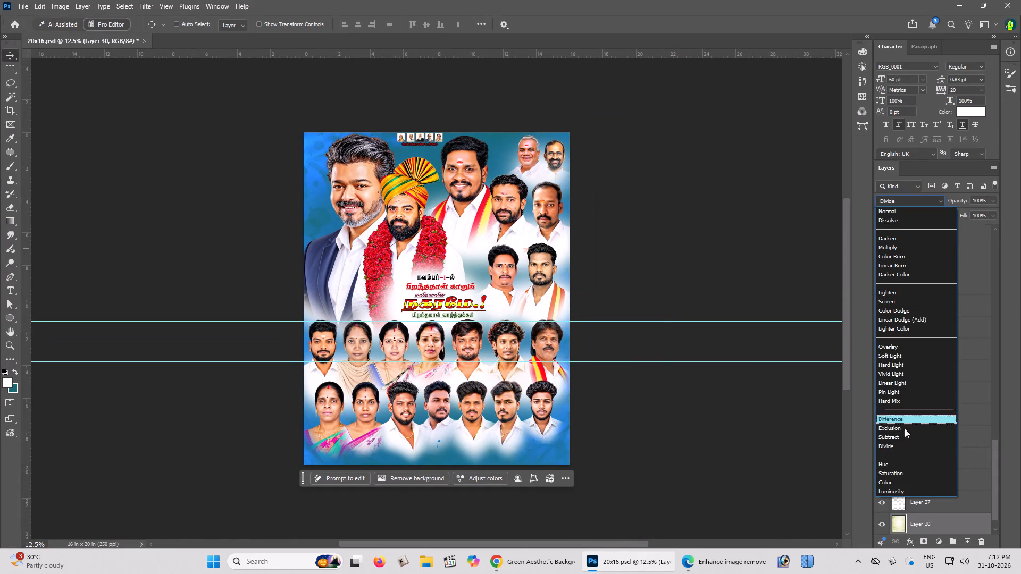
left_click(898, 489)
key("Tab")
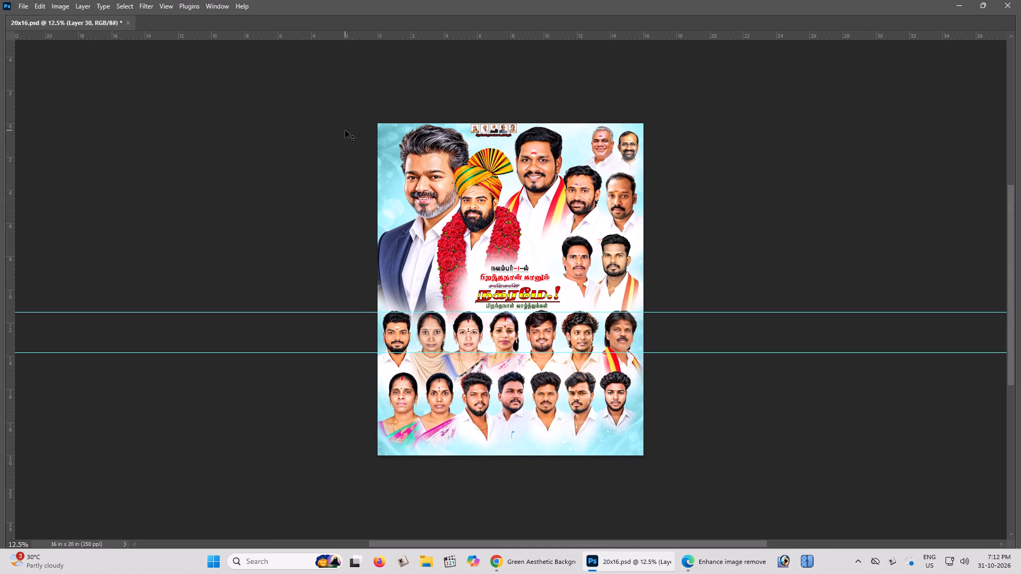
Select the Background layer and fill it with a very dark, near-black teal.
key("ctrl+plus")
key("ctrl+plus")
scroll(343, 129, "up", 4)
right_click(301, 131)
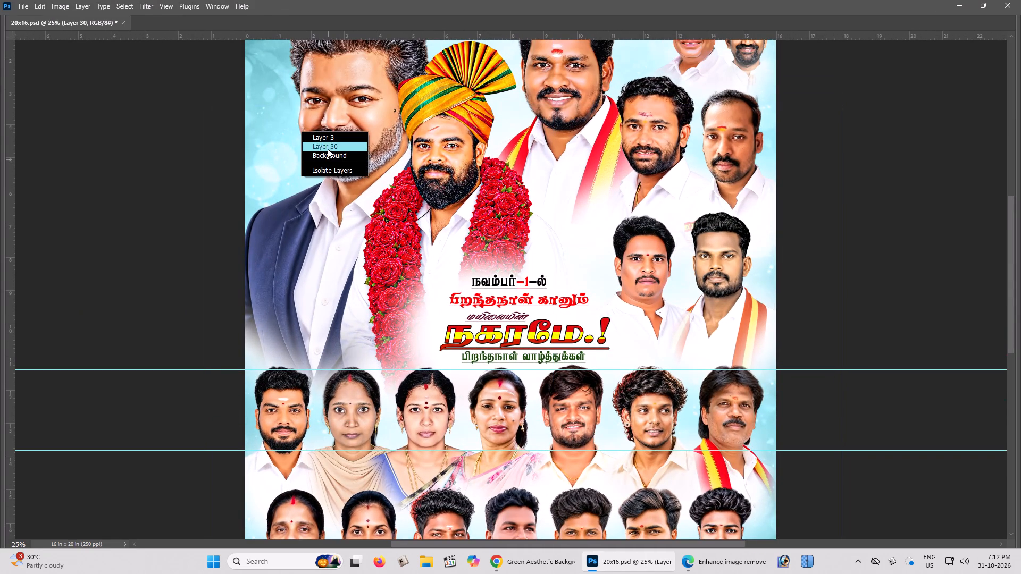
left_click(326, 155)
key("Tab")
key("x")
left_click(10, 382)
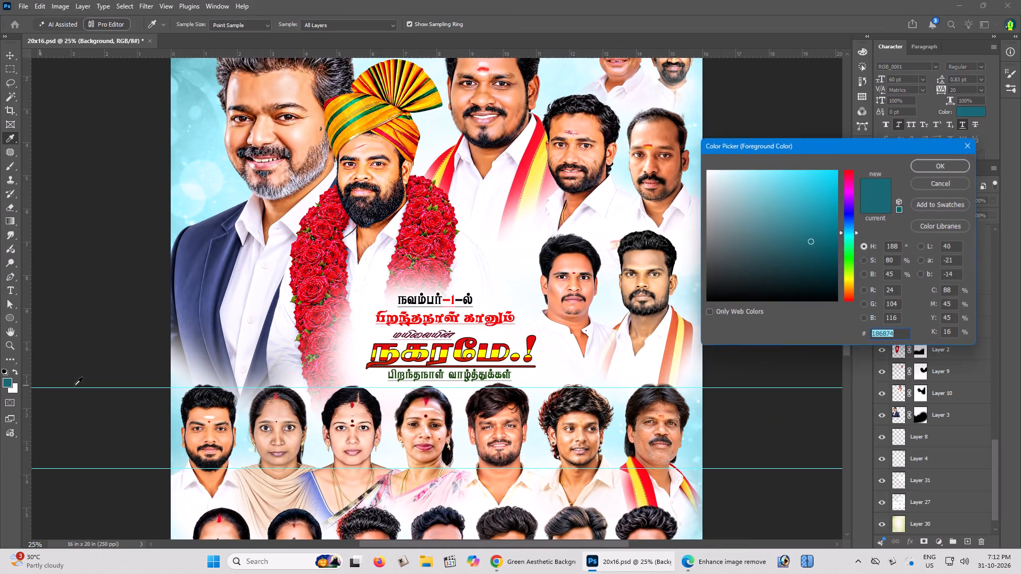
left_click_drag(826, 267, 847, 283)
key("Return")
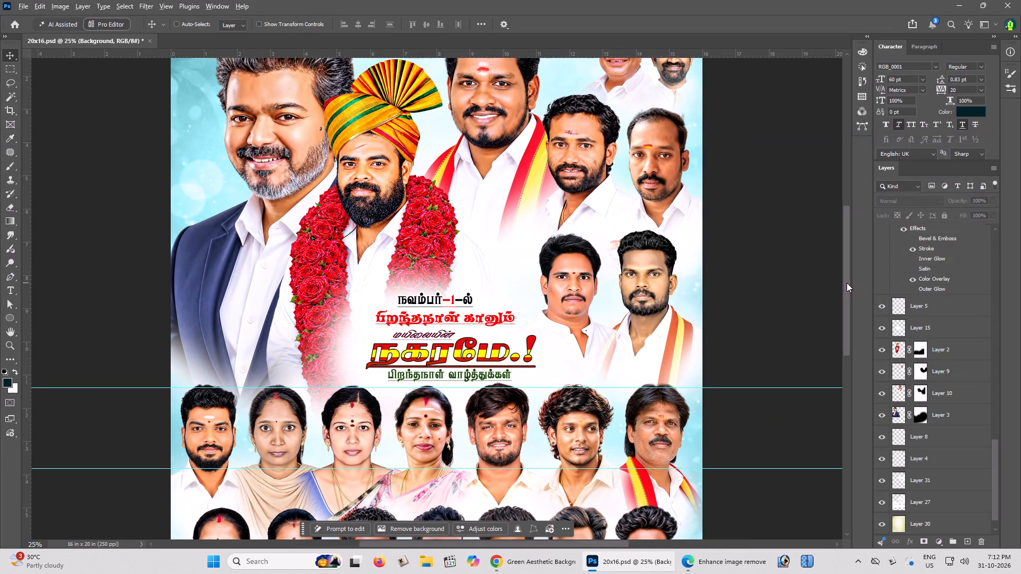
key("alt+shift+BackSpace")
scroll(548, 259, "up", 8)
scroll(255, 281, "down", 1)
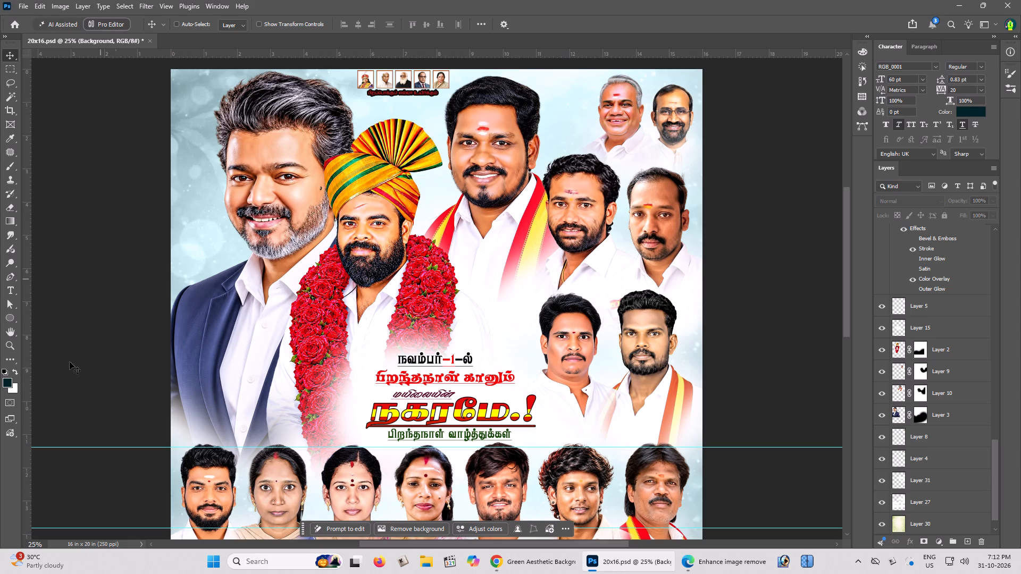
Change the foreground colour to a more saturated, lighter dark teal and fill the Background layer with it.
left_click(6, 386)
left_click_drag(832, 258, 836, 254)
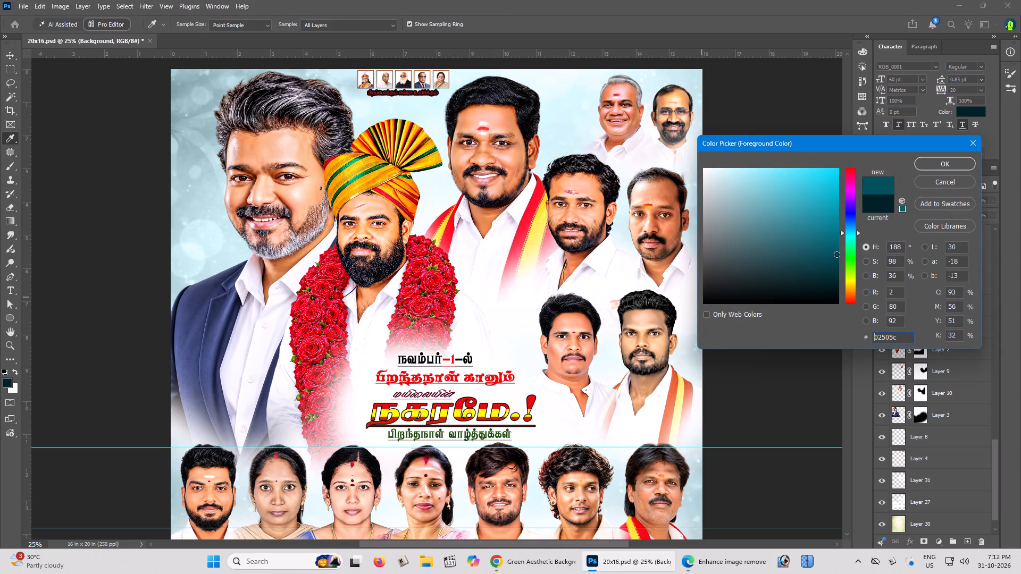
left_click_drag(836, 254, 839, 254)
key("Return")
key("alt+shift+BackSpace")
scroll(796, 255, "up", 5)
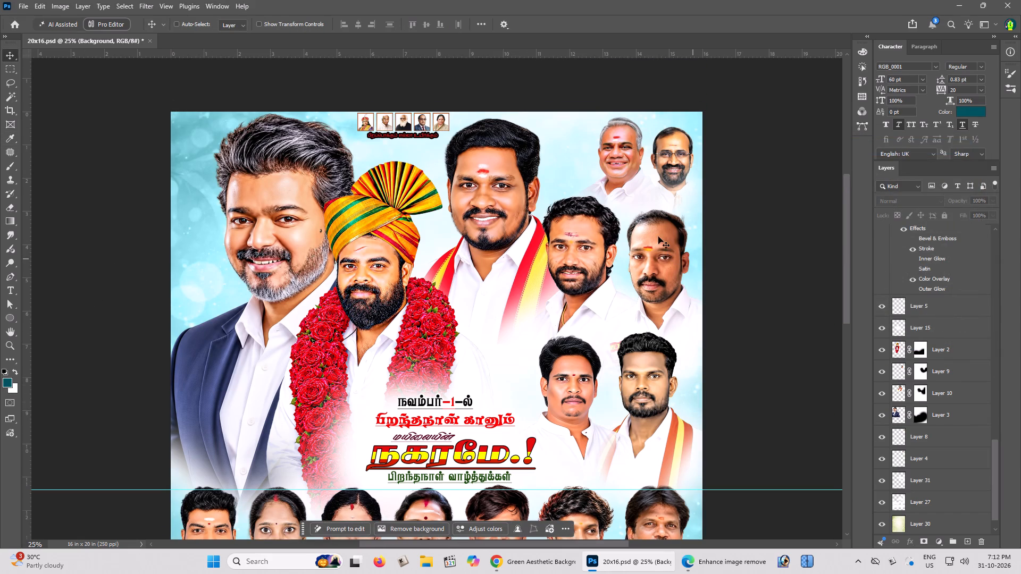
Hide the interface panels and examine the whole banner, from the top portraits to the bottom row.
key("Tab")
key("space")
key("space")
key("space")
key("space")
key("space")
key("space")
key("space")
key("space")
key("space")
key("space")
key("space")
key("space")
key("space")
key("space")
key("space")
key("space")
key("space")
key("space")
key("space")
key("space")
left_click_drag(564, 235, 555, 158)
left_click_drag(546, 174, 566, 203)
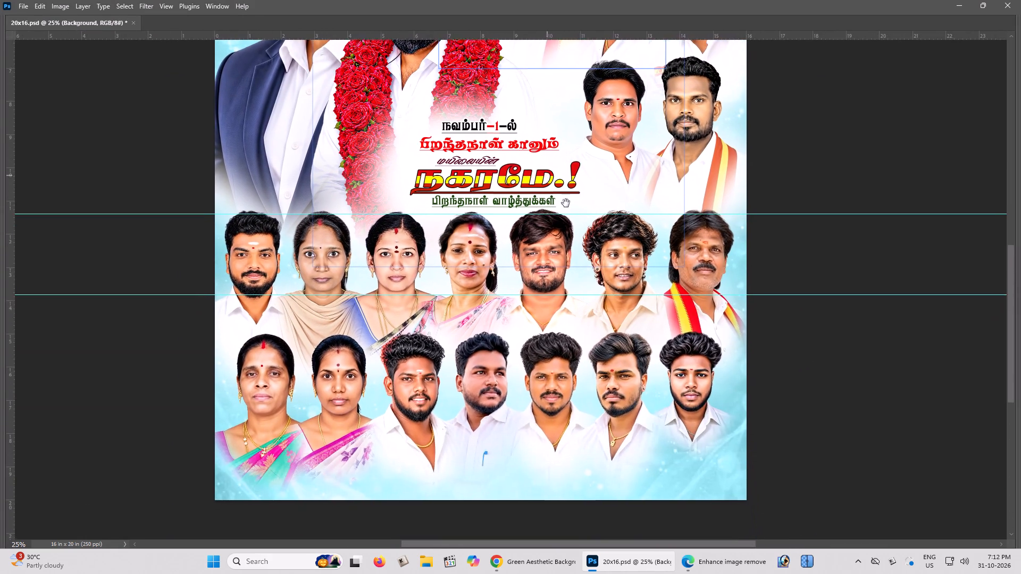
left_click_drag(566, 203, 573, 253)
left_click_drag(564, 251, 551, 269)
left_click(550, 269)
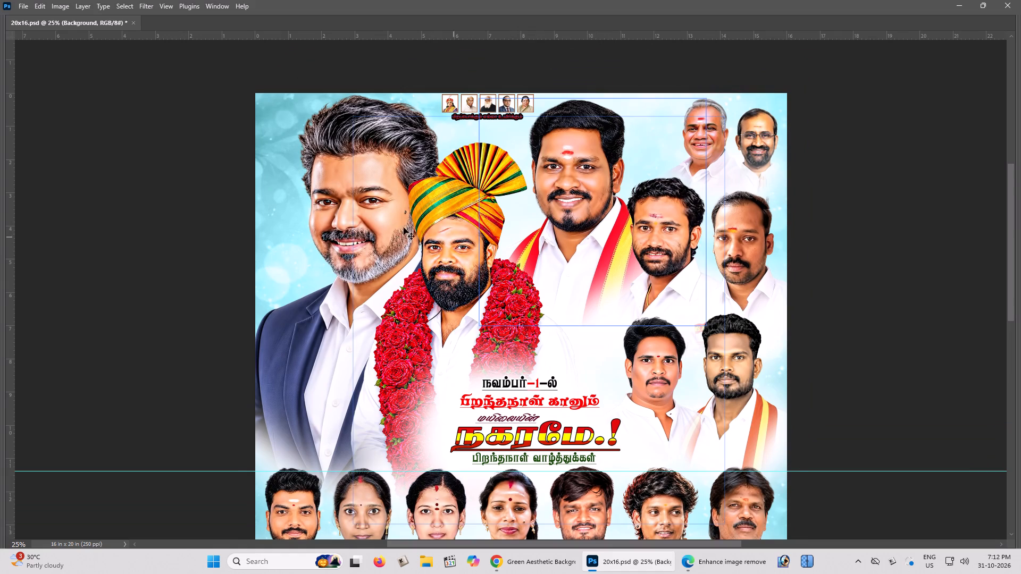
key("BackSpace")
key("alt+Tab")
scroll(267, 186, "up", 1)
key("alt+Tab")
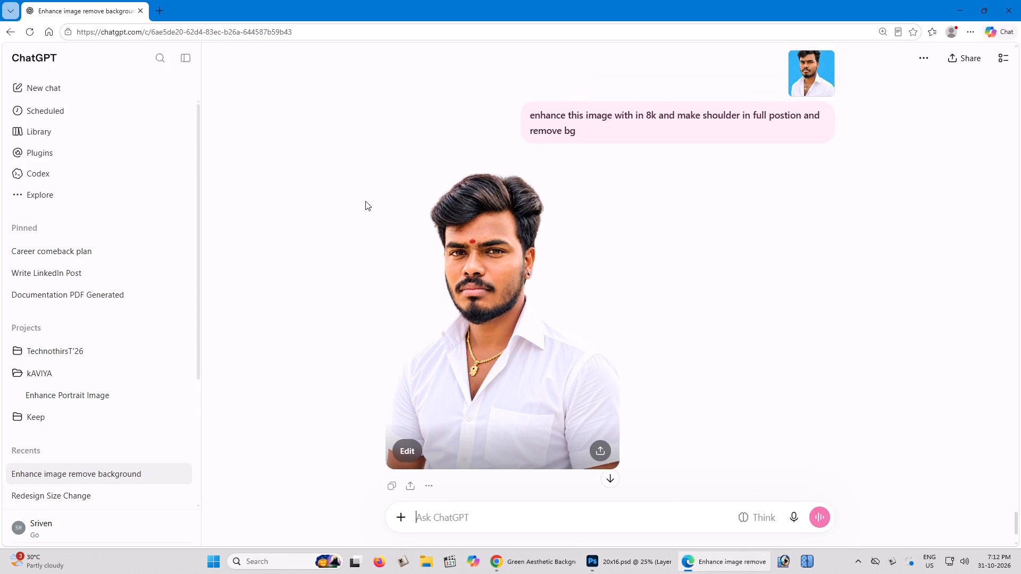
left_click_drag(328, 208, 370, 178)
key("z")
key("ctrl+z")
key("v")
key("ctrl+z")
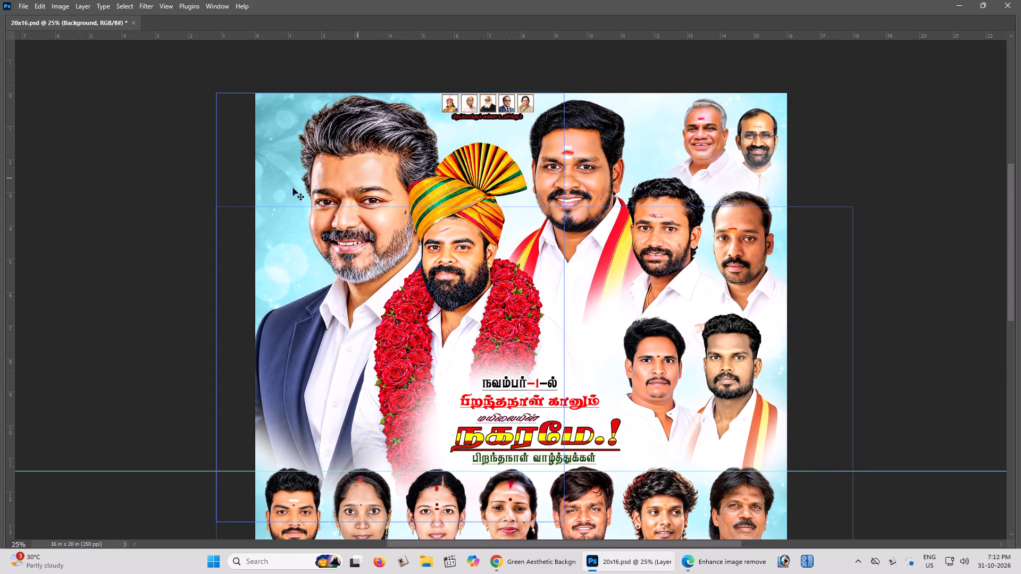
Select the textured background layer (Layer 30) from the canvas and delete it.
right_click(282, 180)
left_click(292, 187)
left_click_drag(289, 185, 286, 176)
key("ctrl+z")
key("BackSpace")
Switch to the Pinterest page in Chrome and examine the related green backgrounds for a replacement banner background.
key("alt+Tab")
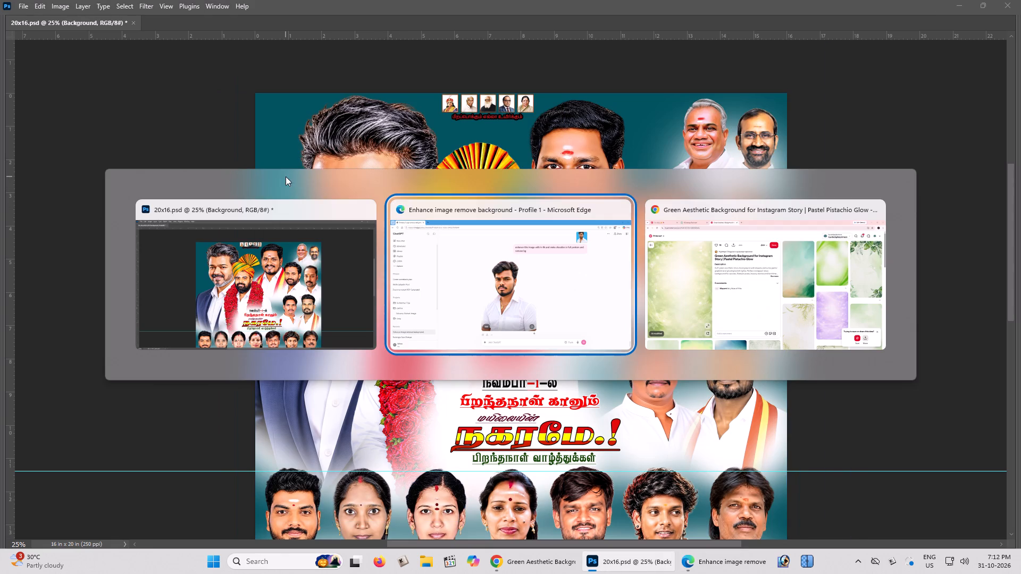
left_click(708, 265, "alt")
scroll(709, 265, "down", 3)
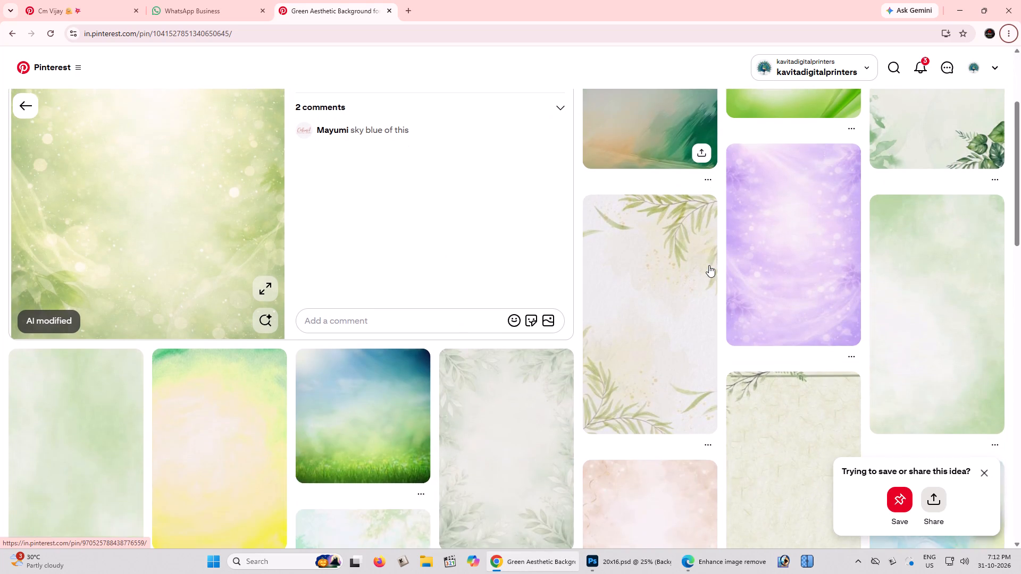
scroll(709, 265, "up", 3)
scroll(955, 230, "down", 4)
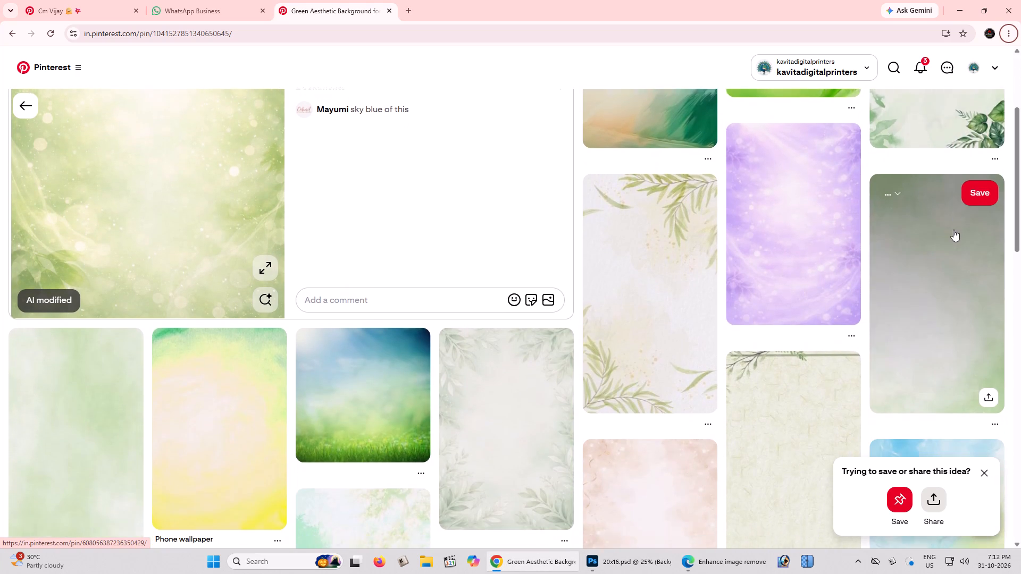
scroll(949, 230, "down", 4)
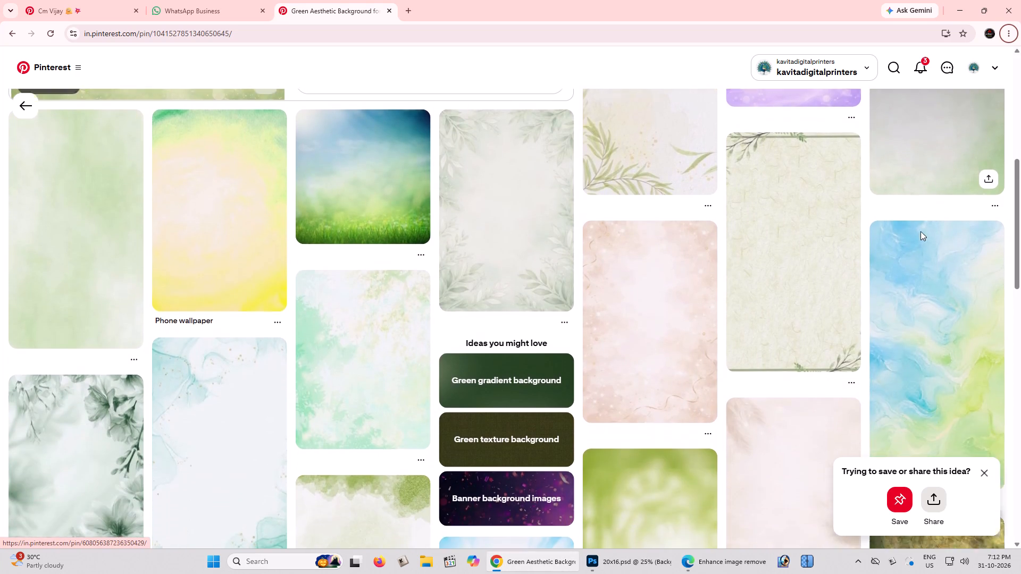
scroll(911, 231, "down", 4)
left_click(623, 292)
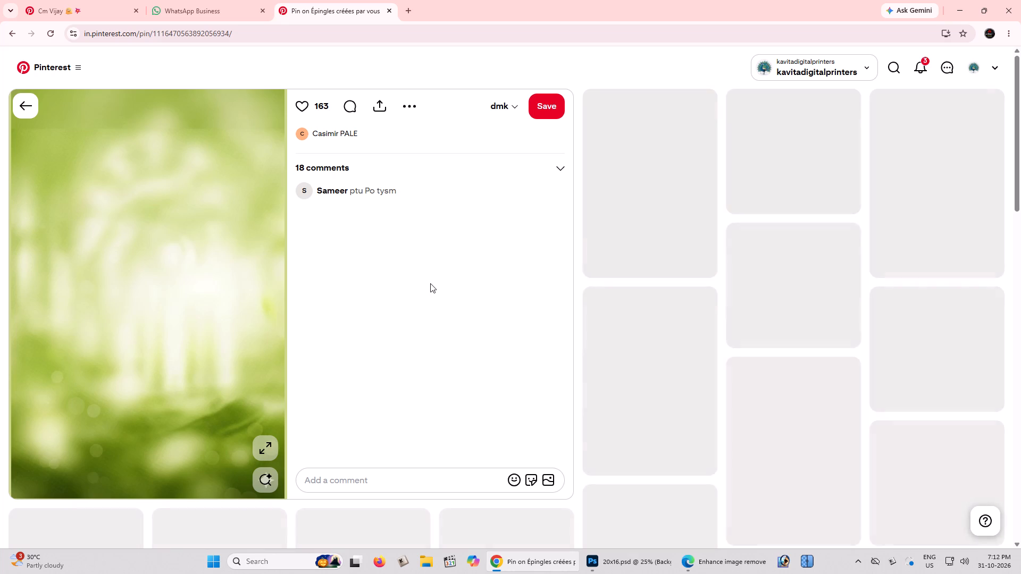
left_click(430, 283)
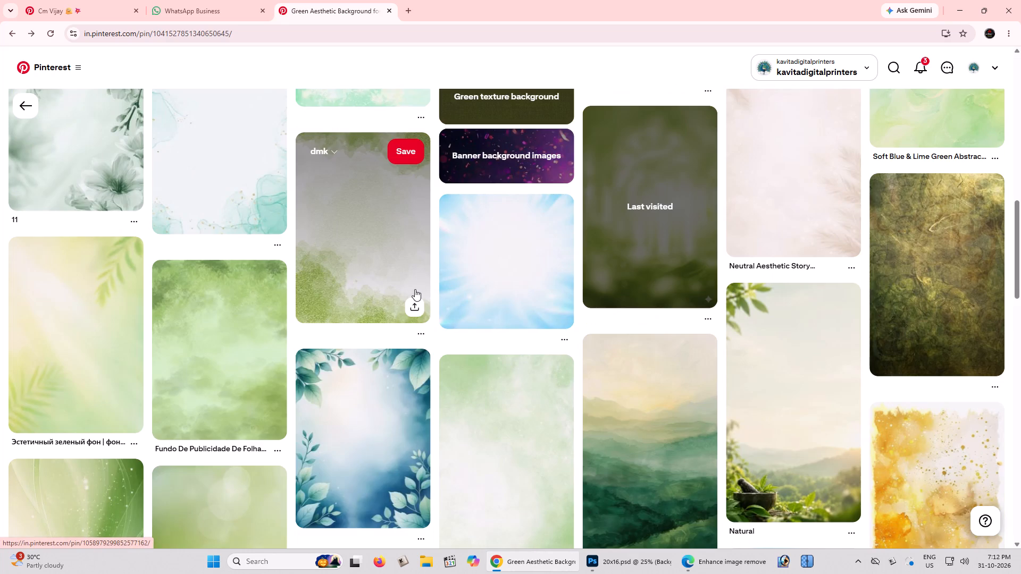
scroll(415, 289, "down", 3)
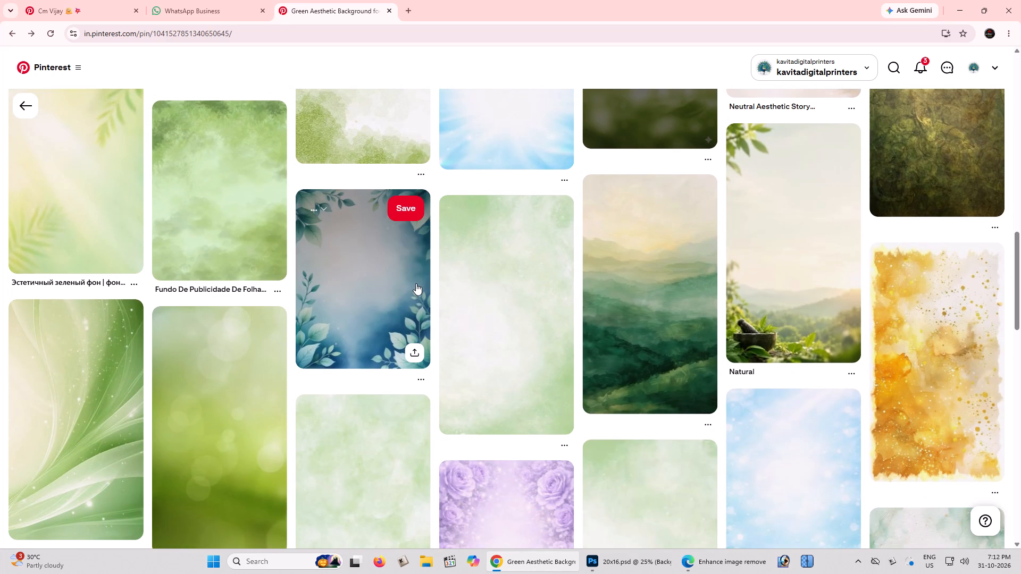
scroll(419, 276, "down", 4)
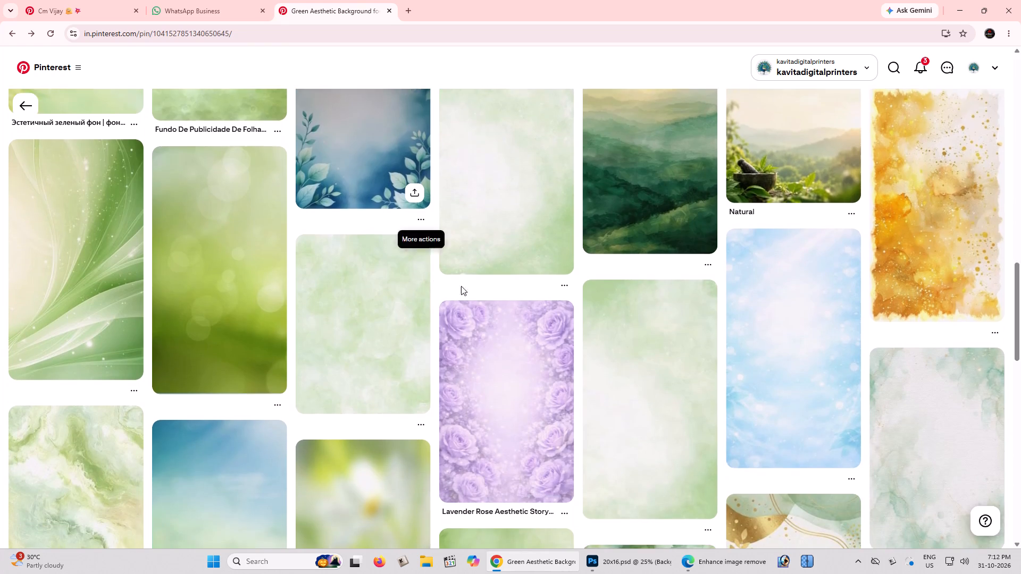
scroll(543, 373, "down", 2)
scroll(573, 322, "down", 2)
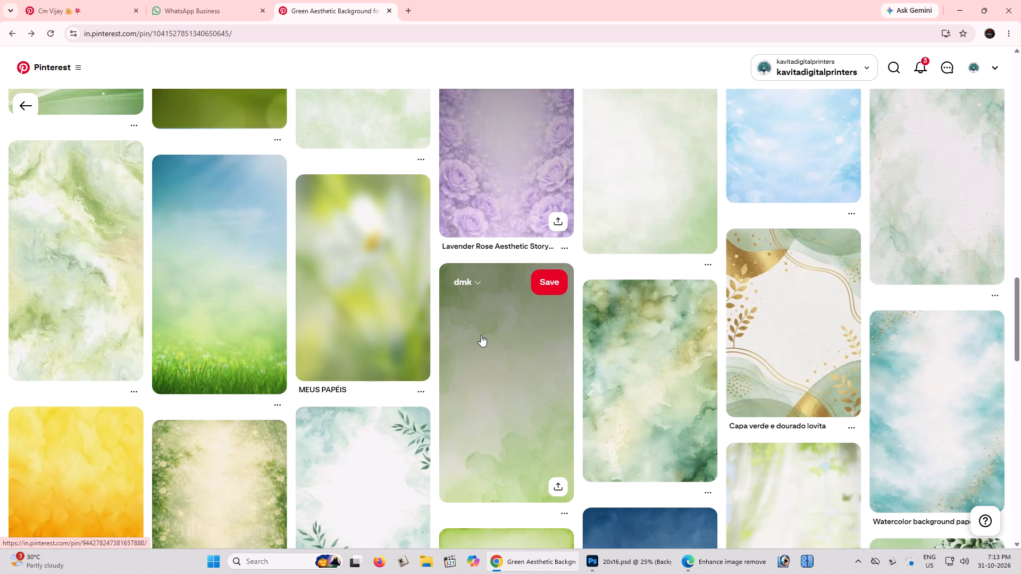
scroll(484, 332, "down", 7)
scroll(431, 324, "down", 4)
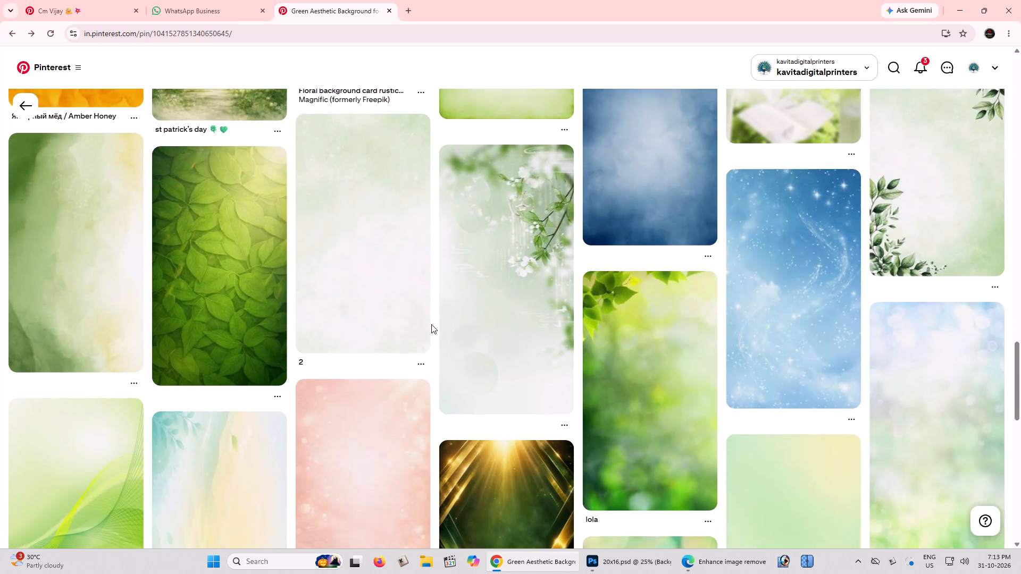
scroll(431, 324, "down", 12)
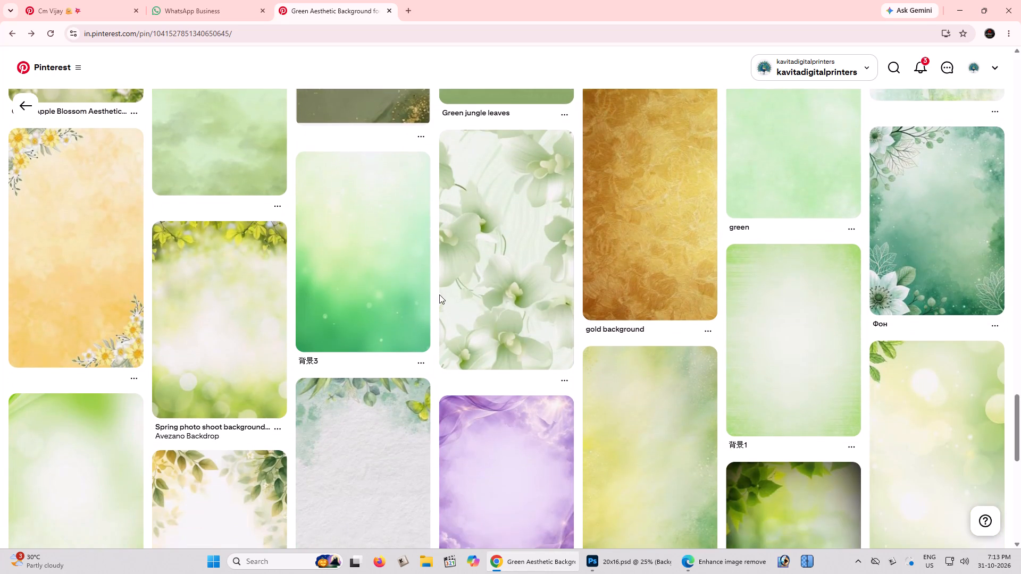
Search Pinterest for "color background" and open the turquoise watercolour background with a white centre.
left_click(888, 64)
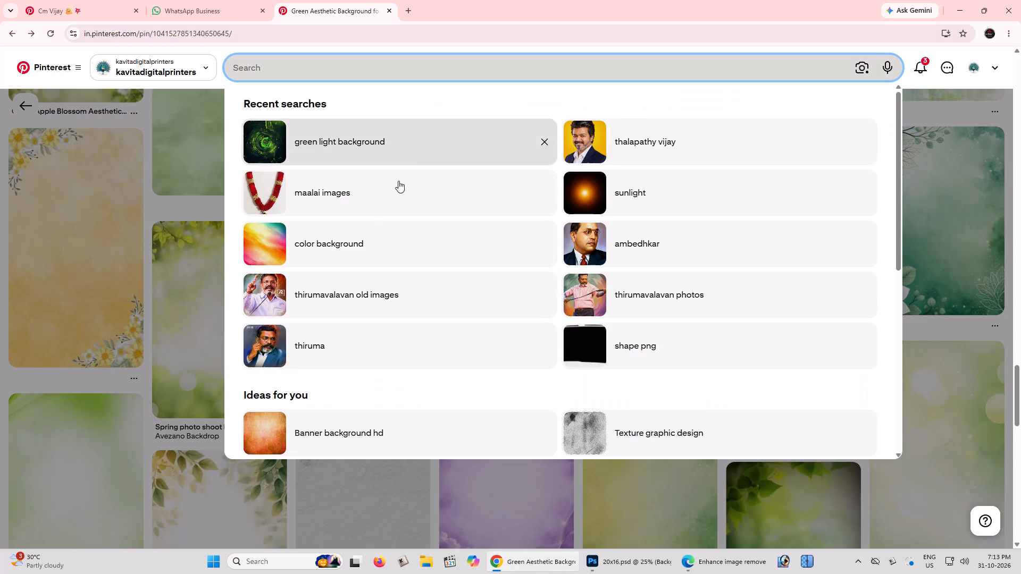
left_click(372, 234)
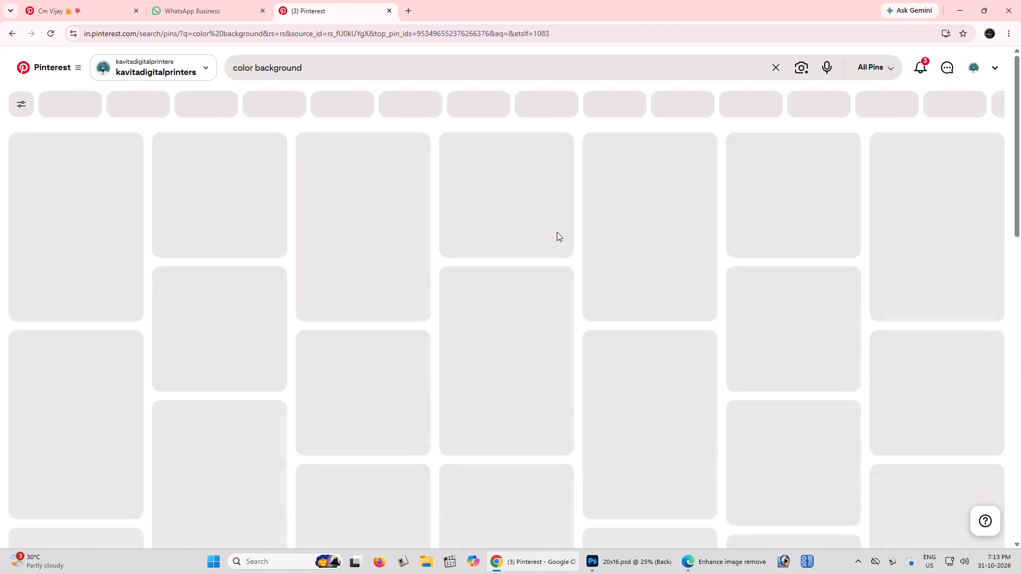
scroll(581, 230, "down", 2)
scroll(590, 231, "up", 3)
scroll(590, 231, "down", 2)
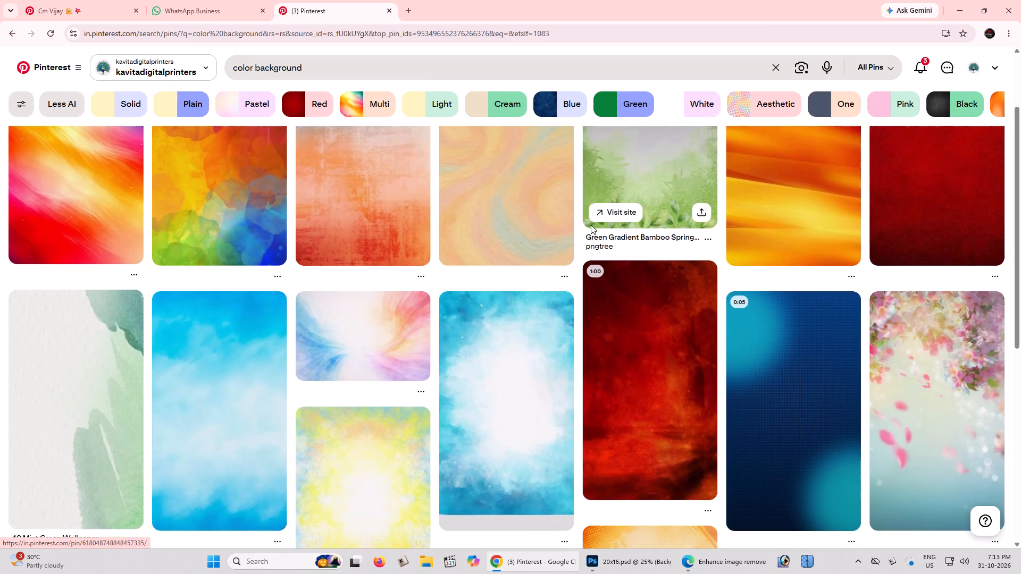
scroll(591, 223, "down", 2)
left_click(455, 284)
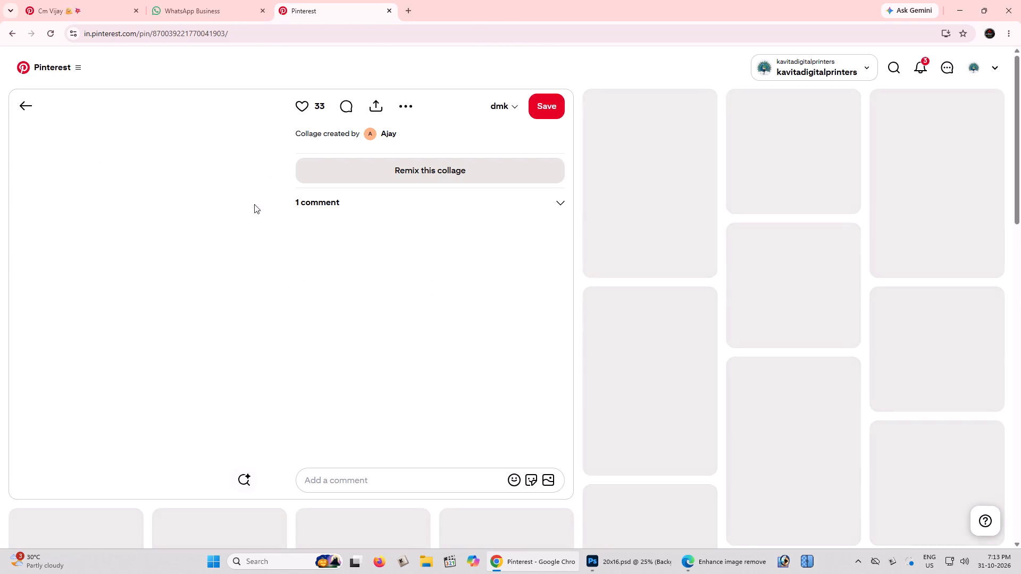
Examine the related background pins, including the soft blue cloudy texture, for alternatives to the turquoise one.
scroll(112, 320, "down", 2)
scroll(112, 319, "up", 2)
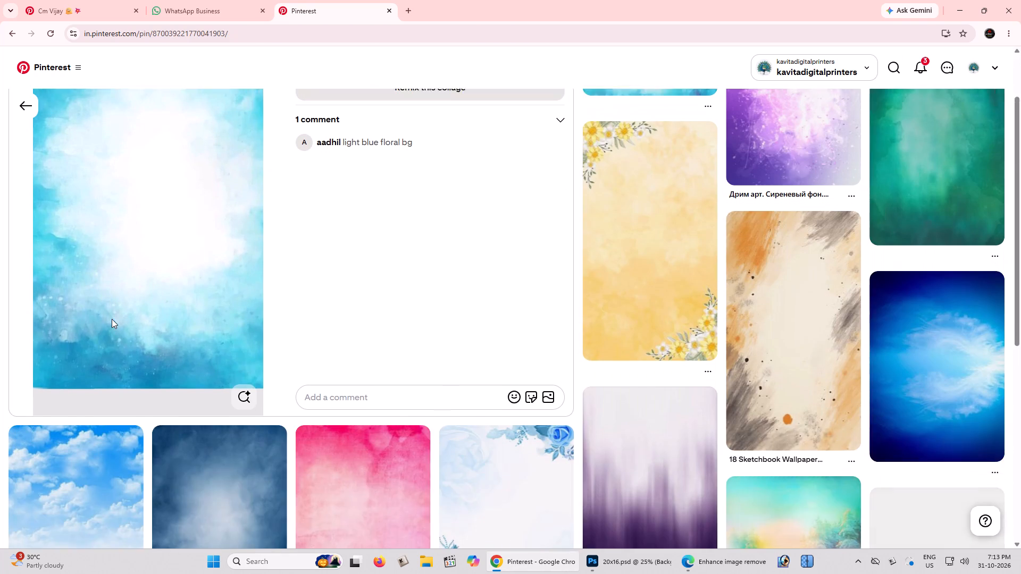
scroll(112, 319, "up", 1)
scroll(614, 240, "down", 2)
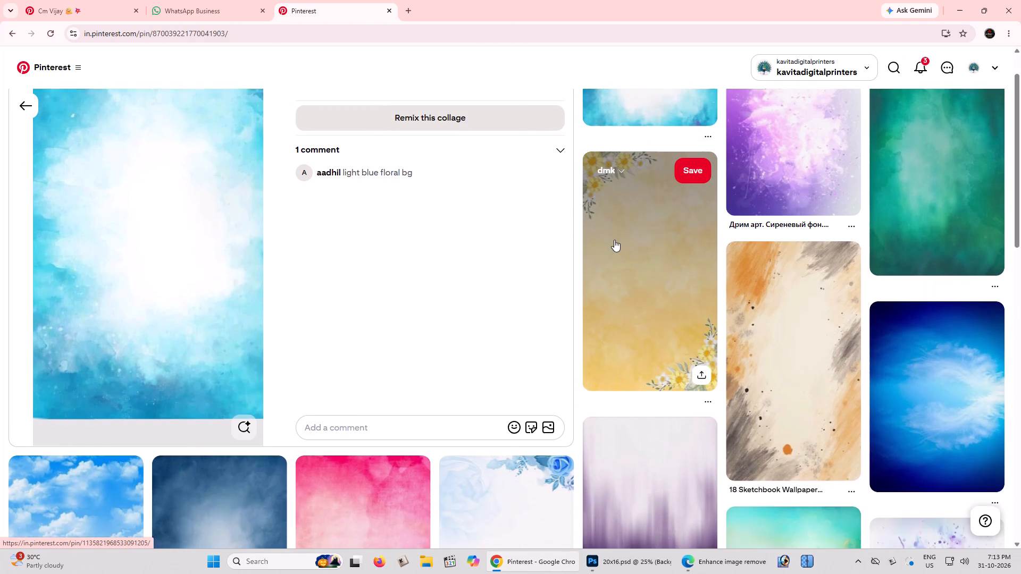
scroll(614, 240, "down", 1)
scroll(614, 240, "up", 4)
scroll(614, 240, "down", 6)
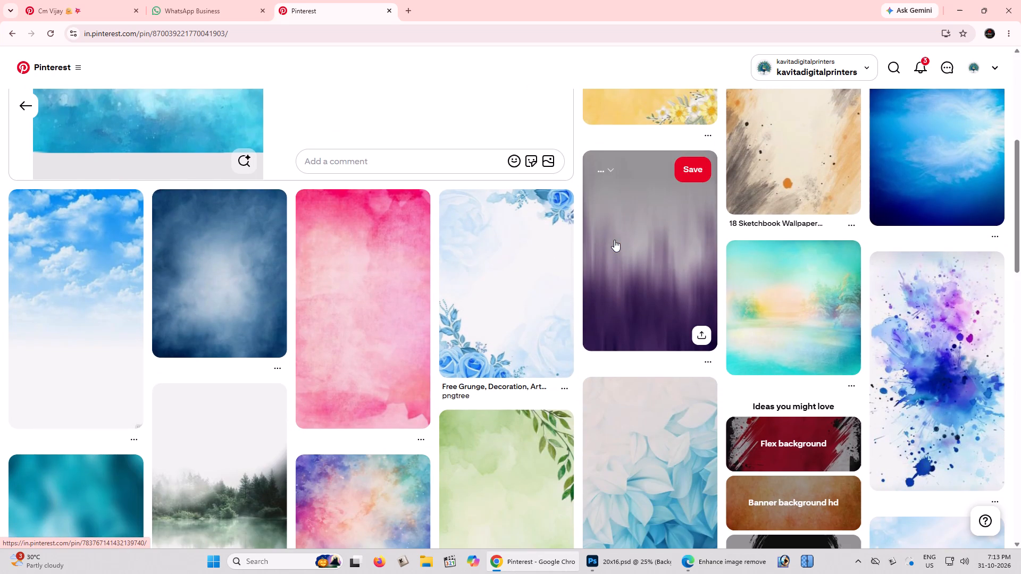
scroll(614, 240, "down", 6)
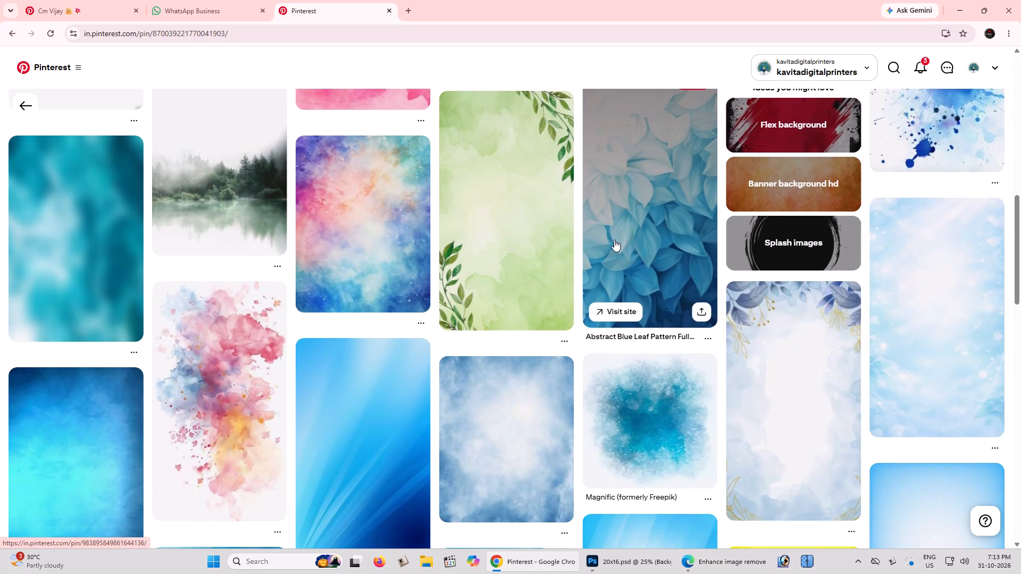
scroll(614, 240, "down", 3)
left_click(545, 273)
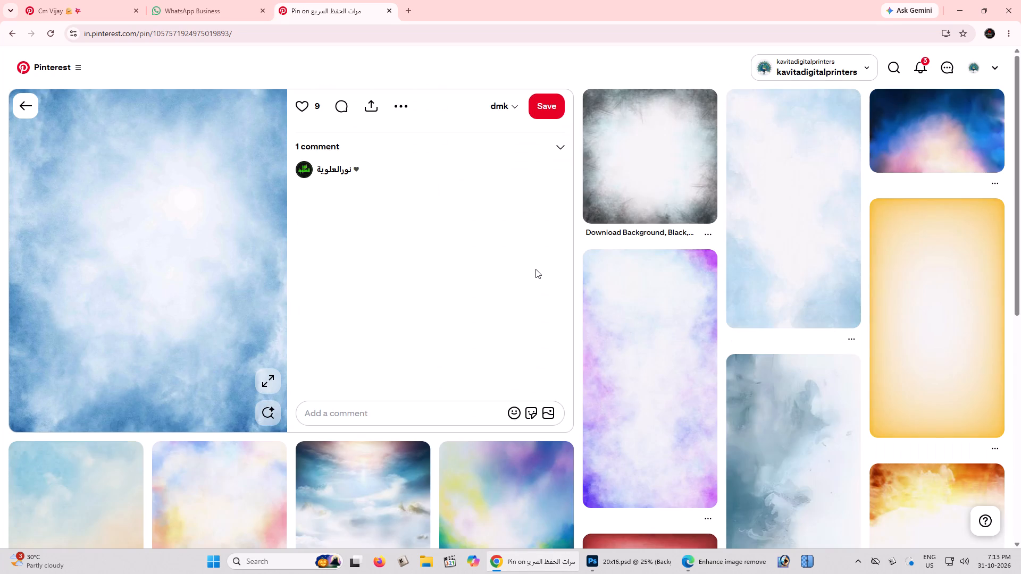
scroll(532, 267, "down", 1)
scroll(532, 267, "up", 2)
scroll(531, 267, "down", 7)
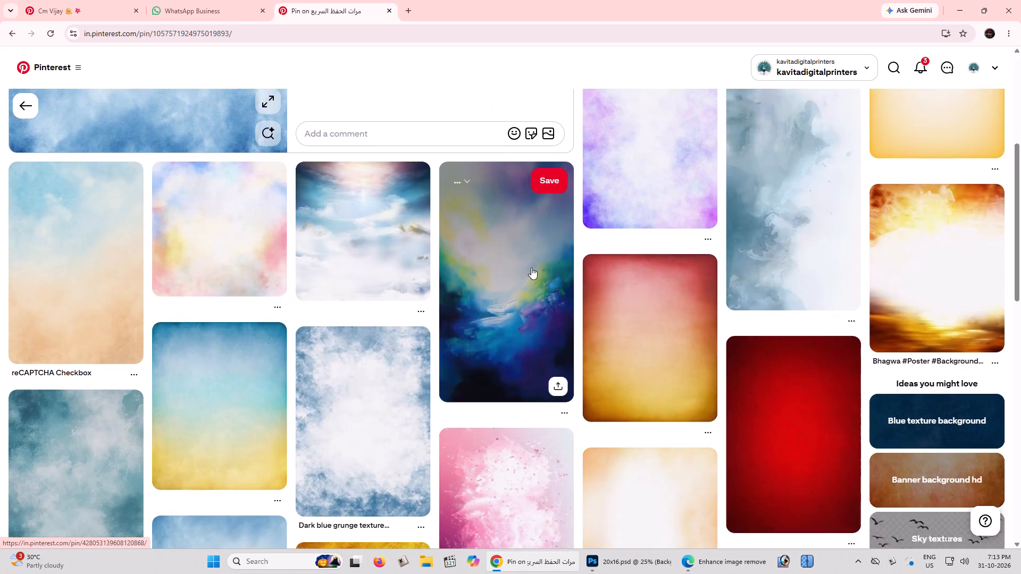
scroll(531, 267, "down", 3)
left_click_drag(523, 270, 518, 270)
scroll(510, 269, "up", 15)
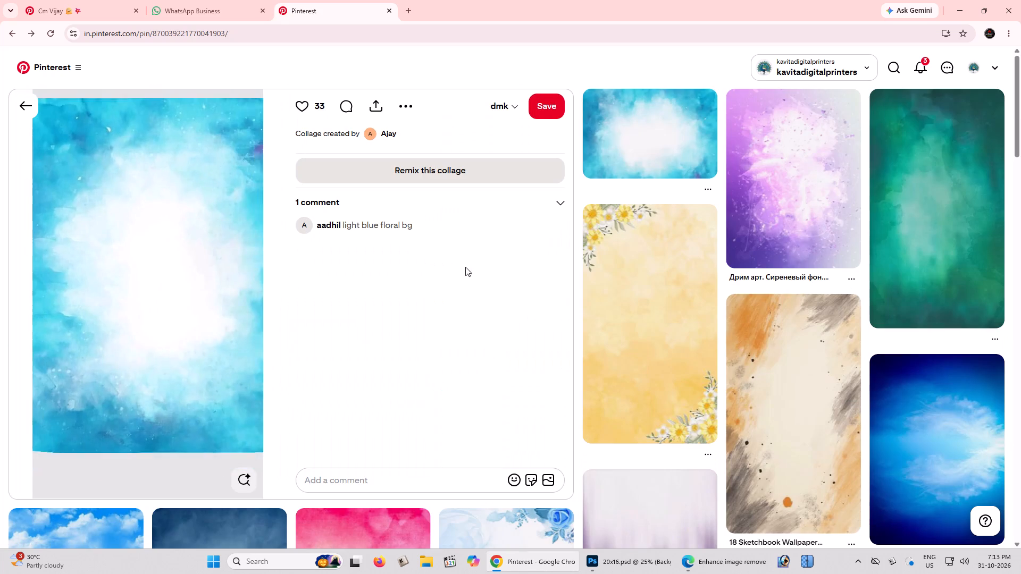
left_click(387, 267)
scroll(374, 266, "up", 6)
left_click_drag(532, 327, 566, 337)
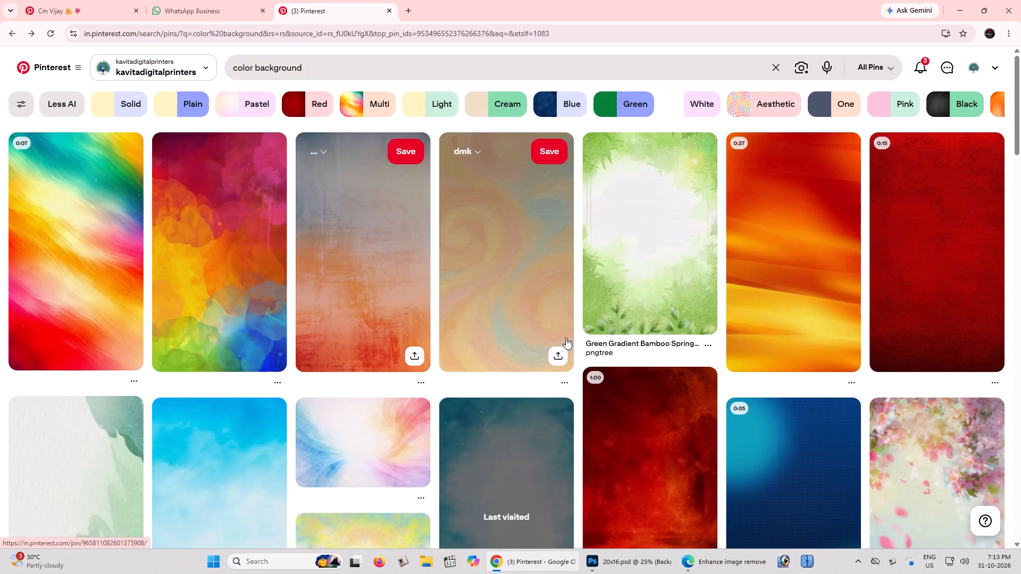
Return to the turquoise watercolour pin, copy its image, and paste it into 20x16.psd above the Background layer.
right_click(111, 225)
scroll(360, 214, "up", 17)
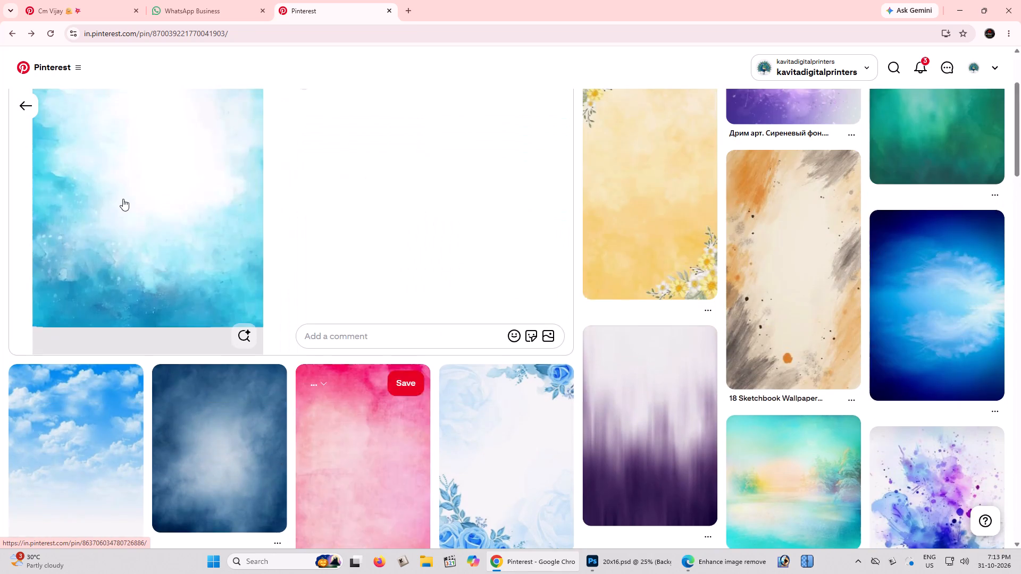
scroll(123, 199, "up", 3)
right_click(123, 199)
left_click(164, 228)
right_click(165, 223)
left_click(193, 249)
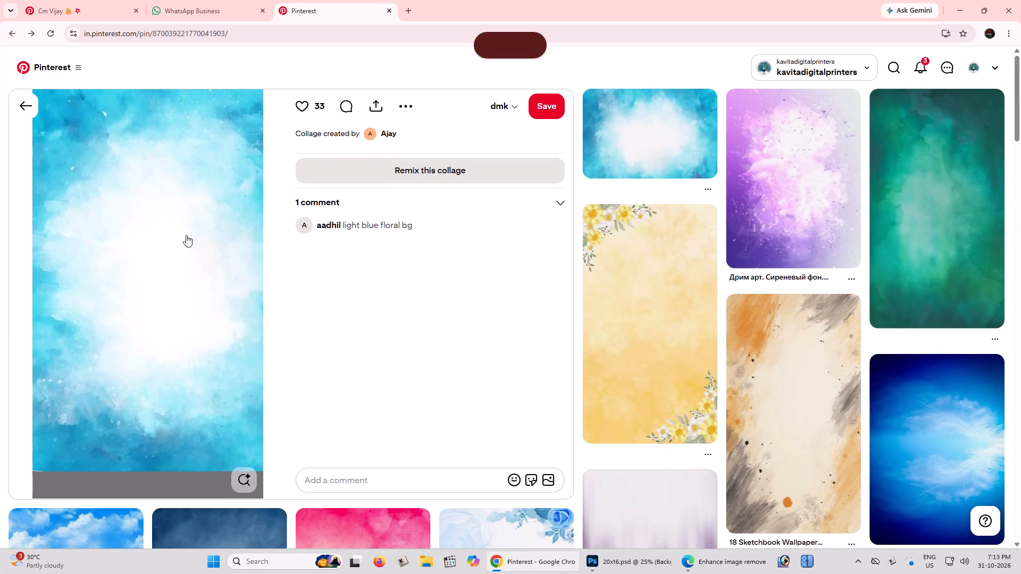
right_click(186, 235)
left_click(214, 260)
key("alt+Tab")
key("ctrl+v")
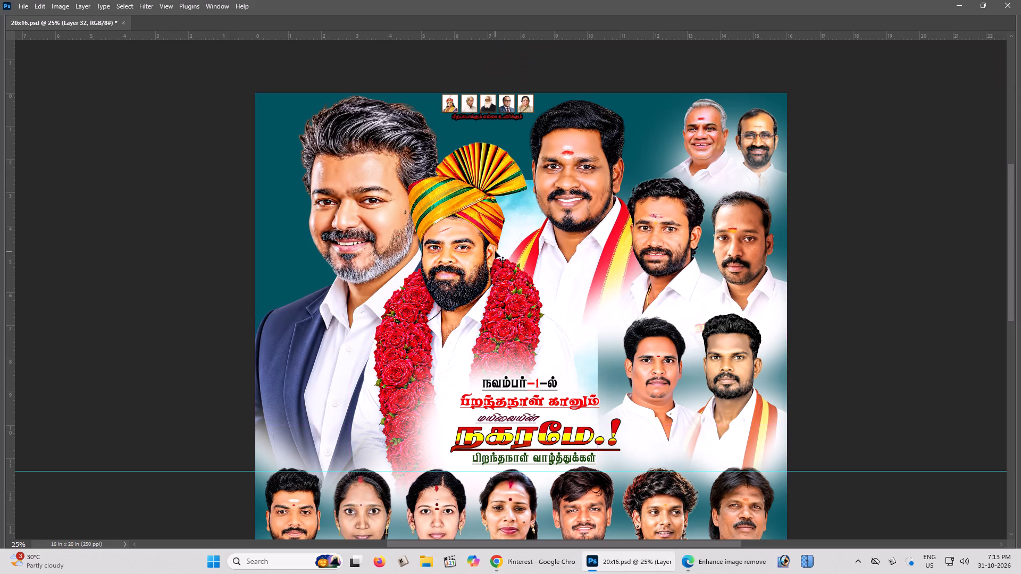
Enlarge the pasted turquoise background proportionally and position it so it covers the entire banner canvas.
key("ctrl+minus")
key("ctrl+minus")
key("ctrl+t")
left_click_drag(554, 232, 659, 189, "alt")
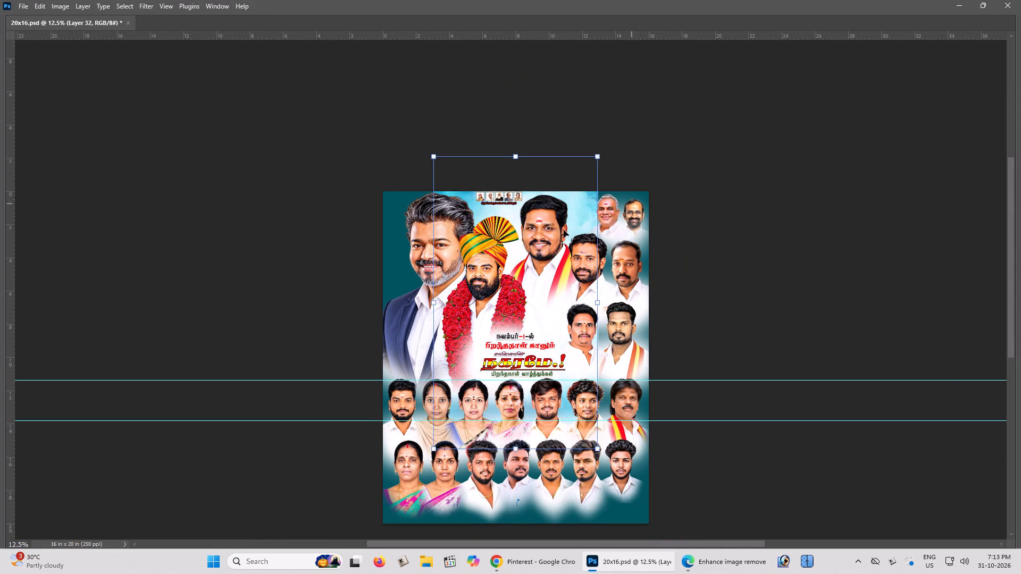
left_click_drag(561, 232, 555, 291)
key("space")
left_click_drag(555, 291, 552, 252)
left_click(552, 252)
left_click_drag(585, 141, 687, 95, "alt")
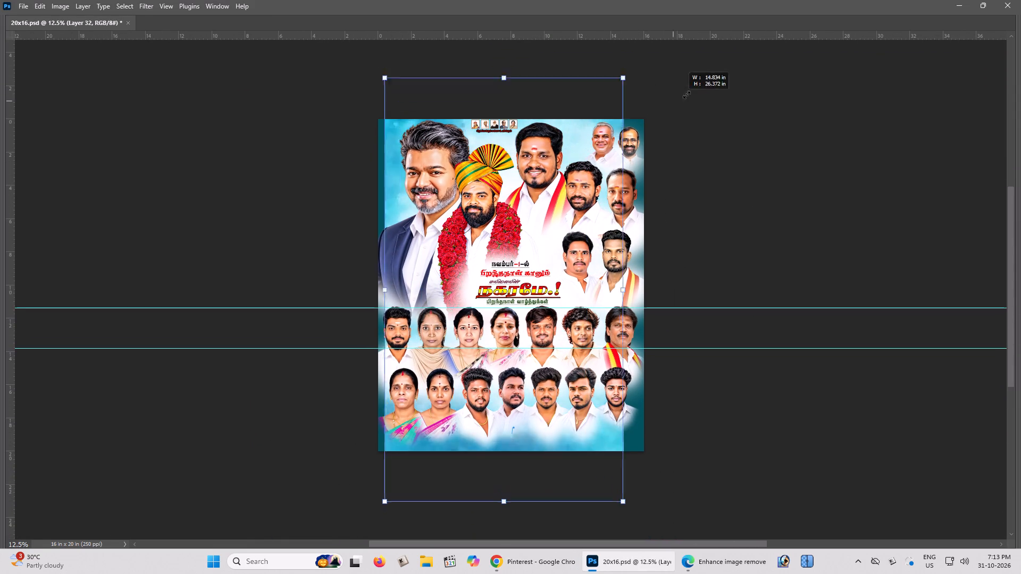
left_click_drag(687, 95, 714, 81, "alt")
left_click_drag(616, 148, 621, 211)
left_click_drag(648, 104, 641, 110, "alt")
key("Return")
key("ctrl+plus")
key("ctrl+plus")
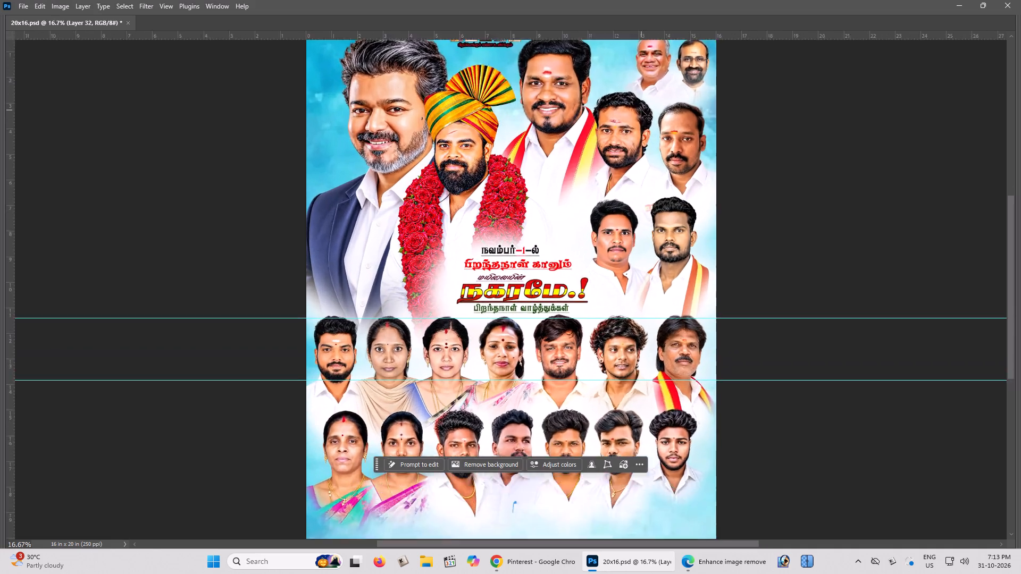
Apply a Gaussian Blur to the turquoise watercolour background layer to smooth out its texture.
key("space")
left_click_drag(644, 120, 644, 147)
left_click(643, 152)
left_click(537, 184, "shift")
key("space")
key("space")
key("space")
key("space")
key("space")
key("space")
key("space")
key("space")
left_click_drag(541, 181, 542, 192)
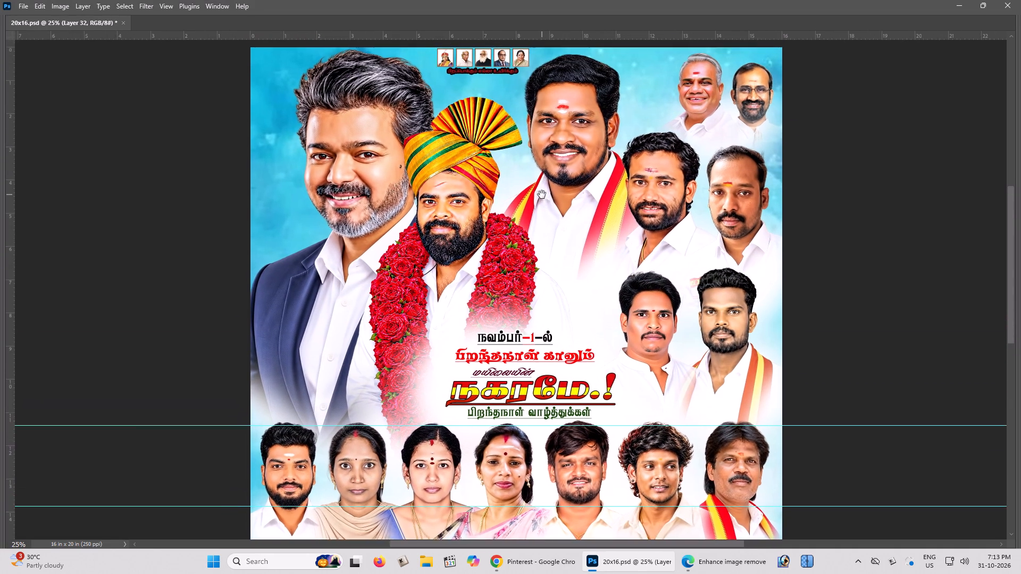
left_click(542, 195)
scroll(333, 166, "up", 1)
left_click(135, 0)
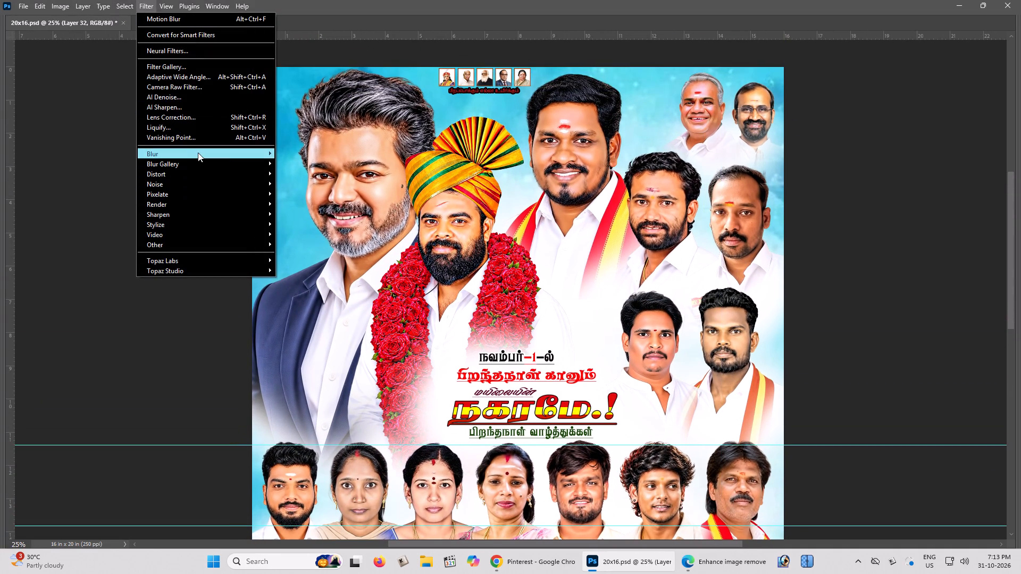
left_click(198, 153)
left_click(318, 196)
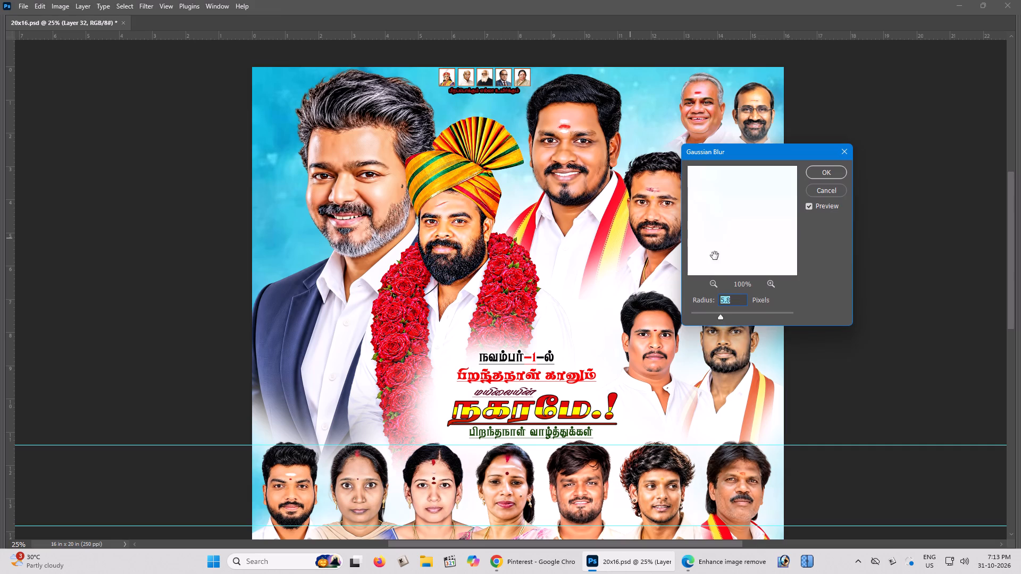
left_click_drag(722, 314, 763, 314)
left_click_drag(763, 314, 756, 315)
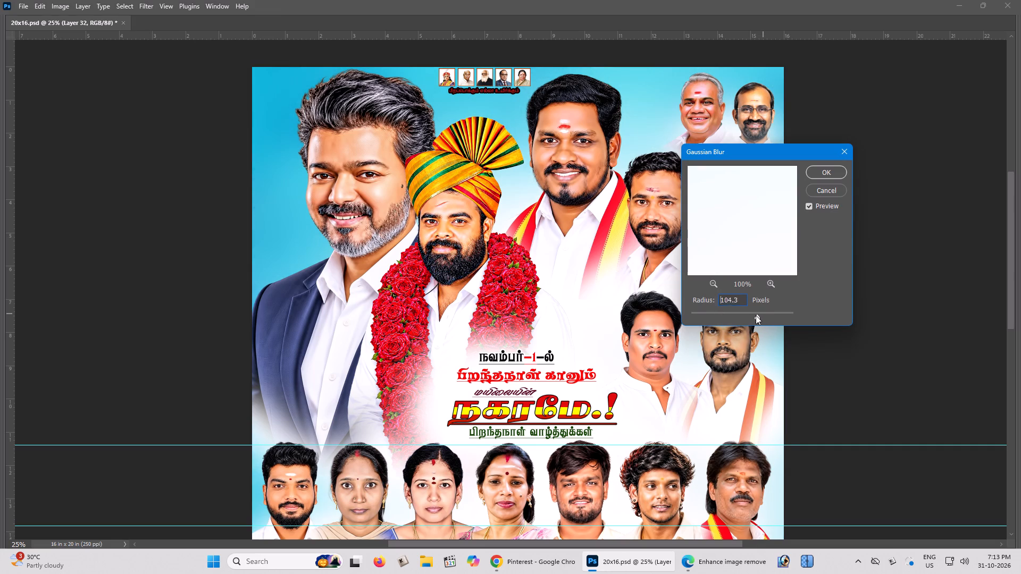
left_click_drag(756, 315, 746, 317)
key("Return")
Delete the turquoise watercolour layer from the banner.
key("ctrl+minus")
scroll(648, 320, "down", 8)
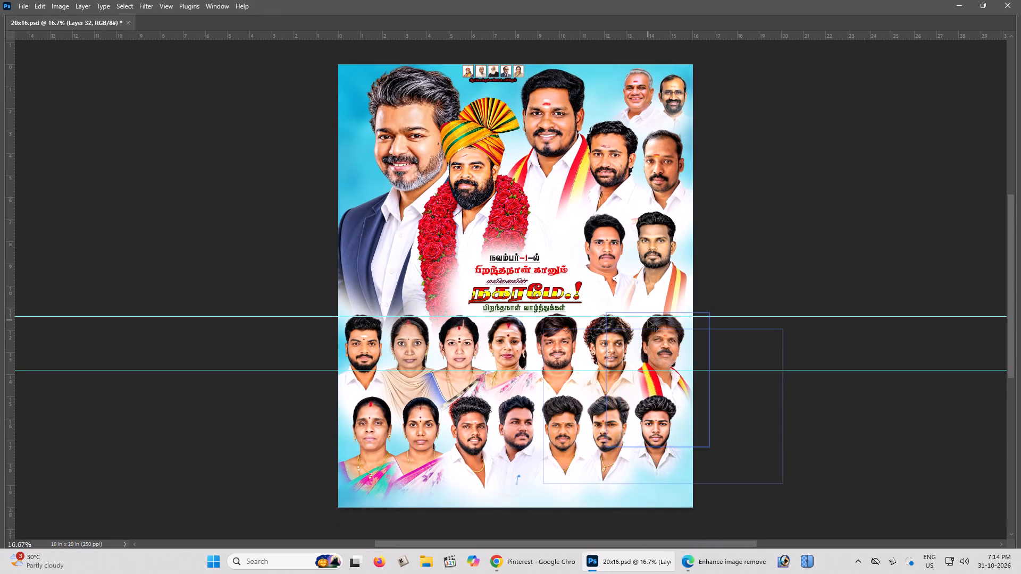
scroll(648, 320, "down", 6)
key("BackSpace")
Fill the Background layer with white in place of the dark teal.
key("alt+Tab")
key("alt+Tab")
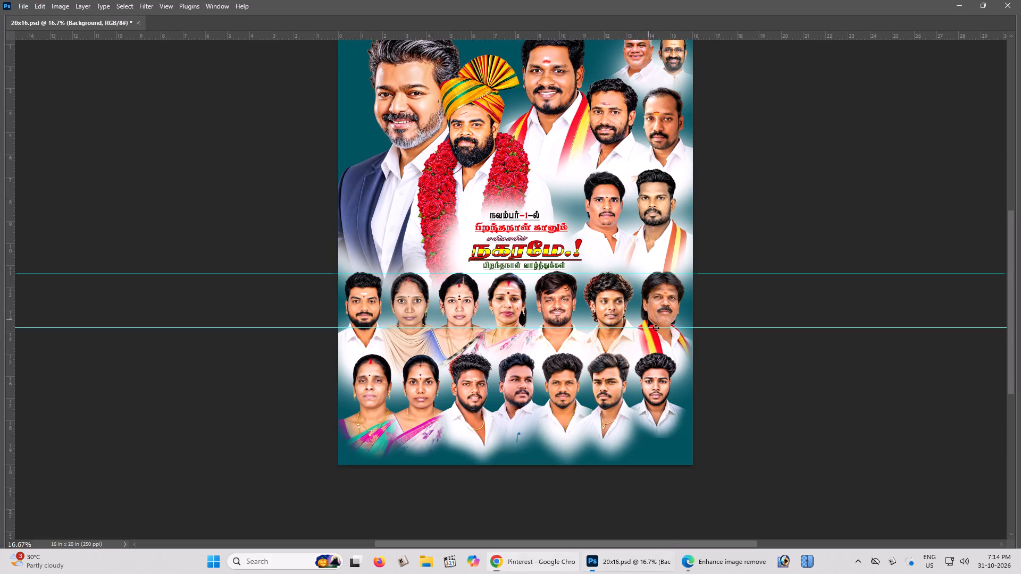
scroll(515, 305, "up", 8)
right_click_drag(342, 181, 347, 182)
left_click(352, 185)
key("Tab")
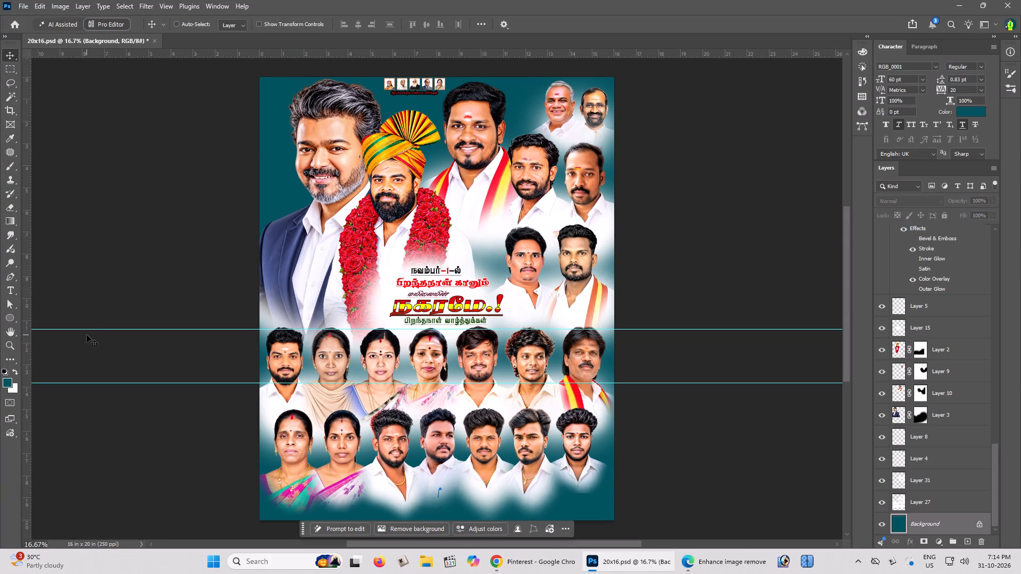
key("x")
key("alt+shift+BackSpace")
Switch to Pinterest in Chrome and examine the related background pins for a different backdrop.
key("alt+Tab")
scroll(588, 315, "down", 2)
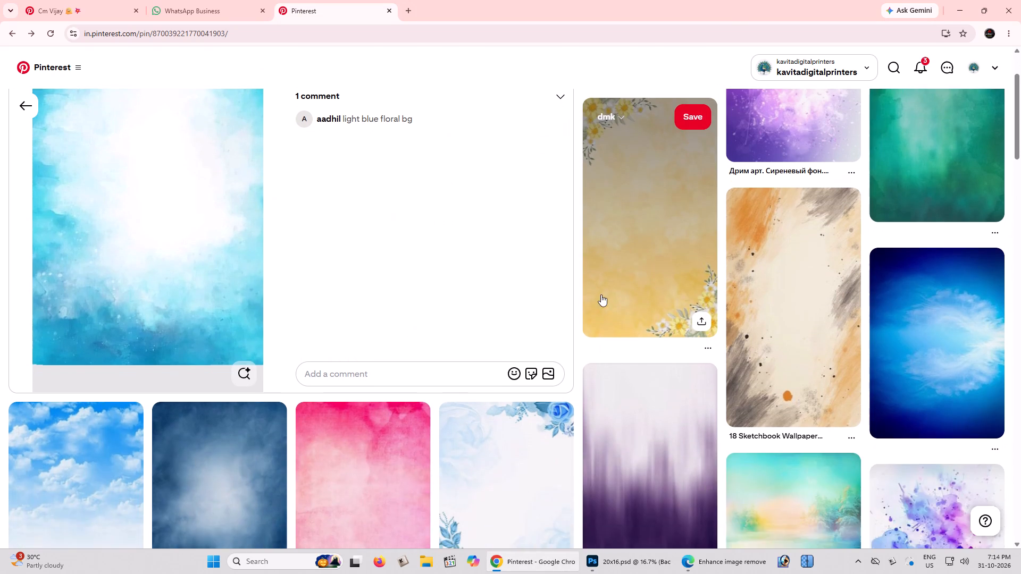
scroll(604, 307, "up", 3)
scroll(604, 307, "down", 1)
scroll(604, 307, "up", 5)
scroll(609, 307, "down", 11)
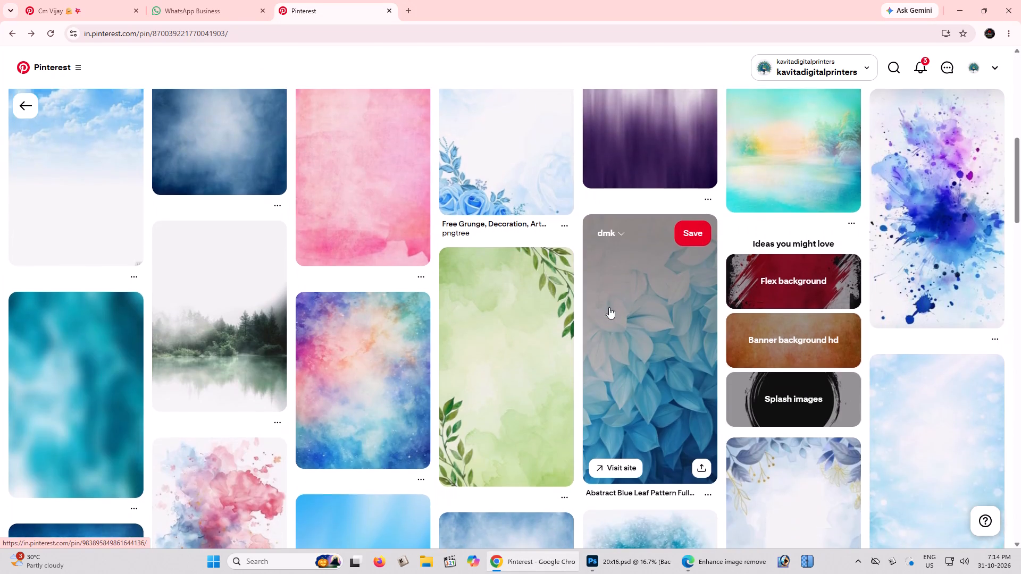
scroll(609, 307, "down", 9)
scroll(626, 293, "up", 3)
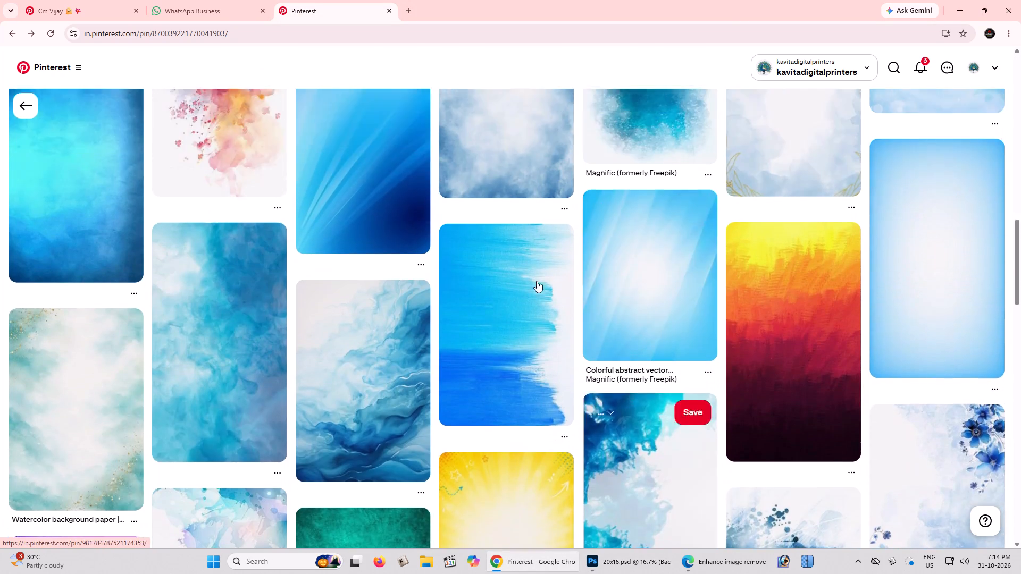
scroll(376, 275, "down", 11)
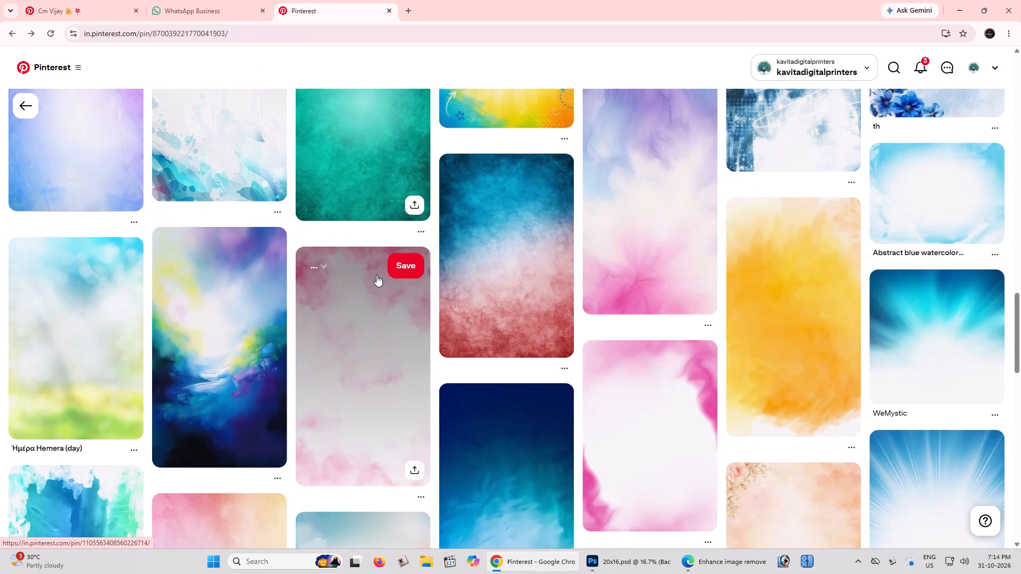
scroll(376, 275, "down", 6)
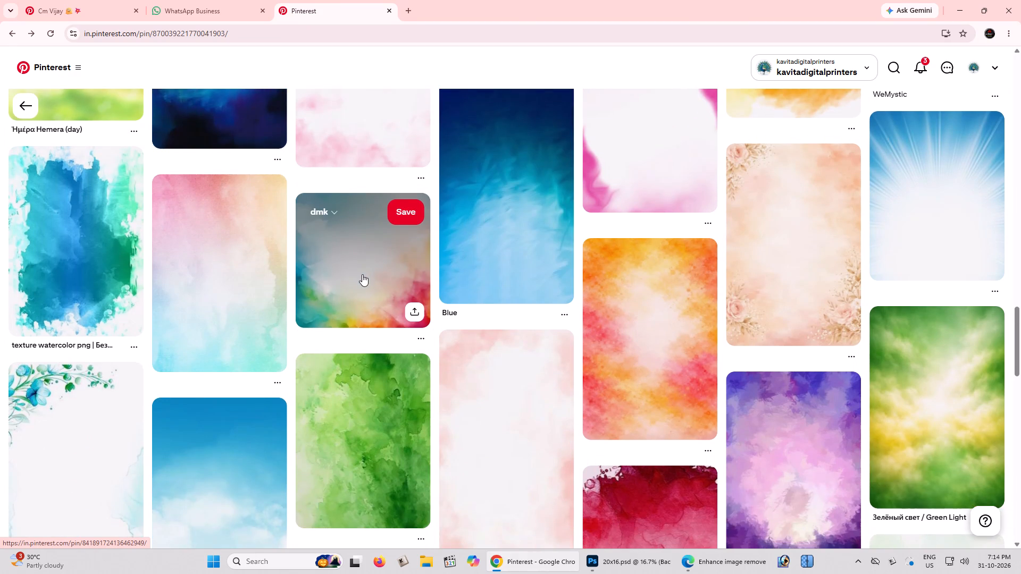
scroll(483, 298, "up", 1)
scroll(510, 286, "down", 6)
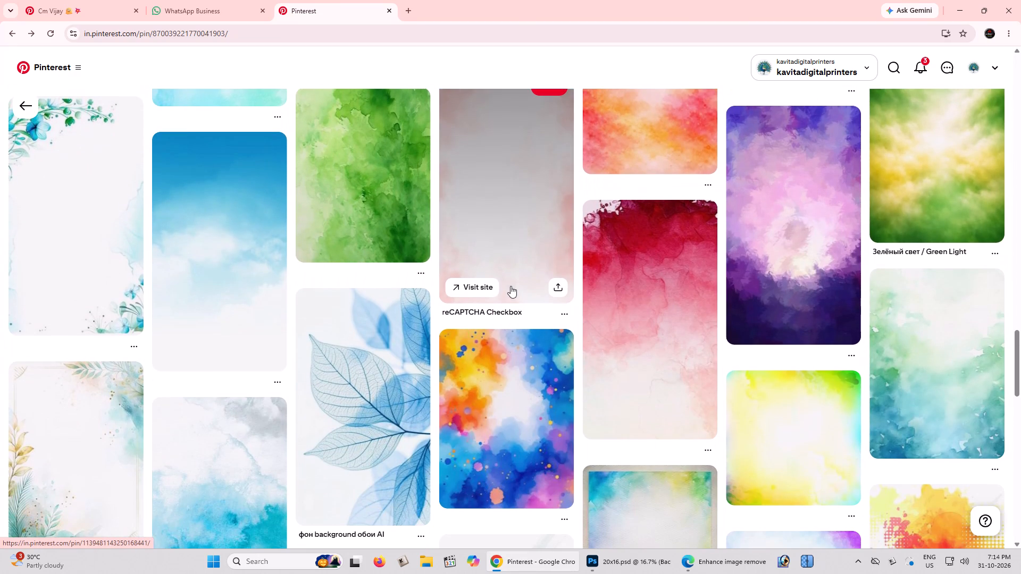
Open the Green Light cloudy green-yellow pin, copy its image, and paste it into 20x16.psd just above the Background layer.
left_click(944, 167)
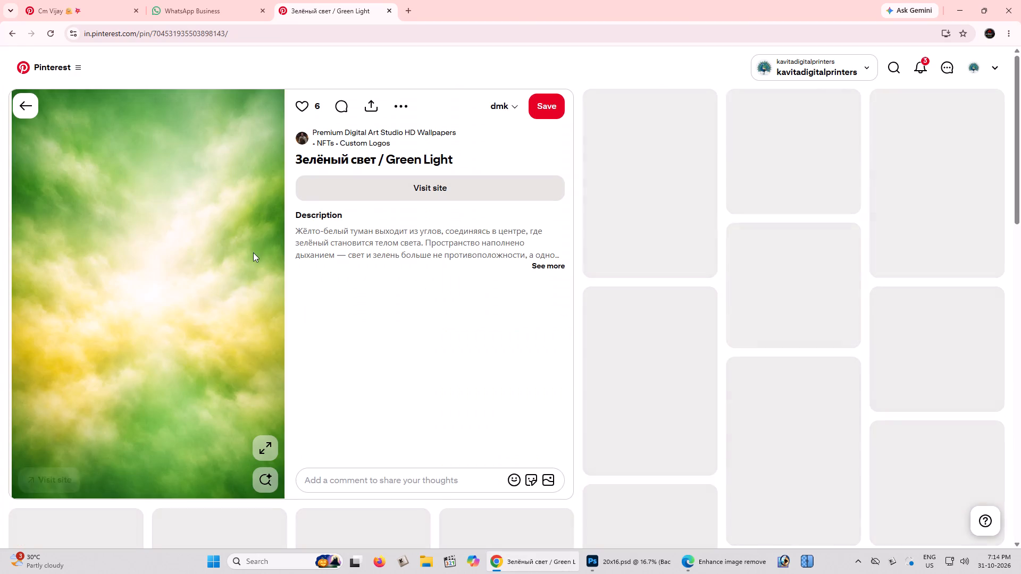
right_click(127, 248)
left_click(163, 293)
right_click(154, 273)
left_click(177, 319)
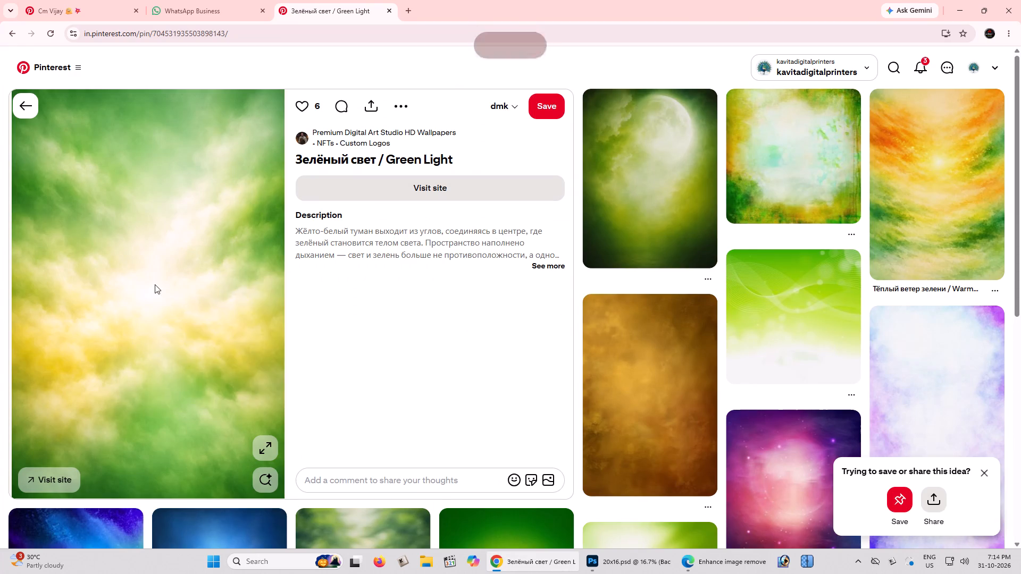
right_click(155, 284)
left_click(187, 329)
key("alt+Tab")
key("ctrl+v")
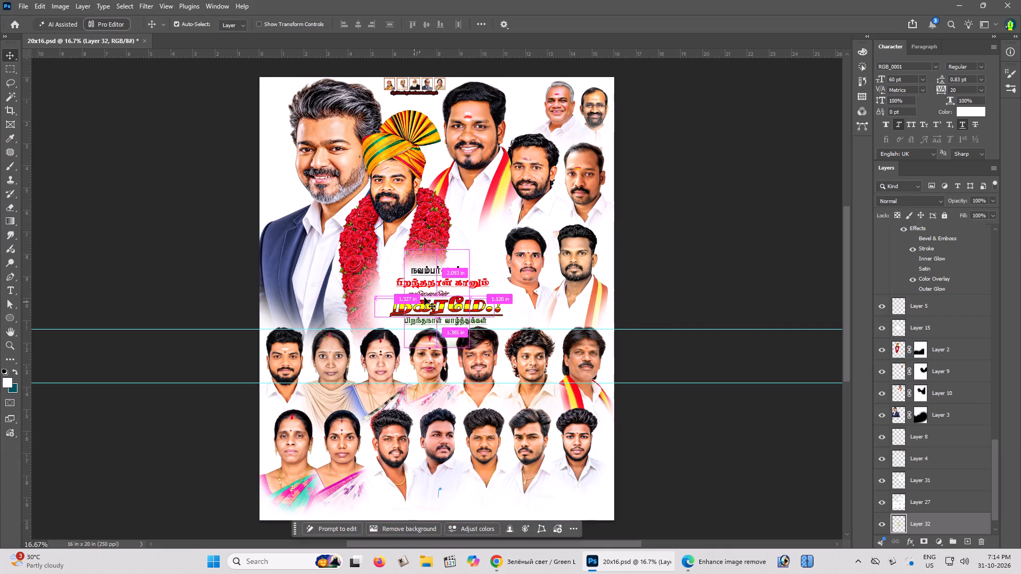
Enlarge the pasted green background proportionally from its centre until it covers the entire banner canvas.
key("ctrl+t")
left_click_drag(471, 249, 698, 127, "alt")
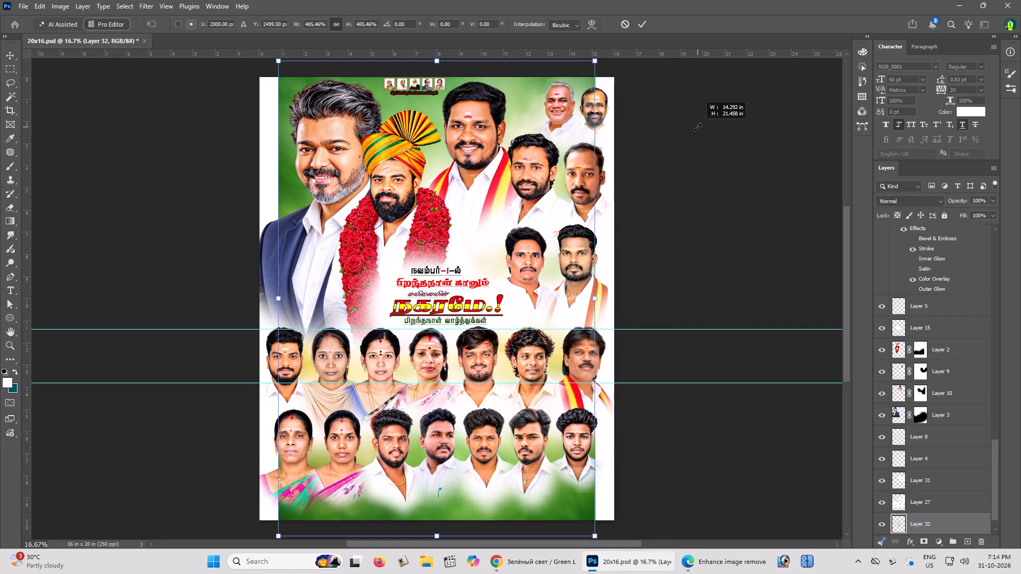
left_click_drag(698, 127, 739, 112, "alt")
key("Return")
scroll(630, 195, "up", 6)
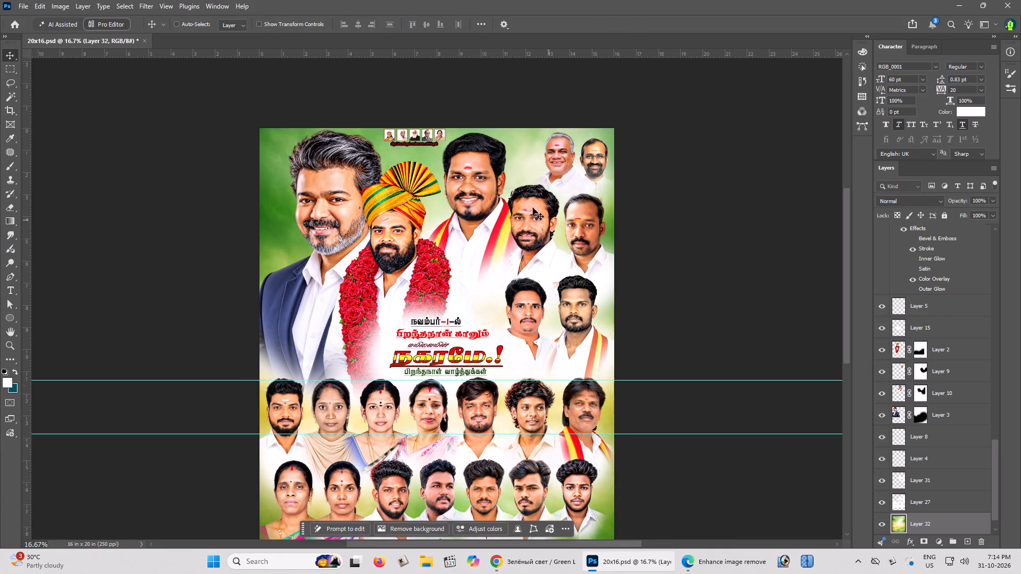
left_click_drag(530, 205, 543, 249, "shift")
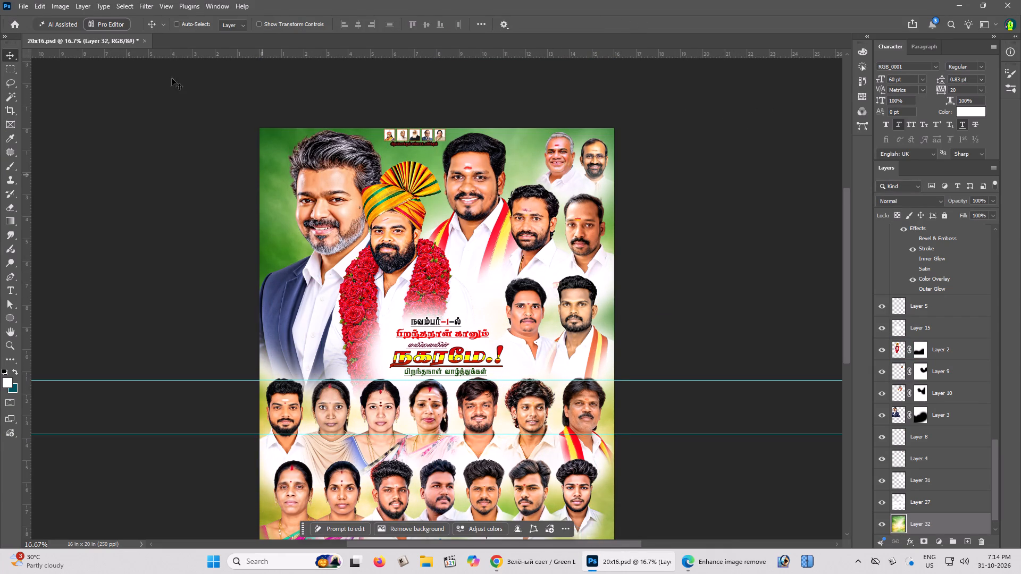
Apply a Gaussian Blur to the green background layer with a reduced radius to soften its clouds.
left_click(146, 0)
left_click(175, 158)
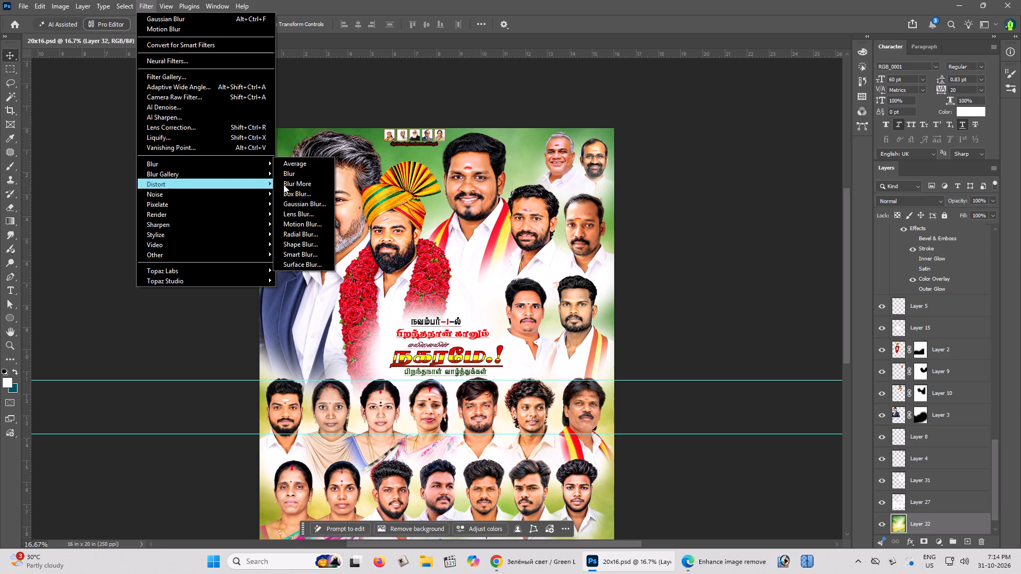
left_click(296, 202)
left_click_drag(742, 312, 735, 314)
left_click(737, 317)
key("Return")
Create a new empty layer and bring it to the top of the layer stack.
key("ctrl+minus")
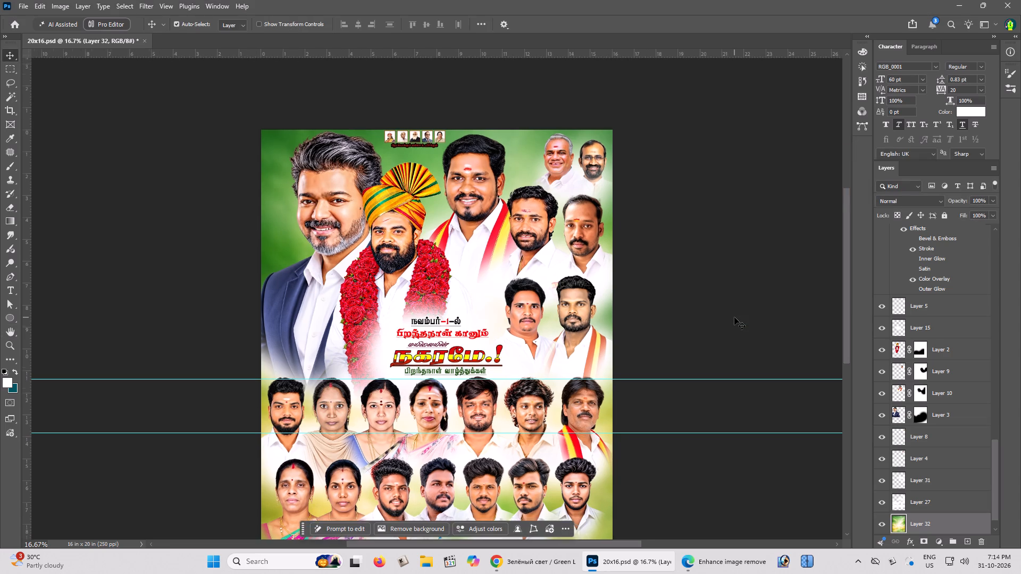
scroll(705, 317, "down", 3)
key("Tab")
key("ctrl+plus")
key("ctrl+plus")
key("space")
key("space")
key("space")
key("space")
key("space")
key("space")
key("space")
key("space")
key("space")
key("space")
key("space")
key("space")
key("space")
key("space")
key("space")
key("space")
left_click_drag(481, 256, 475, 215)
left_click(475, 191)
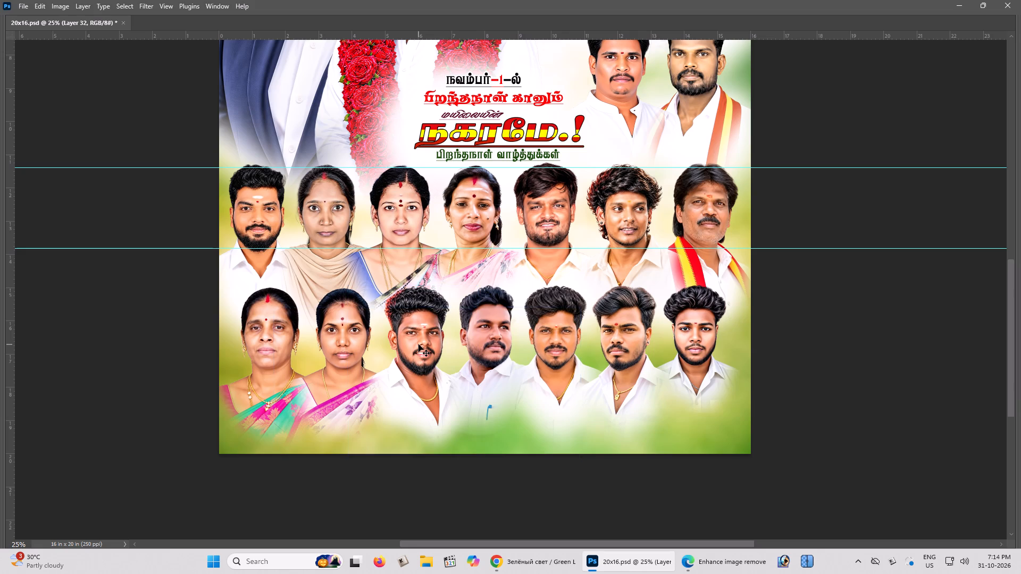
key("ctrl+shift+n")
key("Return")
key("ctrl+shift+bracketright")
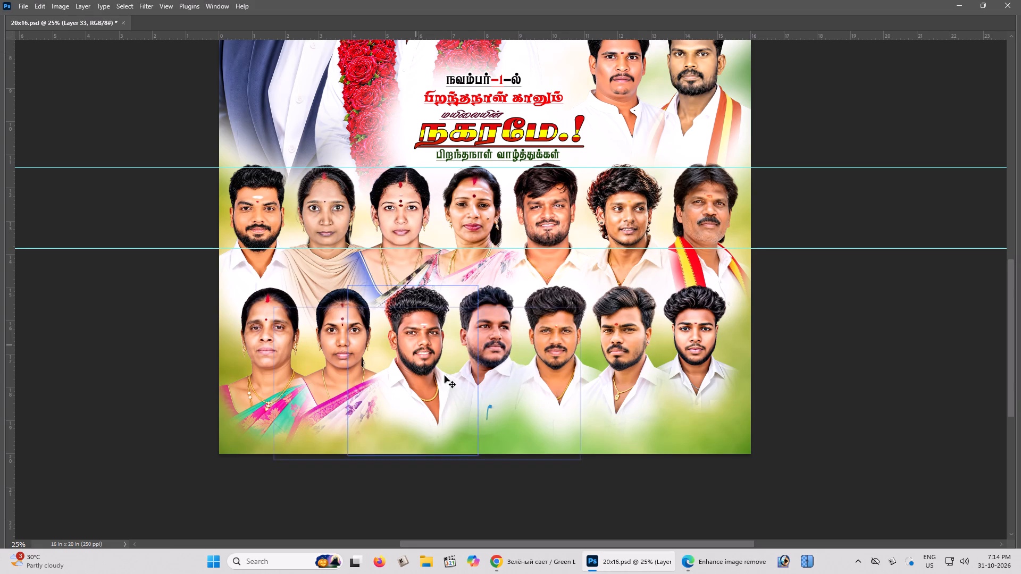
Paint a soft white fade with an enlarged brush along the banner's bottom edge, across its full width.
key("b")
key("Tab")
scroll(667, 398, "down", 4)
key("Tab")
scroll(733, 393, "up", 1)
type("]]")
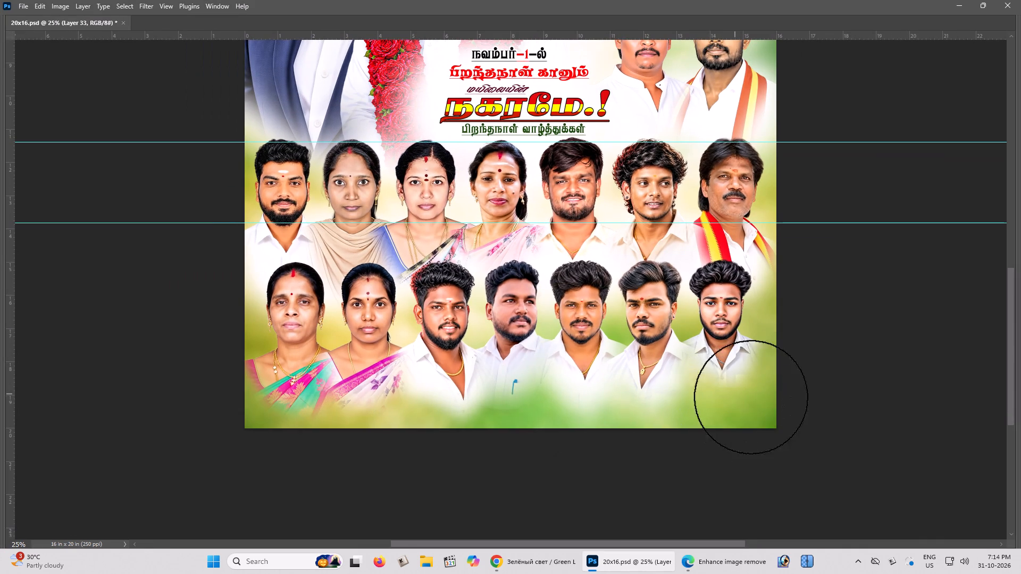
key("bracketright")
key("bracketright")
left_click_drag(802, 393, 734, 424)
left_click_drag(749, 412, 254, 435)
left_click_drag(228, 427, 555, 453)
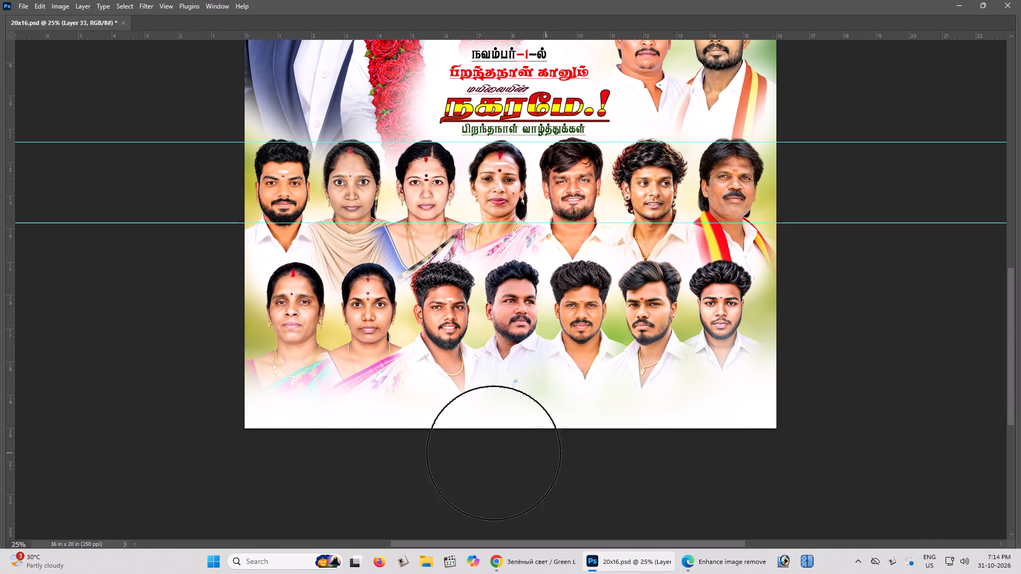
left_click_drag(455, 456, 777, 417)
left_click_drag(763, 425, 551, 468)
left_click_drag(251, 438, 428, 467)
key("v")
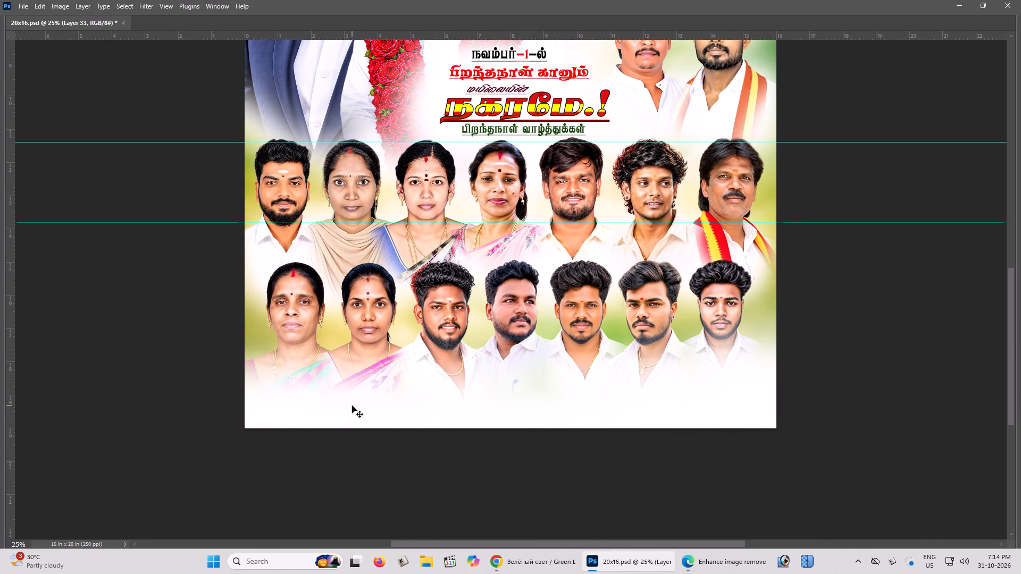
Move the white fade layer behind all the portraits, directly above the green background layer.
key("ctrl+plus")
key("space")
key("space")
key("space")
key("space")
key("space")
key("space")
key("space")
key("space")
key("space")
key("space")
key("space")
key("space")
left_click_drag(383, 393, 383, 374)
left_click(383, 374)
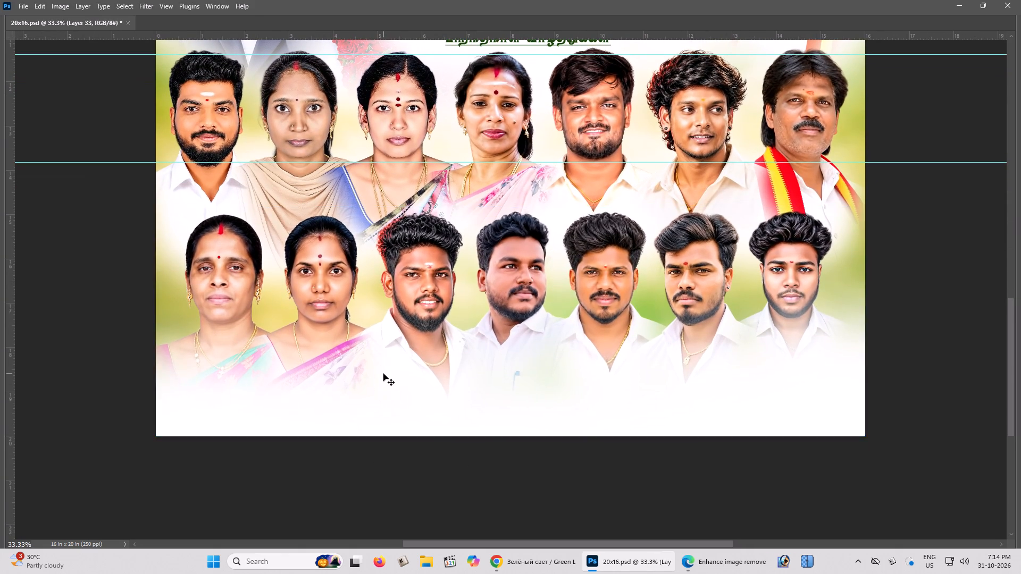
key("ctrl+shift+bracketleft")
key("ctrl+bracketright")
Using a smaller eraser brush on Layer 24's mask, blend the lower edge of the bottom row's second woman into the white fade.
key("ctrl+minus")
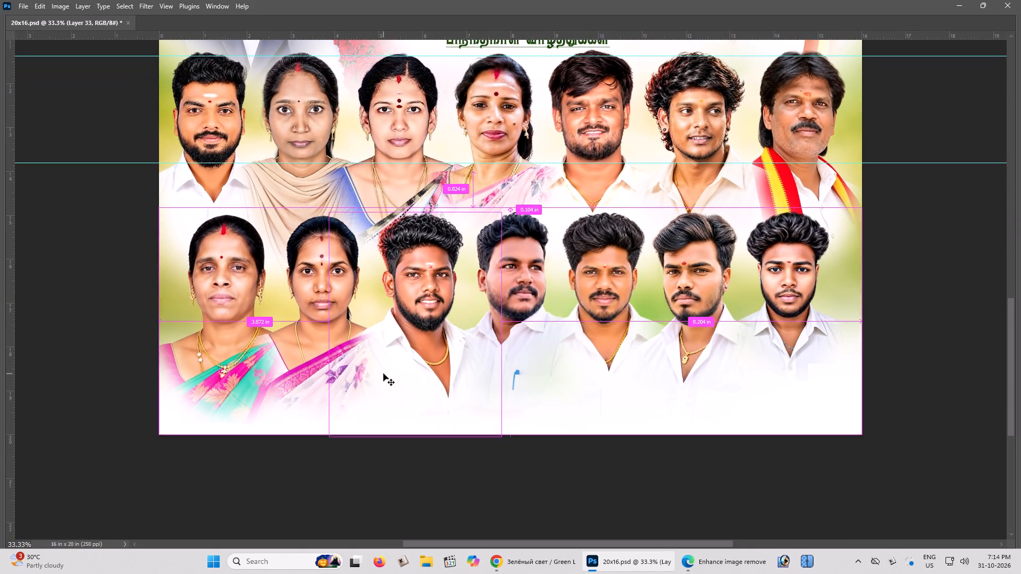
key("ctrl+minus")
key("ctrl+plus")
key("ctrl+plus")
key("ctrl+plus")
key("space")
key("space")
left_click_drag(386, 373, 466, 371)
left_click(468, 370)
key("ctrl+plus")
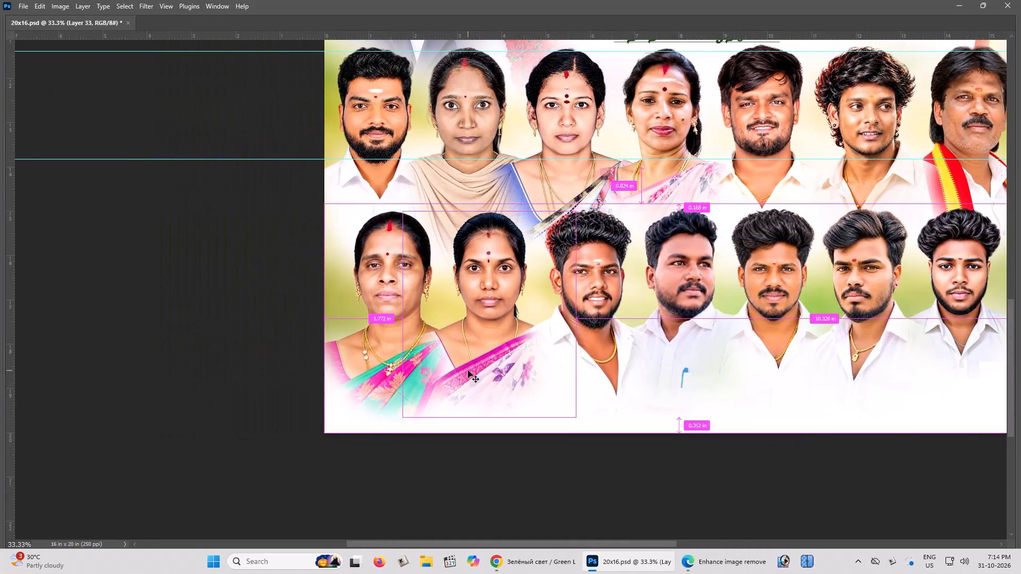
key("ctrl+plus")
right_click(462, 368)
left_click(469, 376)
key("space")
key("space")
key("space")
key("space")
left_click_drag(470, 377, 466, 344)
left_click(466, 331)
key("Tab")
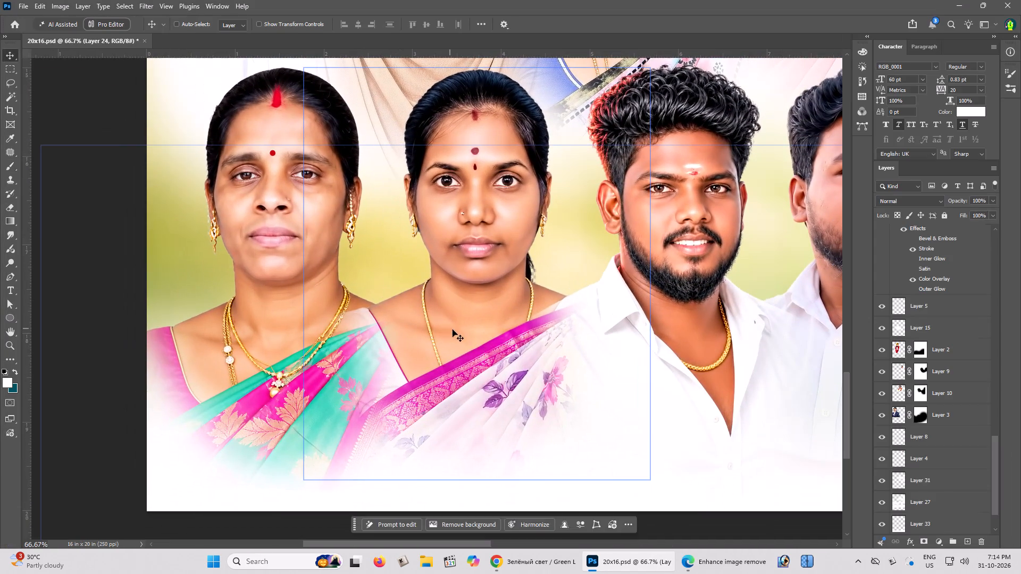
left_click_drag(489, 376, 490, 365)
key("ctrl+z")
left_click(921, 234)
key("space")
key("space")
key("space")
key("space")
key("space")
key("space")
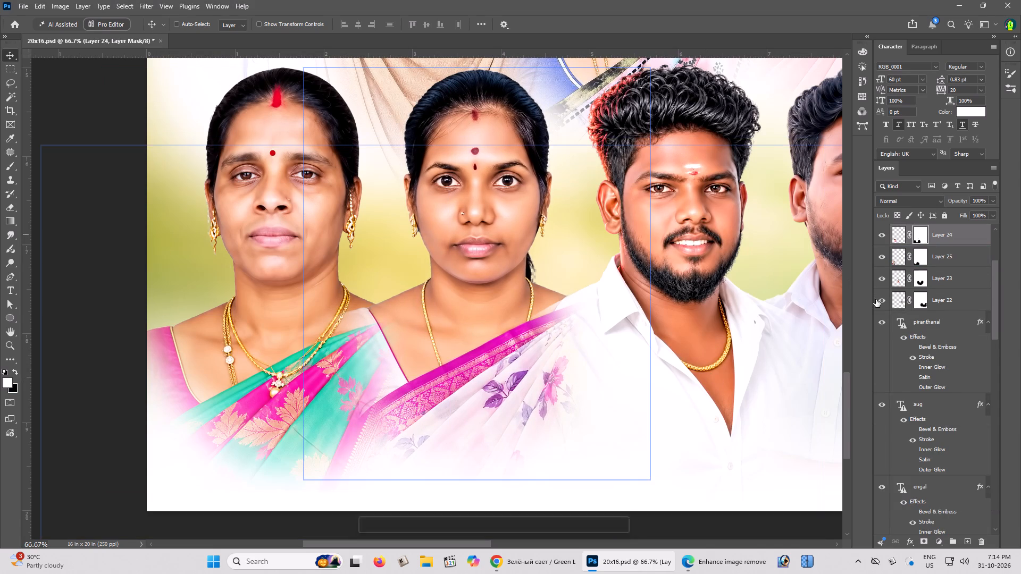
left_click_drag(706, 359, 702, 328)
left_click(706, 318)
key("e")
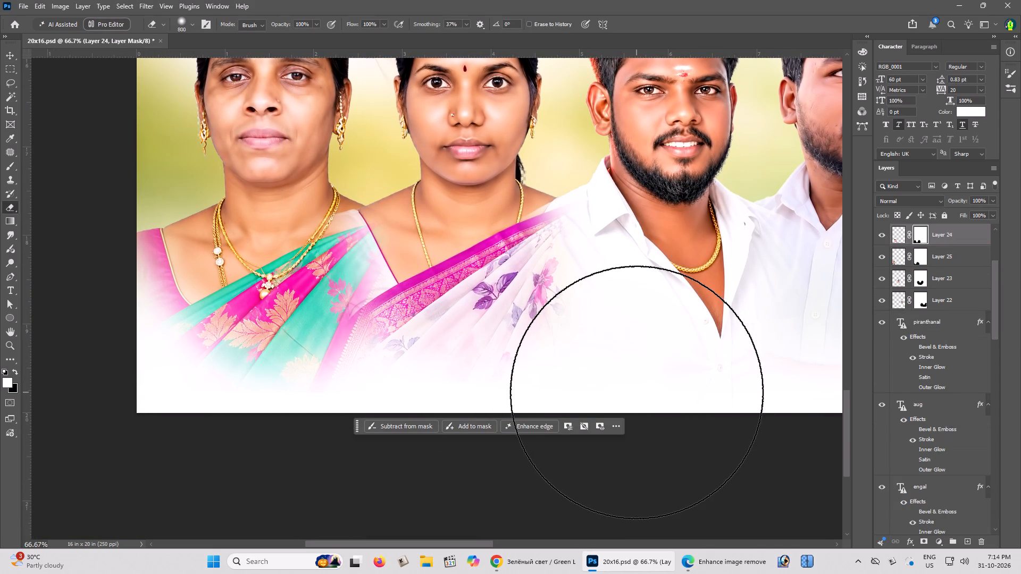
key("bracketleft")
key("bracketleft")
key("Tab")
left_click_drag(634, 366, 453, 396)
left_click_drag(329, 383, 352, 390)
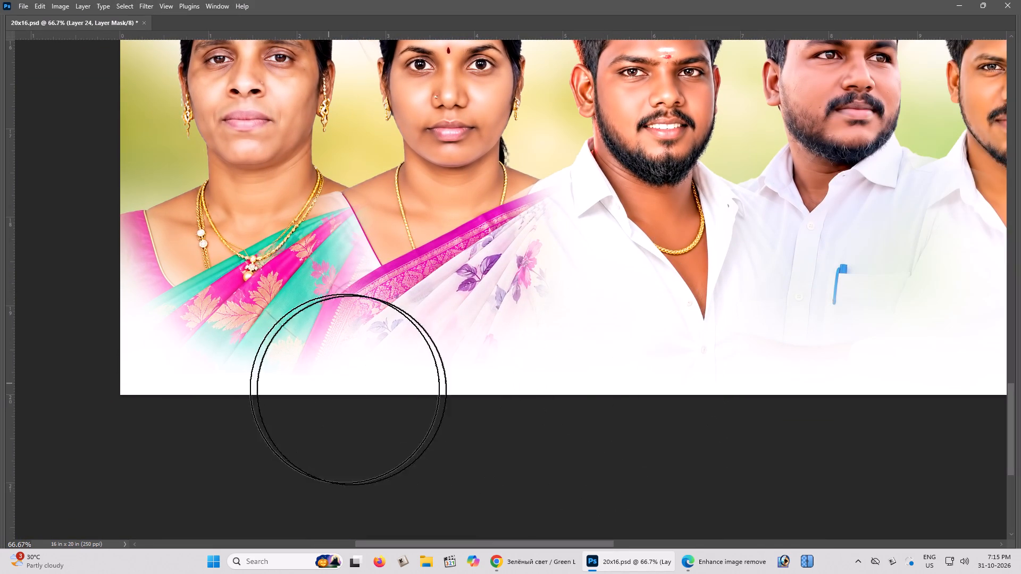
left_click_drag(352, 390, 578, 391)
left_click_drag(614, 379, 451, 404)
left_click_drag(361, 404, 498, 392)
left_click(513, 390)
left_click_drag(516, 390, 532, 389)
left_click_drag(543, 389, 553, 386)
left_click_drag(567, 383, 558, 384)
left_click_drag(439, 406, 395, 404)
left_click_drag(354, 395, 337, 392)
left_click_drag(332, 391, 334, 391)
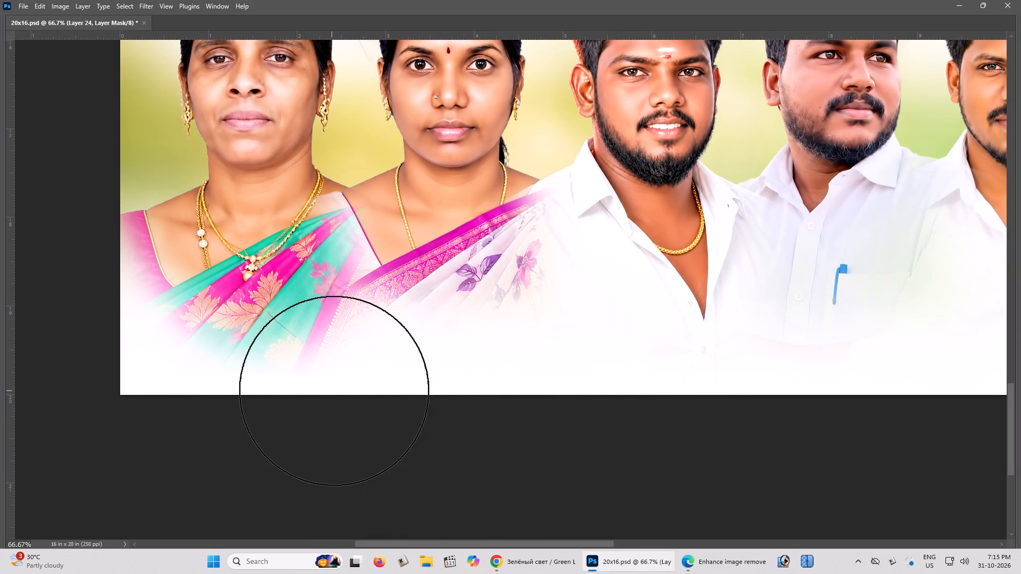
left_click_drag(334, 391, 361, 391)
left_click_drag(459, 391, 568, 362)
left_click_drag(584, 352, 606, 341)
left_click(628, 331)
left_click_drag(499, 401, 420, 411)
left_click_drag(322, 393, 305, 383)
left_click(293, 369)
Erase along the bottom of Layer 25's mask so the first woman's green and pink saree fades softly into white.
key("v")
right_click(248, 322)
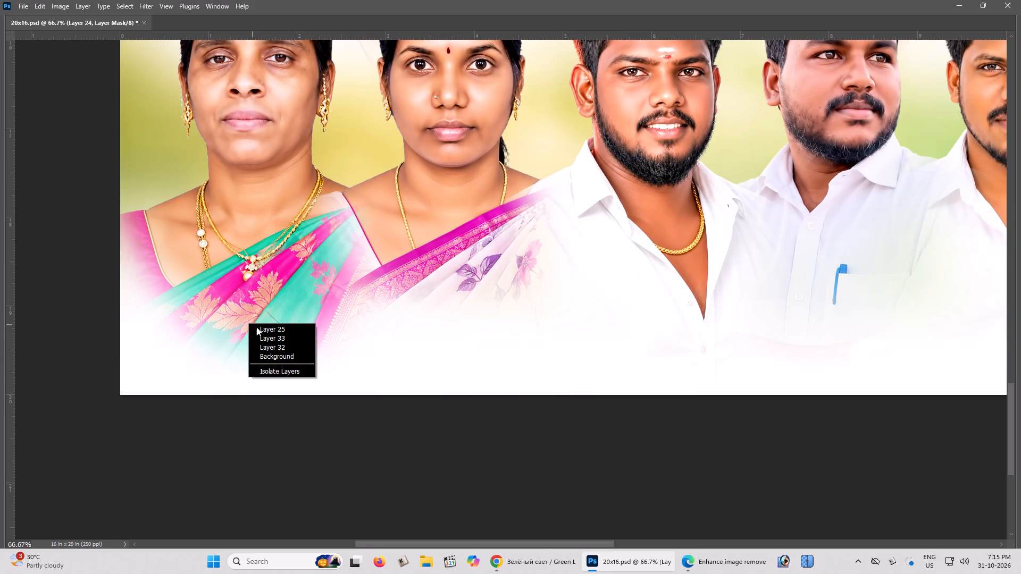
left_click(256, 327)
key("Tab")
right_click(247, 290)
left_click(254, 296)
left_click(918, 258)
key("Tab")
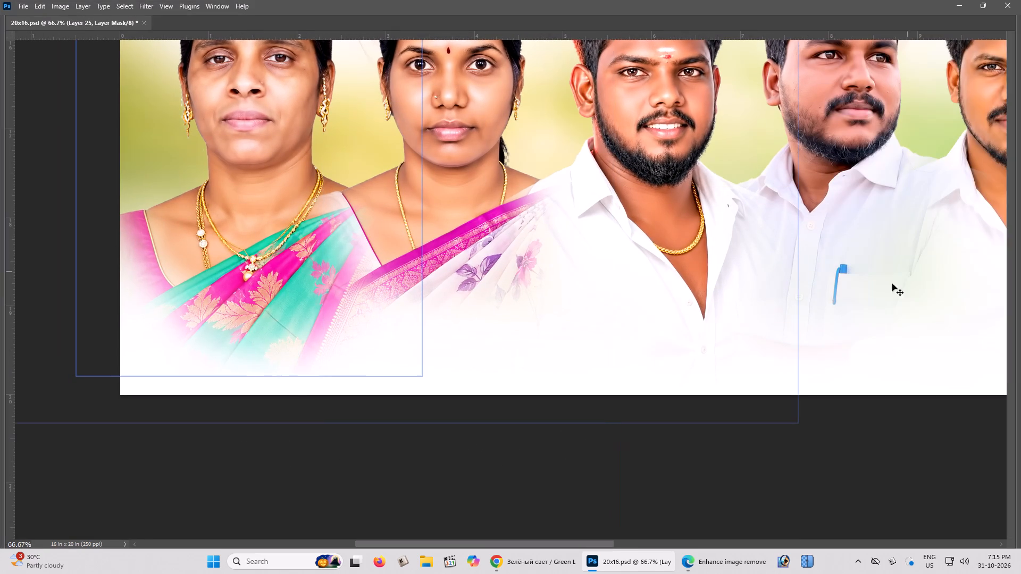
key("e")
key("space")
left_click_drag(350, 375, 384, 376)
left_click(403, 376)
left_click_drag(530, 335, 471, 374)
left_click_drag(492, 343, 453, 383)
left_click_drag(470, 362, 449, 376)
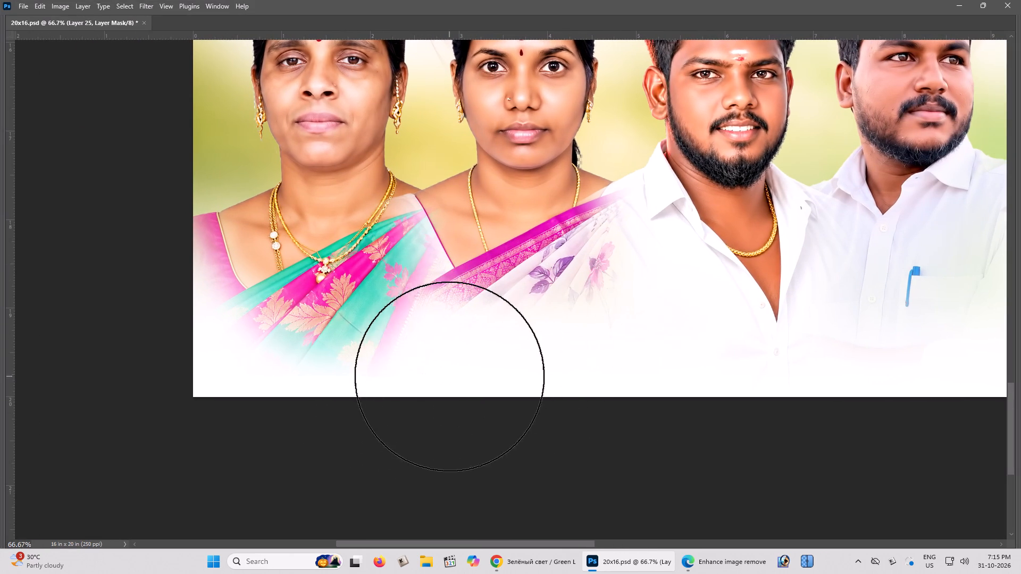
left_click_drag(451, 373, 438, 382)
left_click_drag(428, 386, 376, 396)
left_click_drag(333, 406, 299, 411)
left_click_drag(269, 405, 237, 395)
left_click_drag(217, 382, 203, 369)
left_click_drag(182, 347, 172, 341)
left_click_drag(183, 357, 212, 375)
left_click_drag(256, 393, 284, 394)
left_click_drag(327, 394, 352, 391)
left_click_drag(368, 391, 381, 391)
left_click_drag(417, 385, 429, 375)
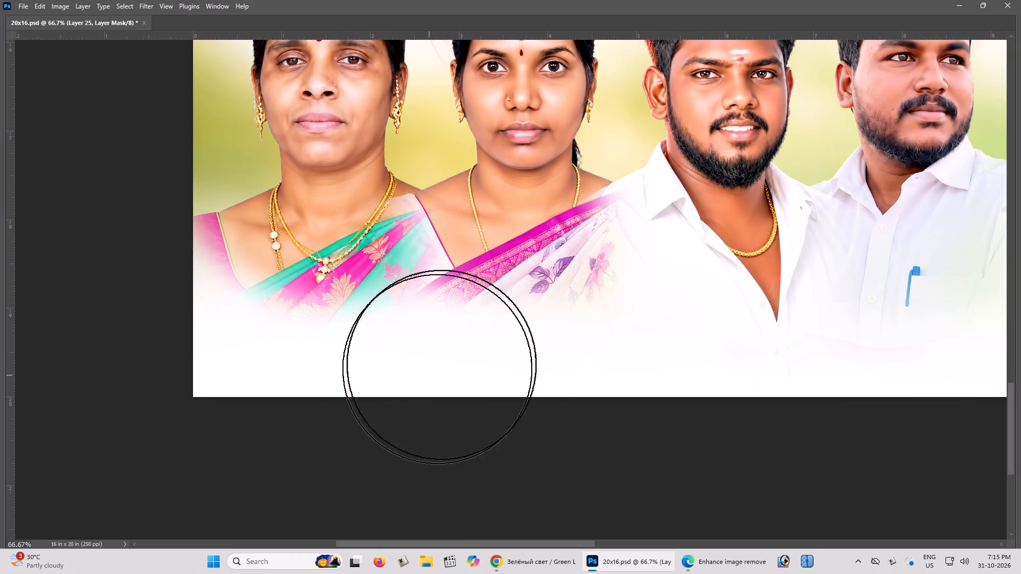
left_click_drag(461, 353, 471, 342)
left_click(476, 339)
left_click_drag(363, 395, 307, 397)
left_click_drag(268, 392, 260, 389)
left_click(255, 386)
key("v")
Review the faded bottom row and save the banner document.
key("space")
key("space")
key("space")
key("space")
key("space")
key("space")
left_click_drag(684, 324, 616, 324)
left_click(533, 318)
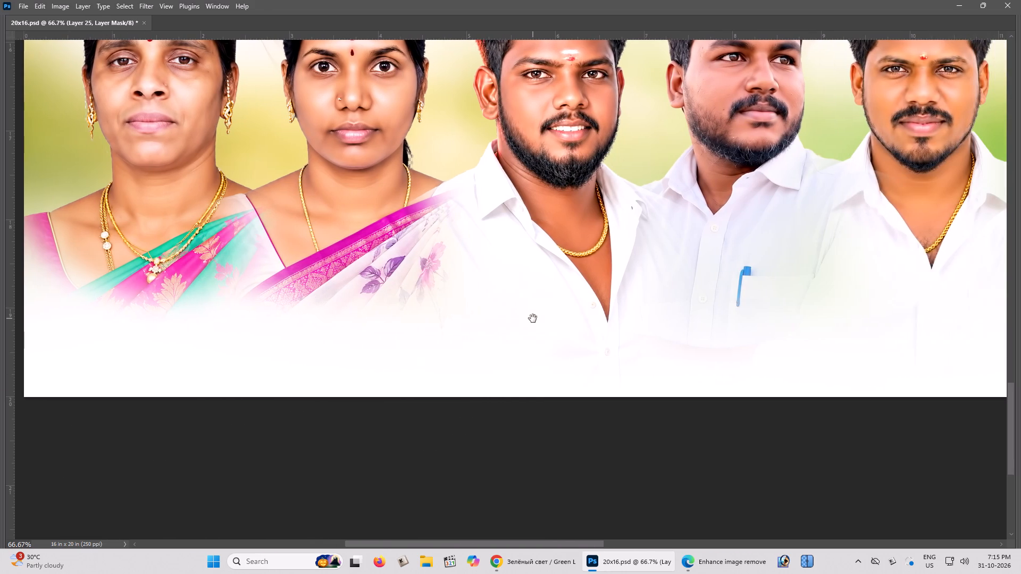
key("space")
left_click_drag(557, 304, 546, 302)
left_click(543, 302)
key("ctrl+minus")
key("ctrl+0")
scroll(543, 302, "down", 2)
key("ctrl+s")
Shift the large portrait of the man in the navy suit (Layer 3) slightly toward the banner's left edge.
scroll(551, 299, "up", 9)
key("ctrl+plus")
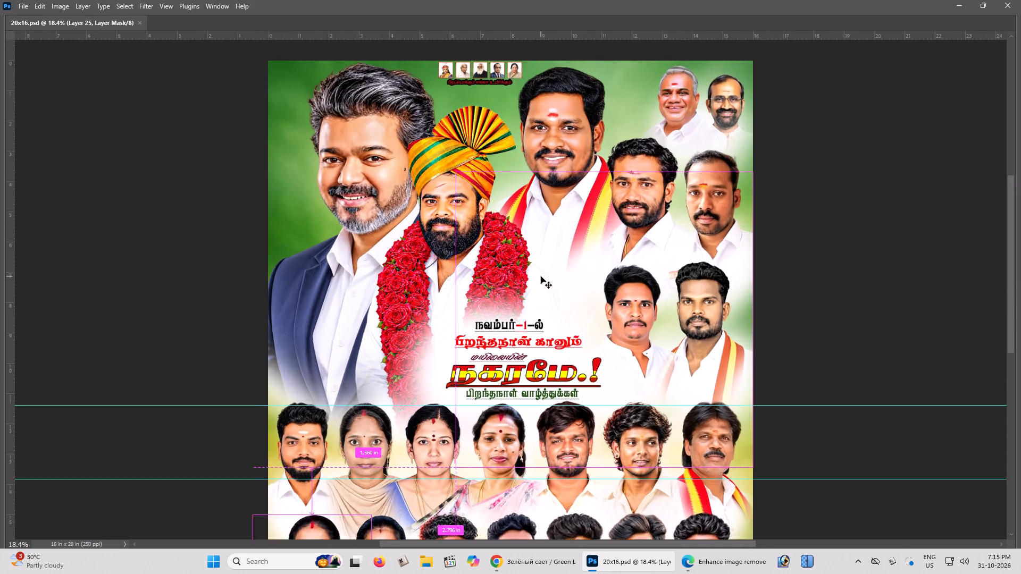
key("ctrl+plus")
key("space")
key("space")
key("space")
key("space")
key("space")
key("space")
key("space")
key("space")
left_click_drag(547, 282, 551, 308)
left_click(551, 311)
key("ctrl+plus")
key("space")
key("space")
key("space")
key("space")
key("space")
key("space")
key("space")
key("space")
key("space")
key("space")
left_click_drag(382, 279, 415, 333)
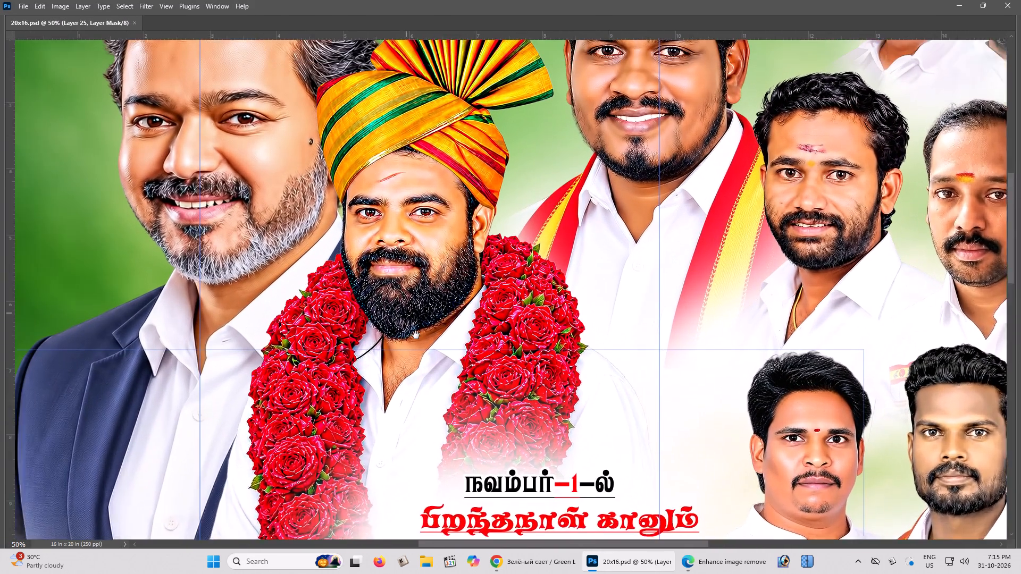
left_click(416, 335)
right_click(318, 274)
left_click(325, 278)
left_click_drag(326, 279, 316, 281, "shift")
scroll(316, 281, "up", 4)
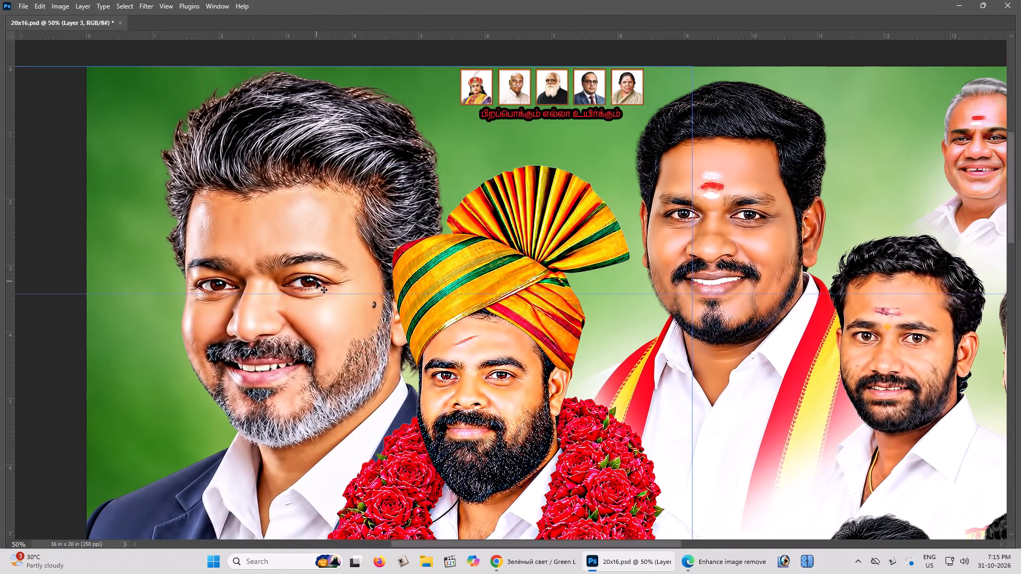
Save the banner again and fit the whole design in view.
key("ctrl+minus")
key("ctrl+s")
key("ctrl+0")
Switch to Pinterest in Chrome and search for sunlight.
key("alt+Tab")
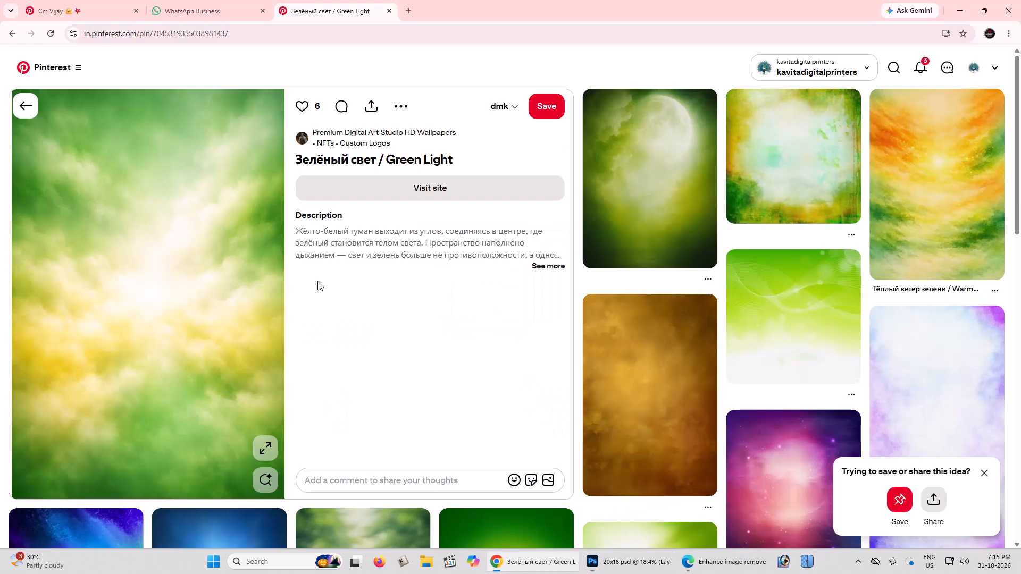
left_click(888, 69)
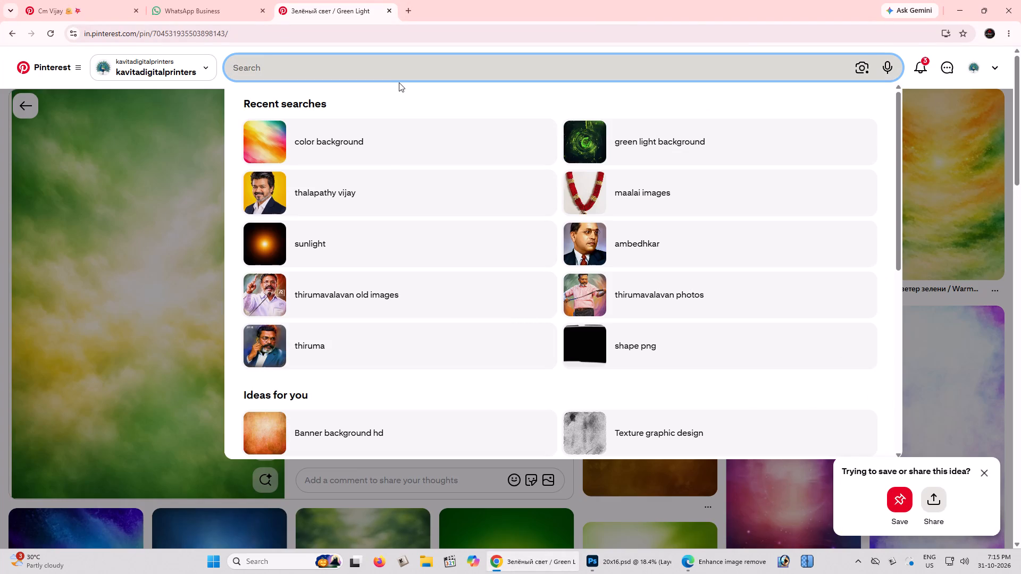
type("sun")
type("light")
key("Return")
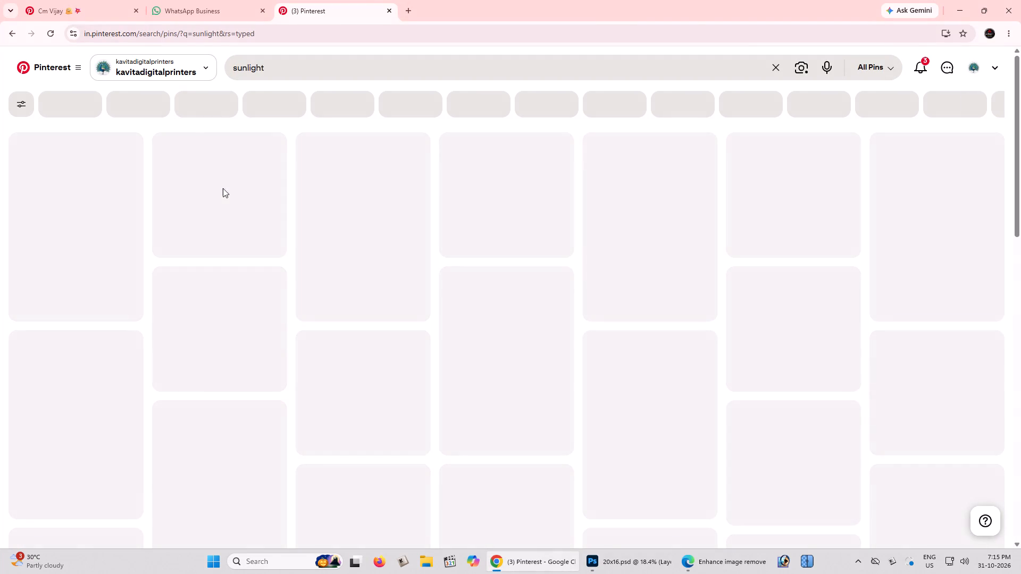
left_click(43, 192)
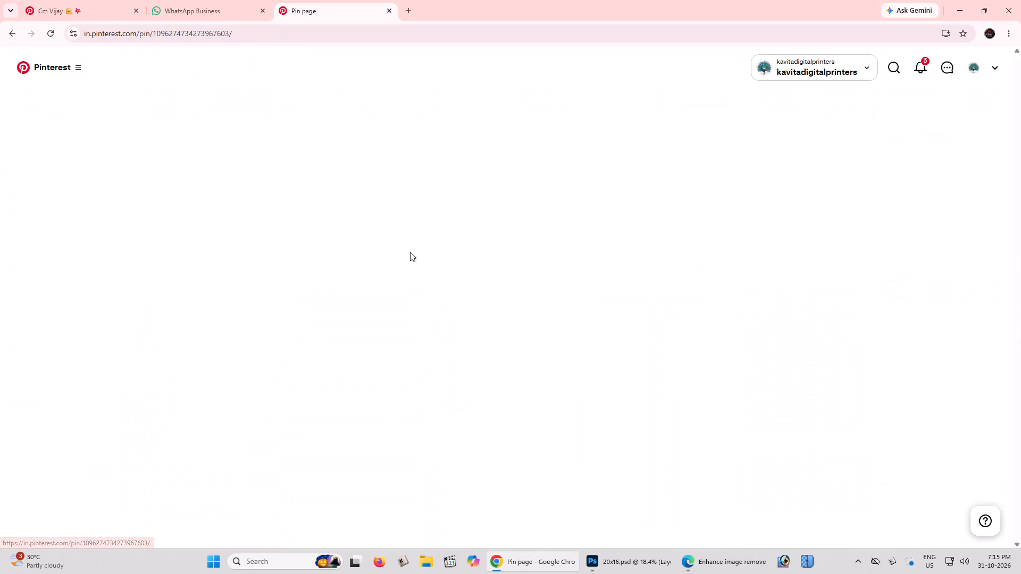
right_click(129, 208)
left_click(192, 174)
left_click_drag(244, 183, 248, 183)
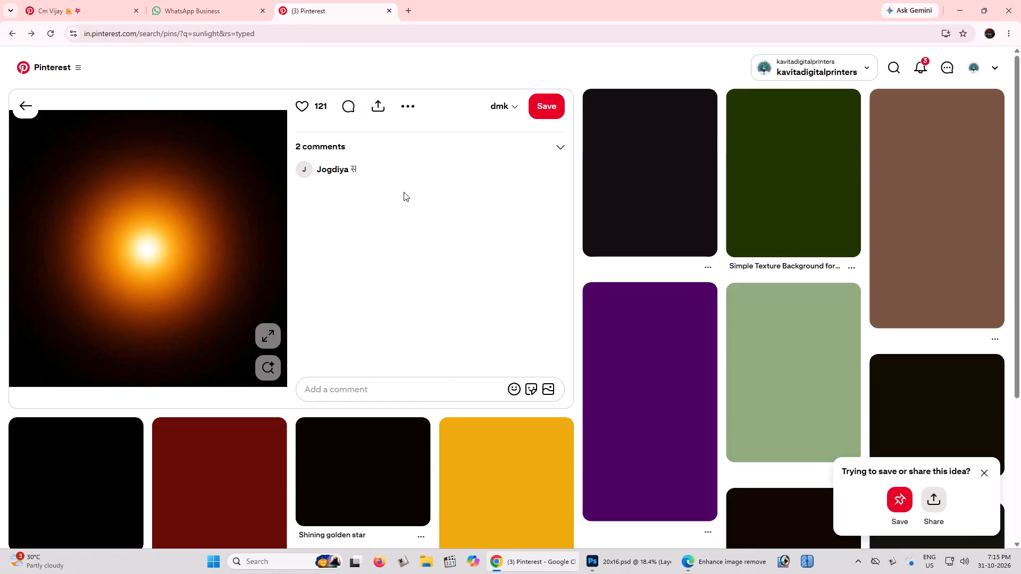
Open the "Light" pin with an orange glow on black and copy its image.
left_click(360, 180)
right_click(107, 195)
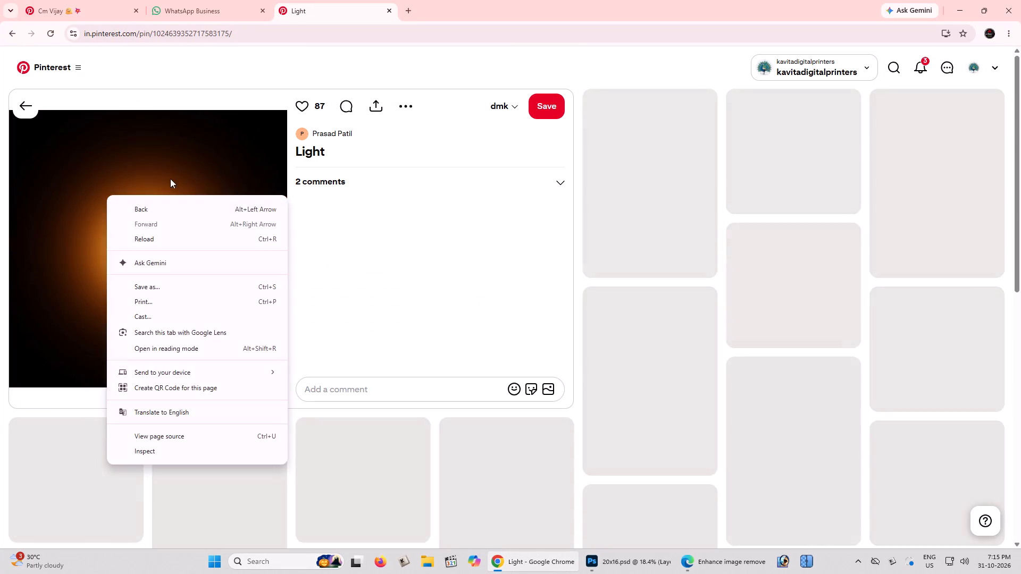
right_click(170, 178)
left_click(207, 222)
right_click_drag(167, 228, 168, 233)
left_click(200, 273)
right_click_drag(126, 242, 129, 248)
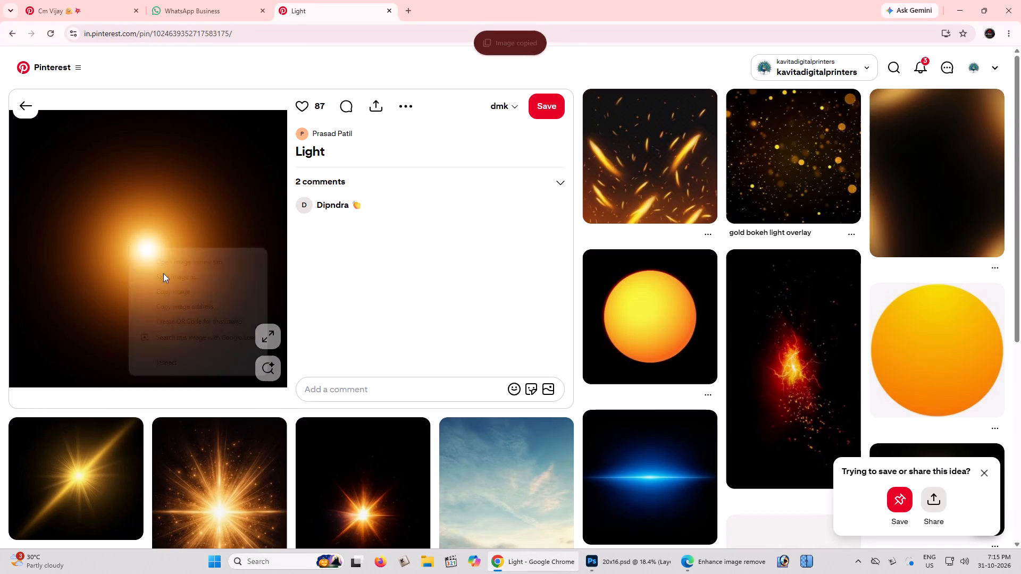
left_click(178, 294)
Switch back to Photoshop and paste the copied orange glow image into the 20x16.psd banner as a new layer.
key("alt+Tab")
key("ctrl+v")
left_click_drag(511, 280, 511, 279)
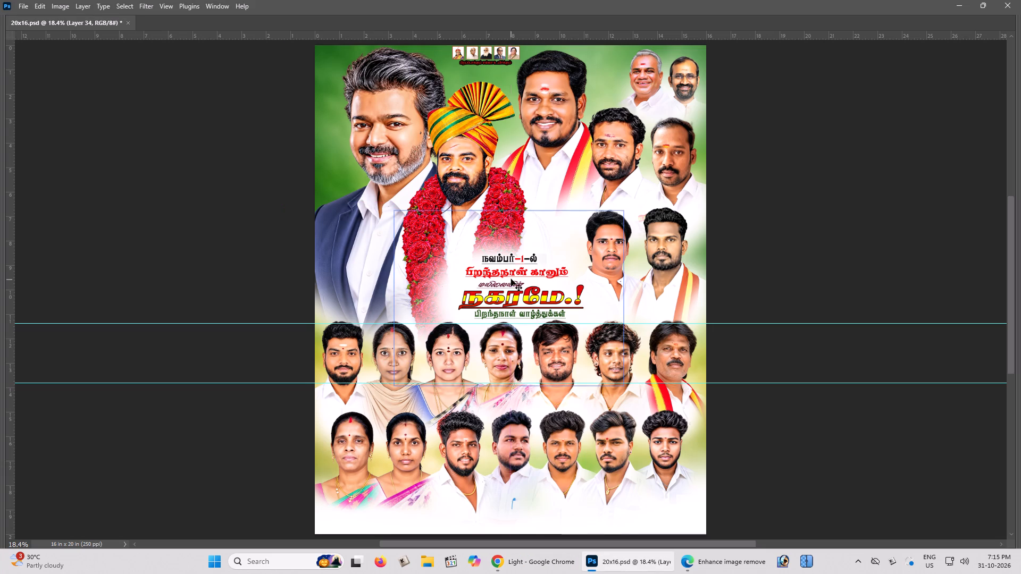
Move the orange glow layer beside the large suited man's face and change its blend mode so its black background drops out.
left_click_drag(511, 279, 420, 114)
key("z")
left_click(414, 125)
key("v")
key("Tab")
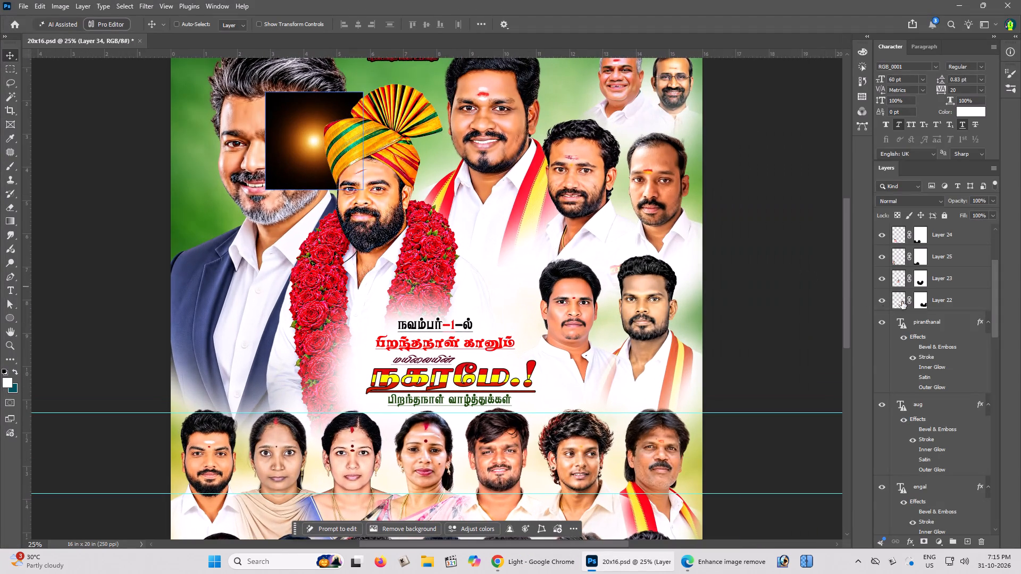
left_click(913, 196)
left_click(907, 303)
key("Tab")
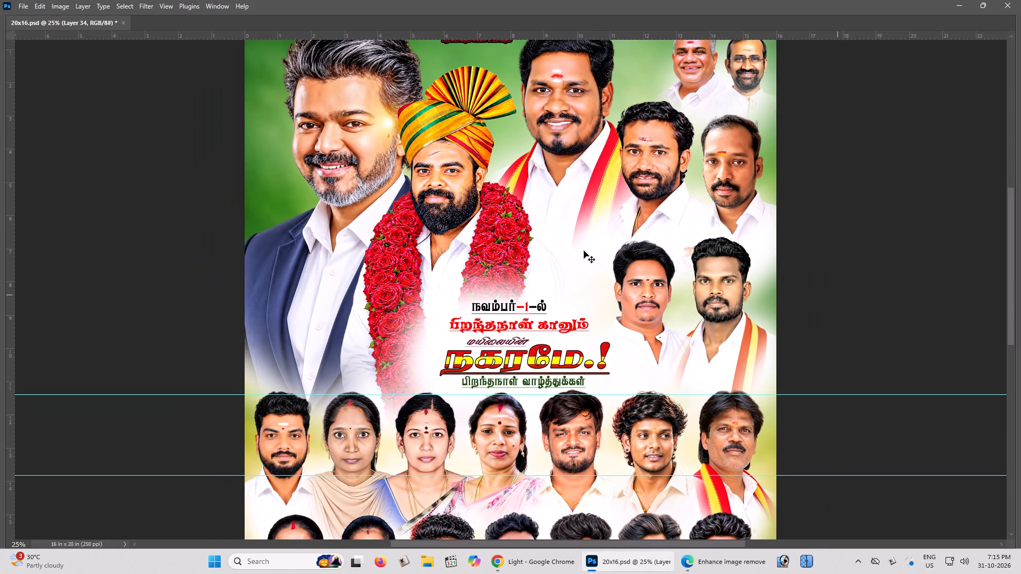
Enlarge the glow to about 6 in wide and place it between the large suited man's face and the turban.
key("space")
left_click_drag(520, 228, 516, 236)
left_click(515, 237)
key("ctrl+t")
left_click_drag(423, 97, 522, 79, "alt")
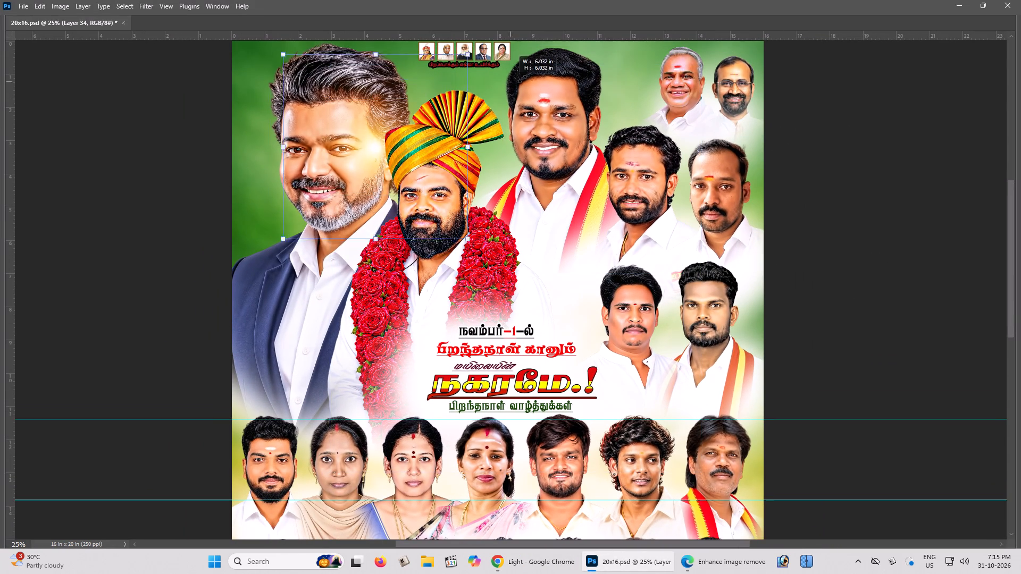
left_click_drag(522, 79, 523, 79, "alt")
left_click_drag(421, 126, 448, 149)
key("Return")
key("Return")
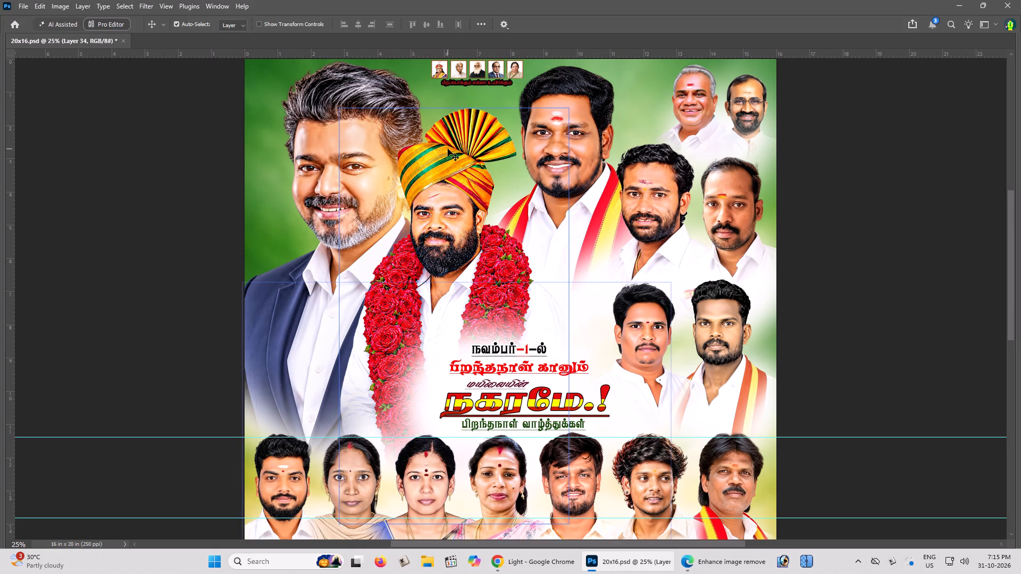
Recolour the glow with Hue/Saturation, setting the hue to 96 and the saturation to about -50.
key("ctrl+u")
left_click_drag(269, 212, 769, 133)
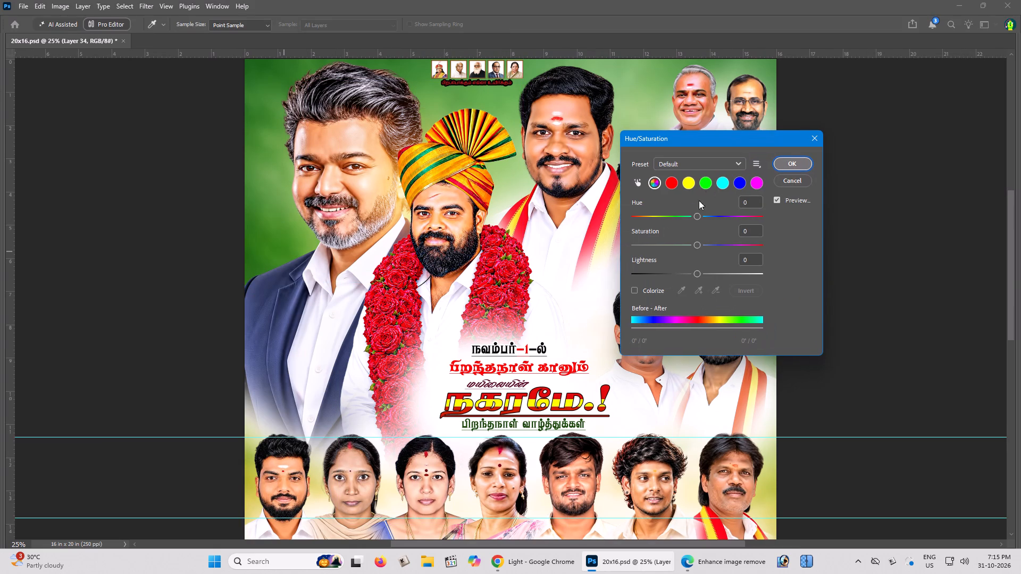
left_click_drag(692, 215, 655, 222)
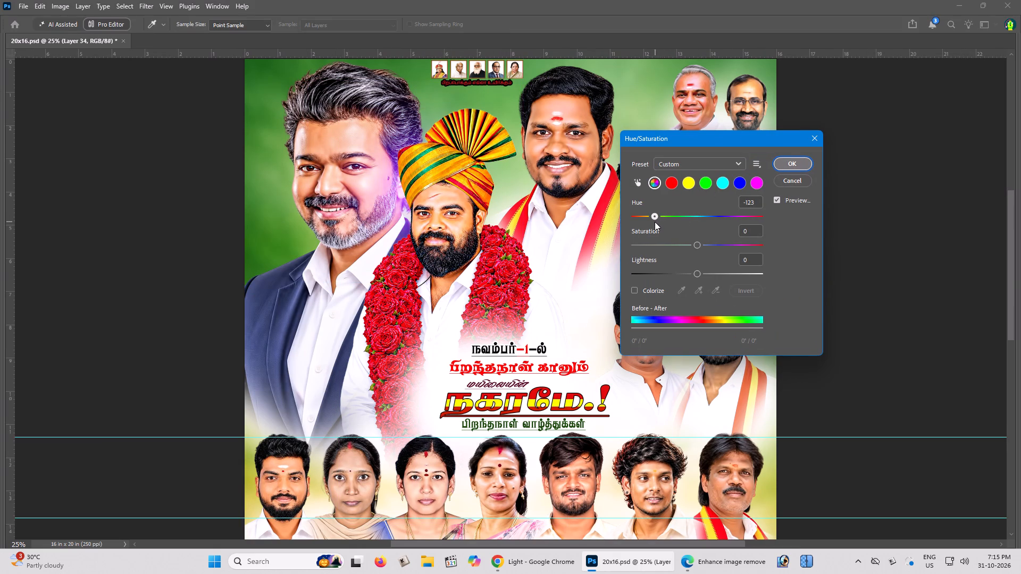
left_click_drag(655, 222, 714, 221)
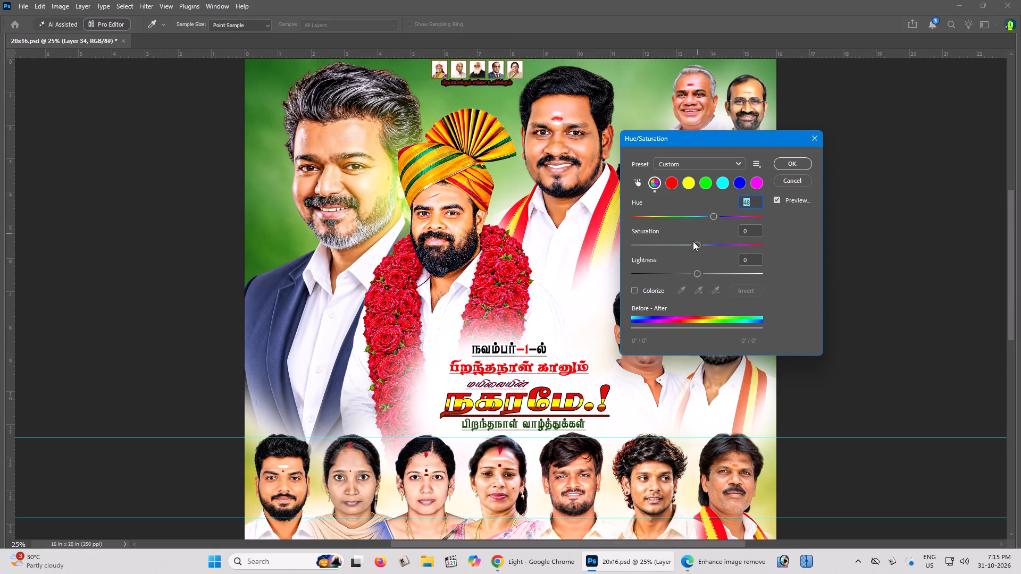
left_click_drag(714, 216, 730, 215)
left_click_drag(698, 242, 666, 253)
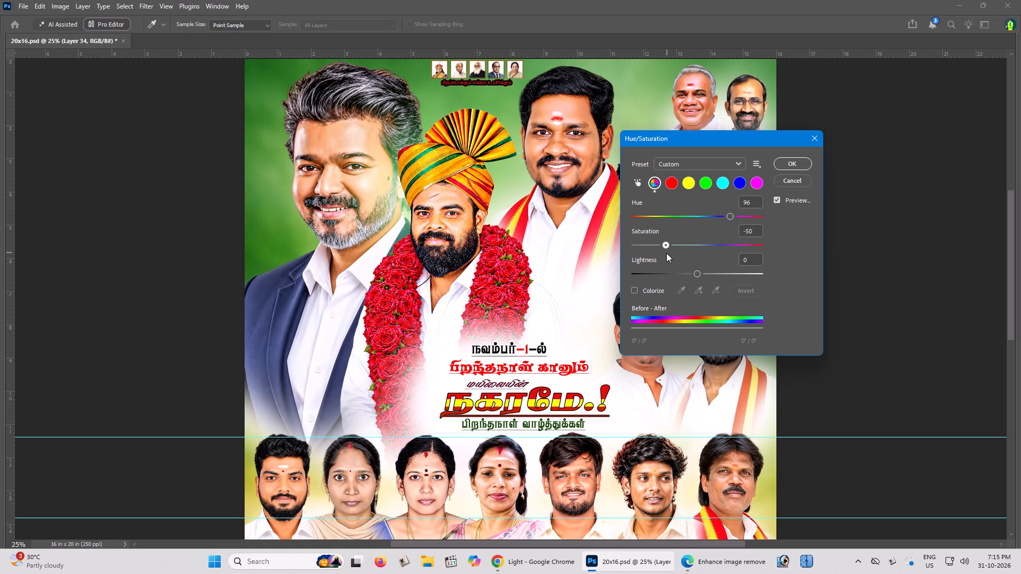
left_click_drag(666, 253, 665, 253)
key("Return")
Shift the recoloured glow slightly upward beside the large suited man's head.
key("ctrl+plus")
key("space")
key("space")
key("space")
key("space")
key("space")
key("space")
left_click_drag(653, 254, 663, 260)
left_click(663, 261)
left_click_drag(451, 226, 453, 198)
key("space")
left_click_drag(456, 195, 456, 217)
left_click(455, 221)
left_click(446, 221)
scroll(448, 221, "up", 2)
key("ctrl+minus")
key("ctrl+minus")
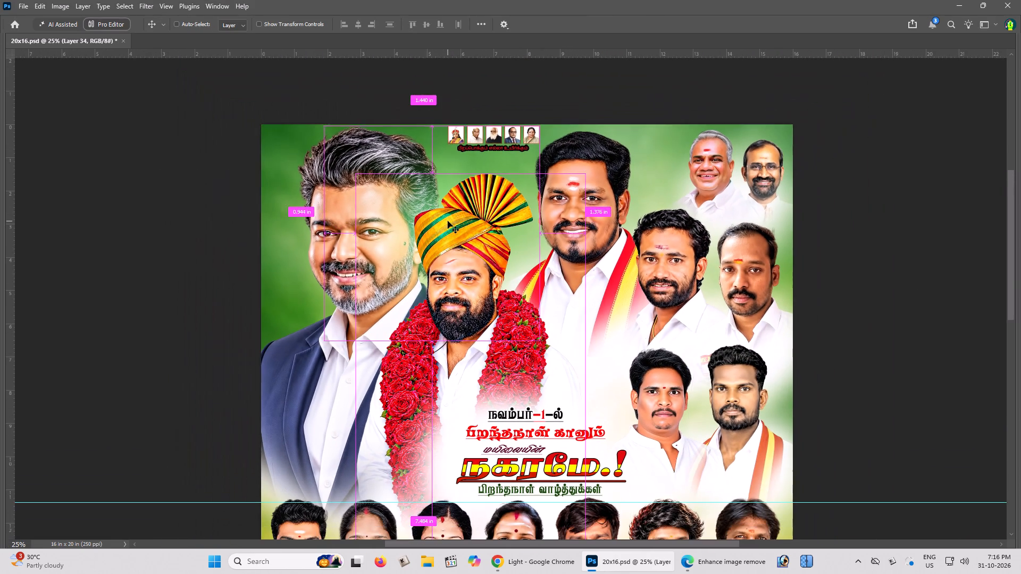
left_click(452, 218)
Save the banner.
key("ctrl+minus")
scroll(456, 220, "up", 3)
scroll(456, 220, "down", 8)
key("ctrl+s")
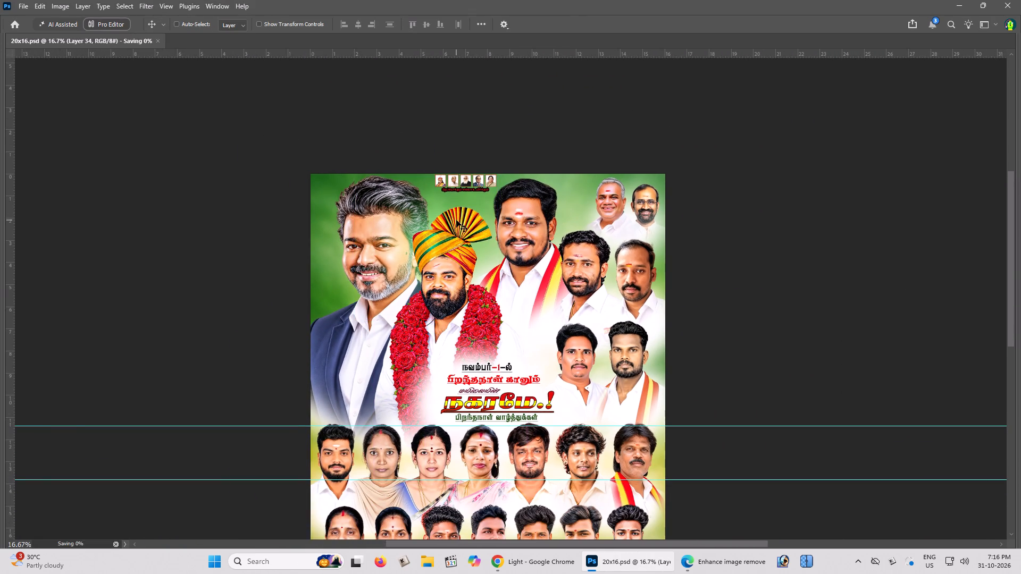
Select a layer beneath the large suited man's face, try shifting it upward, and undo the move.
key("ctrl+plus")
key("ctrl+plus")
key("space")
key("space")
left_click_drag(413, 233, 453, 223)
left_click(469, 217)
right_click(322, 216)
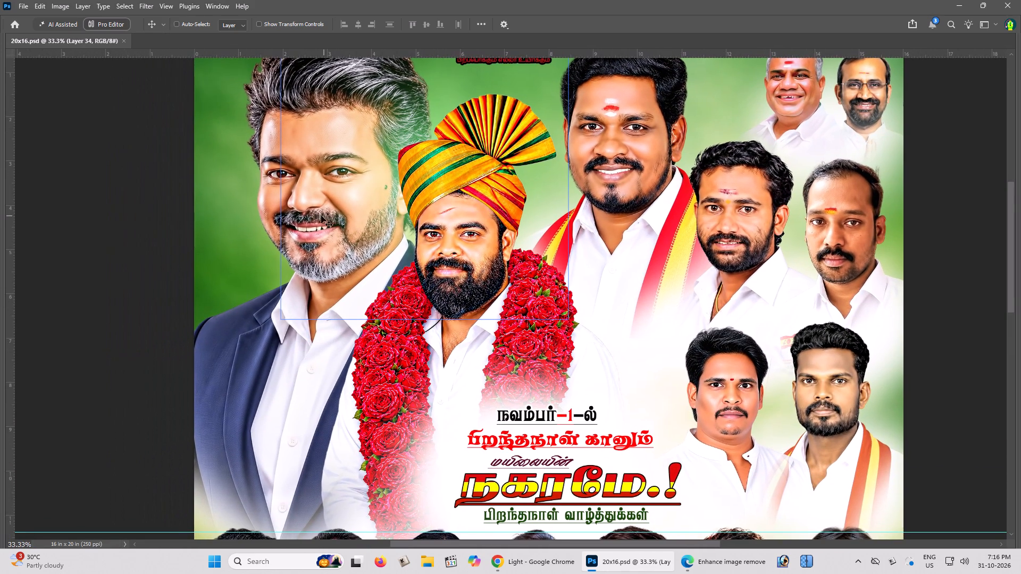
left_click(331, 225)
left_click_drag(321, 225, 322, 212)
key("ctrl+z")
Select Layer 3 at the large suited man's face and add a new blank layer above it.
right_click(297, 229)
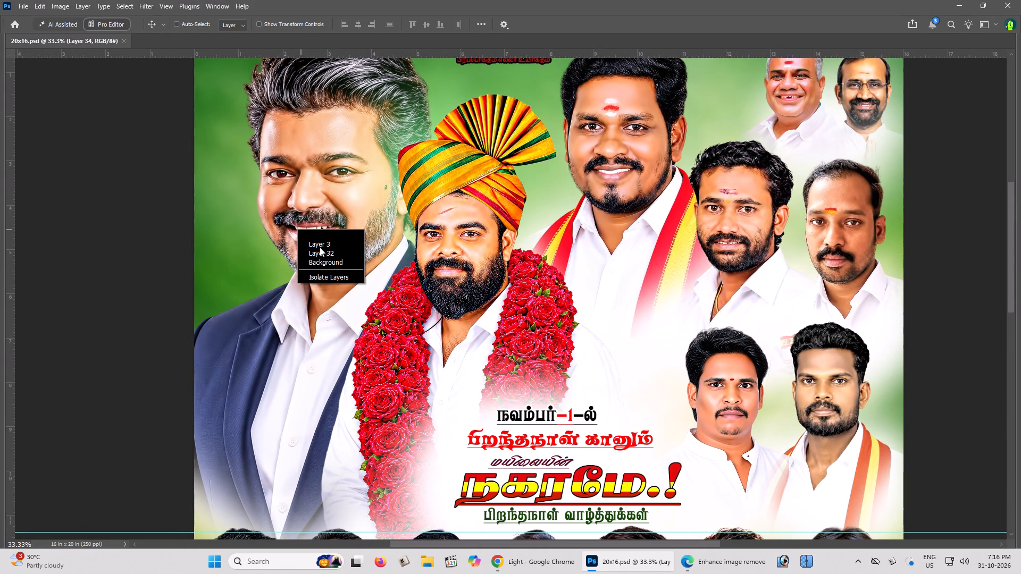
left_click(320, 244)
left_click_drag(317, 239, 316, 223)
key("ctrl+z")
key("ctrl+shift+n")
key("Return")
key("ctrl+minus")
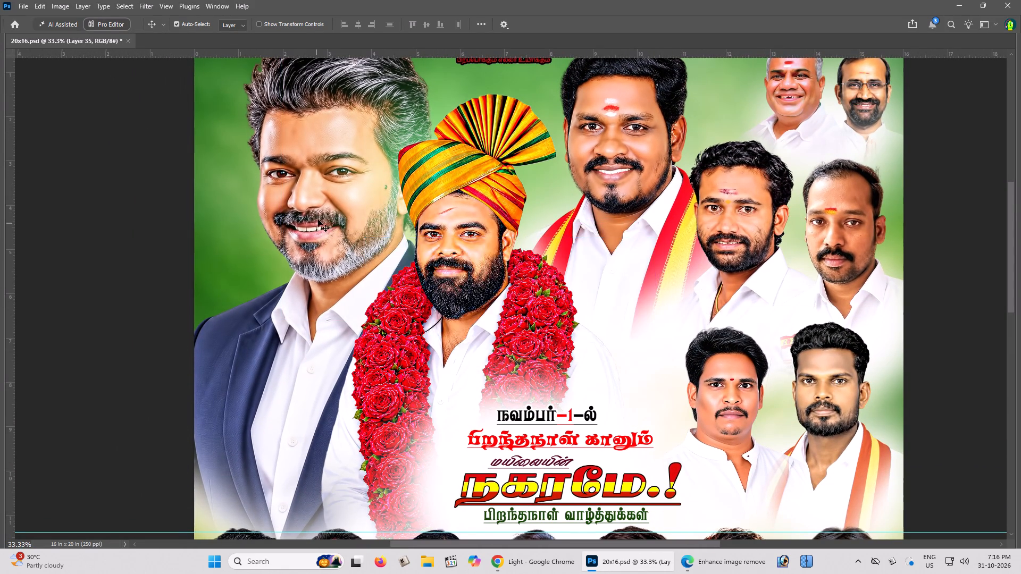
Choose the Brush tool and set the foreground colour to dark green 0a2e01.
key("b")
key("Tab")
left_click(11, 384)
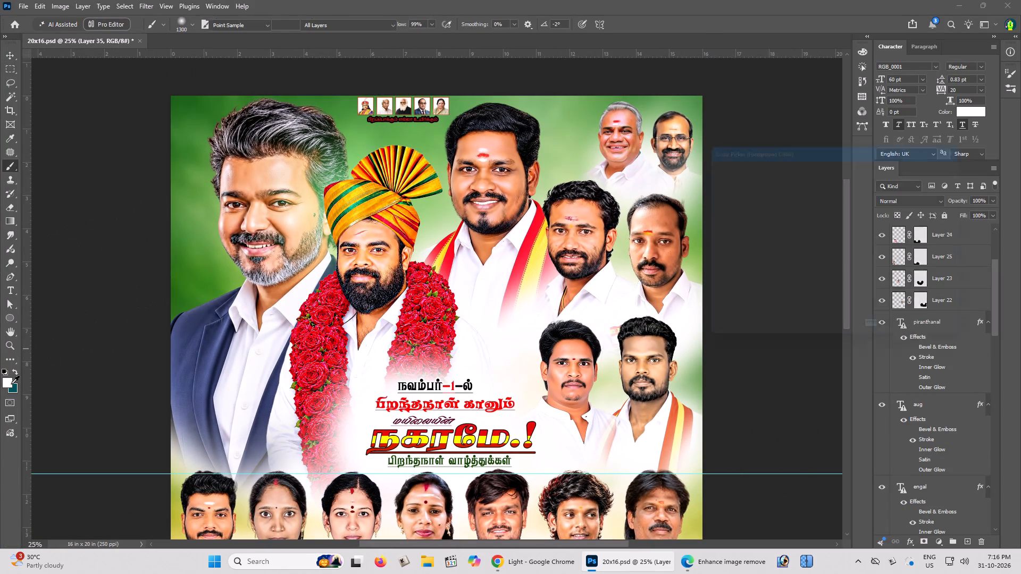
left_click(184, 307)
left_click_drag(818, 264, 836, 279)
key("Return")
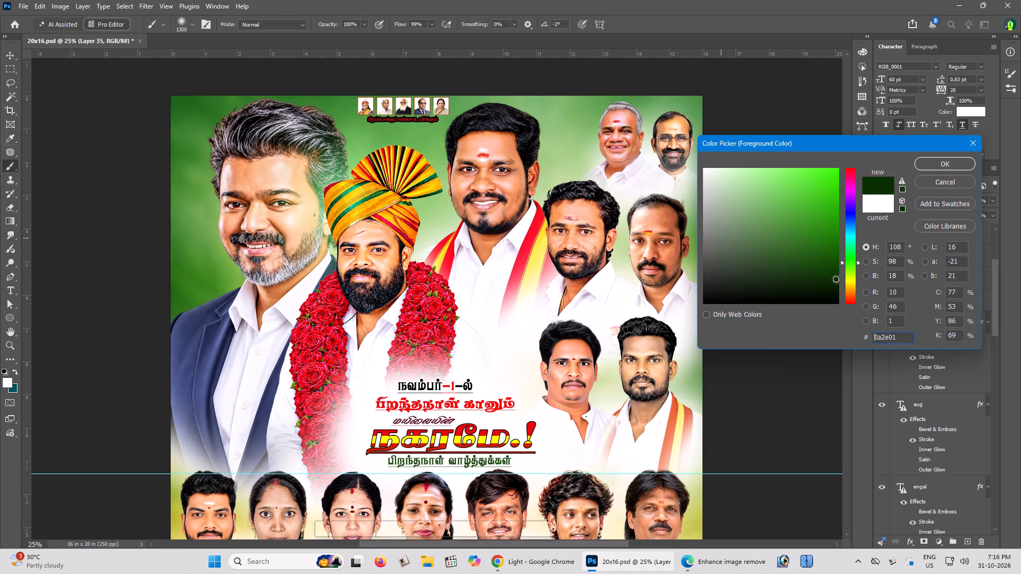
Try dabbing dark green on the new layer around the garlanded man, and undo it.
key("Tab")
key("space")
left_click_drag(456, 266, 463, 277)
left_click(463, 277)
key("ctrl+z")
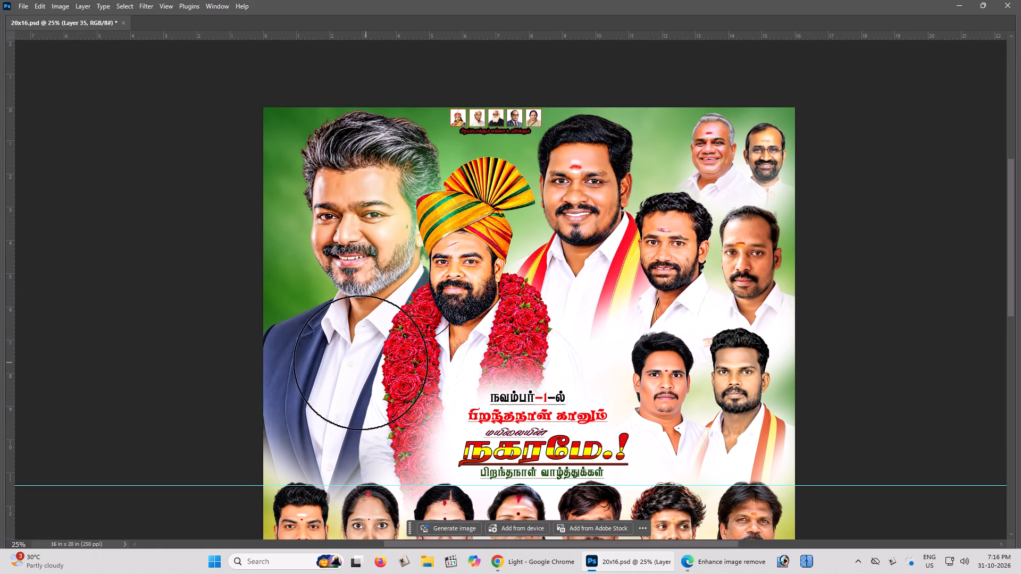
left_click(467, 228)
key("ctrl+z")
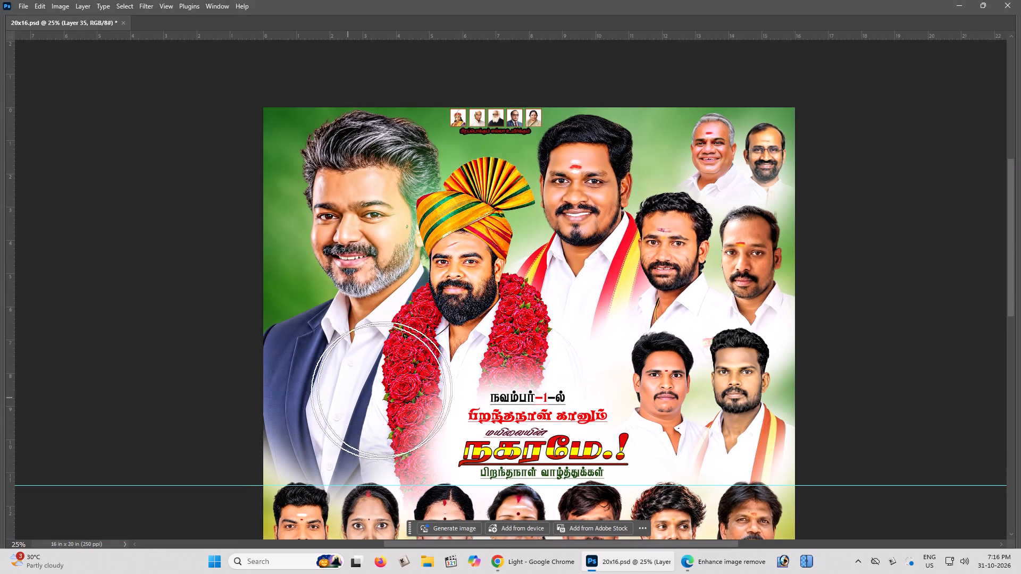
Dab a soft dark green shadow behind the top centre man and scale it to about 6 by 5.3 in.
double_click(585, 214)
left_click(585, 214)
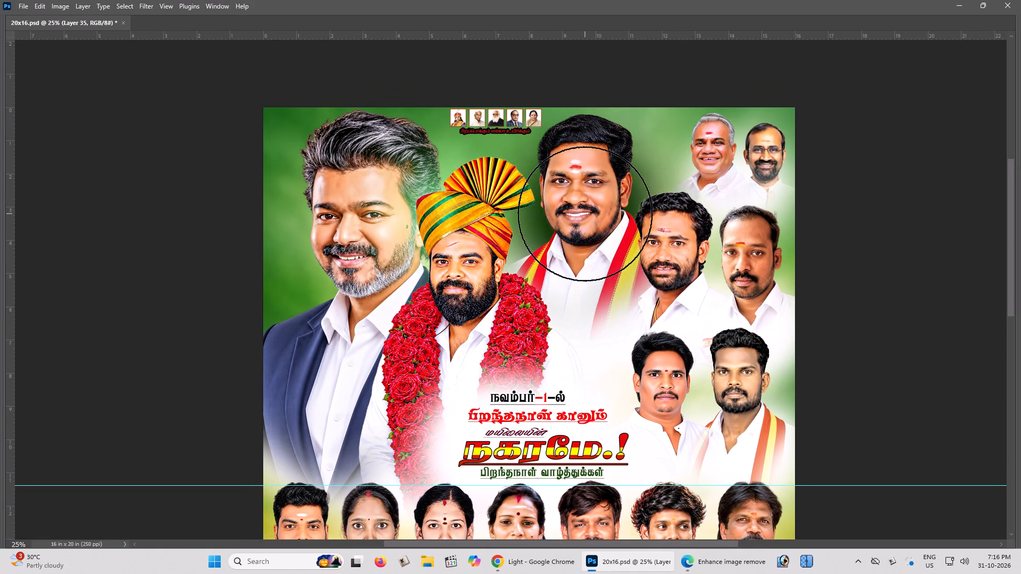
key("v")
key("ctrl+t")
left_click_drag(725, 105, 690, 146, "alt")
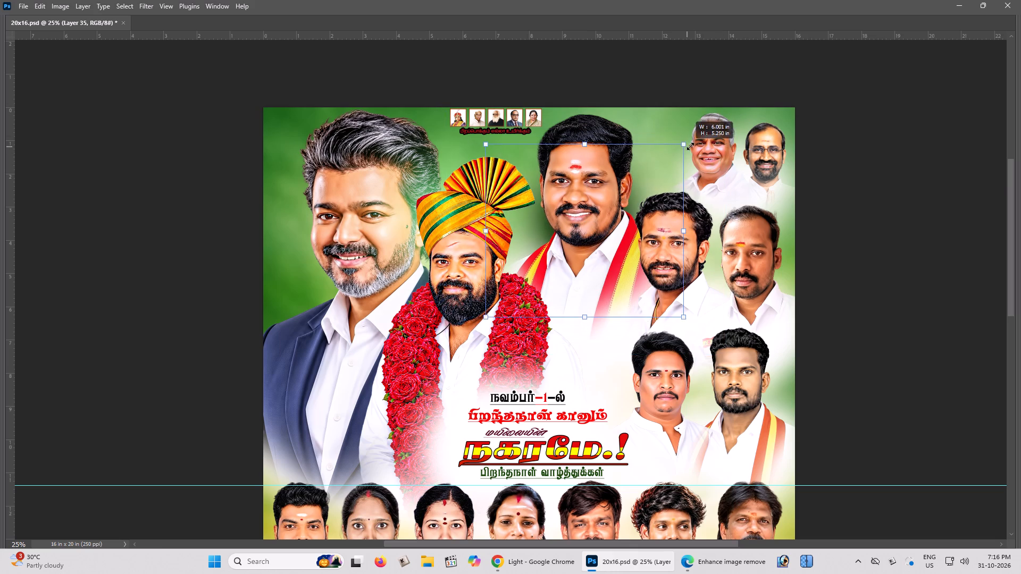
left_click_drag(690, 146, 691, 146, "alt")
key("Return")
Duplicate the green shadow, scale the copy down, and place it behind the curly-haired man beside the top centre portrait.
key("ctrl+plus")
key("space")
left_click_drag(689, 146, 641, 147)
left_click(638, 147)
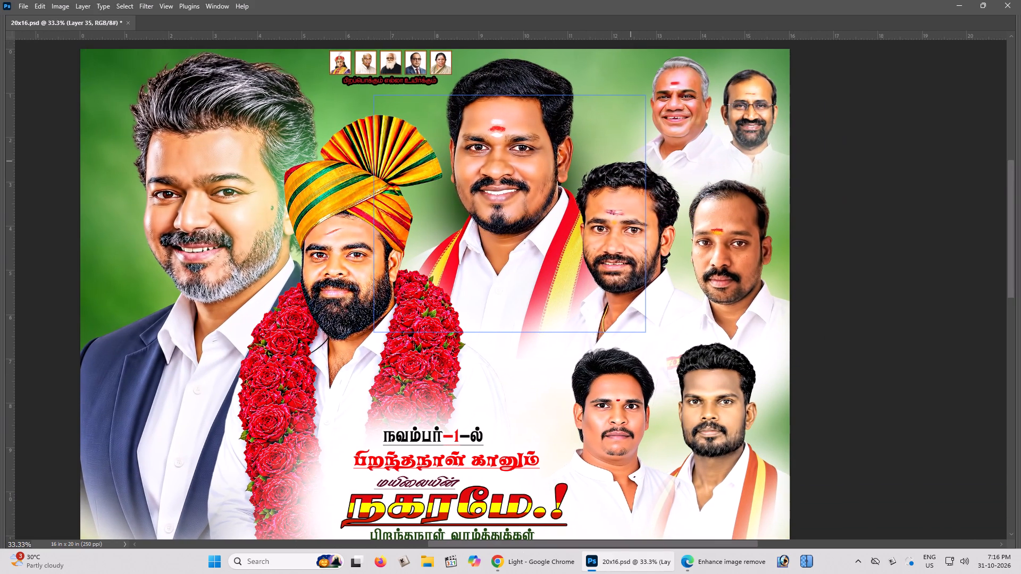
left_click_drag(550, 168, 652, 244, "alt")
key("ctrl+t")
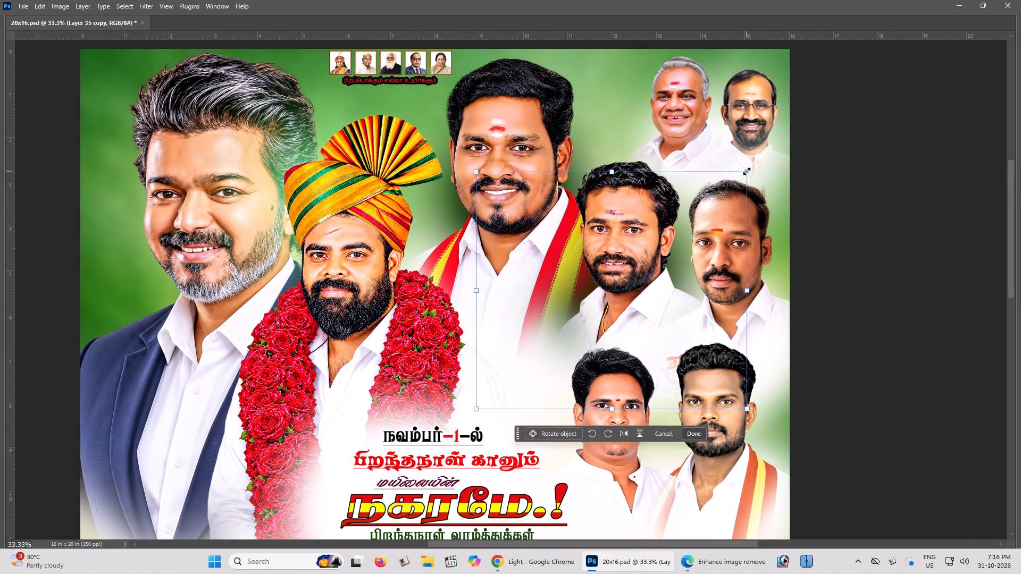
left_click_drag(747, 171, 723, 197)
left_click_drag(682, 243, 688, 242)
key("Return")
Duplicate the smaller shadow behind the neighbouring man at the banner's right edge and scale it down further.
left_click_drag(639, 268, 684, 268, "alt")
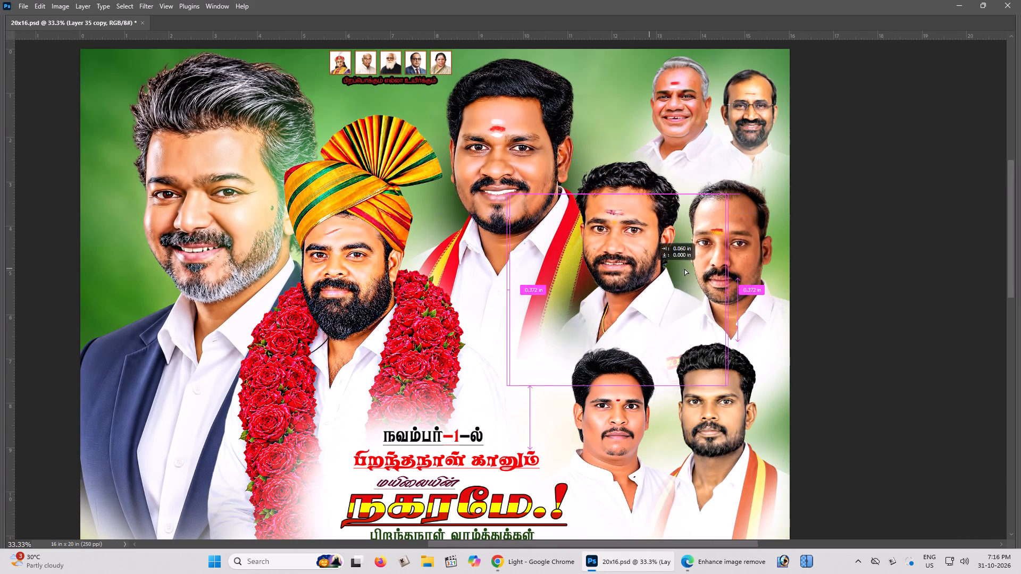
left_click_drag(684, 268, 753, 267, "alt")
key("ctrl+t")
left_click_drag(841, 193, 823, 213, "alt")
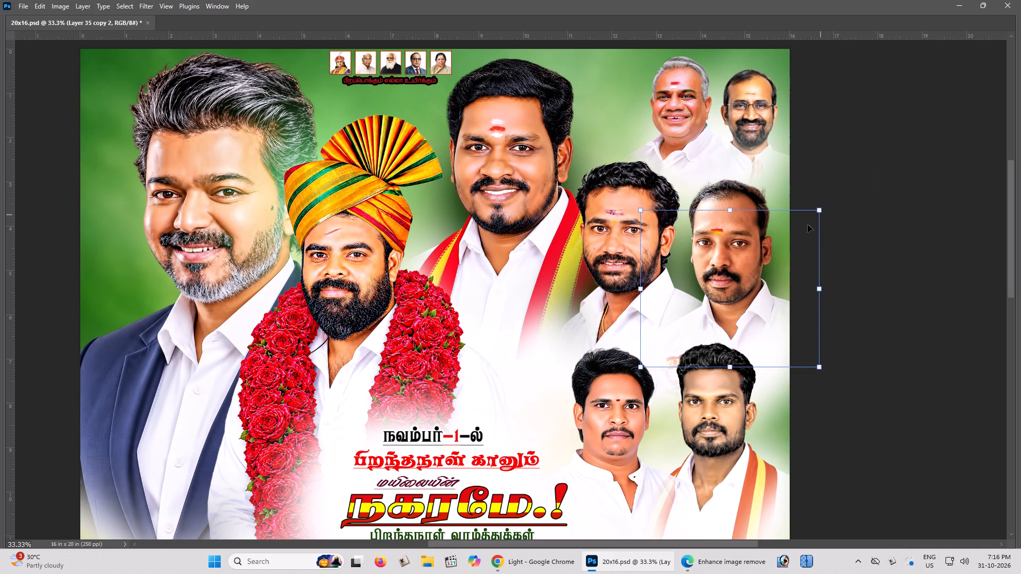
left_click_drag(771, 253, 767, 260)
left_click(815, 215, "alt")
key("Return")
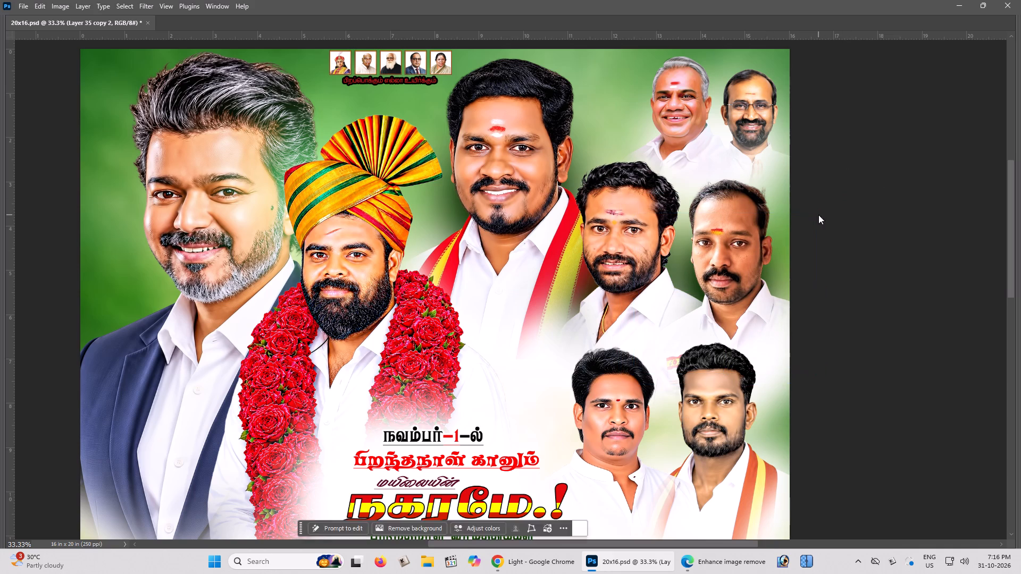
Duplicate that shadow down behind the man with the orange-and-yellow scarf and shrink the copy slightly.
scroll(749, 264, "down", 11)
left_click_drag(747, 199, 739, 351, "alt")
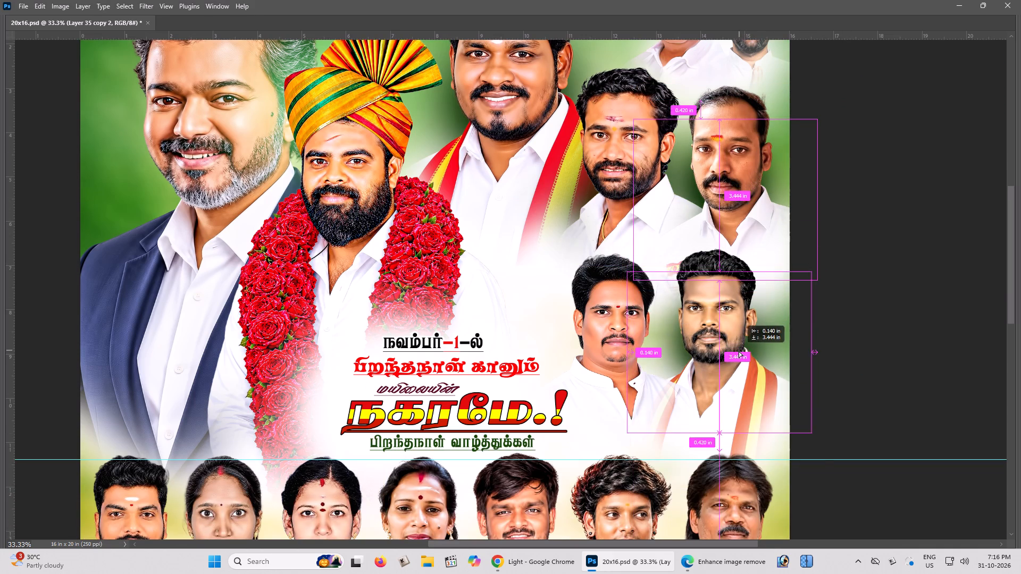
left_click_drag(739, 351, 738, 353, "alt")
key("x")
left_click(744, 348)
key("z")
left_click(742, 347)
key("space")
left_click_drag(749, 347, 726, 346)
left_click(725, 346)
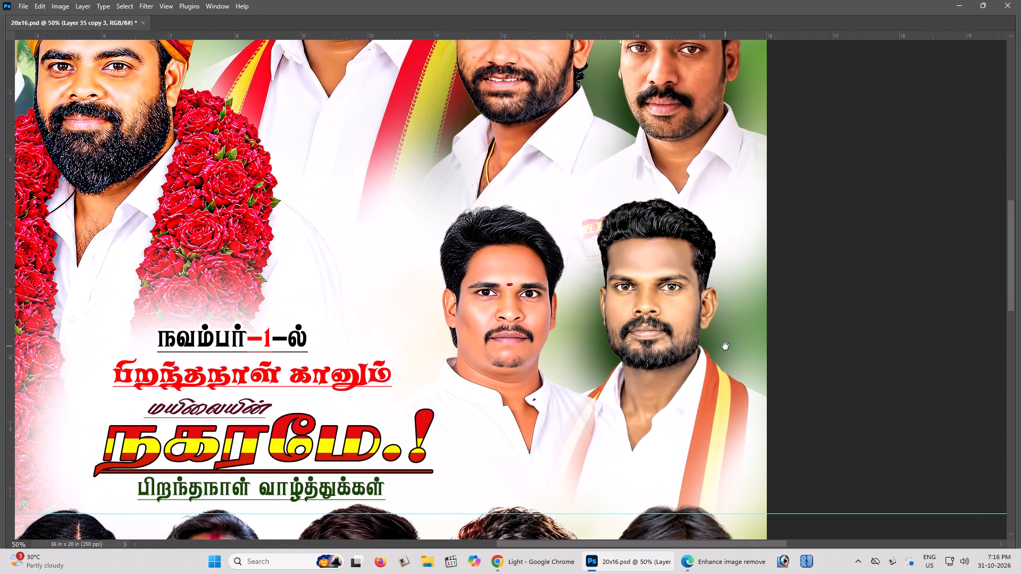
key("v")
key("ctrl+t")
left_click_drag(781, 231, 765, 245, "alt")
left_click(700, 291)
key("Return")
key("ctrl+t")
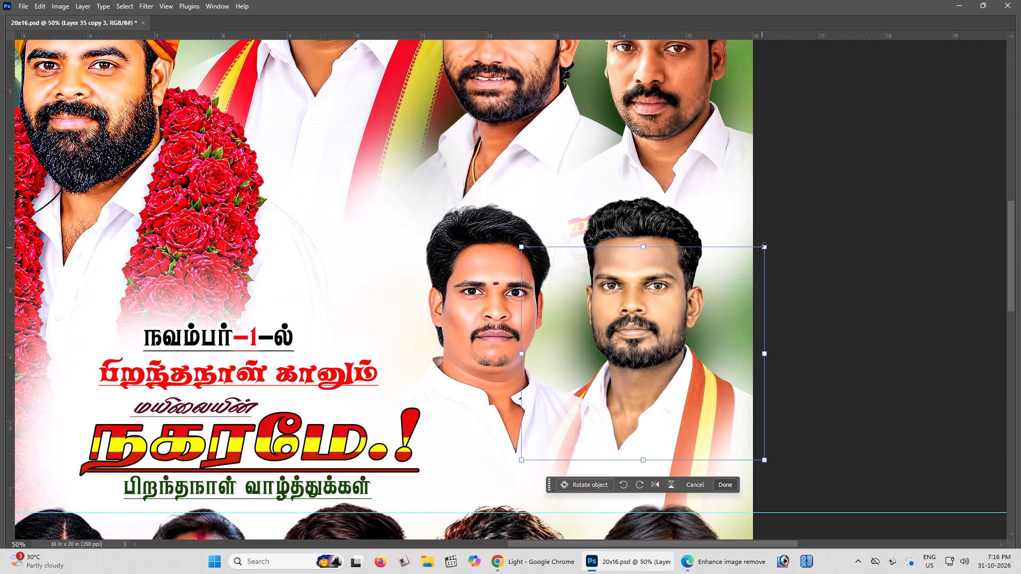
left_click(762, 246, "alt")
key("Return")
Duplicate the shadow behind the white-shirted man beside the scarfed man, slightly lower than the previous one.
key("space")
left_click_drag(766, 247, 793, 223)
left_click(794, 220)
left_click_drag(776, 260, 614, 277, "alt")
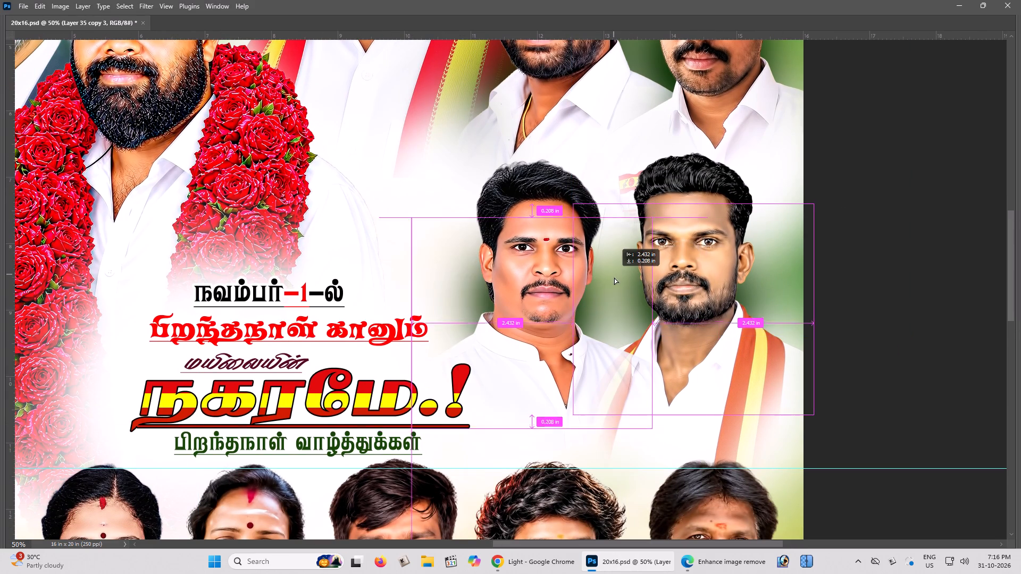
left_click_drag(614, 277, 614, 280, "alt")
Duplicate the shadow onto the large suited man's portrait and restack the copy one level above the bottom of the layers.
key("ctrl+minus")
key("ctrl+minus")
scroll(614, 280, "up", 7)
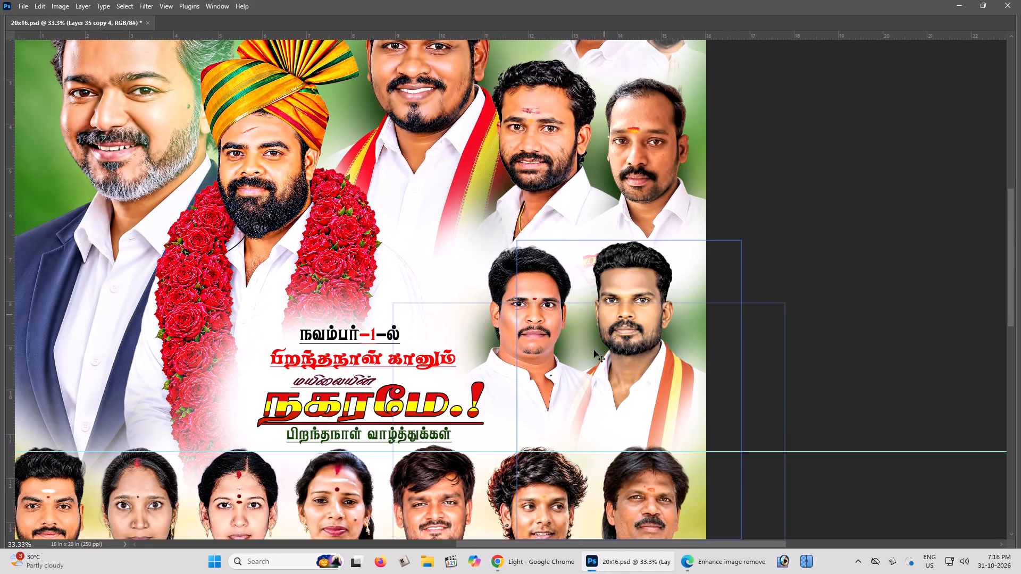
scroll(594, 350, "up", 2)
left_click_drag(588, 361, 223, 206, "alt")
key("space")
key("space")
left_click_drag(223, 207, 300, 226)
left_click(303, 226)
left_click_drag(316, 249, 300, 248)
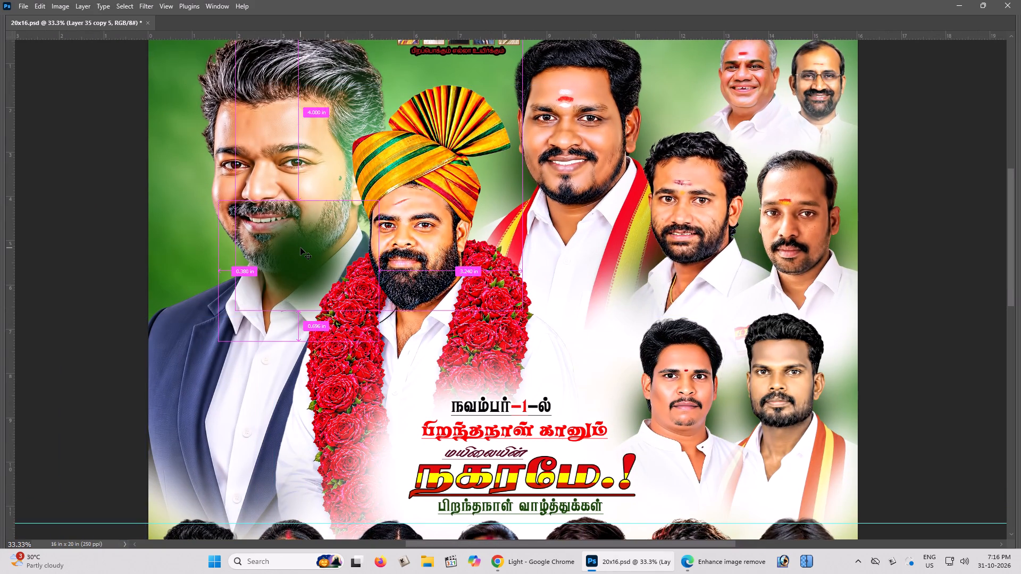
key("ctrl+shift+bracketleft")
key("ctrl+bracketright")
Enlarge the shadow copy behind the large suited man and shift it slightly up beside his shoulder.
key("ctrl+t")
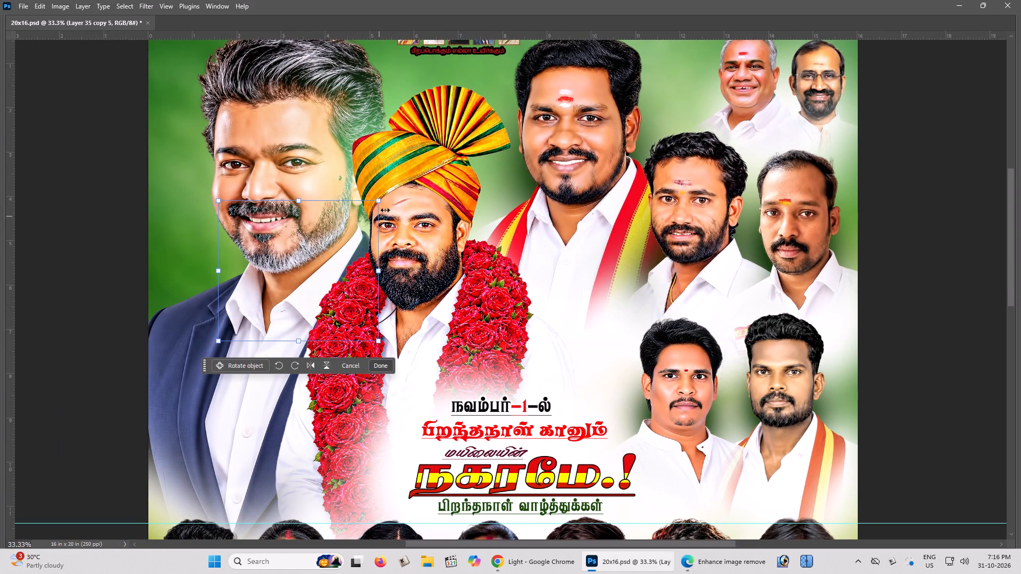
left_click_drag(379, 195, 456, 145, "alt")
left_click_drag(360, 199, 368, 195)
key("ctrl+Return")
key("ctrl+minus")
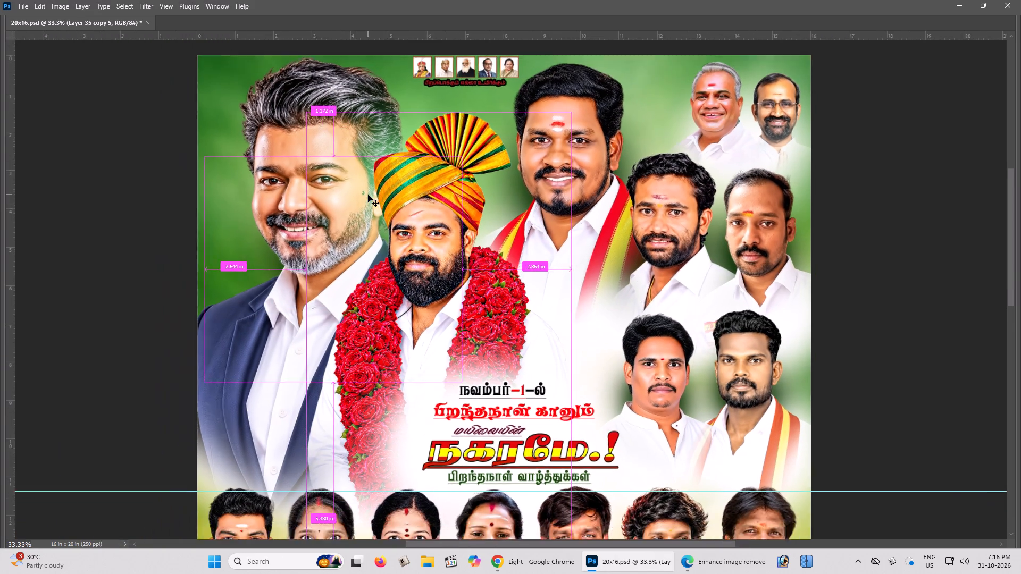
Duplicate the shadow down to the first portrait row, behind the woman in beige, and bring the copy forward five levels.
key("space")
key("space")
key("space")
key("space")
key("space")
key("space")
key("space")
scroll(368, 196, "down", 4)
left_click_drag(391, 269, 390, 106)
left_click(390, 106)
left_click_drag(370, 91, 309, 354, "alt")
key("ctrl+bracketright")
key("ctrl+bracketright")
key("ctrl+bracketright")
key("ctrl+bracketright")
key("ctrl+bracketright")
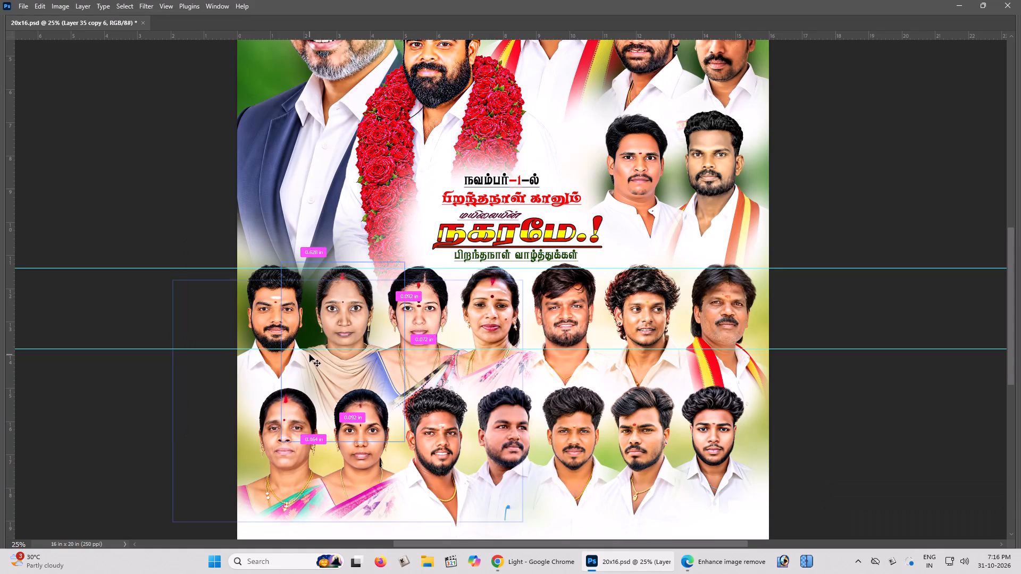
Shrink the shadow copy and move it behind the bearded man who opens the upper row of seven portraits.
key("ctrl+plus")
key("ctrl+plus")
key("ctrl+t")
left_click_drag(373, 227, 290, 294, "alt")
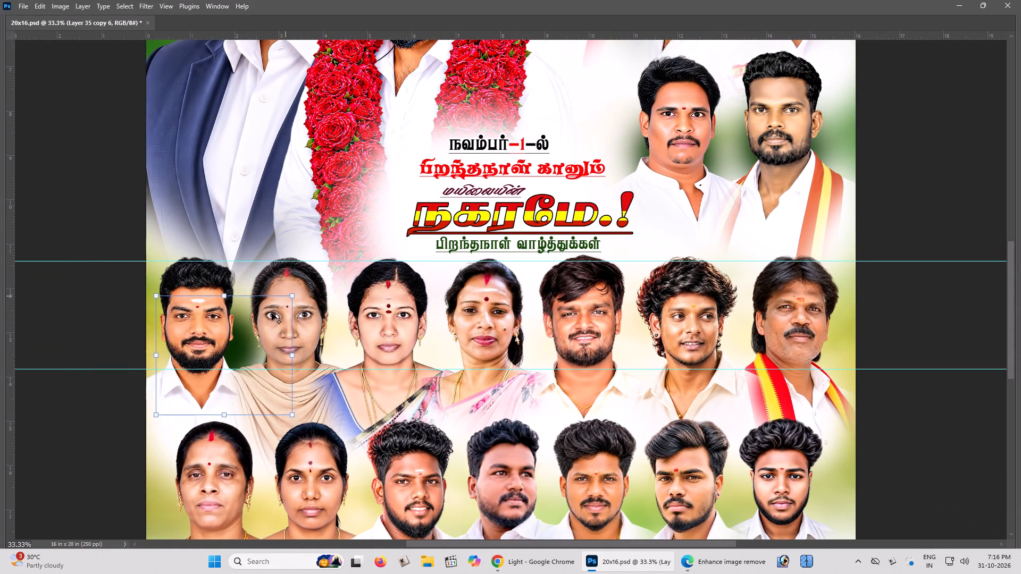
left_click_drag(265, 325, 239, 329)
key("Return")
key("Return")
Duplicate the small shadow and place the copy behind the woman in beige, second in the upper row.
key("Tab")
key("ctrl+plus")
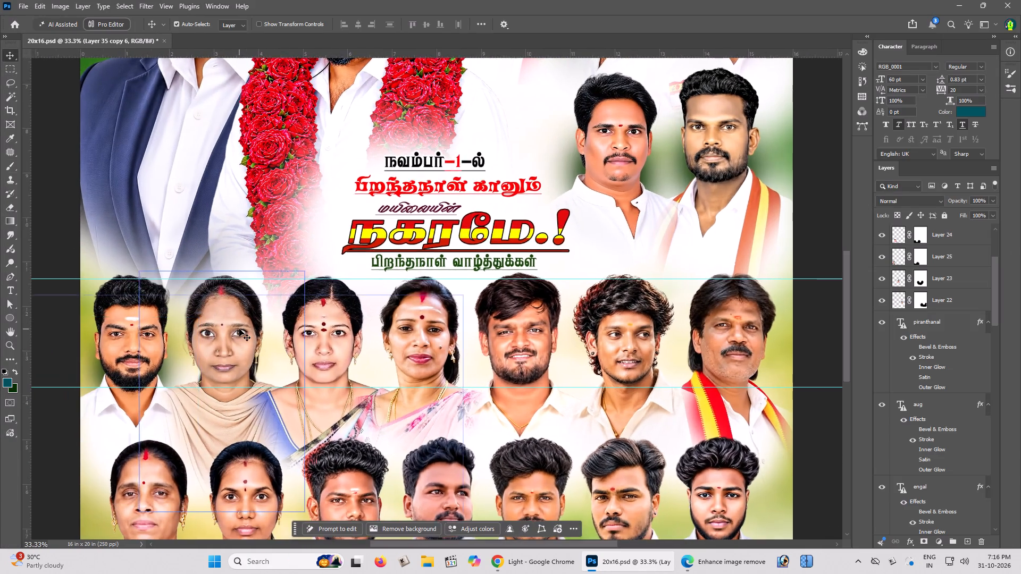
key("ctrl+plus")
key("space")
key("space")
key("space")
key("space")
key("space")
key("space")
key("space")
key("space")
key("space")
key("space")
key("space")
key("space")
key("space")
left_click_drag(250, 325, 383, 298)
left_click(497, 274)
key("Tab")
left_click(309, 314)
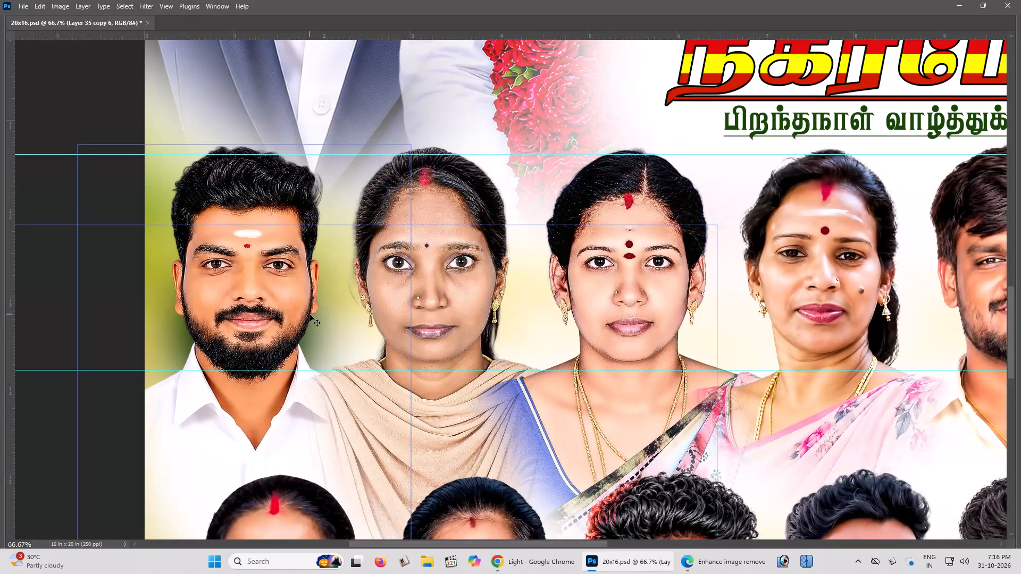
key("ctrl+j")
left_click_drag(310, 327, 498, 340, "shift")
Duplicate the shadow again and place the copy level behind the woman in the blue-edged sari, third in the row.
key("space")
key("space")
key("space")
key("space")
key("space")
left_click_drag(506, 338, 462, 337)
double_click(454, 337)
key("ctrl+j")
left_click_drag(344, 331, 475, 333, "shift")
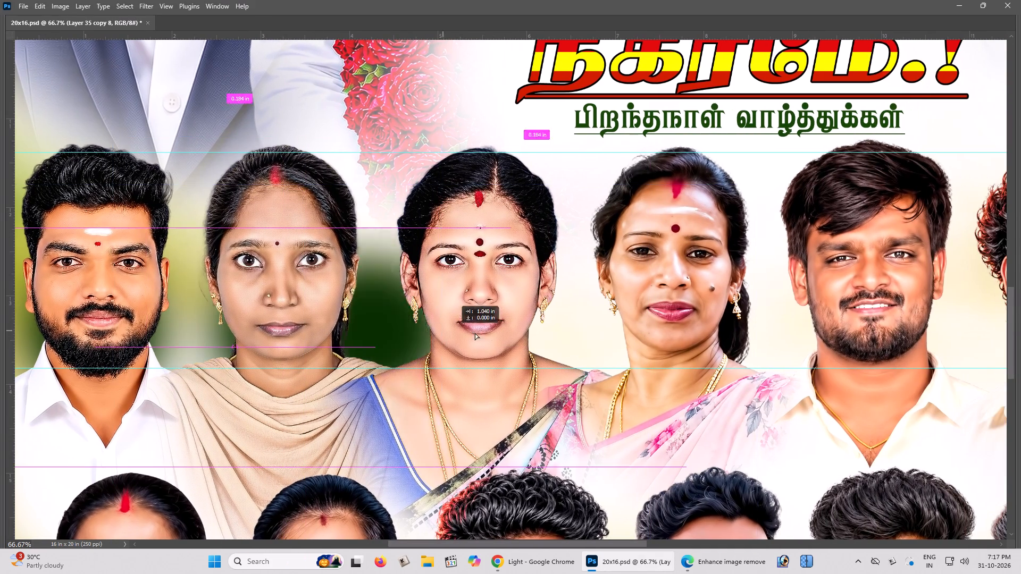
left_click_drag(475, 333, 537, 333, "shift")
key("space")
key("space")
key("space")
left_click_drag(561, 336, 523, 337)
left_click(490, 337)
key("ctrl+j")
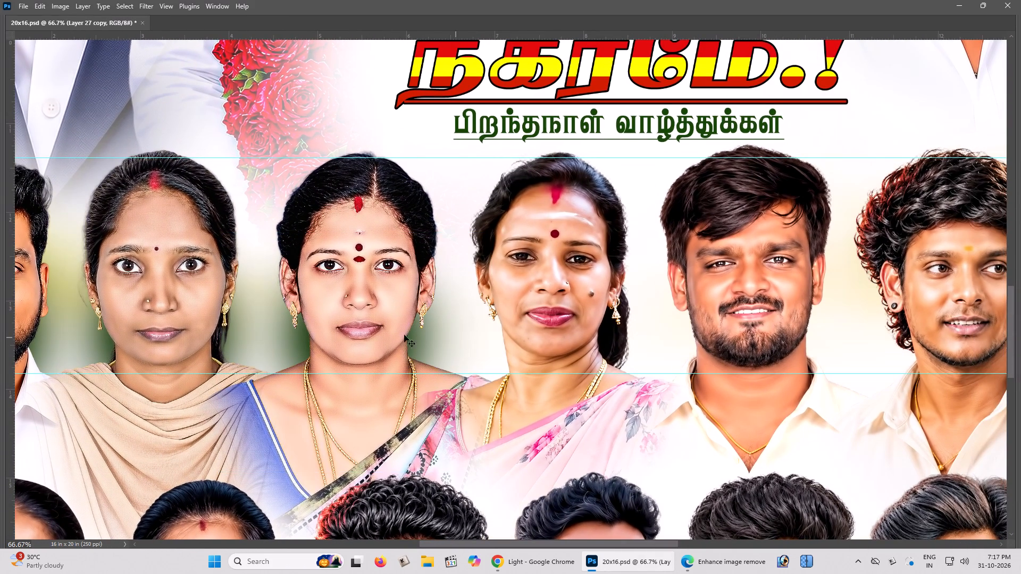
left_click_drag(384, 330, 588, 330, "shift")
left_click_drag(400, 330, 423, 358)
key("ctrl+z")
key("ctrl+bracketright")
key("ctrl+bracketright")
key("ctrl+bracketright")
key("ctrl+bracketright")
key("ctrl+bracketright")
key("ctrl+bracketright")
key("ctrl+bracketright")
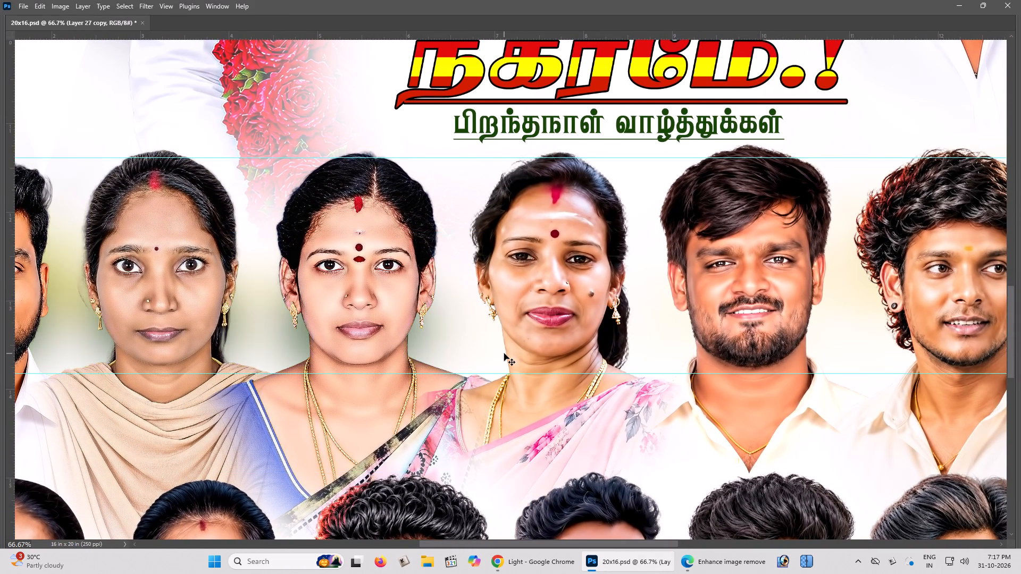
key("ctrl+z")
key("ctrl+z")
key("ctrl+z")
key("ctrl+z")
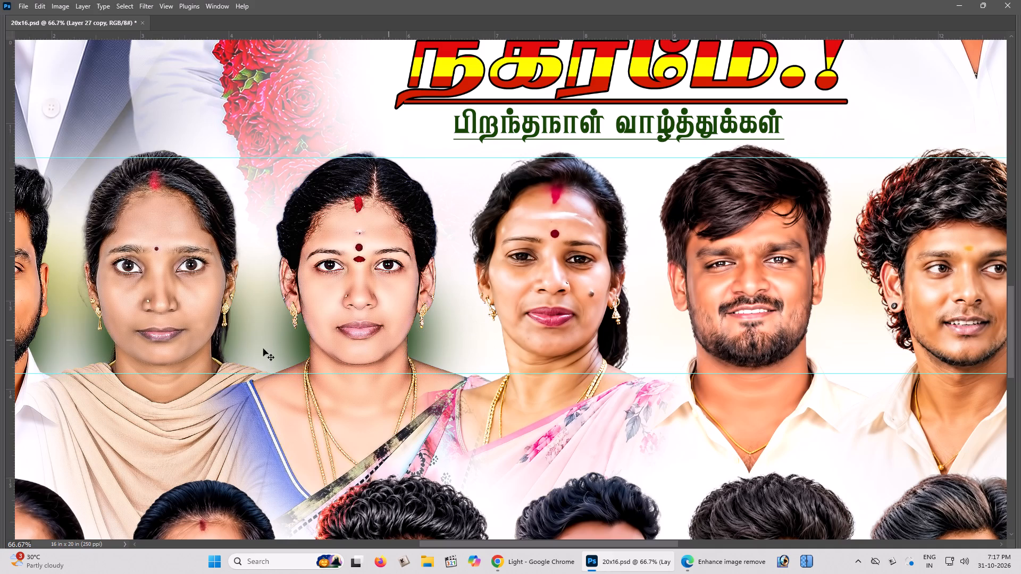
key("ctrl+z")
Reselect the shadow behind the third portrait and duplicate it behind the woman in the pink floral sari.
key("ctrl+minus")
right_click(350, 325)
left_click(359, 328)
left_click_drag(358, 329, 292, 334)
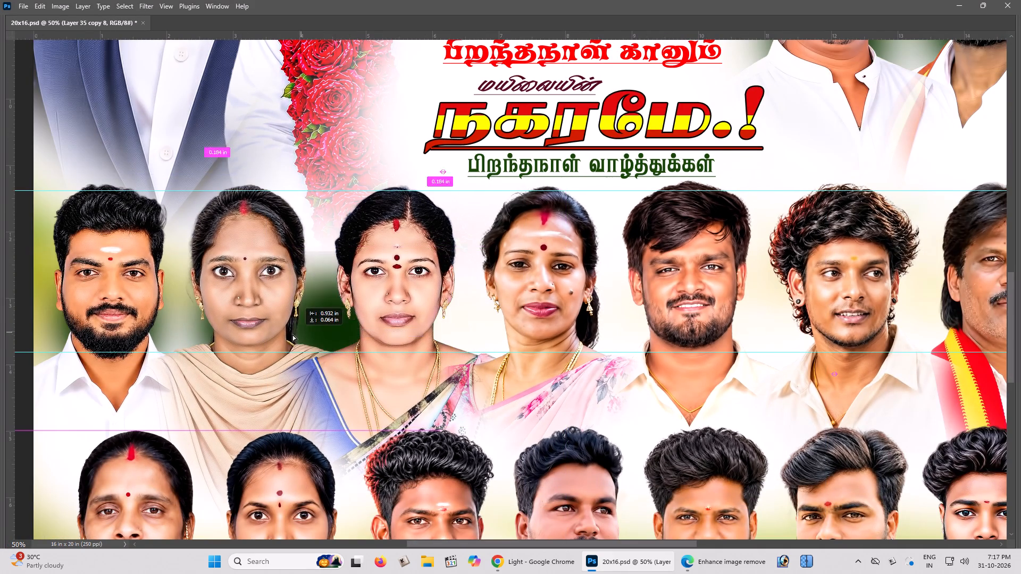
left_click_drag(292, 334, 277, 337)
key("ctrl+z")
key("ctrl+j")
left_click_drag(395, 334, 535, 334, "shift")
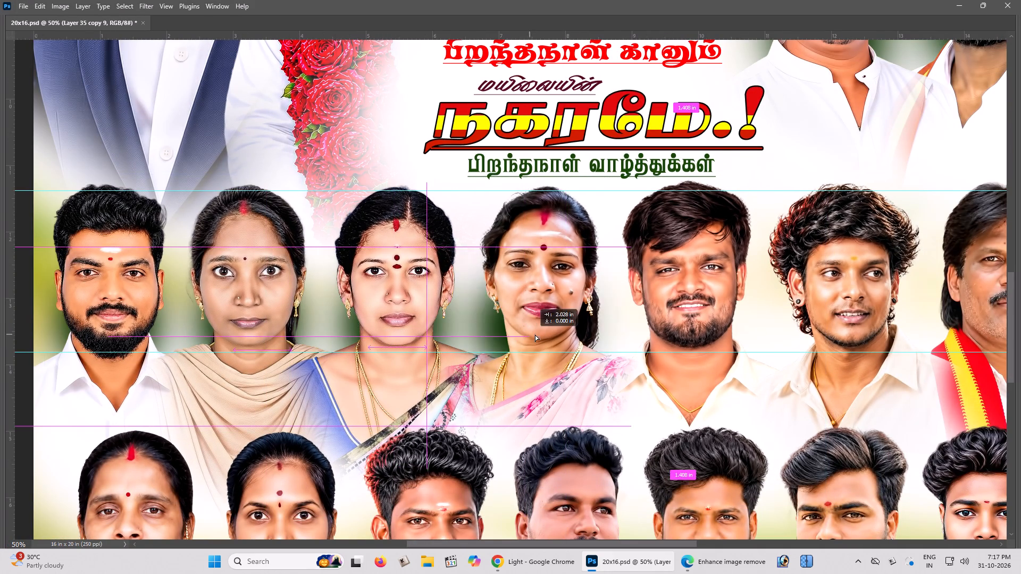
left_click_drag(535, 334, 545, 333, "shift")
Duplicate the shadow and place the copy level behind the smiling man in the cream shirt, fifth in the upper row.
key("space")
key("space")
key("space")
key("space")
left_click_drag(572, 332, 507, 343)
left_click(501, 343)
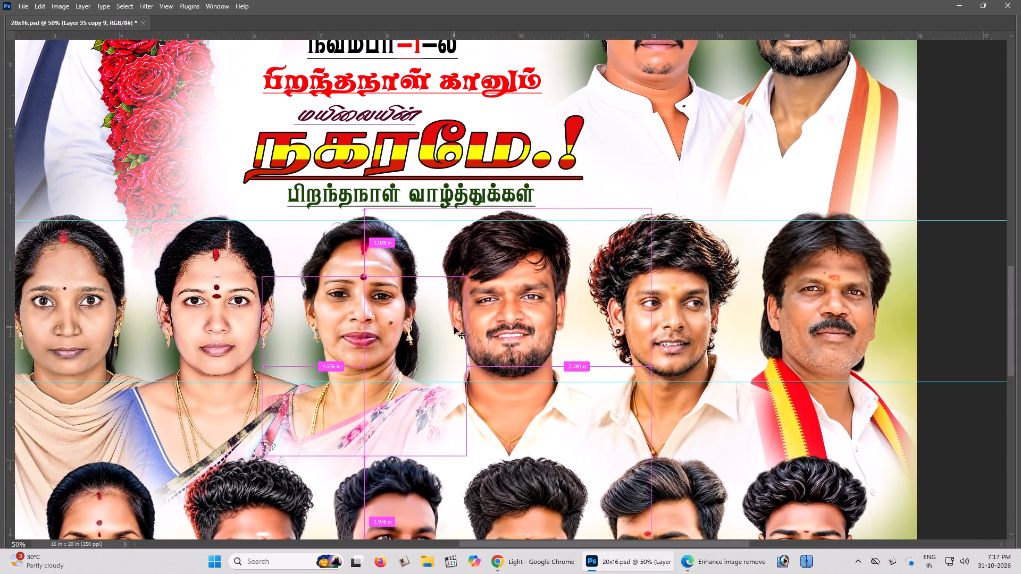
key("ctrl+j")
left_click_drag(412, 348, 559, 349, "shift")
Duplicate the shadow behind the curly-haired man and once more behind the man with the red and yellow scarf.
key("space")
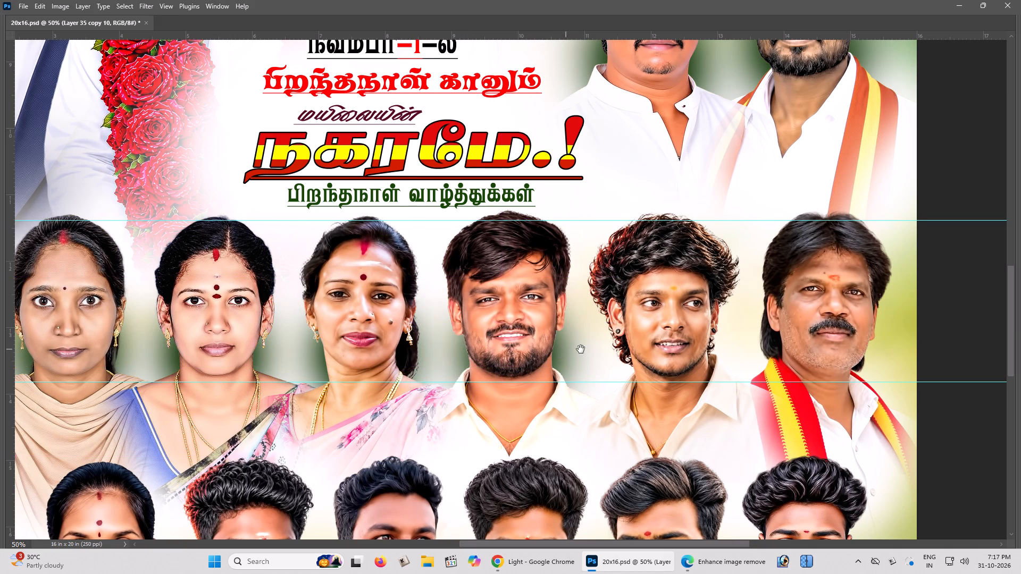
left_click_drag(580, 349, 541, 349)
left_click(533, 349)
key("ctrl+j")
left_click_drag(439, 343, 589, 345, "shift")
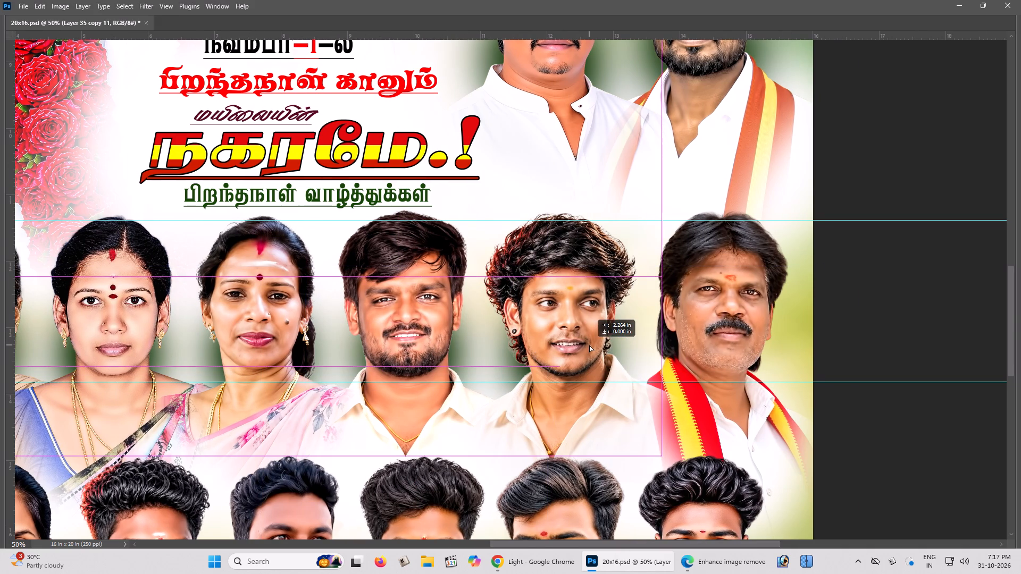
left_click_drag(589, 345, 591, 345, "shift")
key("ctrl+j")
left_click_drag(596, 348, 752, 349, "shift")
Duplicate the shadow down to the bottom portrait row, behind the first woman in the green and pink sari.
key("ctrl+minus")
key("ctrl+minus")
key("ctrl+minus")
scroll(752, 349, "down", 4)
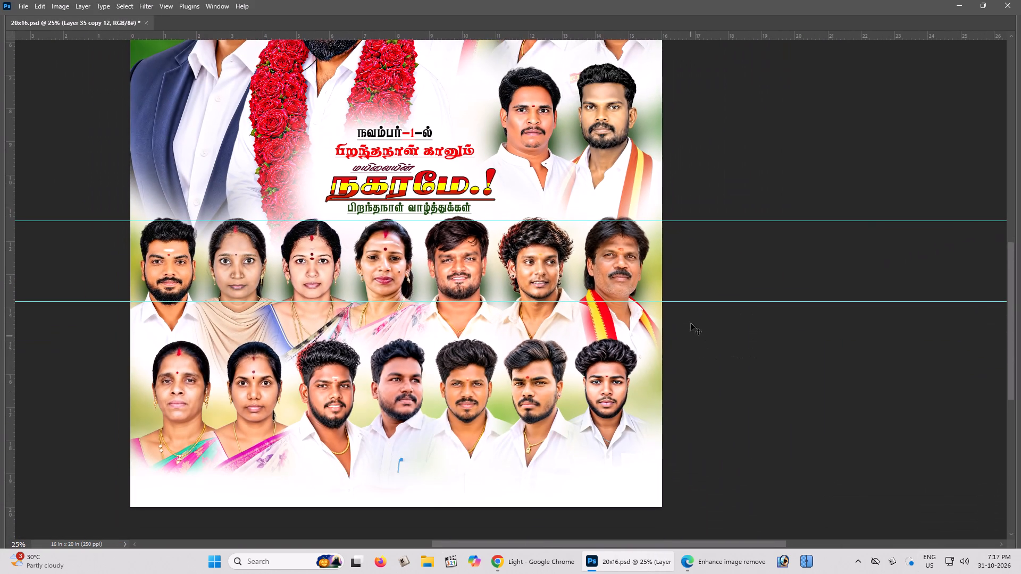
left_click_drag(652, 293, 223, 420, "alt")
key("x")
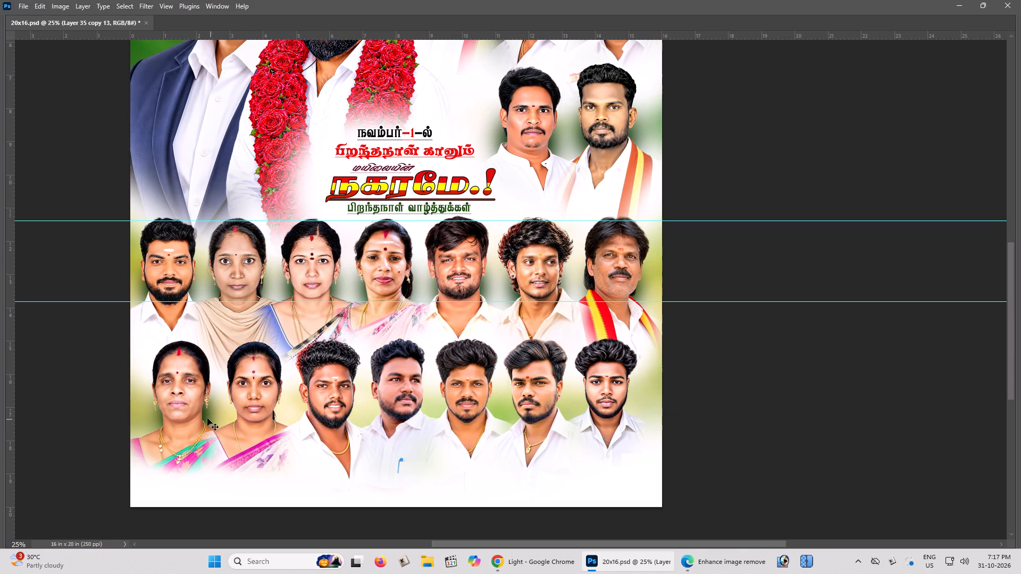
left_click(204, 415)
key("z")
left_click_drag(207, 414, 261, 420)
key("space")
left_click_drag(262, 420, 331, 407)
left_click(342, 402)
key("v")
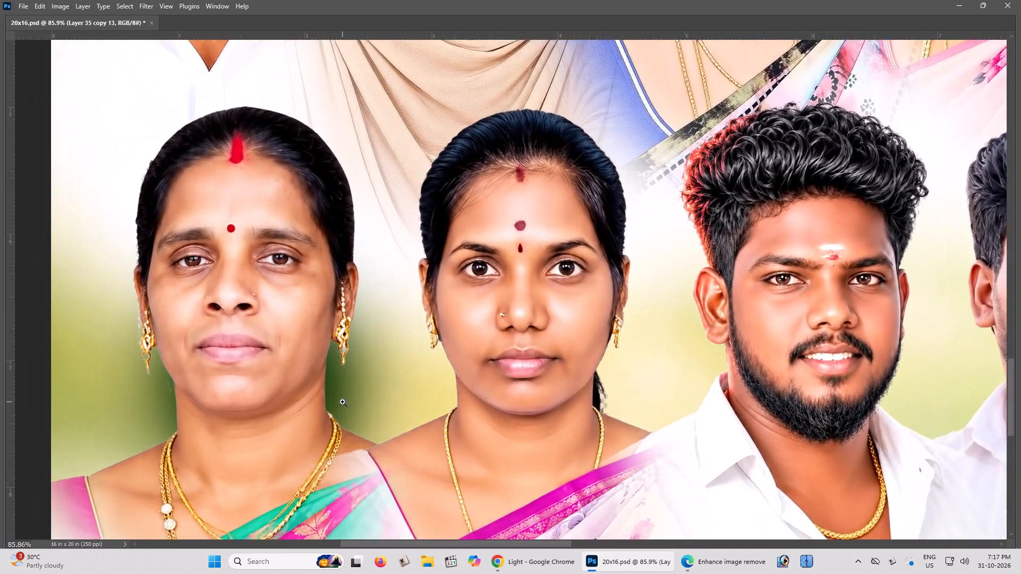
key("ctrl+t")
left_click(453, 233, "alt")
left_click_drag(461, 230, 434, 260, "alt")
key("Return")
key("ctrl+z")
Scale down the shadow copy behind the first woman in the bottom row.
key("ctrl+t")
left_click_drag(458, 228, 446, 240, "alt")
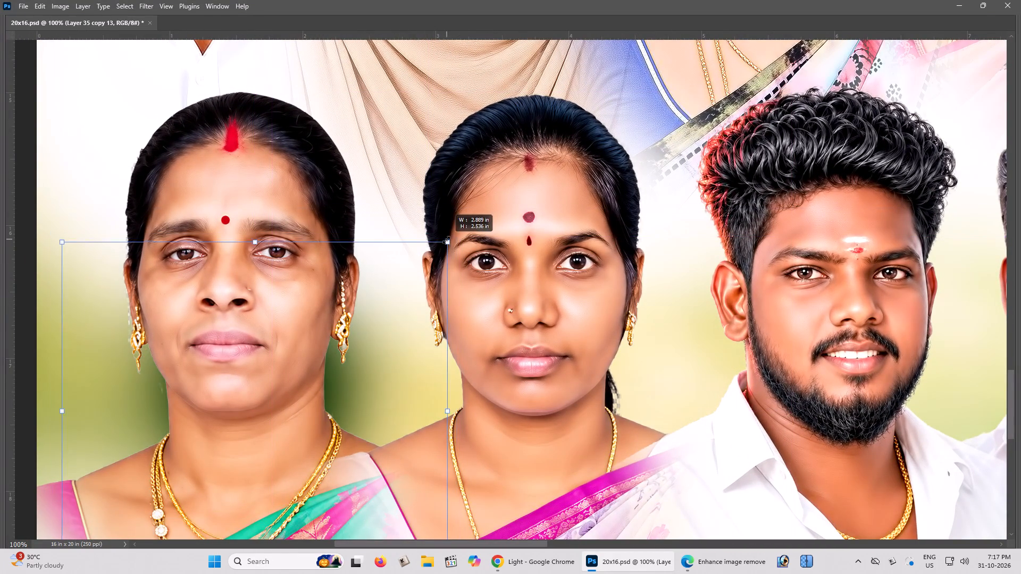
left_click_drag(446, 240, 436, 251, "alt")
key("Return")
Duplicate the reduced shadow and place the copy level behind the second woman in the bottom row.
left_click(352, 313)
key("ctrl+minus")
key("ctrl+minus")
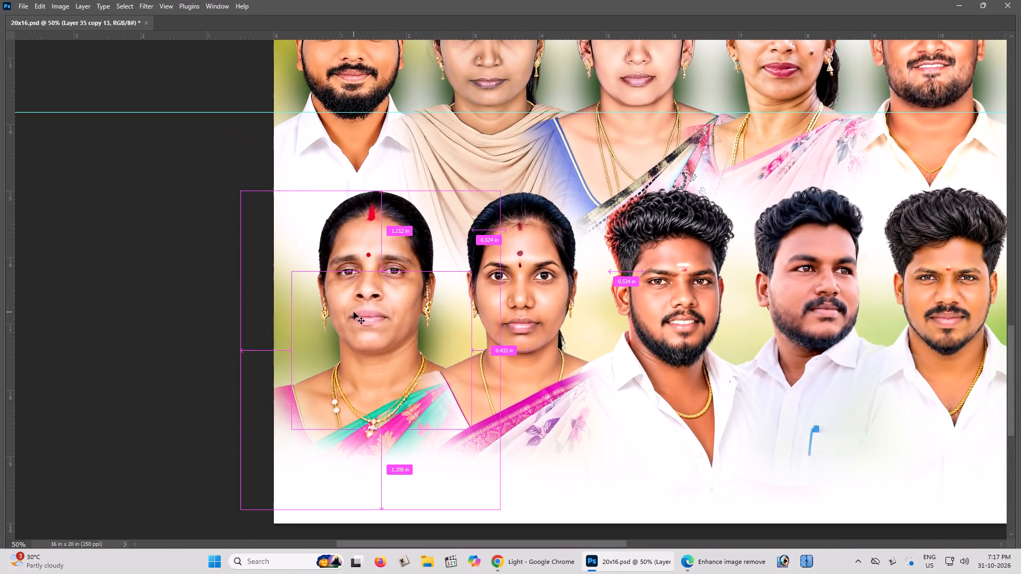
key("ctrl+j")
left_click_drag(410, 343, 547, 342, "shift")
Nudge the shadow slightly right, then duplicate it behind the bearded man third in the bottom row.
key("shift+space")
key("shift+space")
key("shift+space")
left_click_drag(575, 334, 549, 336)
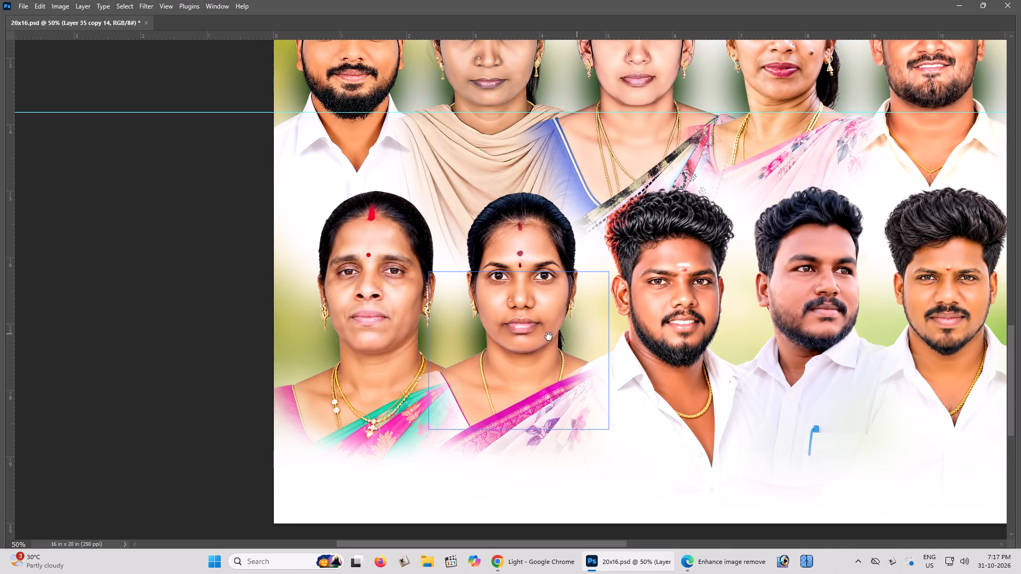
left_click_drag(549, 336, 531, 339)
left_click(529, 339)
key("Right")
key("ctrl+j")
left_click_drag(560, 341, 627, 340, "shift")
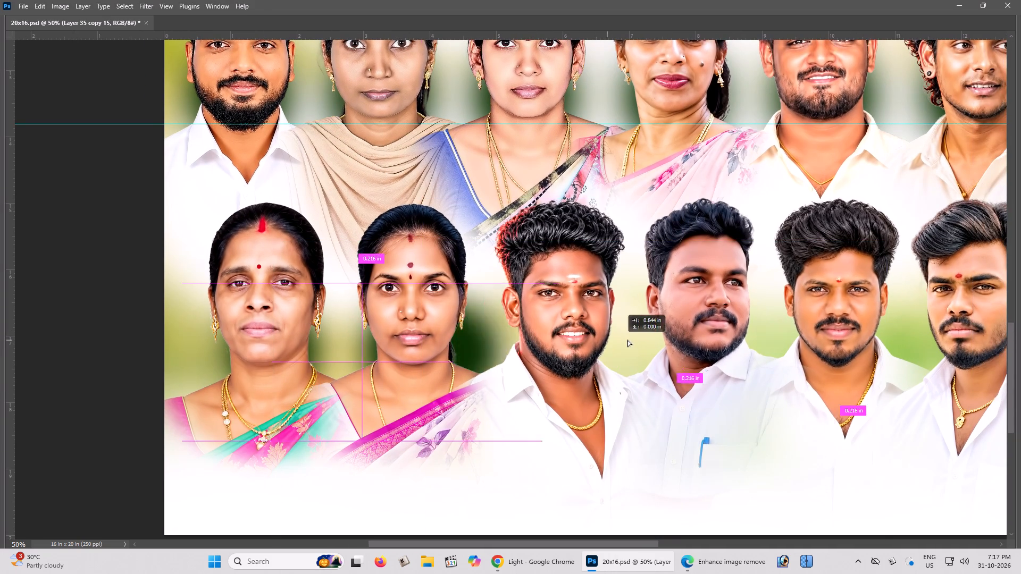
left_click_drag(627, 340, 711, 339, "shift")
Duplicate the shadow behind the fourth and fifth men in the bottom row, hiding the guides between the two copies.
key("shift+space")
key("shift+space")
key("shift+space")
key("shift+space")
key("shift+space")
key("shift+space")
key("shift+space")
left_click_drag(694, 338, 639, 338)
left_click(578, 337)
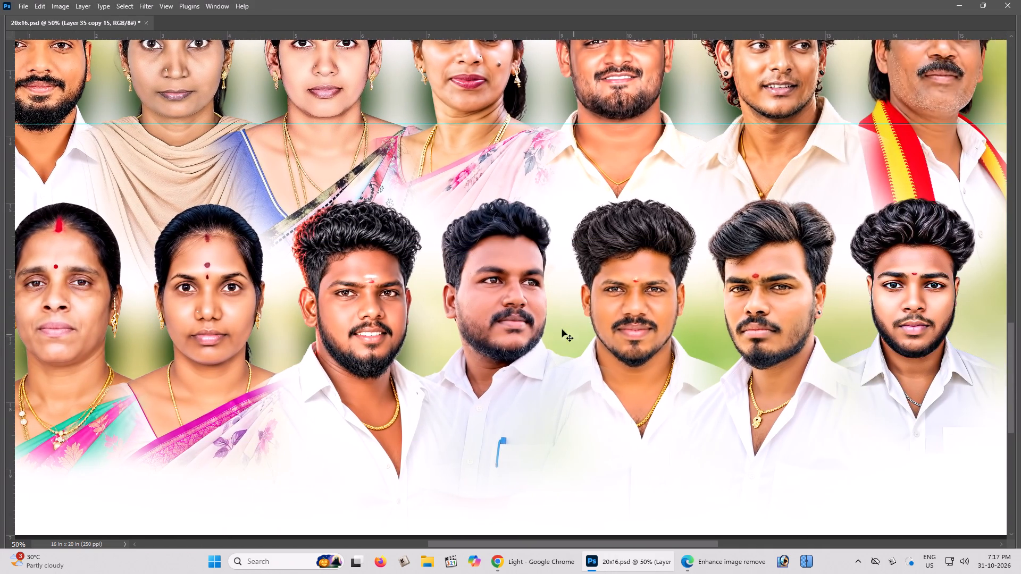
key("ctrl+j")
left_click_drag(420, 322, 567, 323, "shift")
key("ctrl+h")
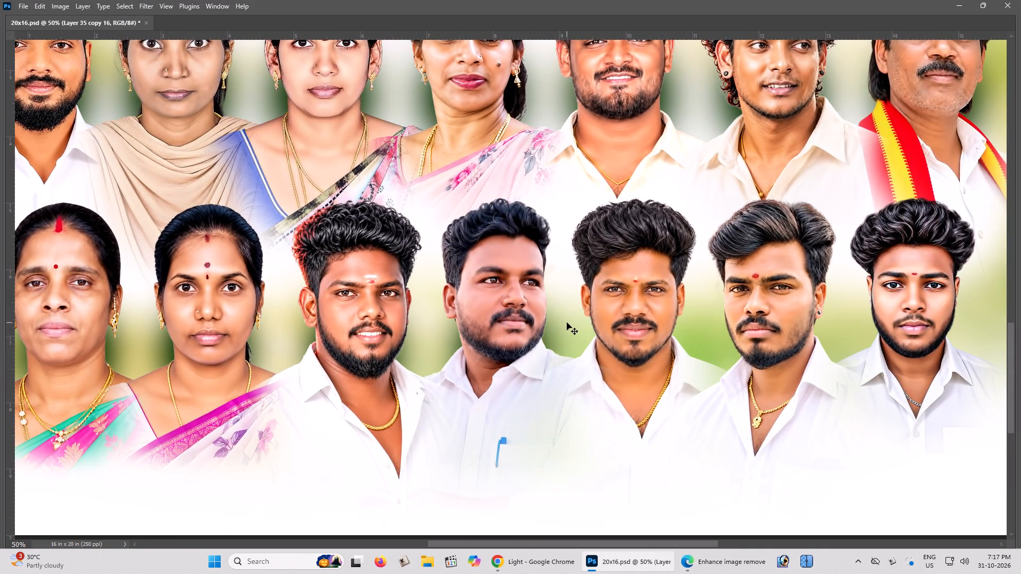
key("ctrl+j")
left_click_drag(531, 326, 663, 325, "shift")
Duplicate the shadow behind the sixth portrait in the bottom row and show the guides again.
key("shift+space")
key("shift+space")
left_click_drag(682, 322, 622, 327)
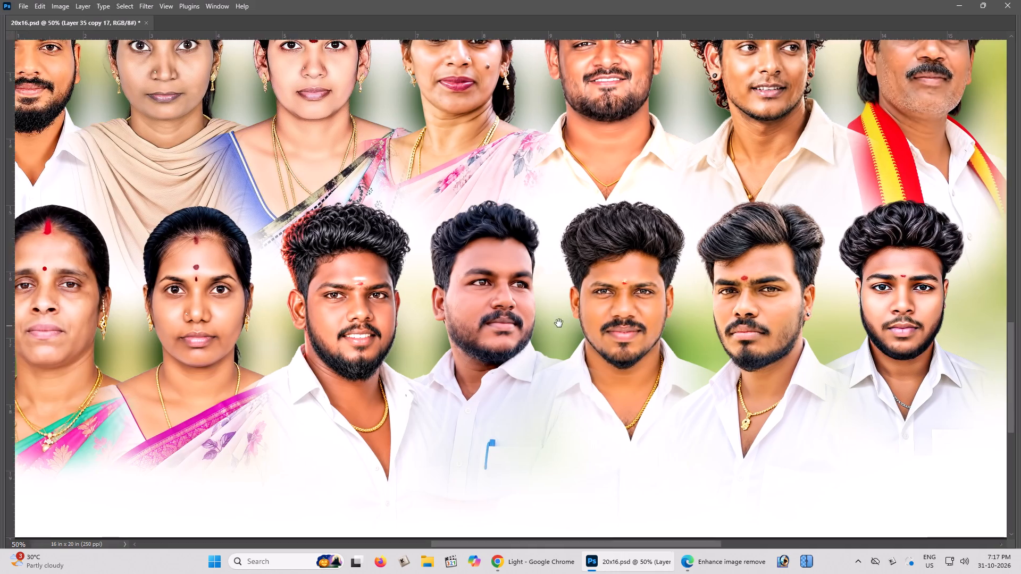
left_click(558, 323)
key("ctrl+j")
left_click_drag(475, 347, 666, 342, "shift")
key("ctrl+h")
Duplicate the shadow behind the last young man in the bottom row, hide the guides and fine-tune the copy's position.
key("ctrl+j")
left_click_drag(646, 349, 785, 347, "shift")
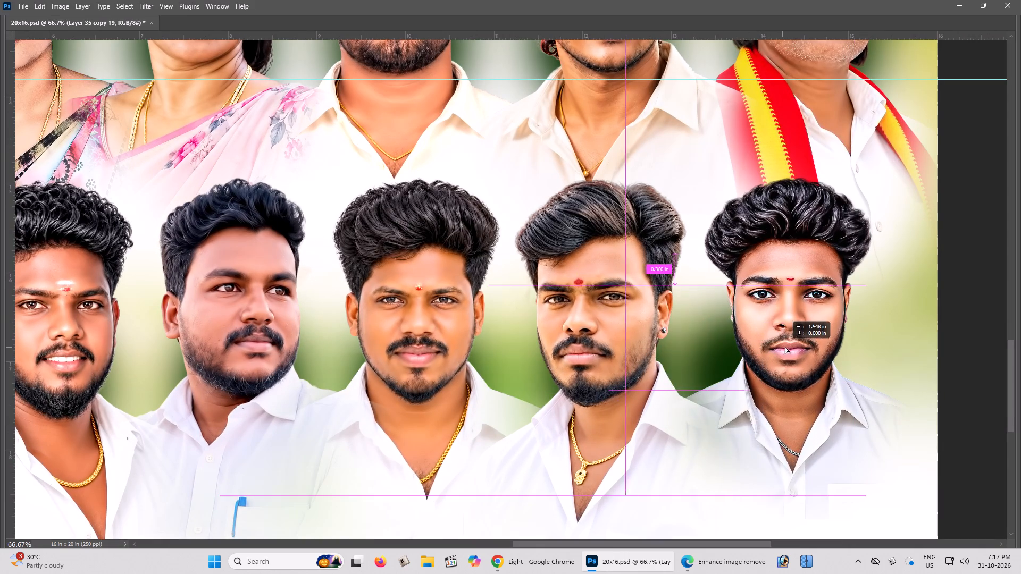
left_click_drag(785, 347, 815, 345, "shift")
key("ctrl+h")
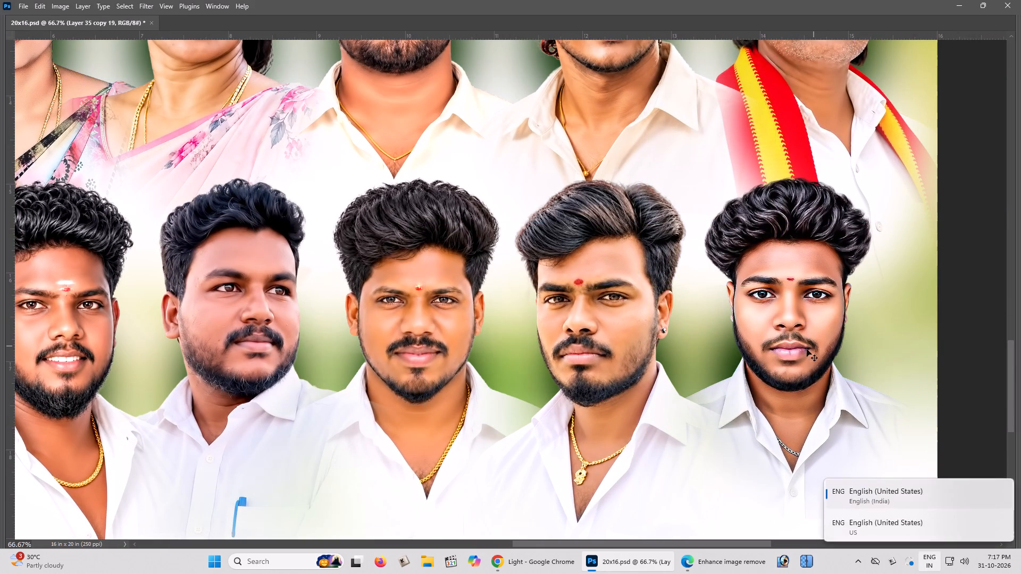
left_click_drag(793, 356, 801, 350)
Fit the whole banner in view and save the document.
key("ctrl+minus")
key("ctrl+0")
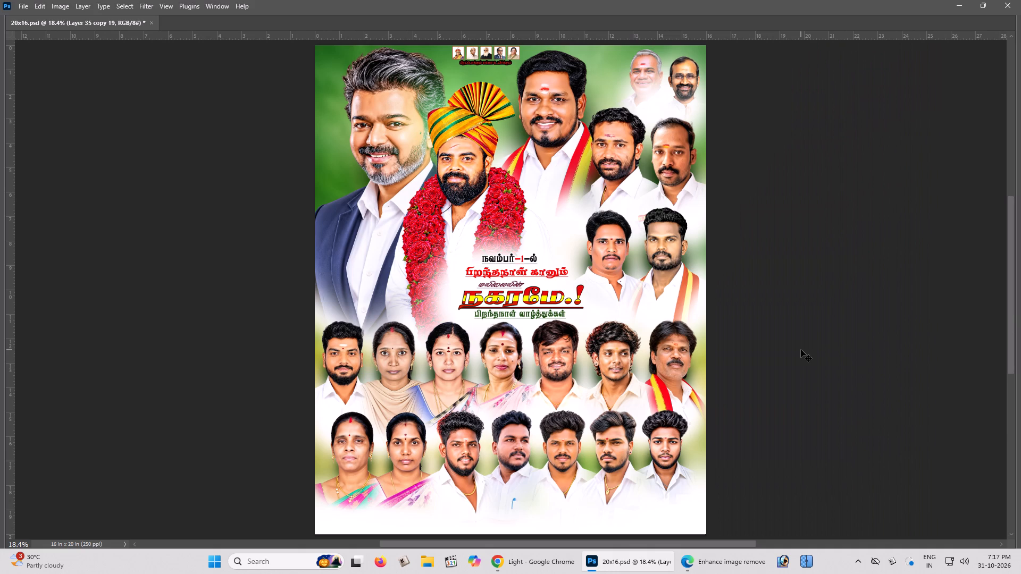
key("ctrl+s")
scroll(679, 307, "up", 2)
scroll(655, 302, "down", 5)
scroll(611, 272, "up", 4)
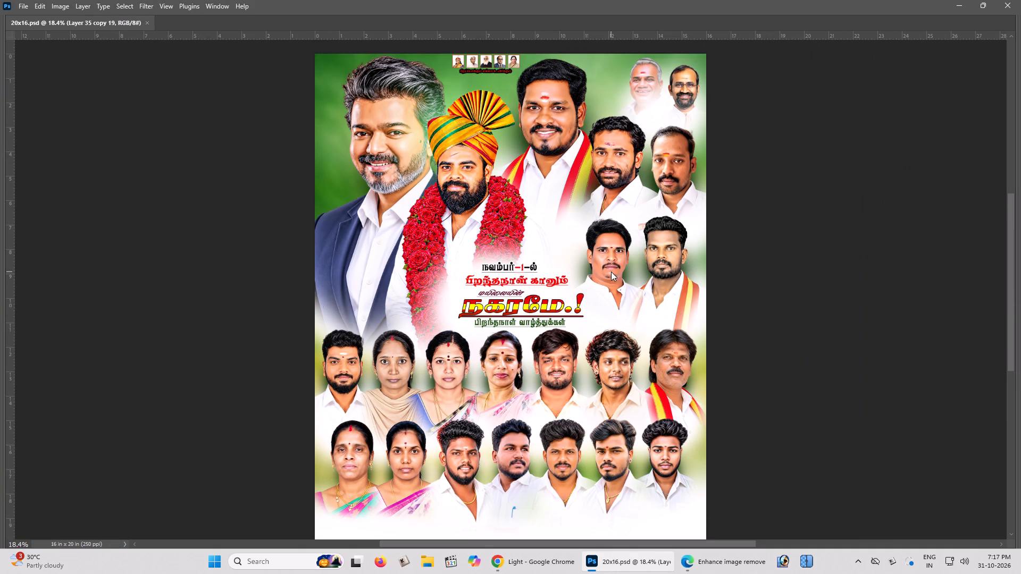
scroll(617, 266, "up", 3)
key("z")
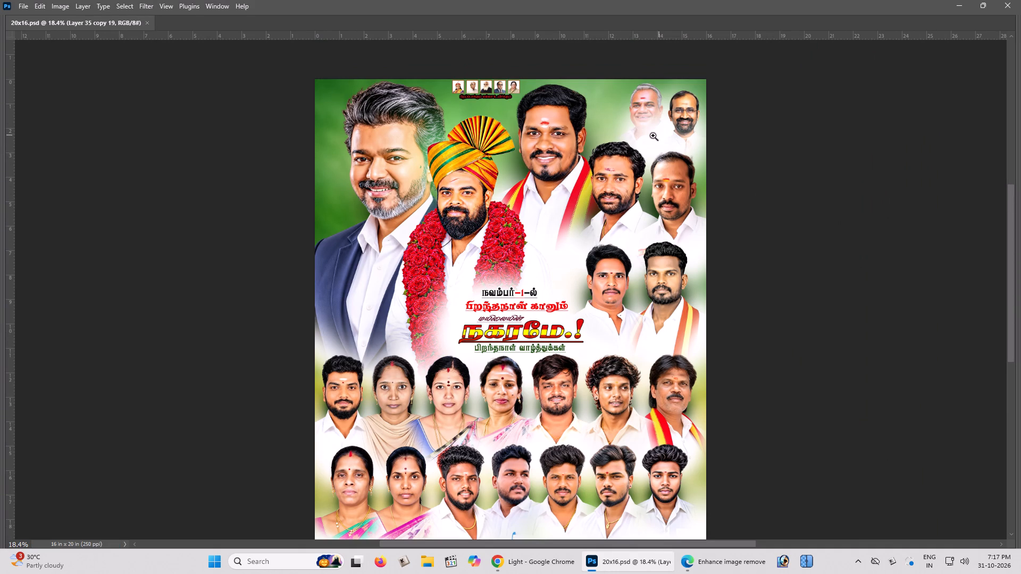
Send the Layer 27 copy glow beside the grey-haired man to the back, then raise it one level so both upper portraits sit in front.
left_click_drag(649, 132, 713, 226)
key("v")
right_click(692, 146)
left_click(699, 150)
key("space")
left_click_drag(706, 132, 696, 182)
left_click(696, 182)
left_click_drag(669, 211, 541, 277)
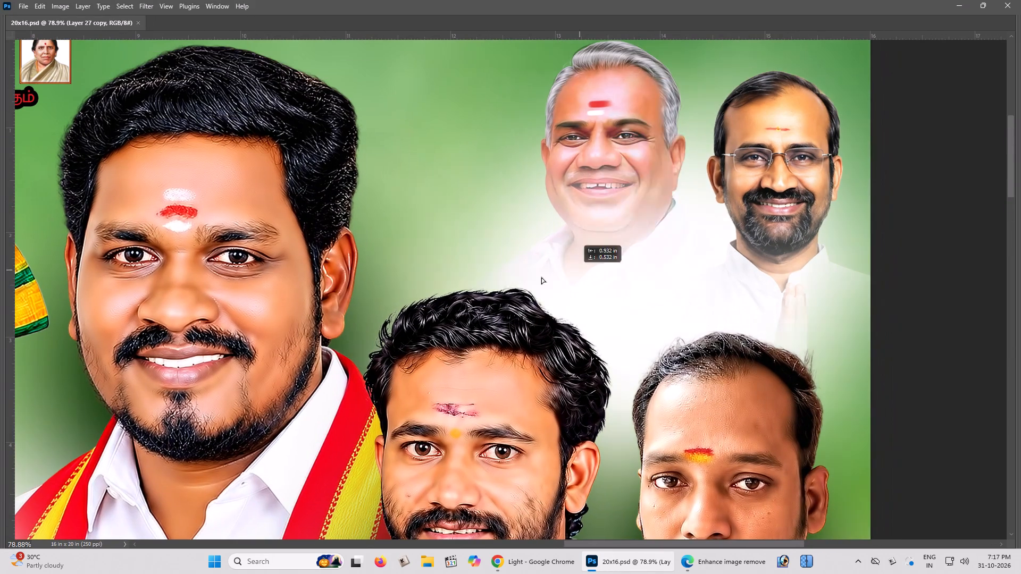
left_click_drag(541, 277, 478, 287)
key("ctrl+z")
key("ctrl+shift+bracketleft")
key("ctrl+bracketright")
key("ctrl+minus")
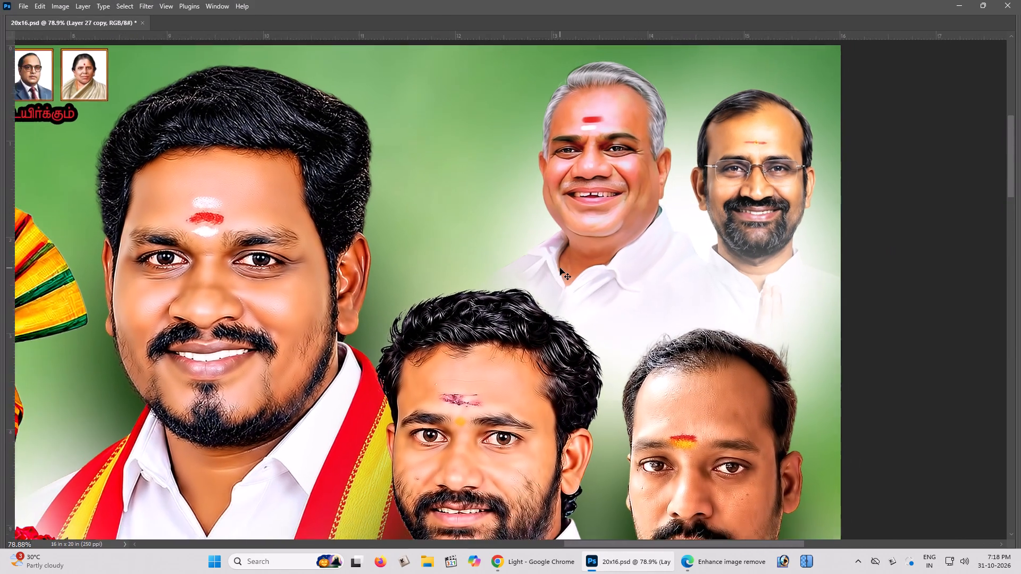
Fit the whole banner in view and save the document.
key("ctrl+0")
key("ctrl+1")
key("ctrl+0")
key("ctrl+s")
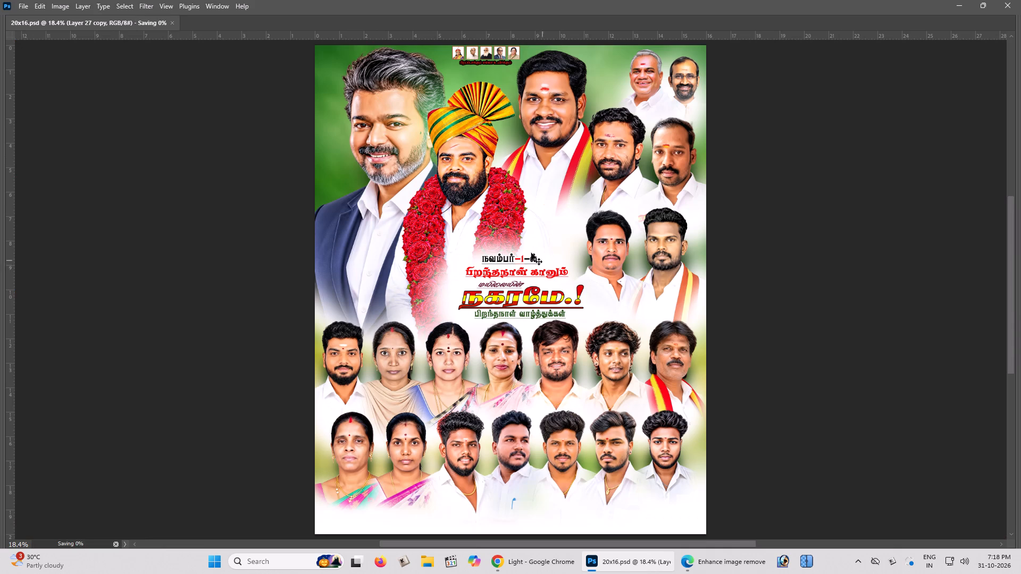
scroll(526, 251, "up", 4)
scroll(524, 250, "down", 4)
scroll(445, 180, "up", 1)
Make the banner's topmost layer active and open 10x10.psd from the 2026 > october > 26 folder on the OUTPUT (E:) drive.
key("Tab")
scroll(944, 316, "up", 3)
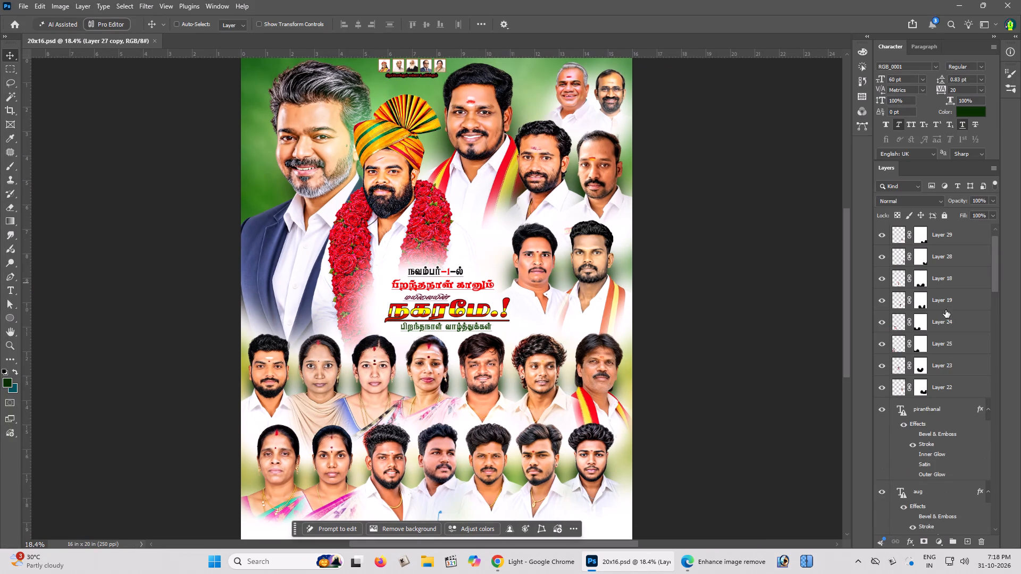
scroll(945, 310, "up", 10)
left_click(947, 237)
key("ctrl+o")
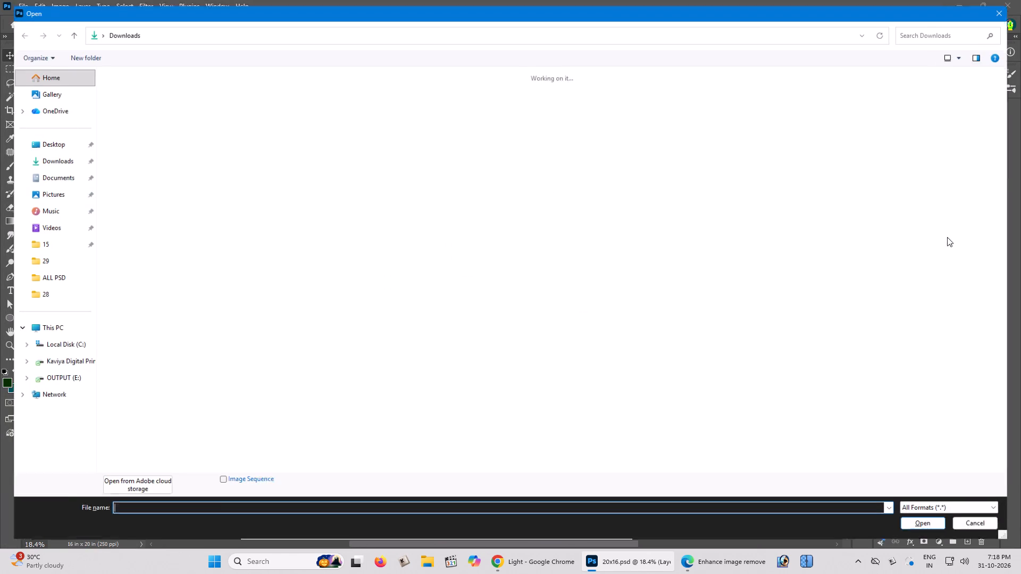
left_click(64, 364)
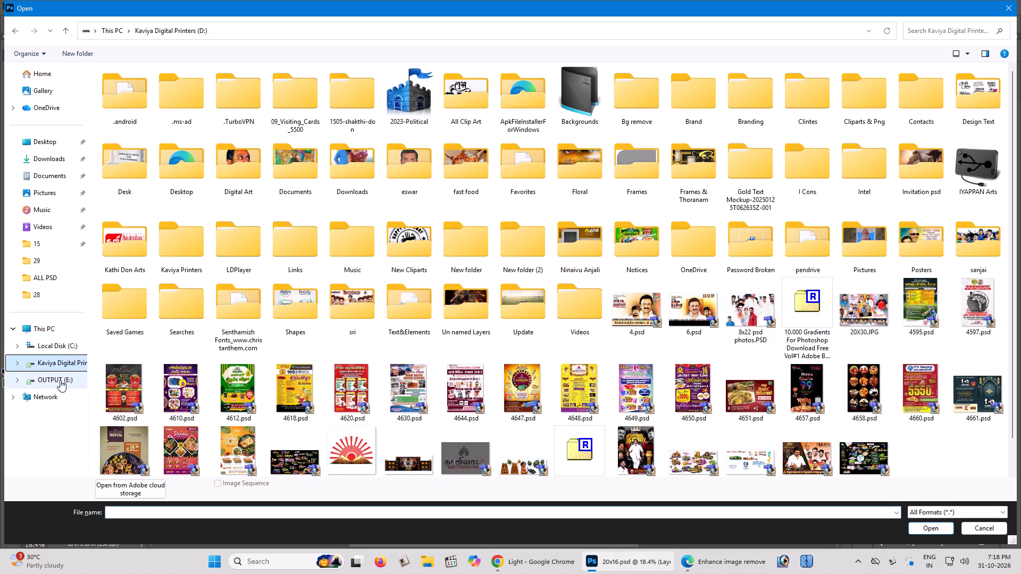
left_click(60, 380)
double_click(328, 169)
double_click(788, 307)
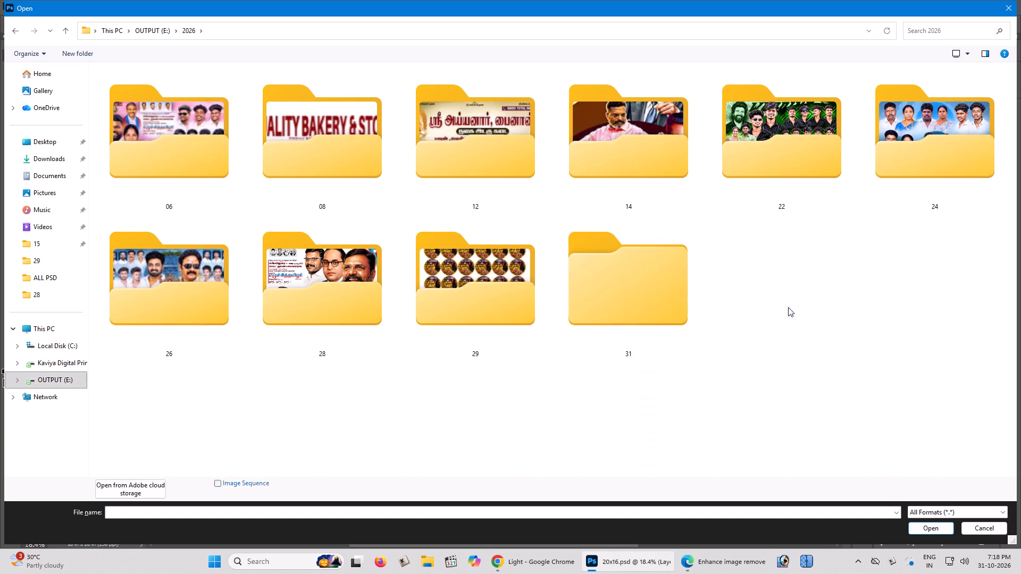
double_click(490, 298)
left_click_drag(492, 297, 476, 295)
double_click(312, 295)
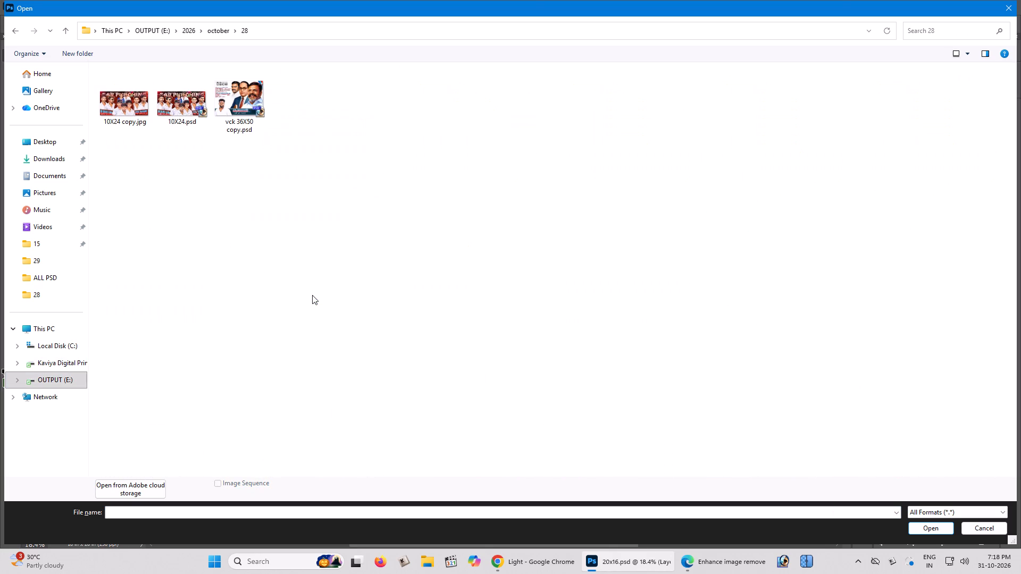
left_click(290, 290)
double_click(288, 288)
left_click(275, 291)
double_click(218, 291)
left_click(263, 96)
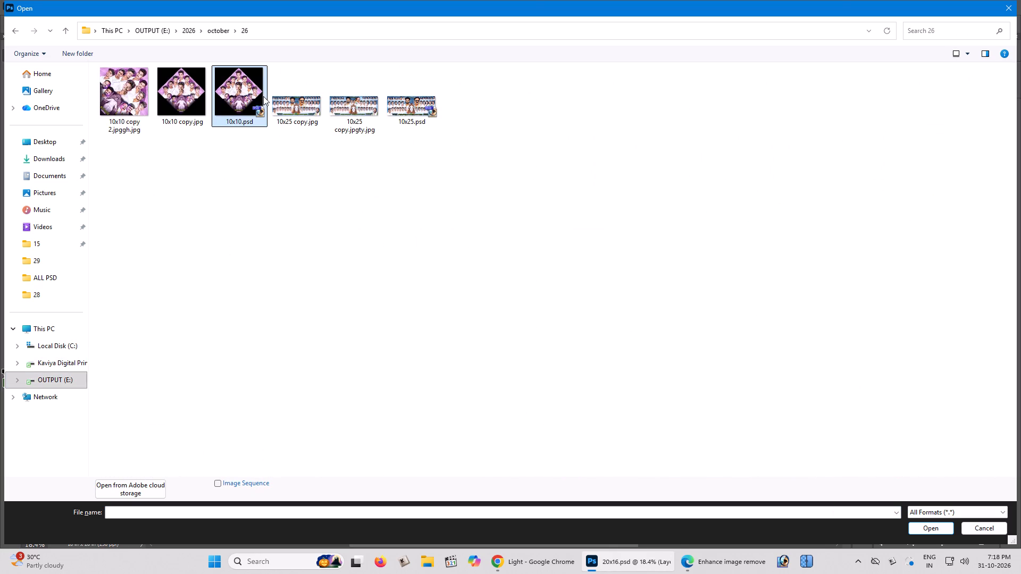
key("Return")
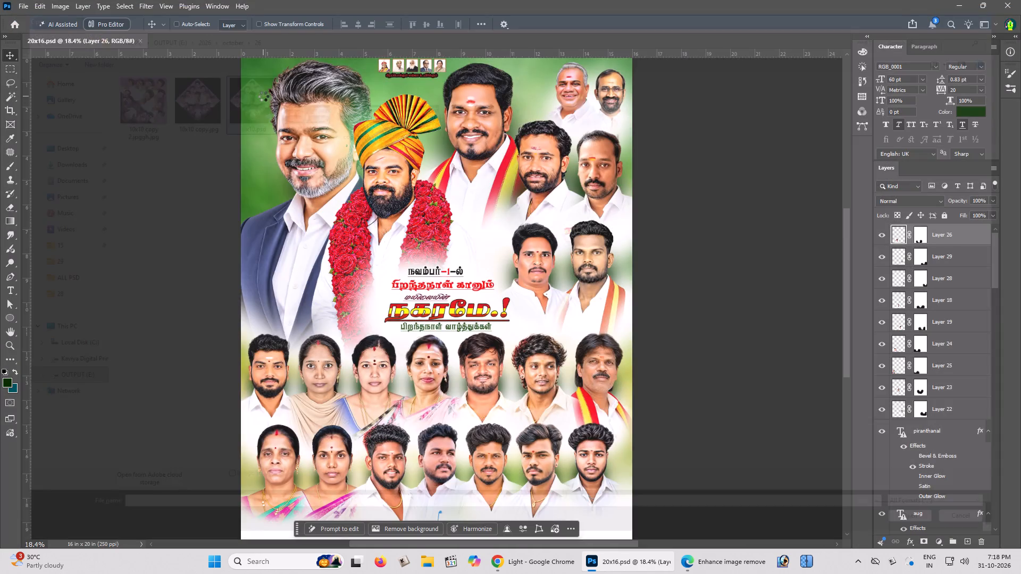
Copy the Brightness/Contrast and three Selective Color adjustment layers from 10x10.psd to the top of the 20x16.psd layer stack.
right_click(388, 223)
left_click(399, 230)
left_click_drag(413, 220, 141, 90)
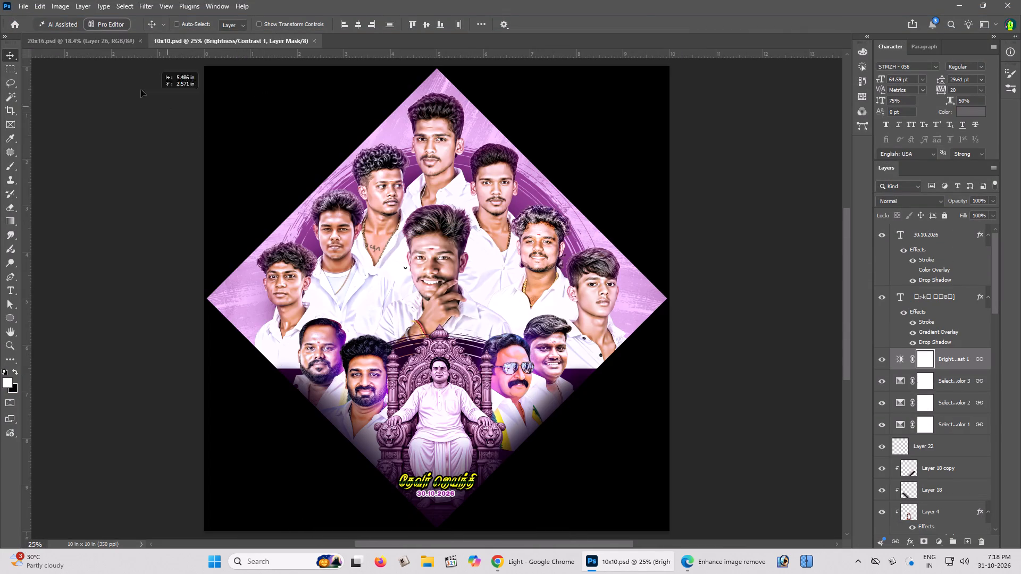
left_click_drag(141, 90, 400, 192)
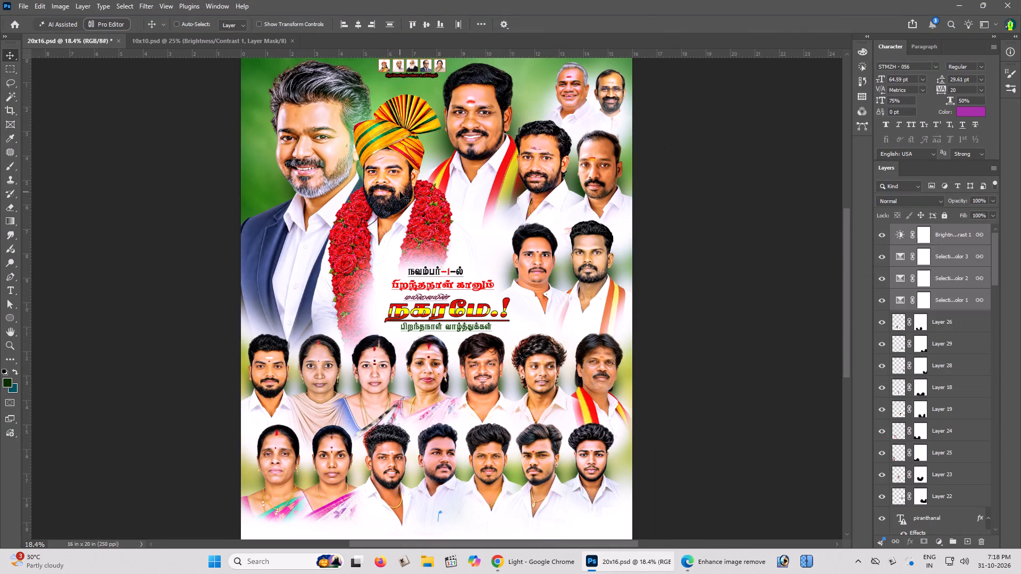
Compare the banner with and without the copied adjustments, and examine the garlanded man and the lower portrait rows up close.
key("ctrl+plus")
key("Tab")
key("ctrl+z")
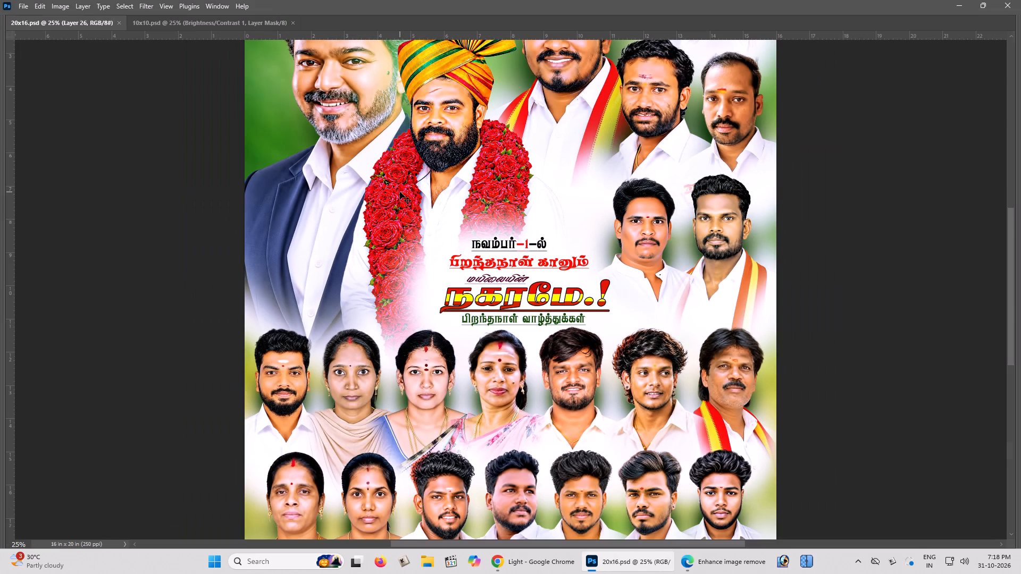
key("ctrl+alt+z")
key("space")
key("space")
key("space")
key("space")
key("space")
left_click_drag(407, 196, 404, 249)
left_click(399, 256)
key("z")
left_click(396, 256)
left_click(396, 256)
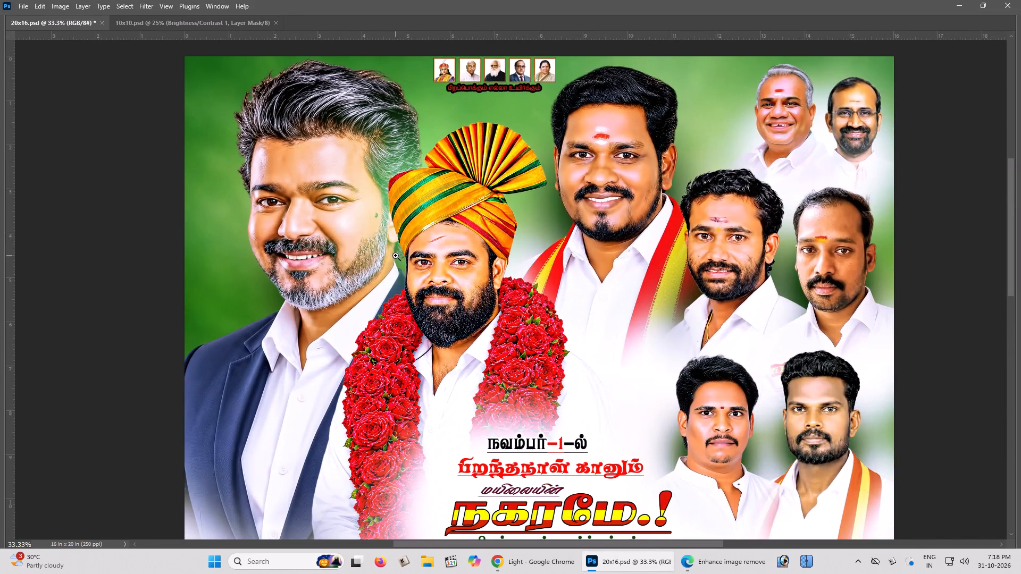
right_click(399, 252)
left_click(418, 263)
key("space")
key("space")
key("space")
key("space")
key("space")
key("space")
left_click_drag(421, 264, 417, 239)
left_click(419, 235)
right_click(419, 235)
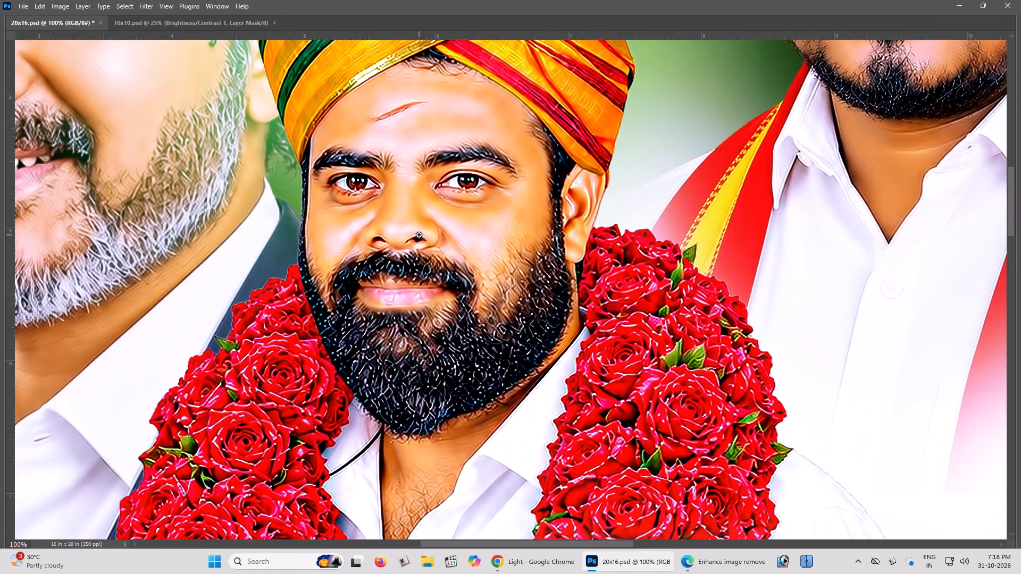
left_click(430, 239)
key("space")
key("space")
key("space")
left_click_drag(438, 241, 437, 217)
left_click(437, 212)
double_click(486, 337)
key("space")
key("space")
key("space")
key("space")
key("space")
key("space")
key("space")
key("space")
key("space")
key("space")
key("space")
key("space")
key("space")
key("space")
key("space")
key("space")
key("space")
key("space")
key("space")
key("space")
left_click_drag(486, 337, 476, 324)
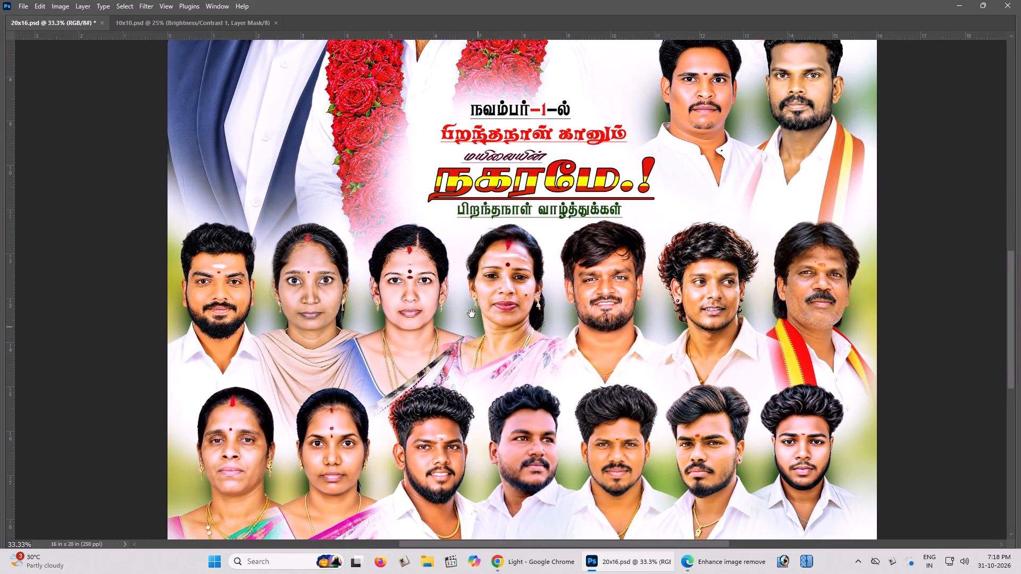
left_click_drag(472, 314, 466, 296)
left_click(466, 294)
right_click(466, 294)
left_click(478, 298)
Save the banner with its new colour adjustments and look over the whole design.
key("v")
scroll(479, 298, "up", 2)
scroll(479, 298, "down", 1)
key("ctrl+s")
scroll(528, 294, "up", 2)
scroll(528, 294, "down", 5)
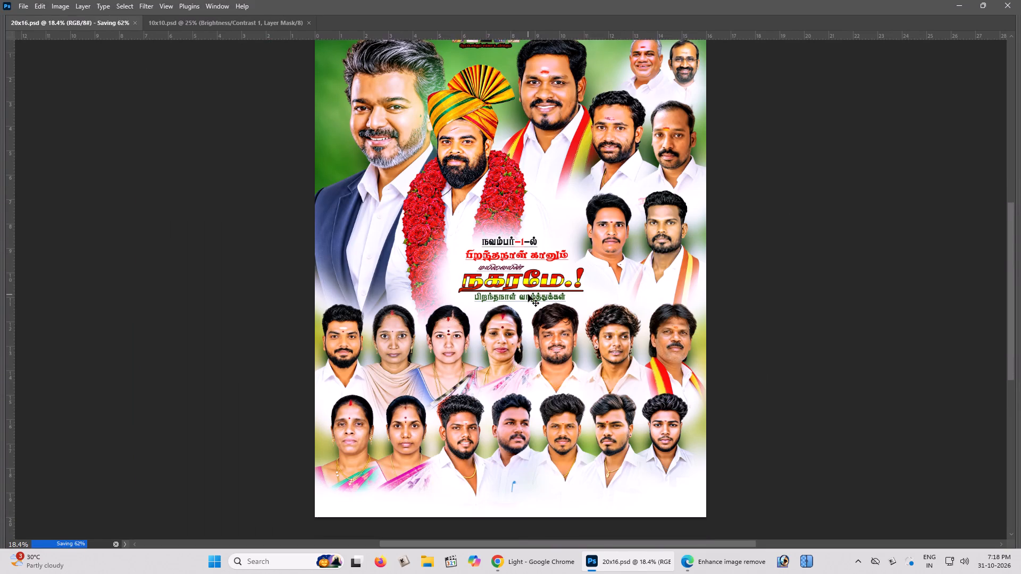
scroll(528, 294, "up", 3)
Switch to Pinterest in Chrome, search for overlay texture and browse the images.
key("alt+Tab")
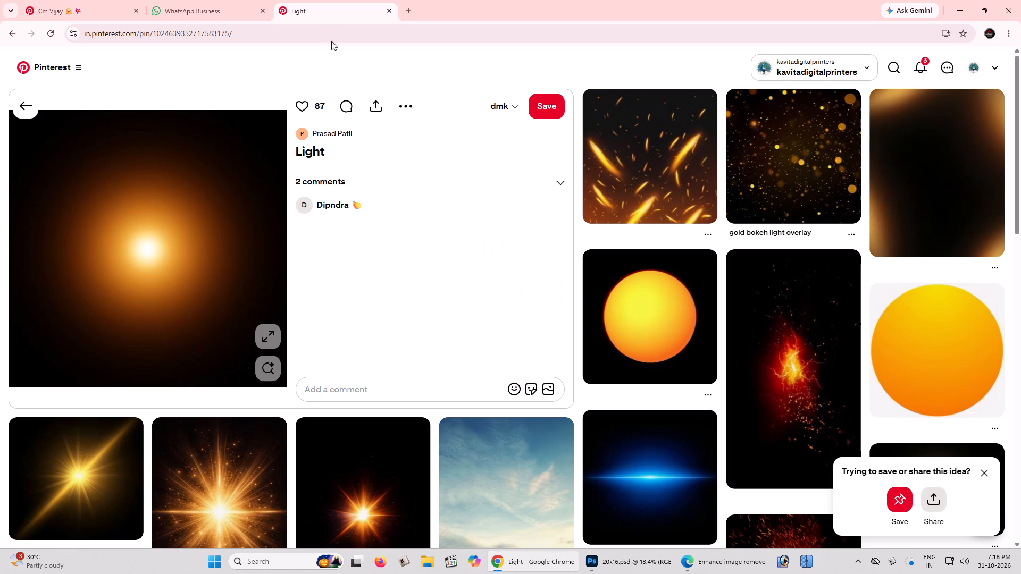
left_click(892, 66)
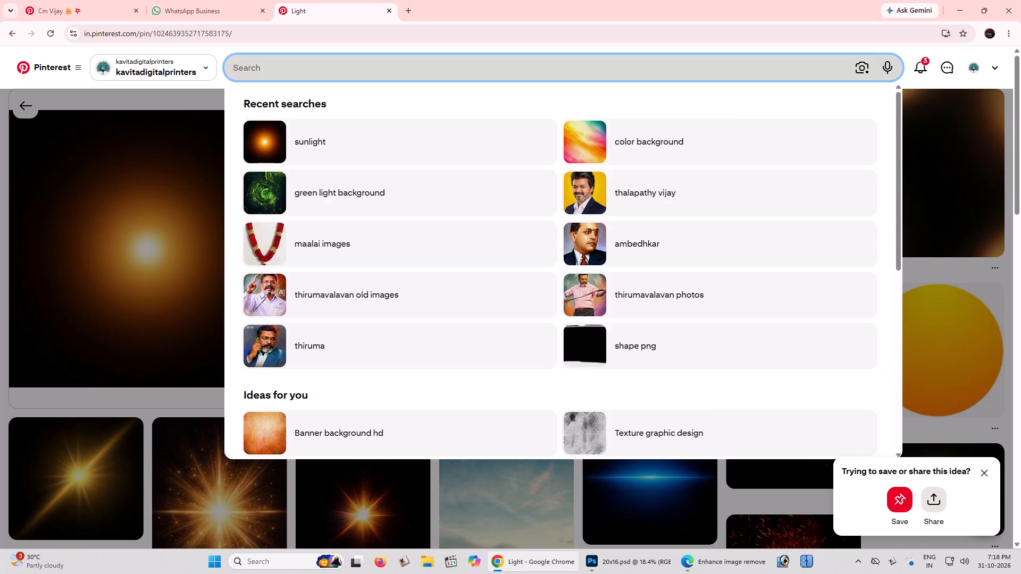
type("over")
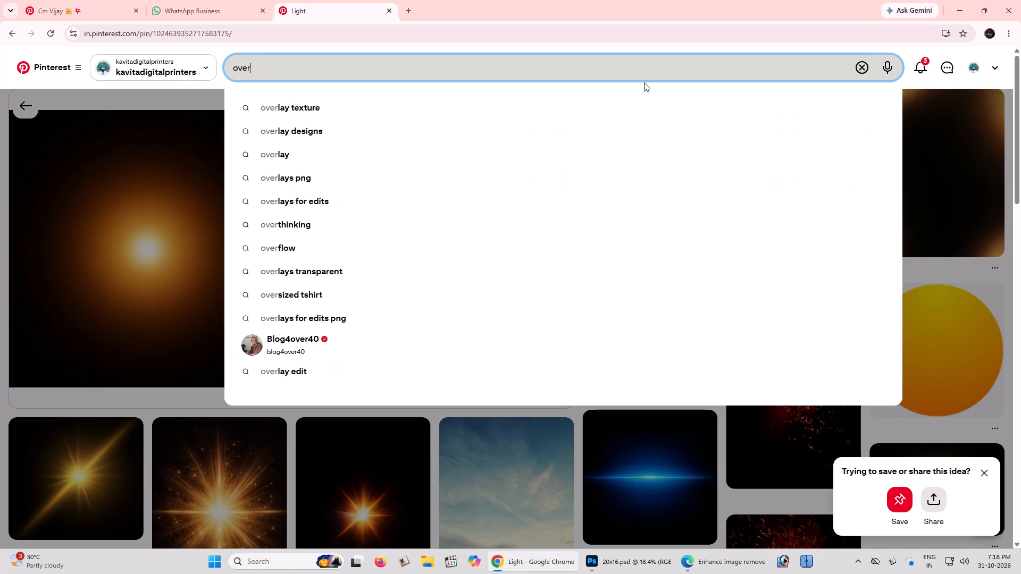
left_click(604, 110)
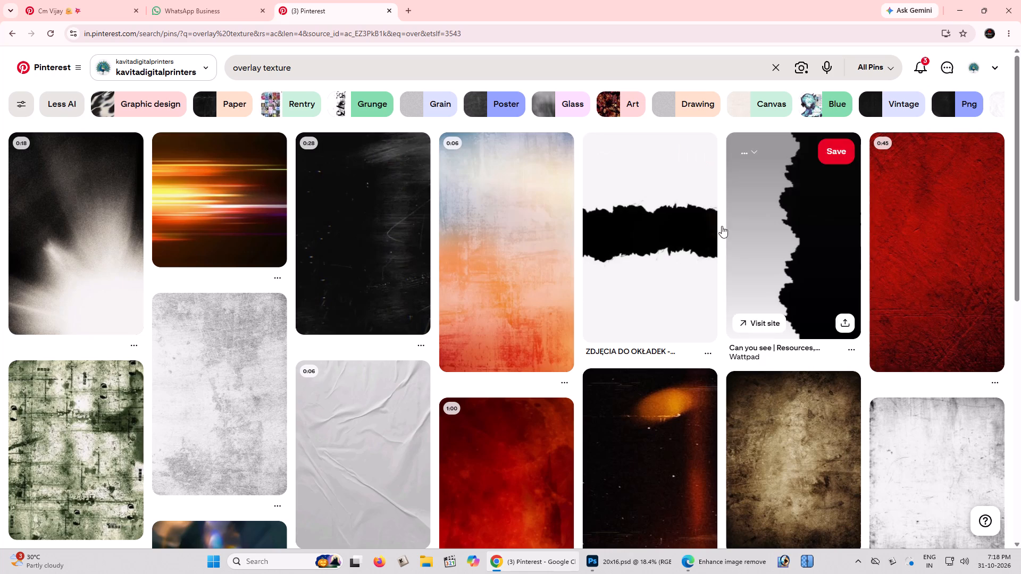
scroll(484, 265, "down", 3)
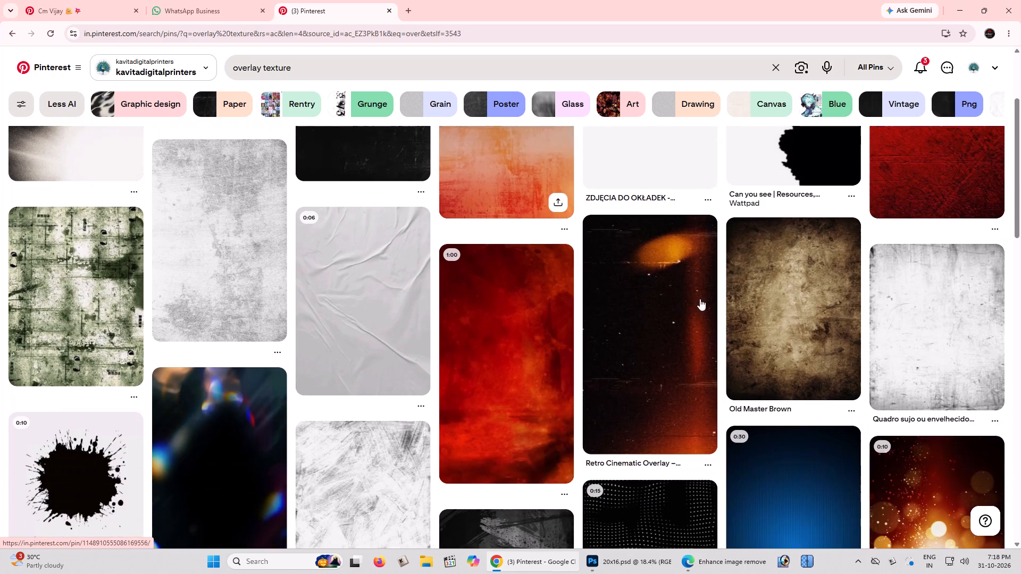
Open the Old Master Brown grunge texture pin and copy its image.
left_click(770, 291)
right_click(134, 248)
left_click(170, 290)
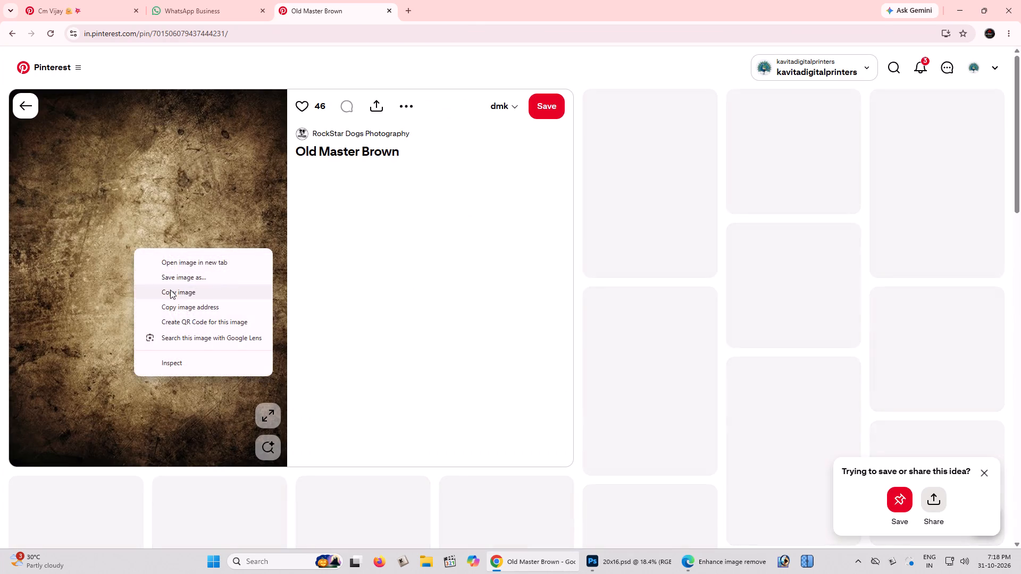
right_click(161, 259)
left_click(180, 299)
right_click(168, 261)
left_click(212, 302)
Return to Photoshop and paste the copied texture into 20x16.psd directly above Layer 32.
key("alt+Tab")
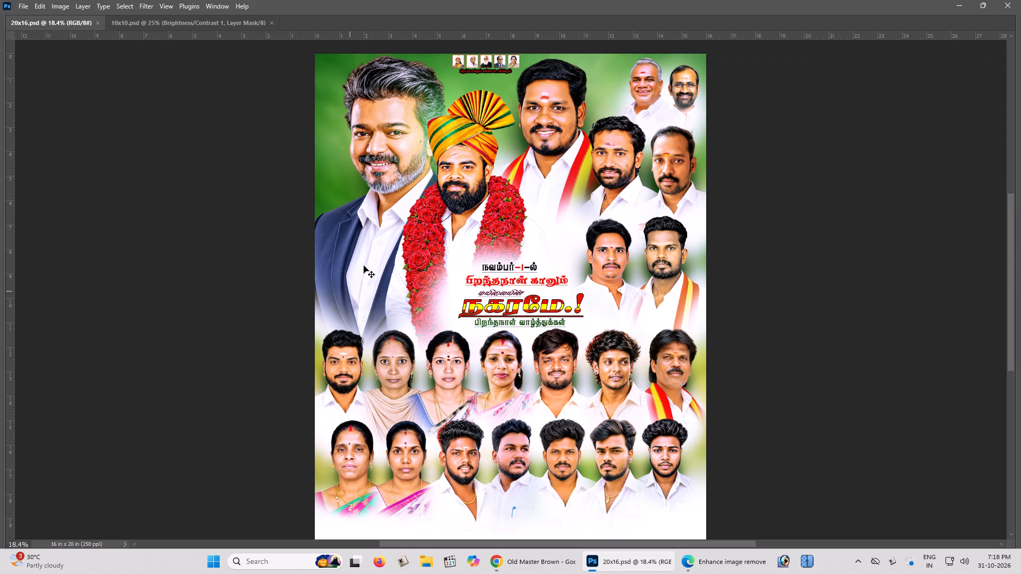
right_click(324, 153)
left_click(334, 158)
key("ctrl+plus")
key("space")
key("space")
left_click_drag(334, 158, 372, 224)
left_click(372, 226)
right_click(337, 214)
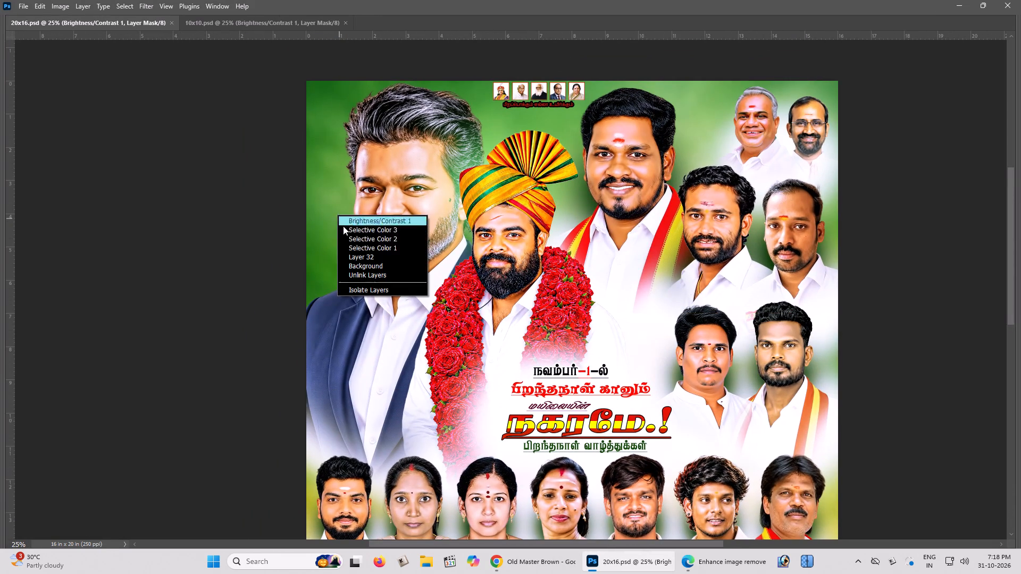
left_click(357, 255)
key("ctrl+v")
Enlarge the texture over the banner's upper-left background and change its blend mode so it mixes with the green.
left_click_drag(430, 244, 327, 196)
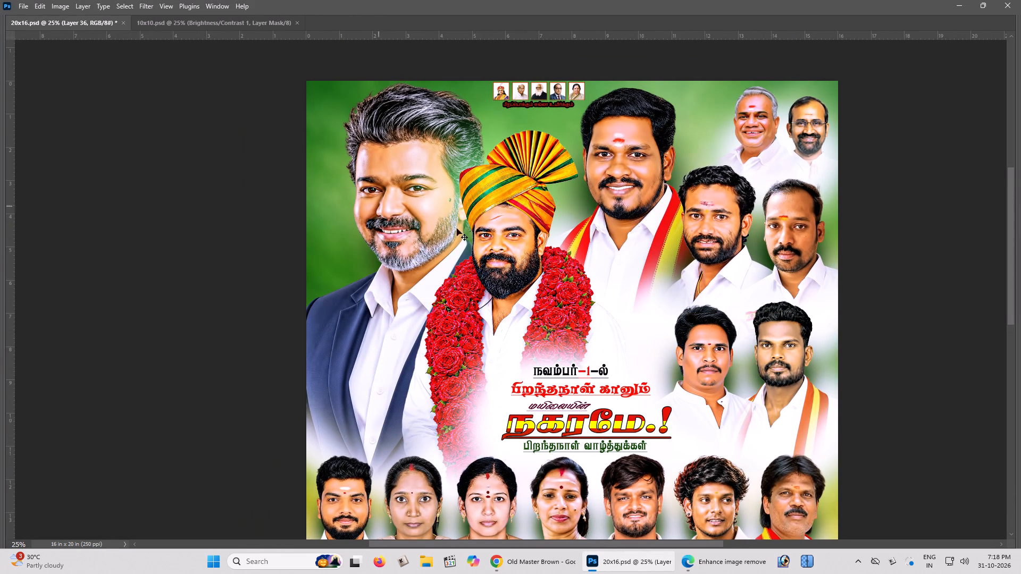
left_click_drag(464, 234, 344, 179)
key("ctrl+t")
left_click_drag(383, 161, 496, 109, "alt")
left_click_drag(347, 197, 397, 199)
key("Return")
key("shift+minus")
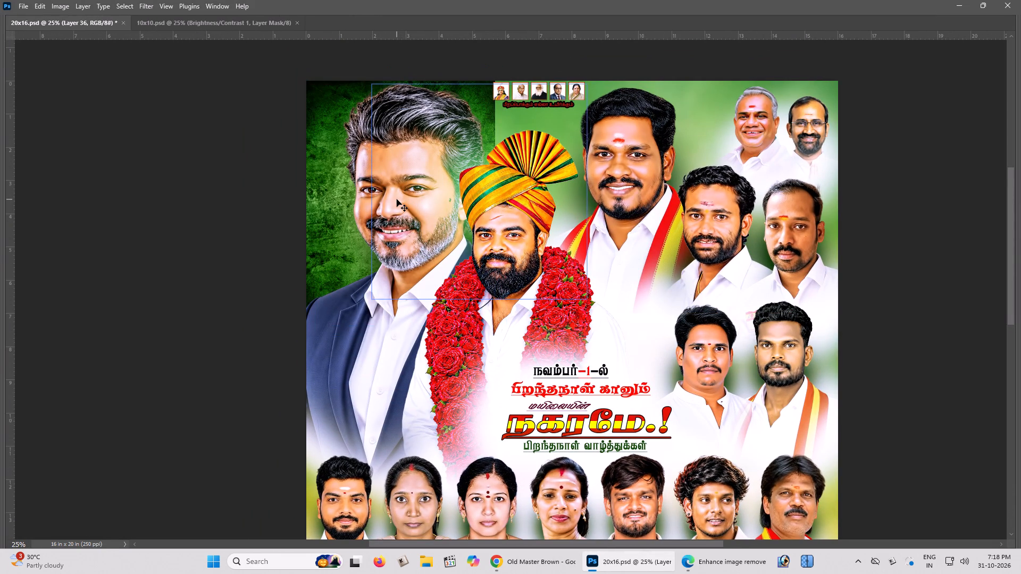
Stretch the texture across the full width of the banner's upper background and shift it downward.
scroll(397, 199, "up", 1)
scroll(397, 199, "down", 1)
key("ctrl+minus")
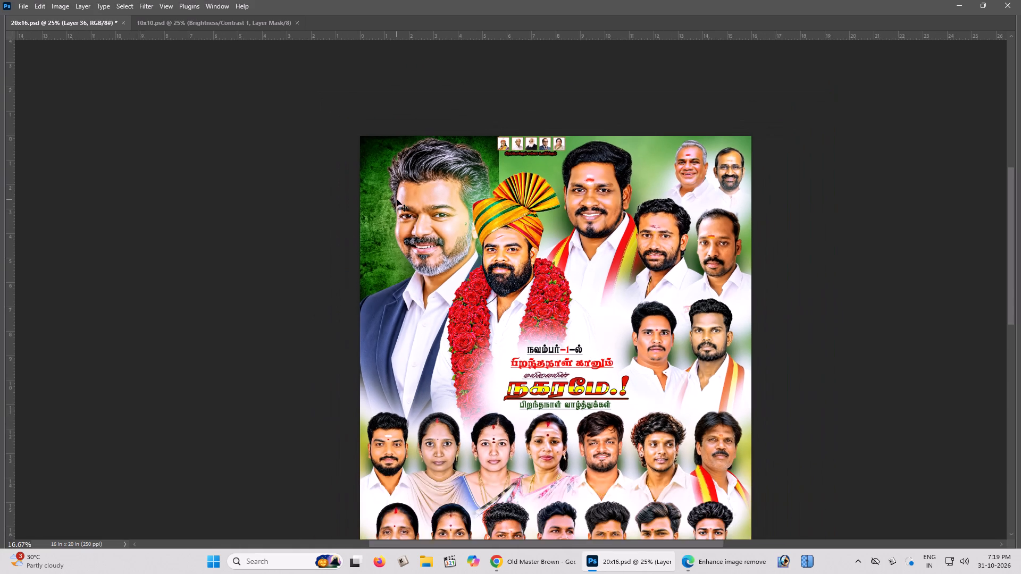
key("ctrl+t")
left_click_drag(500, 207, 729, 216, "shift")
left_click_drag(680, 147, 689, 80, "shift")
key("space")
left_click_drag(662, 165, 653, 138)
left_click(653, 138)
key("Return")
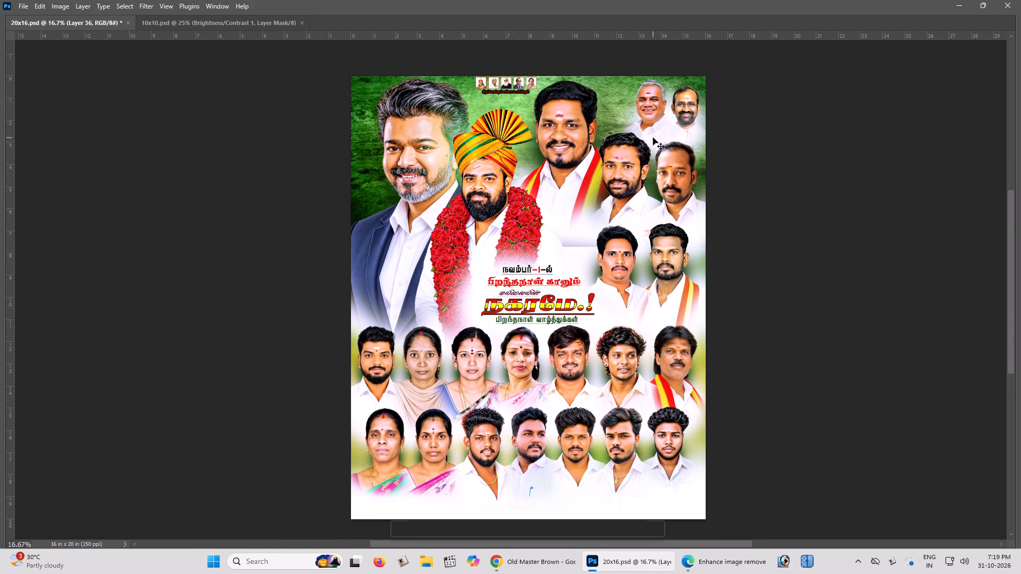
left_click_drag(613, 130, 611, 191, "shift")
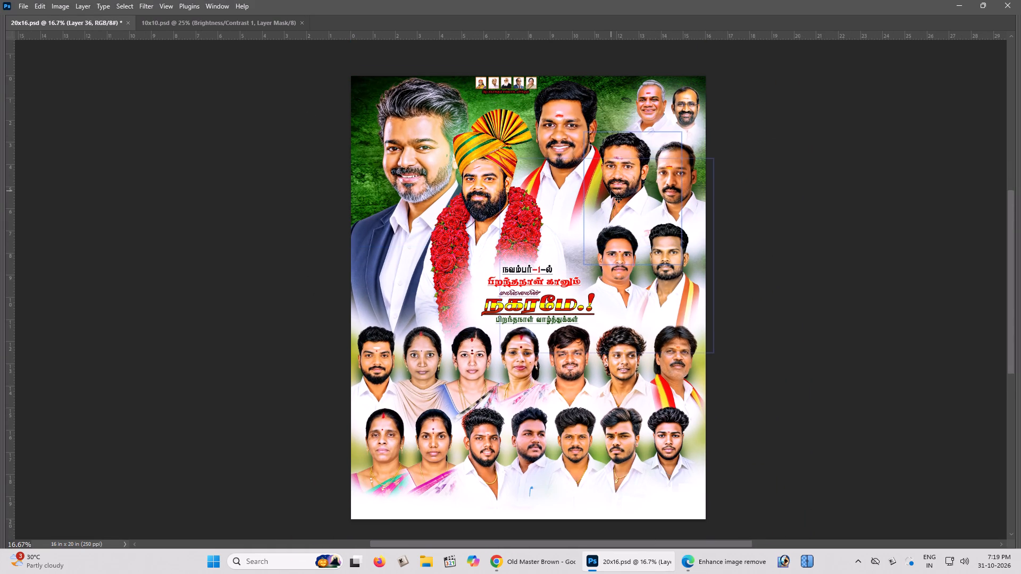
Show the panels and set the texture layer's blend mode to Color.
scroll(535, 221, "up", 2)
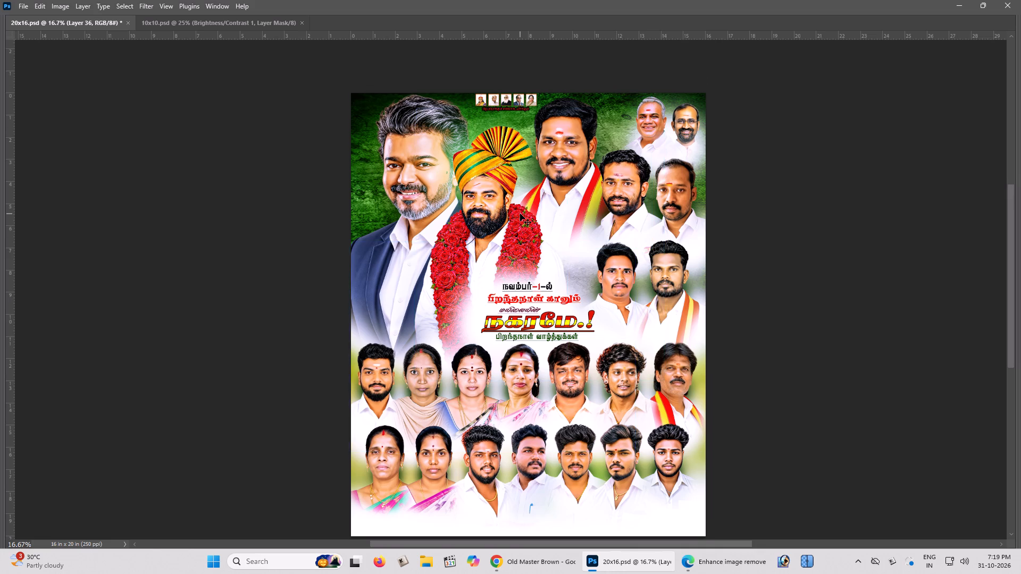
key("ctrl+plus")
key("space")
key("space")
key("space")
key("space")
key("space")
left_click_drag(528, 207, 518, 244)
left_click(517, 245)
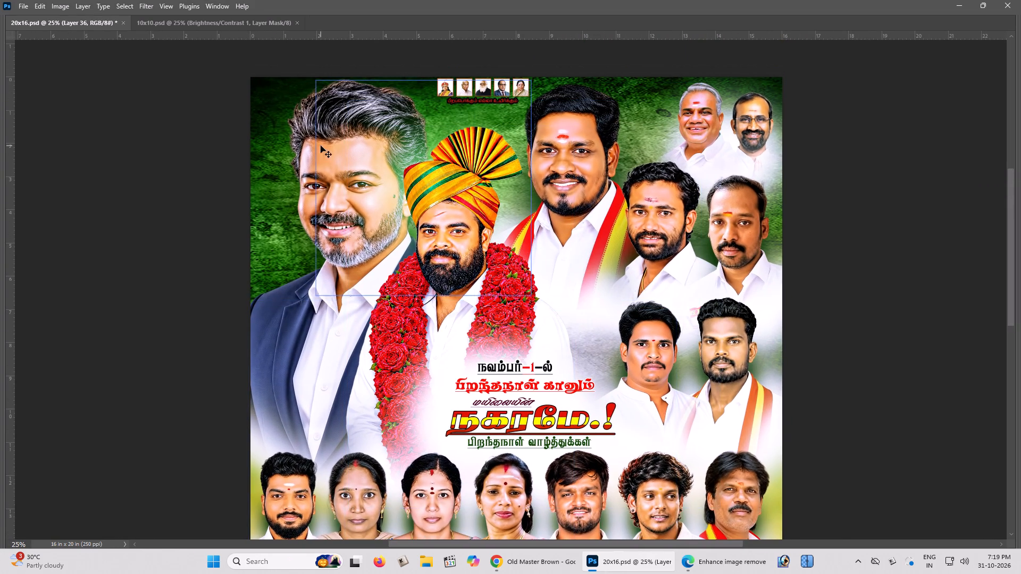
key("Tab")
key("shift+minus")
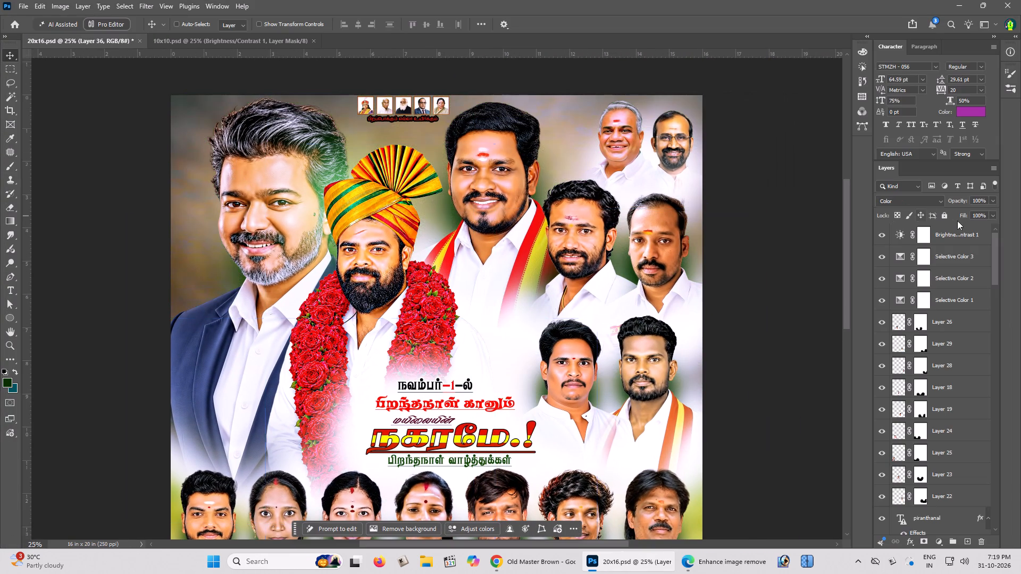
Set the texture layer's blend mode to Soft Light and hide the panels.
left_click(919, 193)
left_click(920, 202)
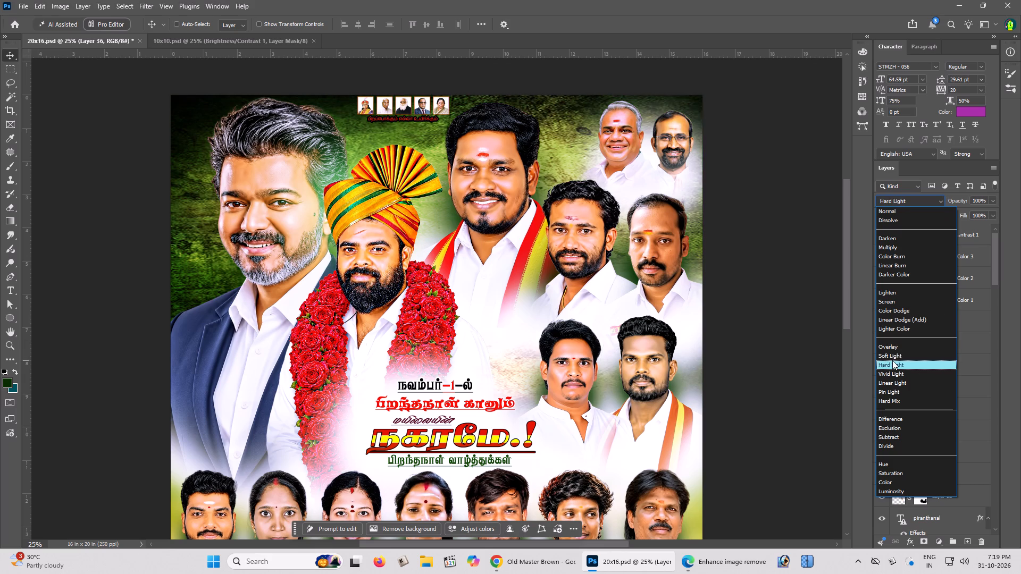
left_click(893, 357)
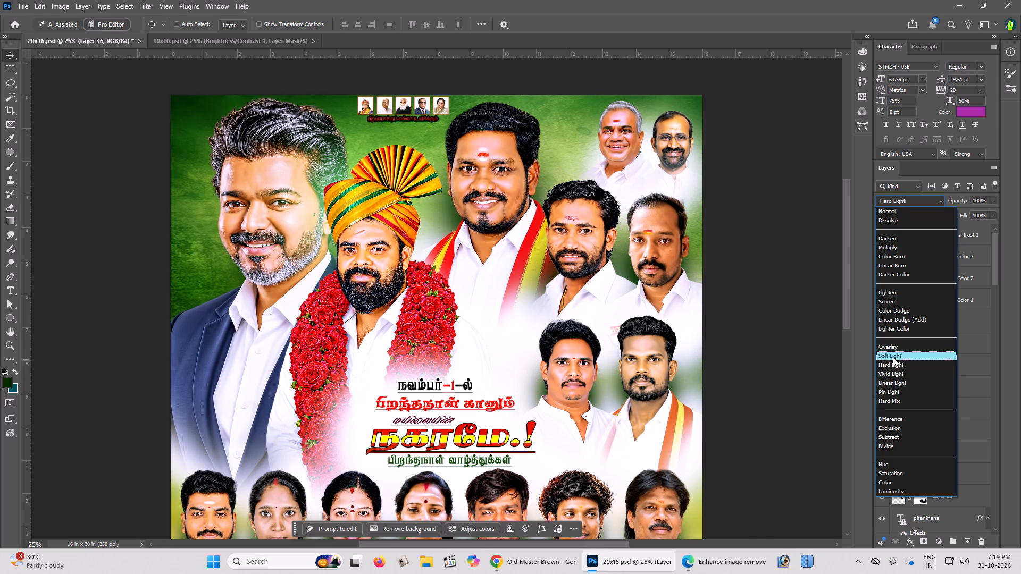
key("Tab")
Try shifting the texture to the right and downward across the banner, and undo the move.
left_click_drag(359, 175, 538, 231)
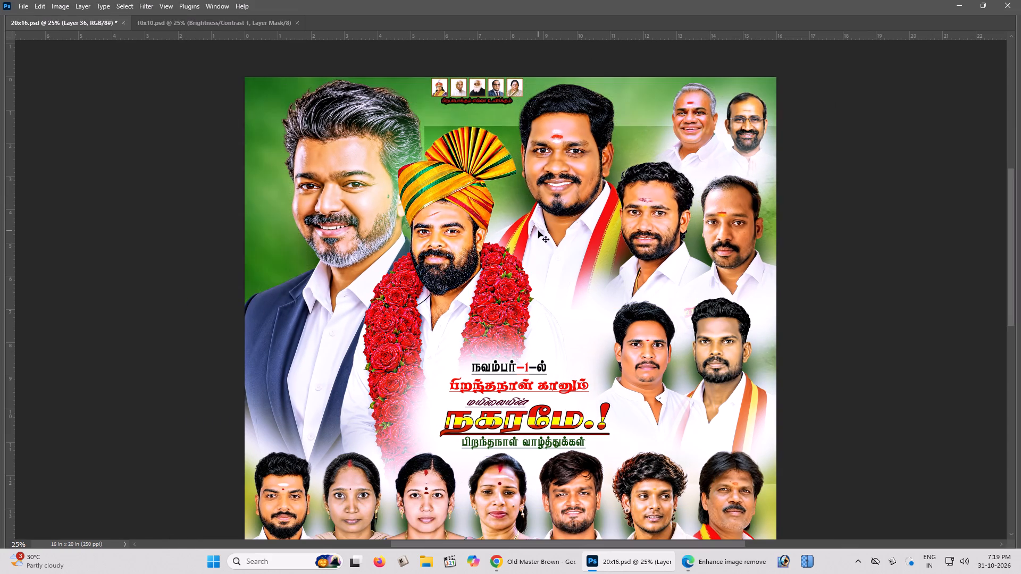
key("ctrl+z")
Fit the whole banner in view, save 20x16.psd and quit Photoshop 2026.
key("ctrl+minus")
key("ctrl+0")
key("ctrl+s")
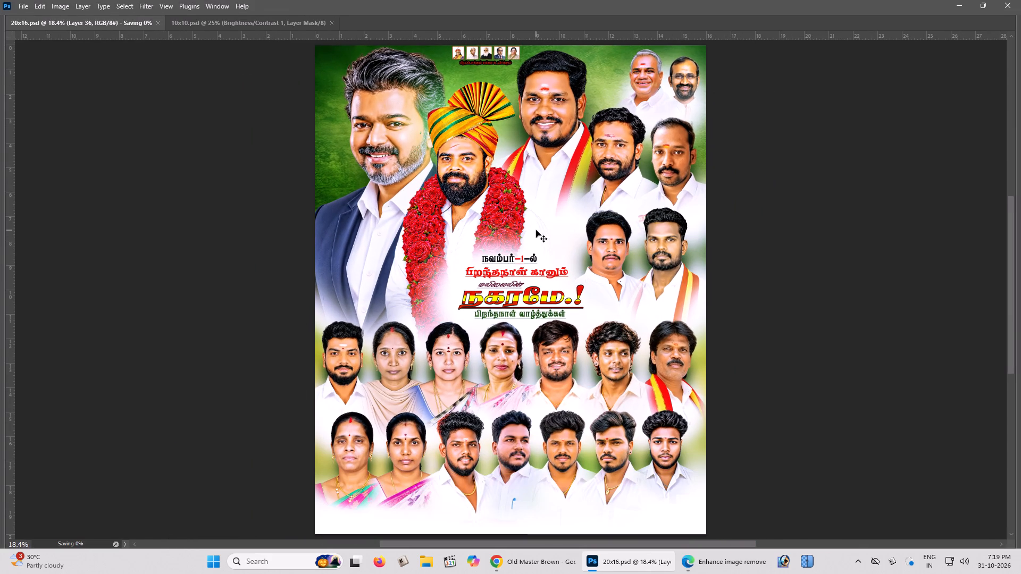
scroll(543, 218, "down", 1)
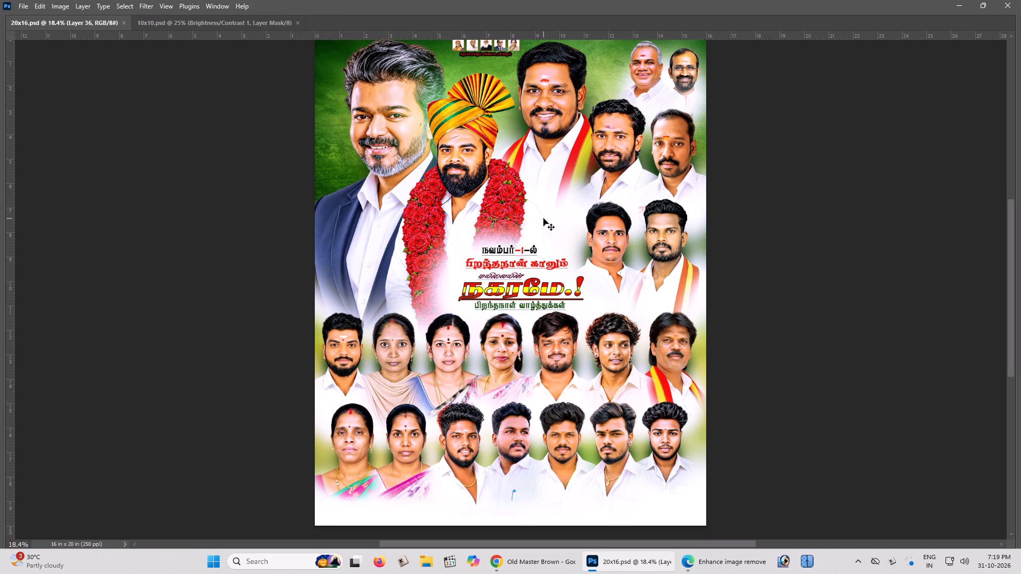
key("ctrl+q")
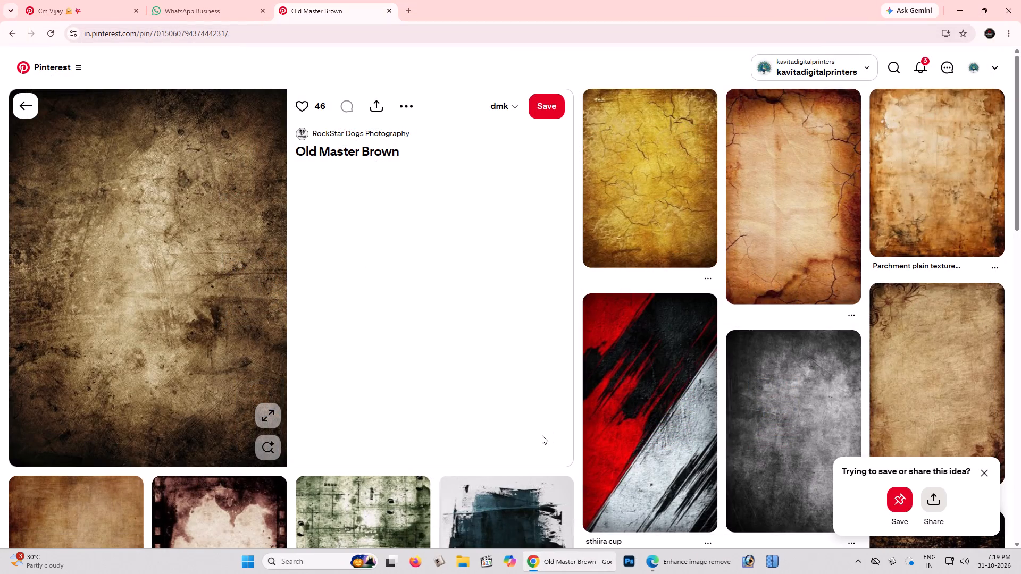
Launch the older Adobe Photoshop and open 20x16.psd full screen without updating its text layers.
left_click(752, 560)
left_click(752, 560)
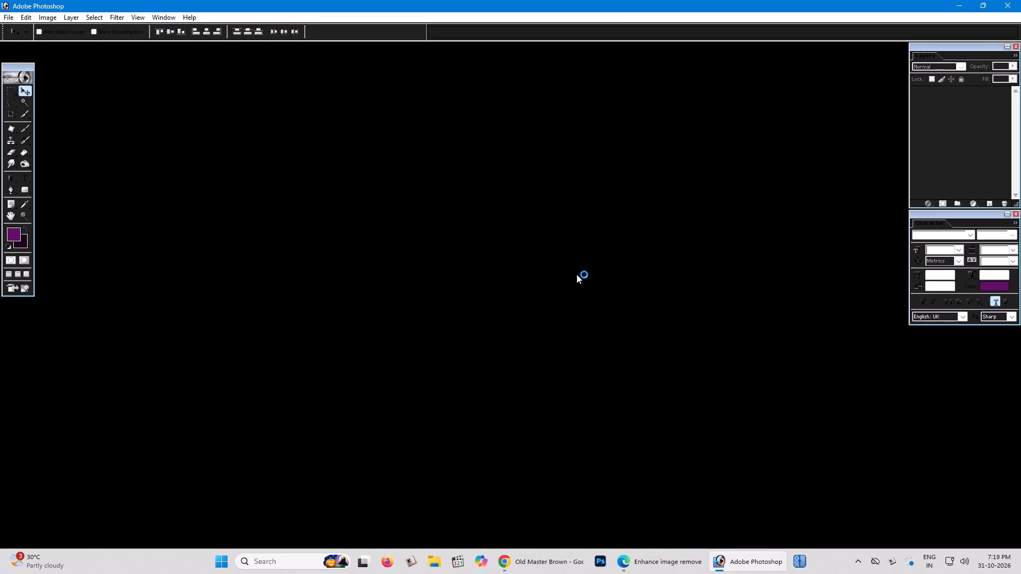
double_click(475, 233)
left_click(106, 81)
key("Return")
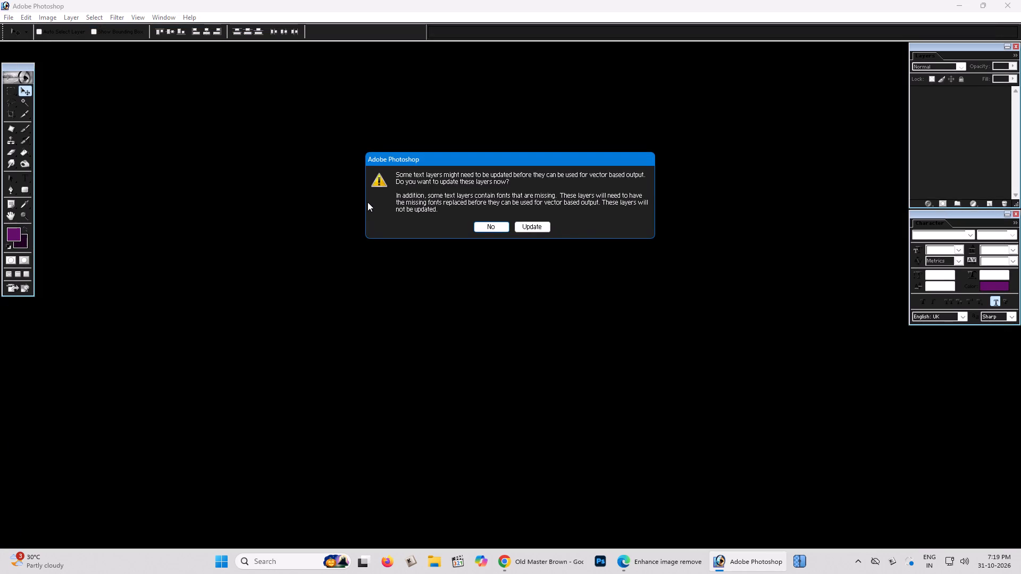
key("Return")
key("f")
key("Tab")
Add placeholder text "cfdf" in the white area beneath the bottom row's second portrait and bring its layer to the front.
key("ctrl+plus")
key("ctrl+space")
key("ctrl+space")
key("ctrl+space")
key("ctrl+space")
key("ctrl+space")
key("ctrl+space")
key("ctrl+space")
key("ctrl+space")
key("ctrl+space")
key("ctrl+space")
key("ctrl+space")
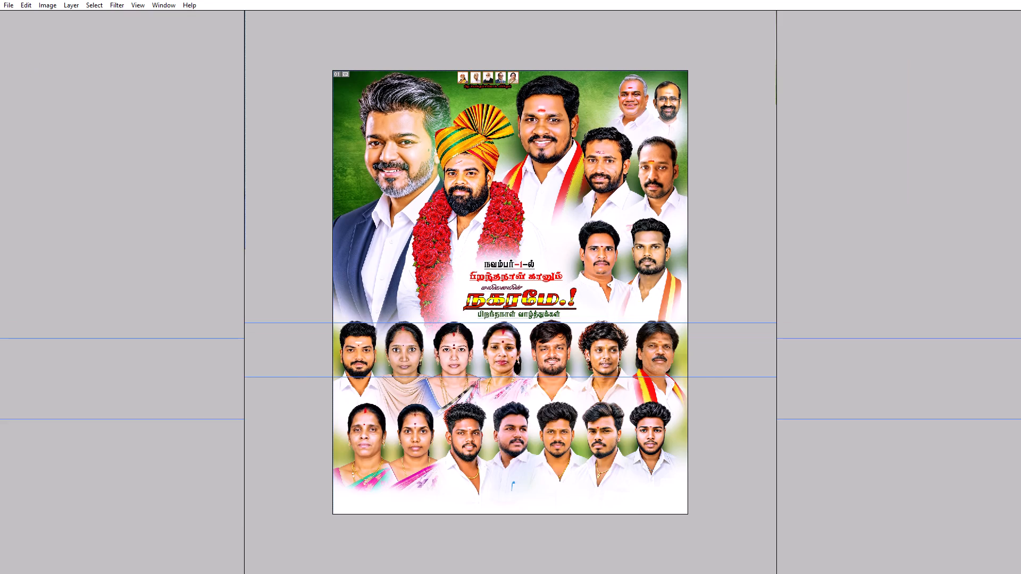
left_click_drag(457, 328, 447, 249)
left_click_drag(459, 301, 465, 271)
key("ctrl+plus")
key("ctrl+plus")
key("ctrl+space")
key("ctrl+space")
key("ctrl+space")
key("ctrl+space")
key("ctrl+space")
key("ctrl+space")
key("ctrl+space")
key("ctrl+space")
key("ctrl+space")
key("ctrl+space")
key("ctrl+space")
key("ctrl+space")
key("ctrl+space")
key("ctrl+space")
key("ctrl+space")
key("ctrl+space")
key("ctrl+space")
key("ctrl+space")
key("ctrl+space")
key("ctrl+space")
left_click_drag(562, 390, 553, 228)
left_click_drag(549, 372, 567, 198)
left_click_drag(511, 476, 524, 310)
left_click_drag(493, 467, 493, 429)
key("t")
left_click(278, 539)
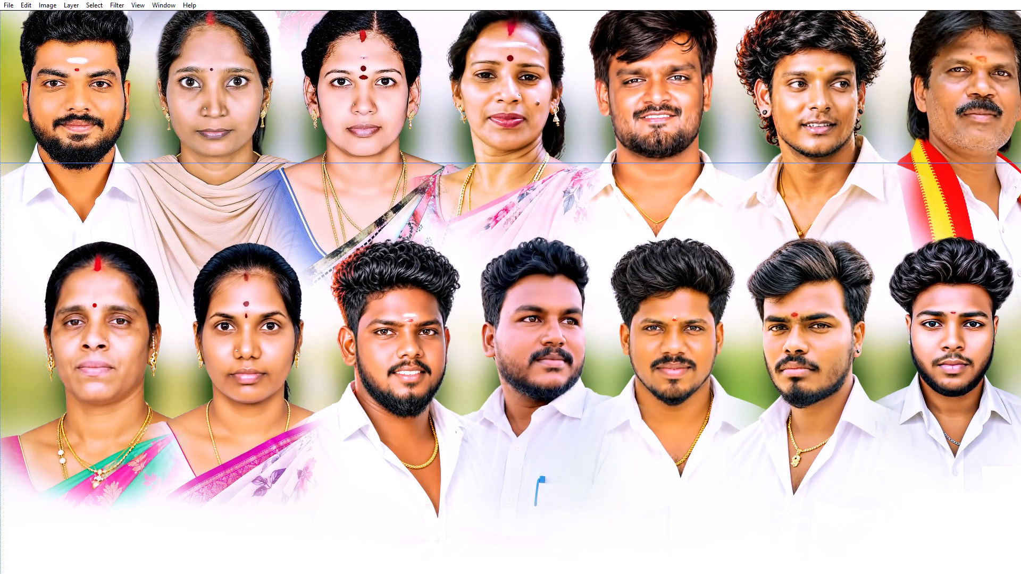
type("cfdf")
key("ctrl+Return")
key("v")
key("ctrl+shift+bracketright")
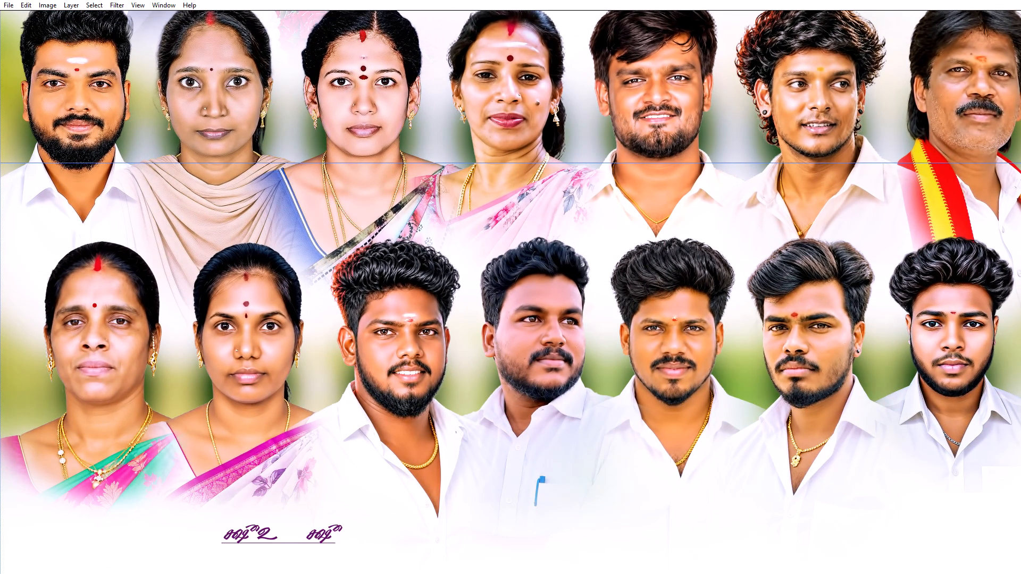
Reopen and commit each central heading text line in turn, from the November date line down to the birthday wishes.
key("space")
key("space")
key("space")
key("space")
key("space")
key("space")
key("space")
key("space")
key("space")
key("space")
key("space")
key("space")
left_click_drag(417, 187, 379, 512)
left_click_drag(480, 297, 475, 352)
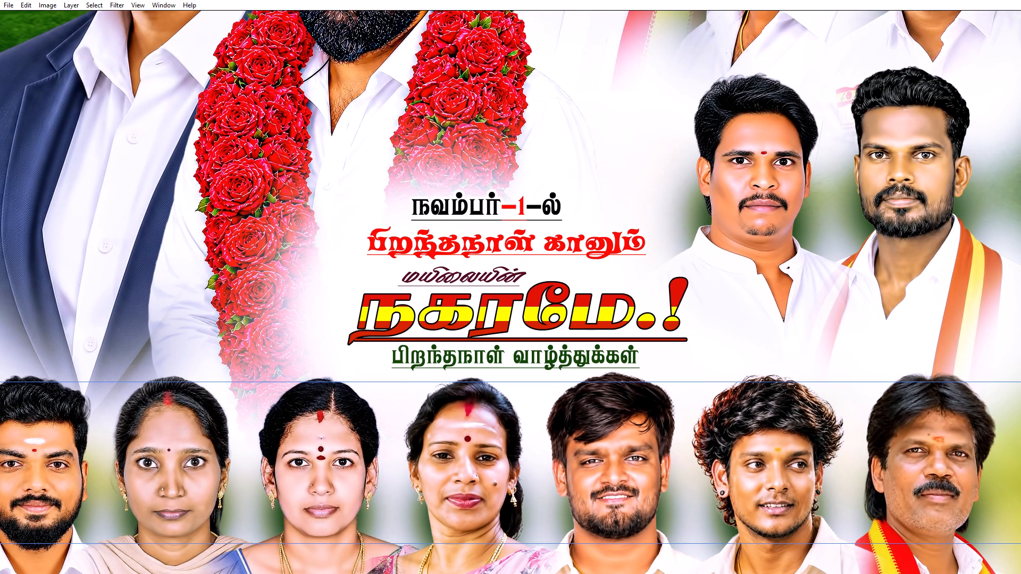
key("t")
left_click(466, 200)
key("ctrl+Return")
key("ctrl+Return")
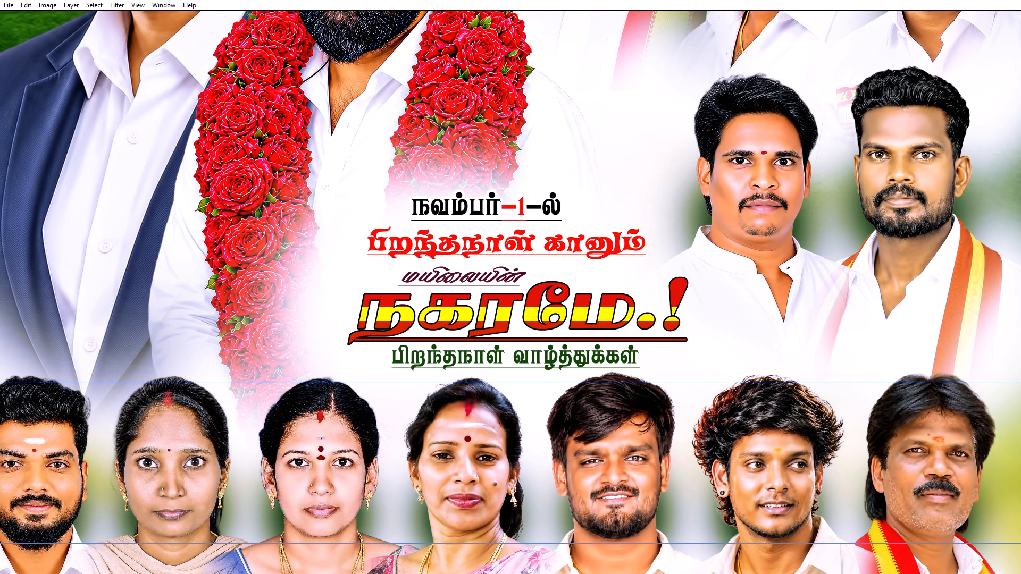
left_click(479, 247)
key("Return")
key("ctrl+Return")
left_click(500, 277)
key("Return")
key("ctrl+Return")
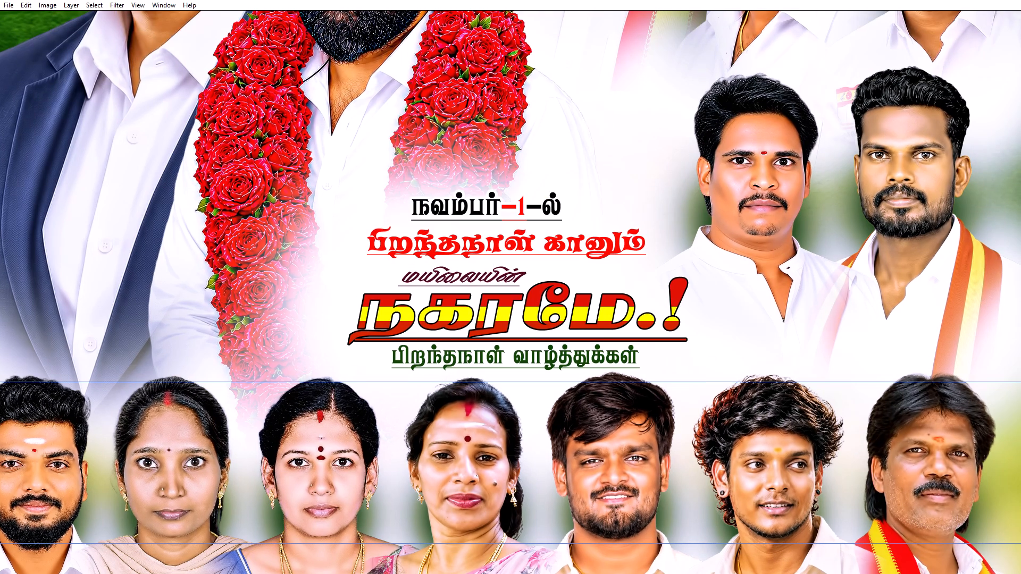
left_click(512, 320)
key("Return")
key("ctrl+Return")
left_click(546, 375)
key("ctrl+Return")
key("ctrl+Return")
left_click(548, 344)
key("ctrl+Return")
left_click(460, 357)
key("Return")
key("ctrl+Return")
Remove the underline from the placeholder text beneath the bottom row of portraits.
key("space")
key("space")
key("space")
key("space")
key("space")
key("space")
key("space")
key("space")
key("space")
key("space")
key("space")
key("space")
key("space")
key("space")
key("space")
key("space")
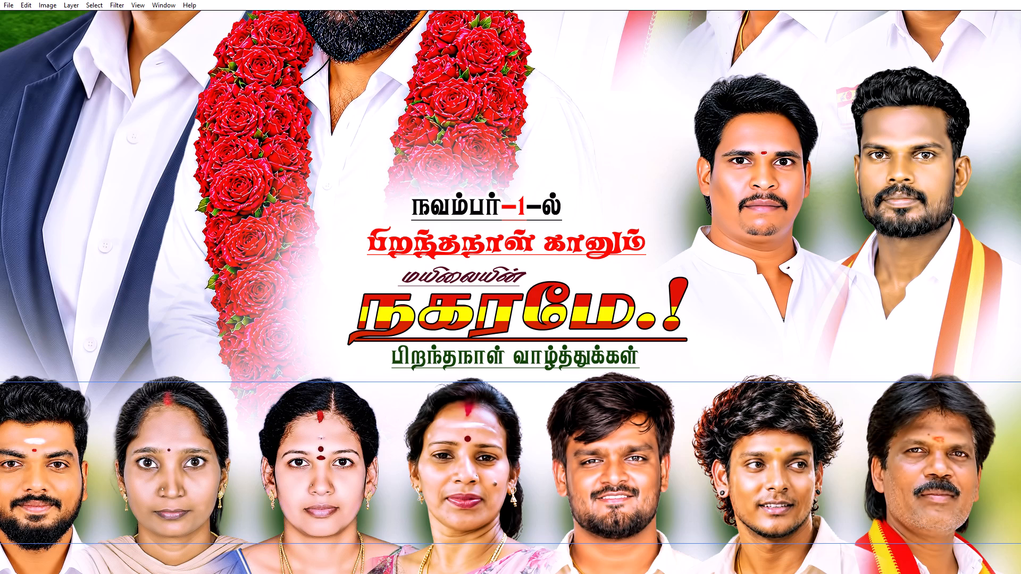
left_click_drag(465, 410, 464, 227)
left_click_drag(435, 461, 455, 248)
left_click_drag(436, 395, 459, 248)
triple_click(297, 539)
left_click(297, 539)
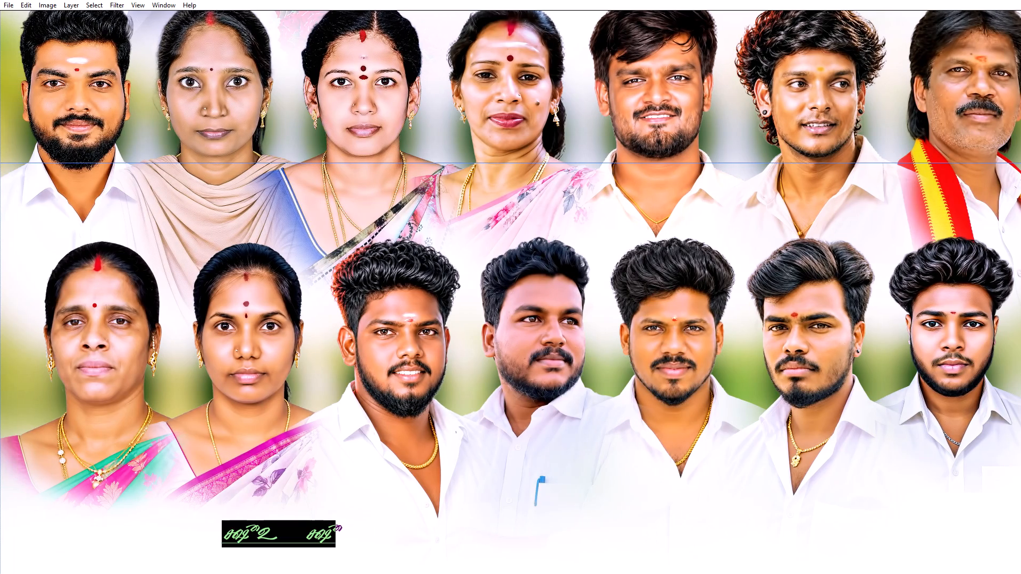
key("ctrl+t")
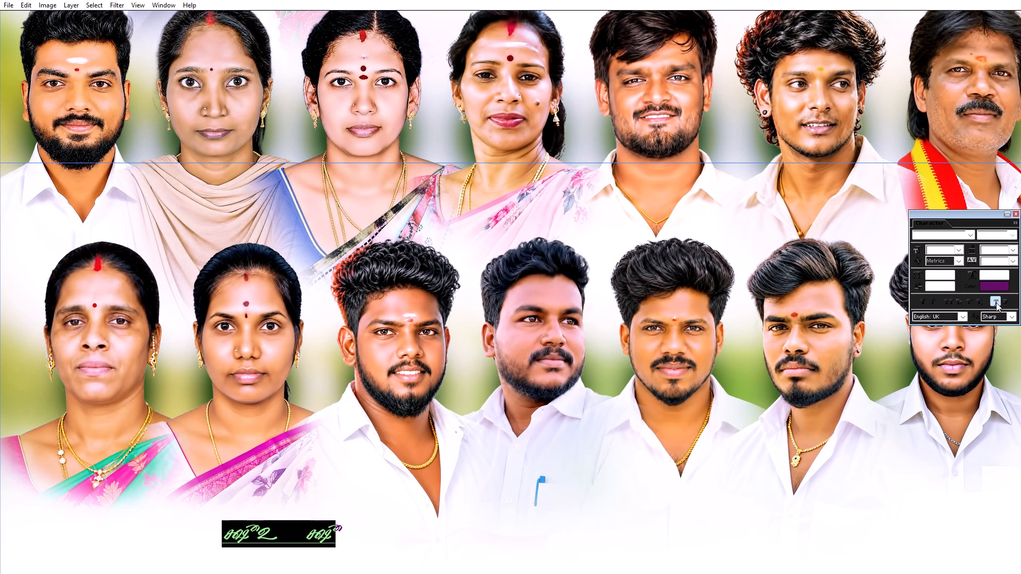
left_click(996, 302)
key("ctrl+Return")
Leave full-screen view, restart Tavultesoft Keyman and choose its keyboard for Tamil typing.
key("f")
key("f")
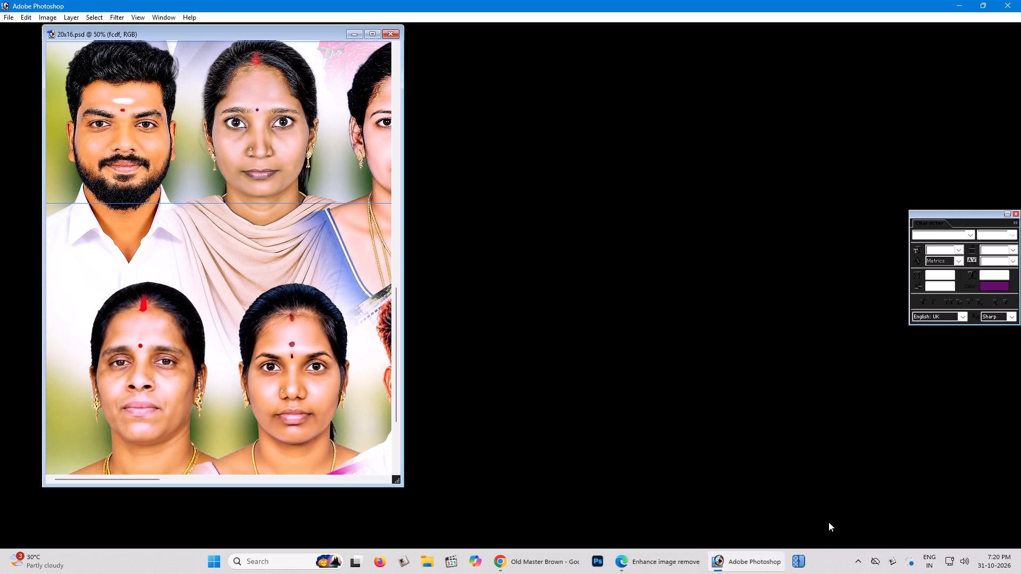
right_click(890, 564)
left_click(893, 556)
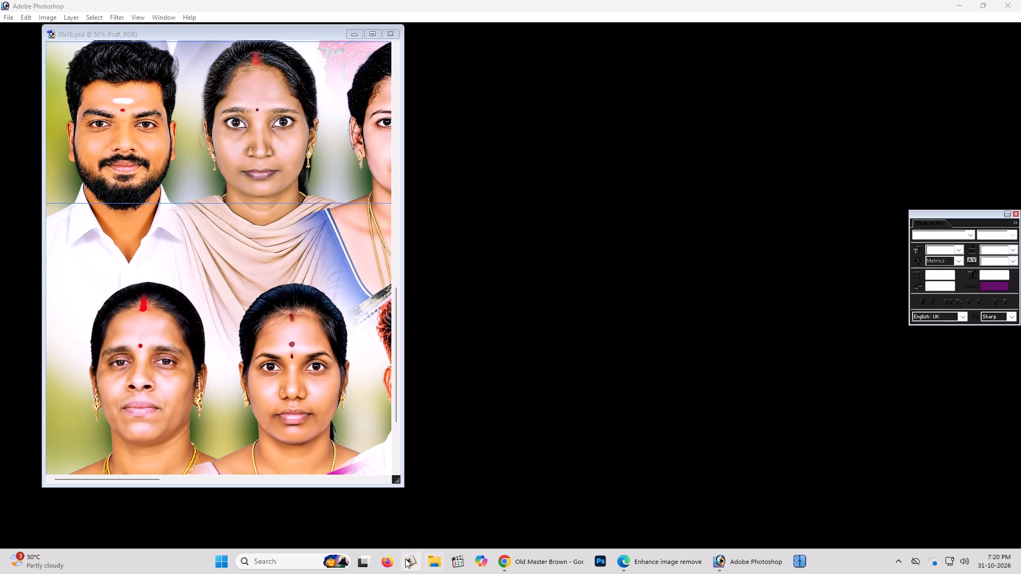
left_click(405, 559)
left_click(526, 319)
left_click(916, 569)
left_click(916, 564)
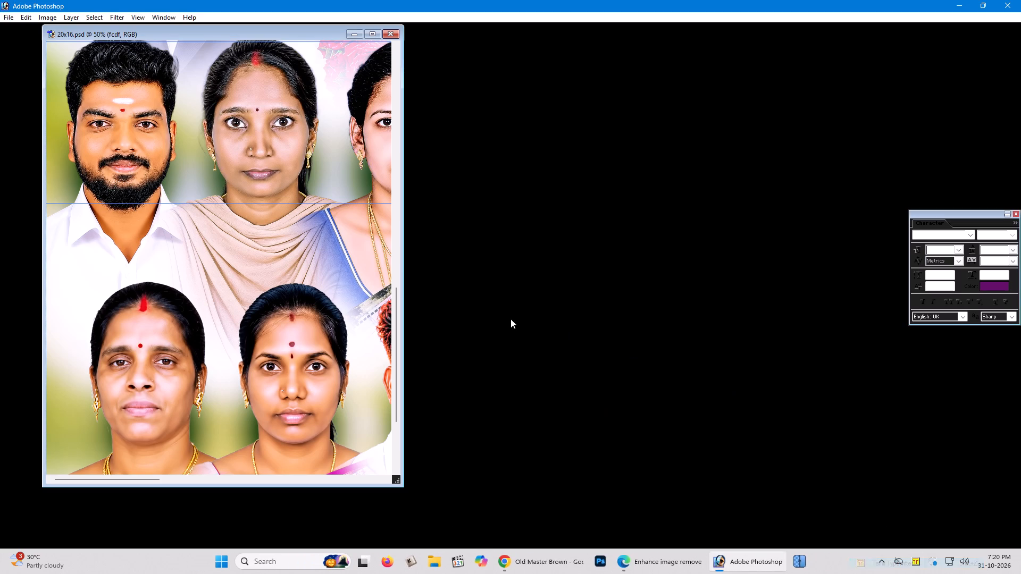
Maximise the document window and replace the placeholder text beneath the bottom row of portraits with "தமிழக வெற்றிக்".
left_click(375, 37)
key("space")
key("space")
key("space")
key("space")
key("space")
key("space")
key("space")
key("space")
key("space")
key("space")
left_click_drag(518, 282, 522, 154)
left_click_drag(579, 397, 570, 286)
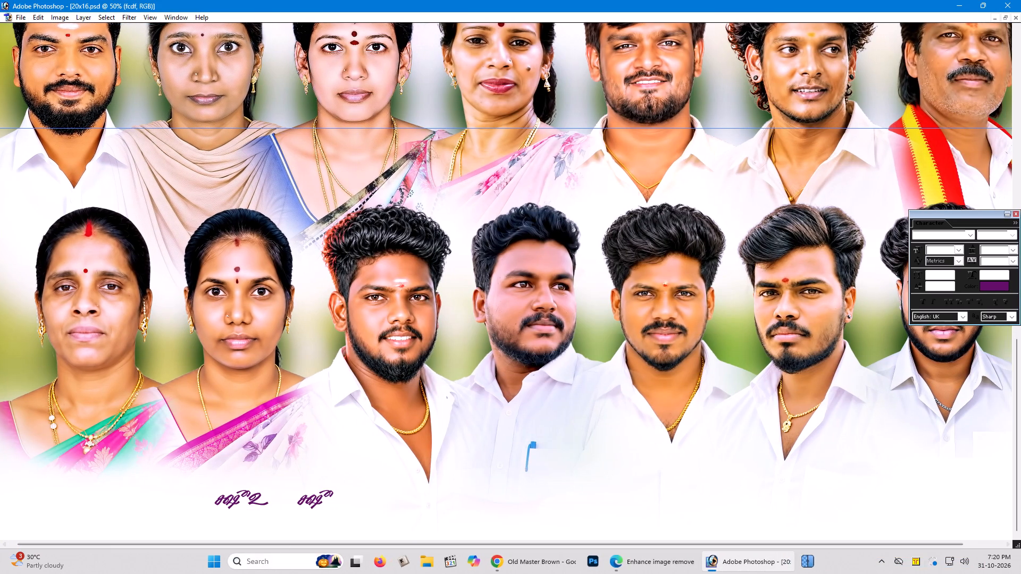
triple_click(291, 505)
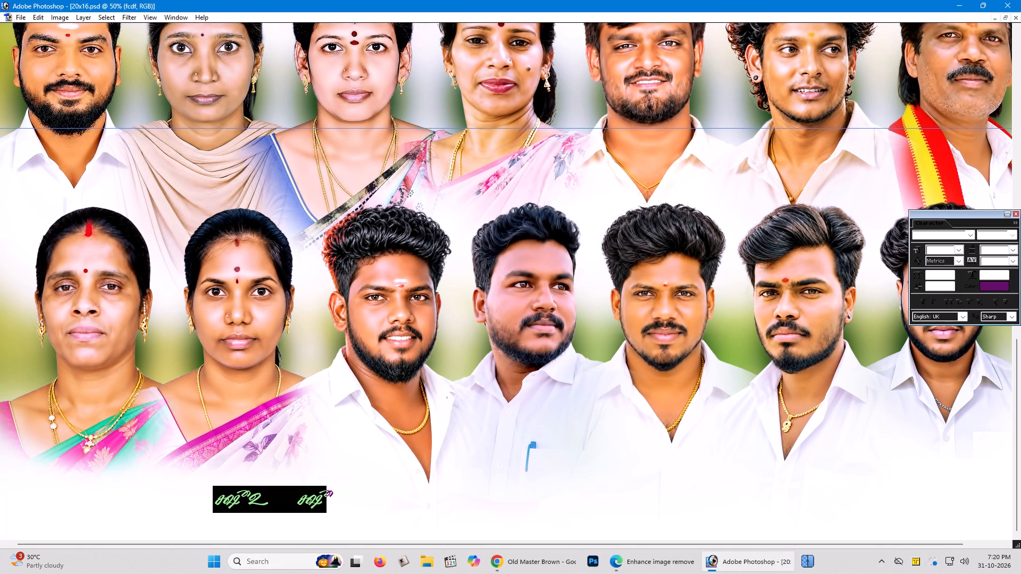
key("j")
type("kpH")
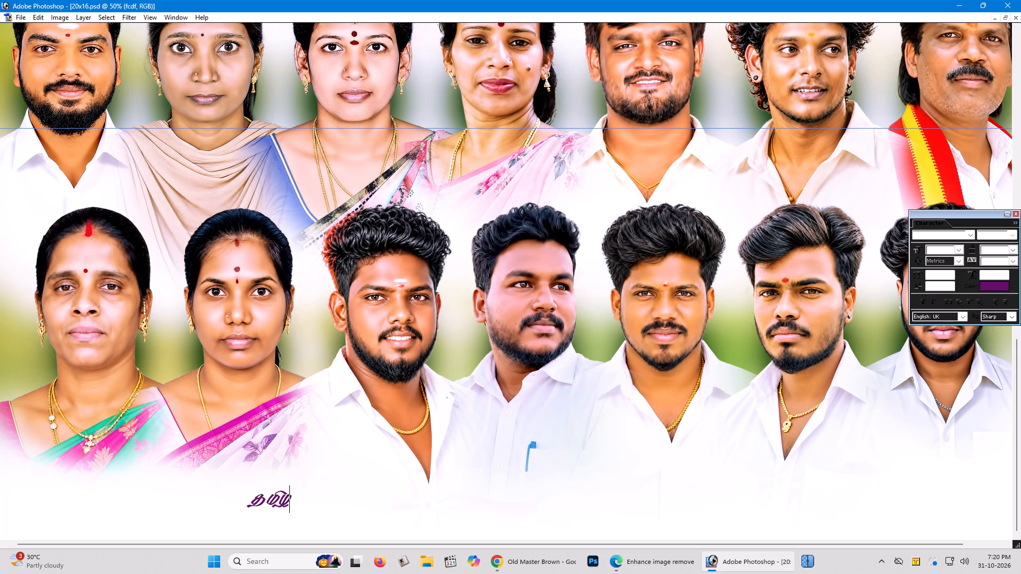
type("f b")
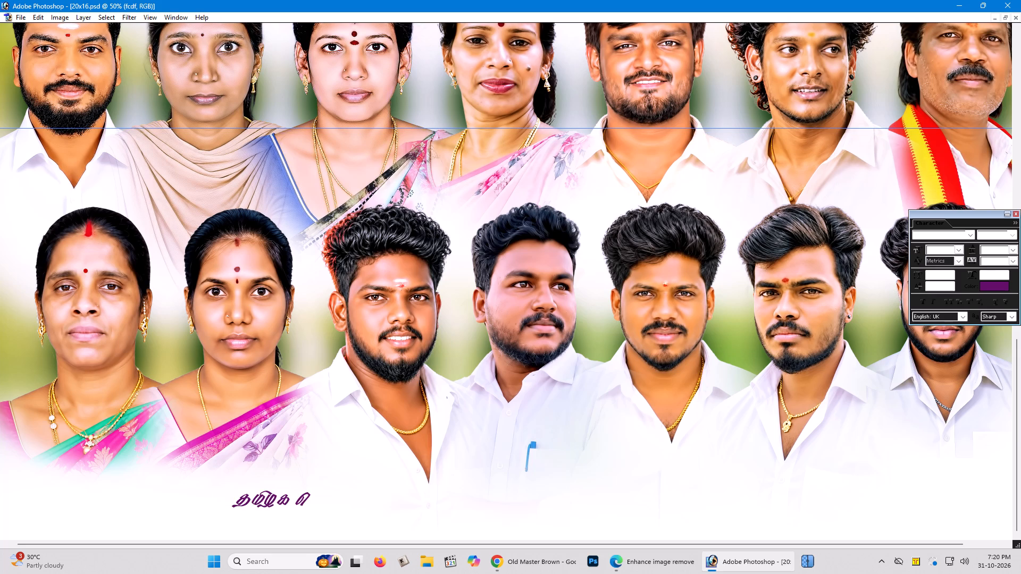
key("t")
type("w;w[")
type("pf")
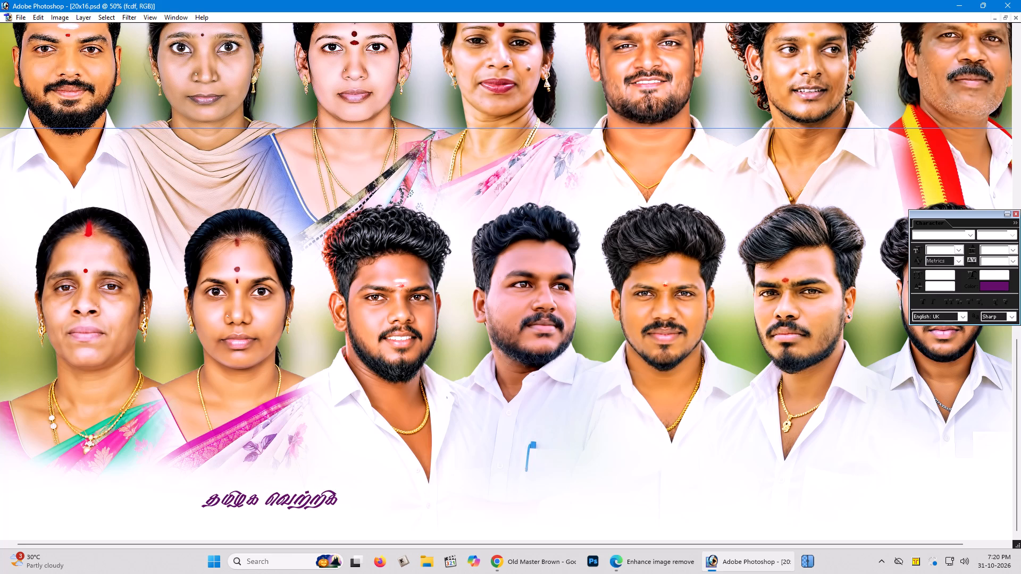
type(";f")
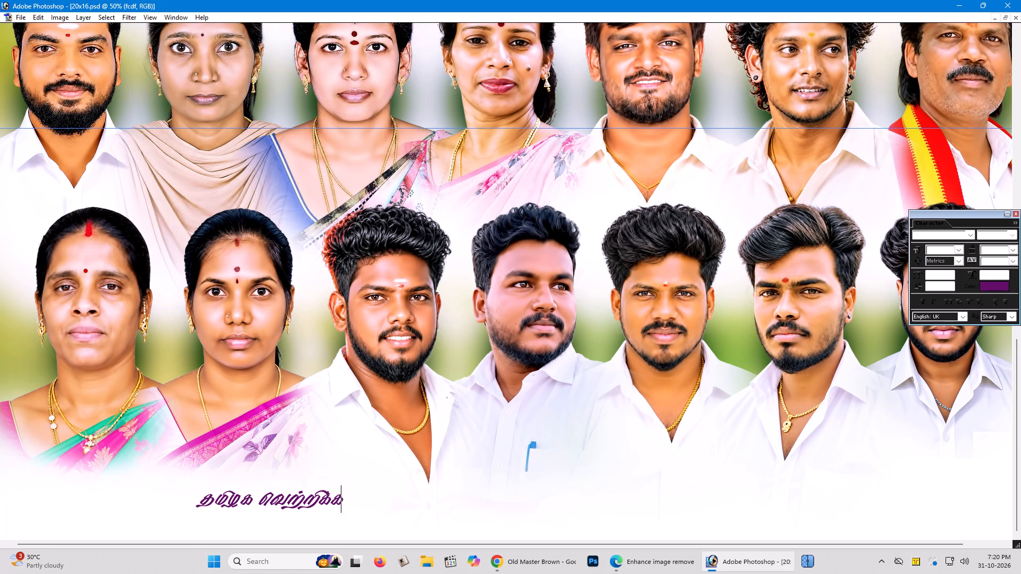
key("h")
key("BackSpace")
key("shift+h")
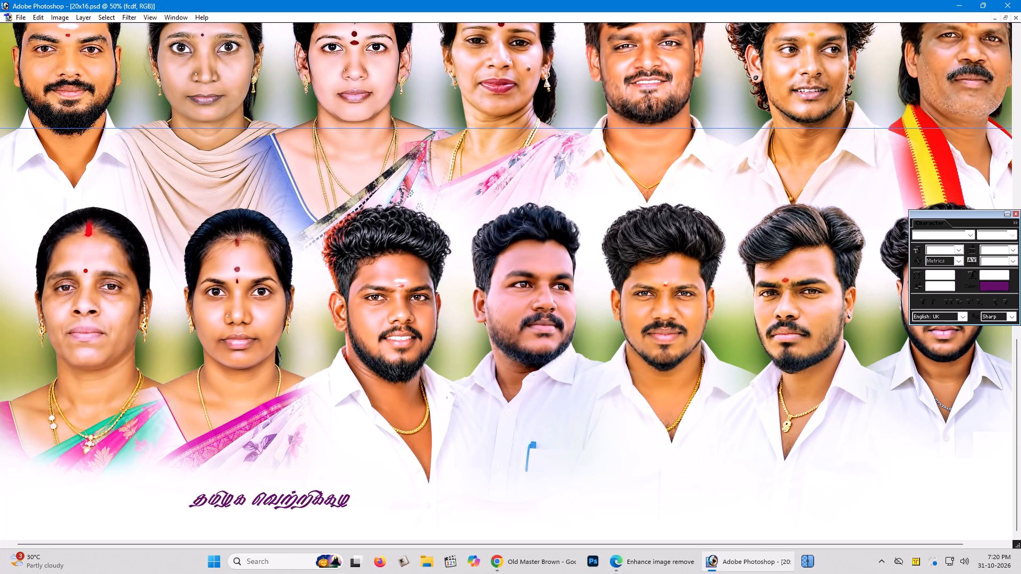
key("BackSpace")
key("BackSpace")
Continue the Tamil line with "கழகம் - மணல்மேடு பேரூர்" and commit the text.
key("space")
type("fJ")
key("BackSpace")
type("Hf")
type("k; - kz")
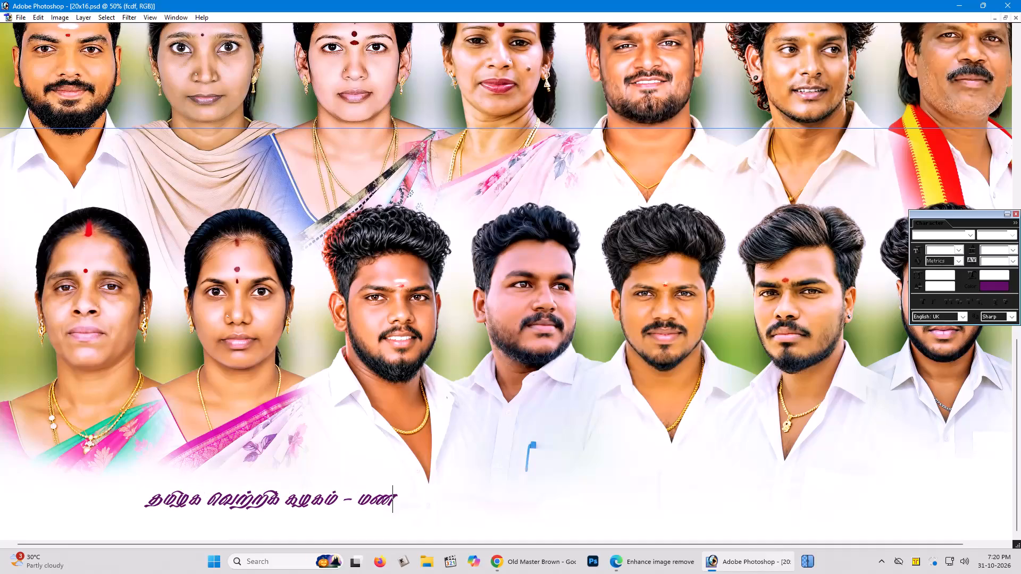
type("y;nk")
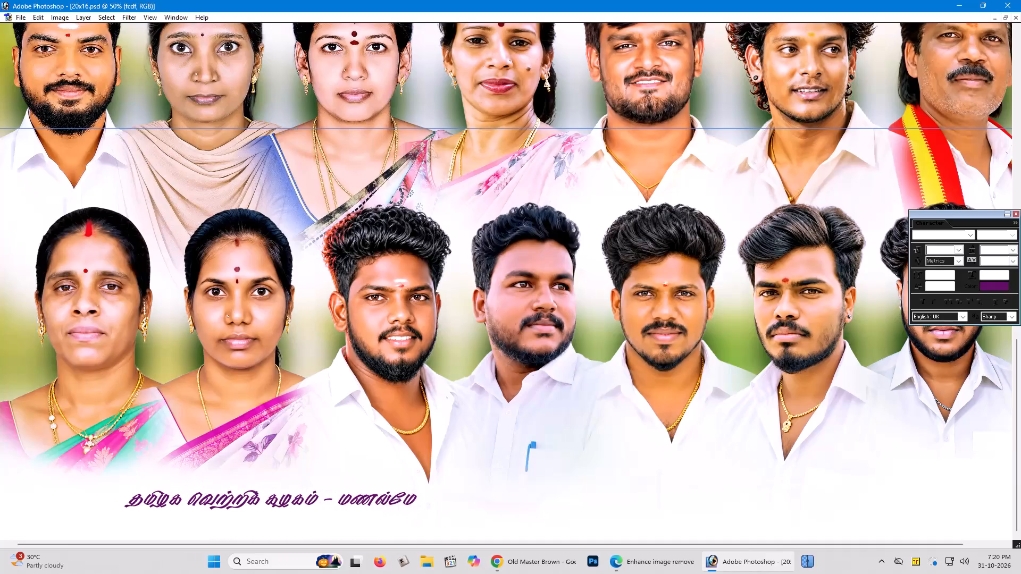
type("L")
key("space")
key("n")
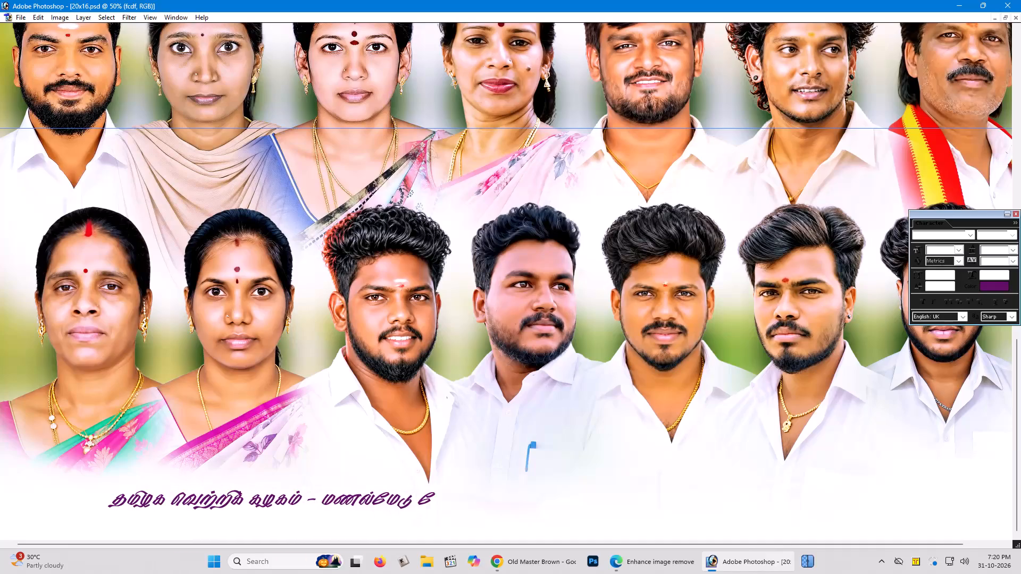
key("f")
key("BackSpace")
key("g")
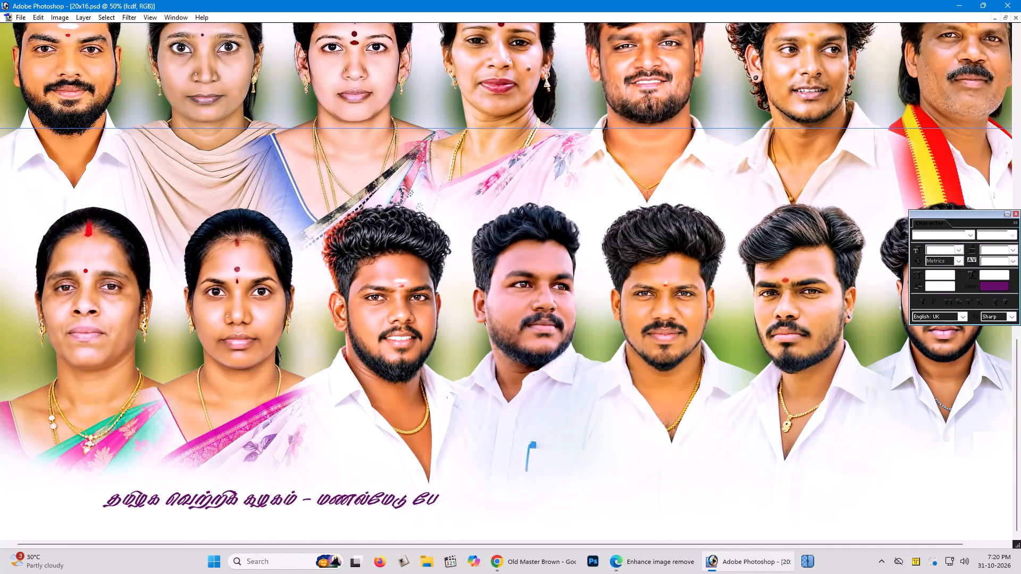
key("shift+u")
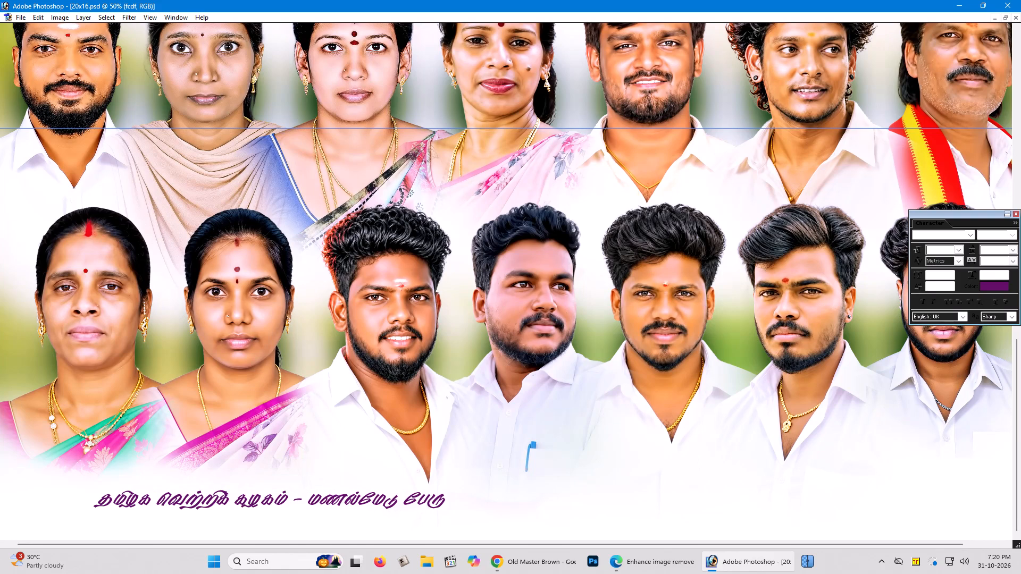
type("]u;")
key("ctrl+Return")
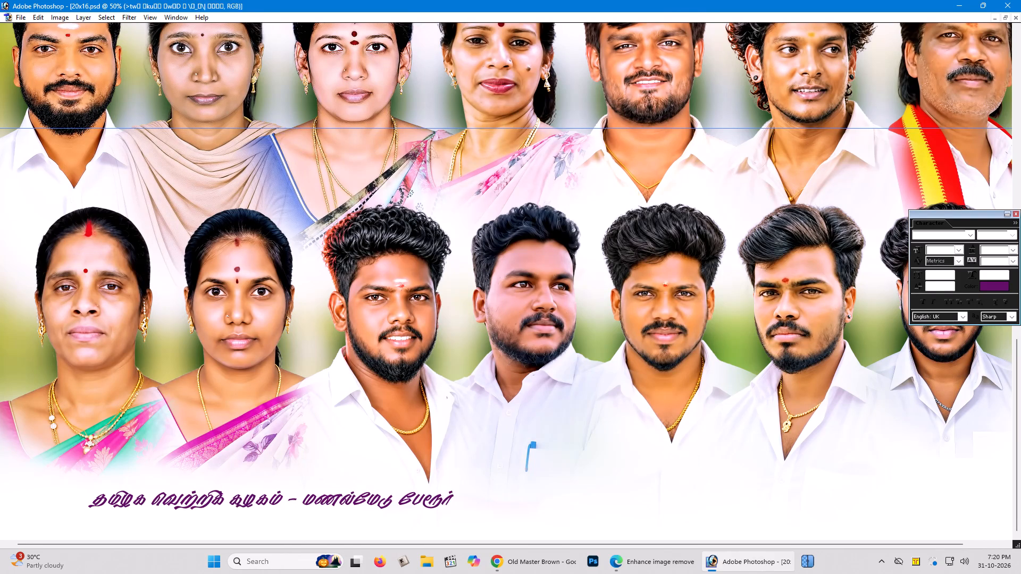
Set the font of the whole Tamil party line beneath the portraits to RGB_0048.
key("ctrl+minus")
triple_click(402, 514)
left_click(402, 515)
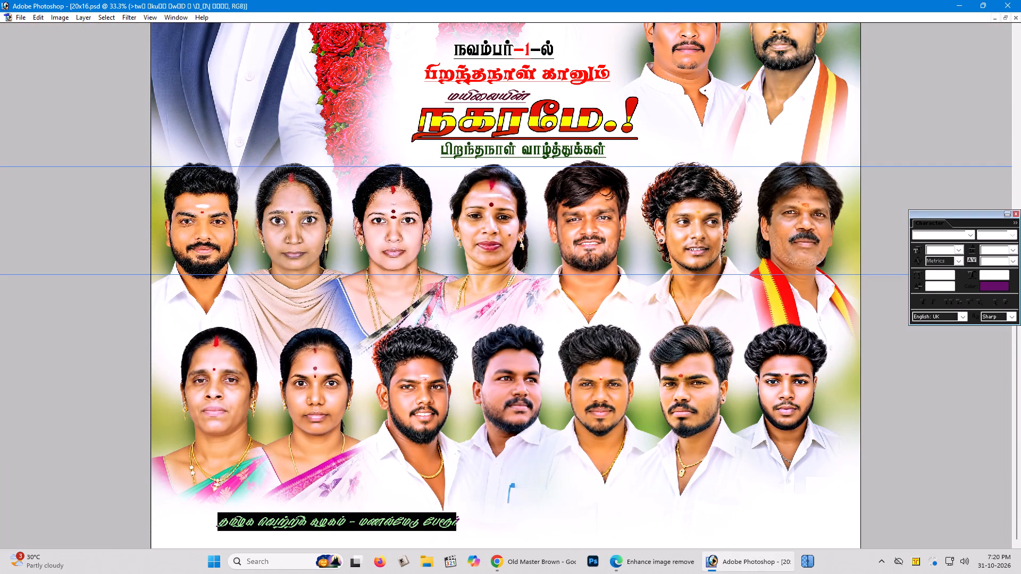
left_click(948, 237)
key("Down")
key("Down")
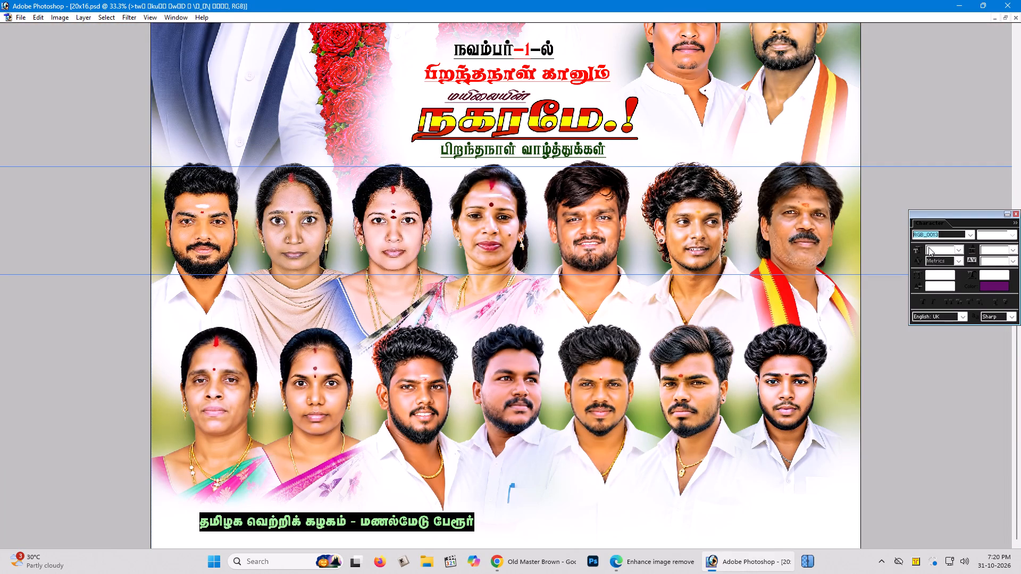
key("Down")
key("Down")
key("Down")
left_click(970, 232)
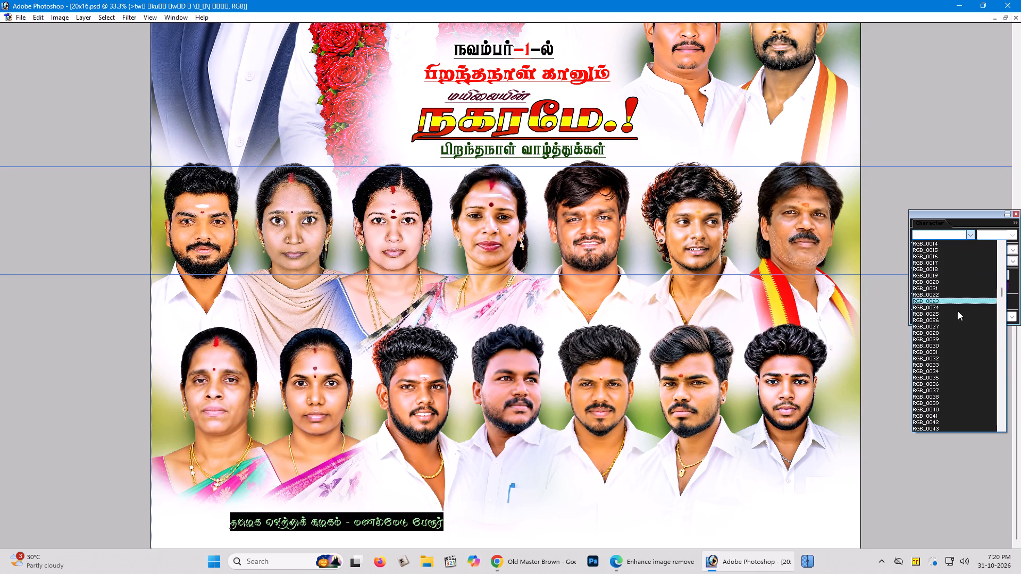
left_click(944, 413)
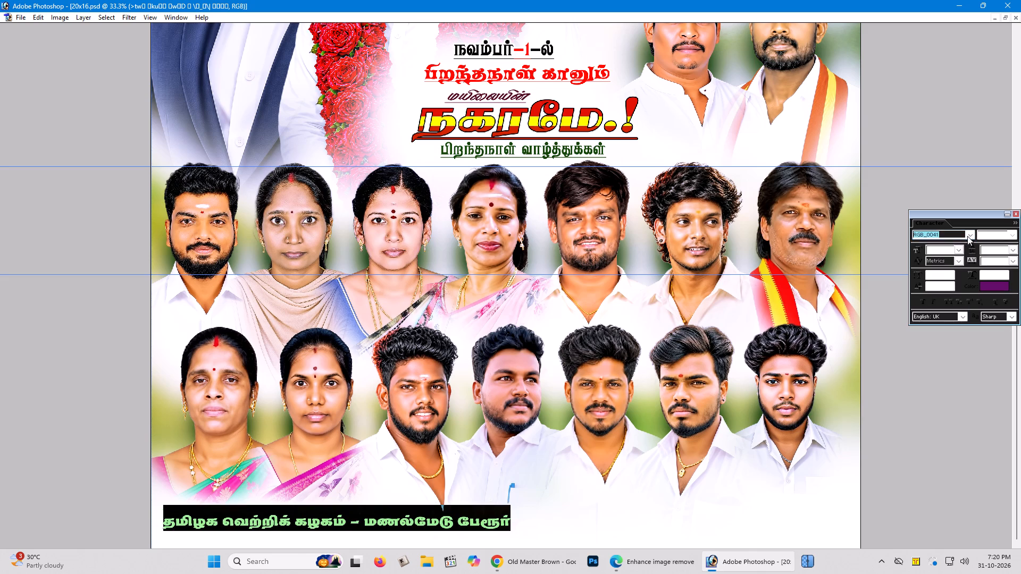
left_click(968, 232)
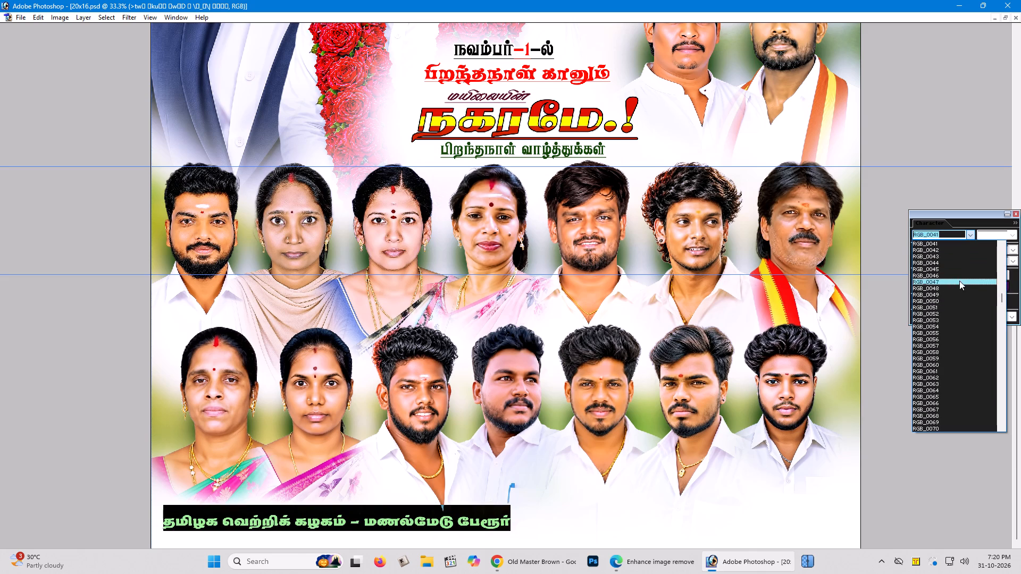
left_click(959, 285)
key("ctrl+Return")
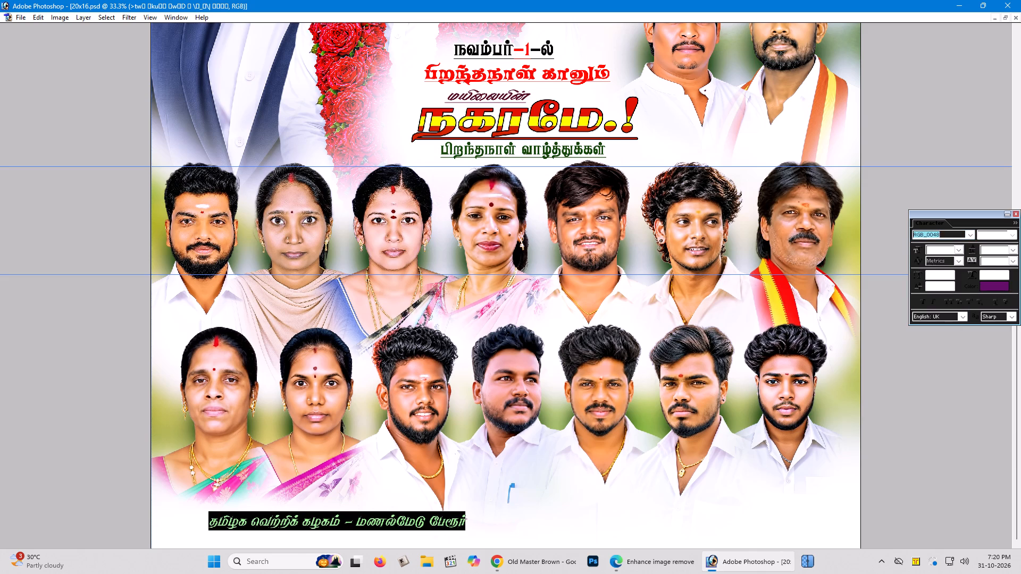
key("Return")
key("ctrl+Return")
key("v")
key("v")
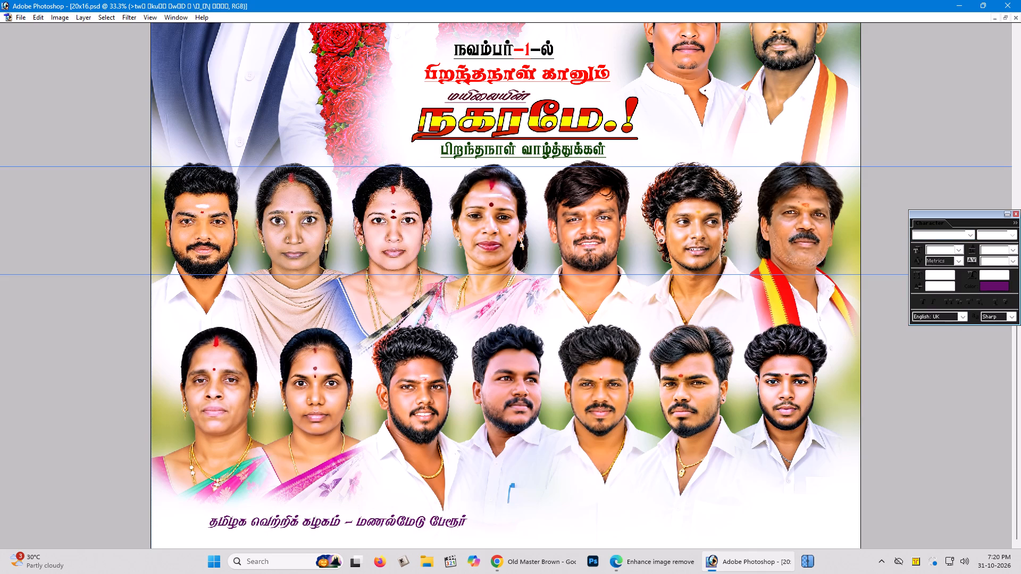
Turn off Keyman's Tamil keyboard and return the banner to full-screen view.
left_click(916, 563)
left_click(923, 543)
key("v")
key("f")
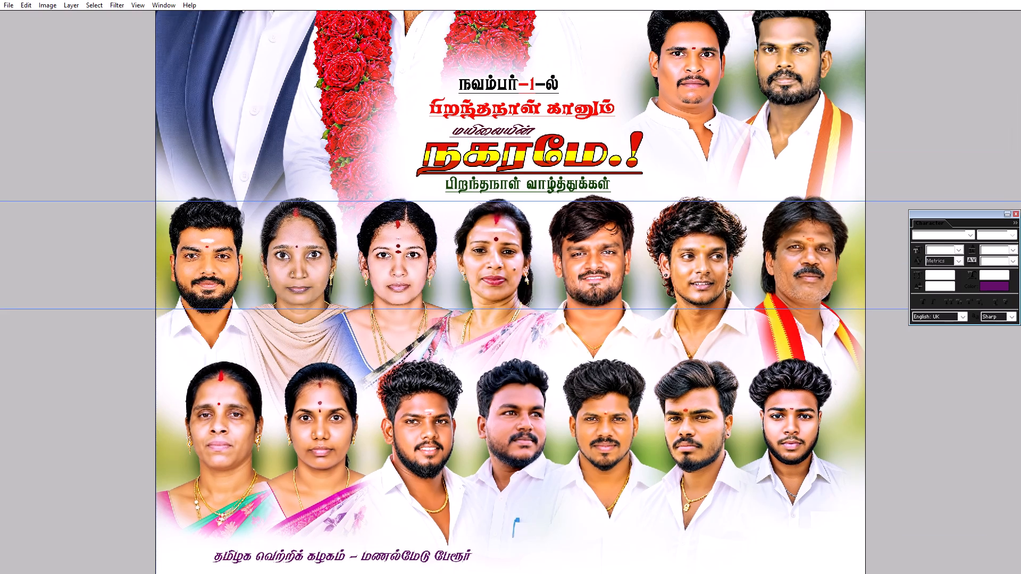
Enlarge the Tamil party line and position it beneath the bottom portraits so it spans most of the banner's width.
key("ctrl+plus")
key("ctrl+space")
key("ctrl+space")
key("ctrl+space")
key("ctrl+space")
key("ctrl+space")
key("ctrl+space")
key("ctrl+space")
key("ctrl+space")
key("ctrl+space")
key("ctrl+space")
key("ctrl+space")
key("ctrl+space")
key("ctrl+space")
key("ctrl+space")
key("ctrl+space")
key("ctrl+space")
key("ctrl+space")
key("ctrl+space")
left_click_drag(560, 437, 592, 241)
left_click_drag(553, 357, 639, 183)
left_click_drag(406, 387, 608, 400)
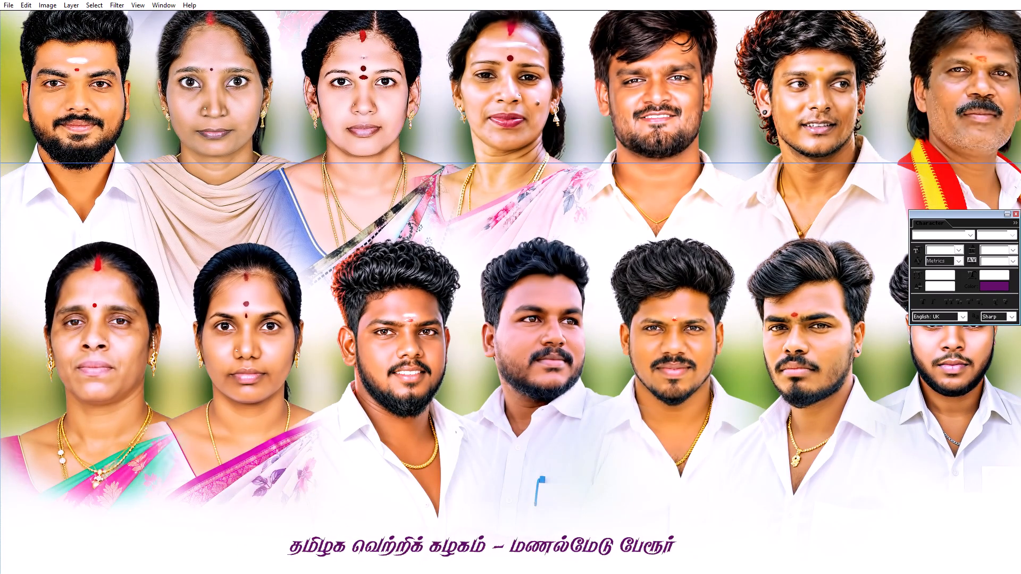
key("ctrl+minus")
key("ctrl+t")
left_click_drag(607, 547, 754, 540, "alt+shift")
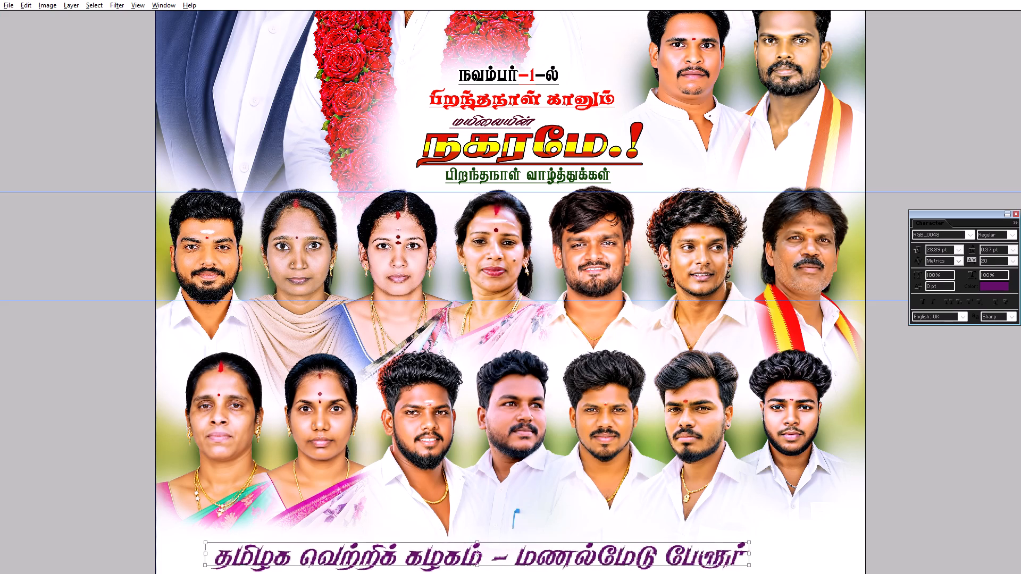
left_click_drag(754, 540, 759, 540, "alt+shift")
key("Return")
left_click_drag(696, 529, 710, 520)
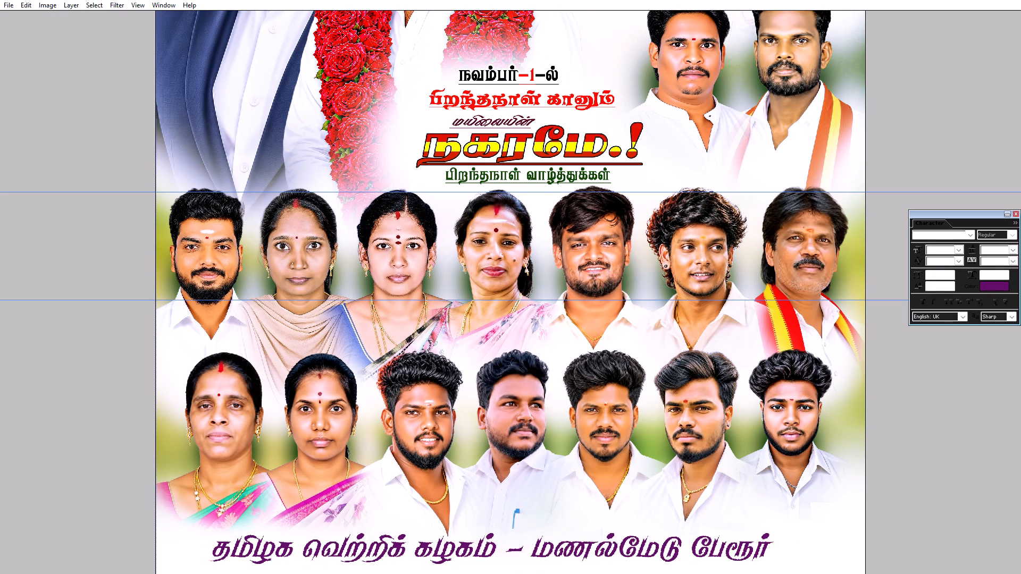
key("ctrl+t")
left_click_drag(776, 530, 784, 528, "alt+shift")
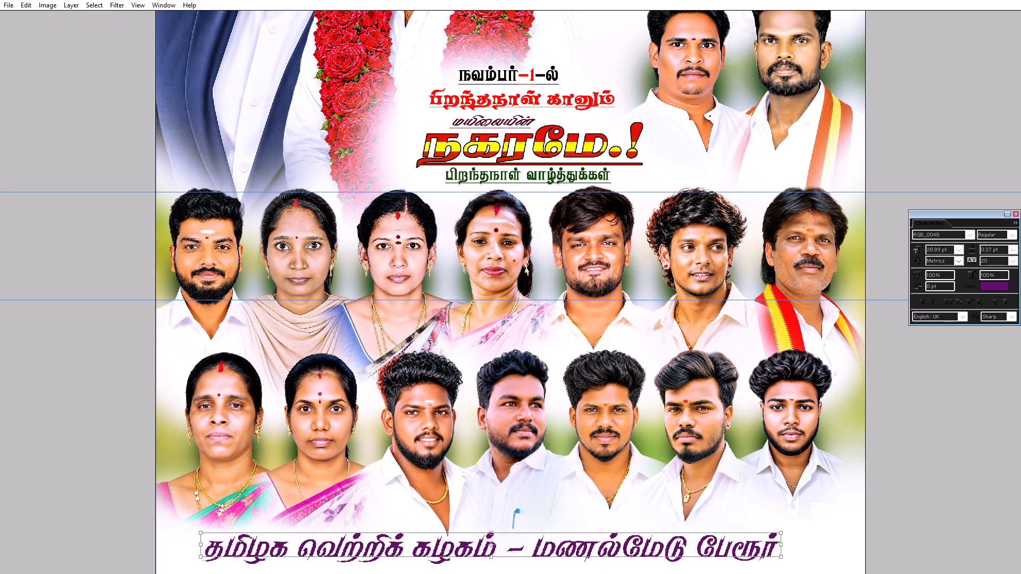
left_click_drag(786, 542, 817, 539, "shift")
key("Return")
Centre the Tamil party line horizontally on the whole canvas and clear the selection.
key("ctrl+a")
key("Tab")
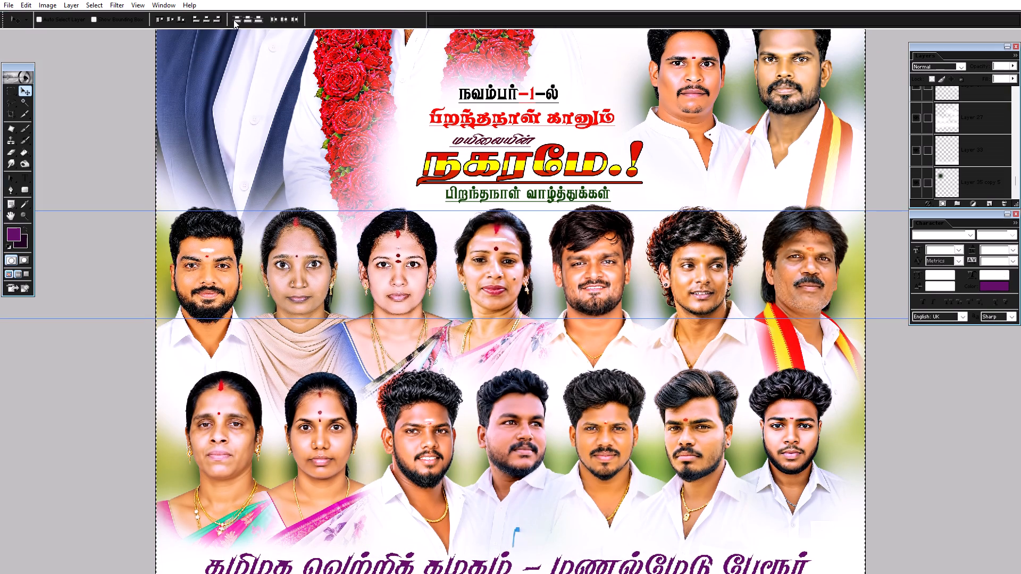
left_click(204, 19)
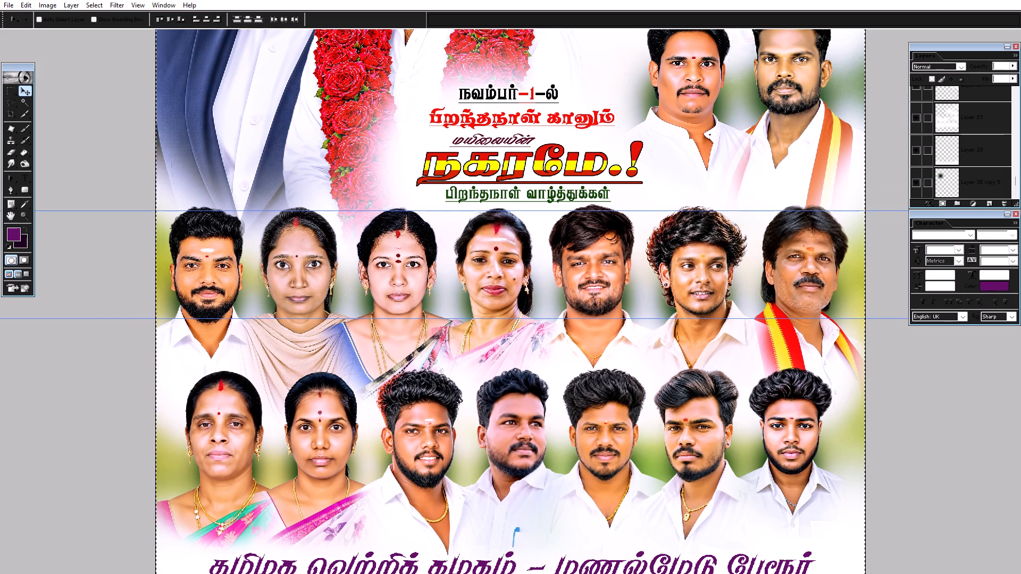
key("Tab")
key("space")
left_click_drag(451, 291, 456, 200)
key("m")
triple_click(593, 422)
key("v")
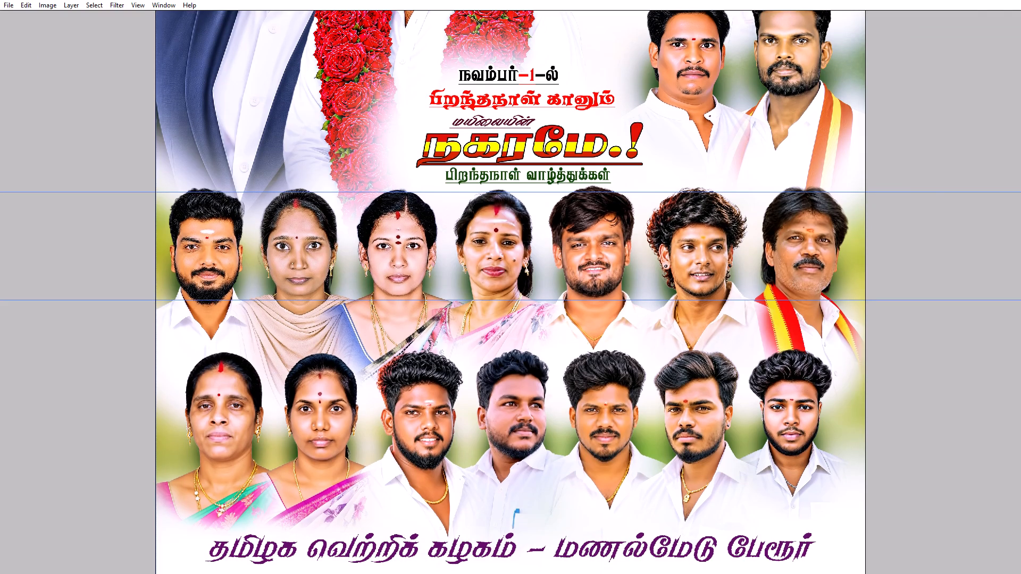
Copy the layer style of the large red-and-yellow "நகரமே.!" heading.
key("ctrl+plus")
key("space")
key("space")
key("space")
key("space")
key("space")
key("space")
key("space")
key("space")
key("space")
key("space")
left_click_drag(598, 429, 600, 223)
left_click_drag(566, 419, 588, 336)
left_click(565, 435)
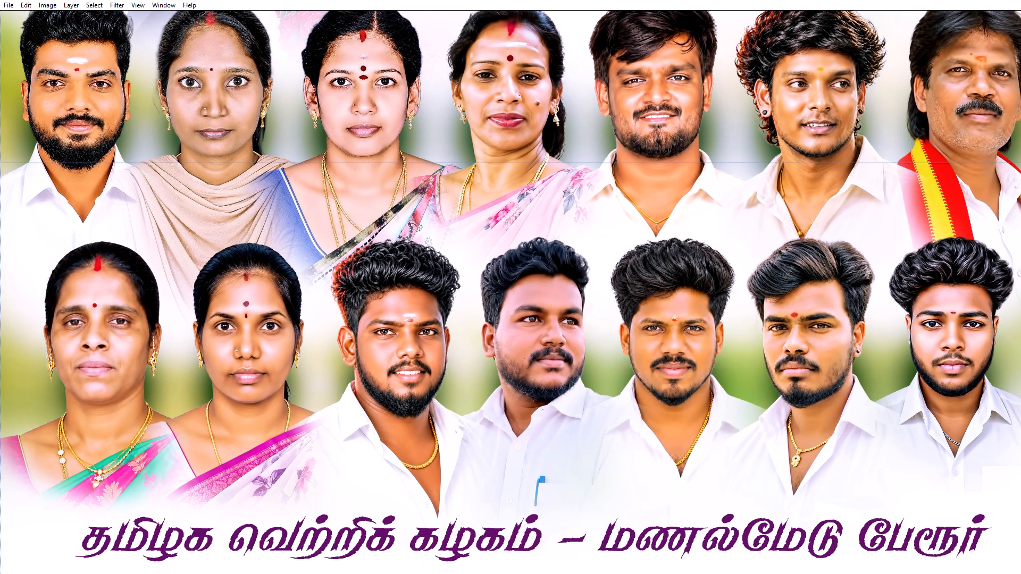
left_click(570, 435)
key("space")
key("space")
key("space")
key("space")
left_click_drag(594, 312, 582, 510)
left_click_drag(546, 178, 532, 252)
right_click(520, 192)
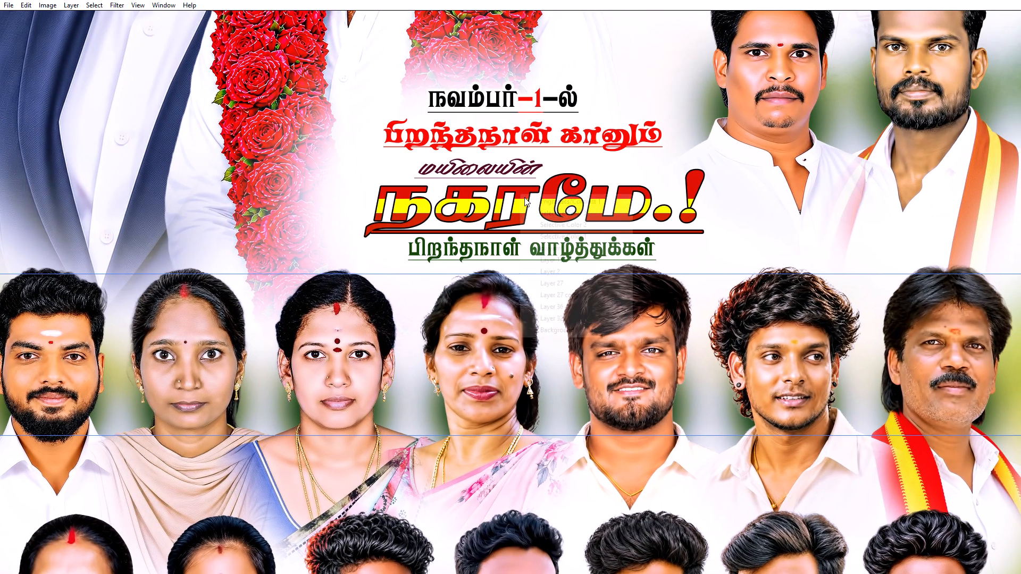
left_click(524, 197)
right_click(522, 196)
left_click(558, 254)
key("alt+l")
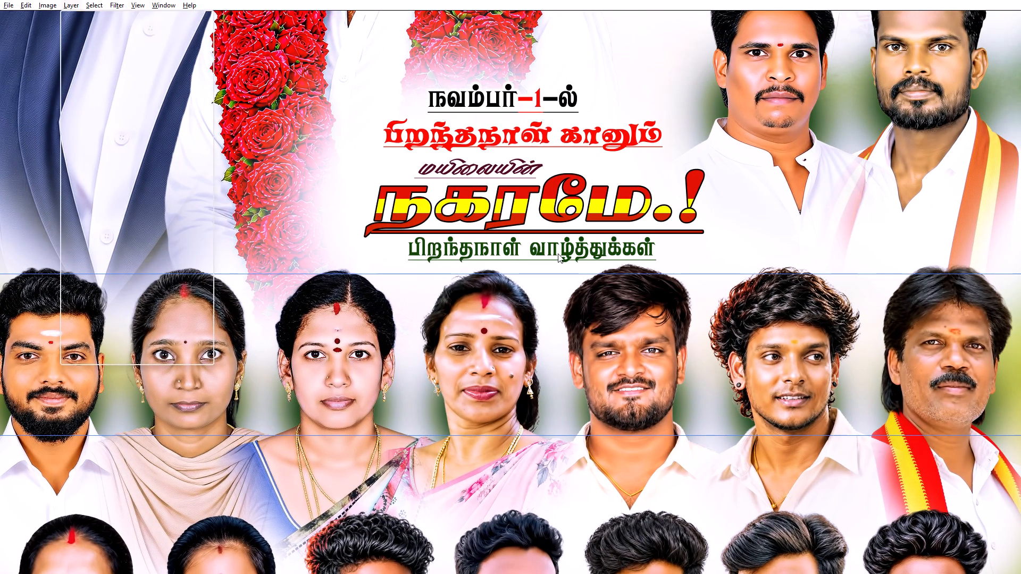
key("alt+y")
key("alt+c")
Paste the copied layer style onto the Tamil party line beneath the bottom row of portraits.
key("space")
key("space")
key("space")
key("space")
key("space")
key("space")
key("space")
key("space")
key("space")
left_click_drag(564, 396, 573, 96)
left_click_drag(528, 427, 532, 188)
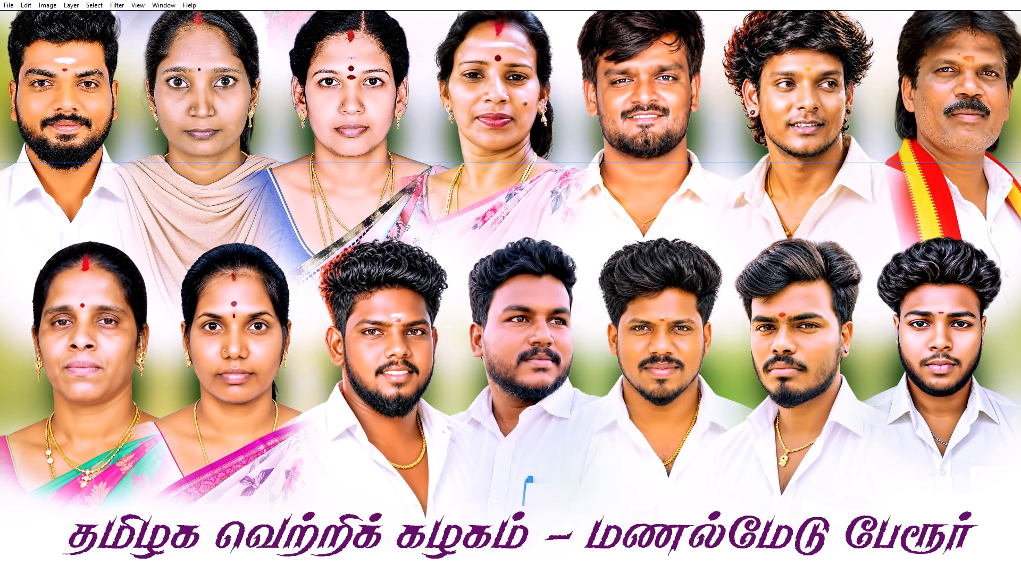
right_click(478, 533)
left_click(534, 441)
key("alt+l")
key("alt+y")
key("alt+p")
key("ctrl+minus")
key("ctrl+minus")
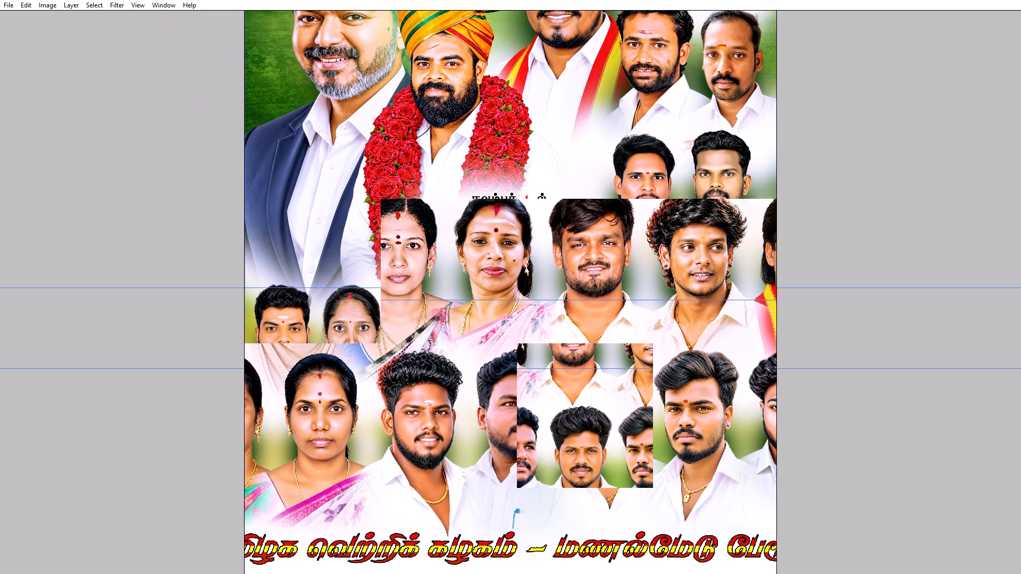
Change the stroke colour of the Tamil party line beneath the bottom portraits to white.
key("ctrl+plus")
key("ctrl+plus")
key("ctrl+plus")
key("space")
key("space")
key("space")
key("space")
key("space")
key("space")
key("space")
key("space")
key("space")
key("space")
key("space")
key("space")
key("space")
key("space")
key("space")
key("space")
key("space")
key("space")
key("space")
key("space")
left_click_drag(527, 426, 477, 171)
left_click_drag(440, 409, 466, 271)
left_click_drag(429, 454, 455, 303)
left_click_drag(415, 495, 446, 356)
left_click_drag(437, 435, 448, 386)
key("alt+l")
key("alt+y")
key("alt+k")
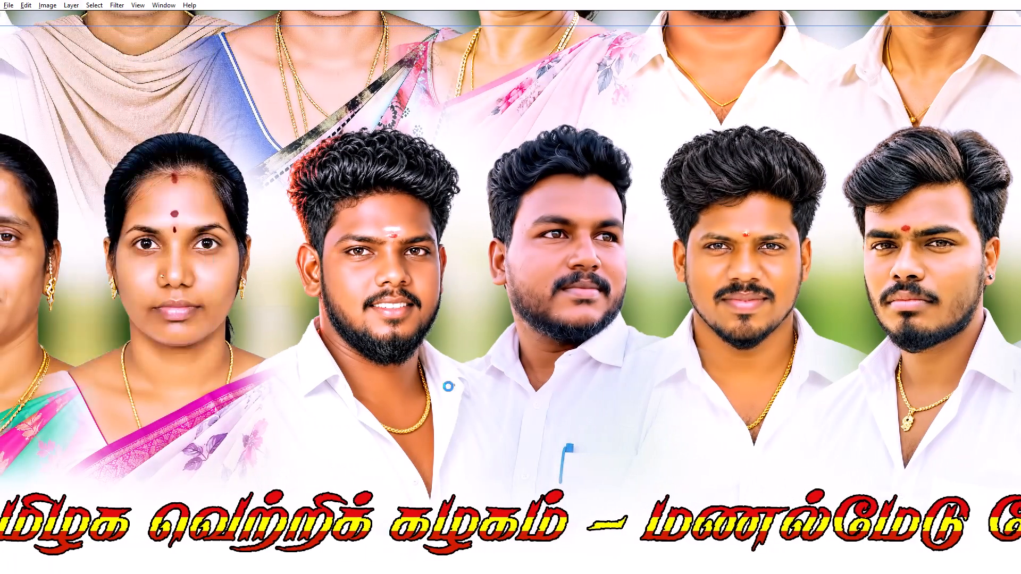
key("alt+l")
key("alt+y")
key("alt+k")
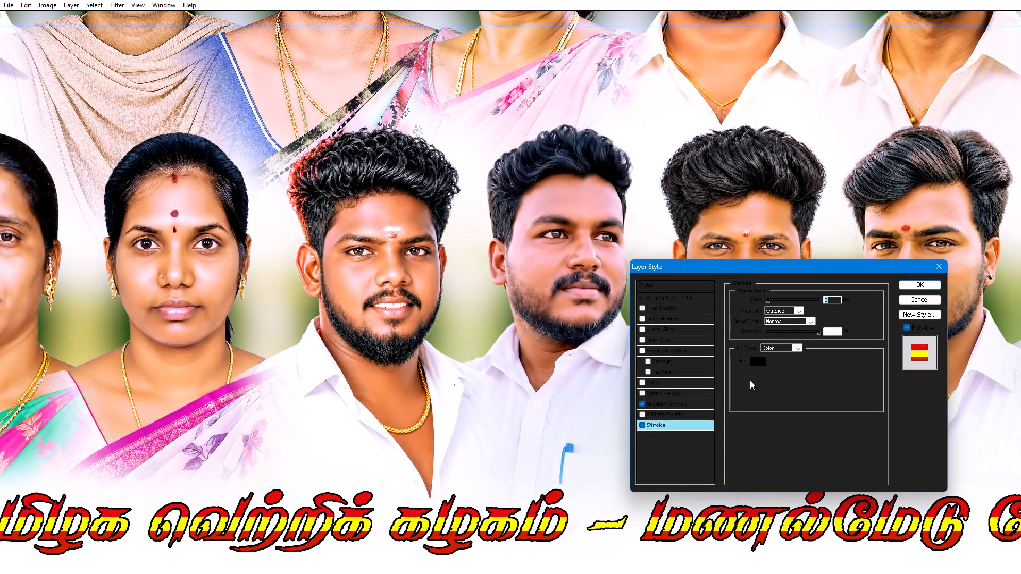
left_click(756, 362)
left_click_drag(616, 389, 254, 197)
key("Return")
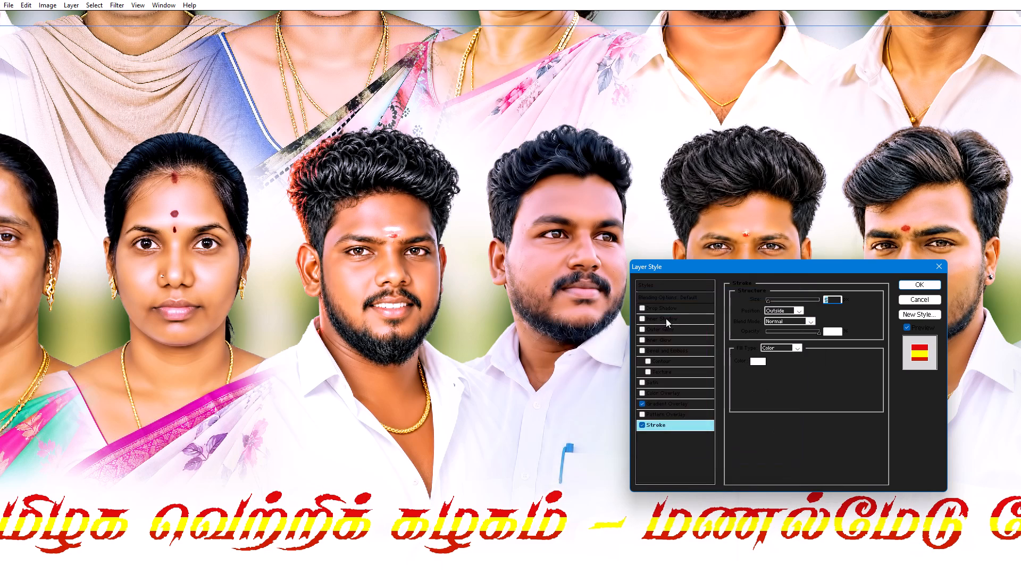
Add a drop shadow to the party line, reducing its spread to about 19% and slightly lowering its size.
left_click(675, 307)
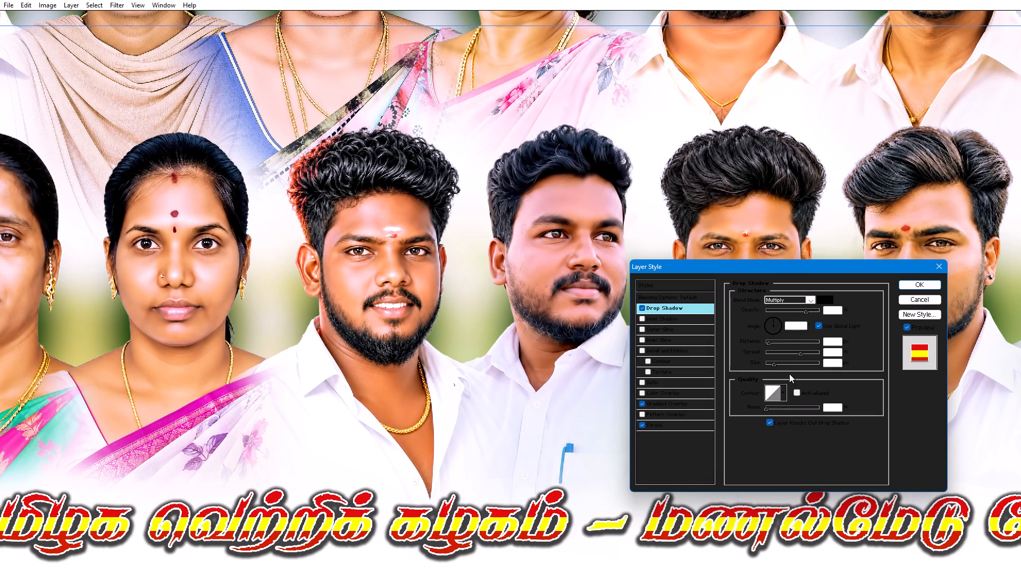
left_click_drag(798, 352, 776, 352)
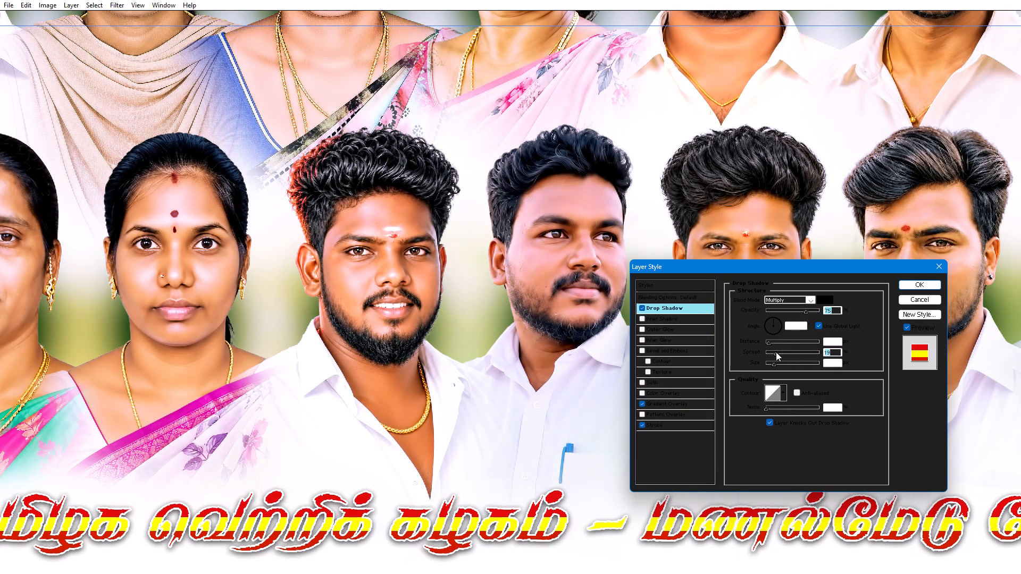
left_click_drag(776, 352, 775, 352)
left_click(772, 364)
key("Return")
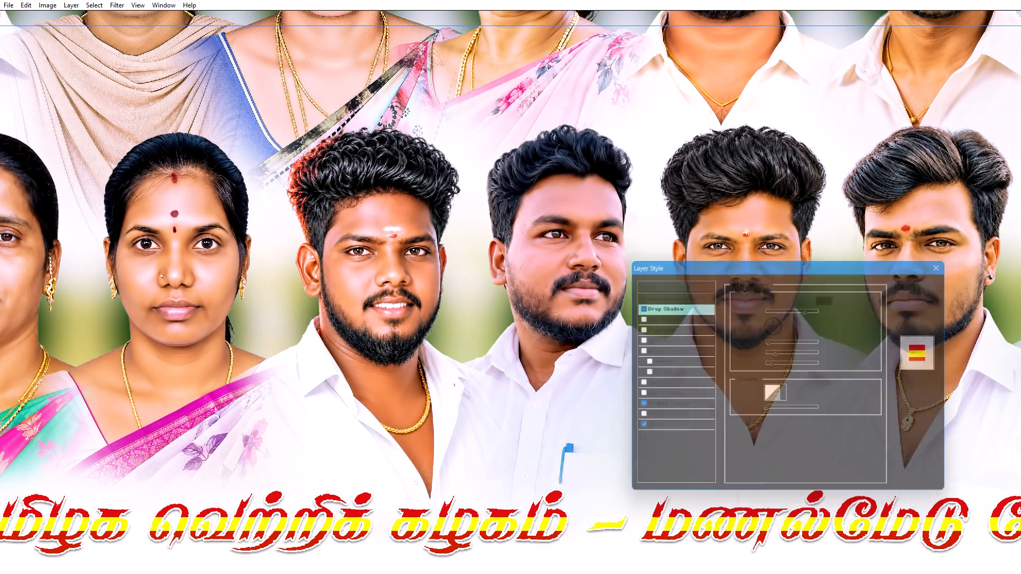
Examine the restyled party line's lettering up close and return to the whole banner.
key("ctrl+minus")
key("ctrl+0")
key("z")
left_click_drag(341, 532, 500, 573)
key("space")
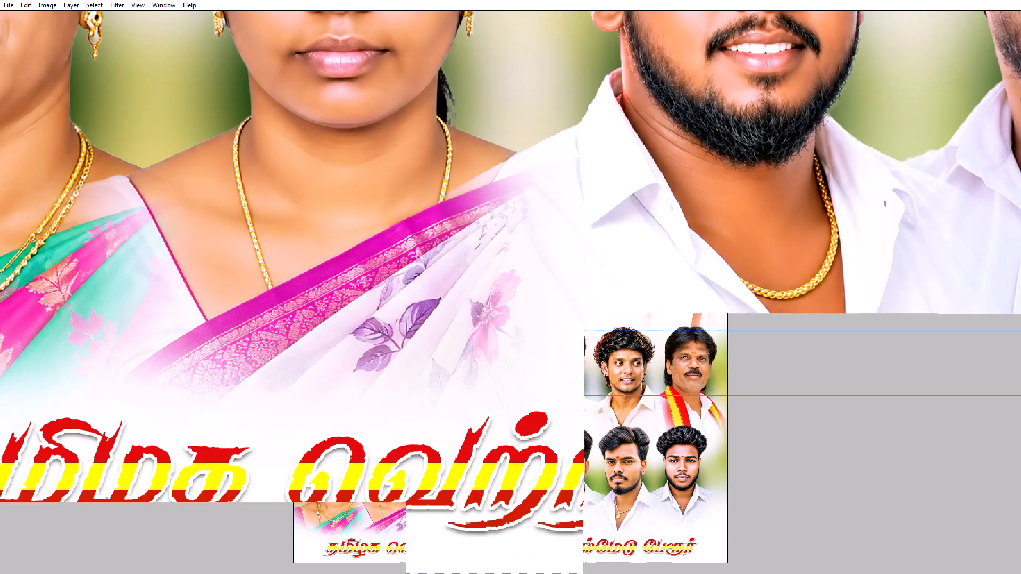
left_click_drag(495, 564, 507, 512)
key("v")
key("z")
right_click(449, 400)
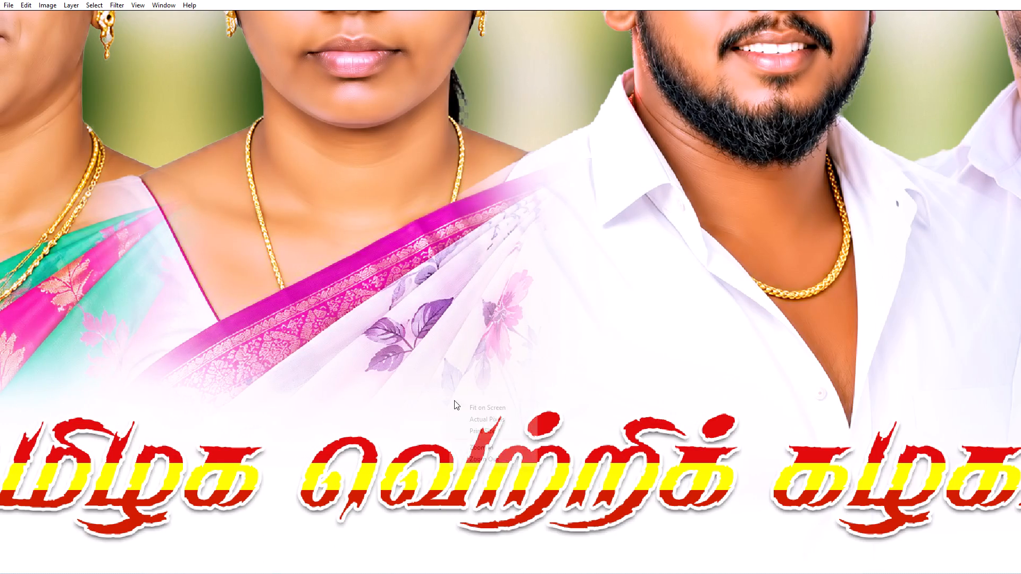
left_click(461, 401)
Save the banner document.
key("v")
key("v")
key("ctrl+s")
scroll(618, 503, "up", 2)
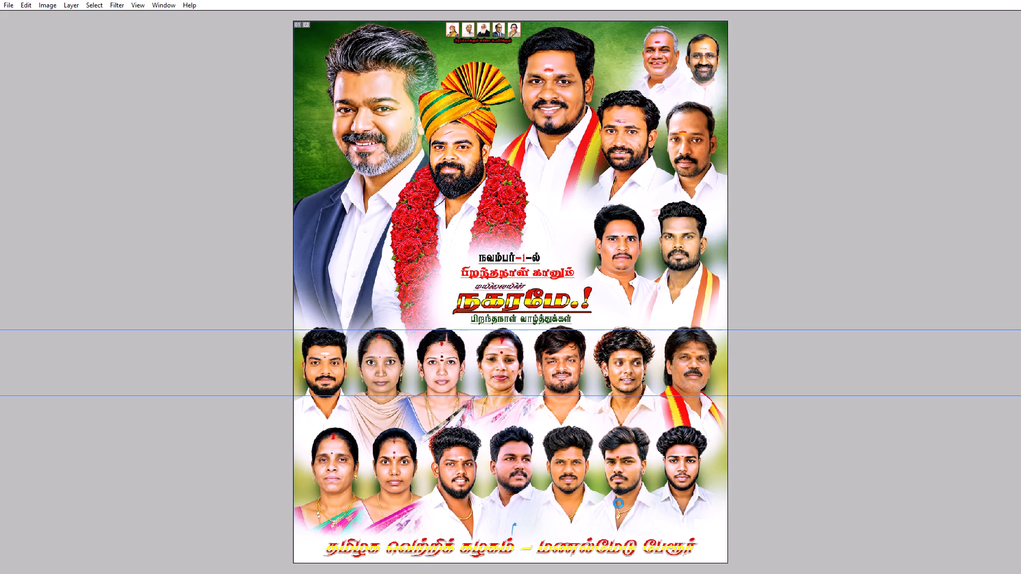
scroll(618, 503, "down", 2)
scroll(618, 503, "up", 3)
scroll(618, 503, "down", 3)
scroll(616, 489, "up", 3)
Open logo.PSD from the Kaviya Digital Printers (D:) drive.
key("ctrl+o")
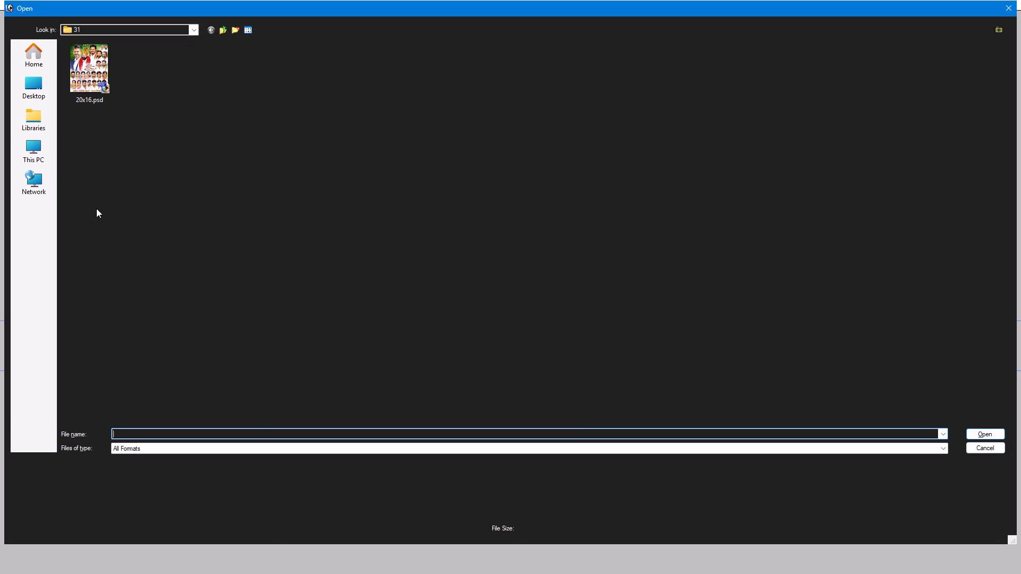
left_click(55, 158)
double_click(207, 67)
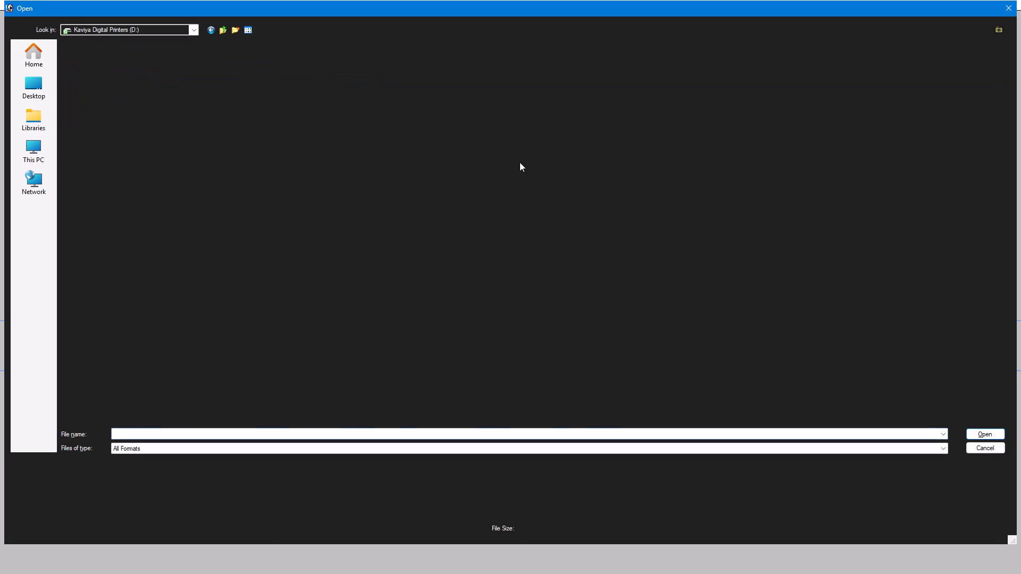
scroll(529, 195, "down", 13)
double_click(359, 378)
Merge the linked logo layers into one and cut the whole logo artwork from the document.
scroll(431, 335, "up", 1)
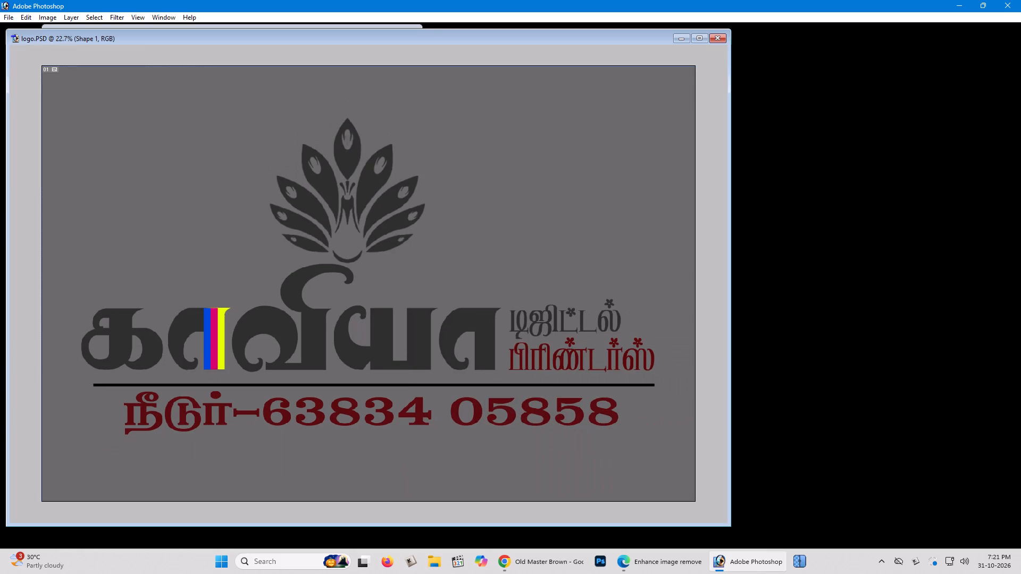
scroll(431, 334, "down", 1)
key("Tab")
left_click_drag(455, 334, 461, 307)
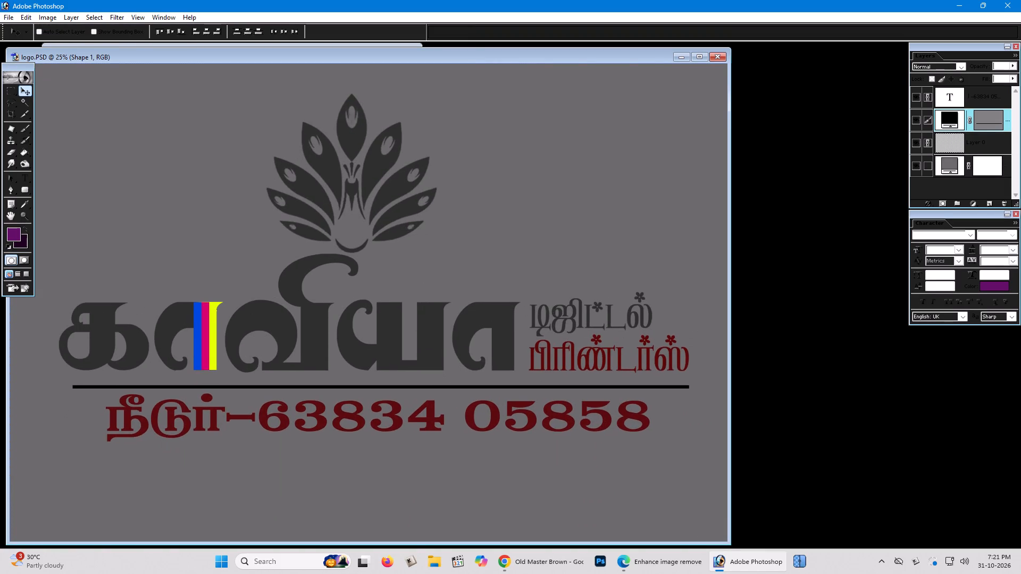
key("ctrl+z")
key("ctrl+e")
key("ctrl+a")
key("ctrl+x")
Close logo.PSD without saving its changes.
key("ctrl+w")
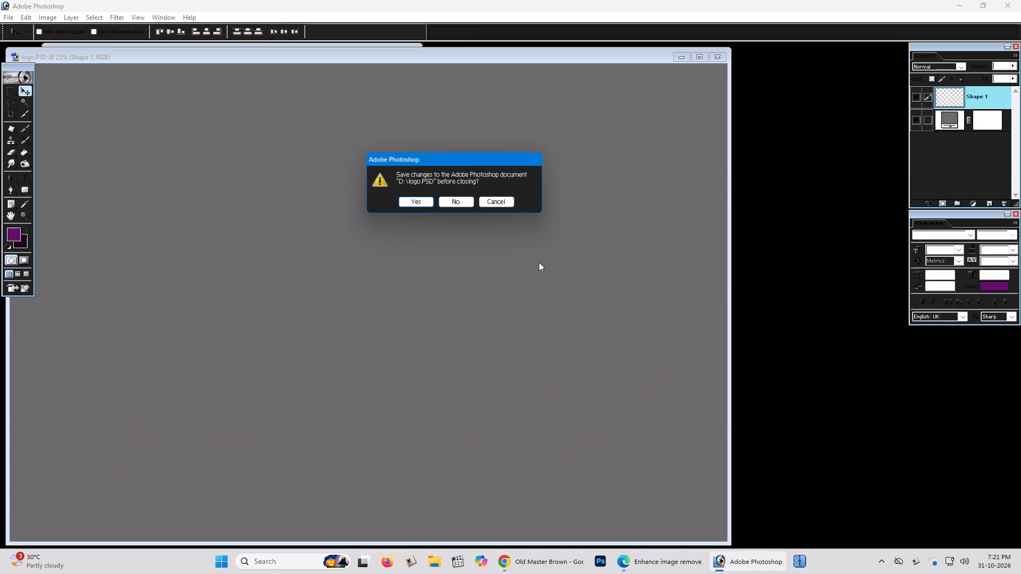
left_click(466, 204)
Paste the printer's logo into the banner and bring its layer to the front of all layers.
key("Tab")
key("ctrl+plus")
key("ctrl+plus")
key("space")
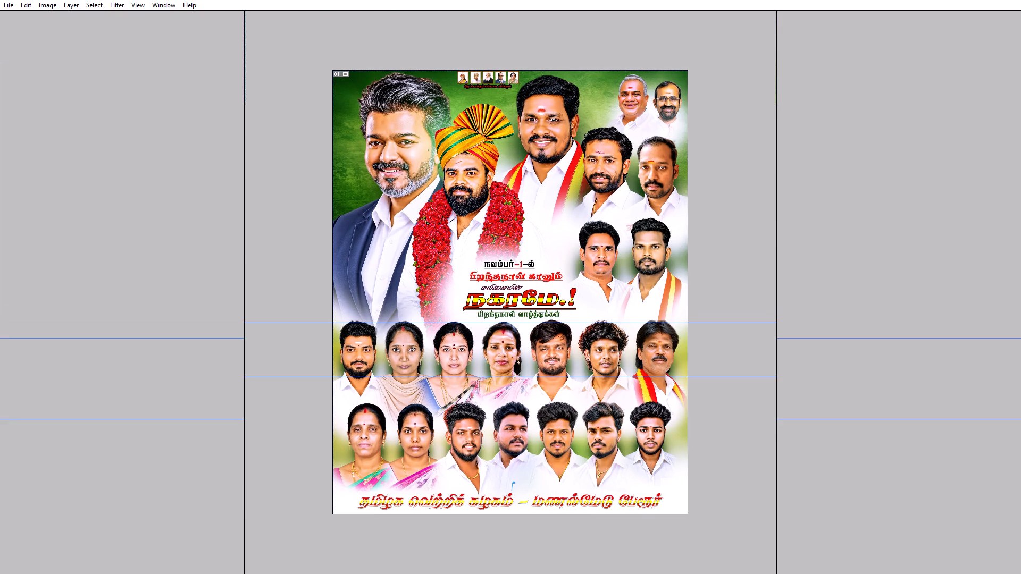
left_click_drag(477, 282, 473, 218)
key("ctrl+v")
key("space")
left_click(558, 275)
key("ctrl+shift+bracketright")
Pick a very dark green foreground colour and fill the whole pasted logo with it.
key("alt+shift+BackSpace")
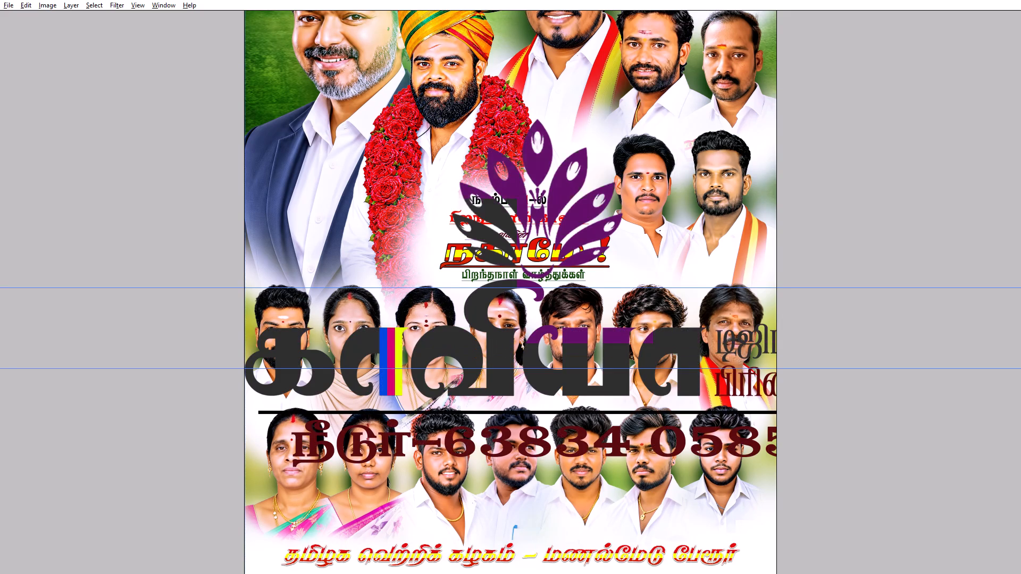
key("Tab")
left_click(7, 235)
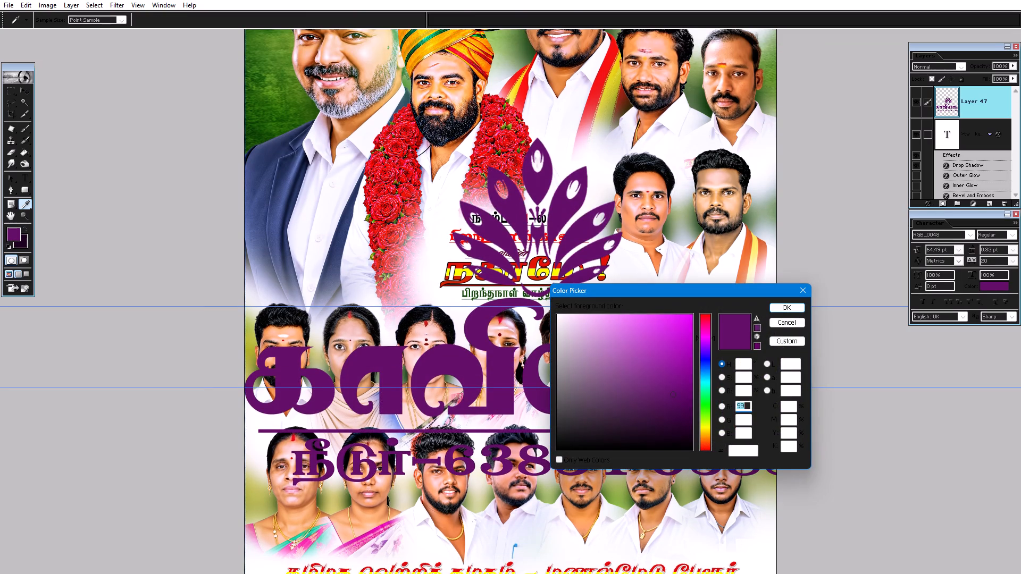
left_click(306, 115)
left_click_drag(631, 377, 693, 434)
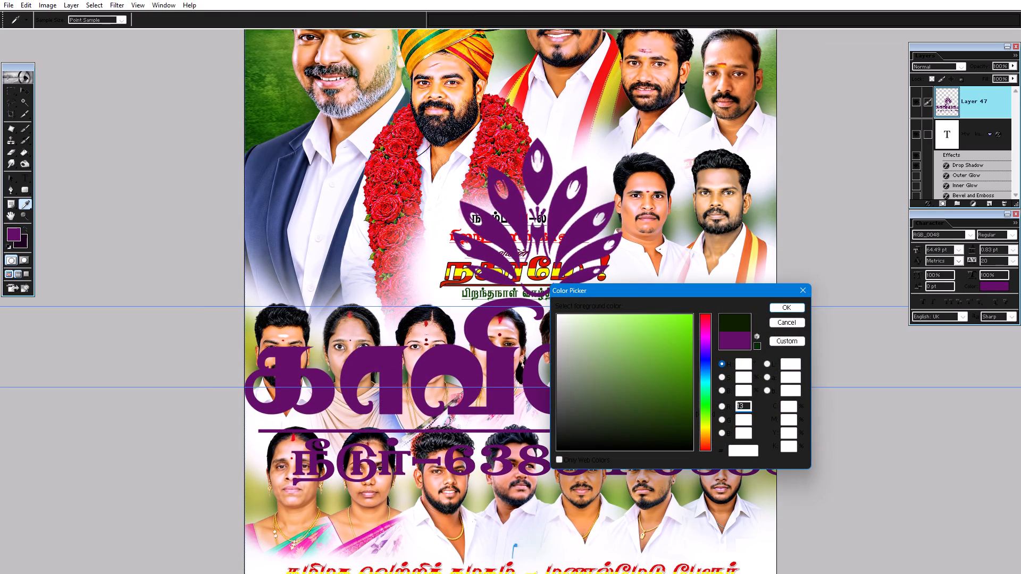
left_click_drag(693, 434, 693, 436)
key("Return")
key("alt+shift+BackSpace")
key("Tab")
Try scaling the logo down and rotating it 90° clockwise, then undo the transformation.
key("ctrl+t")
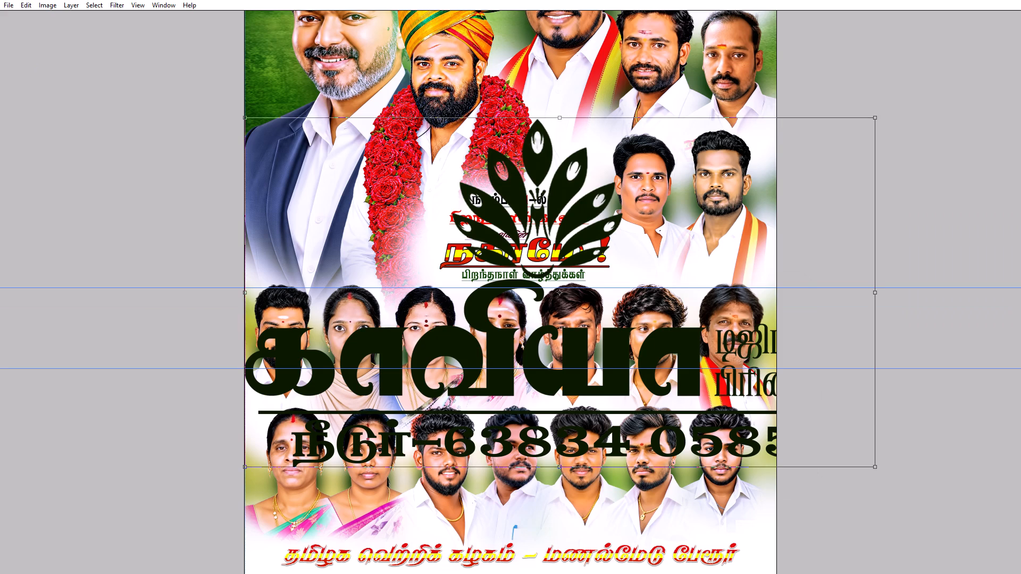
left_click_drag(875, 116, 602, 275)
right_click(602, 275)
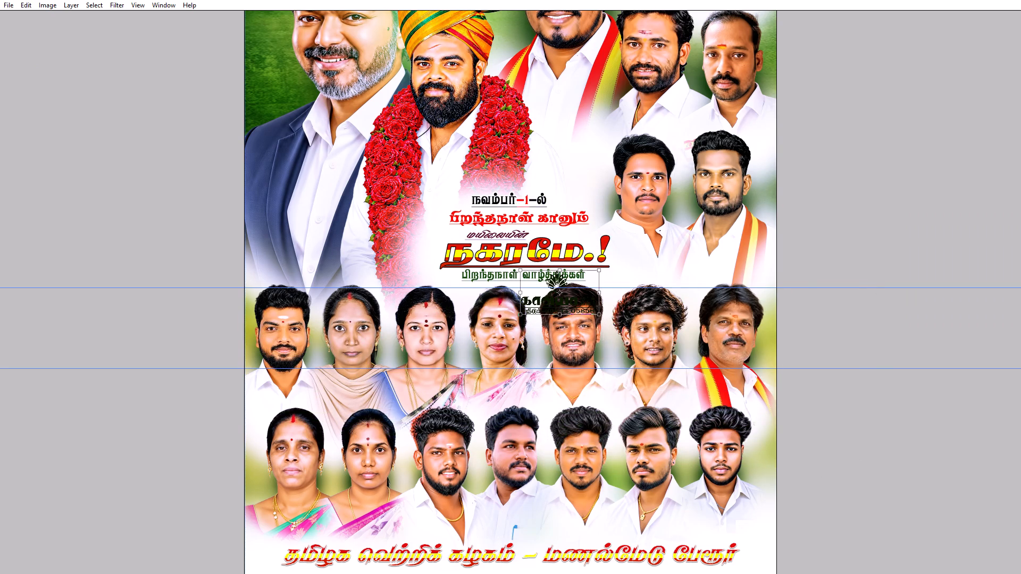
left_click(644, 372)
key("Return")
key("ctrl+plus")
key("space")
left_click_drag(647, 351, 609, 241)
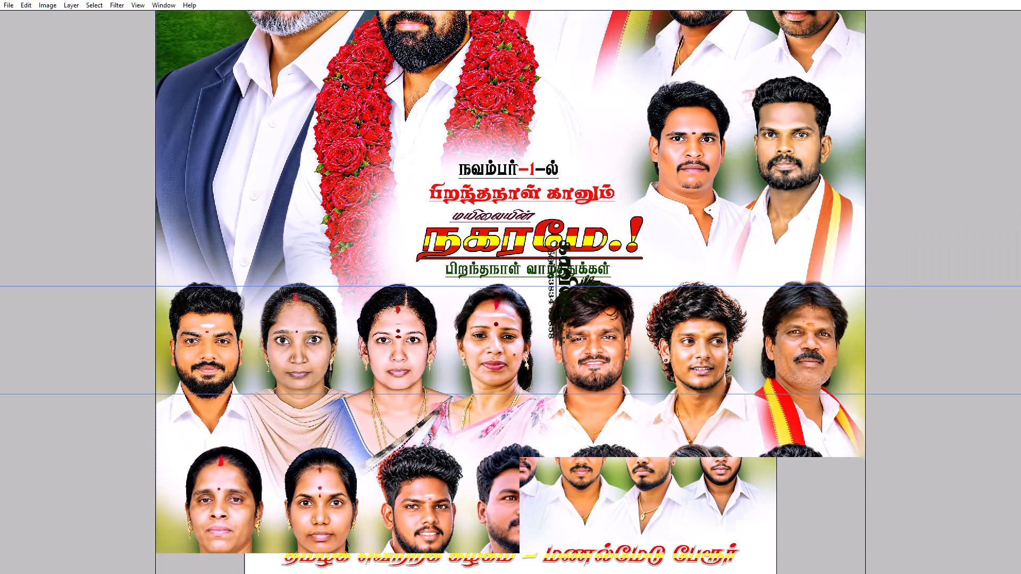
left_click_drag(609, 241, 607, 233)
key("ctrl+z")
Rotate the logo 90° counter-clockwise and scale it down to a small vertical mark.
key("ctrl+t")
right_click(589, 244)
left_click(638, 358)
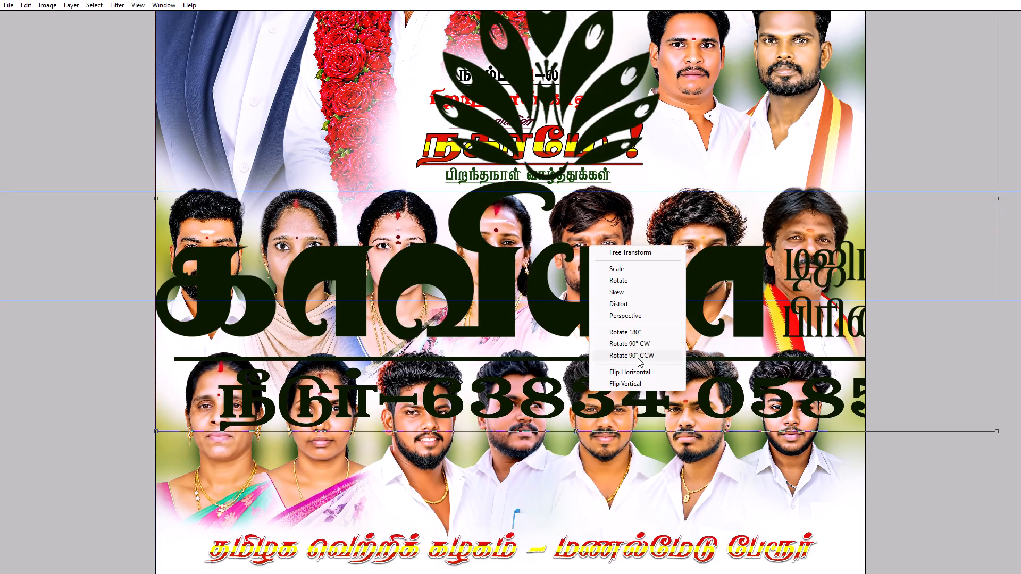
key("ctrl+minus")
scroll(702, 144, "up", 4)
scroll(776, 3, "up", 3)
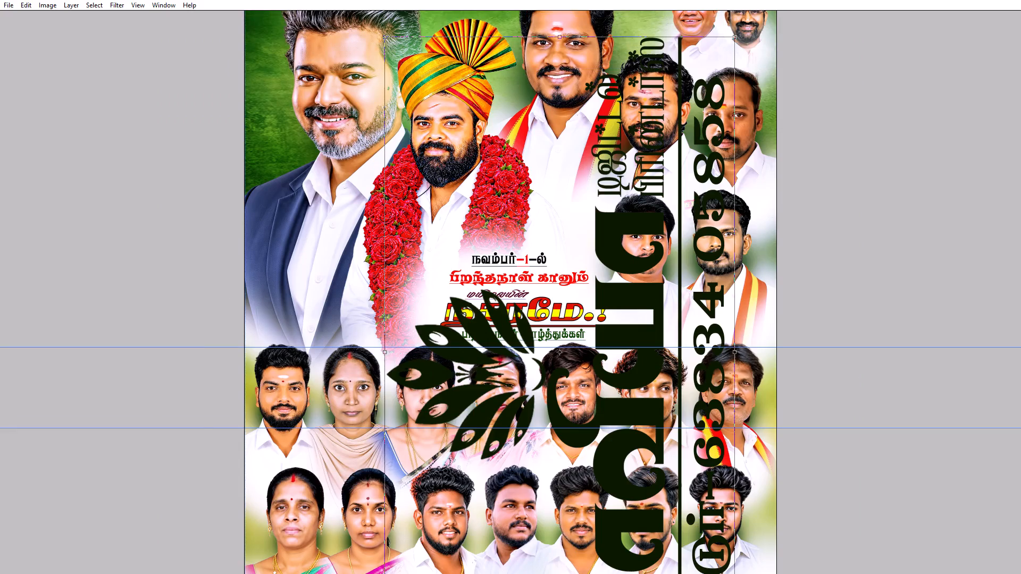
left_click_drag(734, 38, 622, 298, "alt+shift")
key("Return")
Move the vertical logo to the banner's lower-right area, over the last portrait of the bottom row.
key("ctrl+plus")
key("space")
key("space")
key("space")
key("space")
key("space")
key("space")
key("space")
left_click_drag(621, 300, 568, 204)
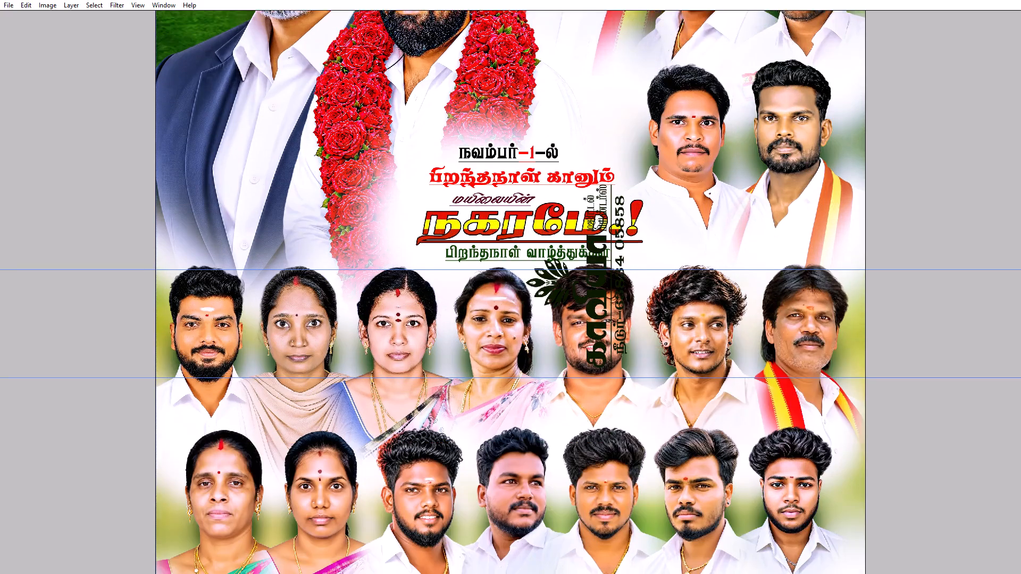
left_click_drag(580, 327, 507, 138)
key("ctrl+plus")
key("space")
key("space")
key("space")
key("space")
key("space")
key("space")
key("space")
left_click_drag(592, 219, 236, 3)
left_click_drag(293, 140, 276, 123)
left_click_drag(561, 116, 864, 504)
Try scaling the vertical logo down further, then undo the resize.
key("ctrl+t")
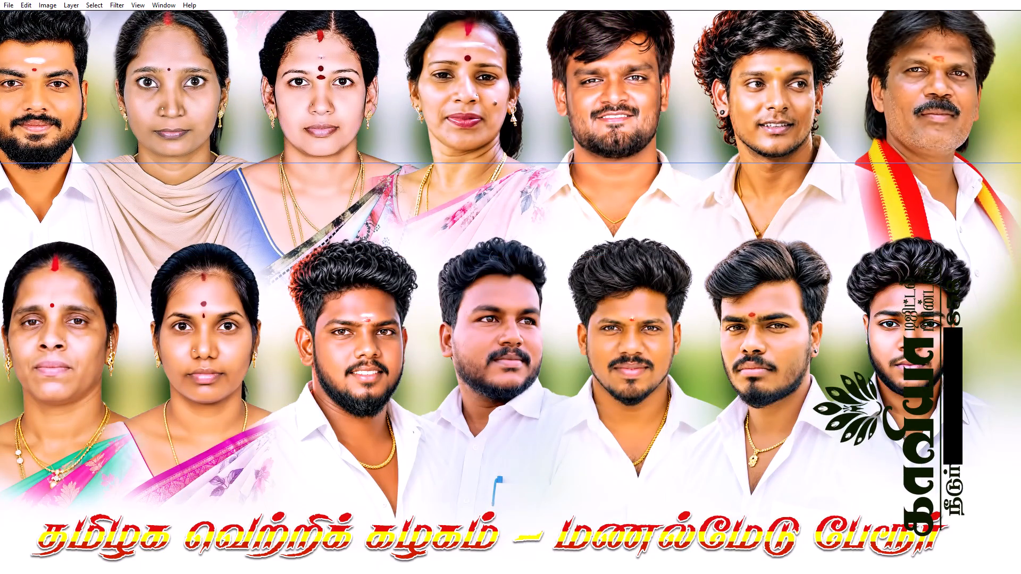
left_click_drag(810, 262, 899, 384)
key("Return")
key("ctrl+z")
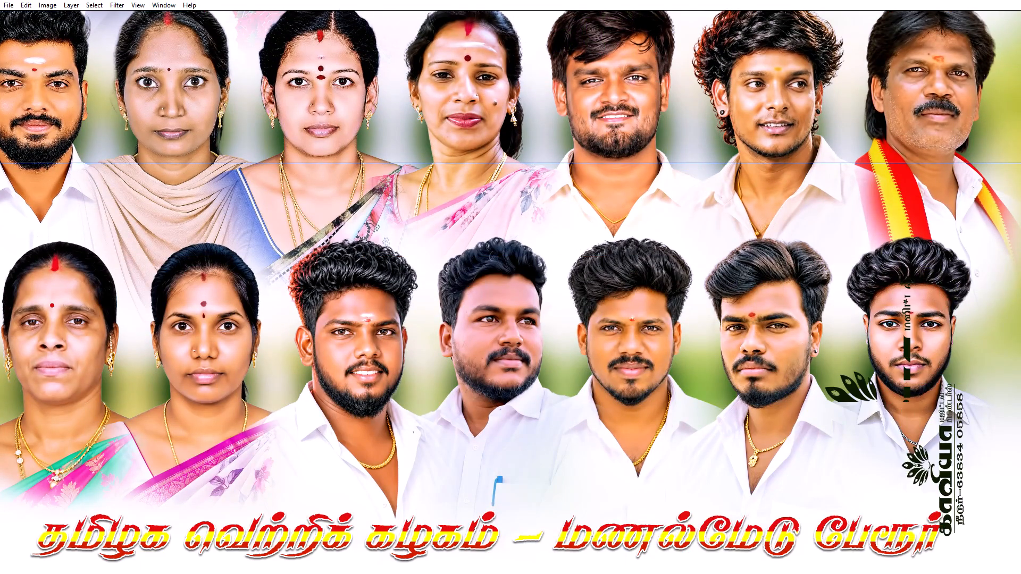
Scale the vertical logo down further, keeping its proportions.
key("ctrl+t")
left_click_drag(811, 266, 880, 338, "alt")
key("Return")
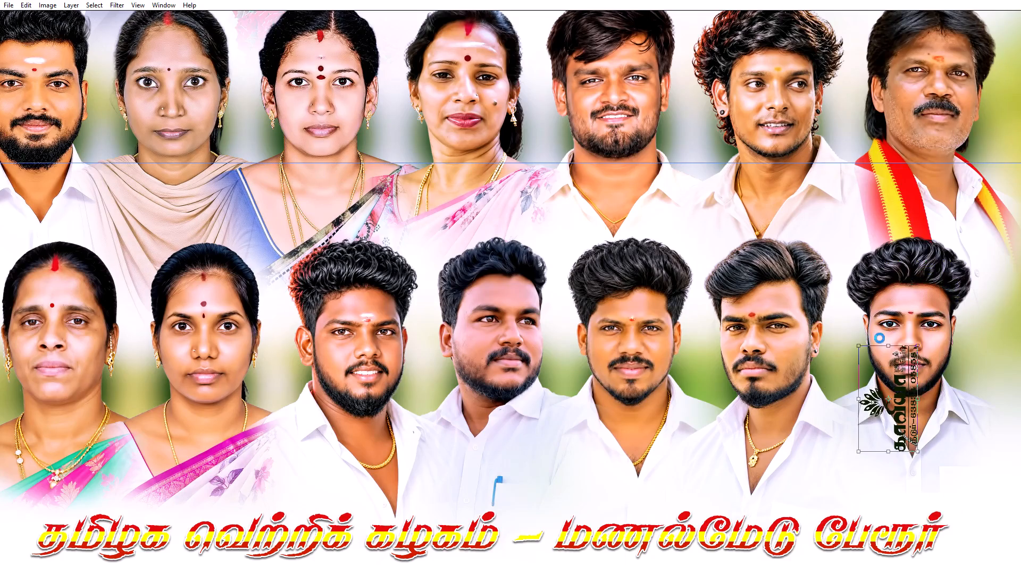
Place the vertical logo in the banner's lower-right corner, just past the end of the party line.
key("ctrl+plus")
key("ctrl+space")
key("ctrl+space")
key("ctrl+space")
key("ctrl+space")
key("ctrl+space")
key("ctrl+space")
key("ctrl+space")
left_click_drag(863, 337, 357, 254)
left_click_drag(681, 322, 324, 237)
left_click_drag(763, 327, 889, 446)
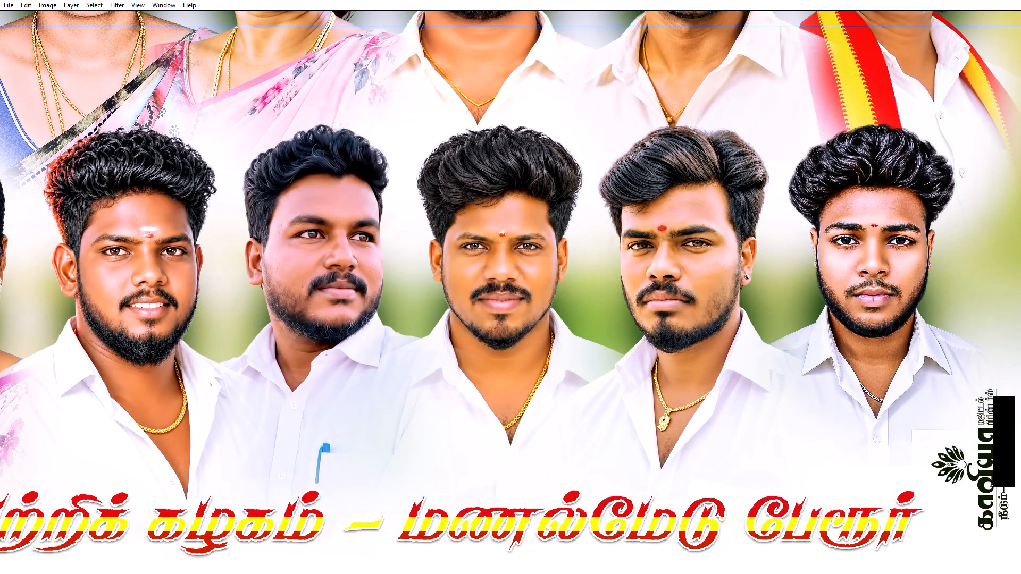
left_click_drag(889, 446, 884, 442)
Save the banner document with the printer's logo in place.
key("ctrl+0")
key("ctrl+s")
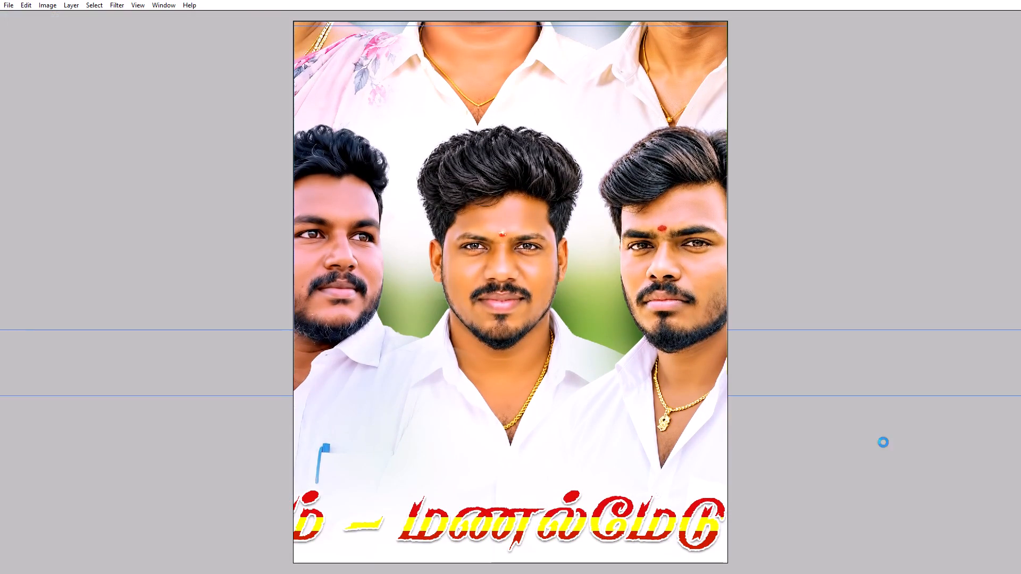
scroll(793, 416, "up", 5)
scroll(793, 416, "down", 4)
scroll(723, 414, "up", 5)
scroll(634, 400, "up", 3)
scroll(634, 400, "down", 2)
scroll(634, 400, "up", 2)
Save a JPEG copy of the 20x16 banner in folder 31, using Maximum quality and the Baseline ("Standard") format option.
scroll(634, 401, "up", 1)
scroll(633, 401, "down", 3)
scroll(633, 401, "up", 3)
scroll(580, 305, "up", 6)
scroll(556, 274, "down", 10)
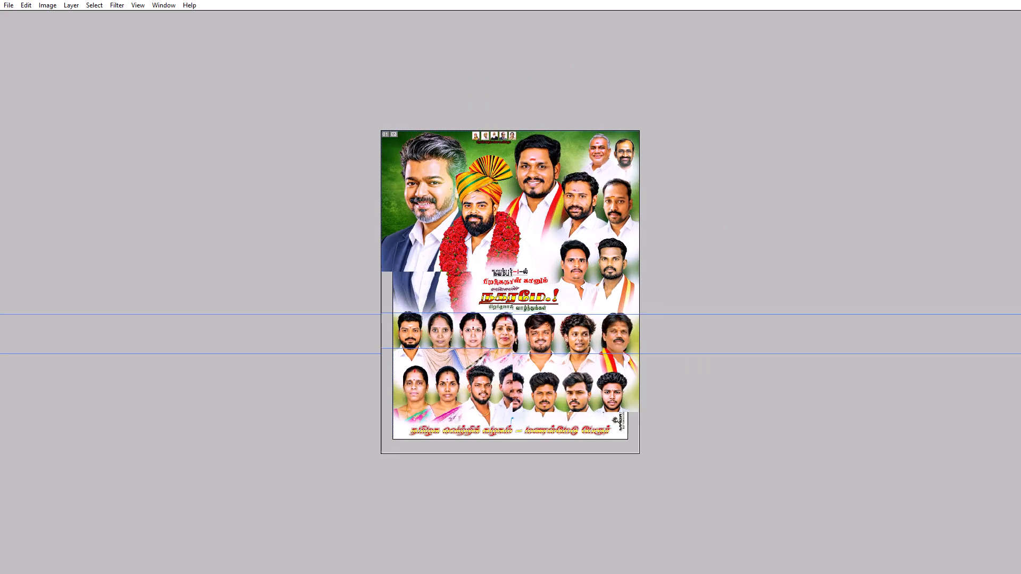
scroll(551, 275, "down", 4)
key("ctrl+shift+s")
left_click(452, 417)
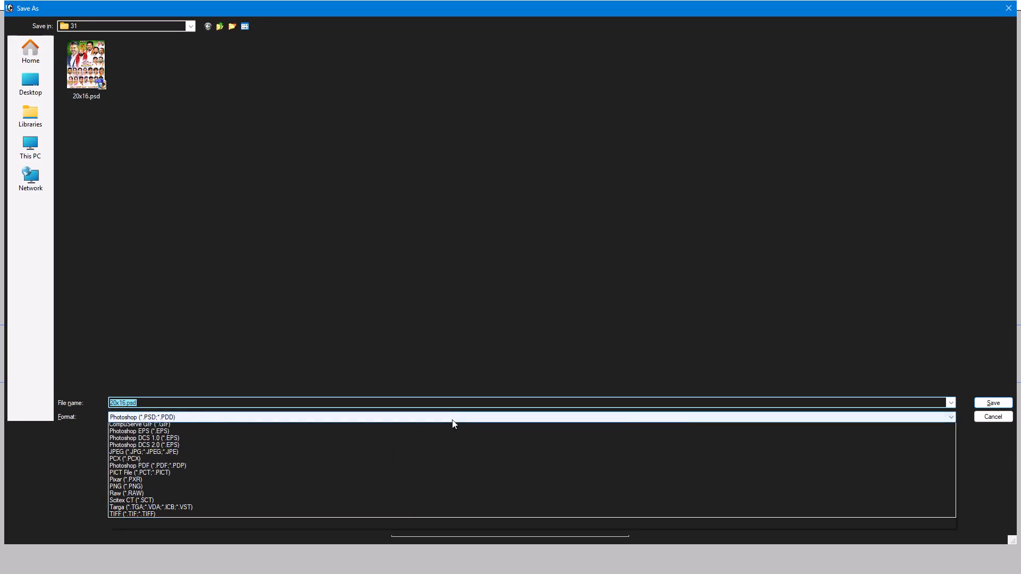
left_click(443, 465)
key("Return")
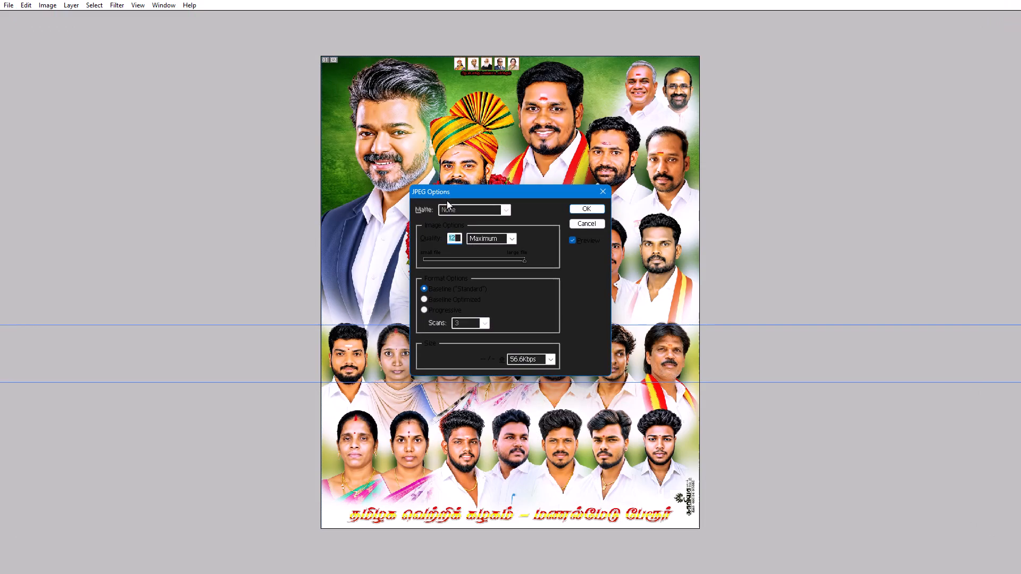
key("Return")
scroll(451, 203, "up", 2)
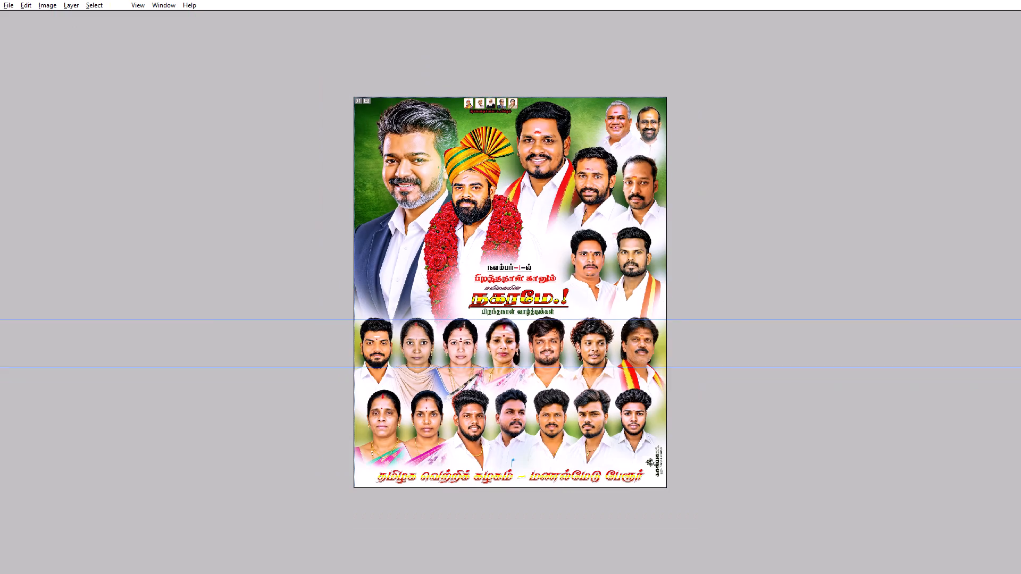
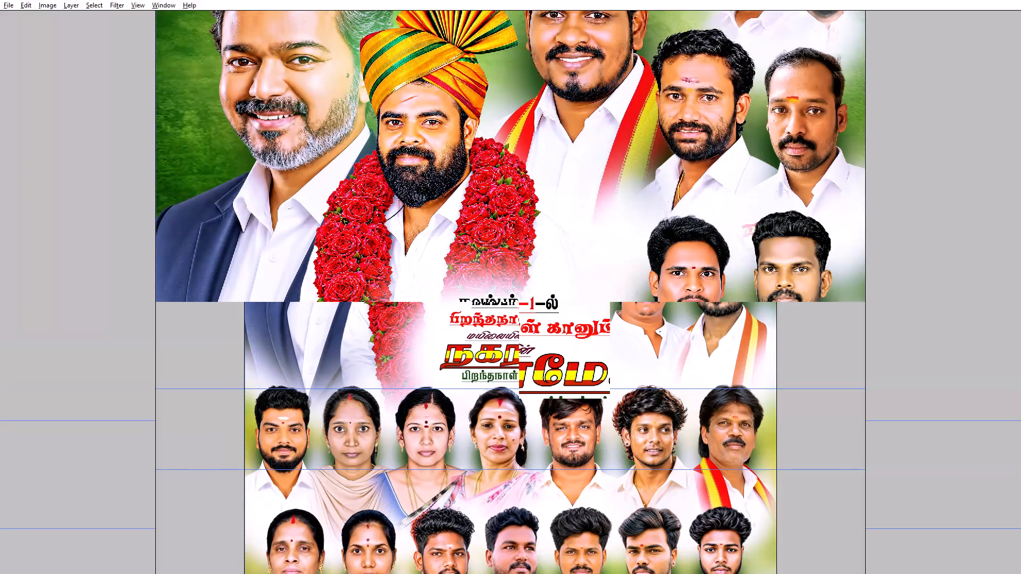
Examine the birthday poster's main portraits, Tamil title text and lower portrait rows, both close up and as a whole layout.
left_click_drag(567, 266, 555, 325)
left_click_drag(559, 299, 533, 378)
left_click_drag(554, 254, 550, 343)
key("ctrl+plus")
key("ctrl+minus")
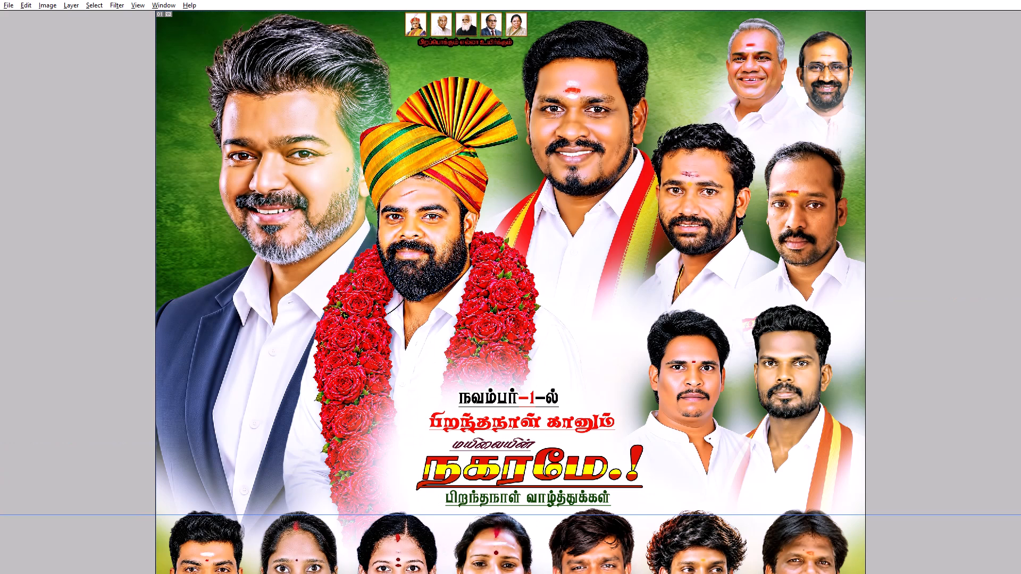
scroll(565, 276, "up", 3)
scroll(565, 276, "down", 2)
scroll(570, 302, "up", 1)
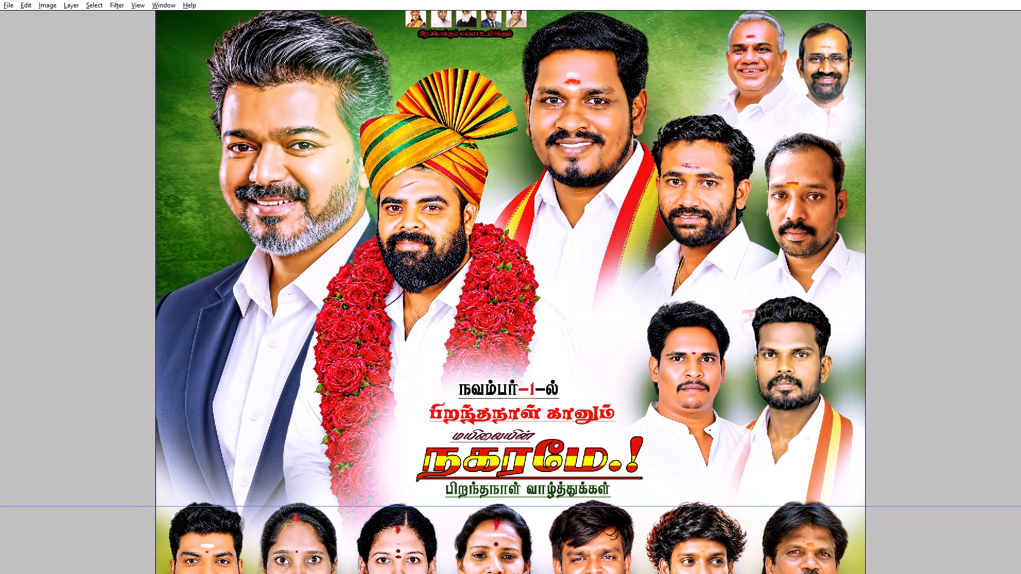
scroll(530, 333, "up", 5)
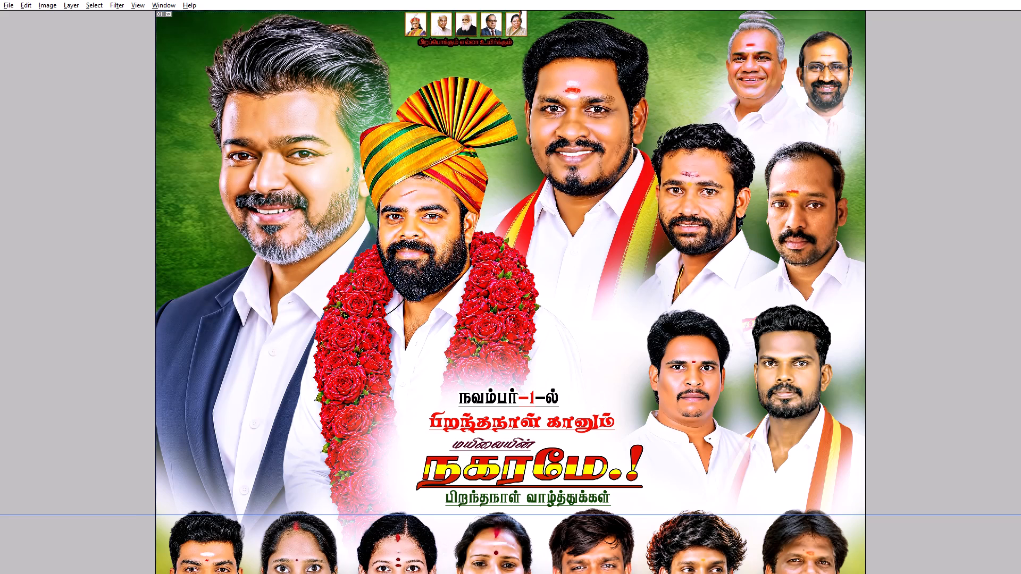
scroll(529, 334, "down", 4)
key("ctrl+minus")
key("ctrl+minus")
key("ctrl+minus")
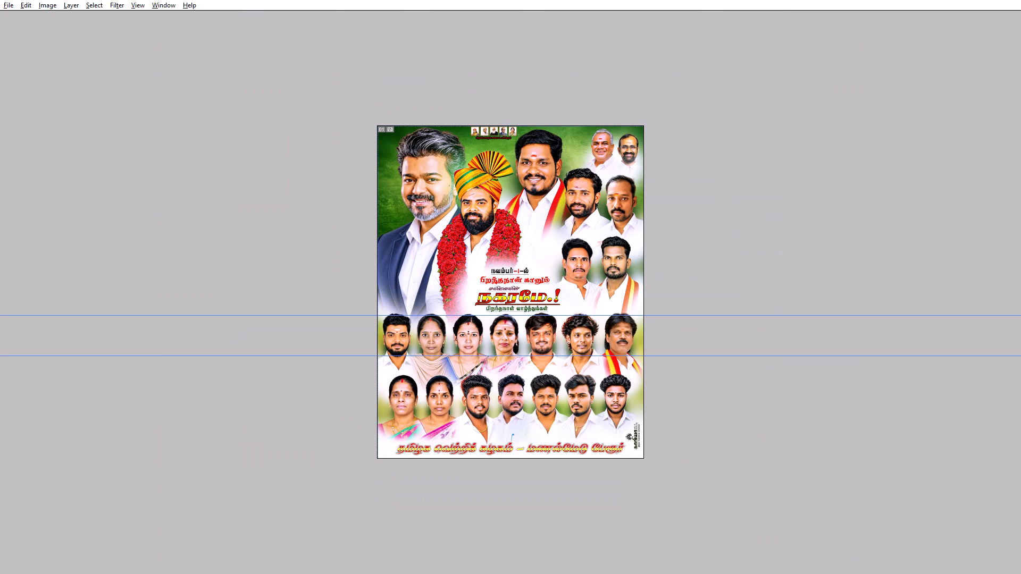
scroll(795, 336, "up", 2)
scroll(795, 336, "down", 5)
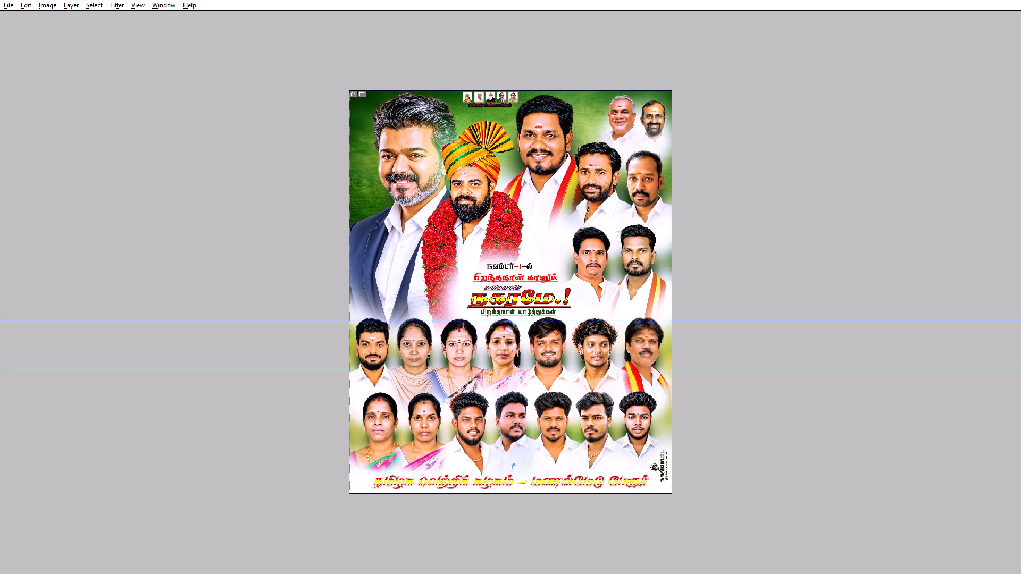
scroll(729, 349, "down", 2)
scroll(580, 301, "up", 2)
scroll(568, 275, "down", 1)
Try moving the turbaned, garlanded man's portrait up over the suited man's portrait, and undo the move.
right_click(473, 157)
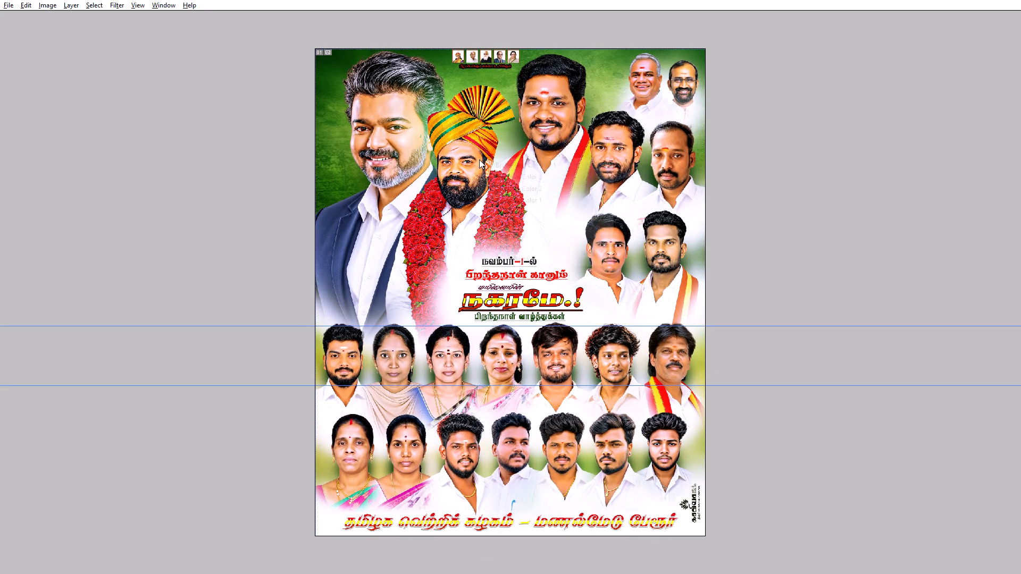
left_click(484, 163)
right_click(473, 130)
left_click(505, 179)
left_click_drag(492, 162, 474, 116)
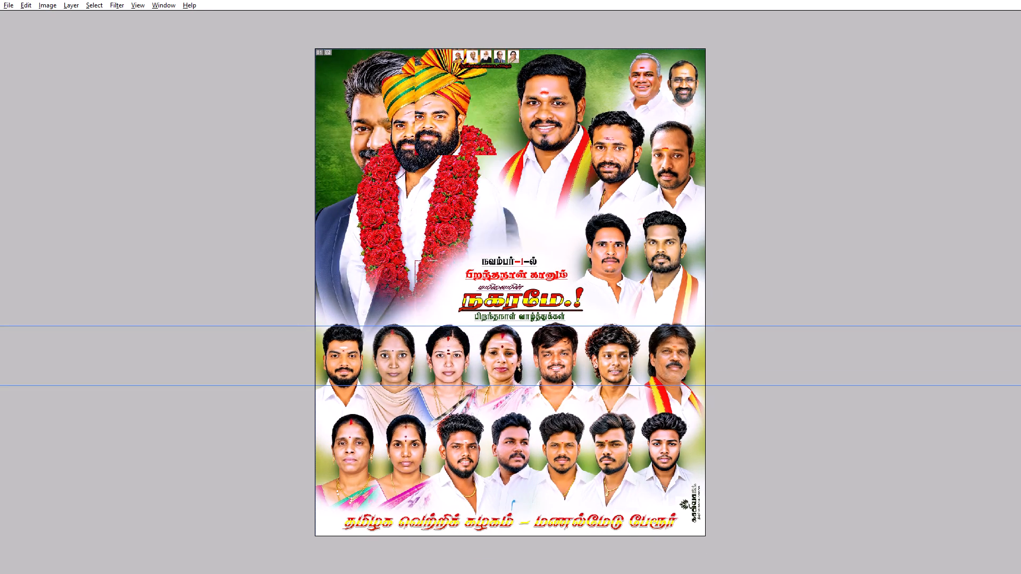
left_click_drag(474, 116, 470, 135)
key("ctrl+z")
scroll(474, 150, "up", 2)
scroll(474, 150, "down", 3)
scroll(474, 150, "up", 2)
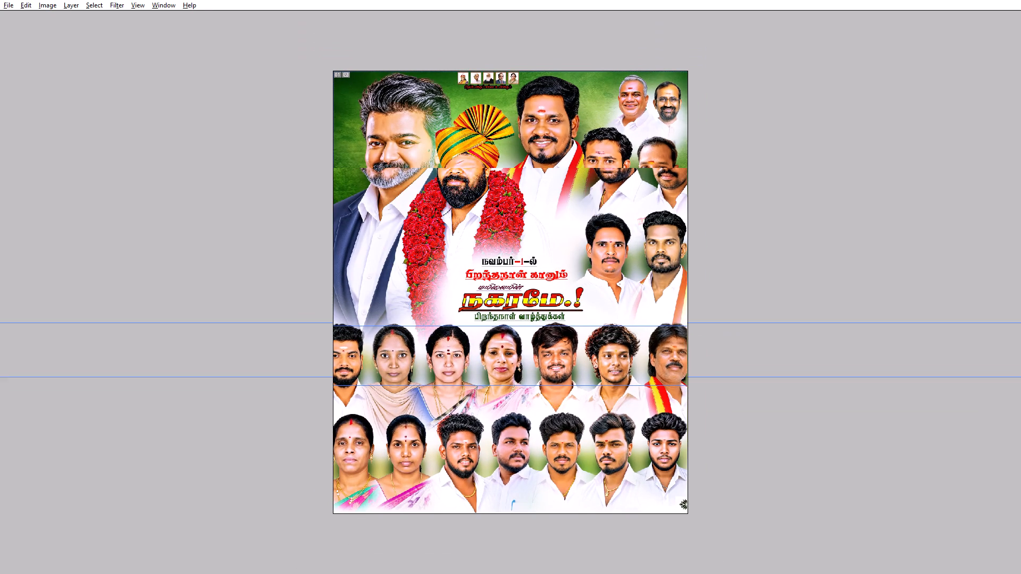
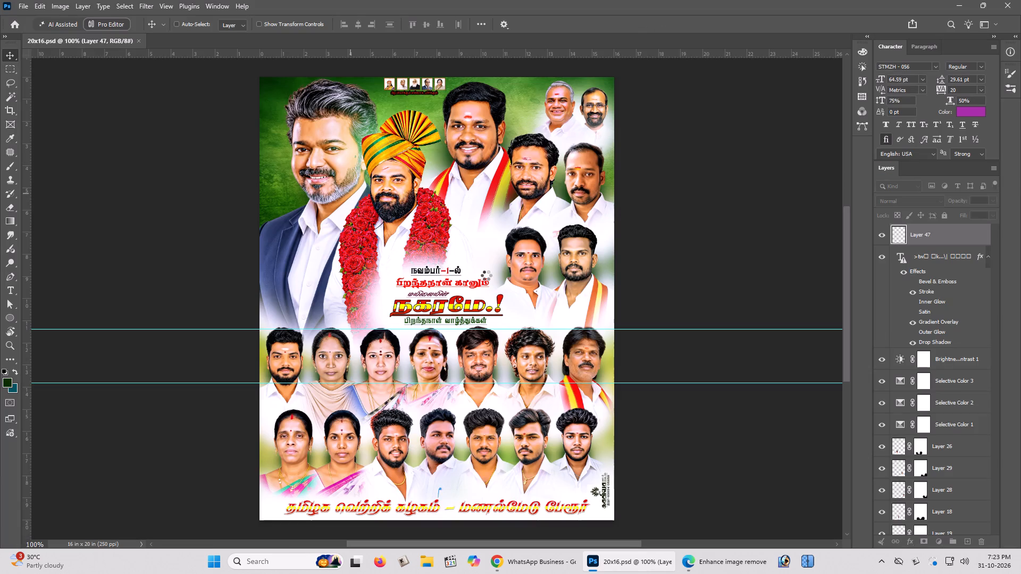
Examine the birthday poster up close, from the two lower portrait rows and the Tamil title text up to the main portraits.
key("ctrl+plus")
key("Tab")
key("ctrl+plus")
key("ctrl+plus")
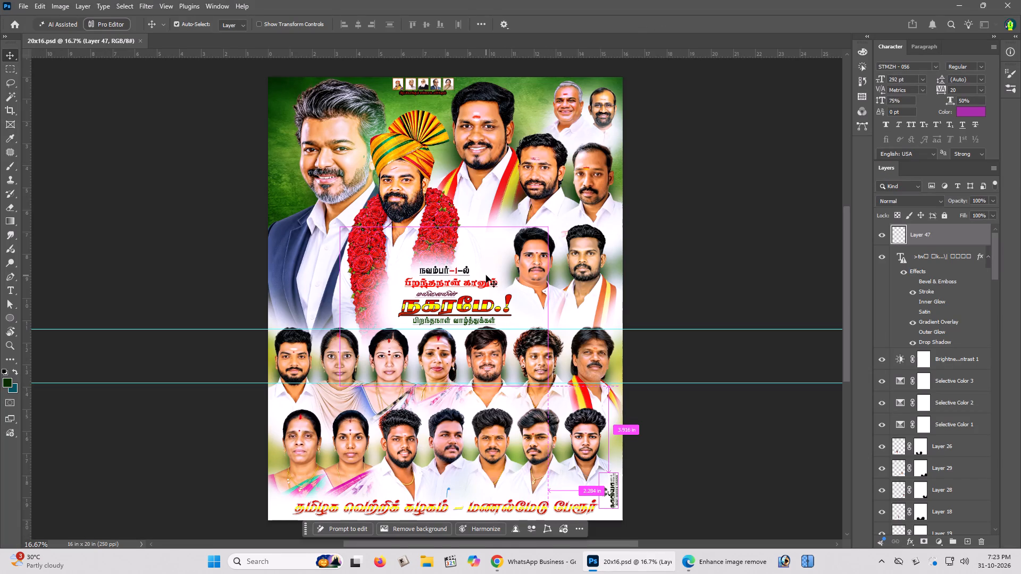
key("space")
left_click_drag(486, 277, 485, 263)
left_click(485, 260)
key("z")
double_click(433, 332)
key("space")
key("space")
key("space")
left_click_drag(433, 332, 455, 279)
left_click(458, 271)
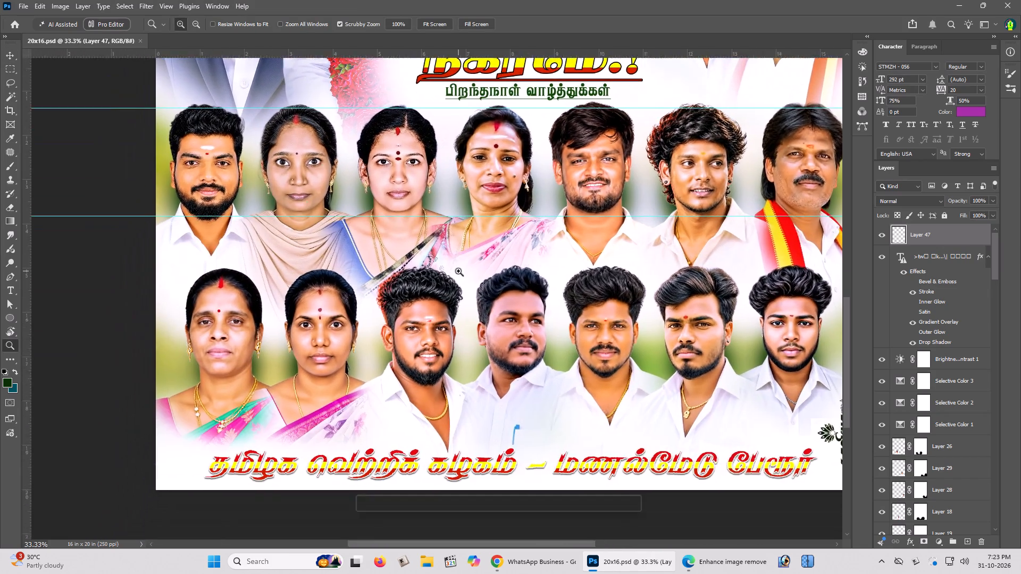
key("v")
key("ctrl+minus")
key("Tab")
key("space")
key("space")
key("space")
key("space")
key("space")
key("space")
key("space")
key("space")
key("space")
key("space")
key("space")
key("space")
key("space")
key("space")
key("space")
key("space")
key("space")
key("space")
left_click_drag(492, 270, 487, 299)
left_click_drag(487, 299, 482, 296)
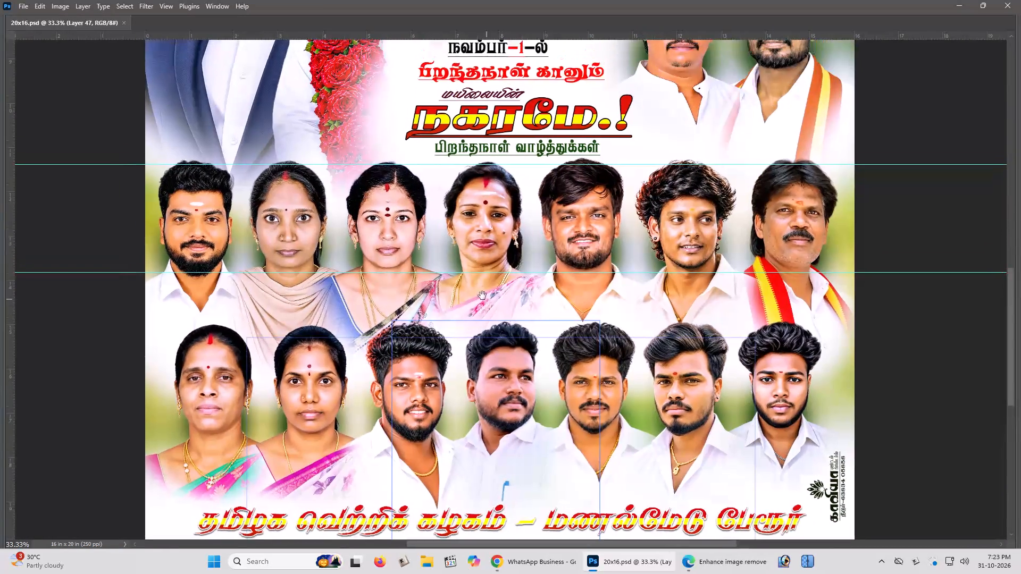
left_click_drag(482, 296, 480, 251)
left_click(480, 251)
key("ctrl+plus")
key("space")
key("space")
key("space")
key("space")
key("space")
key("space")
key("space")
key("space")
key("space")
key("space")
key("space")
key("space")
key("space")
key("space")
key("space")
key("space")
key("space")
key("space")
key("space")
key("space")
left_click_drag(513, 304, 508, 281)
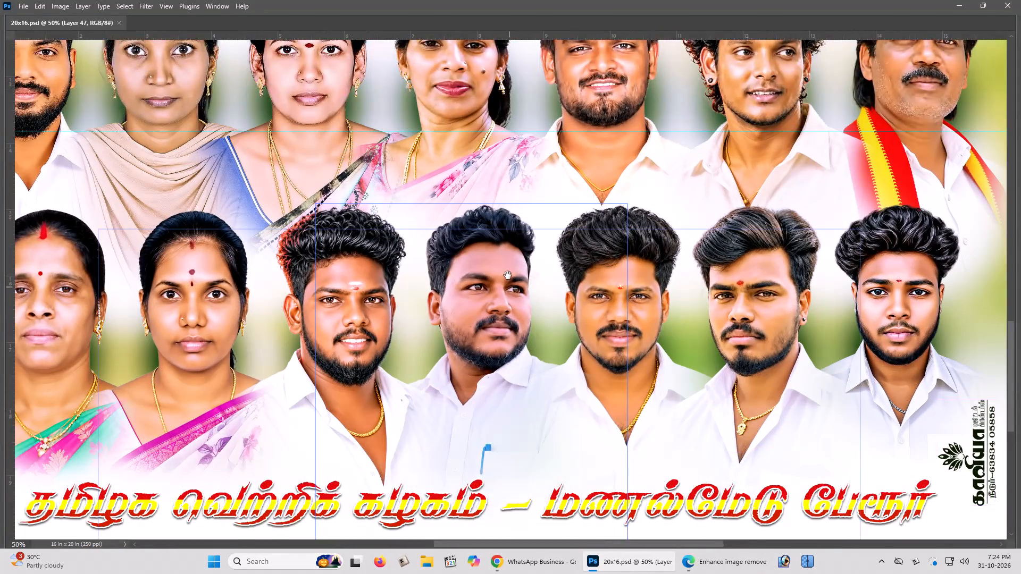
left_click_drag(508, 275, 519, 371)
left_click_drag(500, 244, 537, 410)
left_click(531, 405)
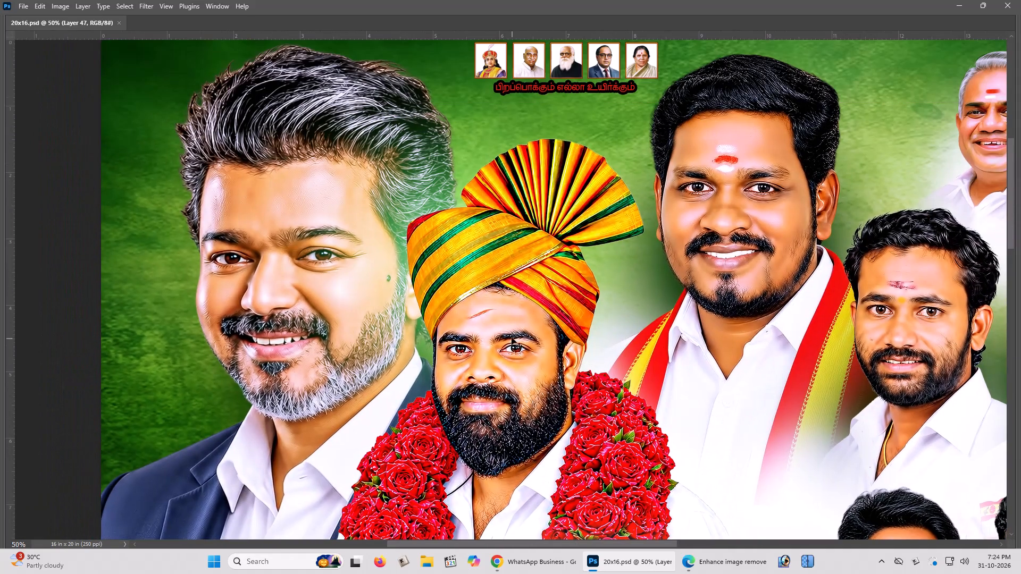
right_click(512, 337)
left_click(535, 382)
left_click_drag(534, 372, 528, 349)
key("ctrl+z")
key("ctrl+minus")
key("ctrl+minus")
key("ctrl+minus")
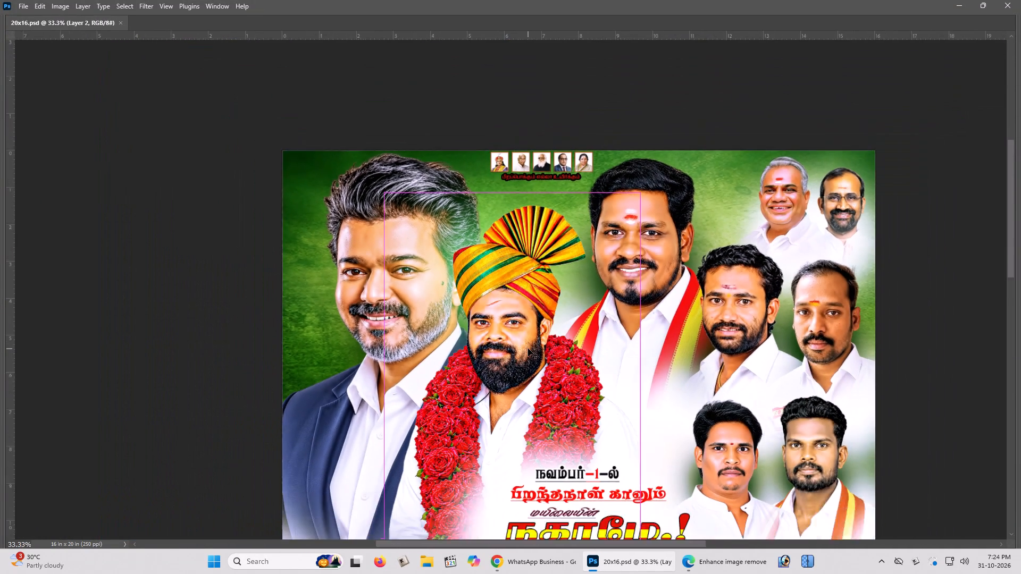
key("ctrl+shift+bracketright")
scroll(528, 349, "down", 9)
key("ctrl+a")
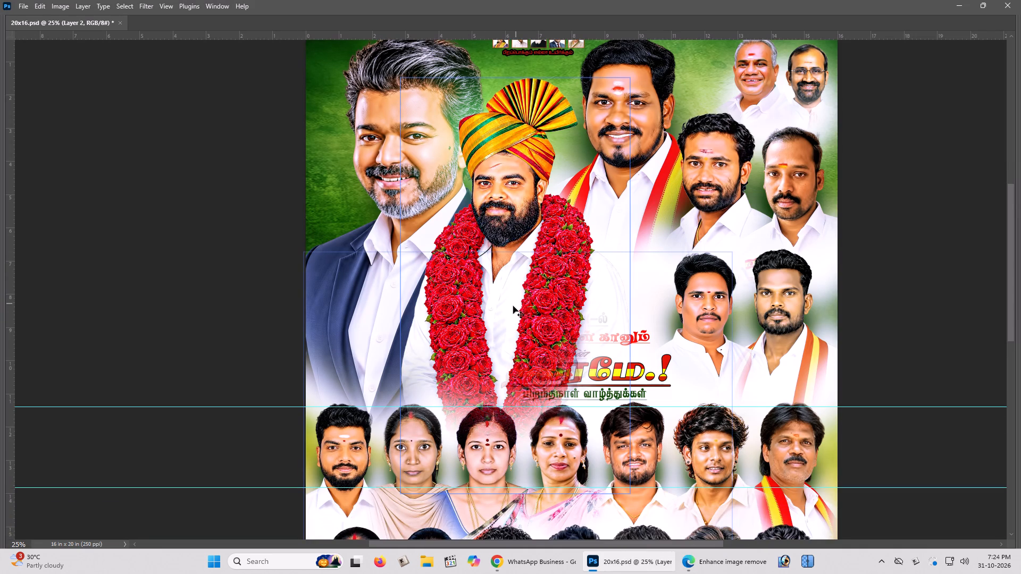
scroll(548, 289, "up", 1)
scroll(548, 289, "down", 2)
scroll(548, 289, "up", 1)
scroll(563, 272, "down", 5)
Create a new blank document 12 inches wide and 18 inches high at 250 pixels per inch with a white background.
key("ctrl+n")
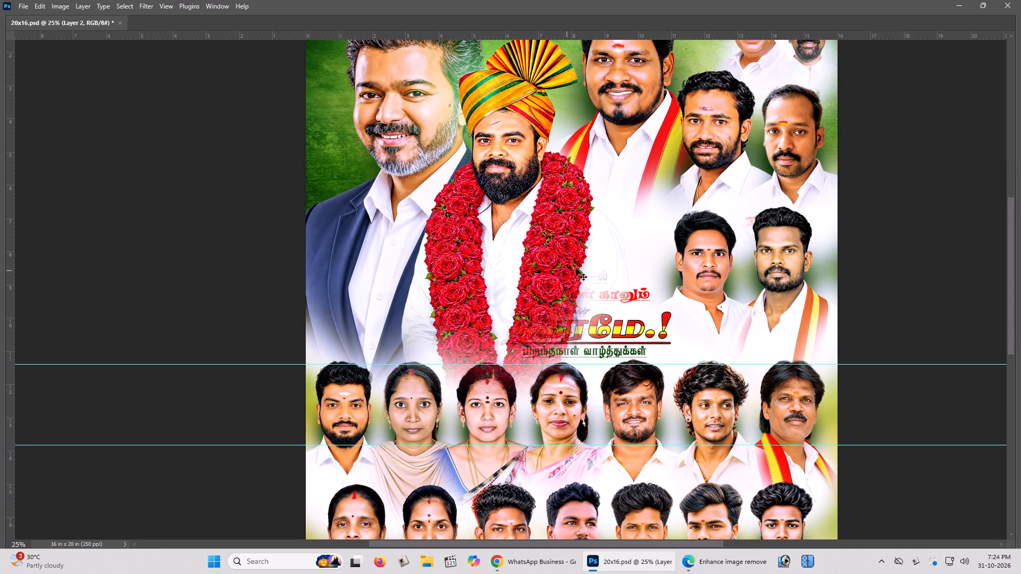
left_click(715, 148)
left_click(715, 181)
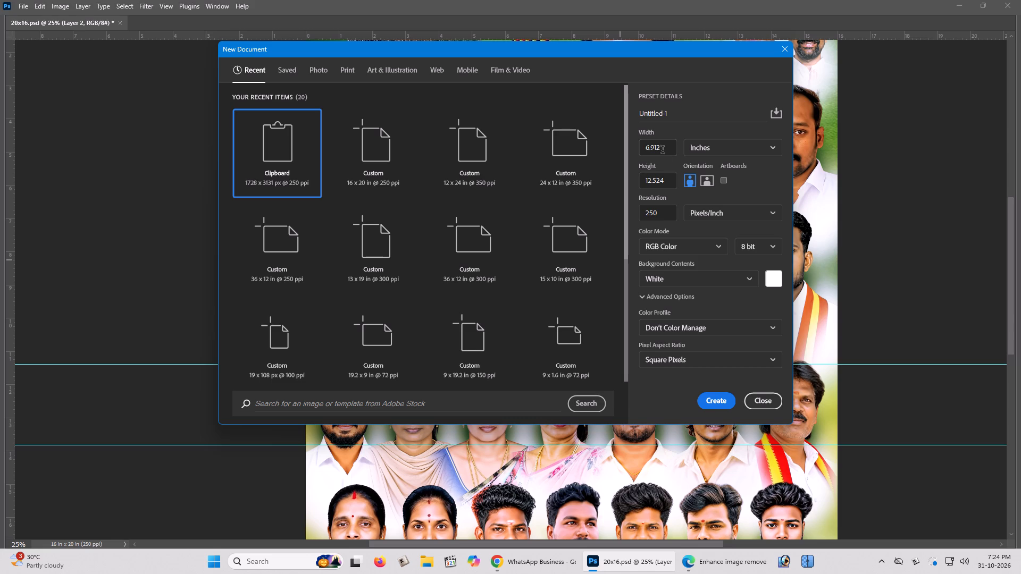
double_click(662, 150)
type("12")
key("Tab")
type("18")
key("Return")
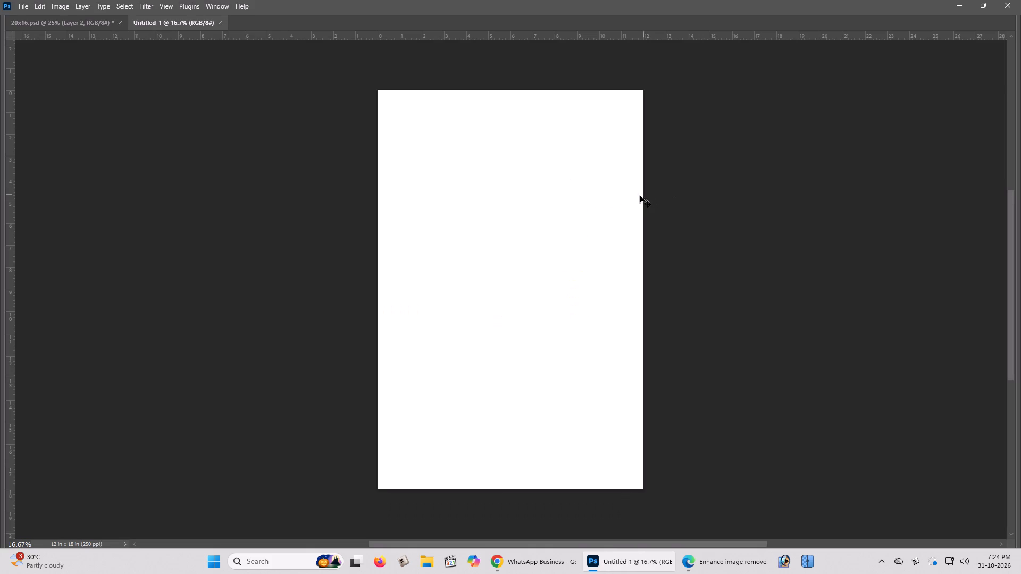
Paste the turbaned, garlanded man's portrait into the new document and place it slightly above the canvas middle.
key("ctrl+v")
left_click_drag(508, 263, 499, 257)
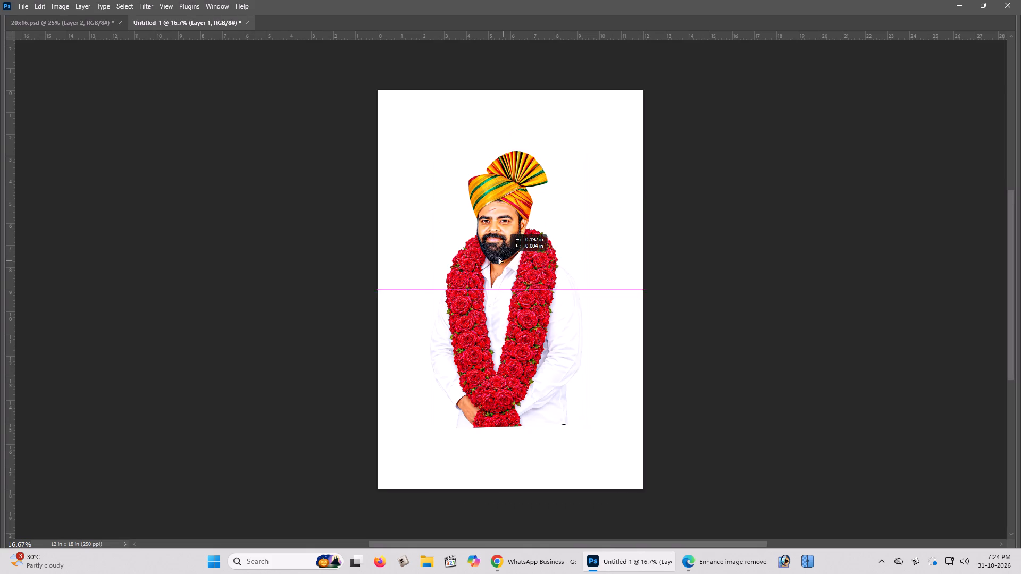
left_click_drag(499, 257, 489, 239)
key("z")
left_click(496, 228)
key("v")
left_click_drag(498, 221, 522, 231)
key("ctrl+minus")
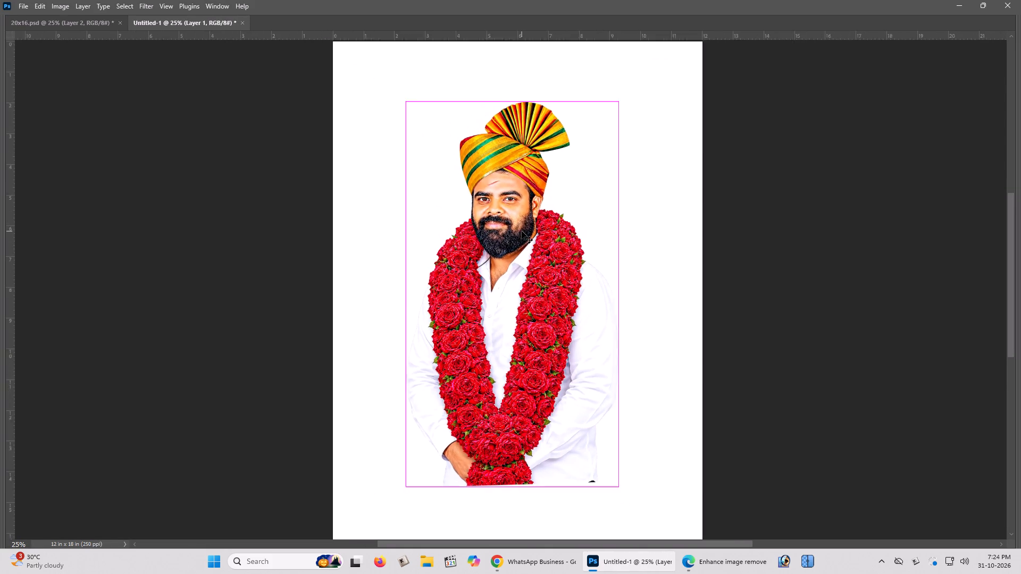
Align the garlanded man's portrait to the canvas's horizontal centre and clear the selection.
key("ctrl+a")
key("Tab")
left_click(358, 22)
key("Tab")
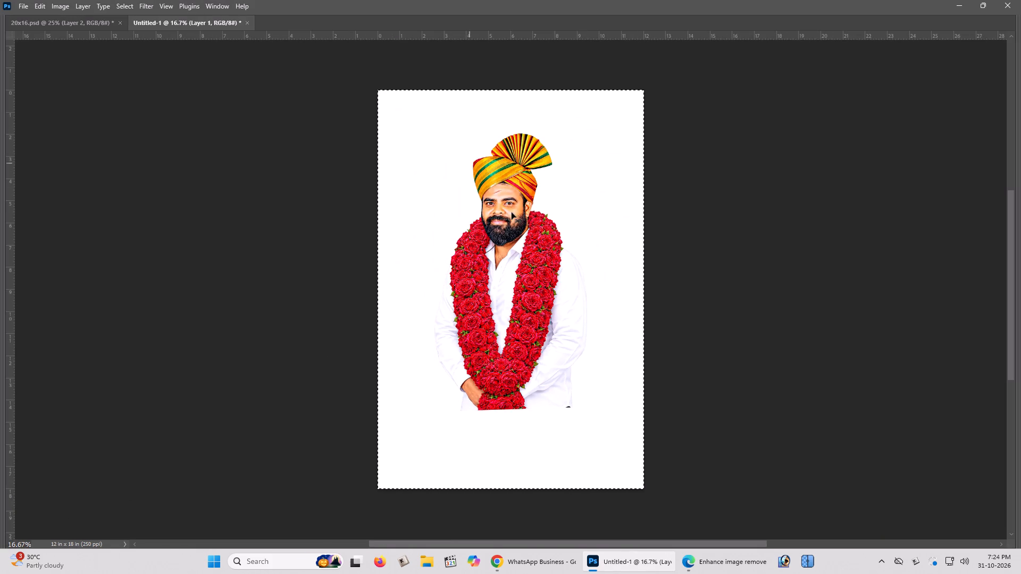
key("m")
triple_click(562, 194)
left_click(562, 194)
key("v")
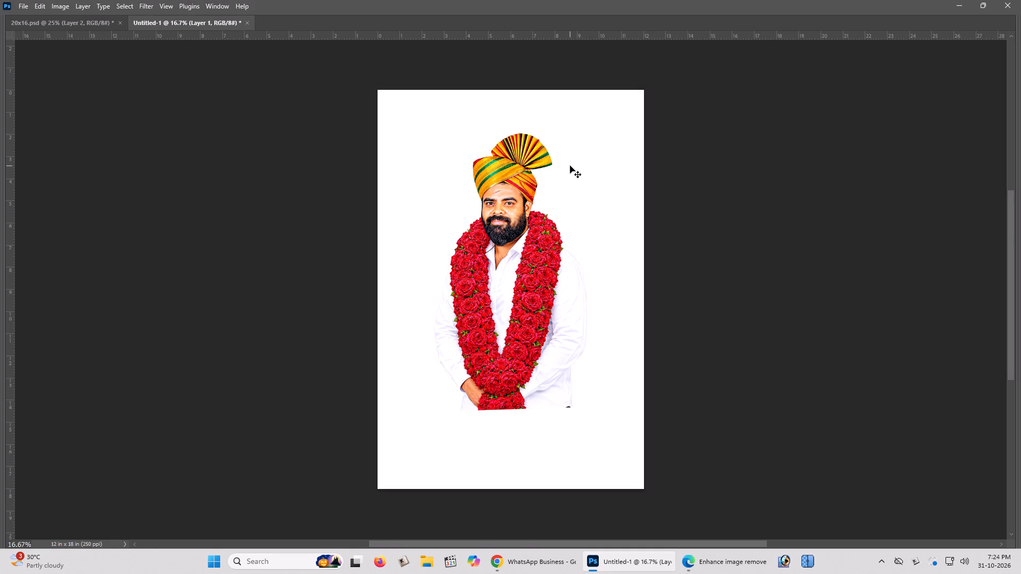
Enlarge the garlanded man's portrait proportionally about its centre so its turban nearly reaches the canvas's upper edge.
scroll(517, 220, "up", 1)
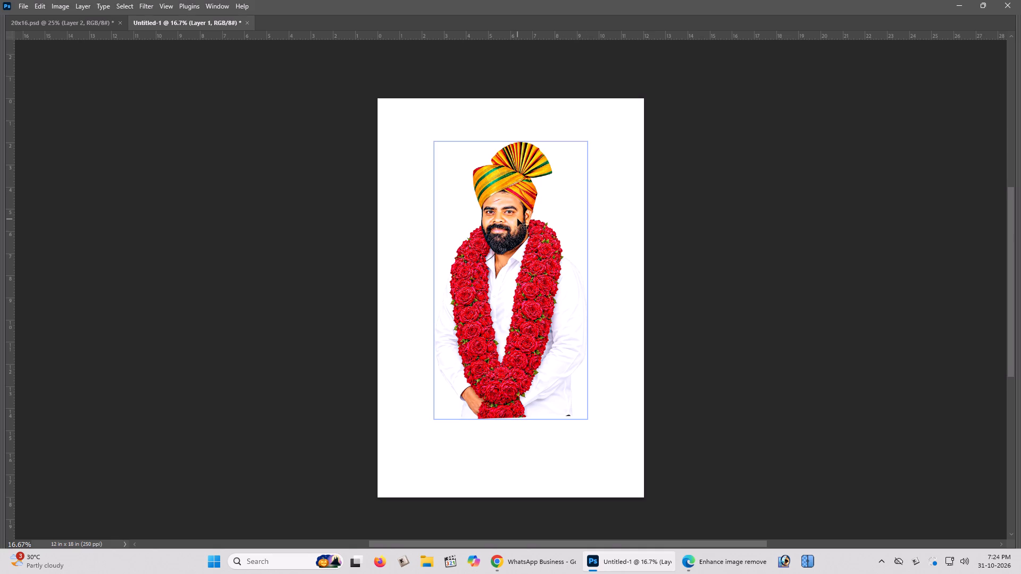
scroll(517, 219, "down", 2)
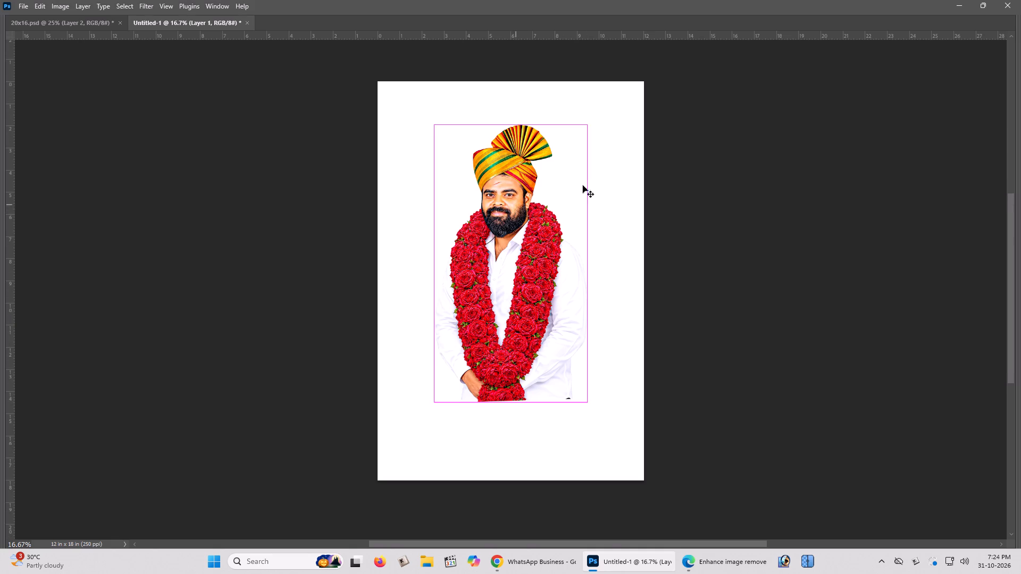
key("ctrl+t")
left_click_drag(588, 119, 606, 95, "alt")
key("Return")
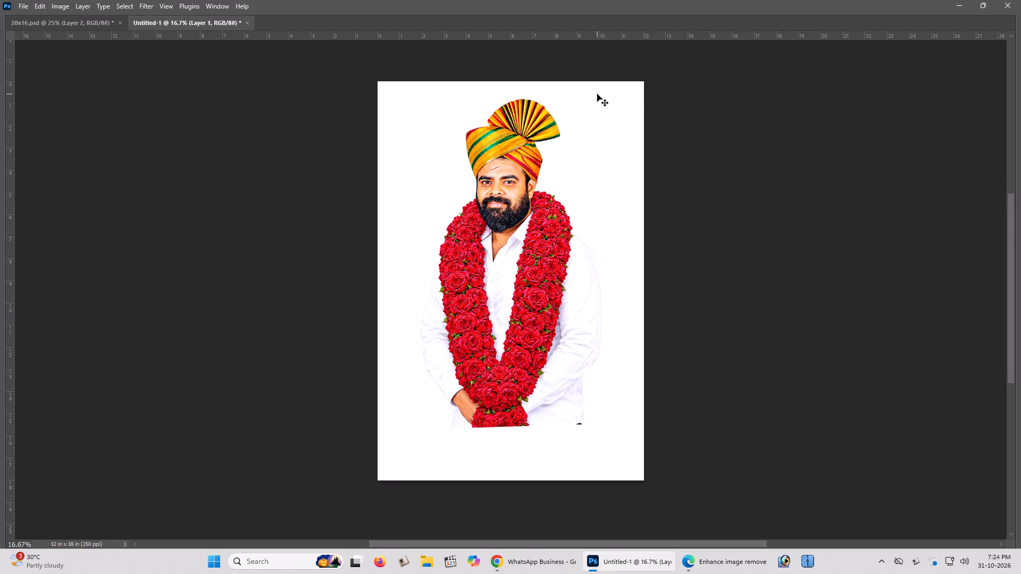
left_click(535, 150, "shift")
Open the suited man's PNG, 08bf1b0e-d0a9-4ac8-ac91-f72c431781db, from Downloads, cut its whole image to the clipboard and close the file.
key("ctrl+o")
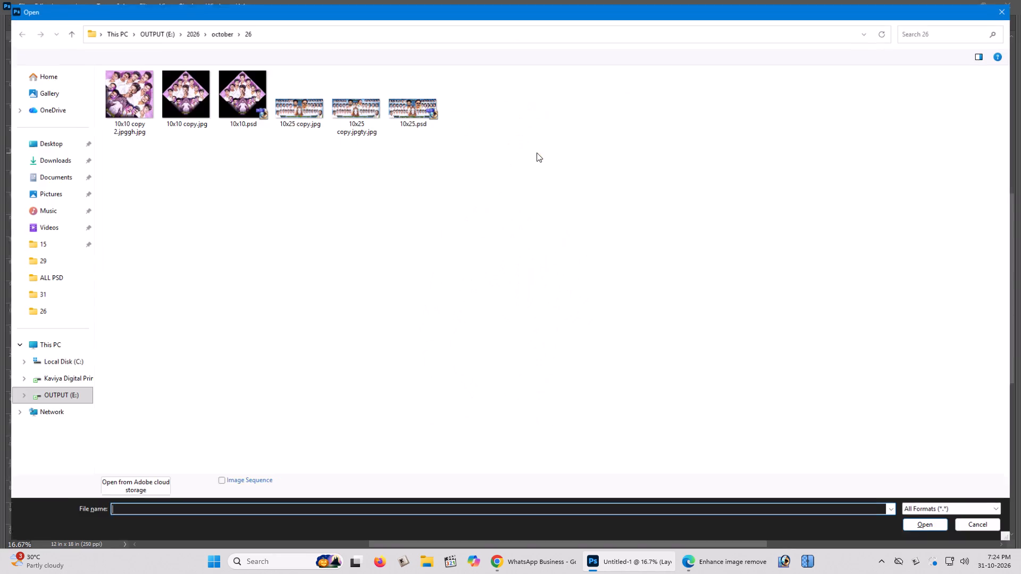
left_click(67, 165)
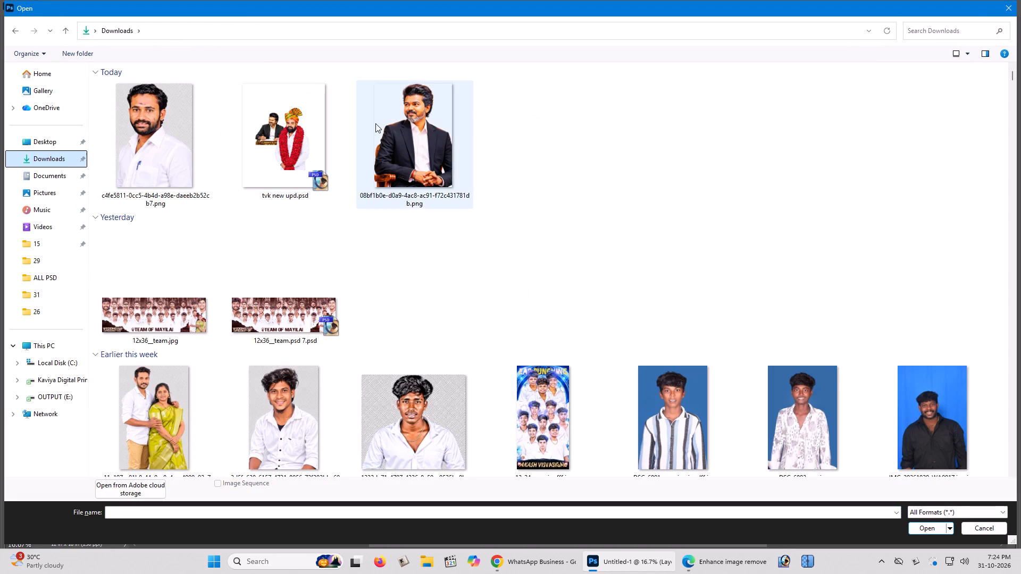
left_click(375, 123)
key("Return")
key("ctrl+a")
key("ctrl+x")
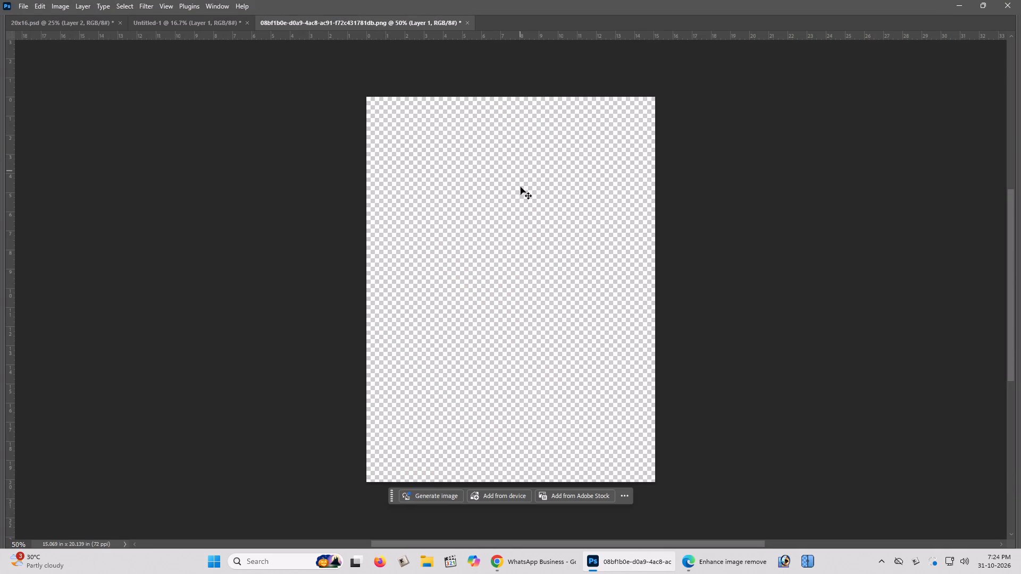
key("ctrl+w")
left_click(520, 210)
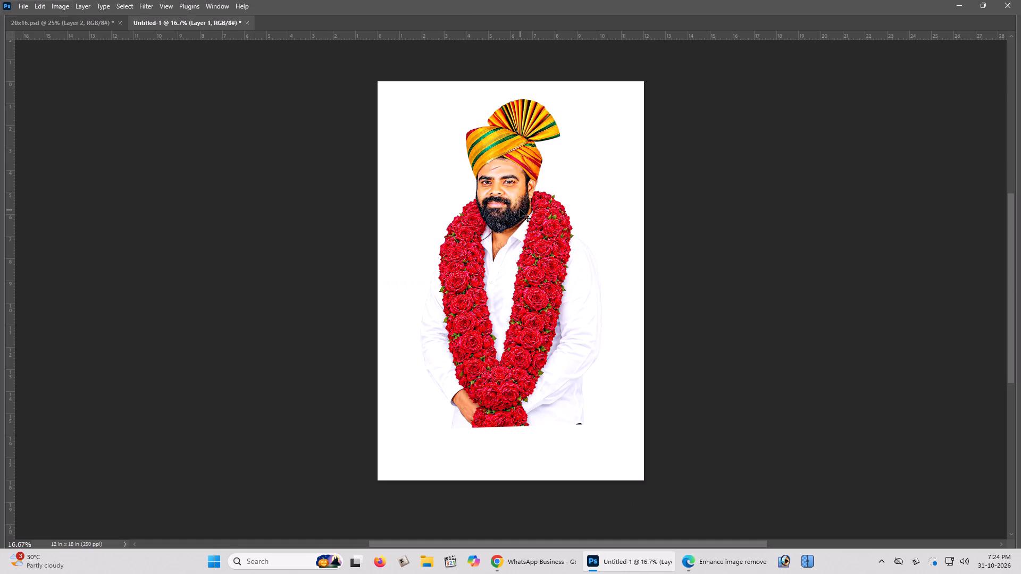
Paste the suited man into the 12 x 18 inch document, beside the garlanded man's face and behind his portrait.
key("ctrl+v")
left_click_drag(554, 236, 498, 177)
key("ctrl+shift+bracketleft")
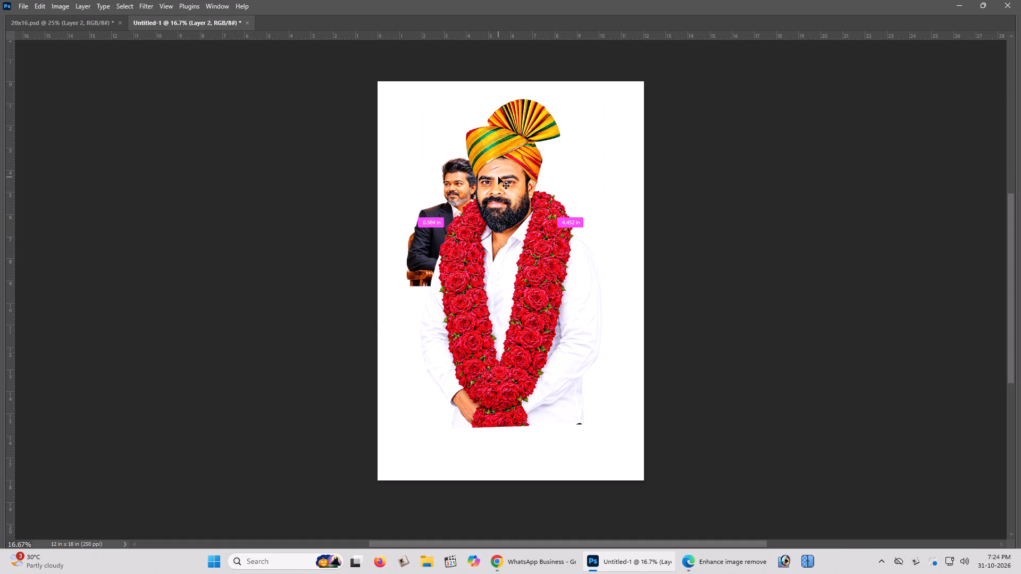
Enlarge the suited man and position him at the canvas's left edge, his head beside the turban and partly behind it.
key("ctrl+t")
left_click_drag(504, 159, 647, 60, "alt")
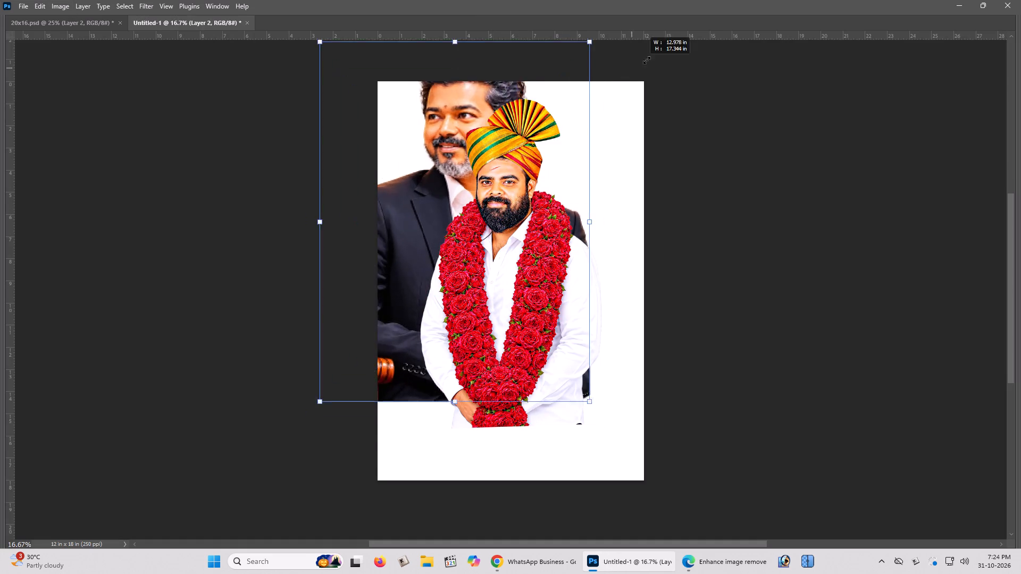
left_click_drag(647, 60, 662, 50, "alt")
left_click_drag(493, 153, 470, 212)
left_click_drag(590, 71, 576, 89, "alt")
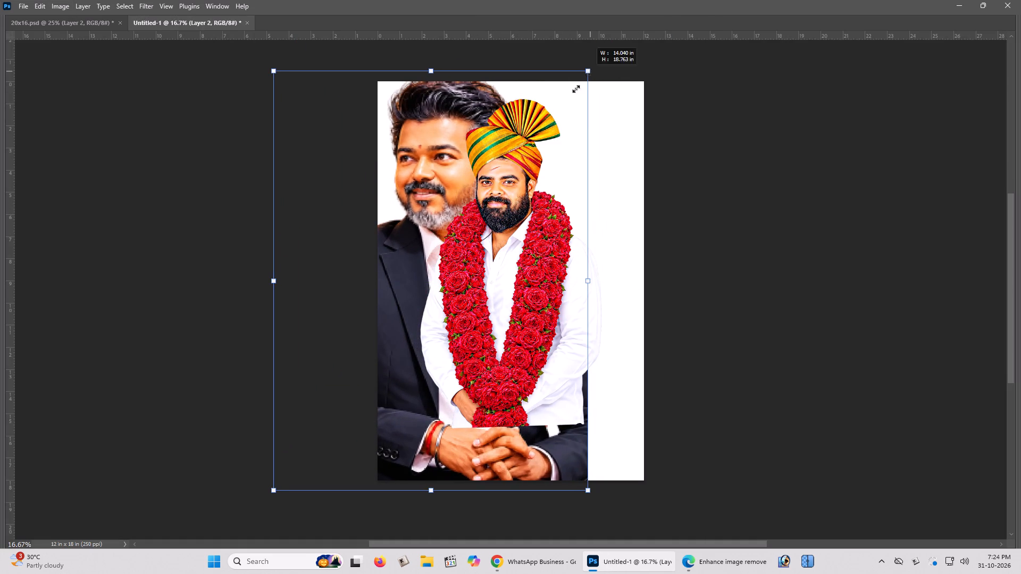
left_click_drag(576, 89, 549, 131, "alt")
left_click_drag(490, 215, 490, 178)
key("Return")
Rotate the suited man's portrait slightly counterclockwise.
key("ctrl+plus")
key("space")
key("space")
key("space")
key("space")
left_click_drag(490, 178, 500, 209)
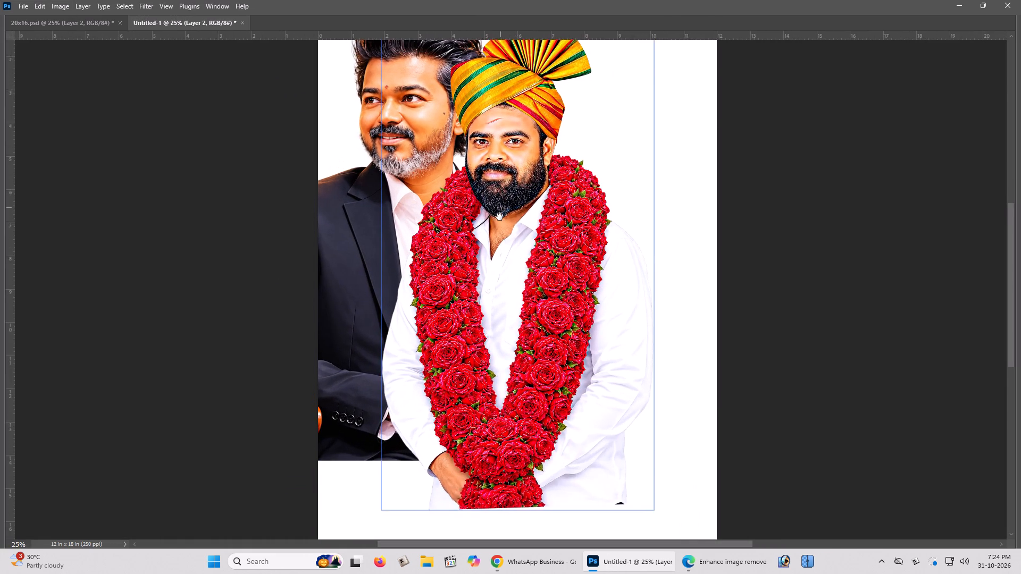
left_click(499, 216)
key("ctrl+t")
left_click_drag(617, 191, 615, 177)
key("Return")
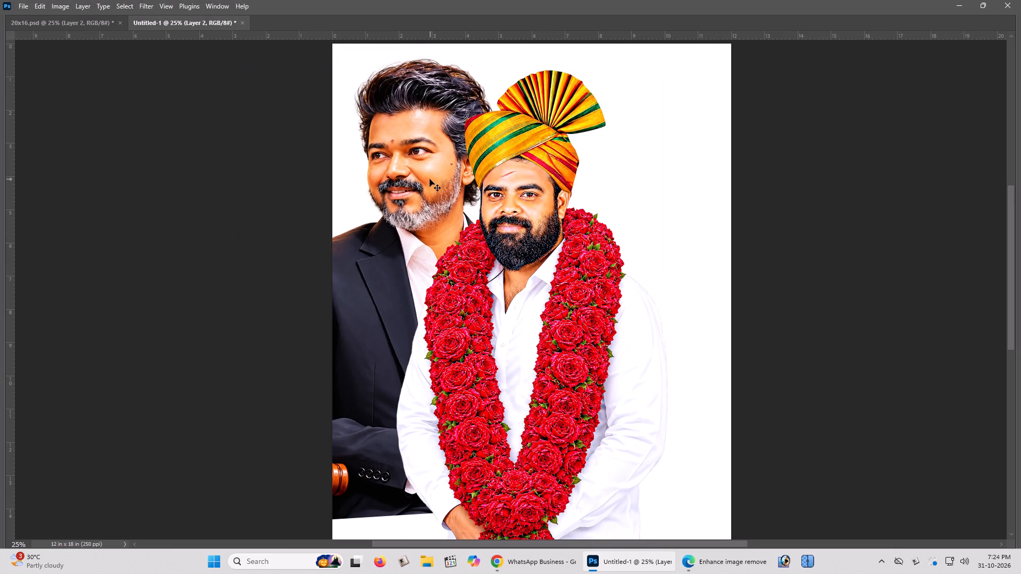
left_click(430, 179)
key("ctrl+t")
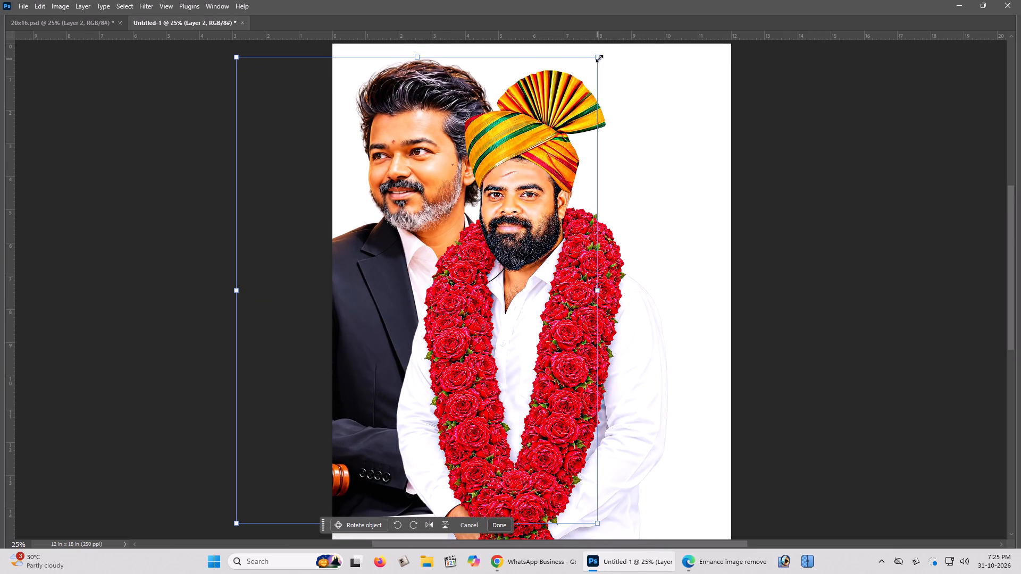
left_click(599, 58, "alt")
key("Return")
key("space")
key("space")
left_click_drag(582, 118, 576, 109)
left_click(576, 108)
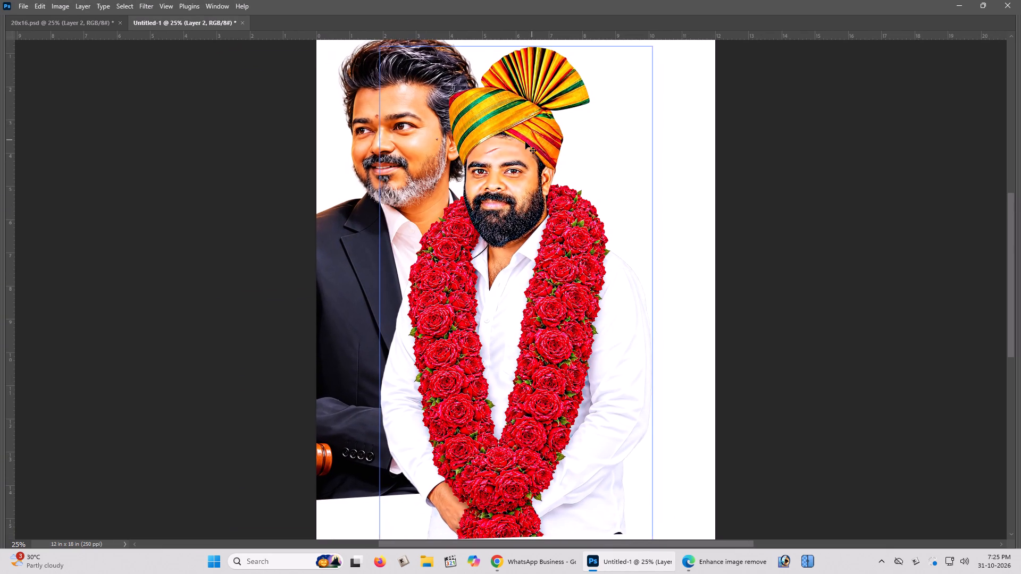
Scale down the garlanded man's portrait slightly and shift it toward the suited man's shoulder.
right_click(525, 142)
left_click(528, 143)
left_click(538, 146, "ctrl")
key("ctrl+t")
scroll(567, 135, "up", 3)
left_click_drag(652, 71, 646, 76, "alt")
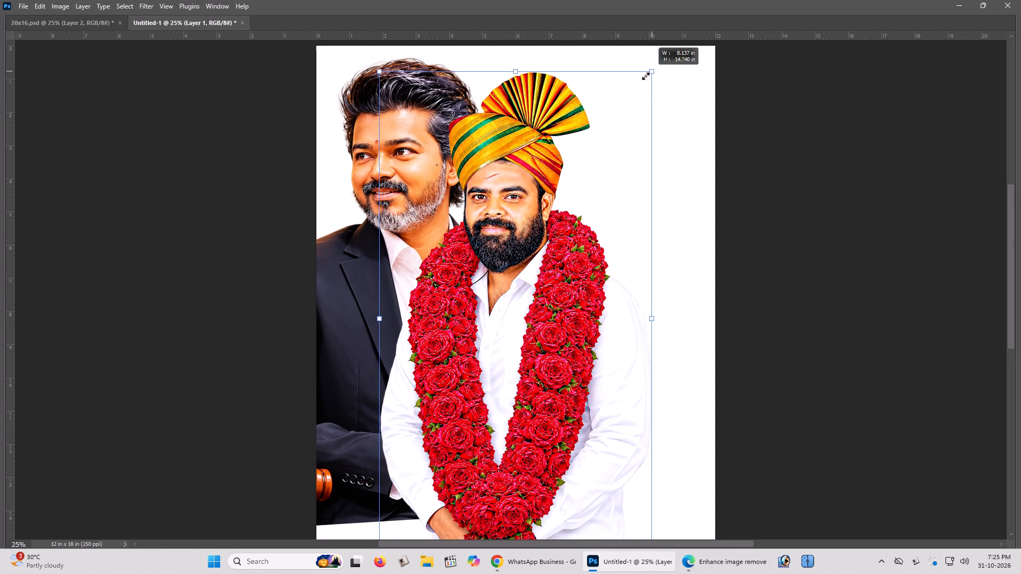
left_click_drag(646, 76, 625, 90, "alt")
left_click_drag(578, 193, 557, 197)
key("Return")
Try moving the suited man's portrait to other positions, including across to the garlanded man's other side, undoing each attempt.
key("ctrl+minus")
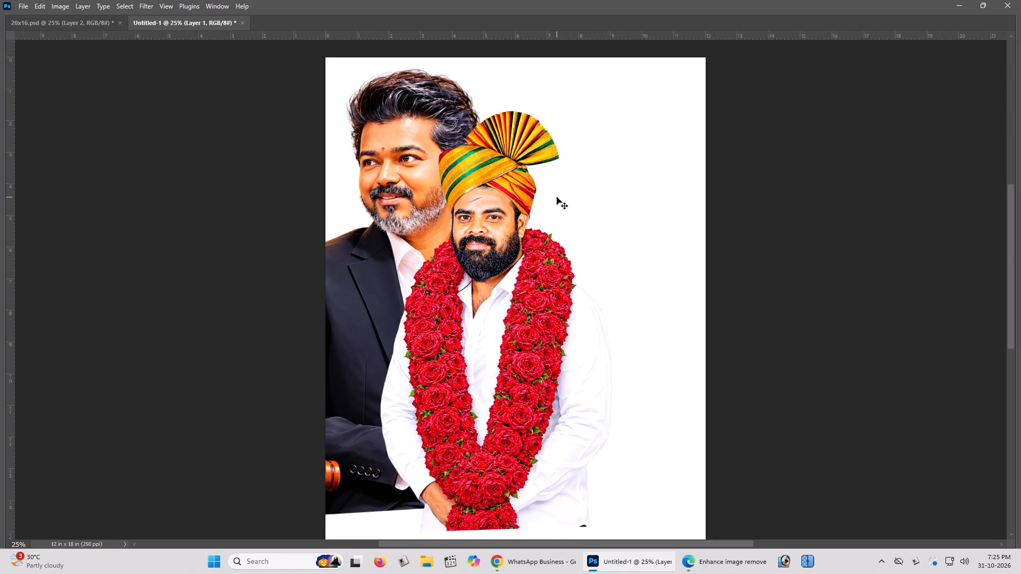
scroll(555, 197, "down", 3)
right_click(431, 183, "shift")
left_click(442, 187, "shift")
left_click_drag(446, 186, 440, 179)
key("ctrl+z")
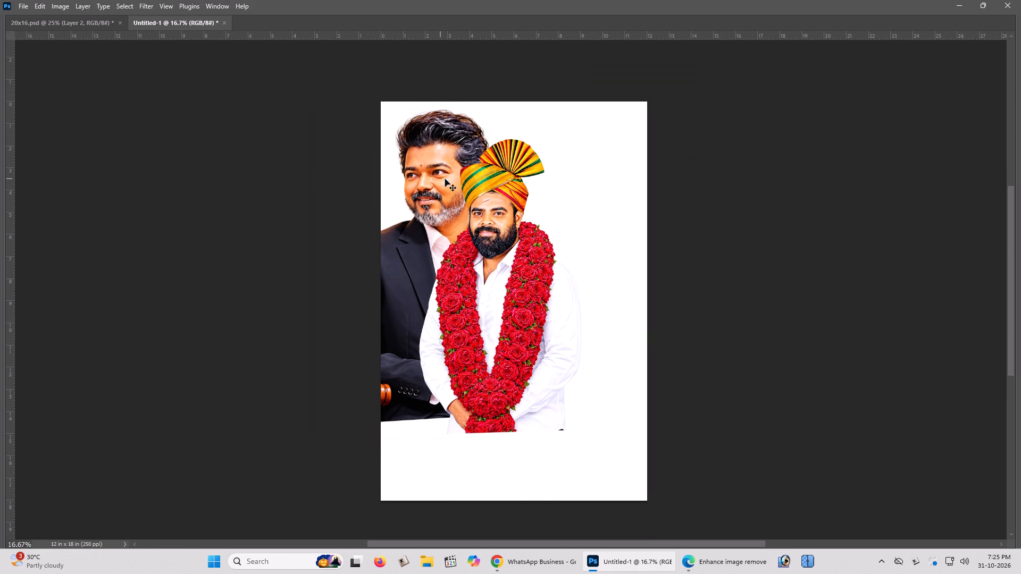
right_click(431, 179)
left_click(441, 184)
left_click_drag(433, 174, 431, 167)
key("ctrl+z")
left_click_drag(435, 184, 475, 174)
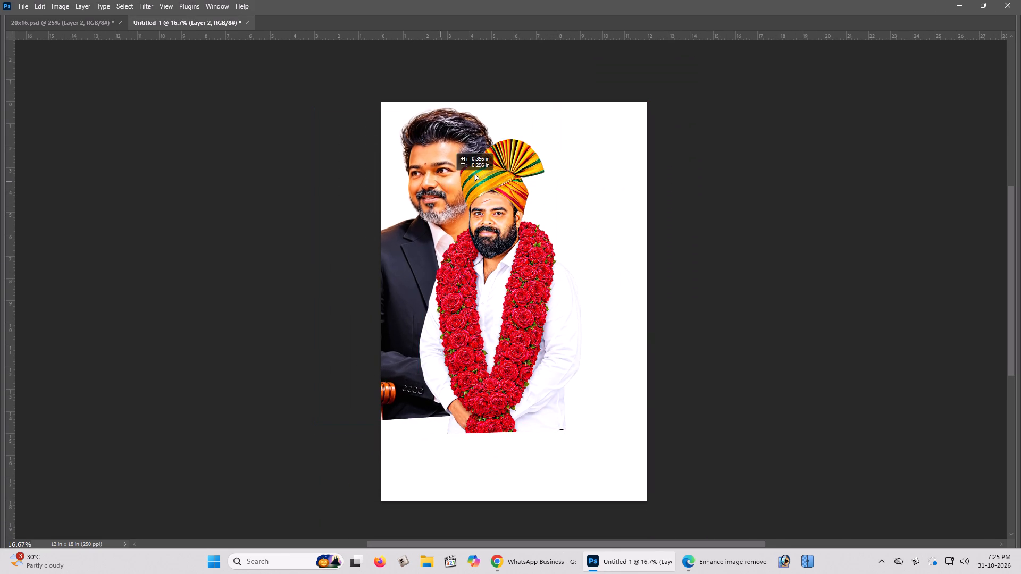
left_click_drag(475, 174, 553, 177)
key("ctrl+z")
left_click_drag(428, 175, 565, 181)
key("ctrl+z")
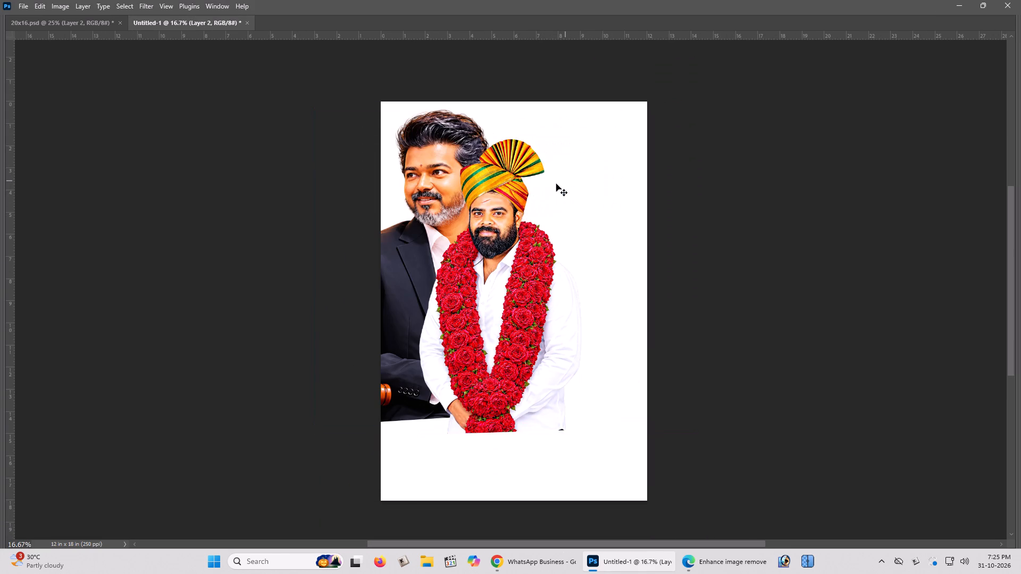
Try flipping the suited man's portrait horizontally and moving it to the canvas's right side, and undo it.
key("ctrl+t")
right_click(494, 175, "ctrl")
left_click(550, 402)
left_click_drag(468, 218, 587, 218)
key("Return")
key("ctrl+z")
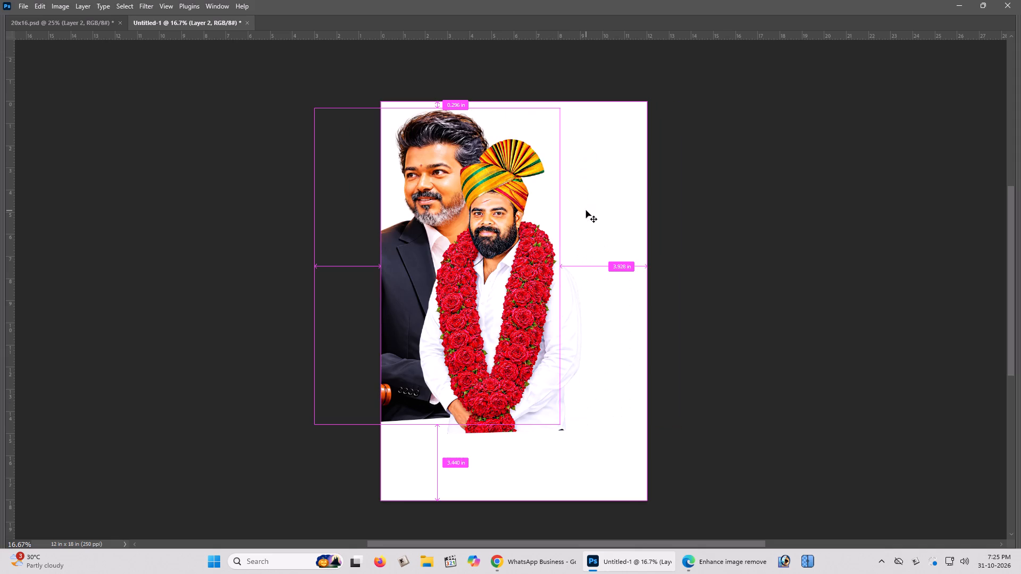
In 20x16.psd, cut the portrait of the man with the red-and-yellow scarf beside the turban, Layer 10, to the clipboard.
key("ctrl+plus")
key("space")
key("space")
key("space")
key("space")
key("space")
key("space")
left_click_drag(534, 202, 539, 223)
left_click(539, 224)
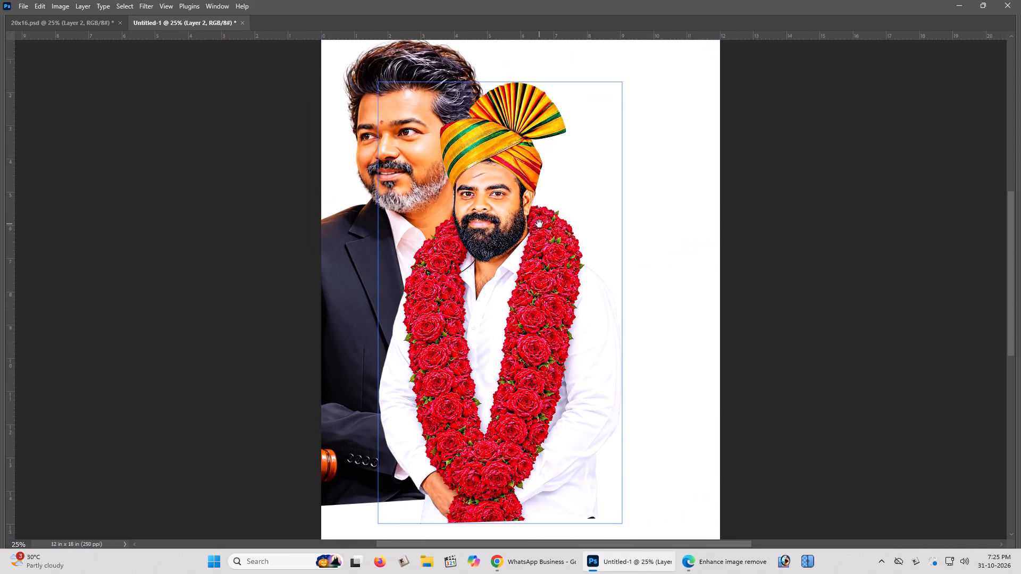
key("ctrl+Tab")
key("space")
key("space")
key("space")
key("space")
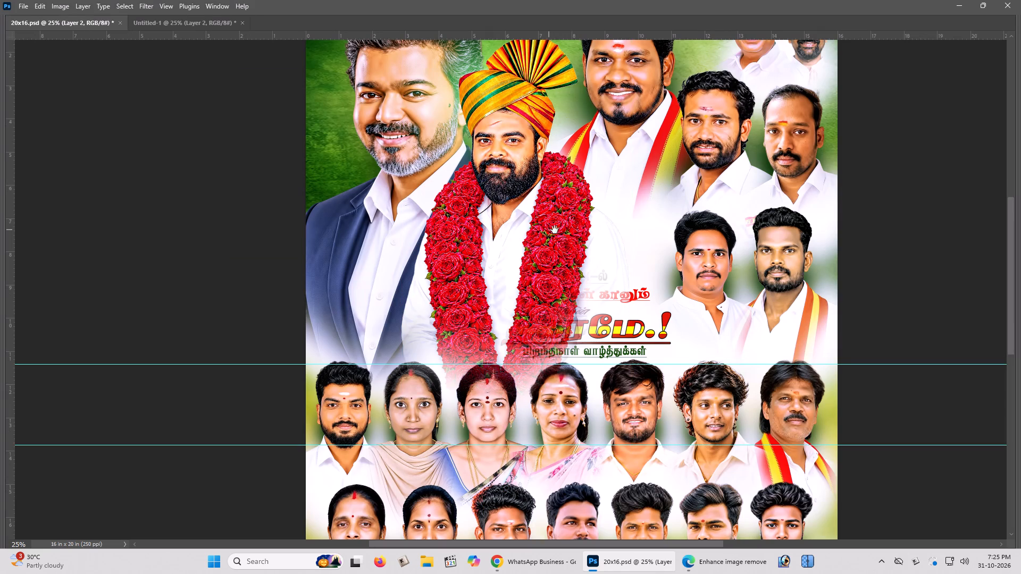
left_click_drag(555, 231, 539, 290)
left_click(536, 295)
right_click(571, 237)
left_click(579, 237)
right_click(591, 179)
left_click(616, 220)
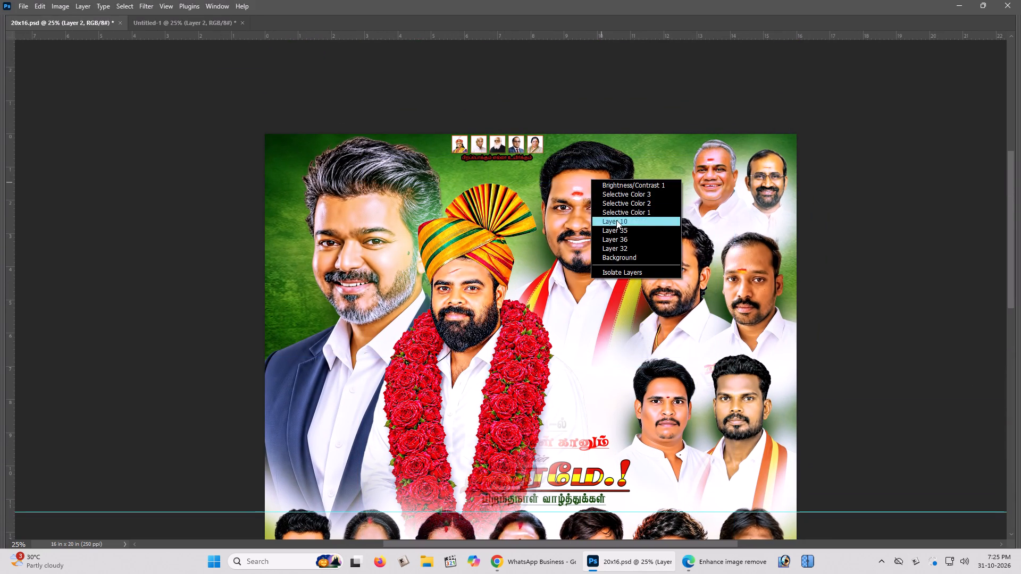
left_click_drag(608, 216, 622, 282)
key("ctrl+a")
key("ctrl+x")
Paste the scarf man into the 12 x 18 inch document and place him to the right of the turban, behind the garlanded man.
key("ctrl+Tab")
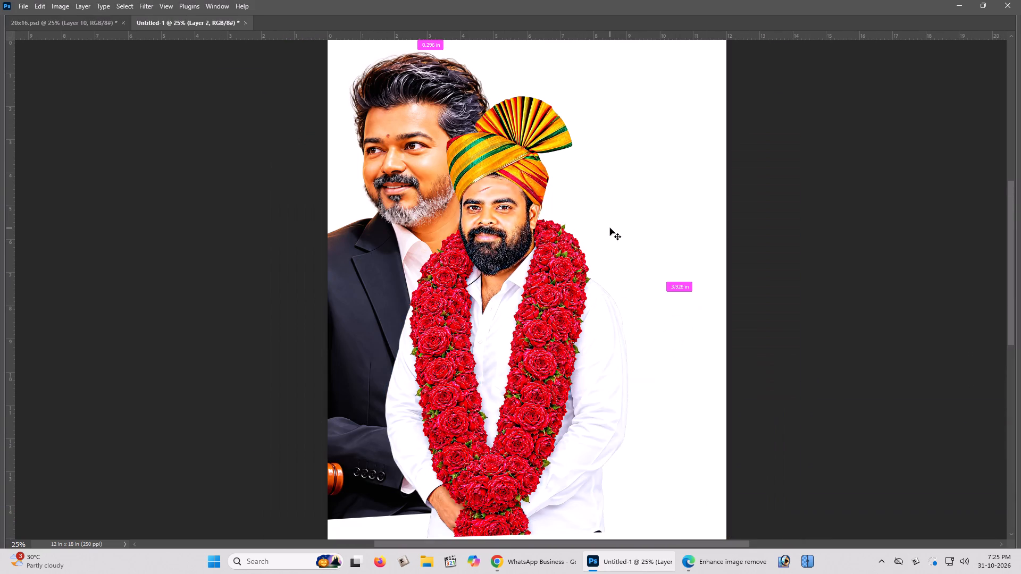
key("ctrl+v")
left_click_drag(556, 268, 629, 188)
Flip the scarf man's portrait horizontally, enlarge it and fit it along the canvas's right side, level with the suited man.
key("ctrl+t")
right_click(603, 184)
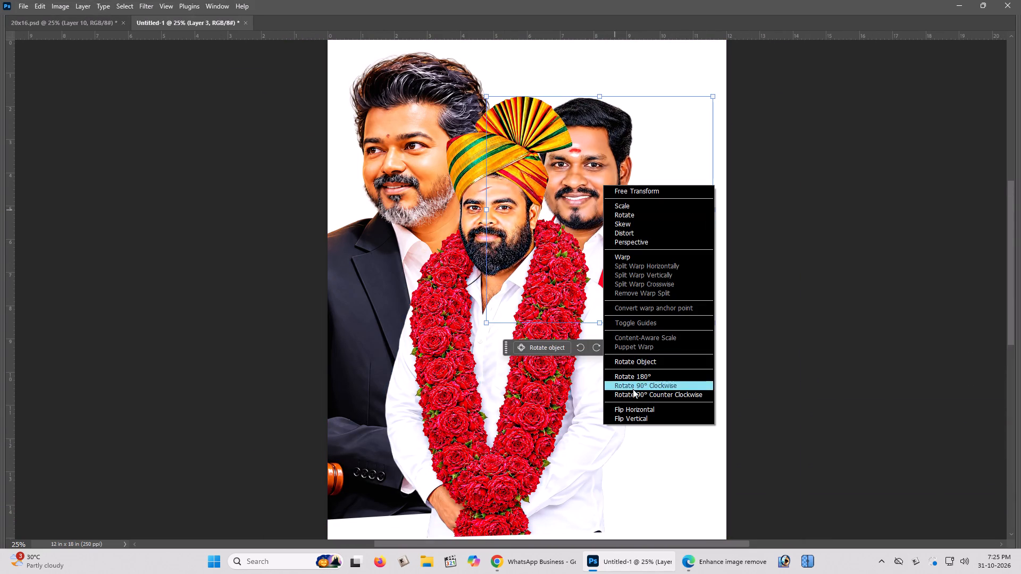
left_click(633, 408)
left_click_drag(713, 94, 747, 69, "alt")
left_click_drag(642, 145, 614, 145)
key("Return")
key("ctrl+minus")
key("ctrl+minus")
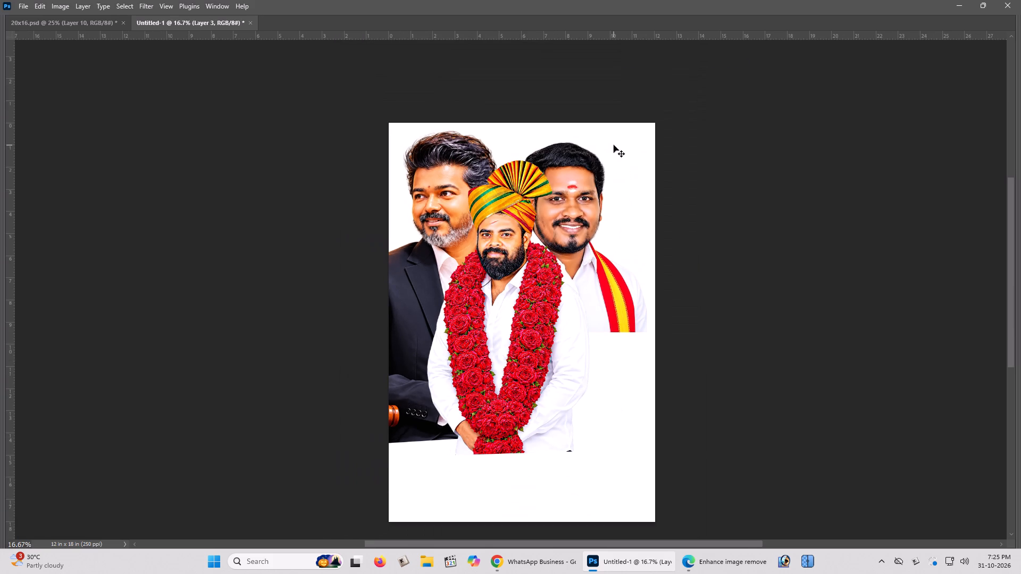
left_click_drag(584, 179, 587, 170)
Reposition the garlanded man's portrait between the two rear men, with his turban slightly below their hairlines.
key("z")
double_click(577, 190)
key("v")
key("space")
left_click_drag(541, 208, 558, 202)
left_click(563, 198)
right_click(484, 237)
left_click(496, 244)
left_click_drag(498, 243, 510, 224)
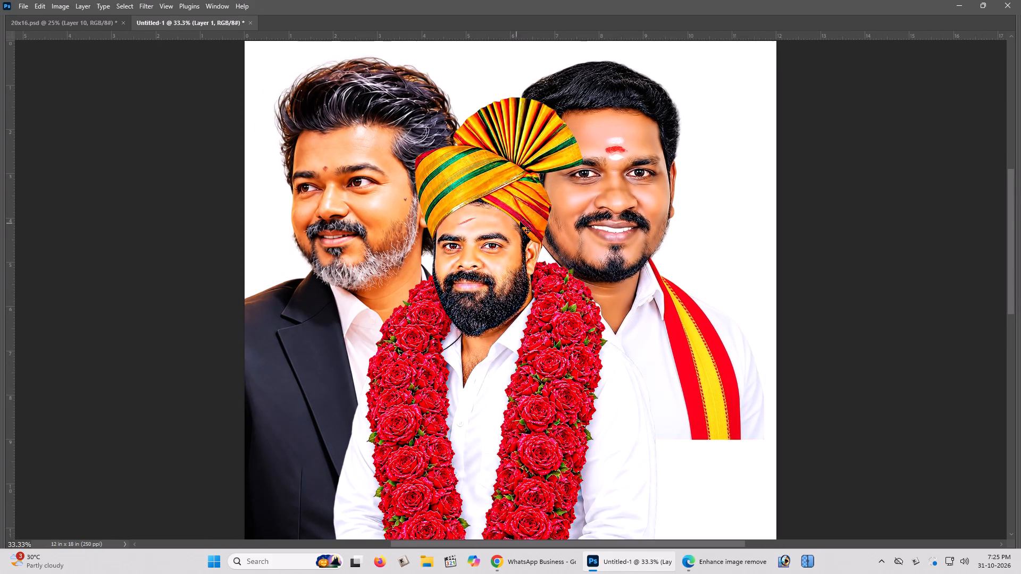
key("ctrl+t")
key("Return")
key("space")
left_click_drag(578, 184, 578, 145)
left_click(578, 145)
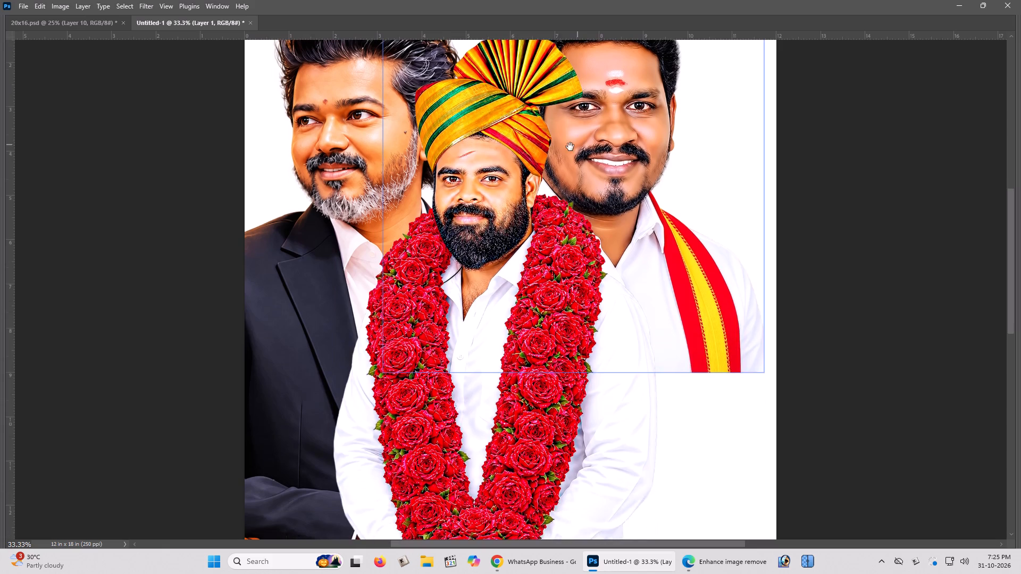
left_click_drag(472, 159, 463, 159)
key("space")
left_click_drag(469, 157, 468, 178)
left_click(468, 179)
left_click_drag(468, 187, 477, 169)
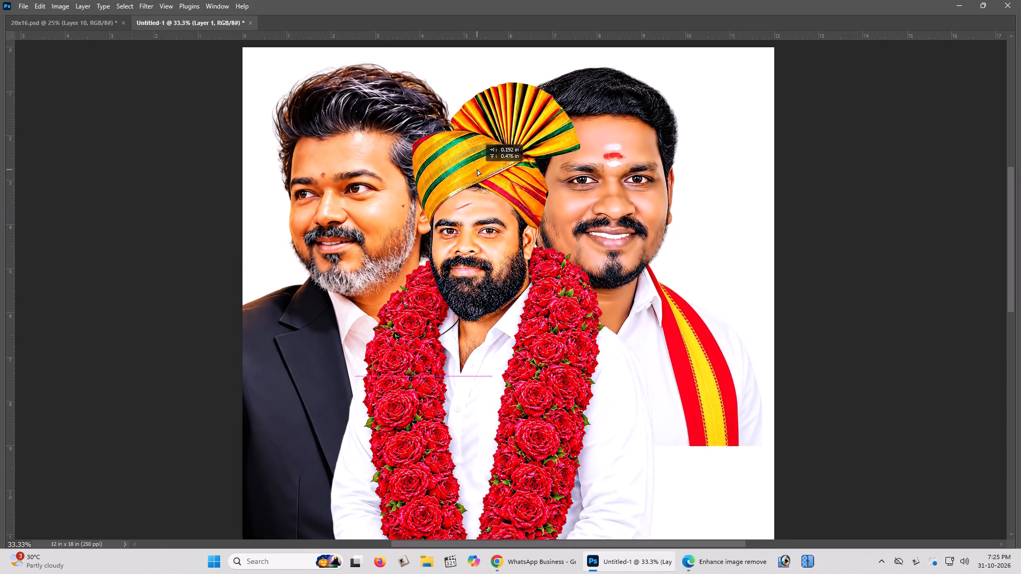
left_click_drag(477, 169, 474, 206)
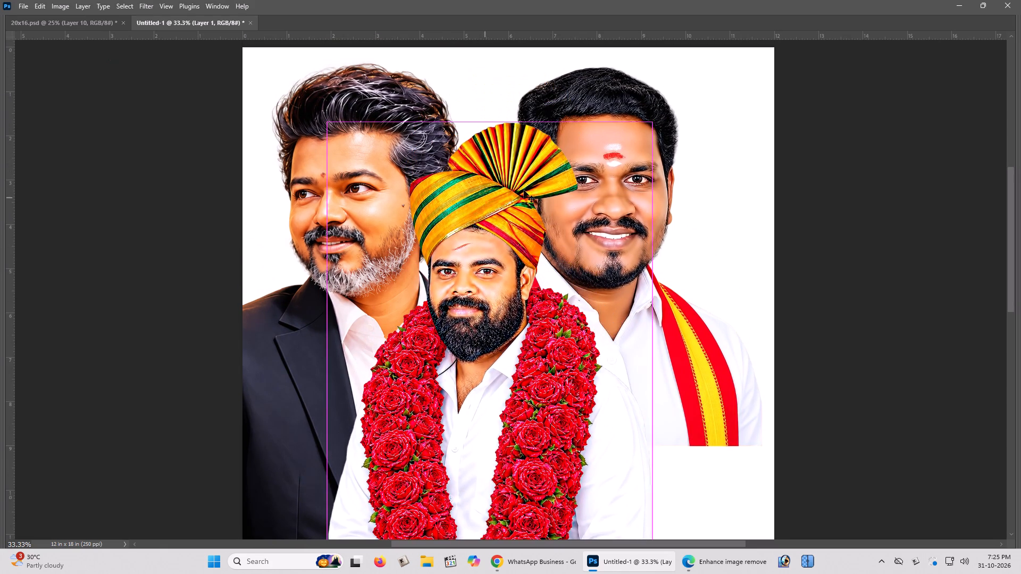
Scale down the garlanded man's portrait and raise it between the faces of the two rear men.
key("ctrl+t")
left_click_drag(655, 120, 632, 149, "alt")
left_click_drag(499, 292, 504, 241)
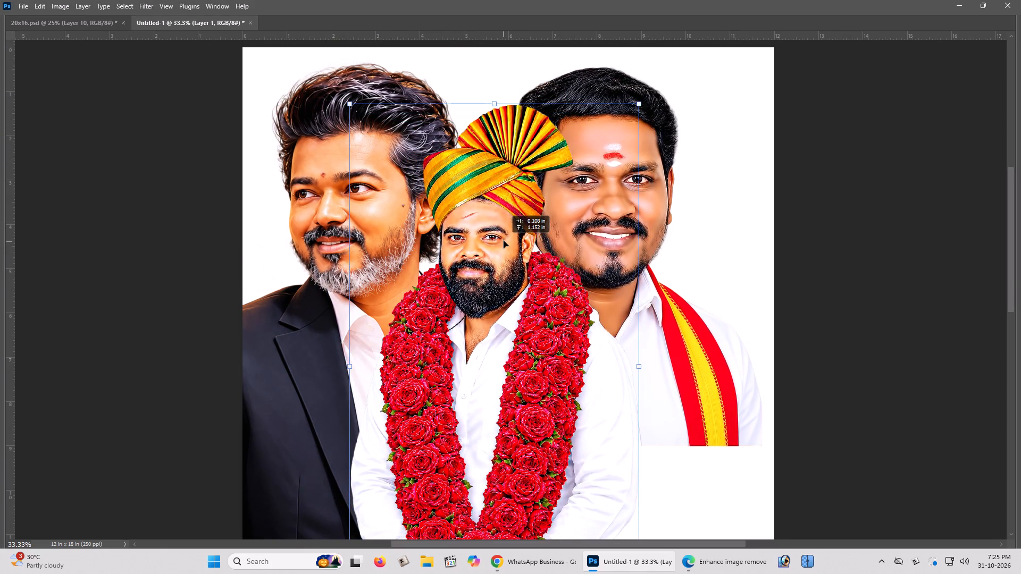
left_click_drag(504, 241, 504, 240)
key("Return")
Move the scarf man's portrait slightly right, toward the canvas's edge.
key("ctrl+minus")
key("ctrl+minus")
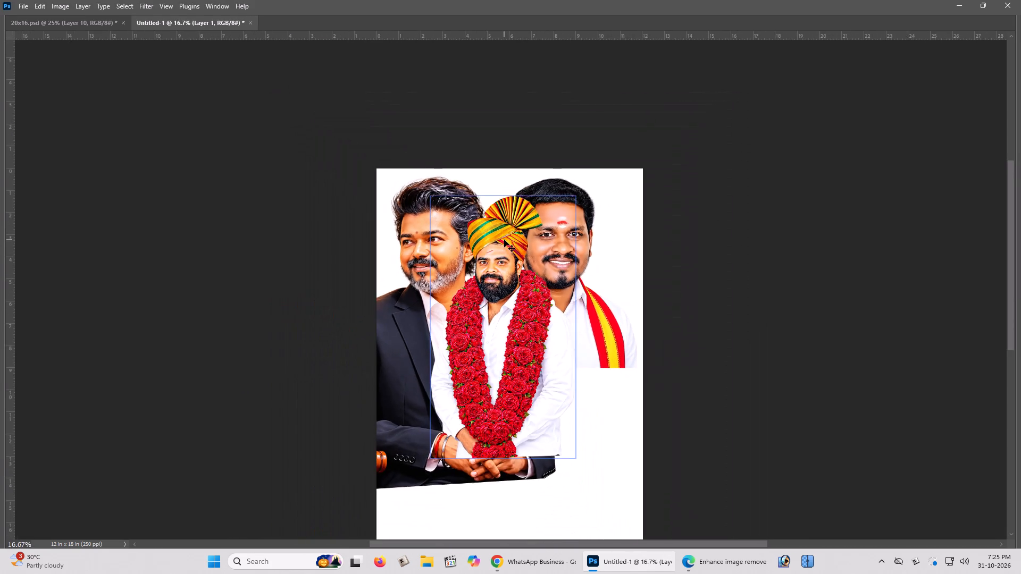
key("ctrl+plus")
key("ctrl+plus")
key("space")
key("space")
key("space")
key("space")
key("space")
key("space")
key("space")
key("space")
key("space")
key("space")
key("space")
left_click_drag(470, 167, 458, 182)
left_click(451, 191)
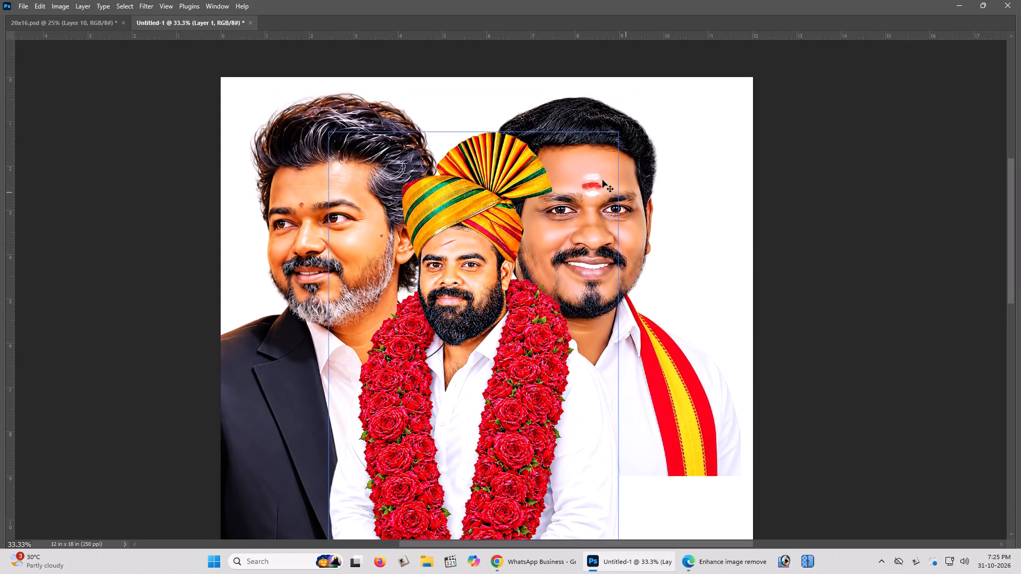
right_click(596, 177)
left_click(604, 181)
left_click_drag(607, 181, 618, 180, "shift")
scroll(618, 180, "up", 1)
scroll(618, 180, "down", 1)
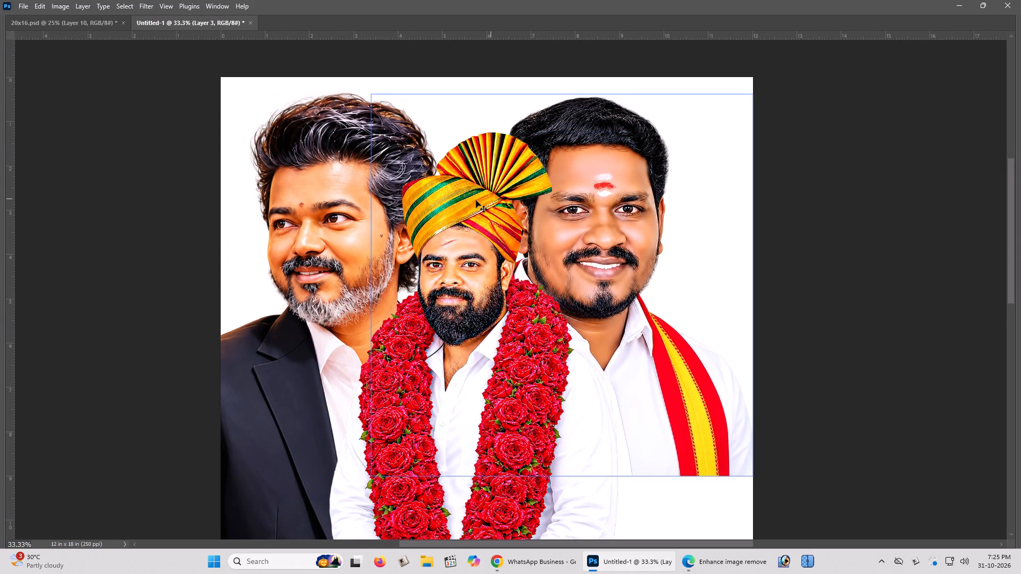
Move the garlanded man's portrait slightly right and up, nearer the scarf man's face.
right_click(477, 202)
left_click(484, 206)
left_click_drag(486, 206, 497, 197)
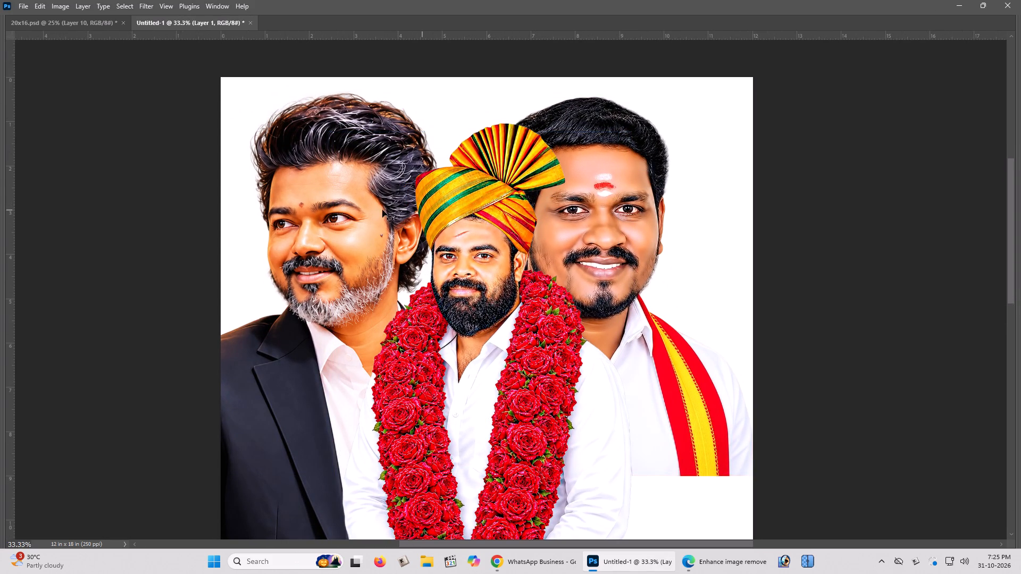
Shift the suited man's portrait right and slightly up so that his hair and ear sit close to the turban.
right_click(367, 200, "shift")
left_click(374, 206, "shift")
left_click(396, 184)
right_click(370, 178)
left_click(375, 181)
left_click_drag(377, 182, 381, 190)
key("ctrl+z")
left_click_drag(370, 189, 391, 188, "shift")
key("ctrl+t")
left_click(597, 90, "alt")
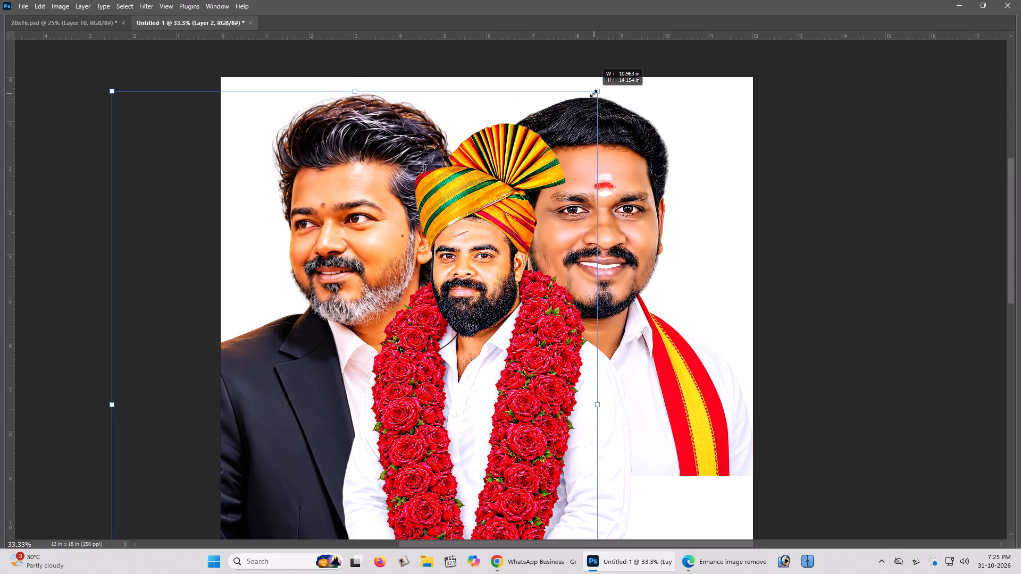
key("Return")
left_click_drag(446, 197, 445, 190)
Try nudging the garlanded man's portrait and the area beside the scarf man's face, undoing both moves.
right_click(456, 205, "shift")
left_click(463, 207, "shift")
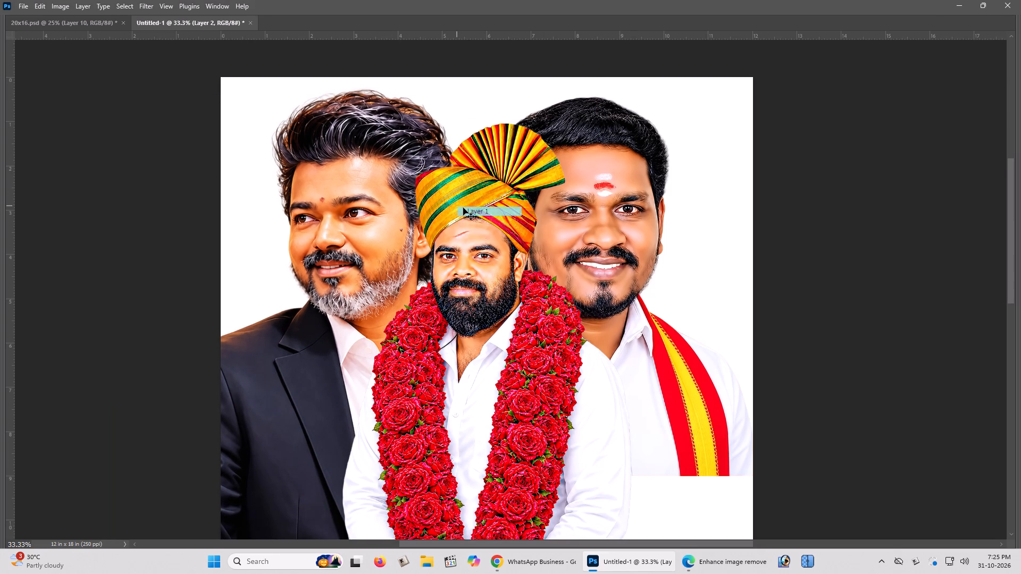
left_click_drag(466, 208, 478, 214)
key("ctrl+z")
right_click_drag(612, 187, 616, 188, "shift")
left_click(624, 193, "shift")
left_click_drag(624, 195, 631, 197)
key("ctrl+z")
Choose a pale cyan foreground colour and fill the white Background layer with it.
key("ctrl+minus")
key("ctrl+minus")
key("ctrl+minus")
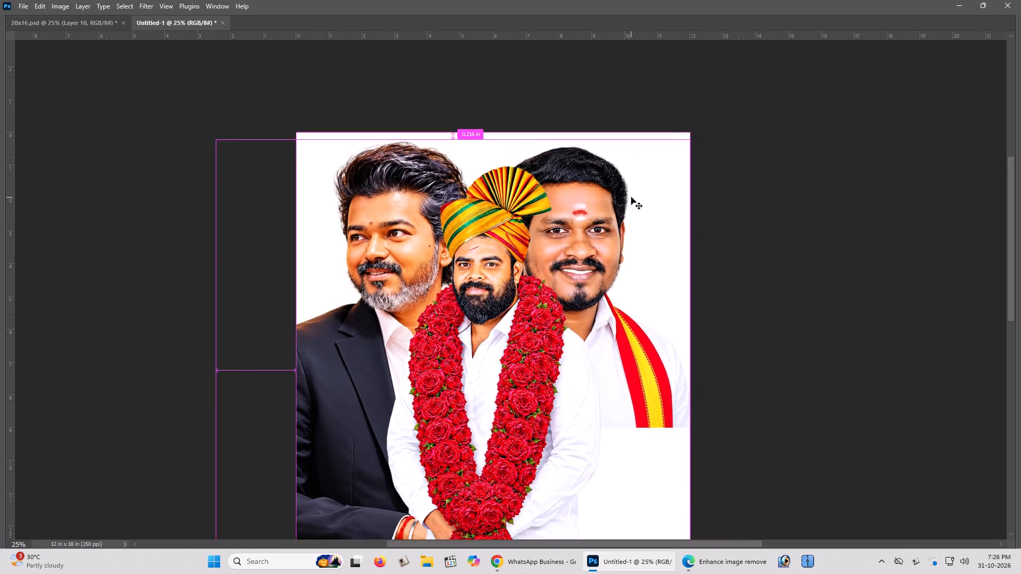
scroll(631, 197, "down", 6)
left_click_drag(487, 253, 498, 255)
key("Tab")
right_click(522, 225)
left_click(530, 232)
right_click(534, 190)
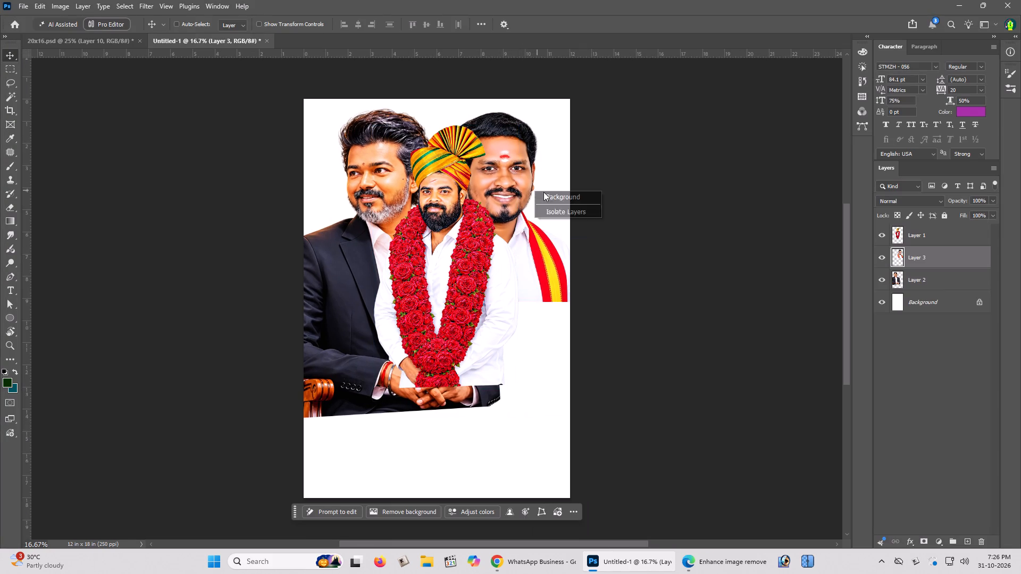
left_click(545, 192)
right_click(558, 186)
left_click(566, 192)
key("x")
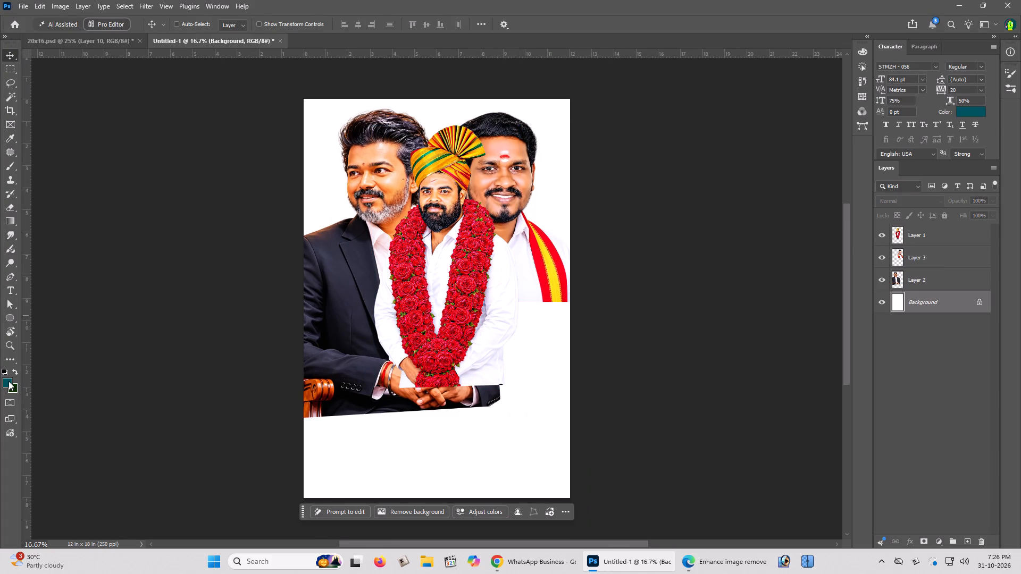
left_click_drag(9, 381, 18, 377)
left_click_drag(715, 190, 728, 167)
key("Return")
key("alt+shift+BackSpace")
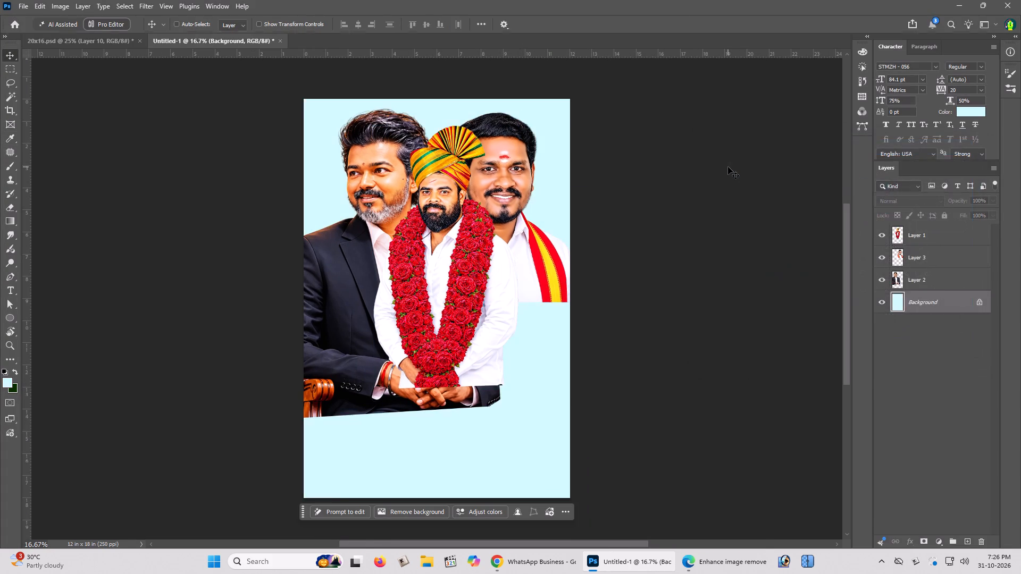
Add a layer mask to the scarf-wearing man's portrait layer.
key("Tab")
key("ctrl+plus")
right_click(414, 129)
left_click(422, 133)
key("Tab")
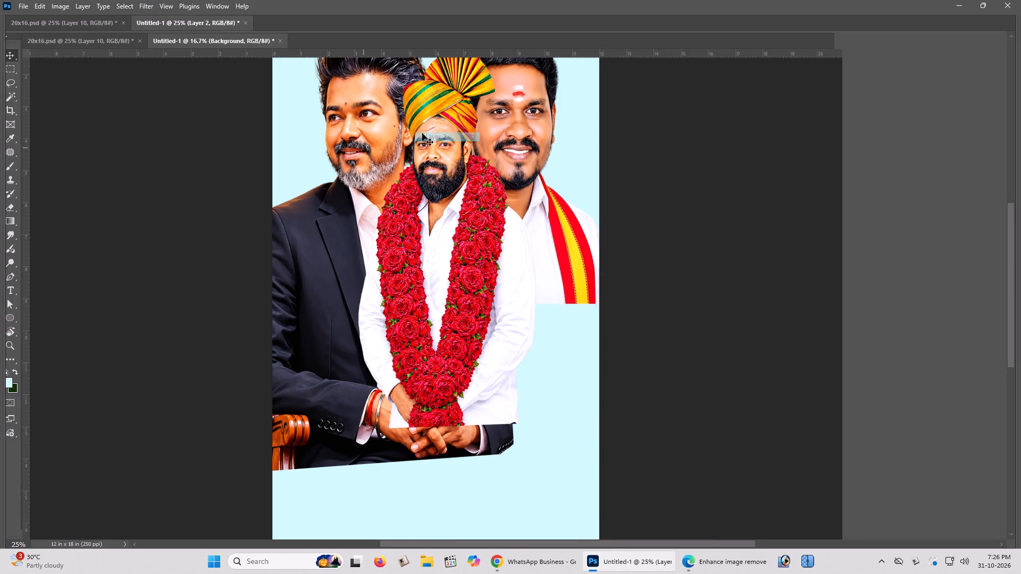
right_click(537, 143)
left_click(548, 149)
key("space")
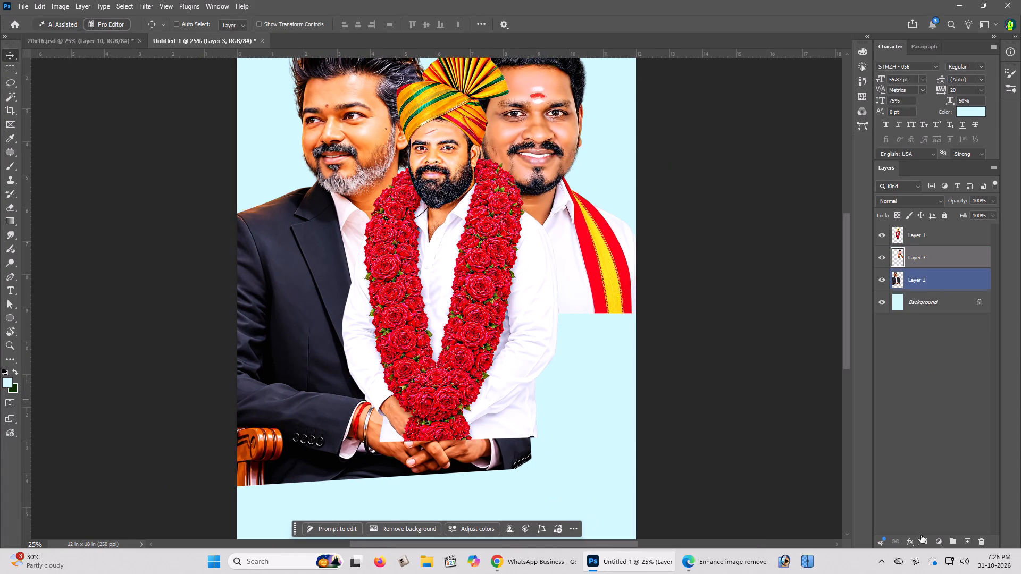
left_click(921, 543)
Fade out the scarf man's outer shoulder, scarf end and cut-off lower edge on his mask with a 1500 px soft eraser.
key("space")
key("space")
key("space")
key("space")
key("space")
key("space")
key("space")
key("space")
key("space")
key("space")
key("space")
key("space")
key("space")
key("space")
key("space")
key("space")
key("space")
key("space")
key("space")
key("space")
left_click_drag(761, 474, 748, 482)
left_click(748, 482)
left_click_drag(585, 324, 590, 326)
left_click(590, 326)
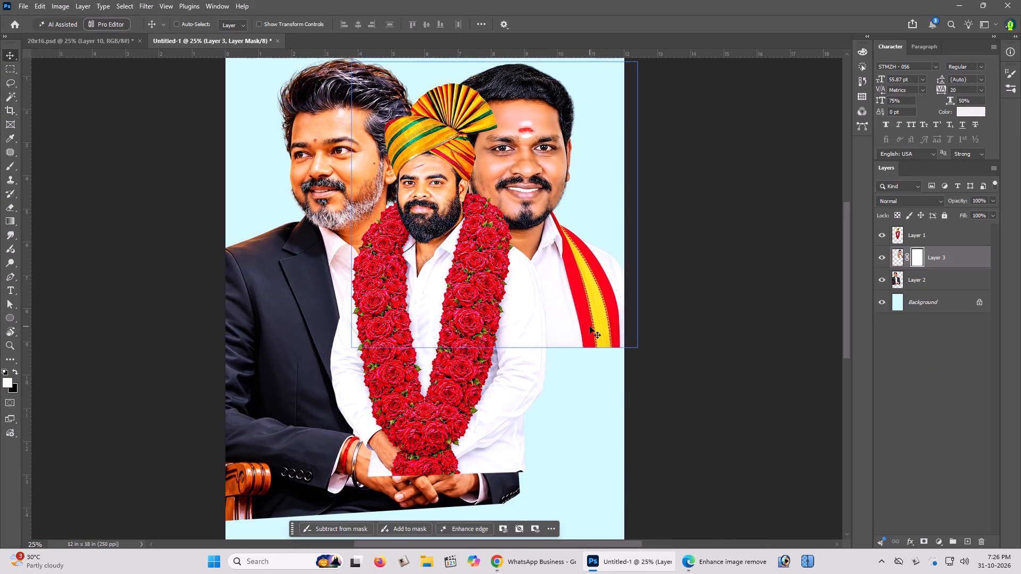
scroll(590, 326, "up", 3)
key("Tab")
key("space")
key("space")
key("space")
left_click_drag(595, 326, 589, 320)
left_click(587, 319)
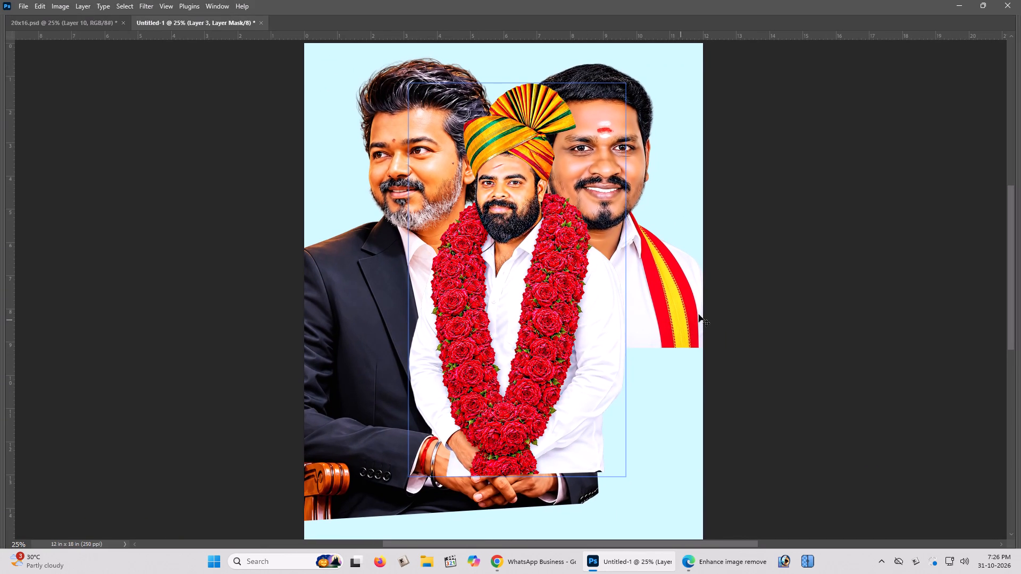
key("e")
key("Tab")
scroll(732, 284, "up", 4)
key("bracketright")
key("bracketright")
key("bracketright")
key("bracketright")
key("bracketright")
key("bracketright")
key("bracketright")
key("bracketright")
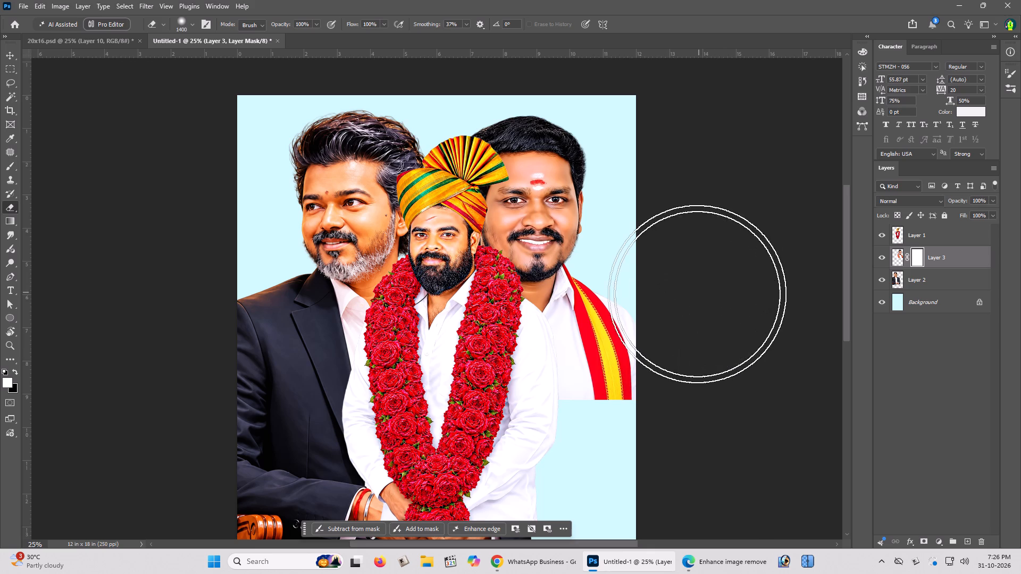
key("bracketright")
scroll(697, 294, "down", 7)
left_click_drag(700, 267, 658, 330)
left_click_drag(670, 281, 652, 337)
left_click_drag(662, 324, 632, 365)
left_click_drag(611, 389, 600, 396)
left_click_drag(599, 396, 604, 393)
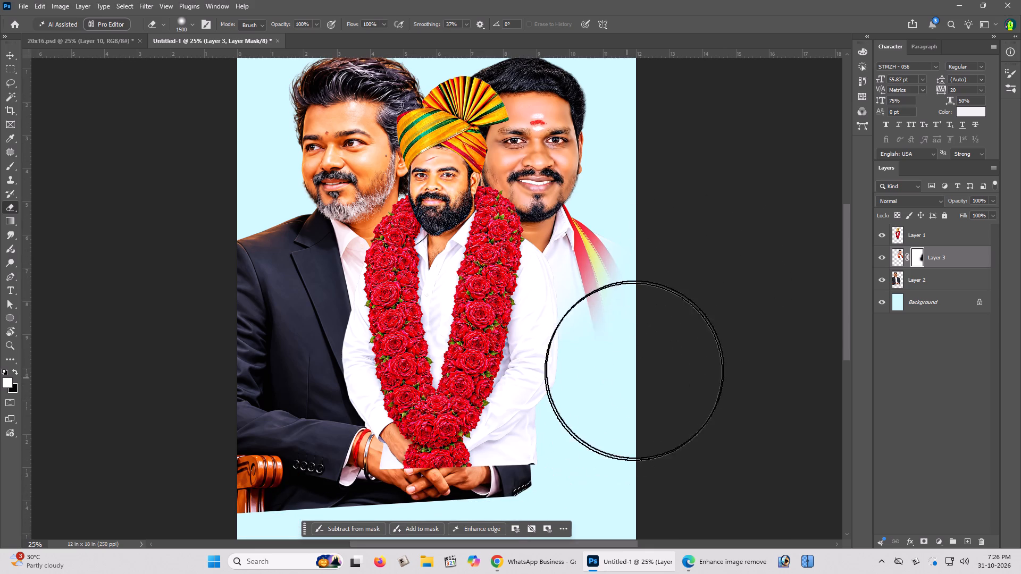
left_click_drag(641, 359, 657, 331)
left_click_drag(665, 308, 675, 285)
left_click_drag(681, 275, 683, 269)
key("space")
left_click(684, 271)
left_click(691, 272)
Add a layer mask to the suited man's portrait layer.
key("v")
key("space")
key("space")
key("space")
key("space")
key("space")
key("space")
key("space")
key("space")
key("space")
key("space")
key("space")
key("space")
key("space")
key("space")
key("space")
key("space")
key("space")
key("space")
key("space")
key("space")
left_click_drag(605, 224, 610, 202)
left_click(614, 197)
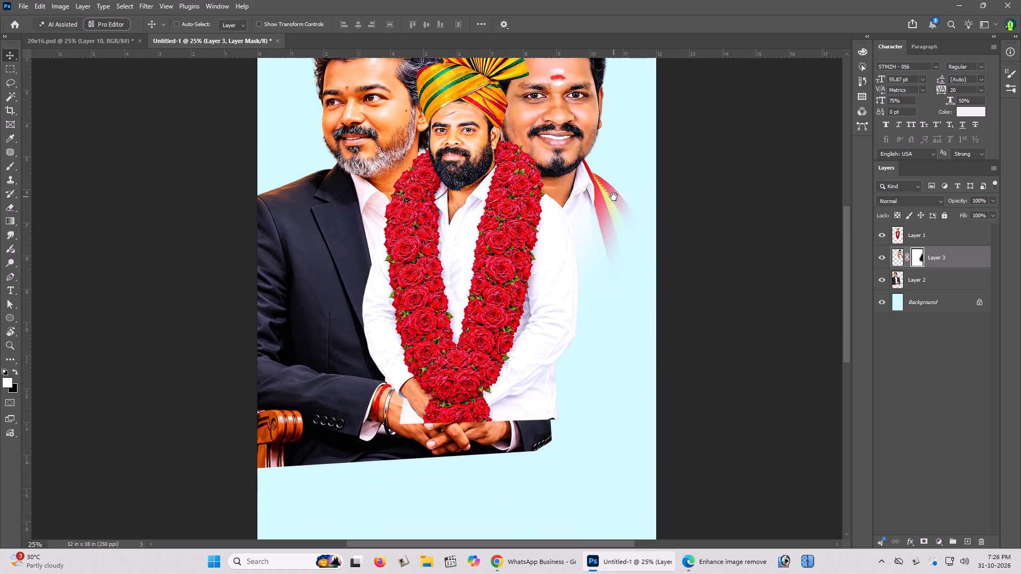
left_click_drag(607, 217, 611, 236)
left_click(611, 236)
right_click(396, 189)
left_click(405, 193)
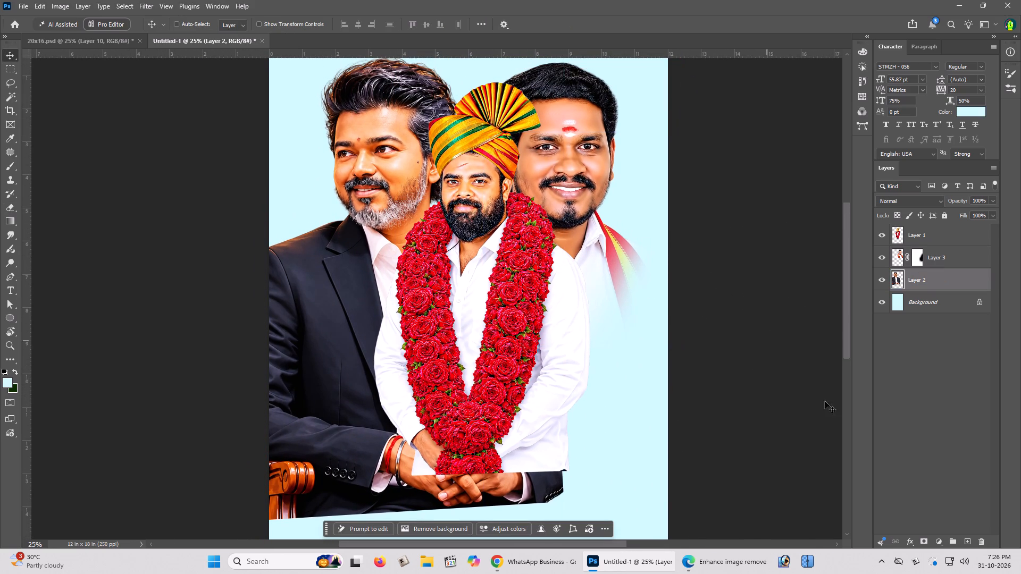
left_click(922, 540)
Erase the suited man's hands, chair, slanted lower edge and outer sleeve on his mask with the 1500 px soft eraser.
key("space")
key("space")
left_click_drag(756, 488, 762, 433)
left_click(764, 419)
scroll(684, 394, "up", 5)
key("e")
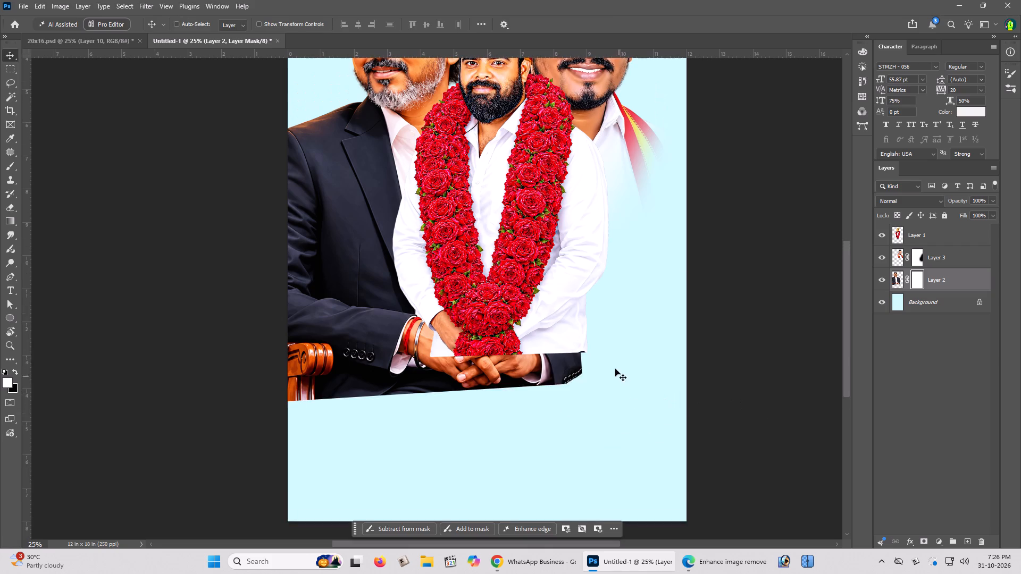
left_click_drag(643, 347, 234, 366)
left_click_drag(237, 365, 427, 380)
key("space")
left_click_drag(433, 371, 430, 395)
left_click(430, 395)
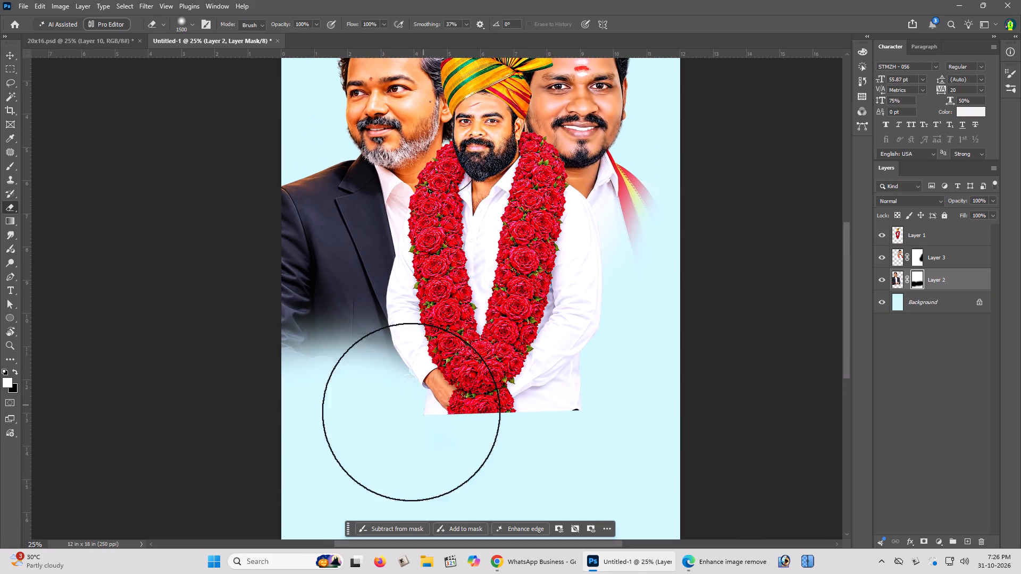
left_click_drag(369, 411, 281, 385)
left_click_drag(265, 367, 255, 326)
left_click_drag(255, 313, 254, 288)
left_click_drag(253, 275, 251, 268)
Enlarge the eraser to 1900 px and soften the fade along the suited man's outer sleeve and lower jacket.
key("bracketright")
key("bracketright")
key("bracketright")
key("bracketright")
left_click(264, 315)
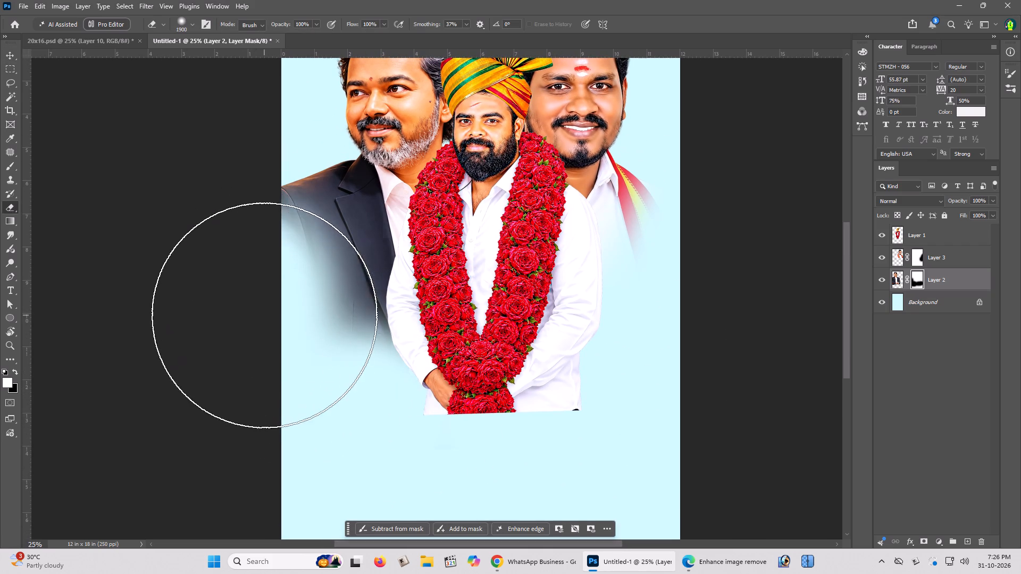
left_click(232, 266)
left_click(292, 369)
left_click(322, 378)
left_click(330, 382)
Add a layer mask to the garlanded man's portrait layer, undoing a trial erase made directly on the layer.
scroll(435, 379, "up", 4)
key("v")
key("ctrl+minus")
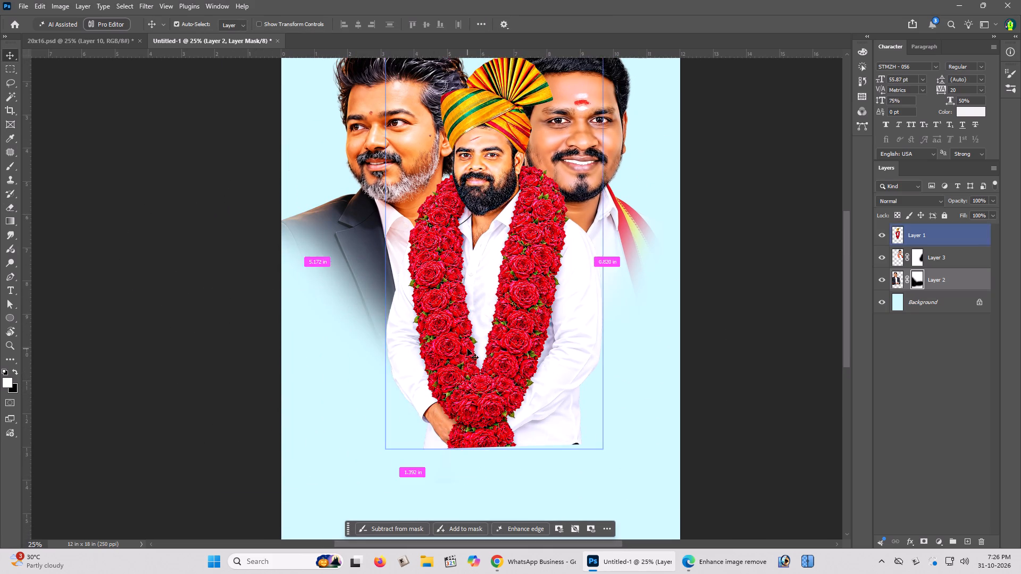
key("ctrl+minus")
scroll(474, 344, "up", 3)
scroll(474, 344, "down", 4)
key("ctrl+plus")
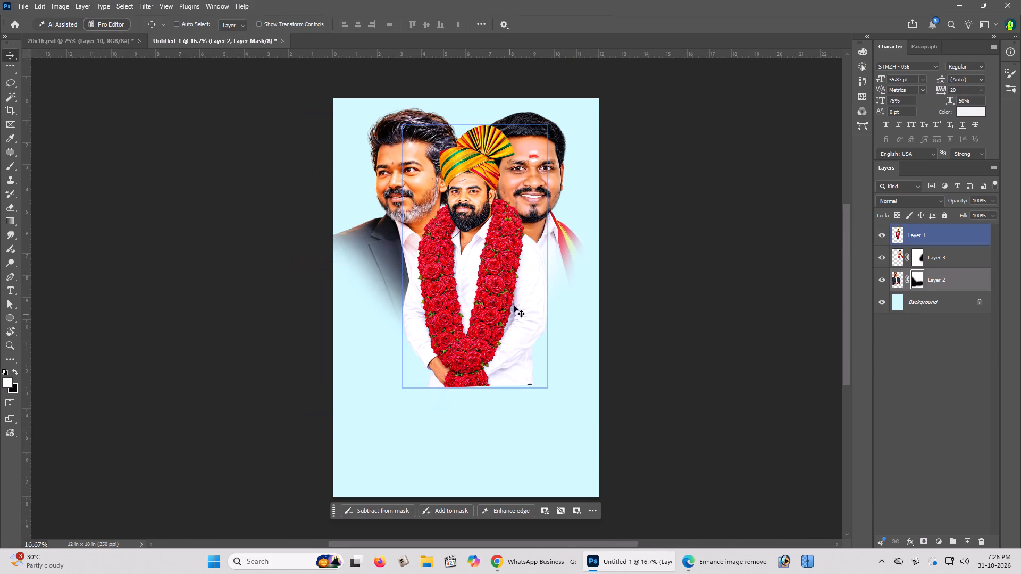
right_click(514, 305)
left_click(523, 309)
key("ctrl+plus")
key("e")
scroll(645, 398, "down", 4)
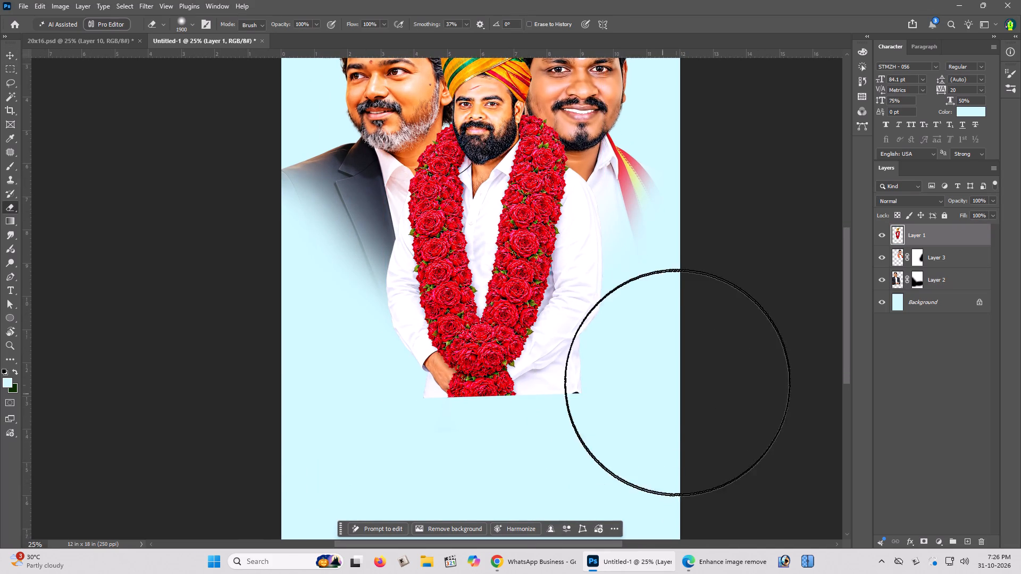
left_click_drag(677, 356, 636, 399)
key("ctrl+z")
left_click(924, 539)
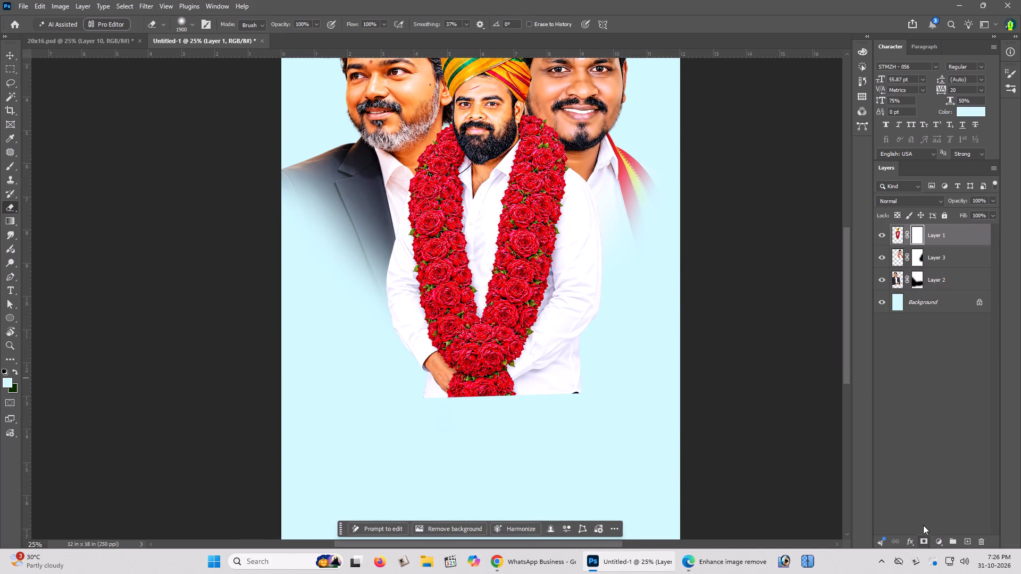
Fade the garlanded man's hands, shirt hem and garland bottom into the cyan background on his mask with the 1900 px eraser.
left_click_drag(638, 415, 615, 425)
left_click_drag(585, 429, 574, 434)
left_click_drag(533, 449, 518, 452)
left_click_drag(416, 433, 399, 427)
left_click_drag(368, 421, 360, 419)
left_click(357, 418)
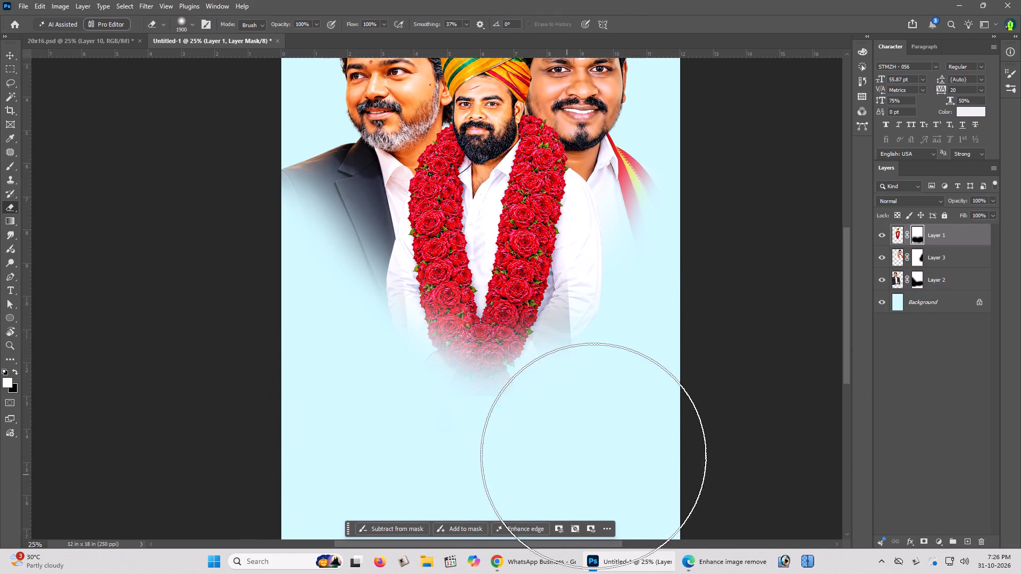
left_click_drag(596, 454, 629, 432)
left_click(670, 385)
Select the scarf man's layer and erase once behind the lower garland, where a hard vertical edge shows.
key("v")
key("v")
key("space")
left_click_drag(637, 309, 629, 347)
left_click(629, 347)
right_click(545, 199)
left_click(555, 204)
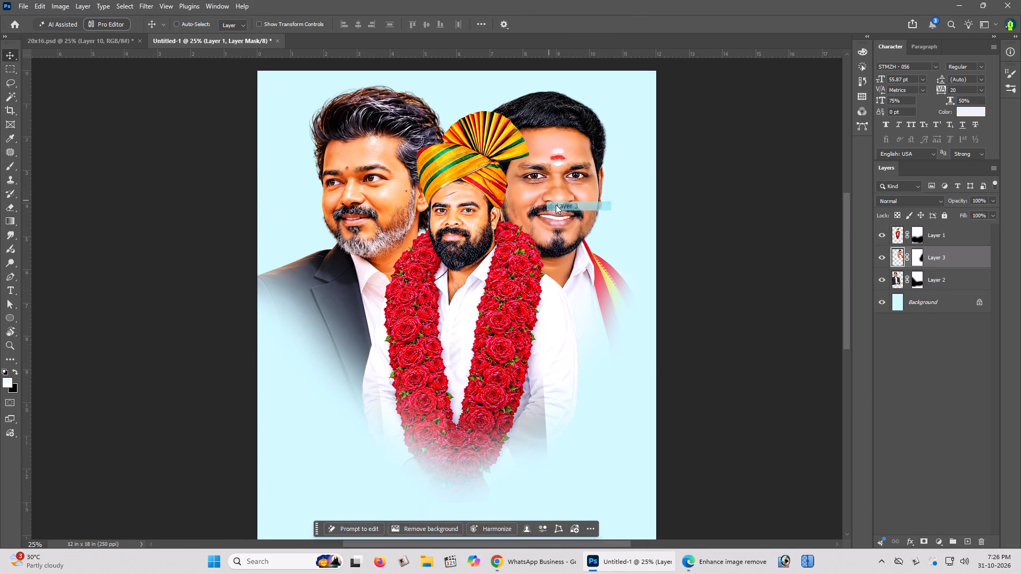
key("space")
left_click_drag(557, 200, 555, 176)
left_click(555, 174)
key("e")
left_click(497, 412)
Erase the leftover hard edge beside the garlanded man's lower shirt on the suited man's layer mask.
key("v")
right_click(345, 189)
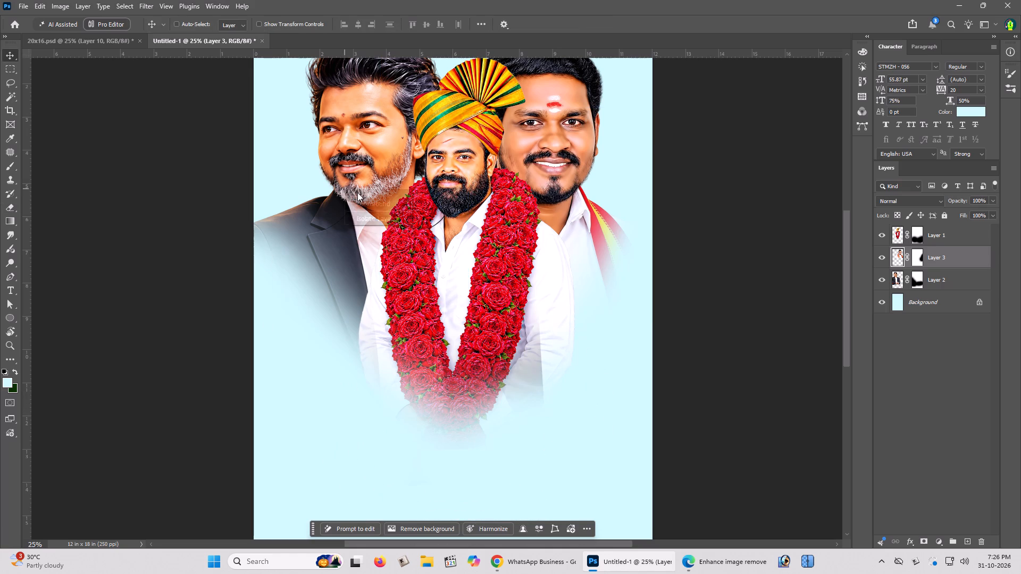
left_click(361, 193)
left_click(917, 281)
key("e")
left_click(576, 407)
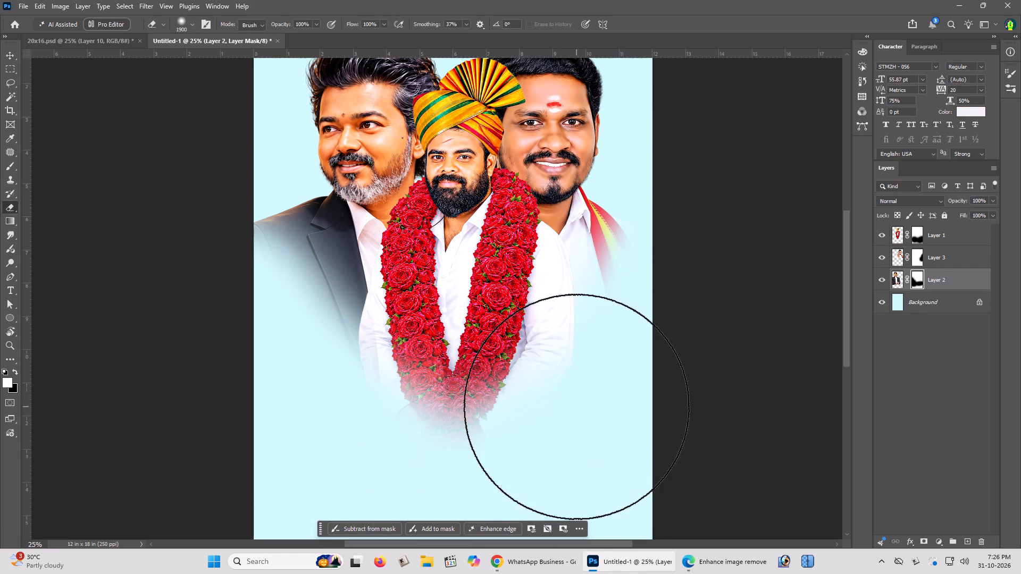
Erase the last traces beside the garlanded man's lower sleeve on the suited man's layer mask, and review the whole poster.
left_click_drag(571, 377, 569, 365)
left_click(568, 361)
key("v")
key("ctrl+minus")
key("ctrl+minus")
scroll(575, 349, "up", 2)
scroll(575, 349, "down", 1)
key("Tab")
key("Tab")
key("v")
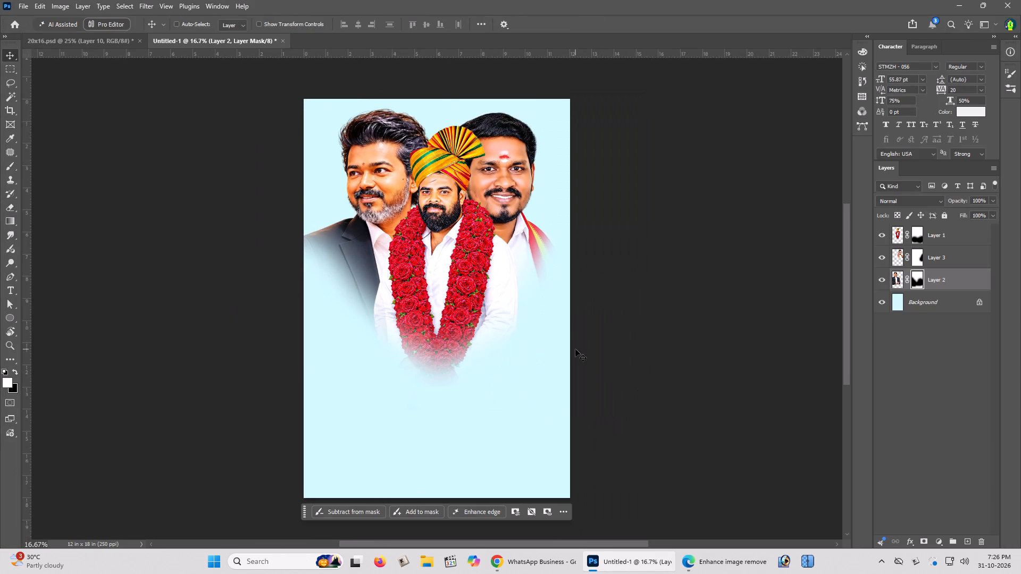
Copy the bearded man in the white shirt, with his mask, from 20x16.psd into the Untitled-1 poster.
key("ctrl+Tab")
right_click(583, 192)
left_click(592, 198)
left_click_drag(594, 195, 628, 170)
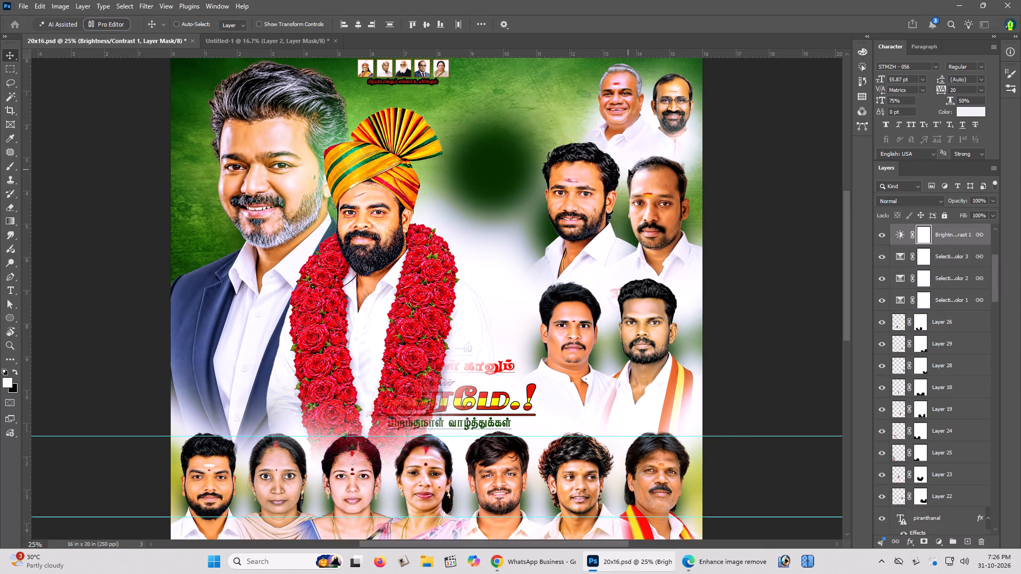
right_click(569, 204)
left_click(596, 248)
left_click_drag(594, 230, 341, 162)
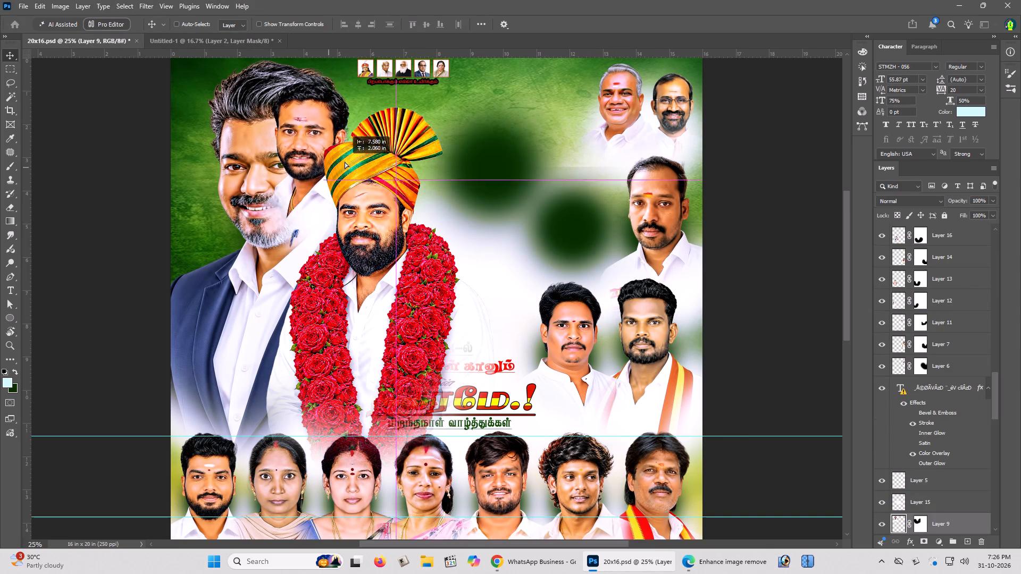
left_click_drag(317, 158, 449, 285)
key("space")
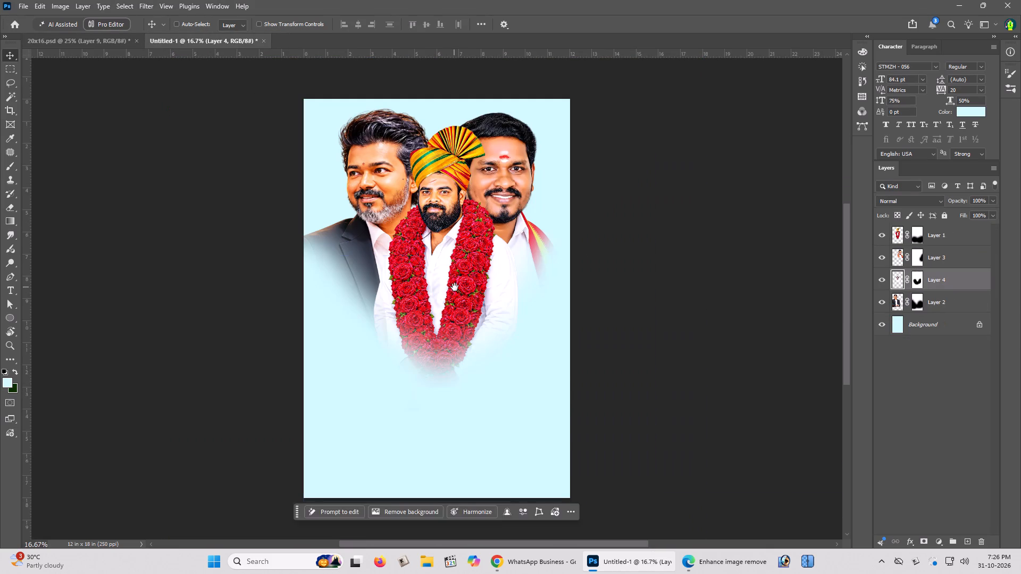
Bring the bearded man's layer to the front and place it beside the garland, below the scarf man.
double_click(455, 287)
key("z")
double_click(455, 287)
key("z")
double_click(455, 287)
key("v")
key("ctrl+shift+bracketright")
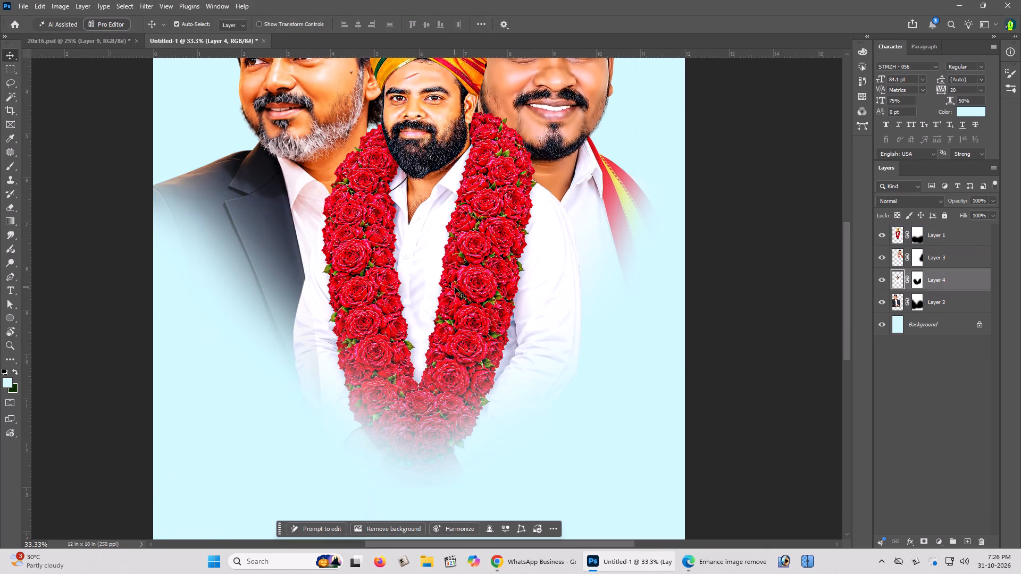
key("ctrl+minus")
left_click_drag(410, 273, 547, 321)
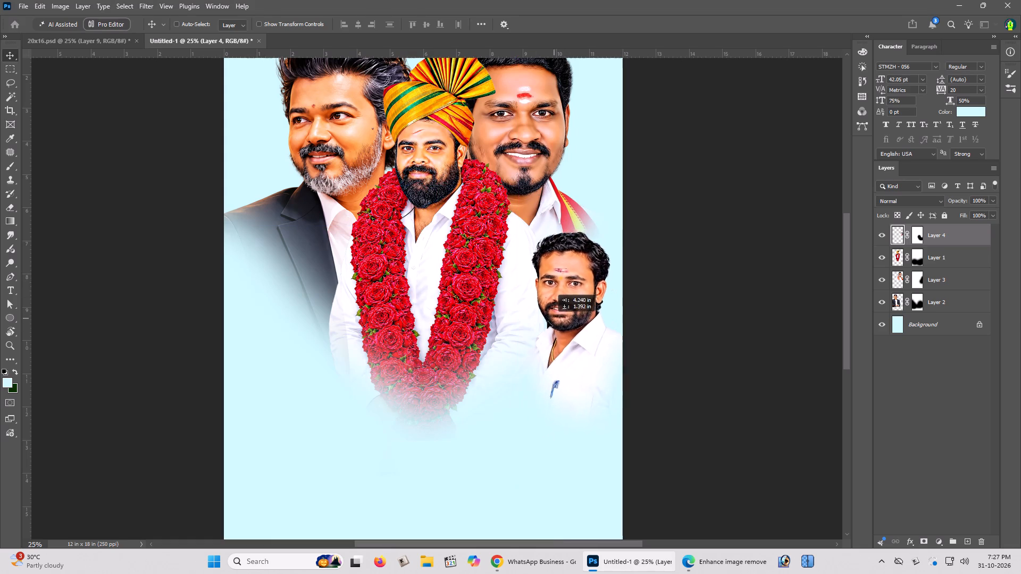
left_click_drag(547, 321, 544, 322)
Enlarge the bearded man's portrait slightly, by about 5 percent, with Free Transform.
key("z")
left_click(574, 317)
right_click(567, 300)
left_click(568, 280)
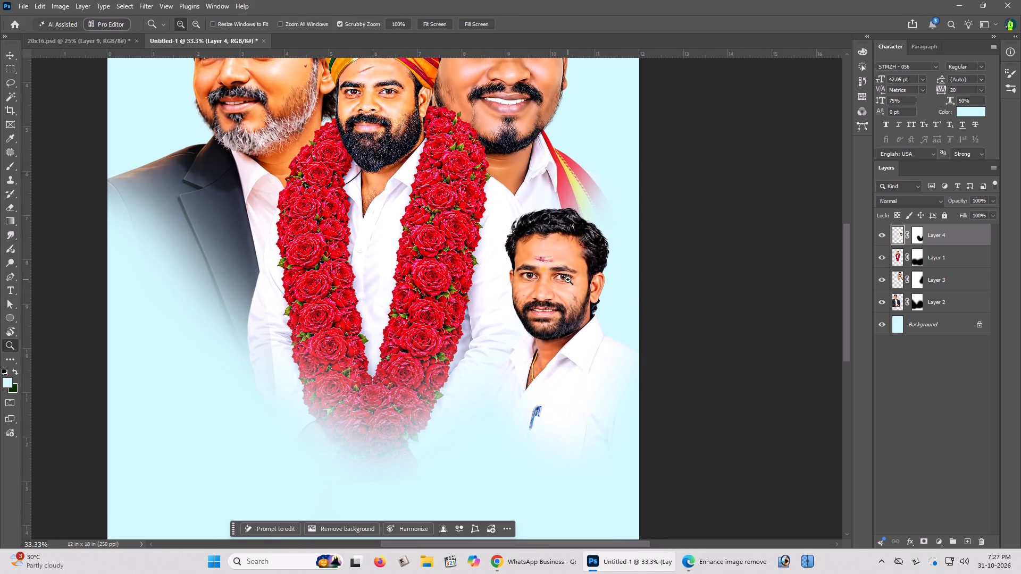
key("v")
key("ctrl+t")
left_click_drag(478, 205, 463, 202, "alt")
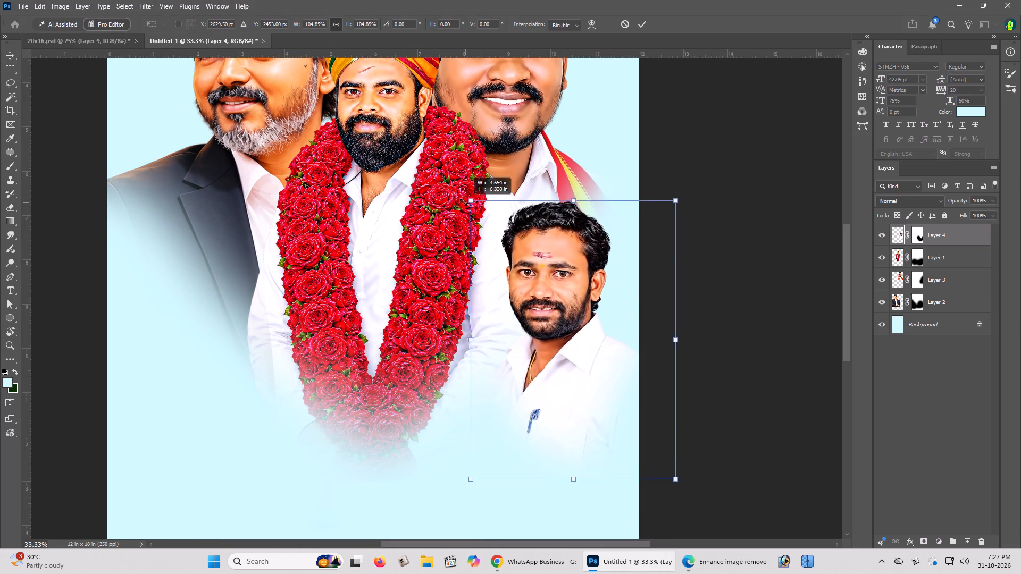
left_click_drag(463, 202, 462, 202, "alt")
key("Return")
Nudge the bearded man's portrait slightly toward the poster's right edge and check it against the whole layout.
key("space")
key("space")
key("space")
key("space")
left_click_drag(506, 264, 499, 253)
left_click(498, 251)
left_click_drag(533, 259, 544, 265)
key("ctrl+minus")
key("ctrl+0")
scroll(544, 265, "up", 2)
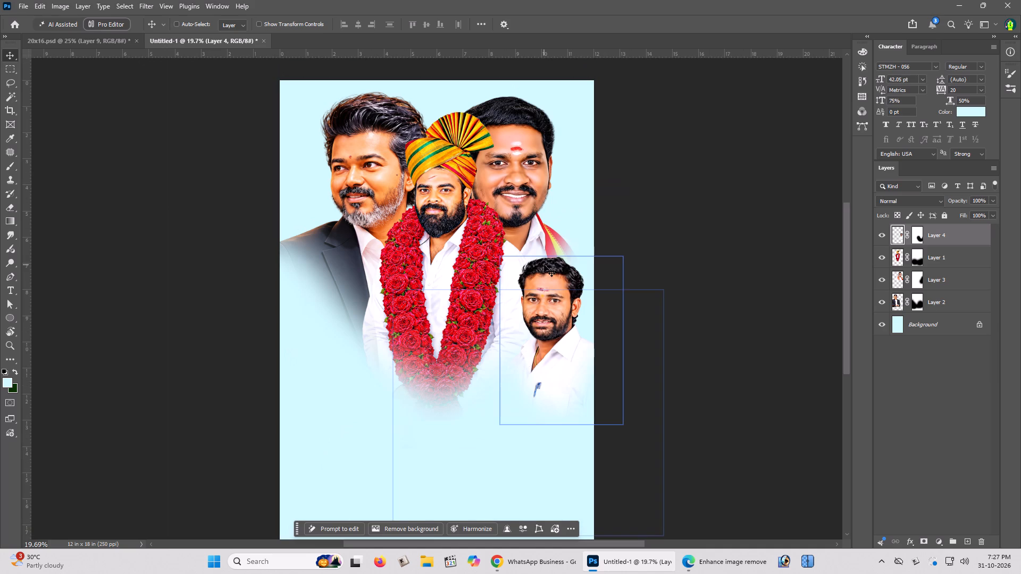
Browse the ALL PSD folder on the OUTPUT drive for opening a file and preview tvk 36x25.psd in ACDSee.
key("ctrl+o")
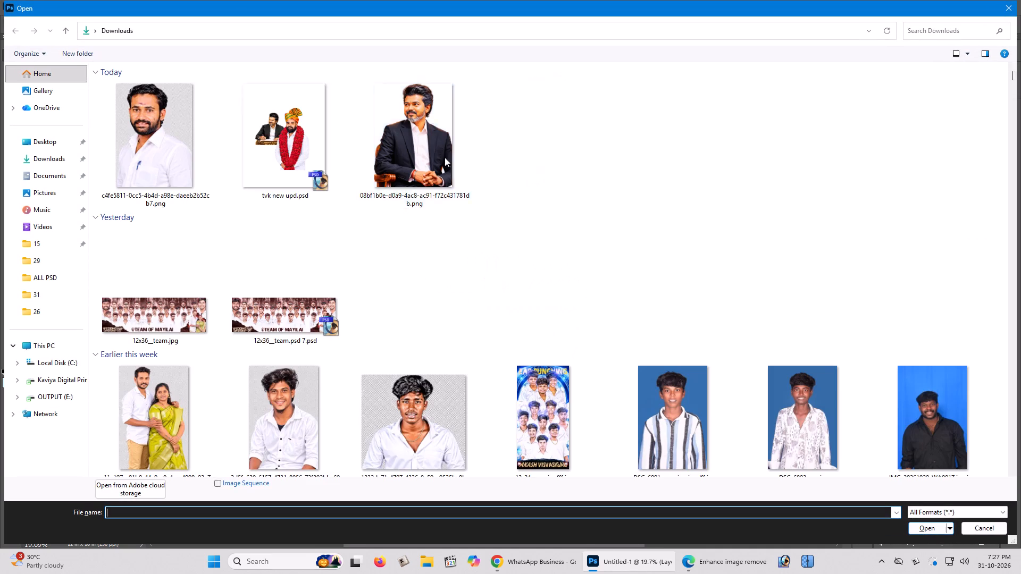
left_click(63, 396)
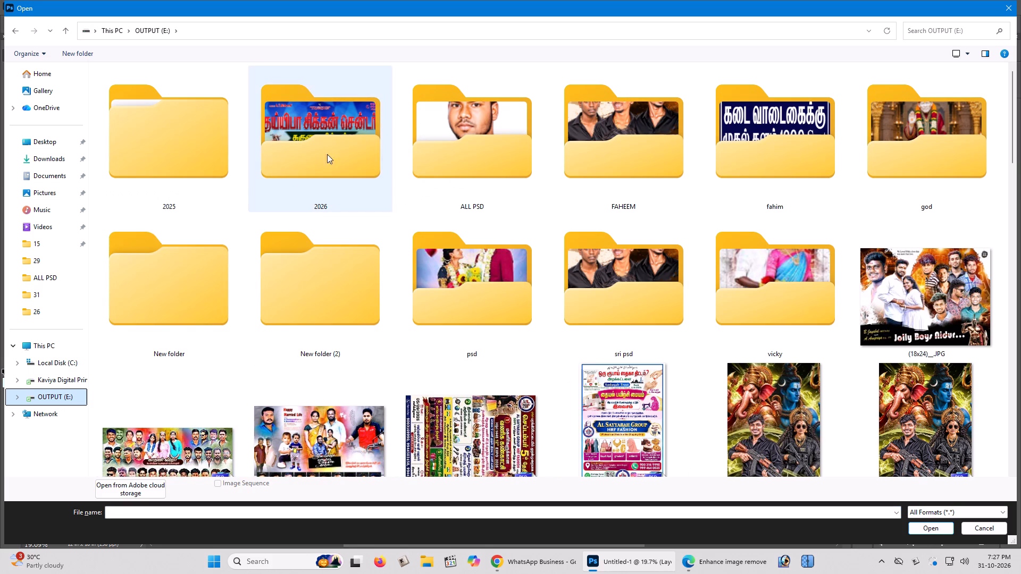
double_click(447, 150)
scroll(588, 172, "down", 8)
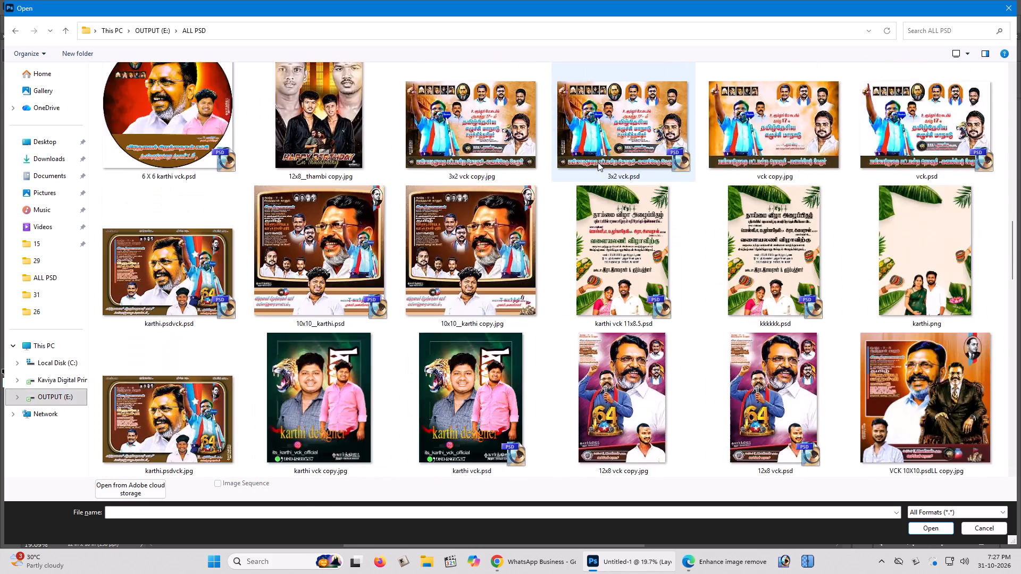
scroll(598, 162, "down", 4)
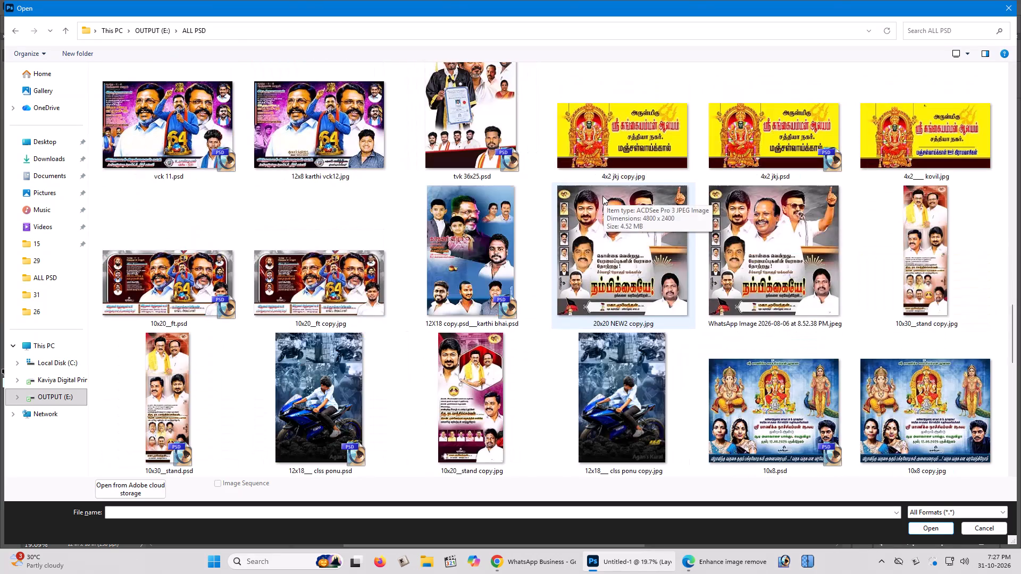
right_click(479, 117)
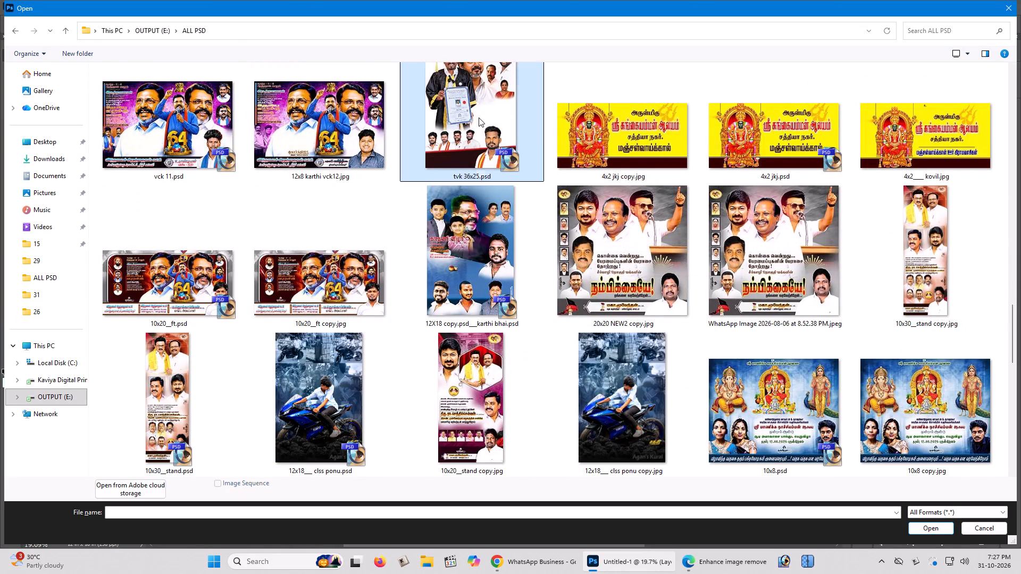
left_click(545, 261)
left_click(634, 258)
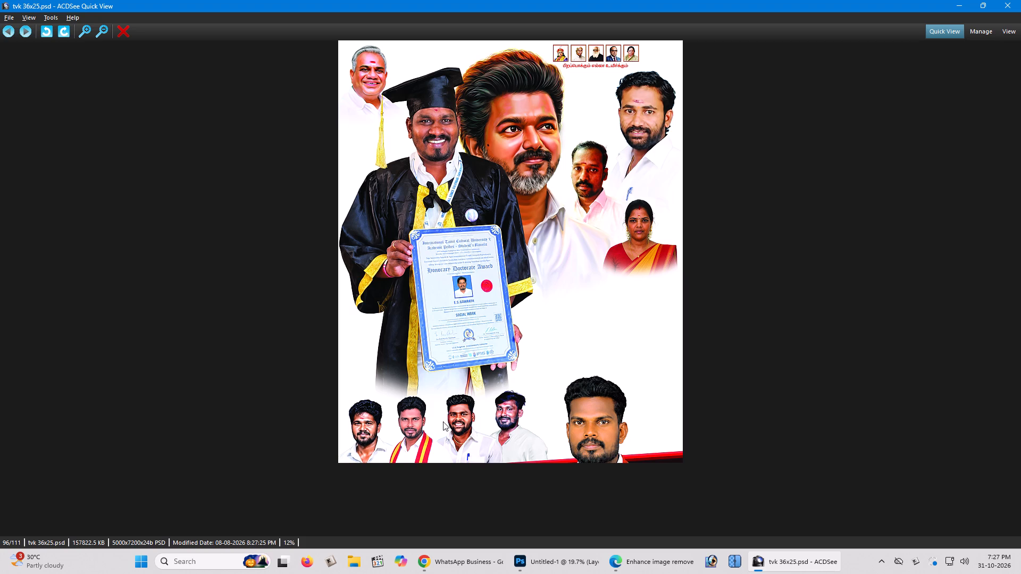
left_click(1020, 0)
Look through the rest of the ALL PSD folder's thumbnails for a poster file with more usable portraits.
scroll(489, 334, "down", 2)
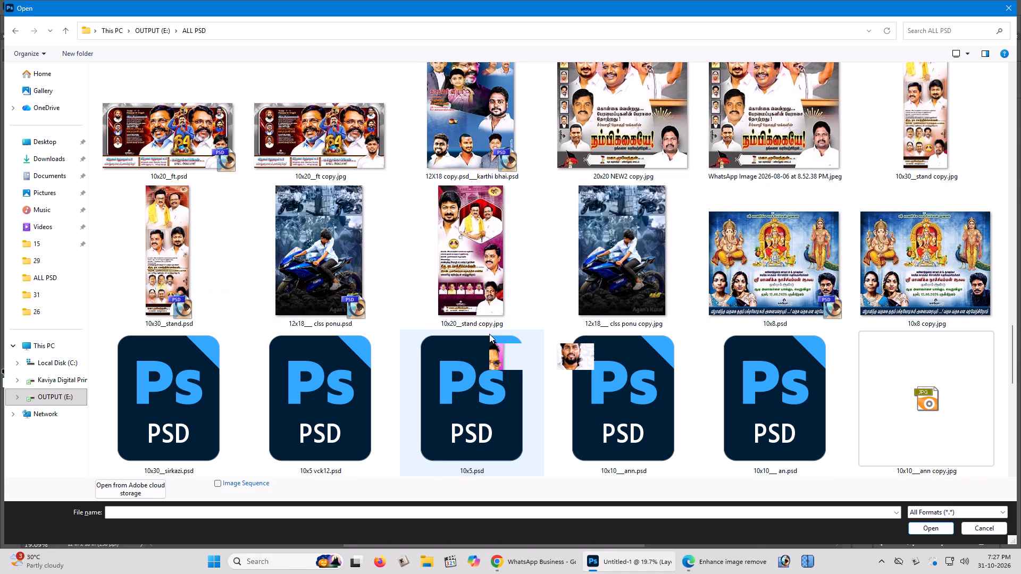
scroll(489, 334, "down", 2)
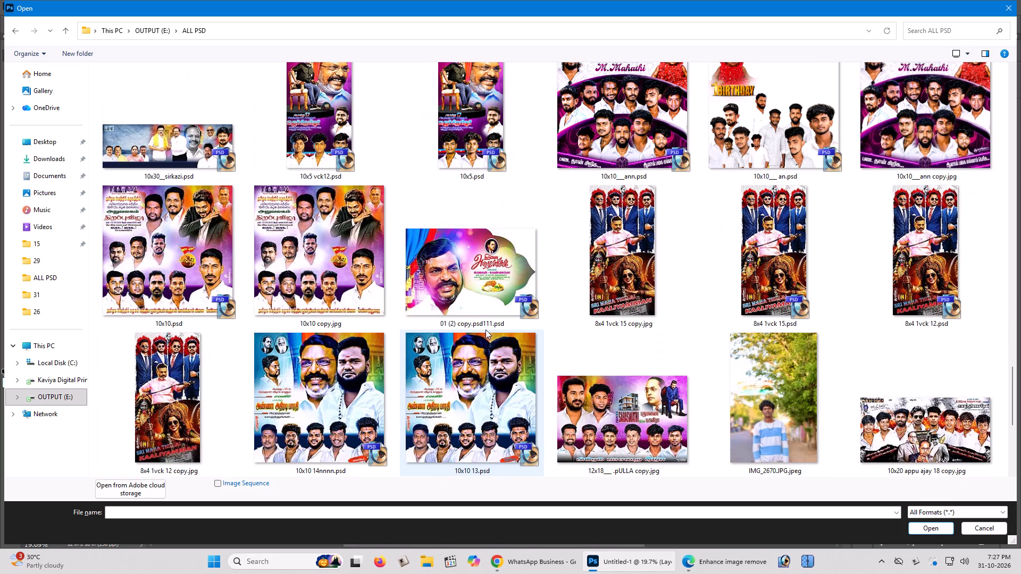
scroll(481, 324, "down", 2)
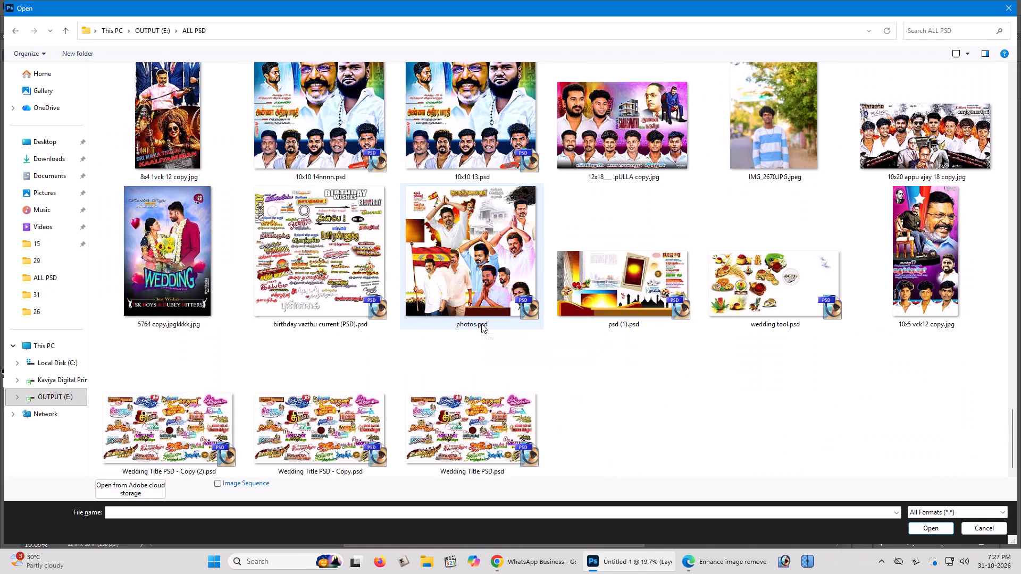
scroll(481, 324, "up", 7)
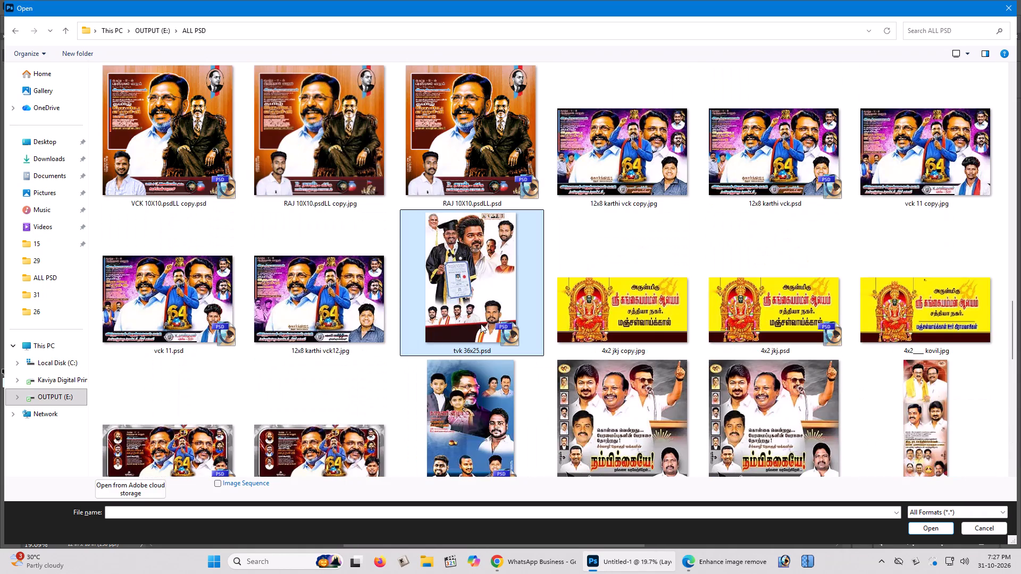
scroll(481, 324, "up", 3)
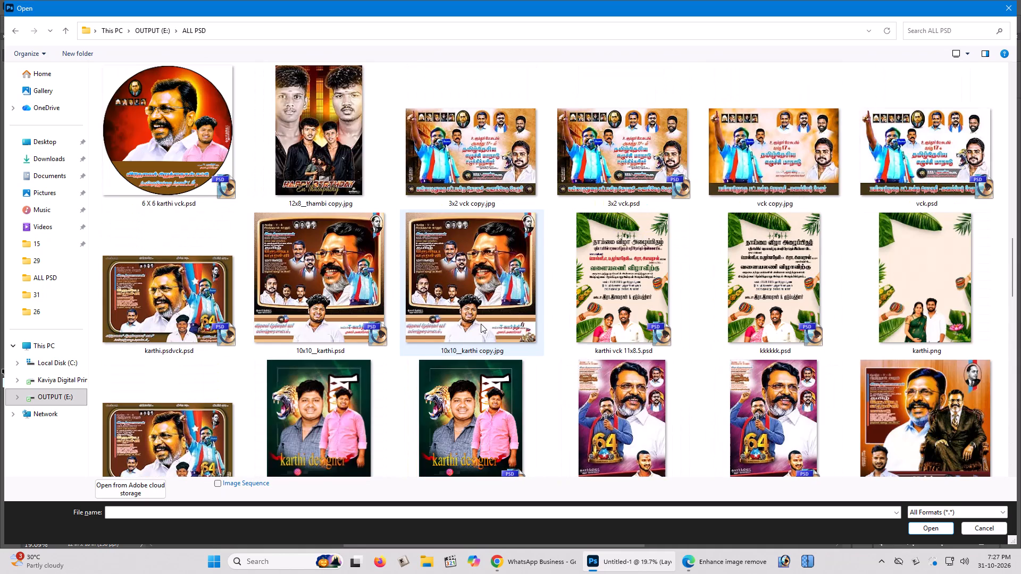
scroll(481, 324, "up", 3)
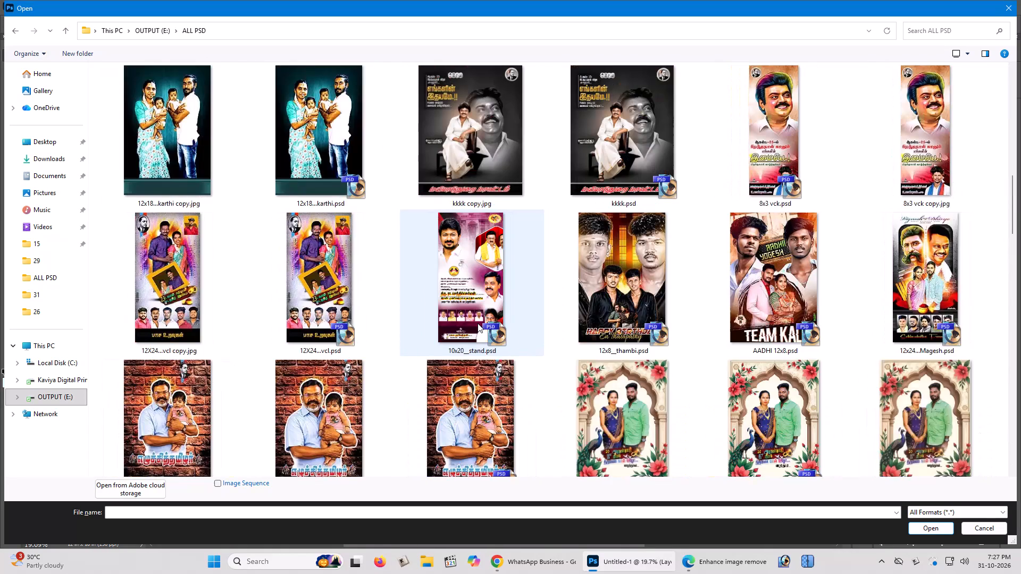
scroll(478, 323, "up", 1)
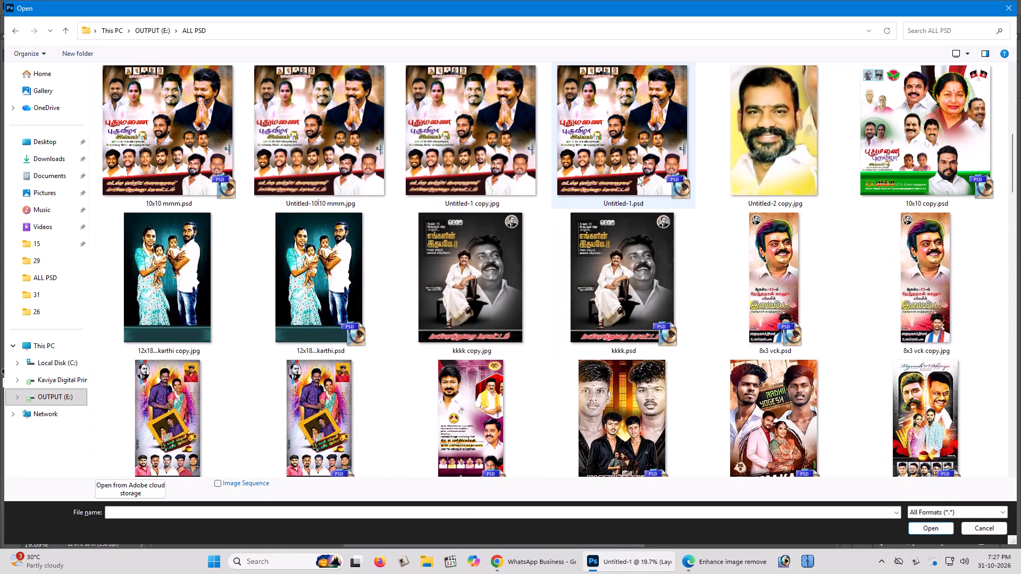
scroll(536, 206, "up", 1)
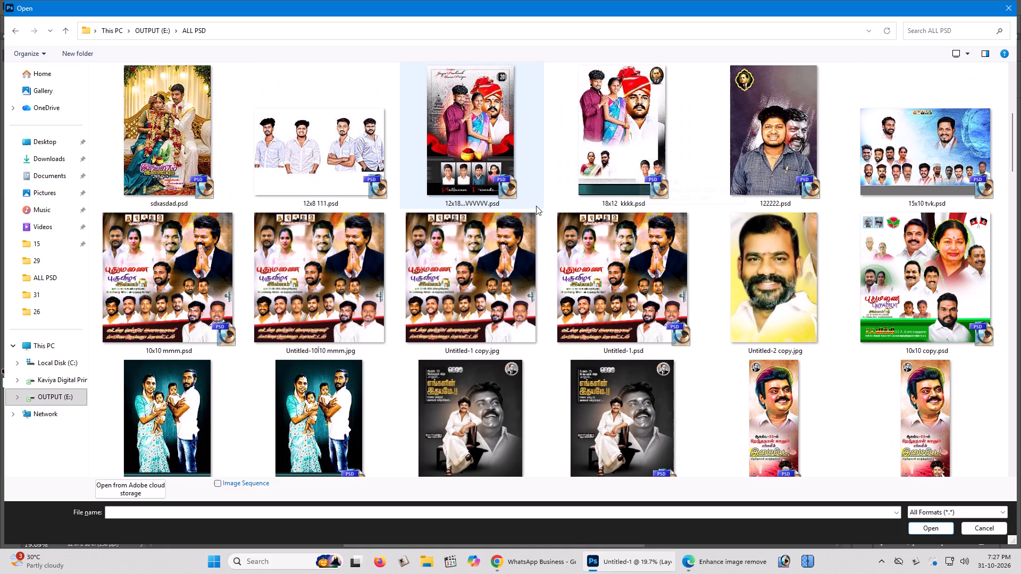
scroll(536, 206, "up", 1)
scroll(483, 199, "up", 2)
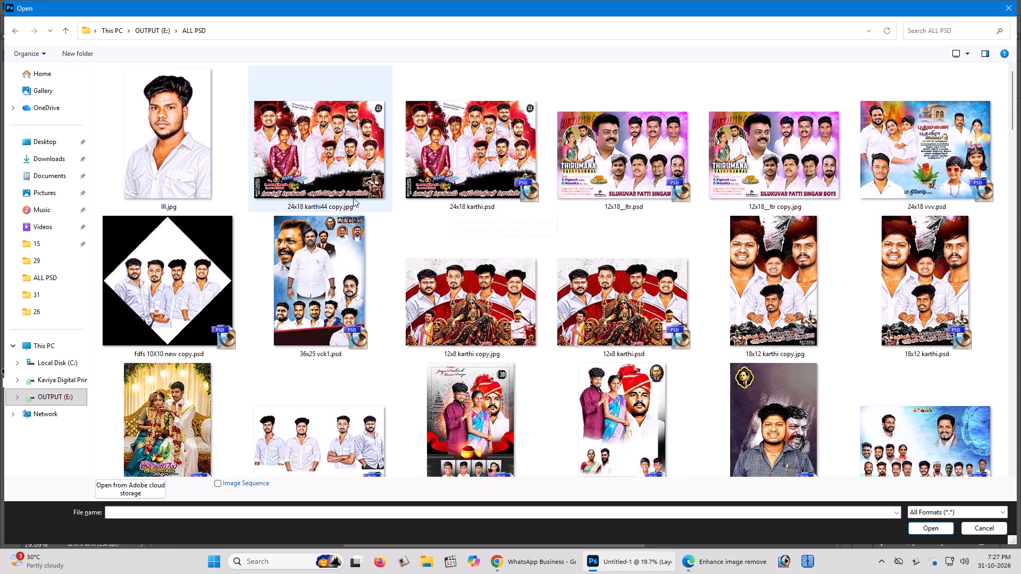
scroll(353, 198, "up", 3)
Look through the poster files in folder 21 under 2026 > jun on the OUTPUT drive.
left_click(64, 392)
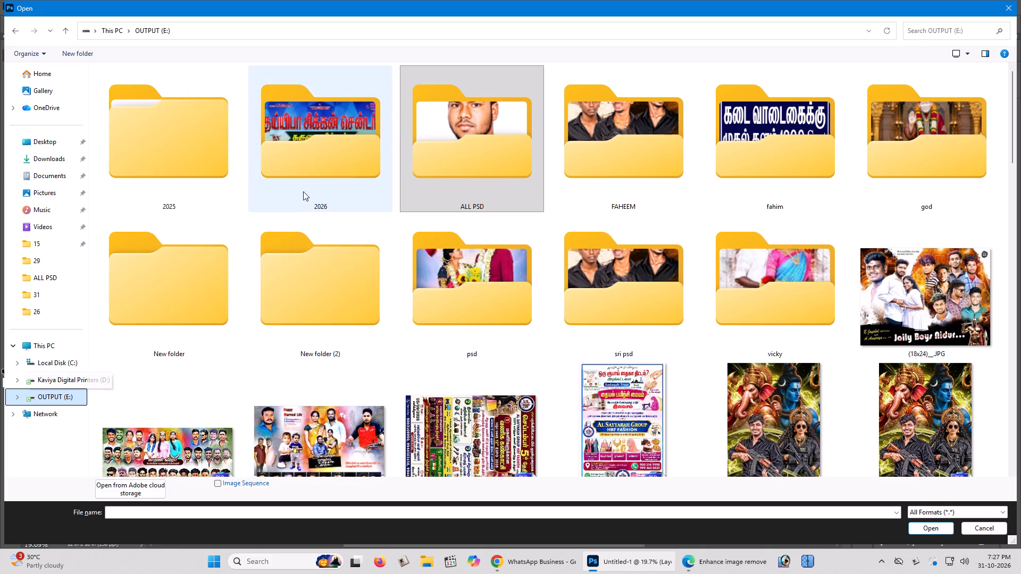
double_click(312, 176)
double_click(337, 306)
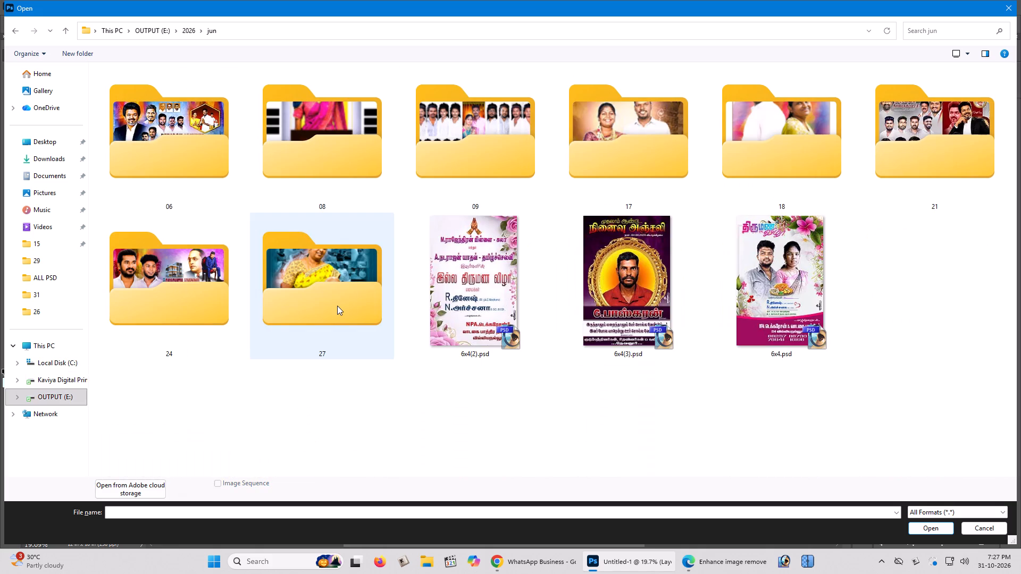
double_click(942, 148)
right_click(520, 306)
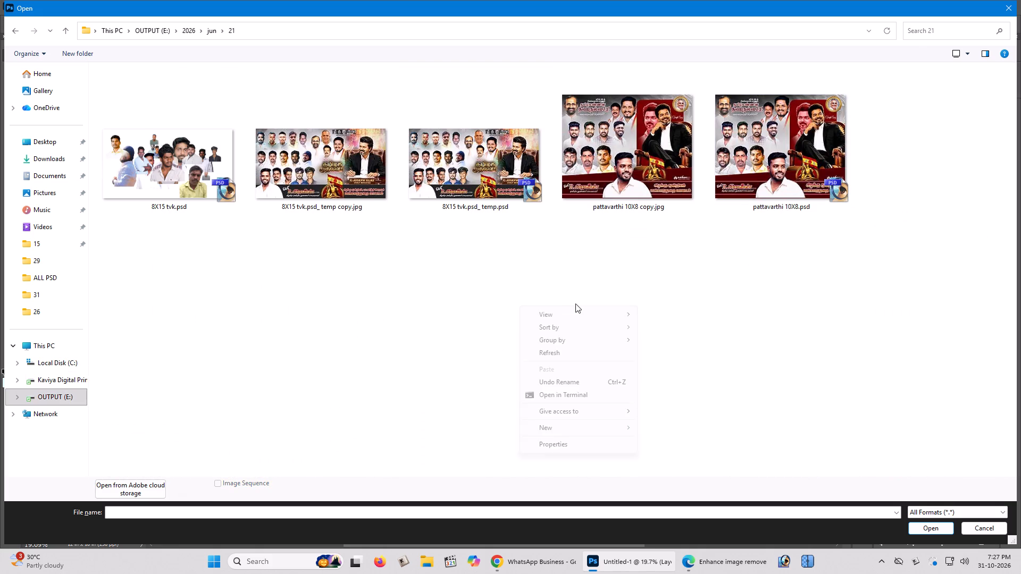
left_click(578, 303)
right_click(650, 306)
left_click_drag(678, 309, 688, 311)
left_click_drag(757, 315, 765, 317)
left_click(786, 316)
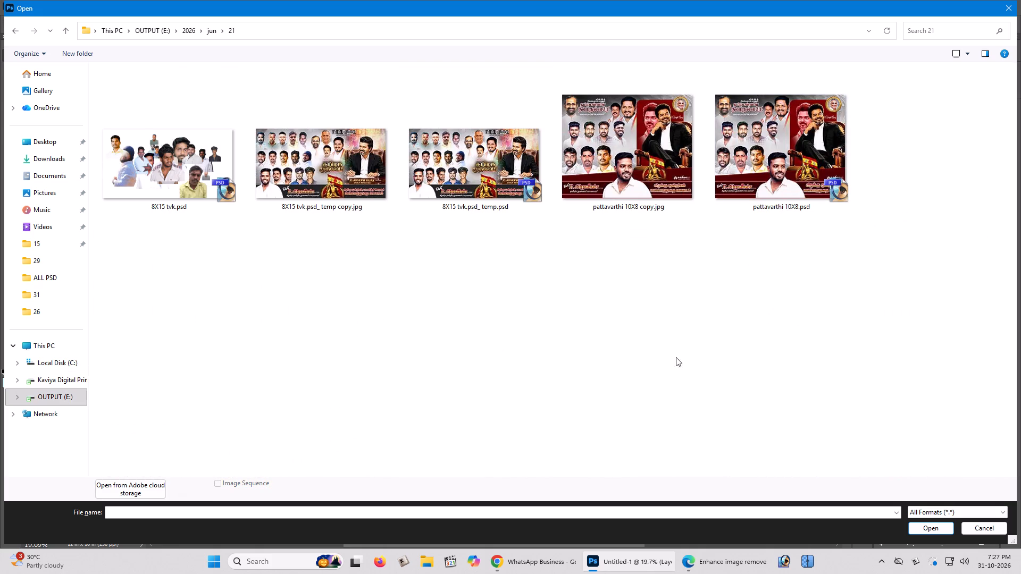
left_click_drag(573, 343, 526, 339)
Check the other dated jun subfolders, including 24, 27, 08, 09 and 17, for a suitable poster file.
double_click(194, 314)
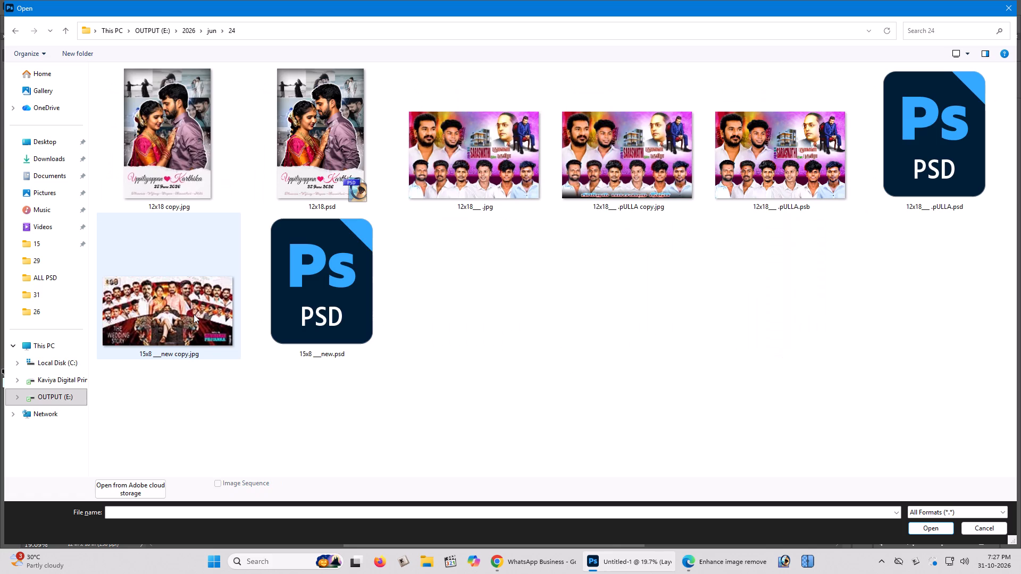
left_click(196, 313)
double_click(325, 316)
left_click(330, 315)
double_click(234, 157)
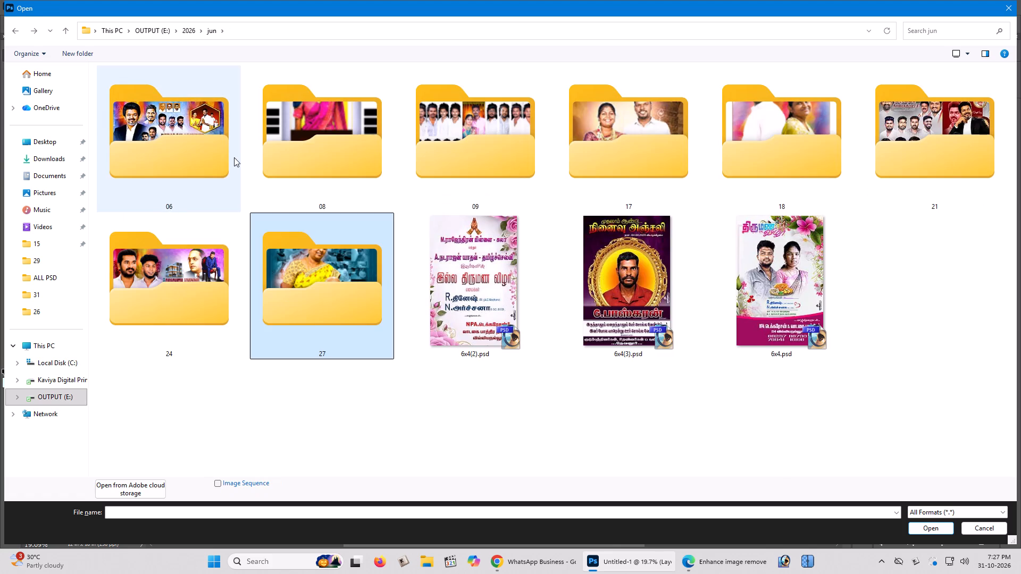
left_click(282, 177)
double_click(324, 142)
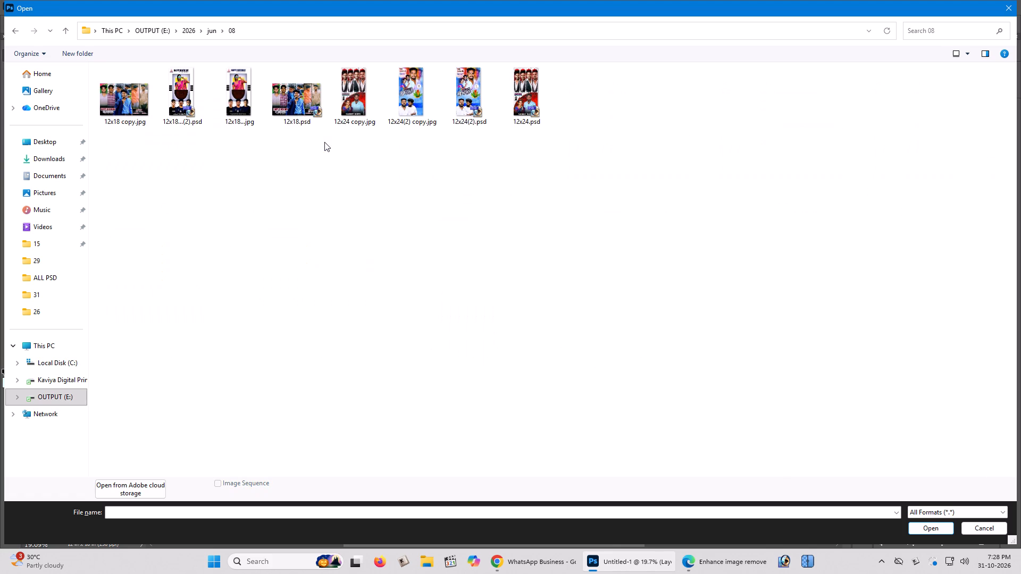
left_click(324, 137)
double_click(453, 135)
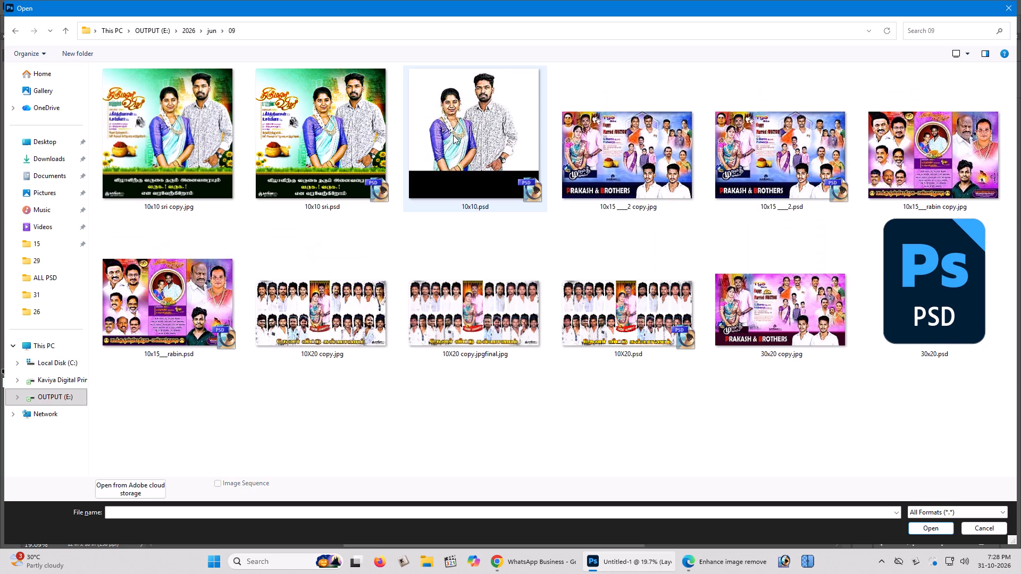
left_click(454, 135)
double_click(576, 121)
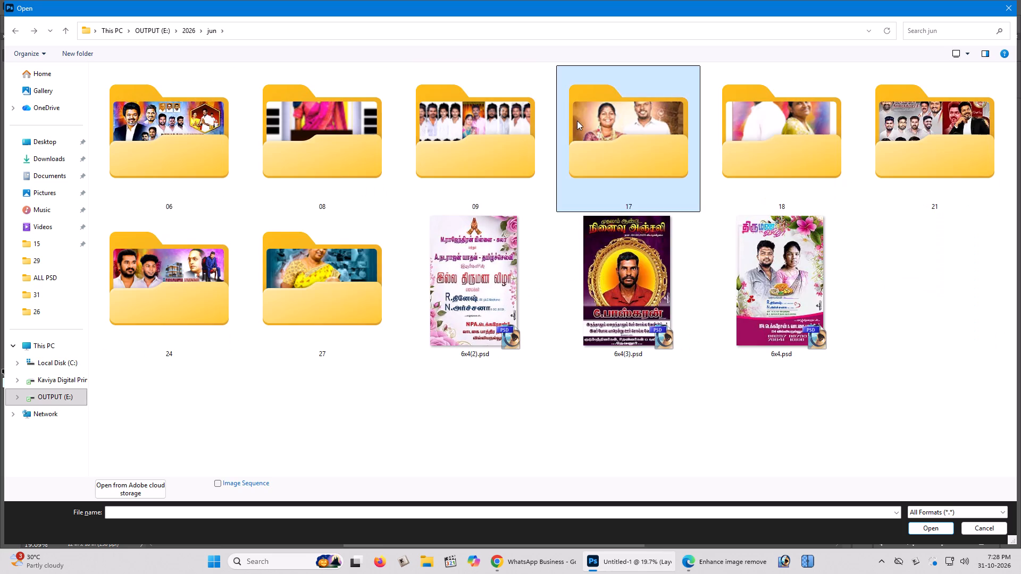
left_click(580, 120)
left_click(580, 119)
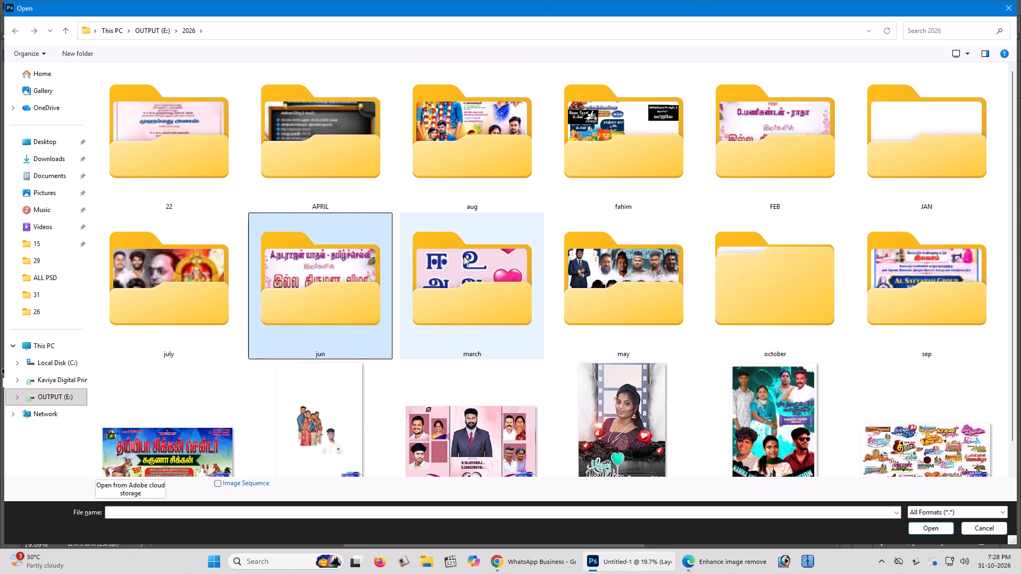
Look through the dated subfolders of 2026 > march, from 01 to 24, for a suitable poster file.
double_click(464, 256)
double_click(230, 133)
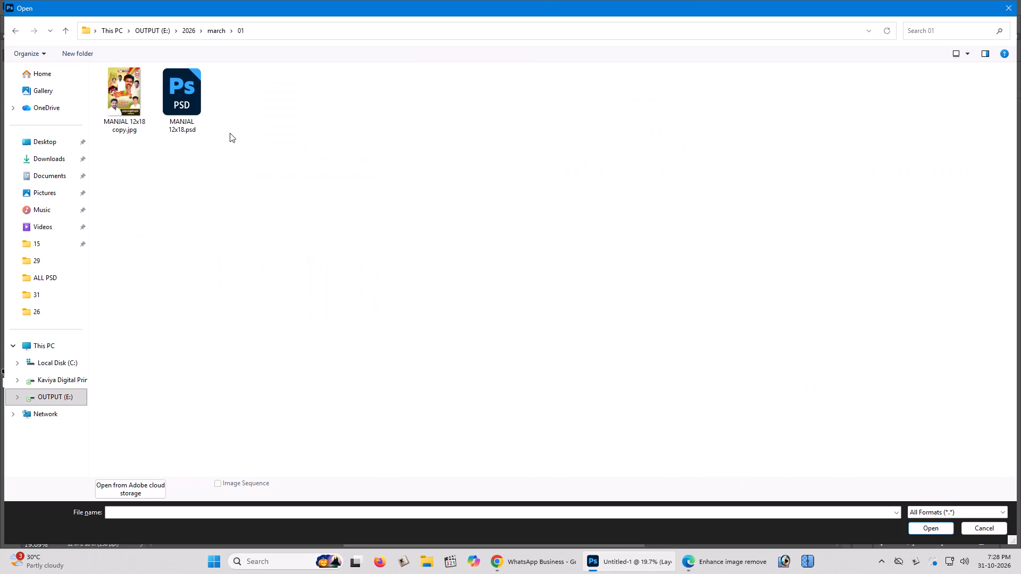
left_click(253, 133)
double_click(313, 133)
left_click(317, 132)
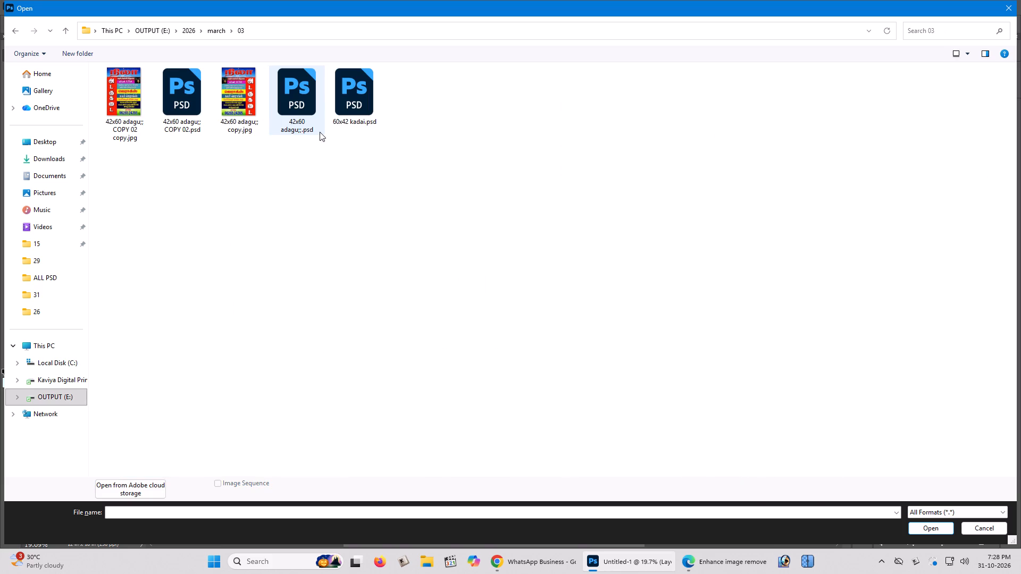
double_click(417, 130)
left_click(421, 129)
double_click(555, 138)
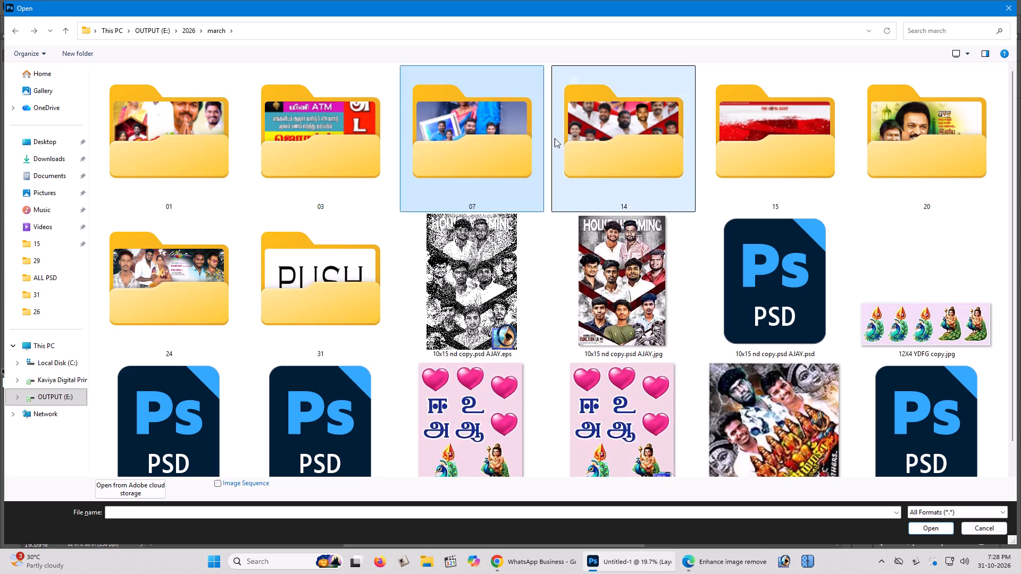
left_click_drag(555, 128, 572, 121)
triple_click(770, 149)
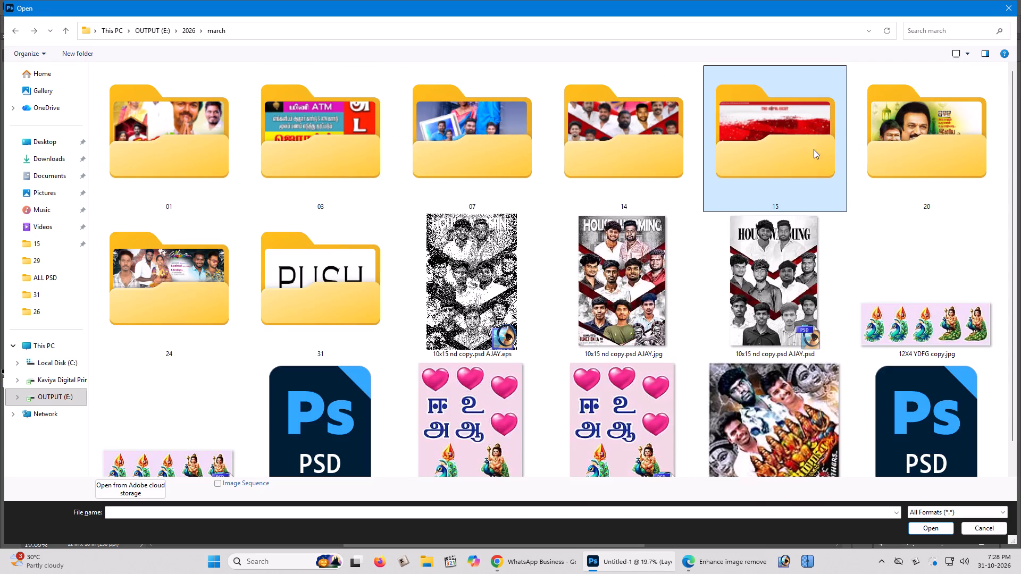
double_click(869, 149)
left_click_drag(711, 160, 656, 165)
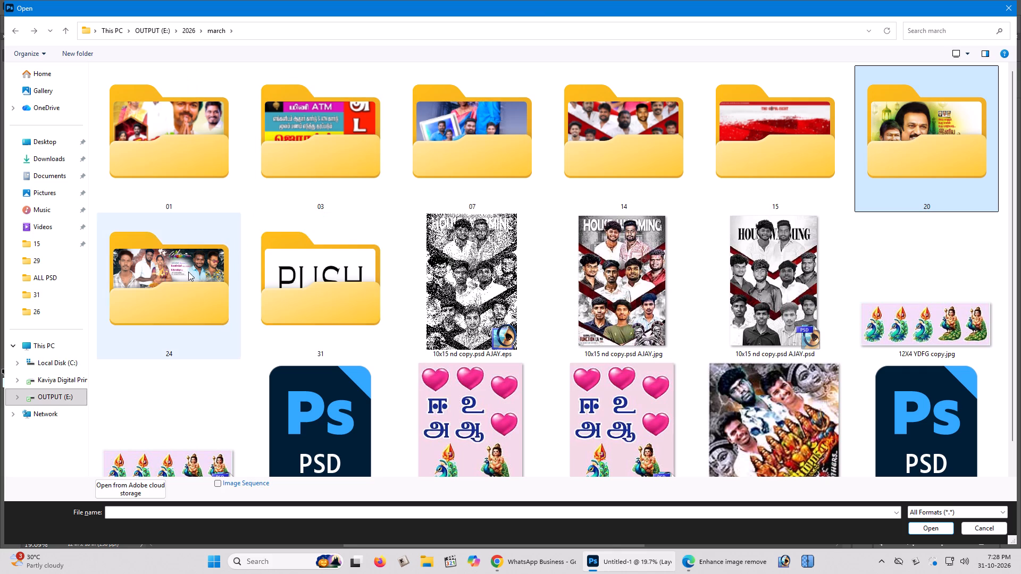
double_click(143, 286)
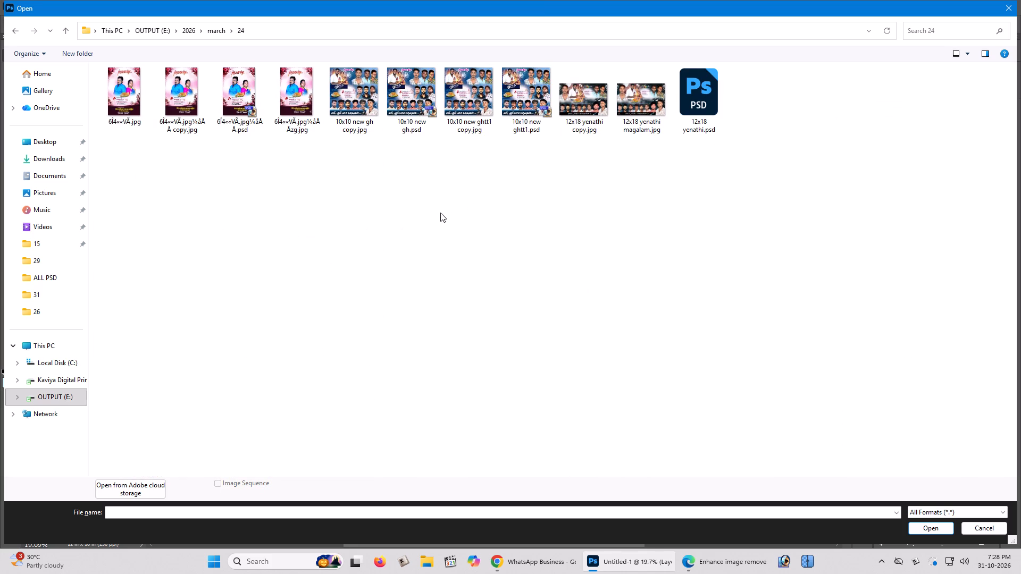
left_click(451, 206)
scroll(455, 204, "down", 4)
left_click(455, 204)
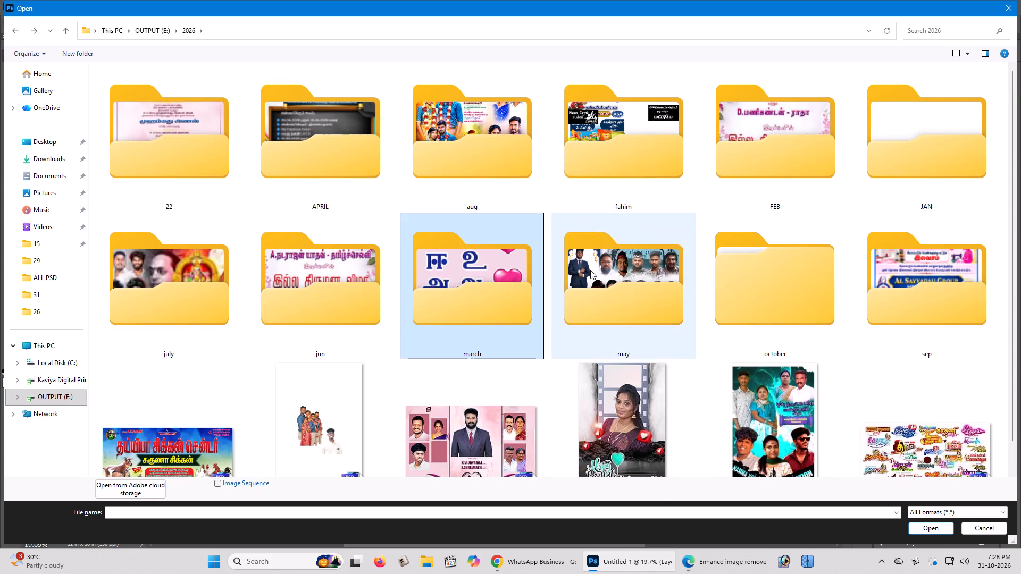
Look through the dated subfolders of 2026 > may, including 02, 27, 28, 30, 22 and 15, for a poster file.
double_click(590, 270)
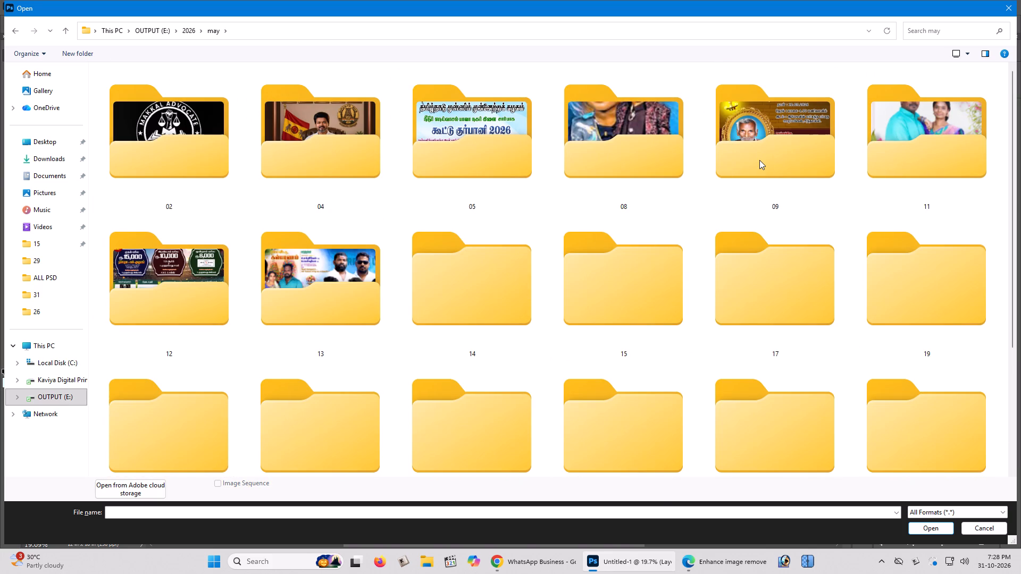
scroll(708, 162, "down", 1)
scroll(367, 213, "up", 1)
double_click(195, 124)
left_click_drag(220, 124, 237, 122)
scroll(452, 189, "down", 1)
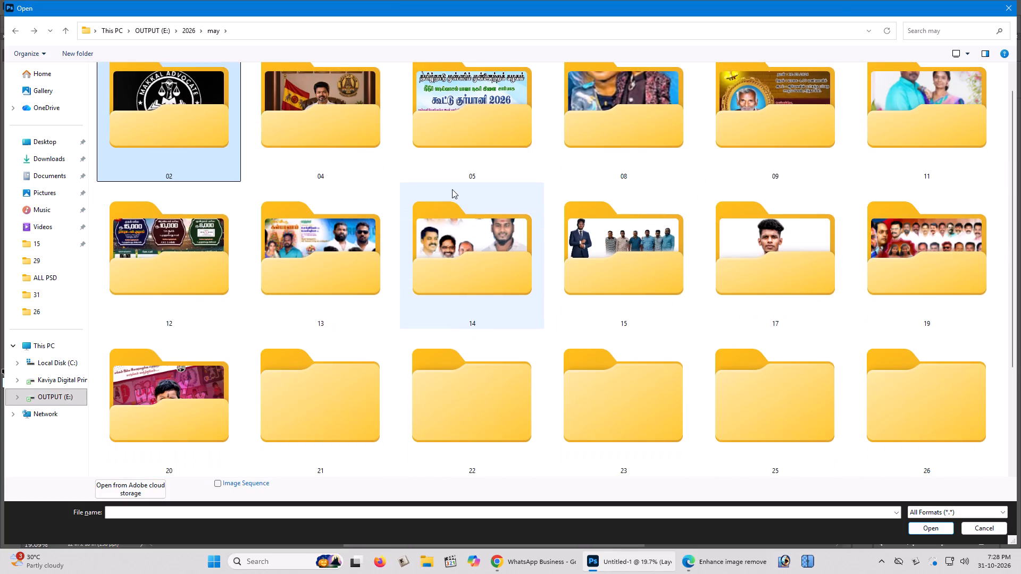
scroll(452, 189, "down", 1)
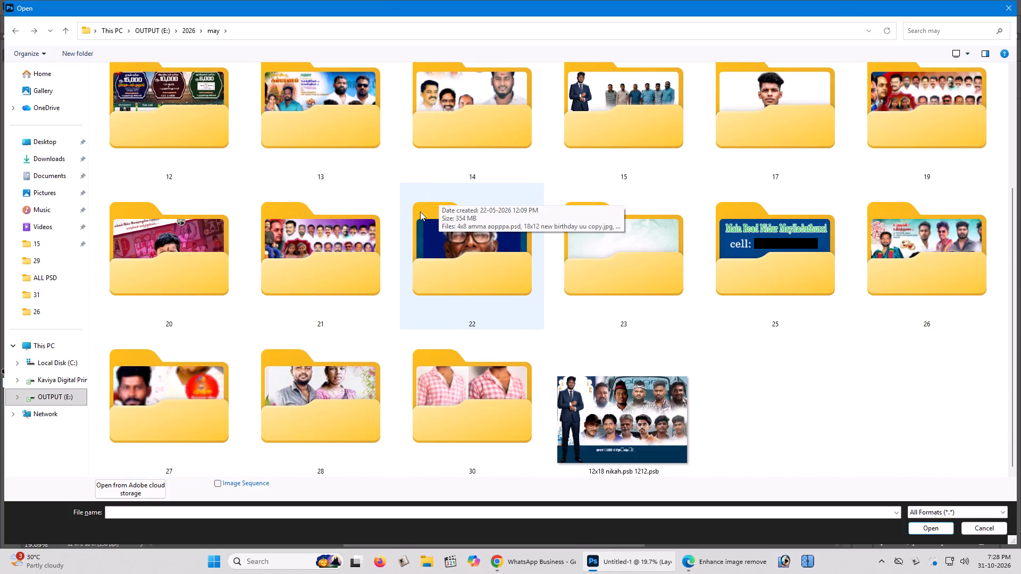
double_click(200, 403)
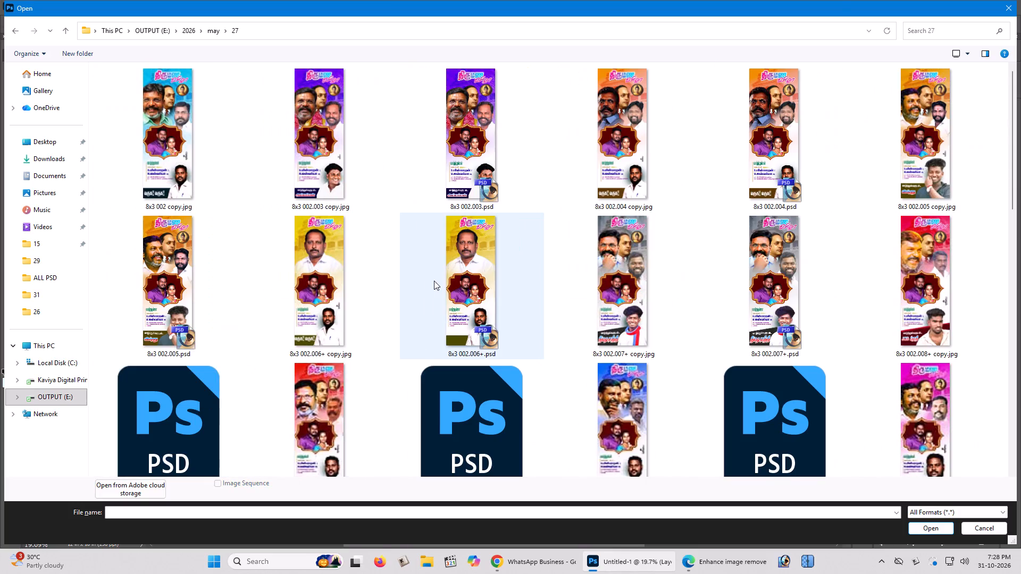
scroll(434, 281, "down", 3)
scroll(434, 281, "up", 2)
scroll(434, 281, "down", 9)
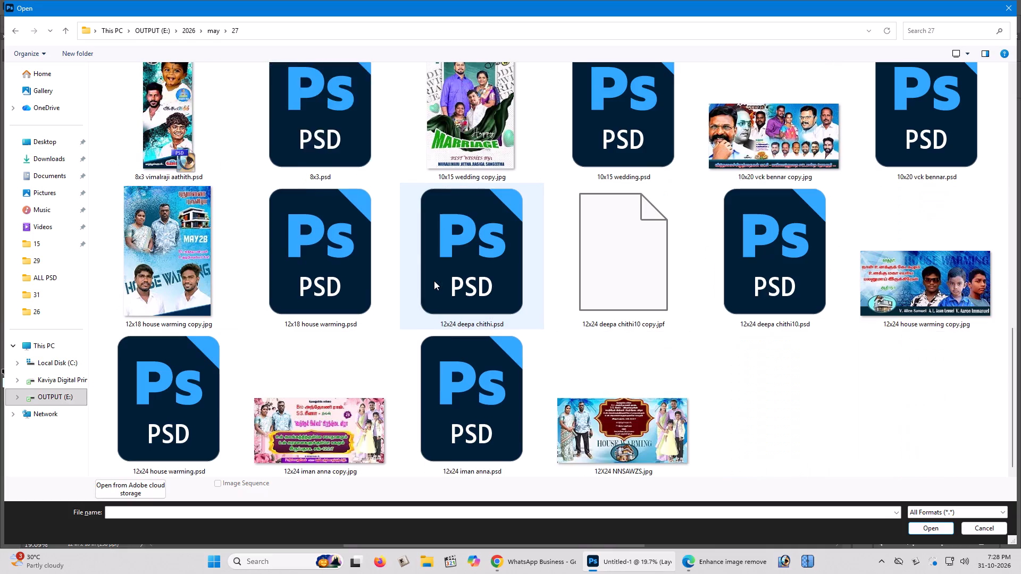
scroll(434, 281, "down", 1)
left_click(439, 278)
double_click(332, 393)
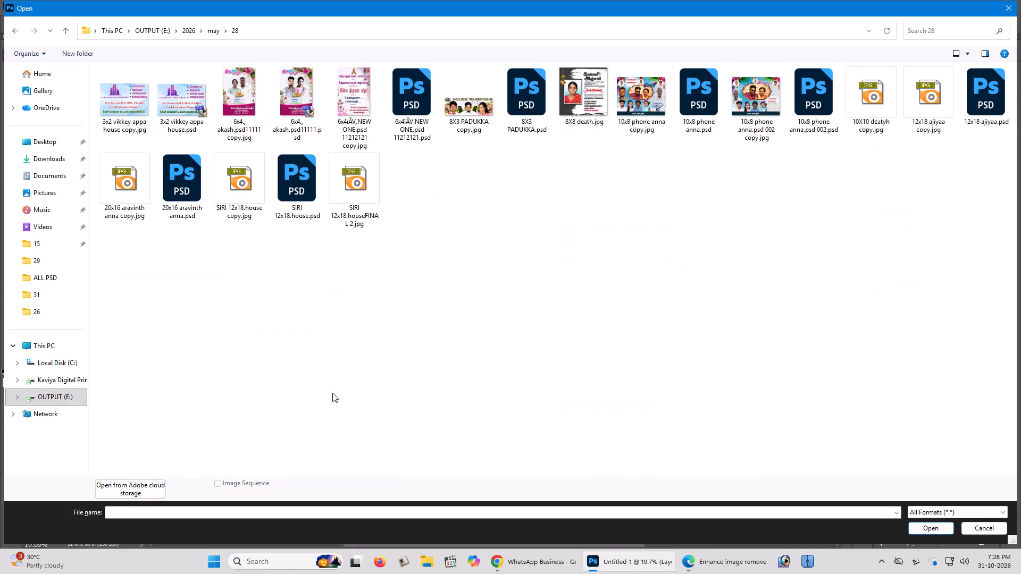
left_click(337, 390)
double_click(402, 410)
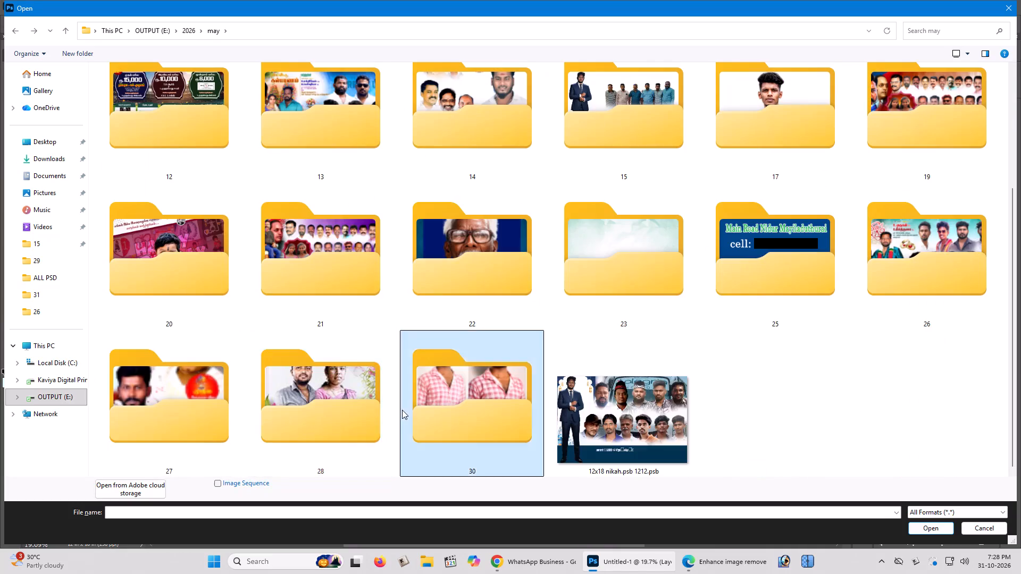
left_click(402, 410)
double_click(499, 246)
left_click(516, 248)
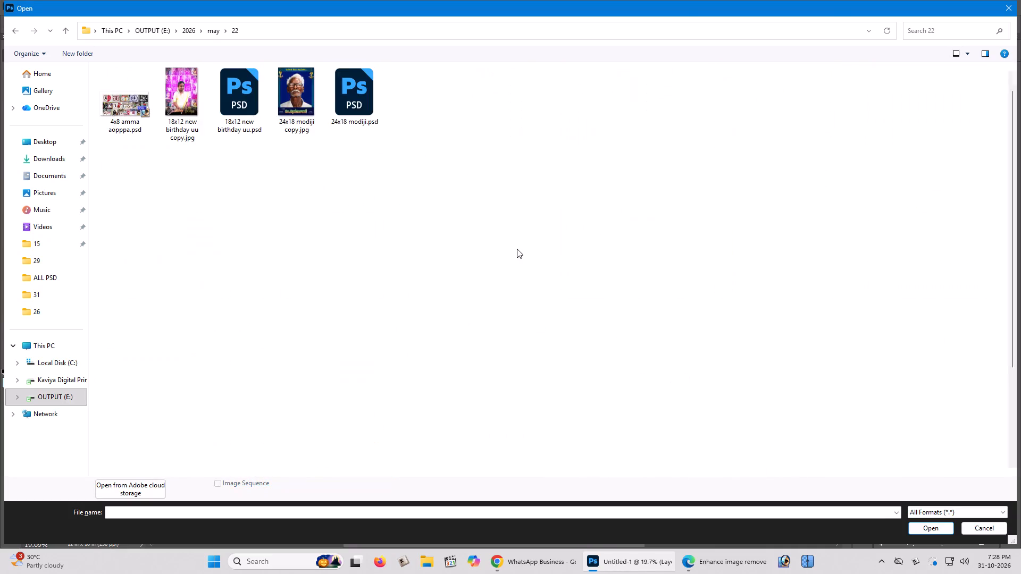
double_click(587, 249)
left_click(576, 257)
scroll(578, 257, "up", 3)
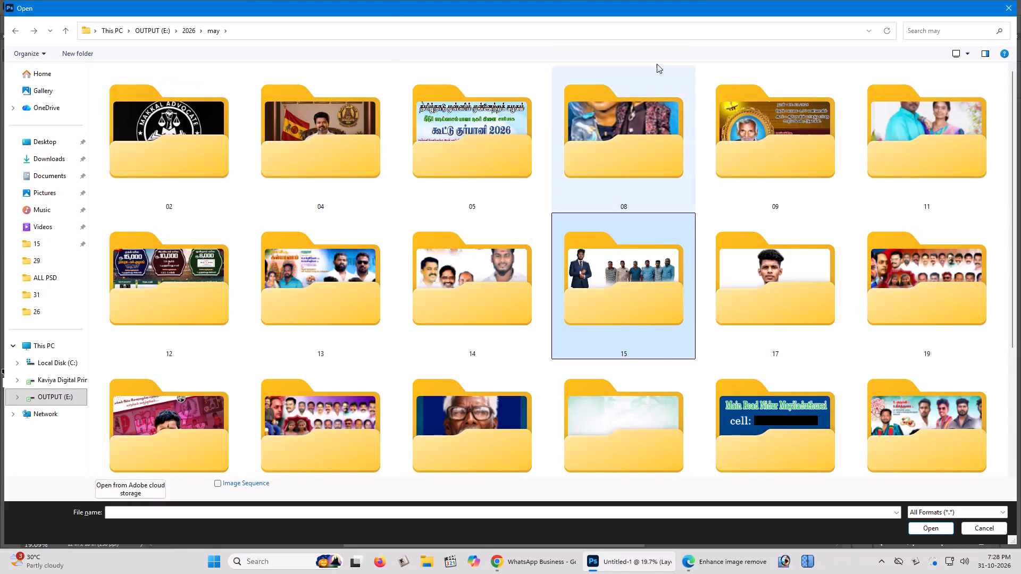
Check the Downloads folder for usable portrait files.
left_click(24, 163)
scroll(498, 162, "down", 13)
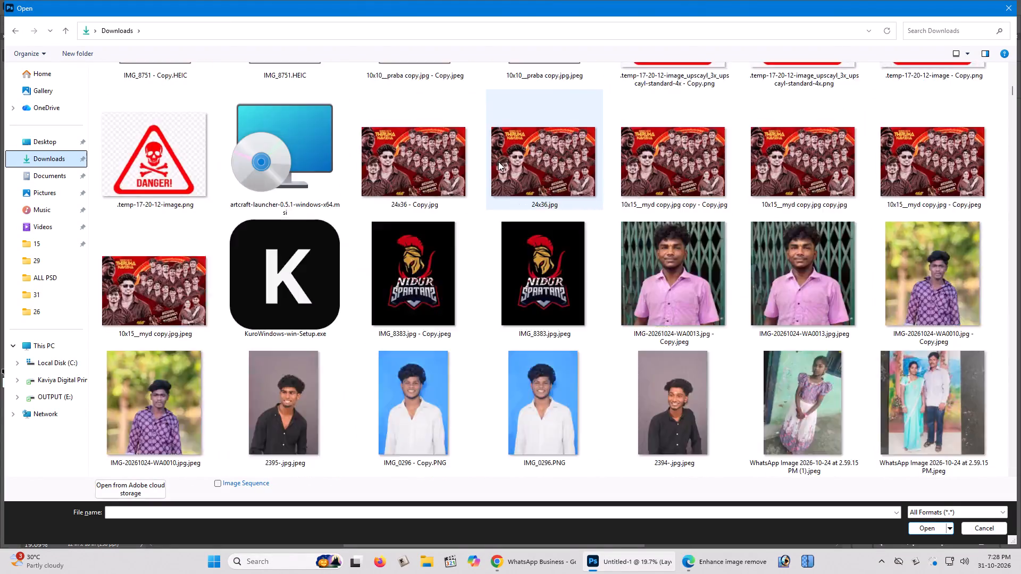
scroll(498, 162, "down", 20)
scroll(498, 162, "down", 1)
scroll(722, 191, "up", 5)
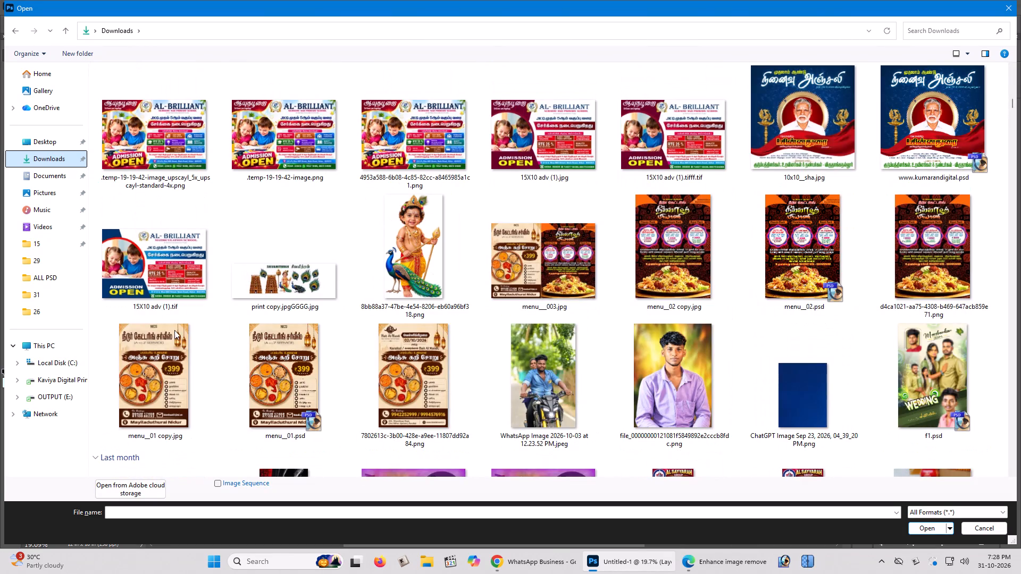
Open tvk 36x25.psd from the ALL PSD folder on the OUTPUT drive.
left_click(53, 395)
left_click(327, 170)
double_click(466, 150)
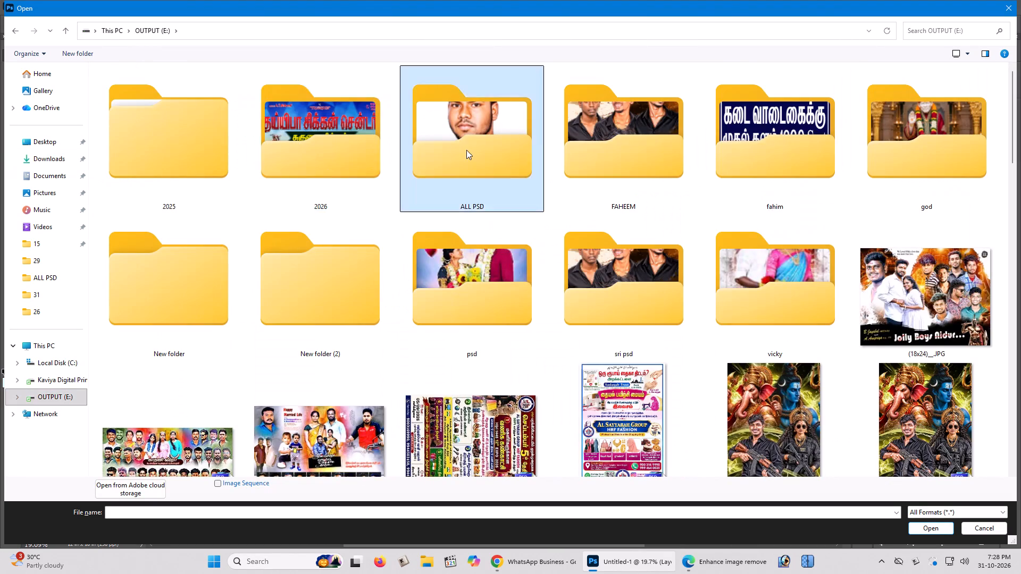
scroll(411, 190, "down", 4)
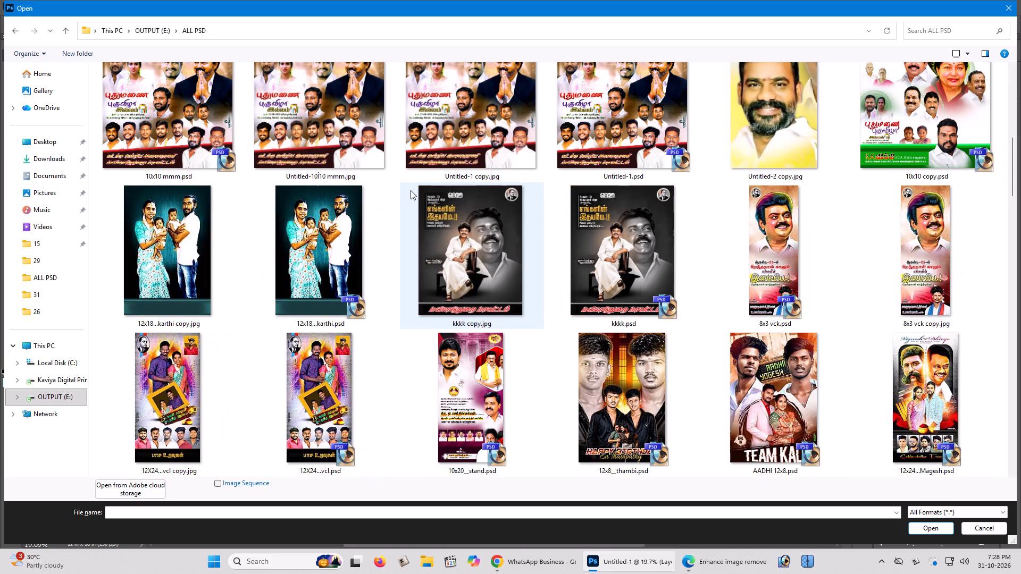
left_click(605, 119)
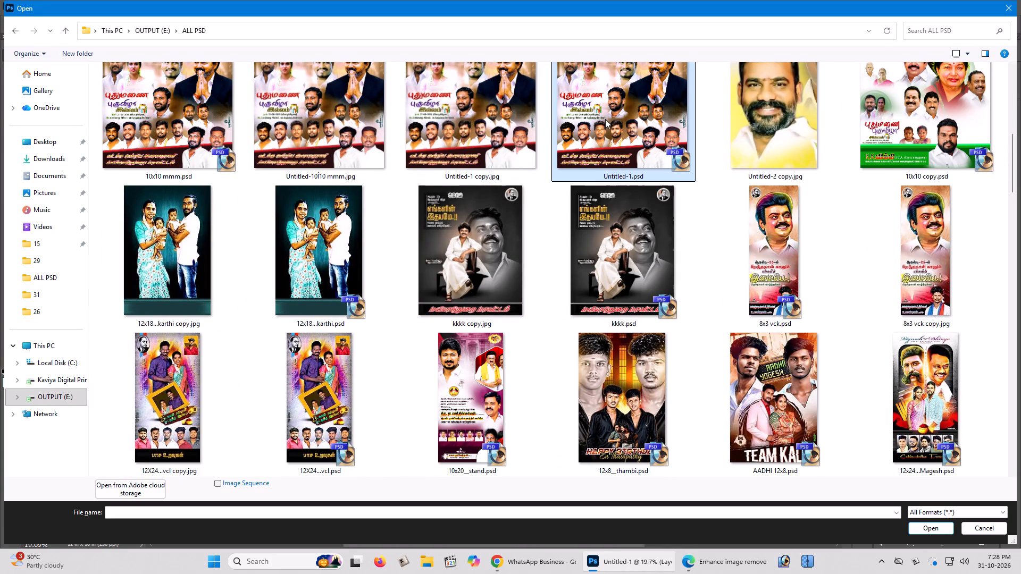
scroll(403, 272, "down", 4)
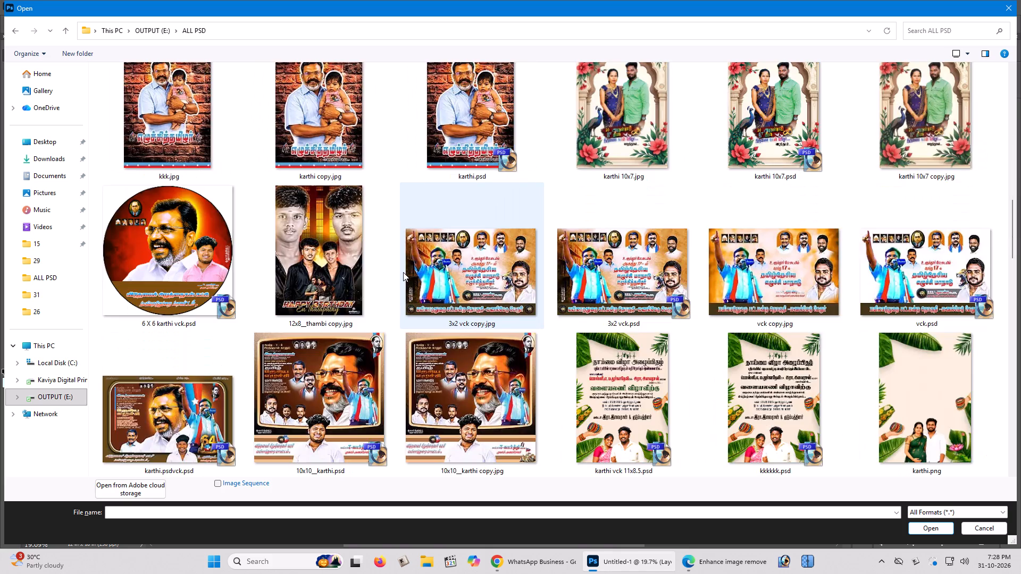
scroll(401, 271, "down", 3)
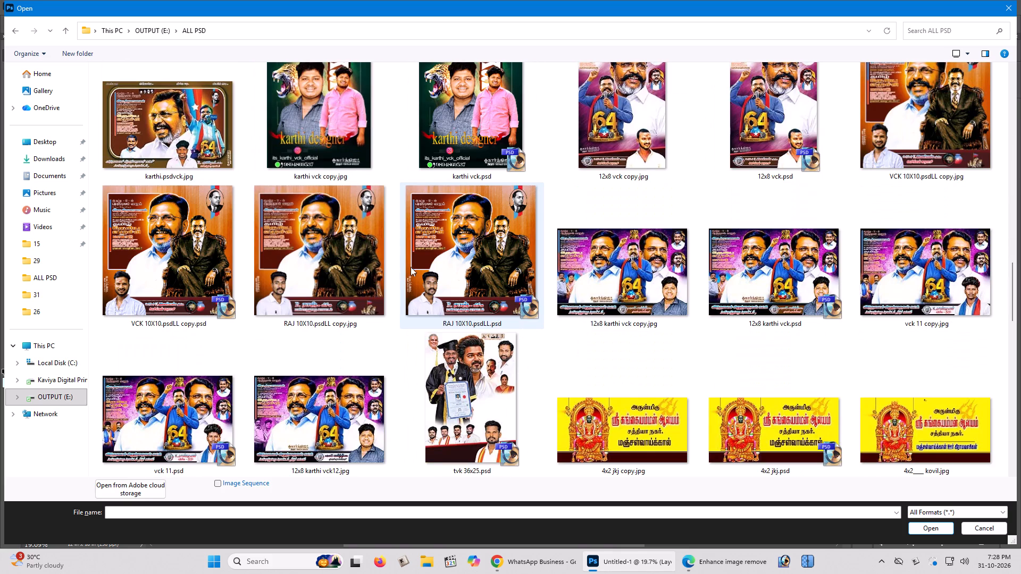
left_click(446, 368)
key("Return")
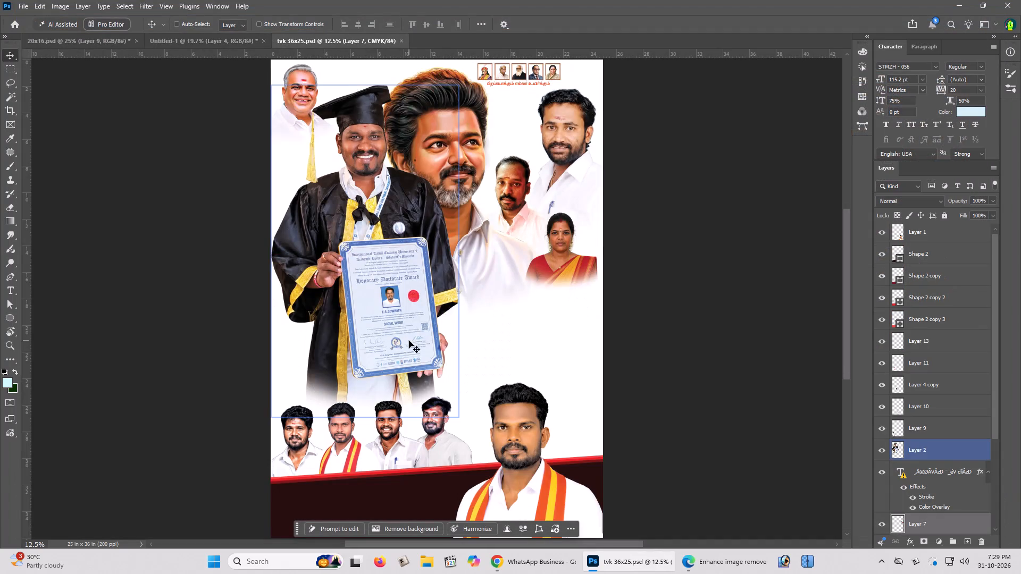
Cut the leftmost man's white-shirt portrait from the bottom row of tvk 36x25.psd.
key("z")
left_click_drag(314, 426, 370, 427)
key("space")
left_click_drag(371, 423, 373, 398)
left_click(374, 394)
key("v")
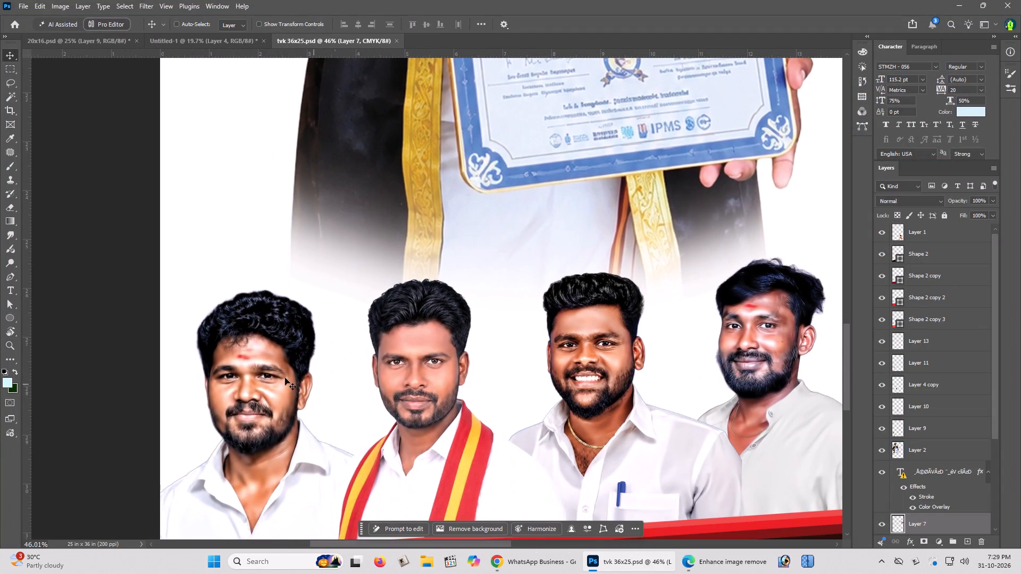
right_click(270, 369)
left_click(282, 377)
left_click_drag(284, 369, 449, 124)
key("ctrl+minus")
key("ctrl+minus")
key("ctrl+a")
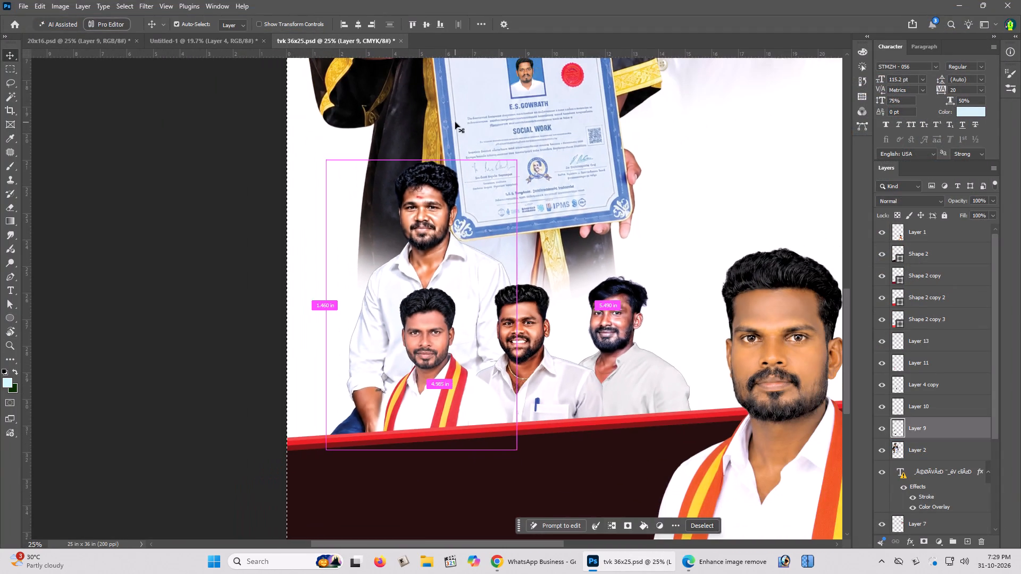
key("ctrl+x")
Paste the white-shirt portrait into the Untitled-1 poster and place it in the canvas's lower-left corner.
key("ctrl+Tab")
key("ctrl+Tab")
key("space")
key("space")
left_click_drag(429, 275, 428, 249)
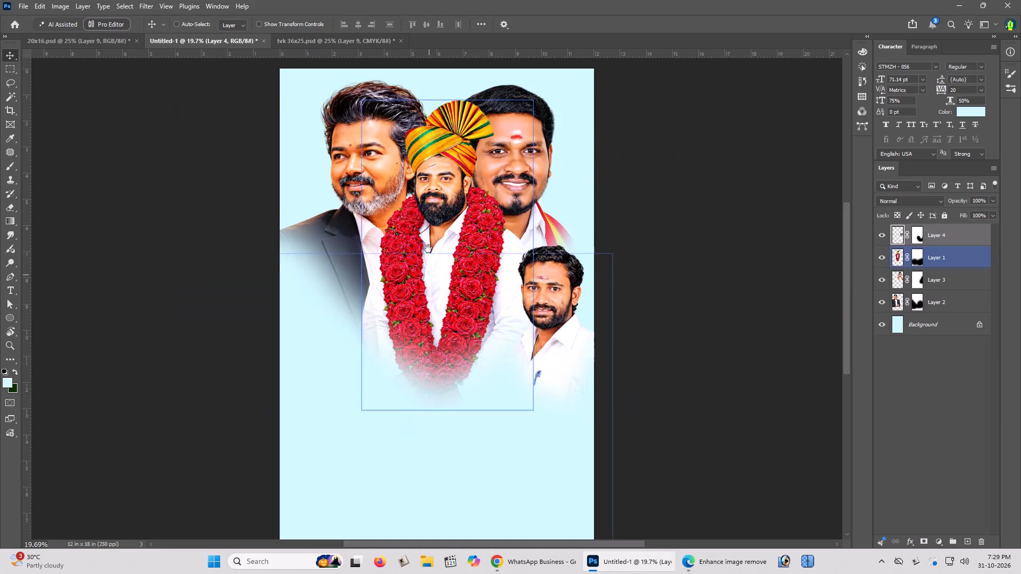
left_click_drag(428, 249, 429, 224)
left_click(431, 212)
key("ctrl+v")
left_click_drag(452, 229, 349, 349)
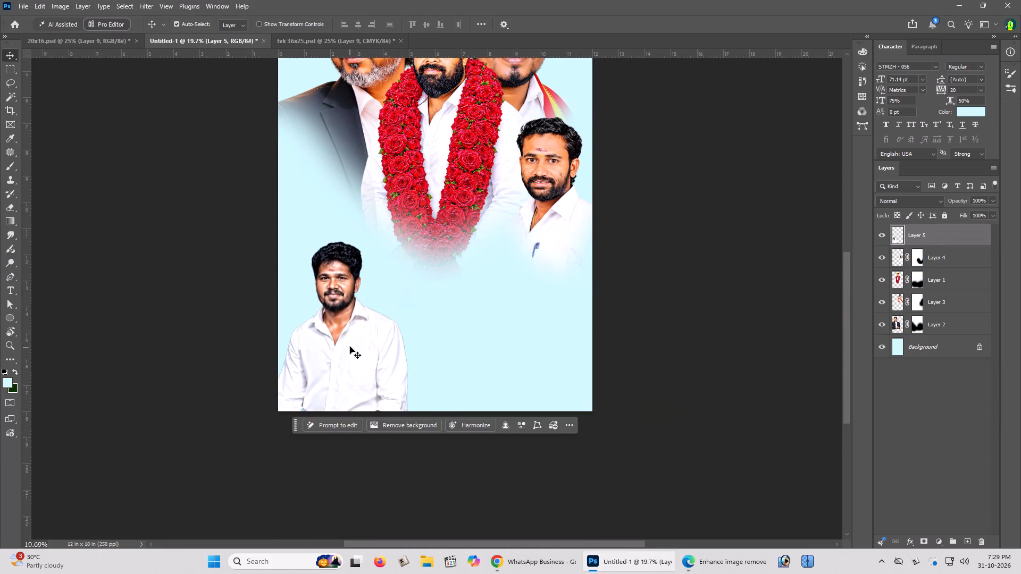
Cut the portrait of the man with the red and yellow scarf from the bottom row of tvk 36x25.psd.
key("ctrl+Tab")
right_click(319, 322)
left_click(330, 326)
left_click_drag(333, 326, 346, 265)
key("ctrl+a")
key("ctrl+x")
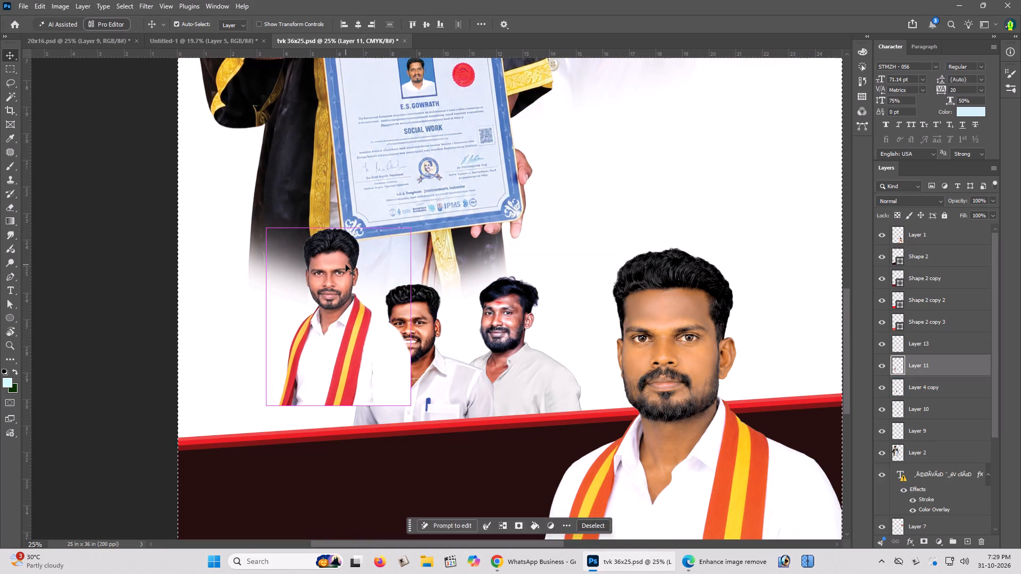
Paste the scarf man's portrait into the Untitled-1 poster and place it near the canvas's lower-right corner.
key("ctrl+Tab")
key("ctrl+Tab")
scroll(425, 233, "down", 6, "ctrl")
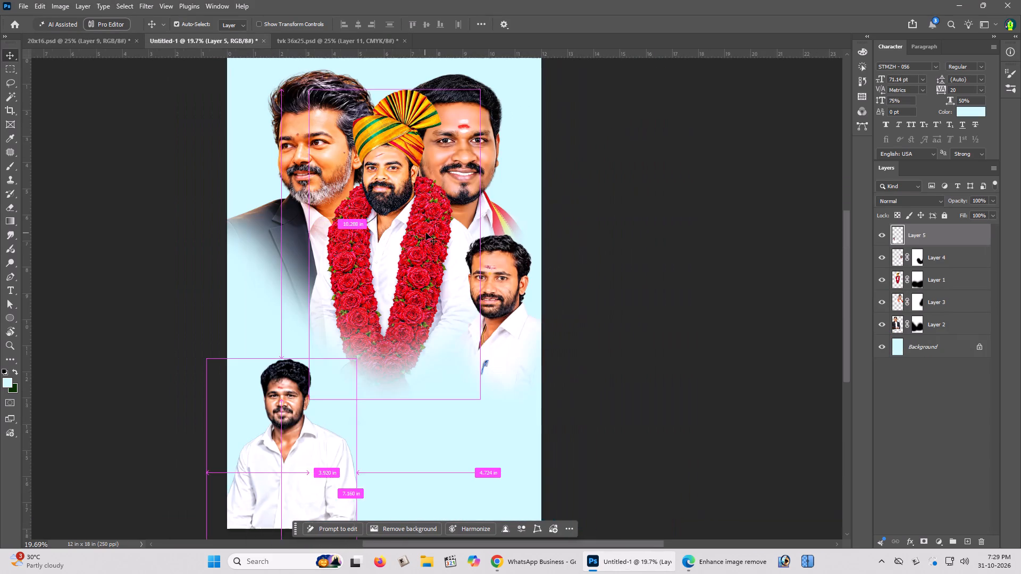
key("ctrl+v")
key("space")
left_click_drag(400, 299, 395, 273)
left_click(395, 273)
left_click_drag(373, 236, 445, 391)
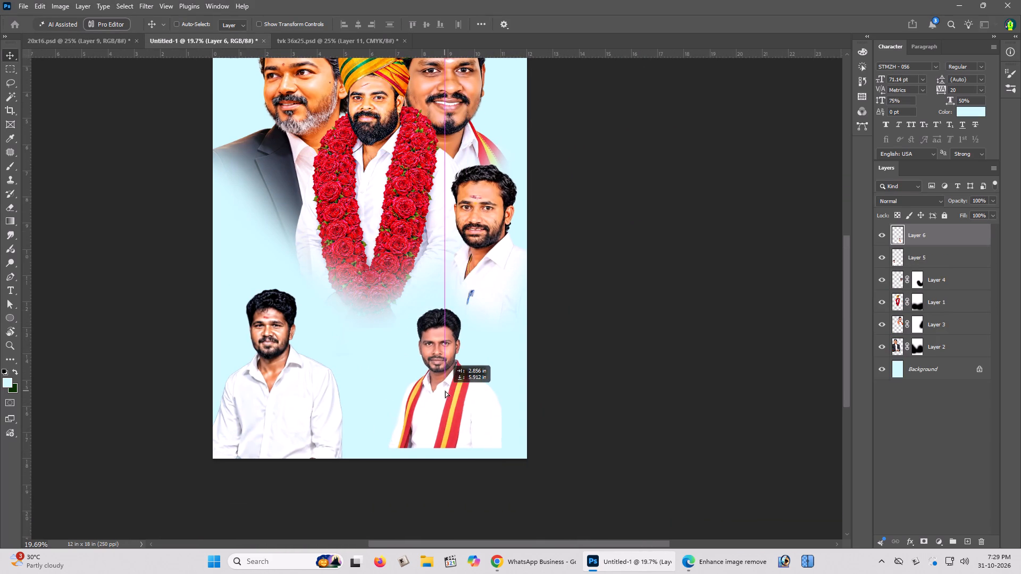
left_click_drag(445, 391, 457, 388)
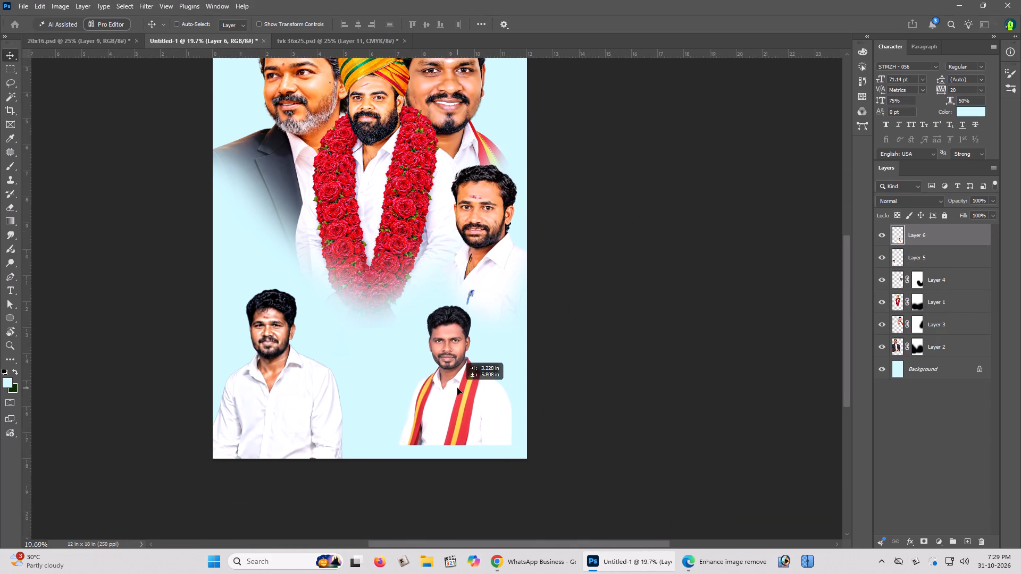
left_click_drag(457, 388, 458, 388)
Return to the 20x16.psd poster and undo the last edit there.
key("ctrl+Tab")
key("space")
left_click_drag(419, 389, 419, 377)
left_click(418, 368)
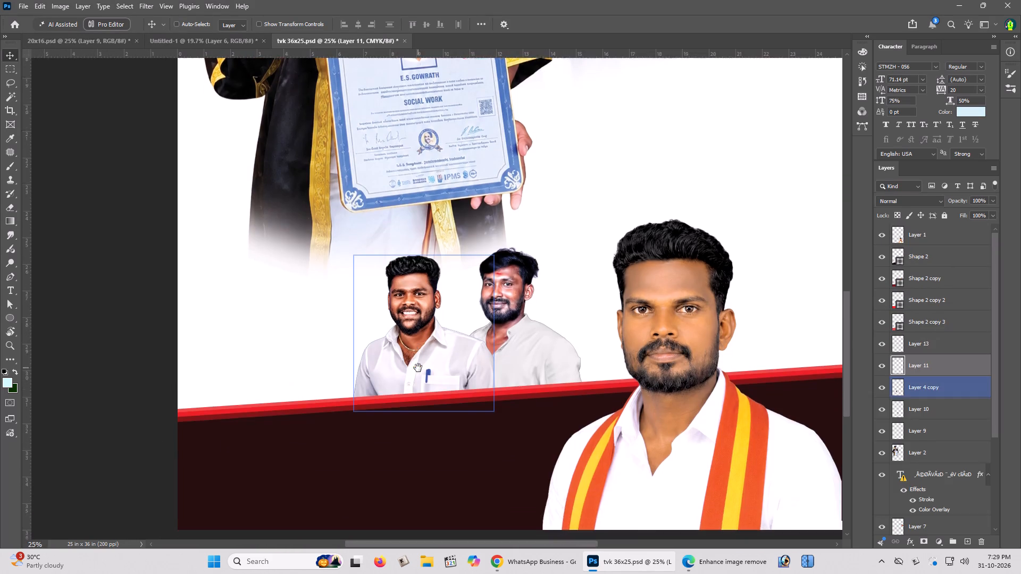
key("ctrl+Tab")
key("space")
left_click_drag(426, 378, 436, 334)
left_click(436, 332)
key("ctrl+z")
key("ctrl+minus")
key("ctrl+minus")
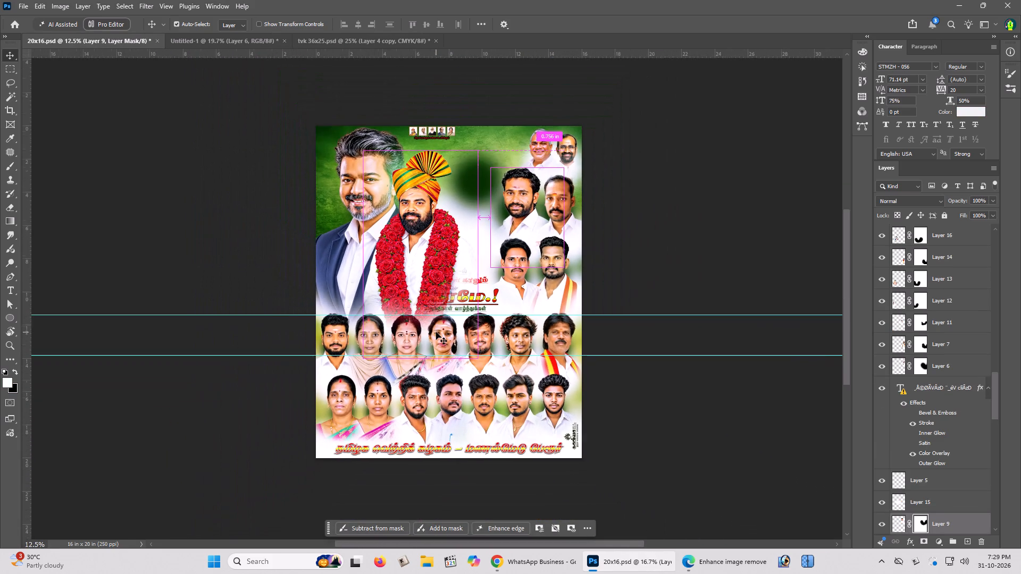
Undo the recent run of edits in 20x16.psd, including the removal of the large portrait and title text.
key("ctrl+z")
key("ctrl+z")
key("ctrl+z")
key("ctrl+z")
key("ctrl+z")
key("ctrl+z")
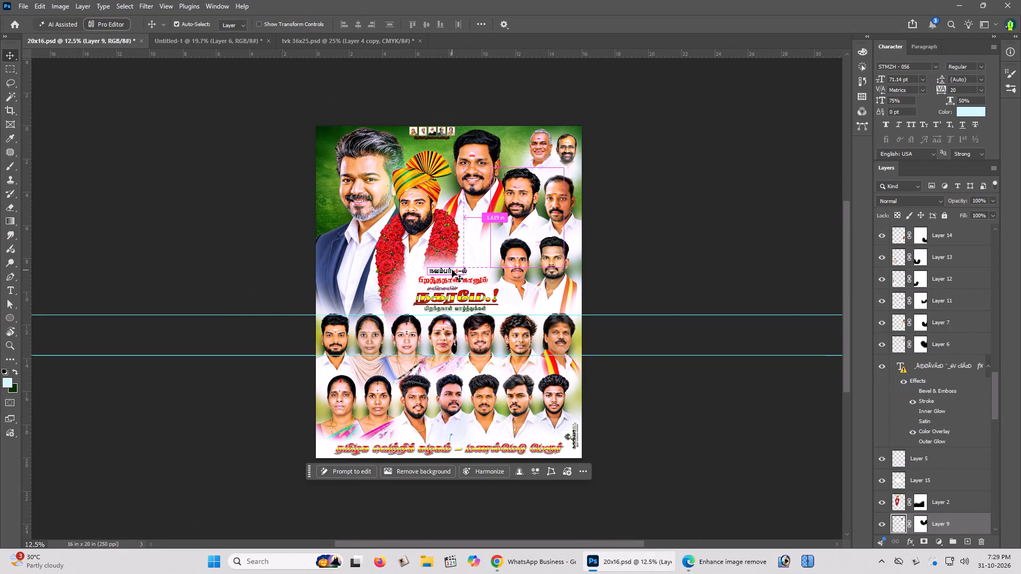
key("ctrl+z")
scroll(449, 305, "up", 2)
scroll(449, 305, "down", 2)
key("ctrl+z")
key("ctrl+z")
key("ctrl+z")
key("ctrl+z")
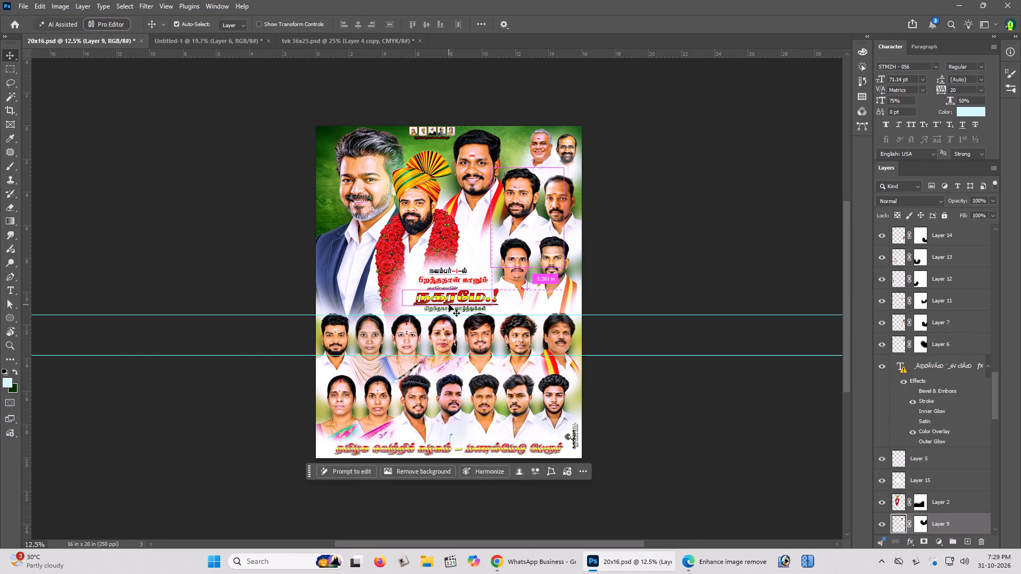
key("ctrl+z")
key("ctrl+z")
key("ctrl+z")
key("ctrl+z")
Delete the fourth portrait in the upper row, the woman in the pink floral saree.
double_click(422, 337)
key("z")
triple_click(463, 337)
left_click(463, 337)
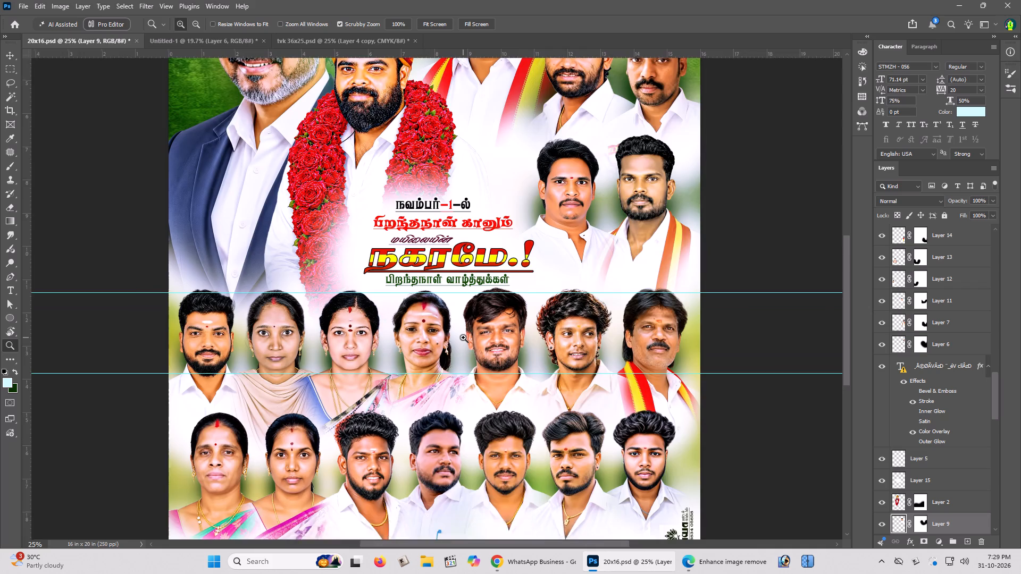
key("v")
right_click(402, 317)
left_click(426, 361)
key("BackSpace")
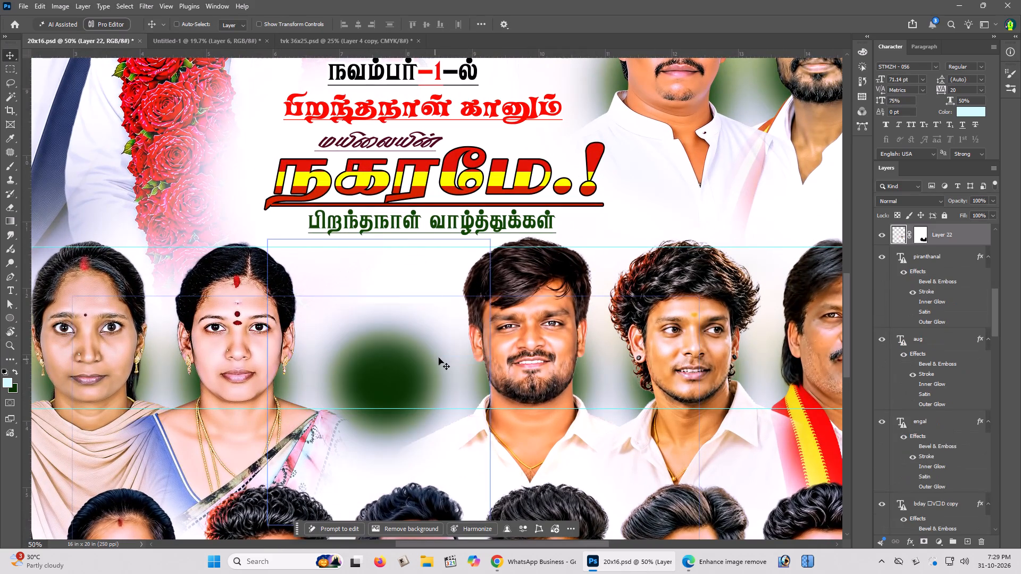
Move the smiling bearded man's portrait about 1.8 in left into the gap in the upper row.
key("ctrl+minus")
key("ctrl+minus")
key("Tab")
right_click(593, 301)
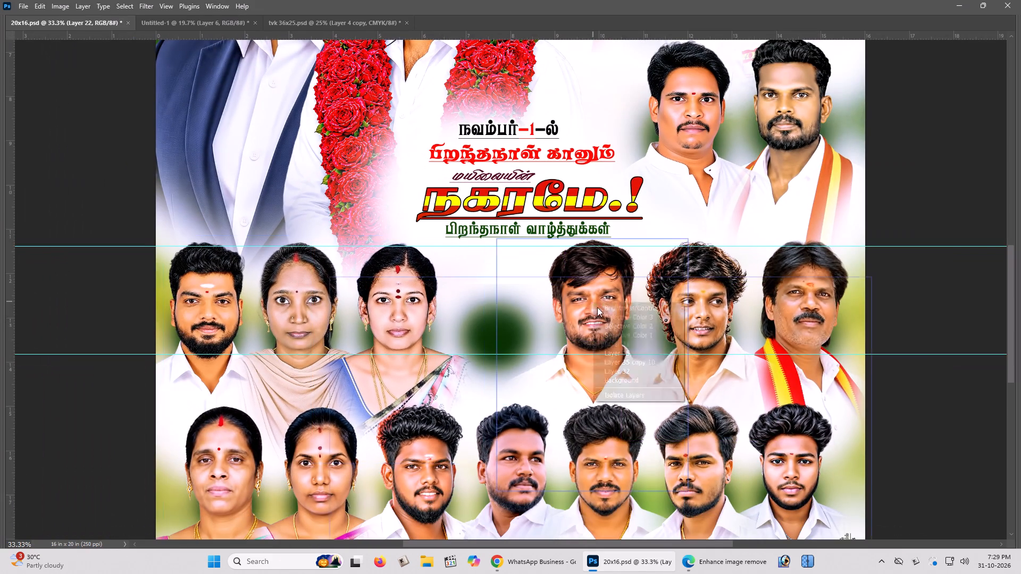
left_click(614, 344)
left_click_drag(610, 336, 611, 341)
key("ctrl+z")
left_click_drag(605, 321, 524, 324, "shift")
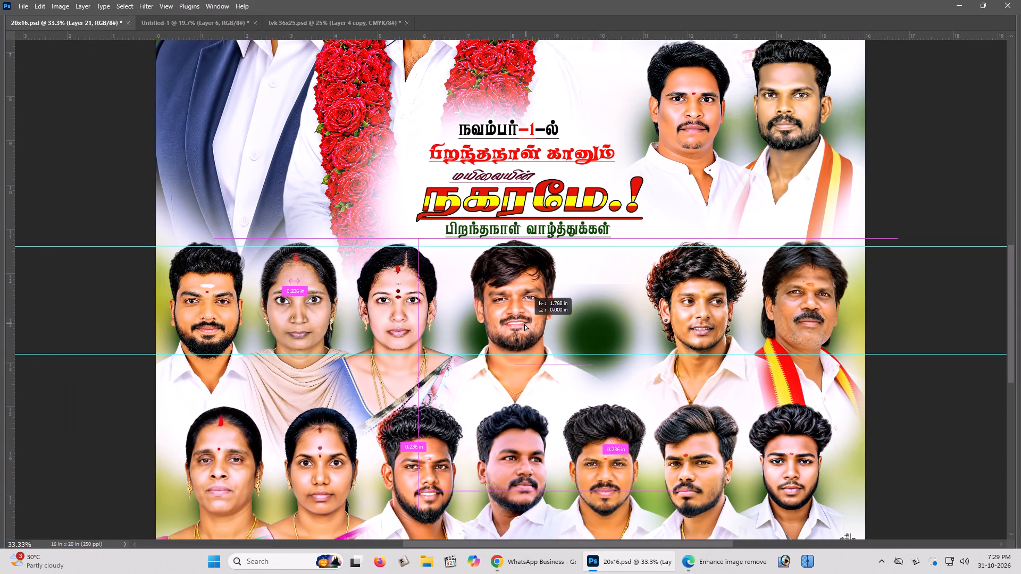
left_click_drag(524, 324, 524, 324, "shift")
Move the curly-haired man's portrait about 2 in left, beside the smiling bearded man in the upper row.
right_click(686, 296)
left_click(705, 333)
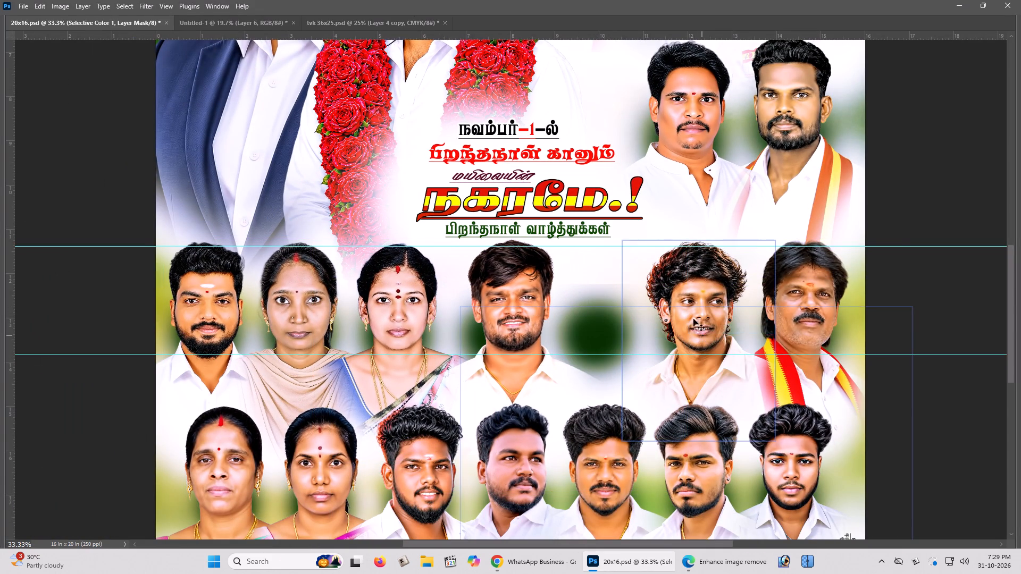
right_click(698, 315)
left_click(714, 354)
left_click_drag(702, 340, 618, 348, "shift")
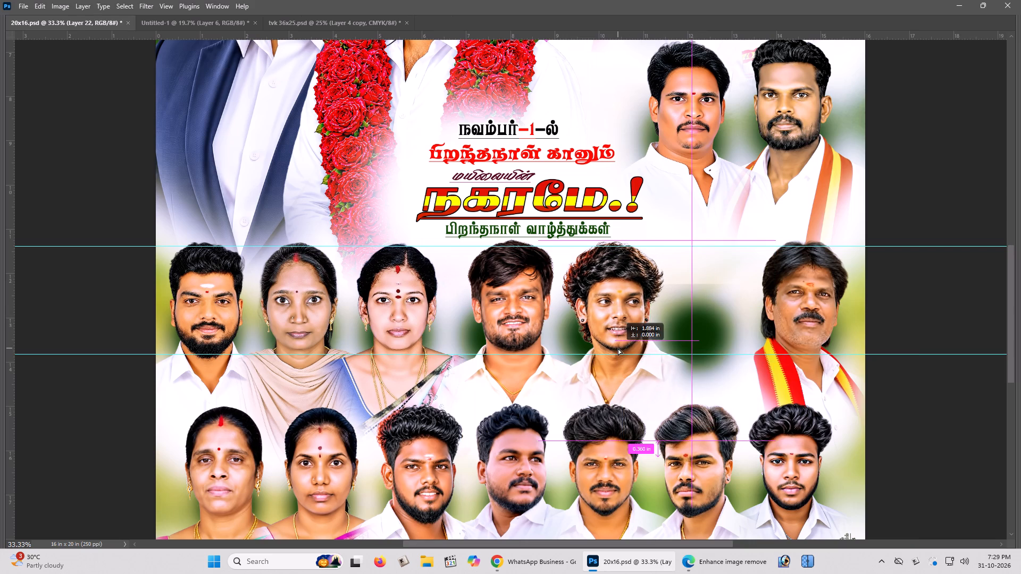
left_click_drag(618, 348, 610, 351, "shift")
Shift the smiling bearded man and the curly-haired man slightly further left to tighten the upper row.
right_click(513, 332)
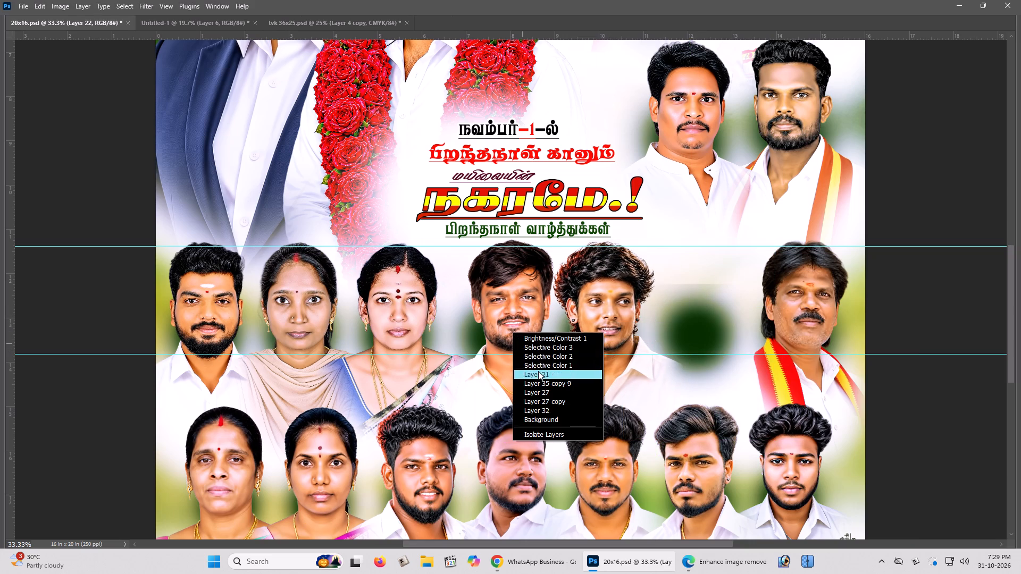
left_click(538, 371)
left_click_drag(518, 327, 510, 326, "shift")
right_click(638, 306)
right_click(611, 297)
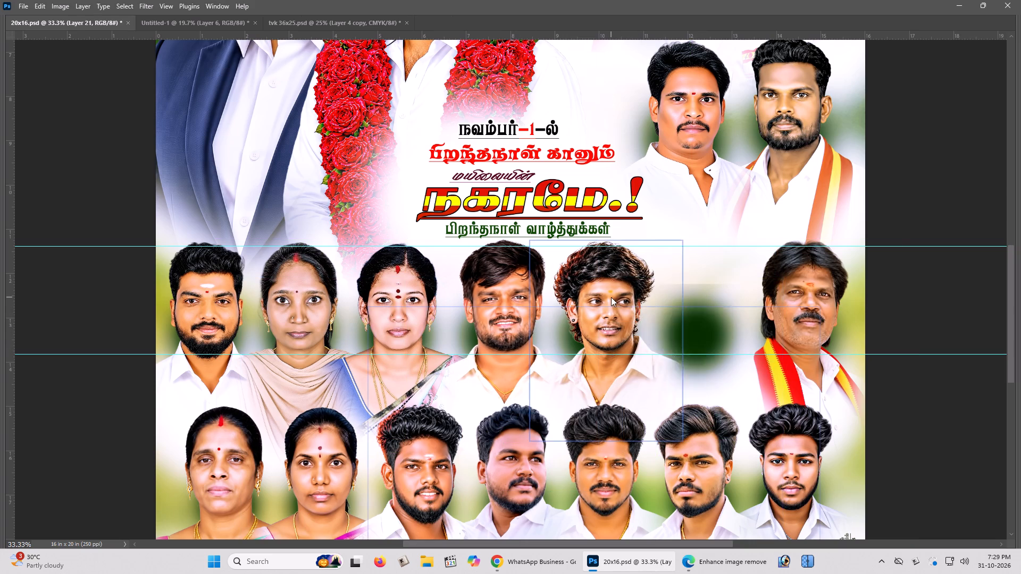
left_click(636, 340)
left_click_drag(627, 336, 622, 336, "shift")
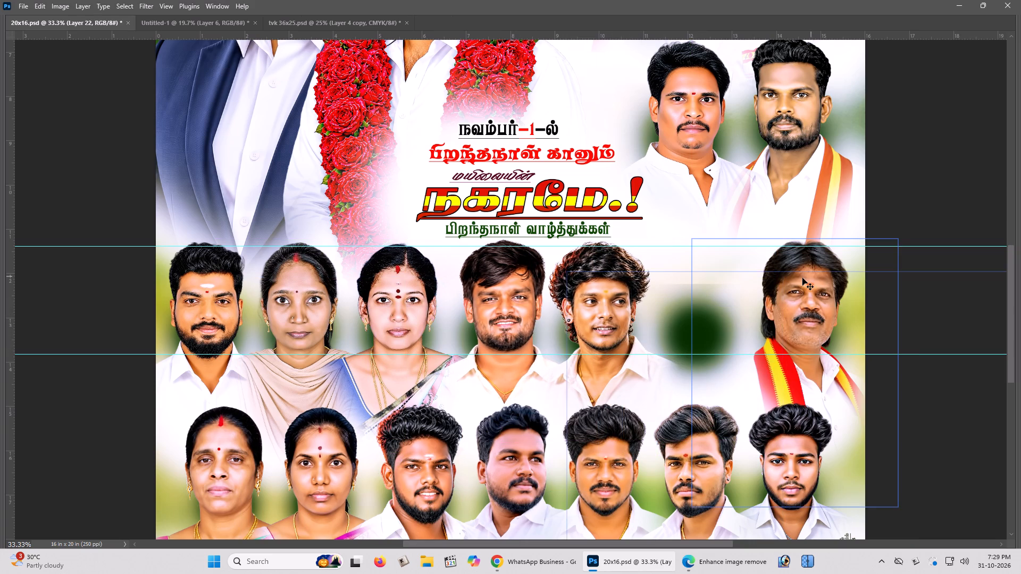
Move the man with the red and yellow scarf about 2.2 in left, beside the curly-haired man.
right_click(802, 278)
left_click(819, 322)
left_click_drag(815, 321, 723, 332, "shift")
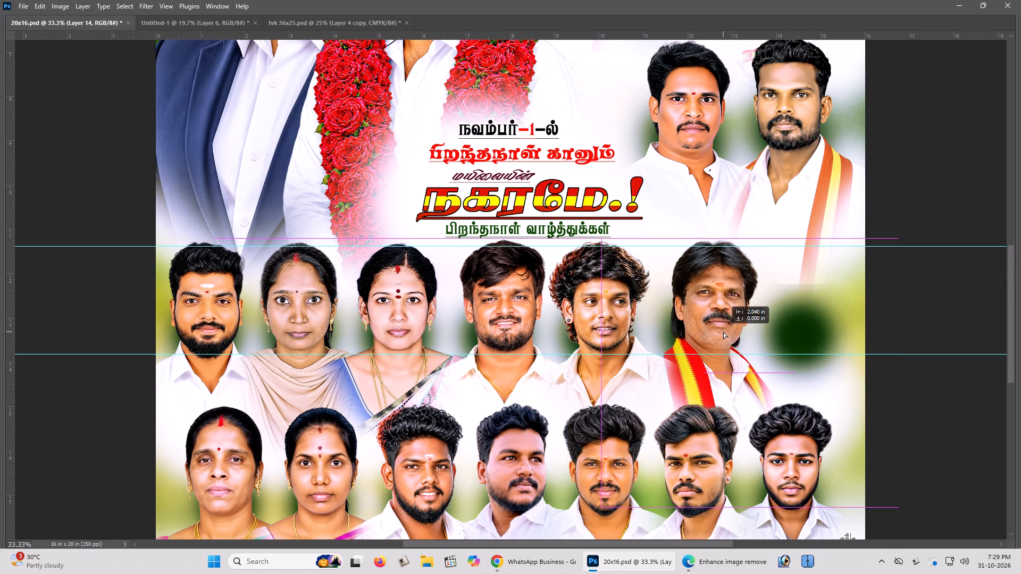
left_click_drag(723, 332, 715, 332, "shift")
Fine-tune the upper row's spacing by nudging the smiling bearded man and the curly-haired man slightly left.
key("z")
left_click(516, 306)
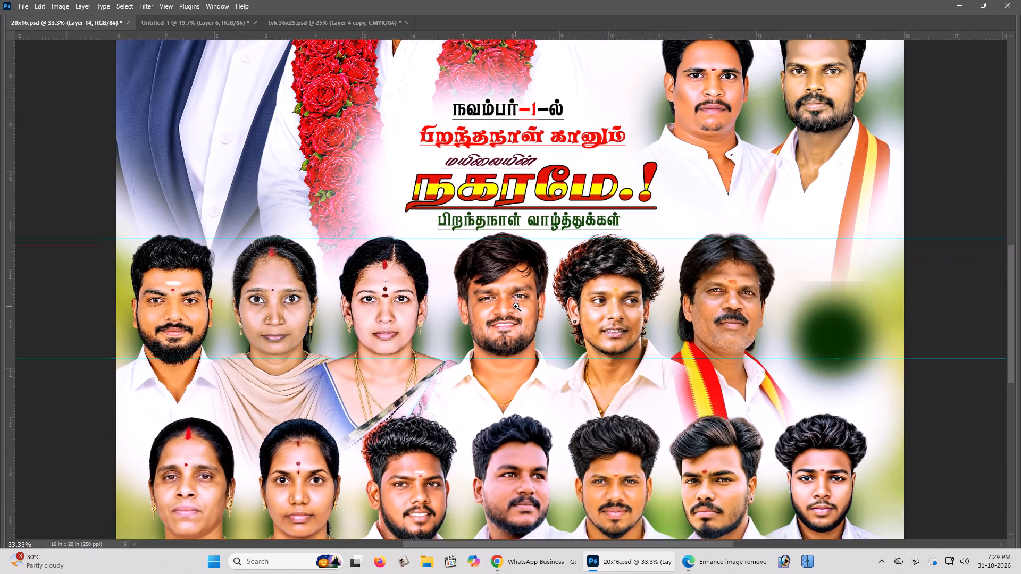
key("v")
right_click(507, 307)
left_click(530, 348)
left_click_drag(518, 346, 509, 348, "shift")
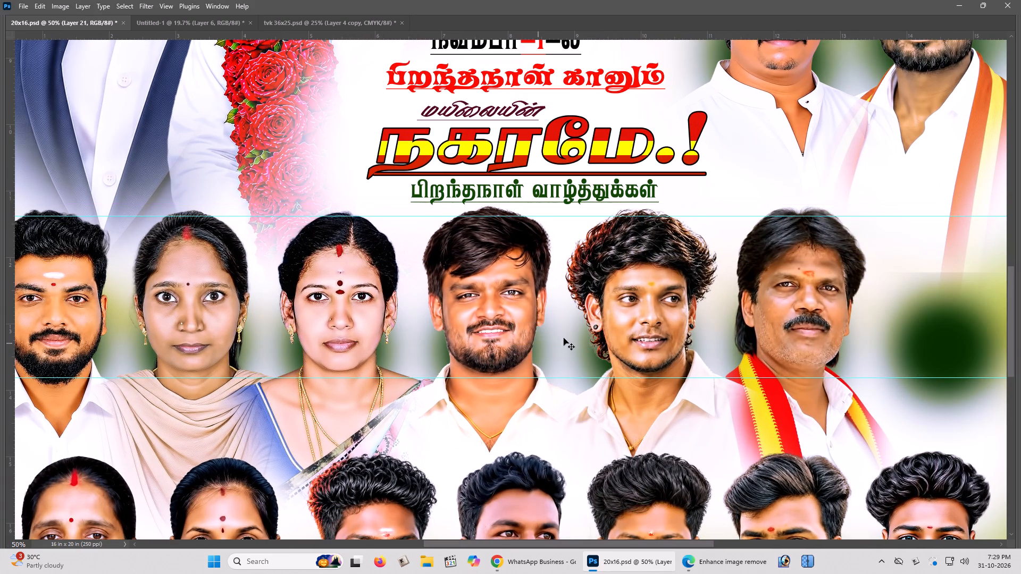
right_click(627, 311)
left_click(655, 349)
left_click_drag(650, 348, 645, 348, "shift")
right_click(819, 293)
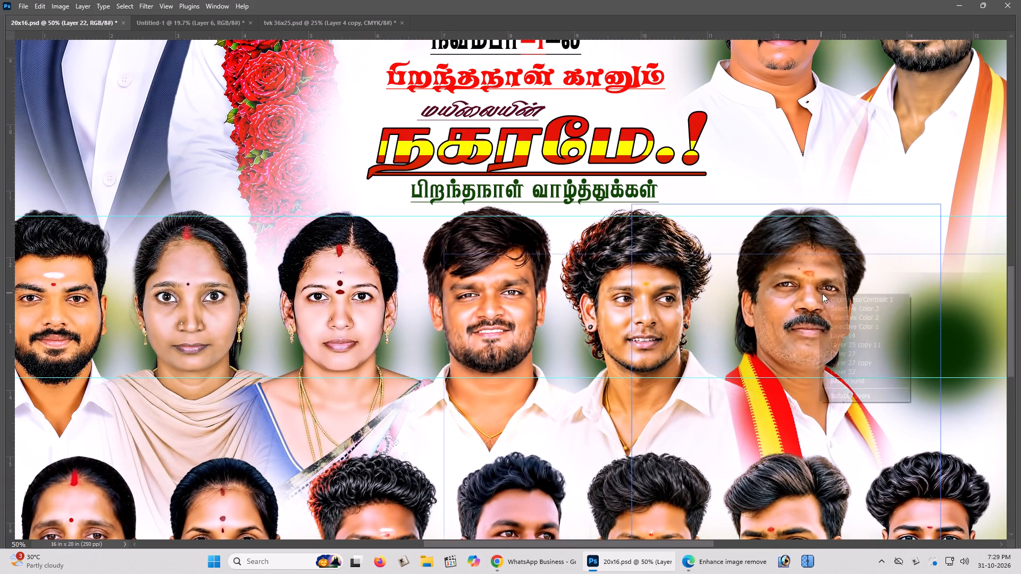
left_click(839, 337)
left_click(830, 333, "shift")
Move the woman in the green and pink saree from the lower row to the upper row, beside the woman in the blue-edged saree.
key("shift+space")
key("shift+space")
key("shift+space")
key("shift+space")
key("shift+space")
left_click_drag(701, 372, 710, 280)
left_click(715, 270)
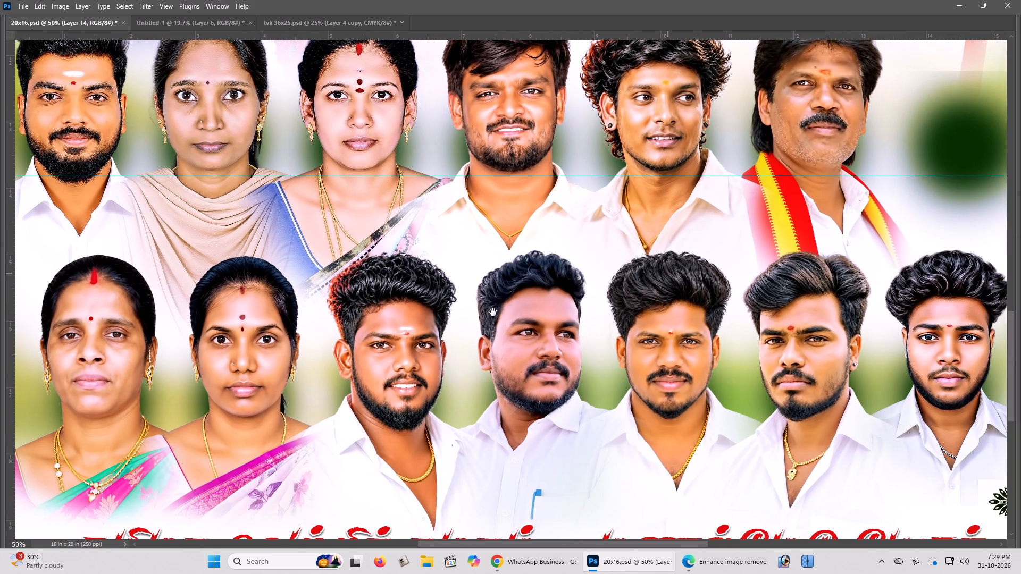
right_click(83, 309)
left_click(106, 297)
key("v")
right_click(111, 304)
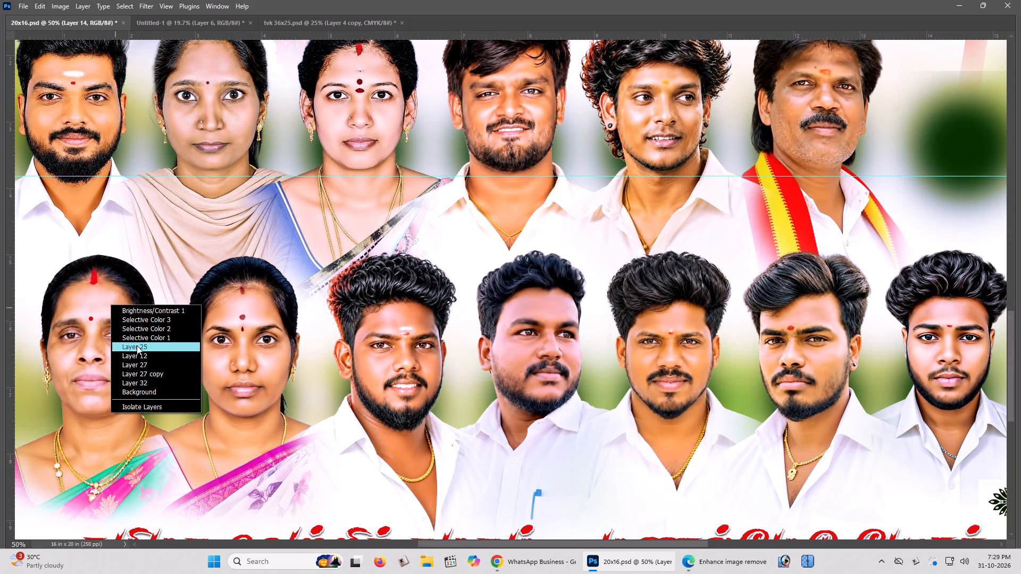
left_click(137, 347)
left_click_drag(133, 341, 669, 194)
key("space")
key("space")
left_click_drag(699, 188, 623, 227)
left_click(589, 239)
left_click_drag(459, 292, 771, 192)
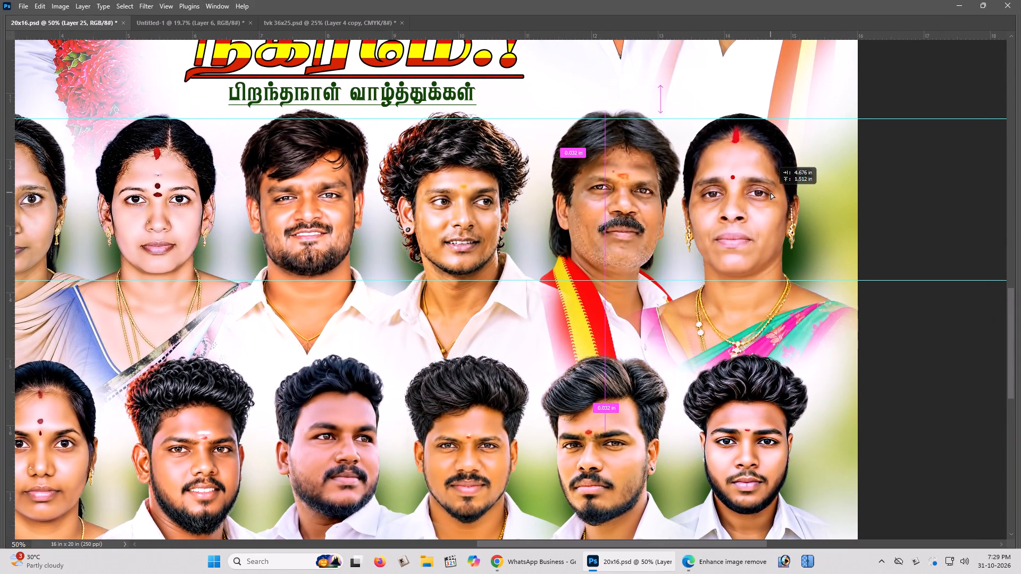
left_click_drag(771, 192, 335, 194)
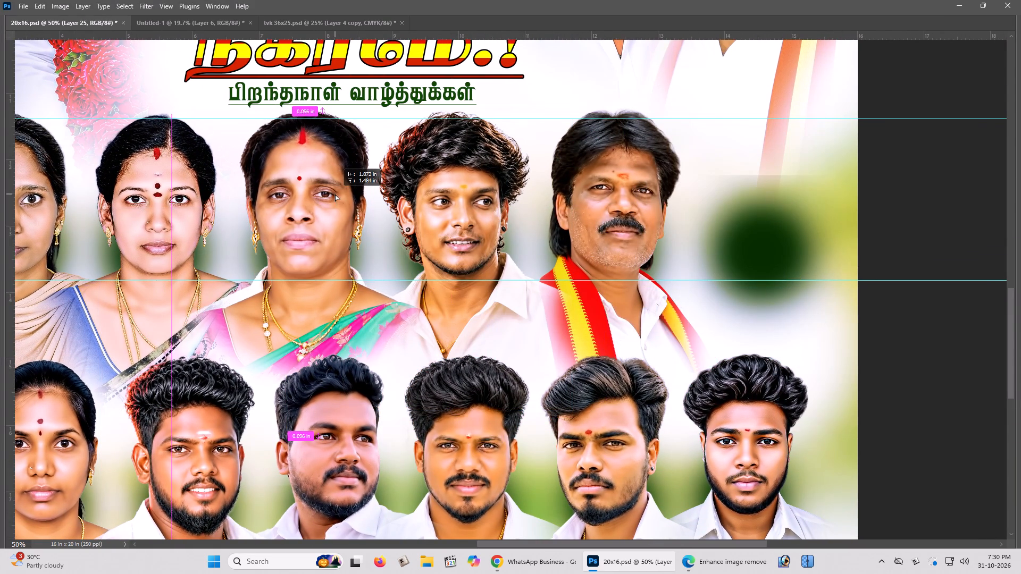
left_click_drag(335, 194, 332, 192)
Select the upper row's three rightmost men together and move them about 2.1 in right, making room for the woman beside them.
right_click(311, 187)
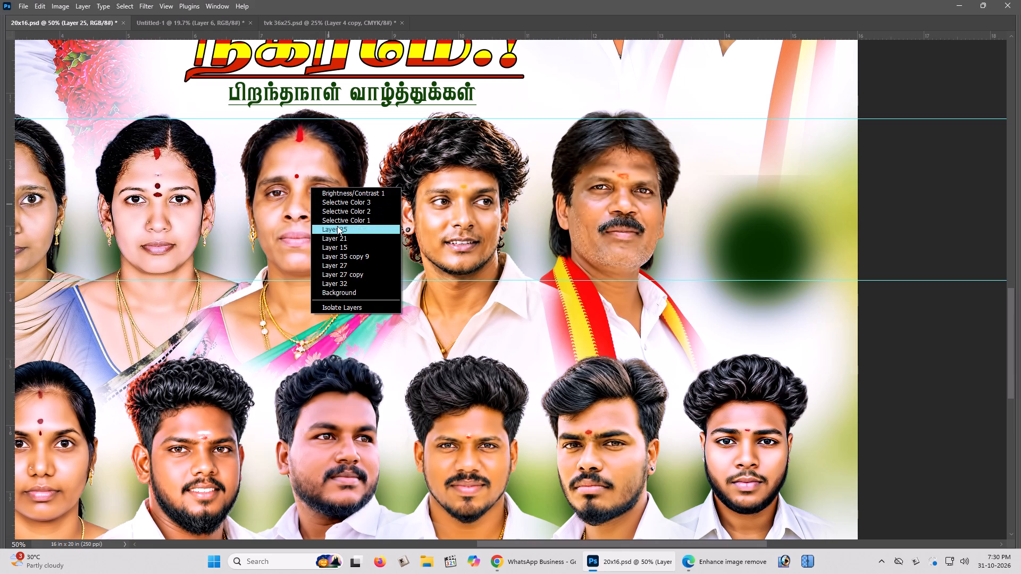
left_click(337, 226)
left_click_drag(332, 218, 338, 231)
key("ctrl+z")
right_click(330, 204)
left_click(355, 252)
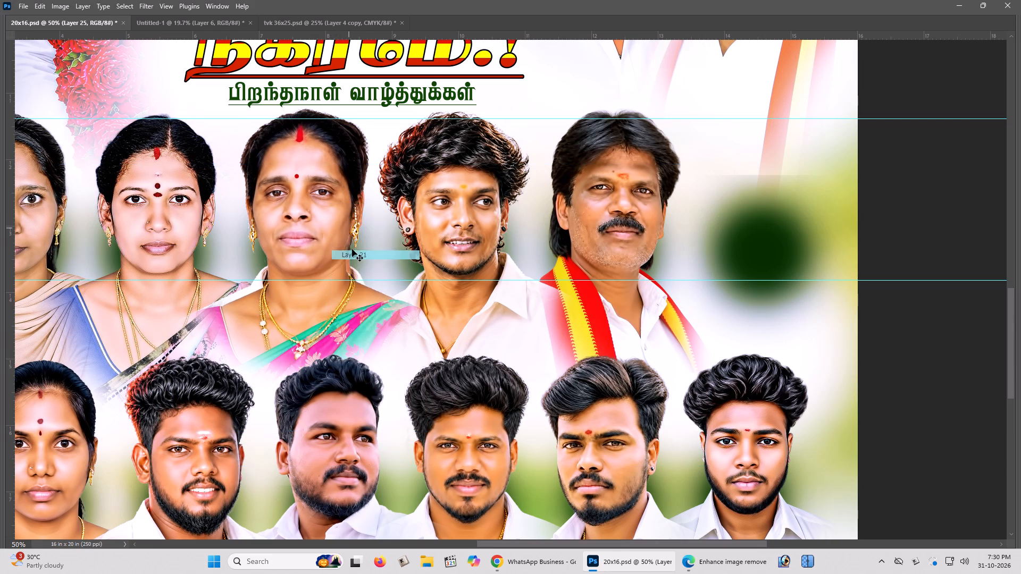
left_click_drag(352, 247, 365, 260)
key("ctrl+z")
right_click(440, 224, "shift")
left_click(470, 264, "shift")
left_click_drag(468, 264, 479, 270)
key("ctrl+z")
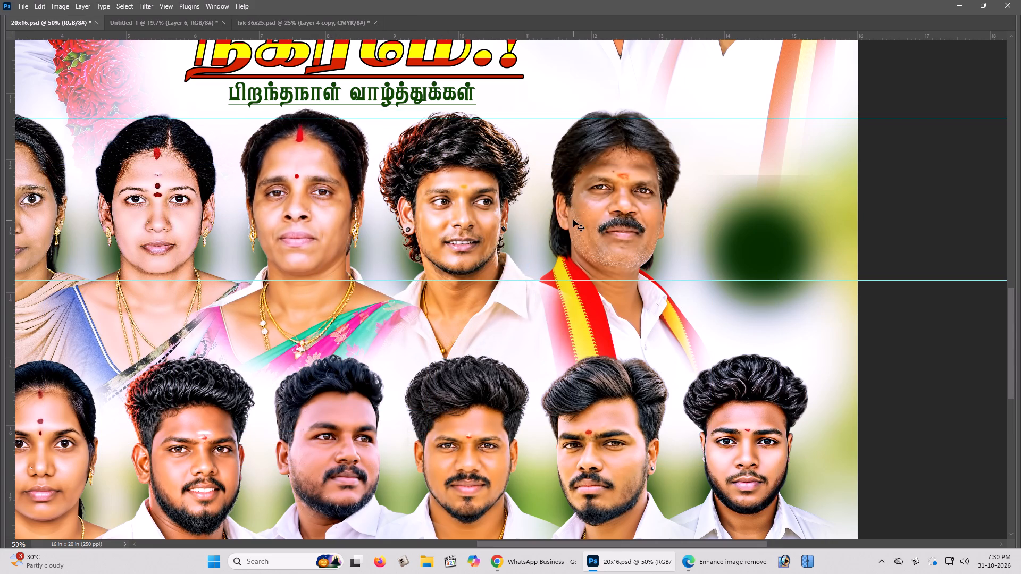
right_click(573, 220, "shift")
right_click(610, 209, "shift")
left_click(627, 255, "shift")
left_click_drag(606, 243, 618, 259)
key("ctrl+z")
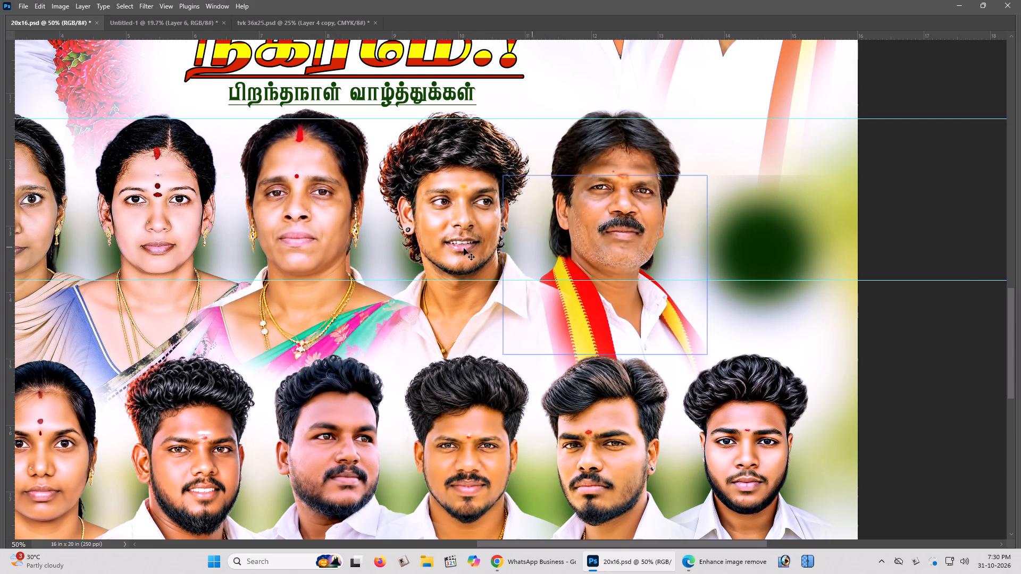
left_click_drag(465, 246, 607, 247, "shift")
Delete the dark green blurred patch left in the empty spot at the left end of the lower row.
key("space")
key("space")
key("space")
key("space")
key("space")
key("space")
key("space")
key("space")
key("space")
key("space")
key("space")
key("space")
key("space")
key("space")
key("space")
key("space")
key("space")
key("space")
key("space")
key("space")
left_click_drag(570, 250, 575, 248)
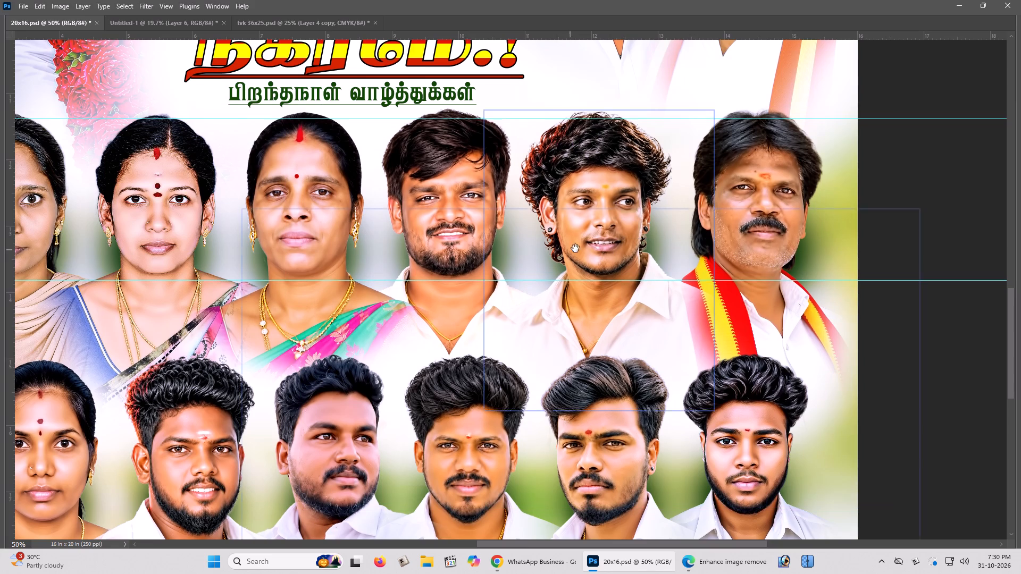
left_click_drag(575, 248, 612, 242)
left_click_drag(663, 207, 670, 151)
left_click(673, 145)
right_click(108, 342)
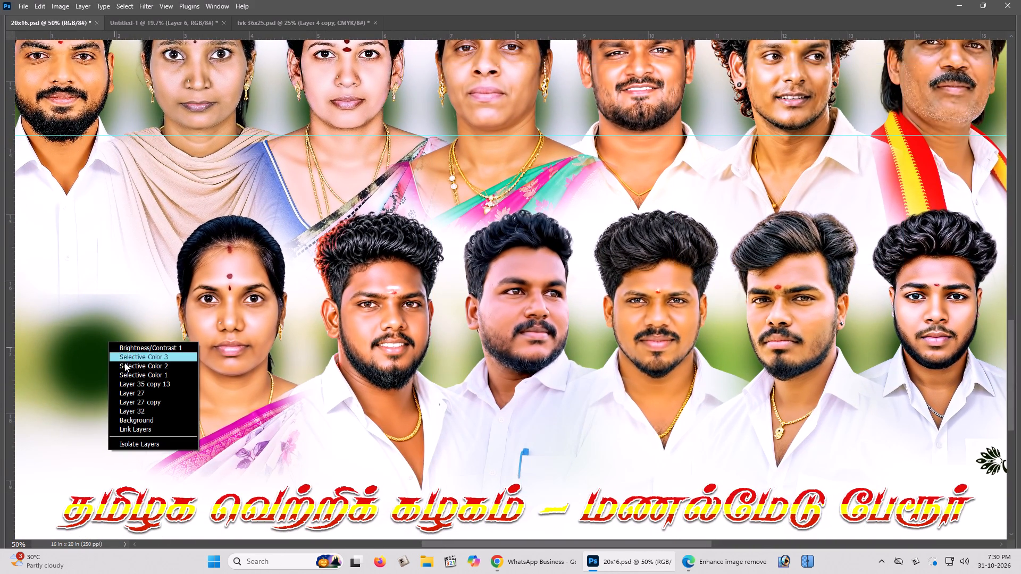
left_click(132, 394)
right_click_drag(130, 386, 121, 379)
right_click(101, 358)
left_click(140, 399)
left_click_drag(131, 388, 128, 368)
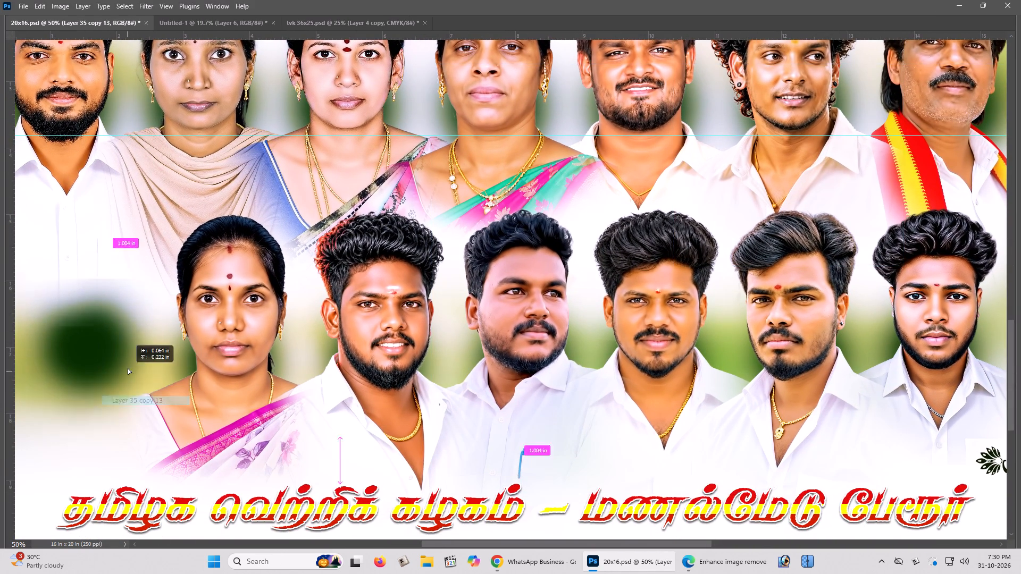
left_click_drag(128, 368, 127, 367)
key("BackSpace")
Select all six remaining lower-row portraits and move them together about 1.3 in left to centre the row.
right_click(229, 324)
left_click(257, 363)
left_click_drag(256, 359, 261, 363)
key("ctrl+z")
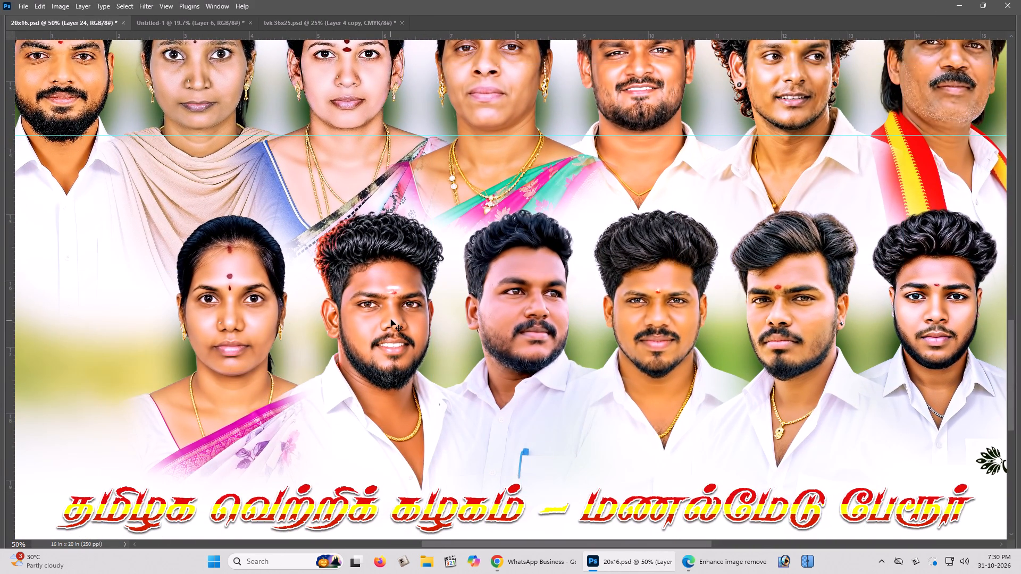
right_click(391, 319, "shift")
left_click(416, 363, "shift")
right_click(506, 317, "shift")
left_click(531, 360, "shift")
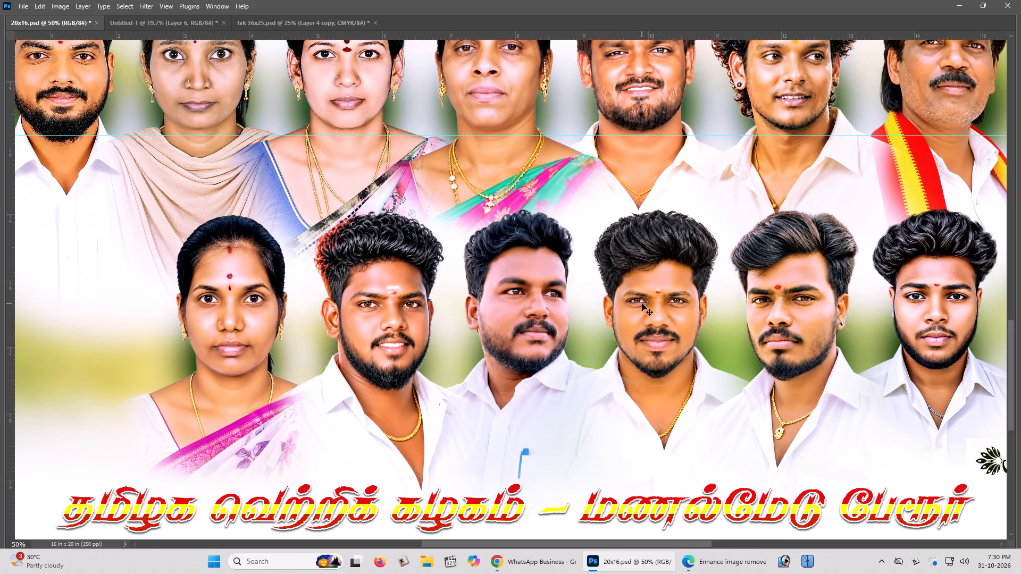
right_click(642, 303, "shift")
left_click(673, 348, "shift")
right_click(781, 283, "shift")
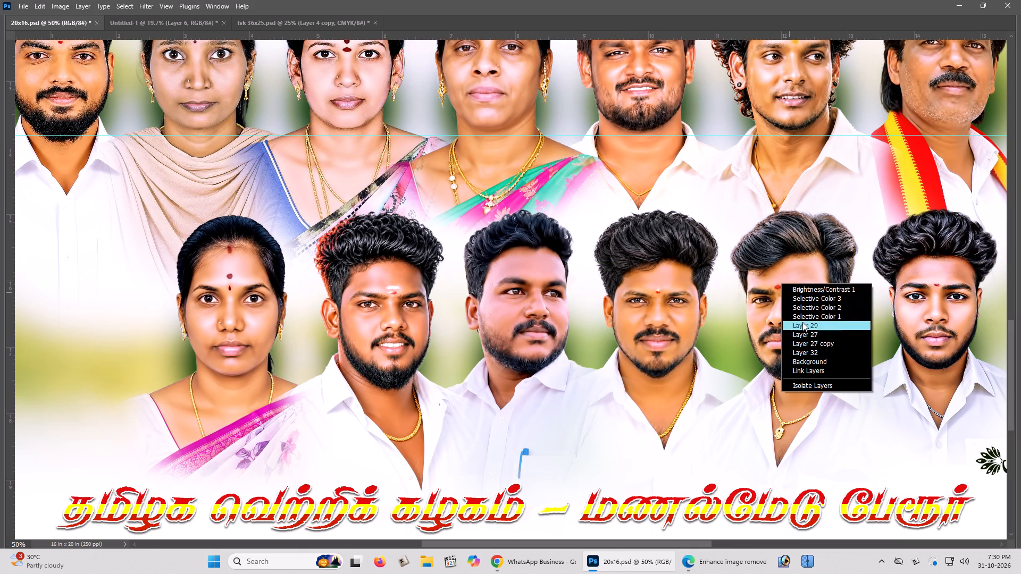
left_click(802, 322, "shift")
right_click(919, 283, "shift")
left_click(939, 326, "shift")
key("ctrl+minus")
key("ctrl+minus")
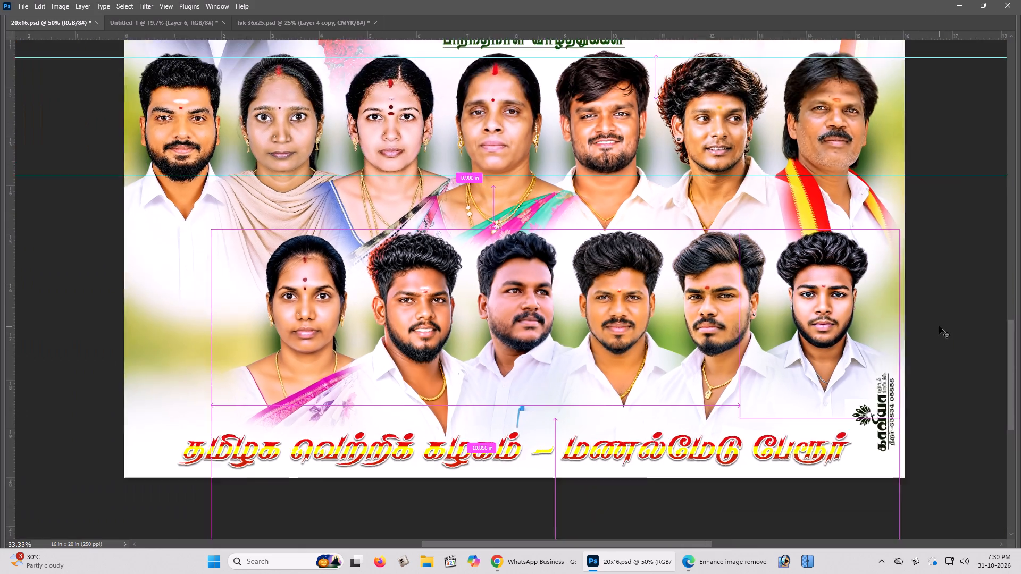
key("ctrl+minus")
left_click_drag(710, 314, 679, 319, "shift")
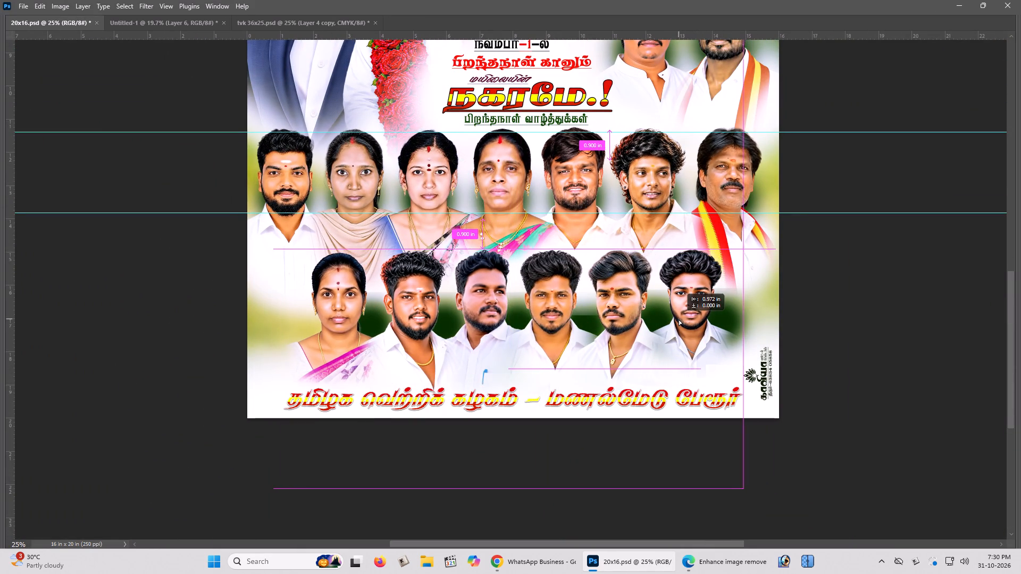
left_click_drag(679, 319, 675, 320, "shift")
left_click_drag(594, 337, 589, 337, "shift")
key("z")
triple_click(512, 349)
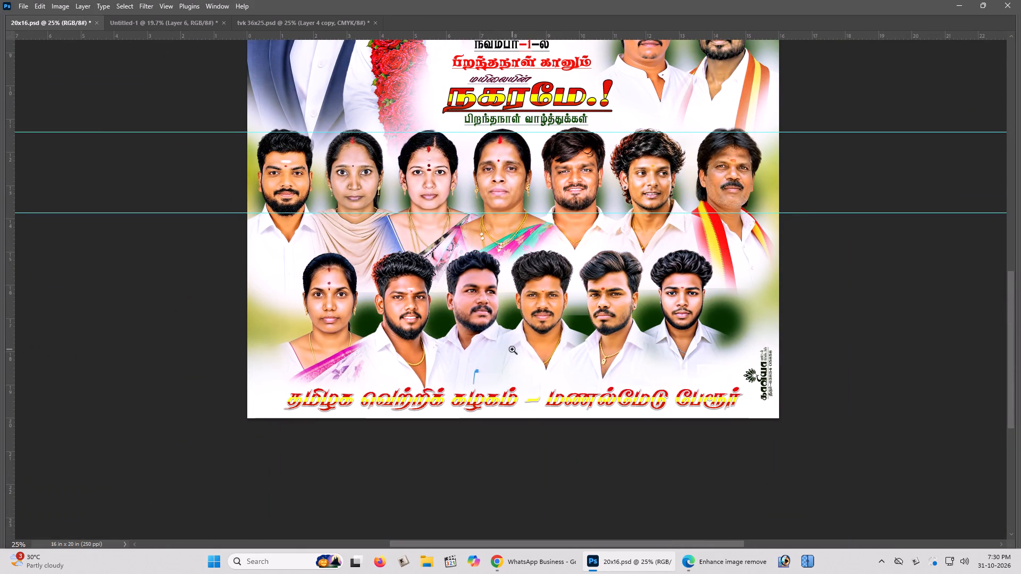
Move the green blurred patch on Layer 35 copy 14 left, behind the woman in the pink saree in the lower row.
key("v")
key("space")
key("space")
left_click_drag(390, 316, 472, 309)
left_click(518, 309)
right_click(379, 239)
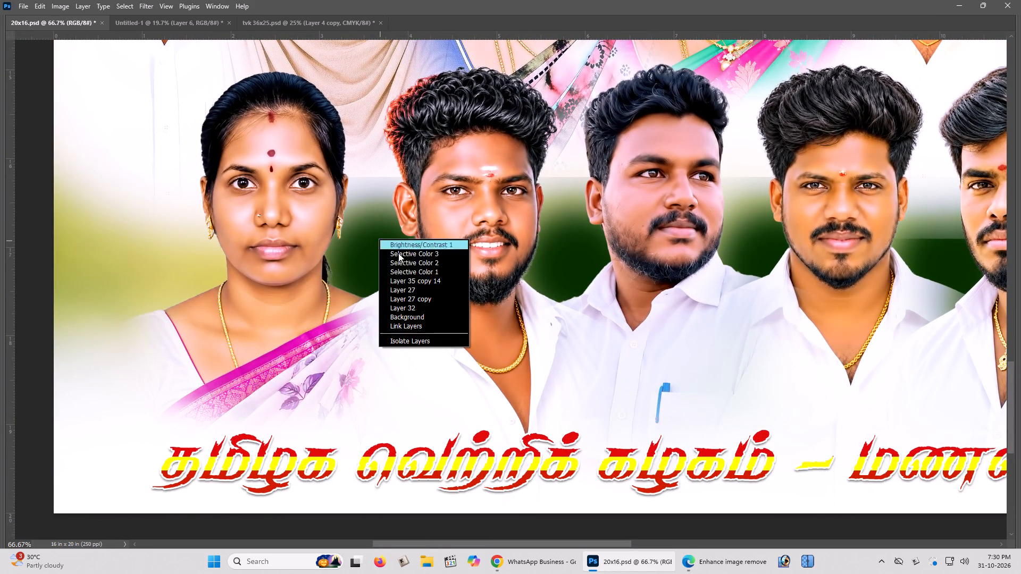
left_click(416, 281)
left_click_drag(391, 258, 295, 258, "shift")
Move the green patch on Layer 35 copy 15 about 1.1 in left, behind the lower row's first man.
right_click(578, 251)
left_click(598, 285)
right_click(571, 258)
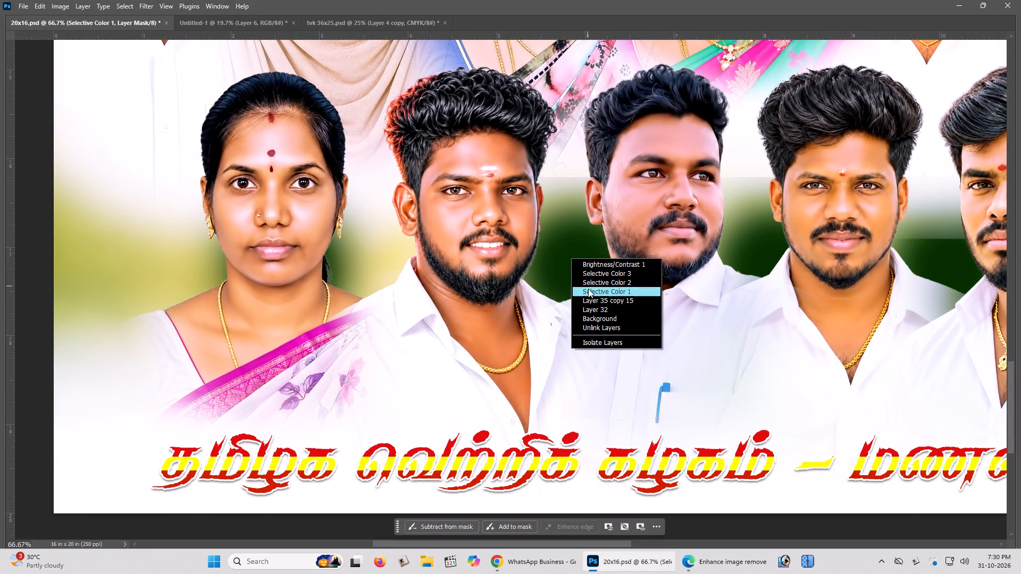
left_click(590, 300)
left_click_drag(587, 275, 492, 280, "shift")
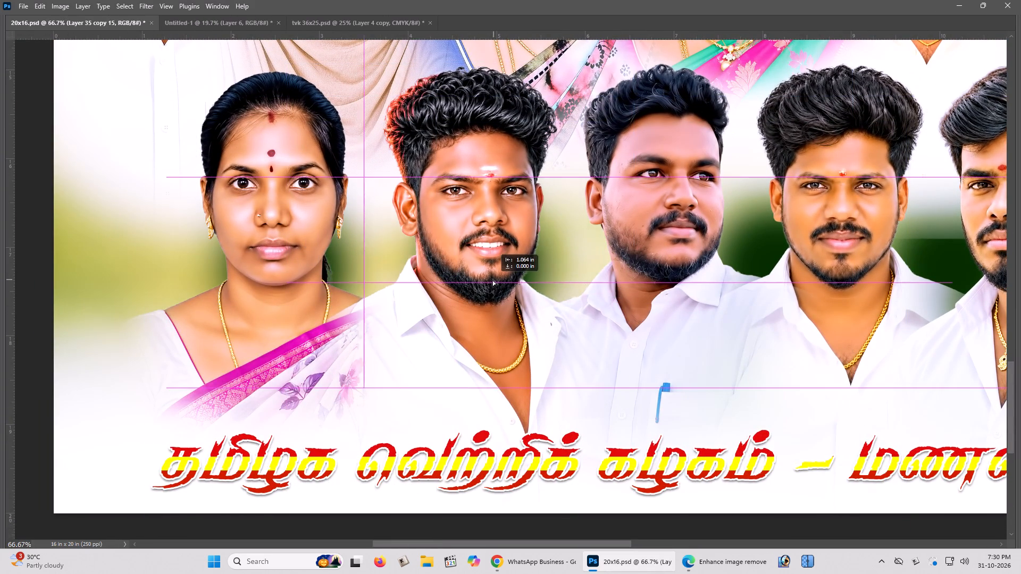
left_click_drag(492, 280, 488, 281, "shift")
Move the green patch on Layer 35 copy 16 left, behind the man with the blue pen in his pocket.
right_click(739, 234)
left_click(766, 278)
left_click_drag(760, 269, 760, 269, "shift")
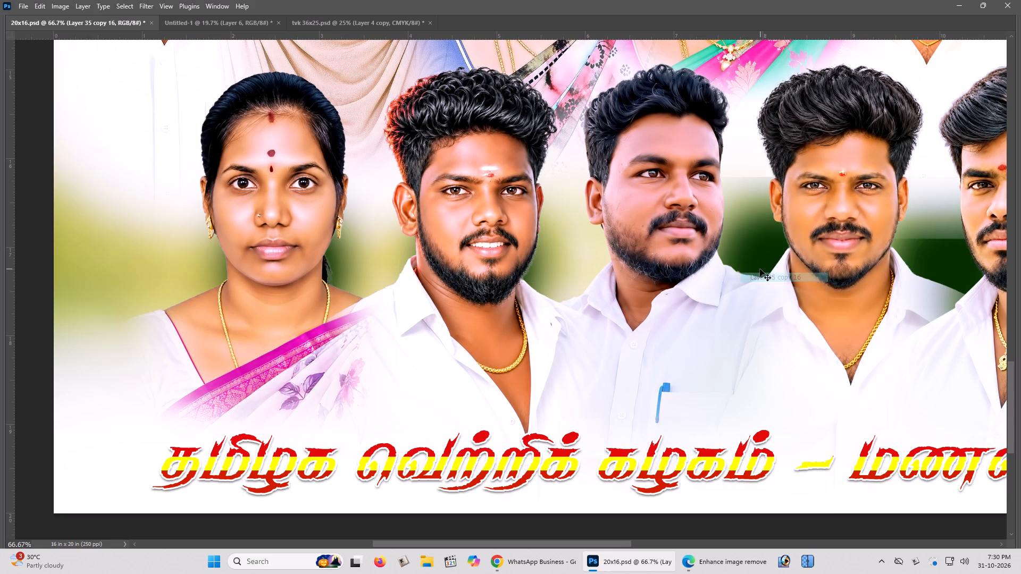
left_click_drag(760, 269, 655, 272, "shift")
Move the green patch on Layer 35 copy 17 left, behind the third man in the lower row.
key("space")
key("space")
key("space")
key("space")
key("space")
key("space")
key("space")
key("space")
key("space")
key("space")
left_click_drag(716, 268, 657, 279)
left_click(579, 282)
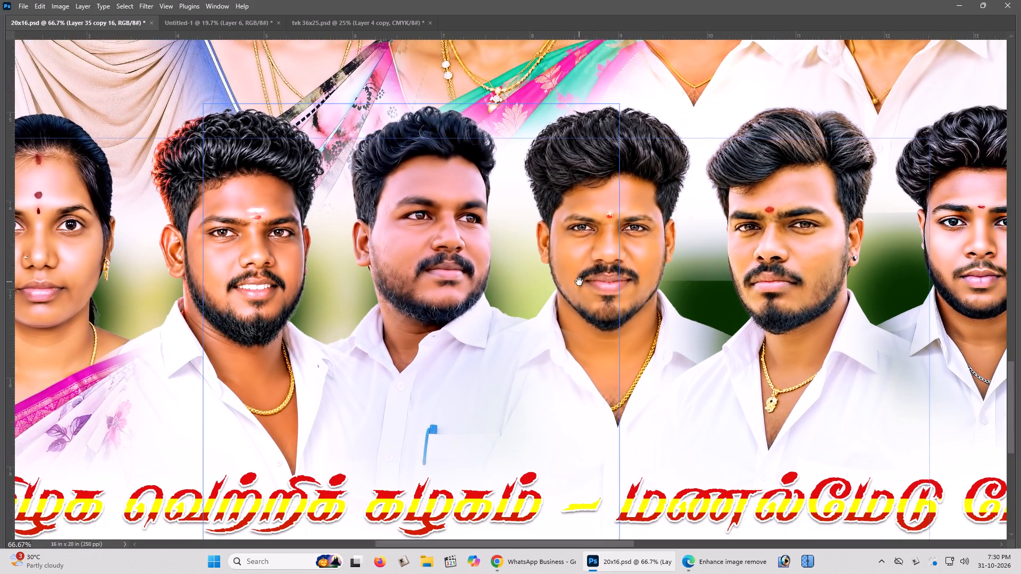
right_click(688, 296)
left_click(715, 337)
left_click_drag(710, 319, 632, 316, "shift")
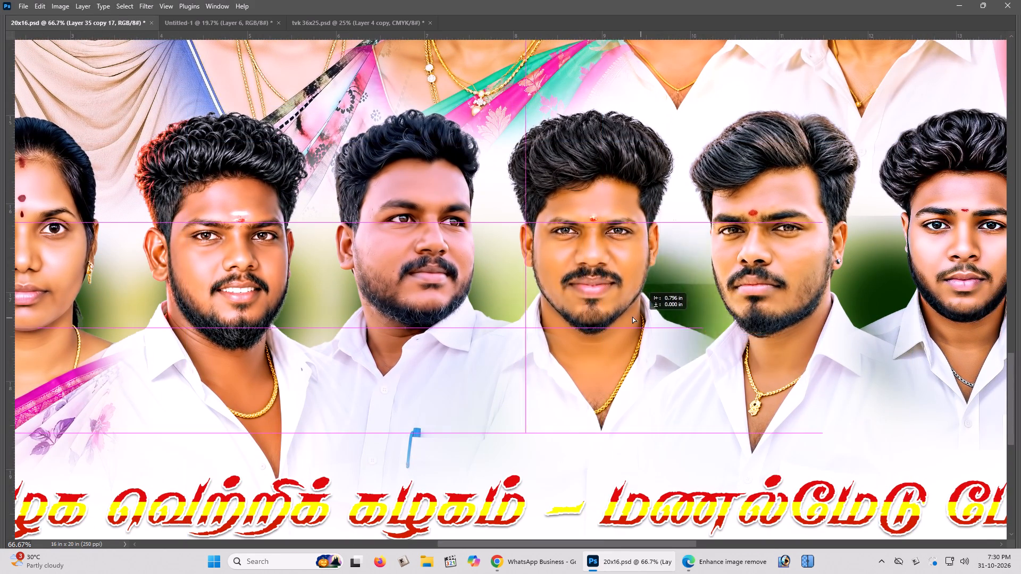
left_click_drag(632, 316, 600, 312, "shift")
Move the green patch on Layer 35 copy 18 left, behind the fourth man in the lower row.
key("space")
key("space")
key("space")
key("space")
key("space")
key("space")
key("space")
key("space")
left_click_drag(705, 301, 668, 301)
left_click(610, 301)
right_click(700, 276)
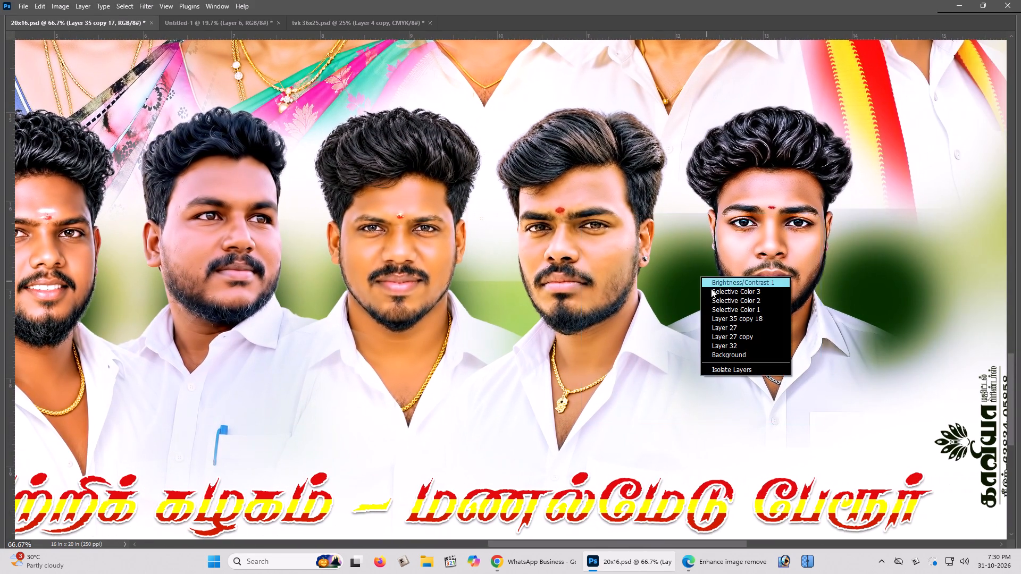
left_click(720, 319)
left_click_drag(705, 301, 603, 300, "shift")
Move the green patch on Layer 35 copy 19 left, behind the last man at the right end of the lower row.
right_click(865, 275)
left_click(894, 322)
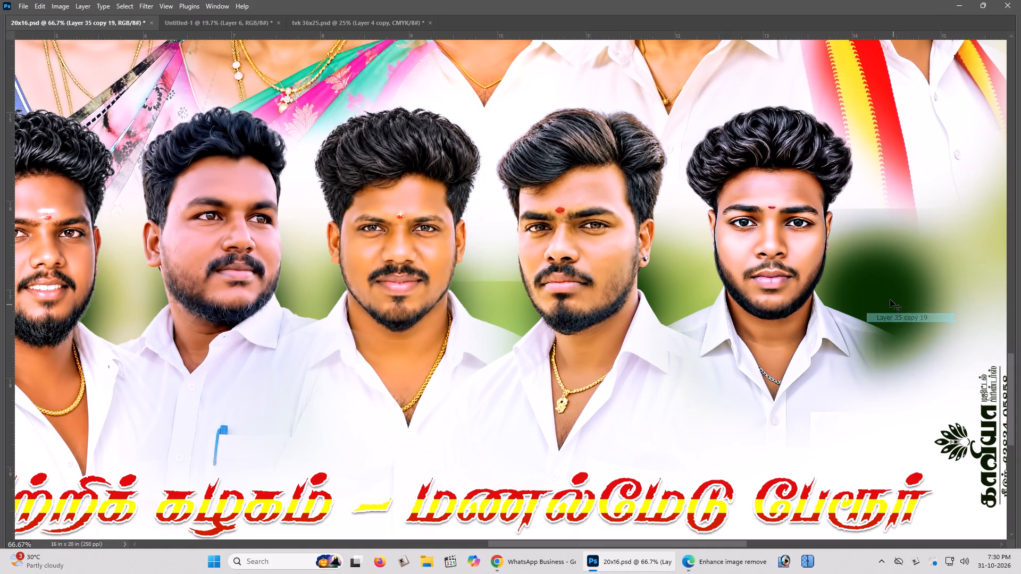
left_click_drag(890, 300, 783, 293, "shift")
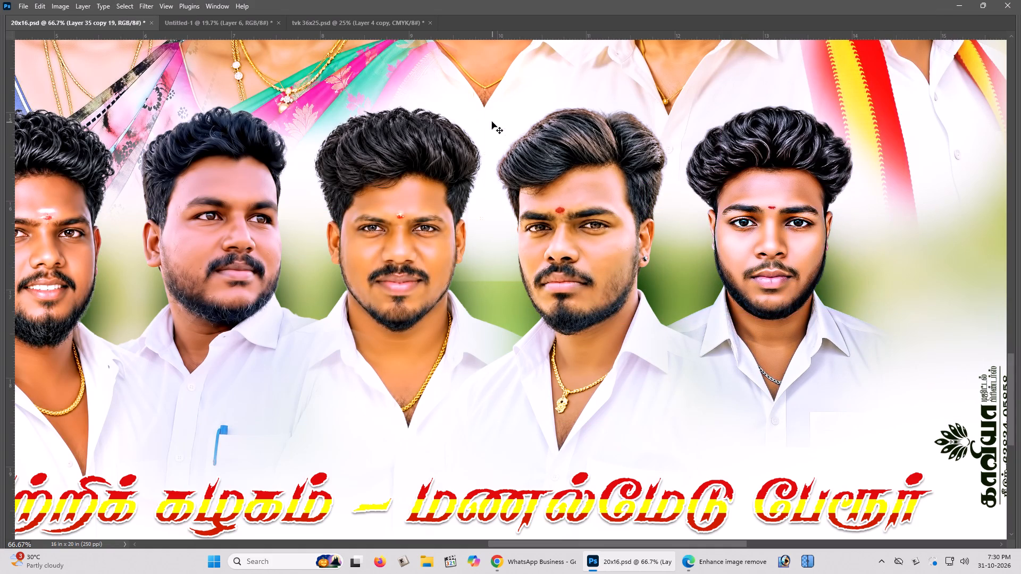
Select Layer 21 and erase it with a reduced large brush over the third and fourth men's shoulders in the lower row.
right_click(492, 122)
left_click(525, 163)
left_click_drag(517, 155, 530, 169)
key("ctrl+z")
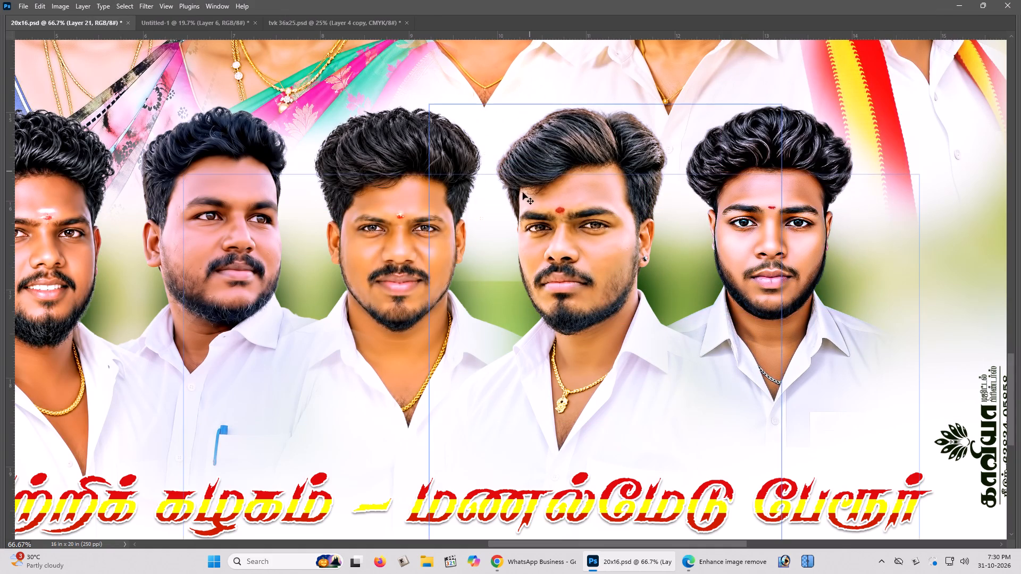
key("e")
key("bracketleft")
key("bracketleft")
key("bracketleft")
key("bracketleft")
key("bracketleft")
key("bracketleft")
key("bracketleft")
key("bracketleft")
key("bracketleft")
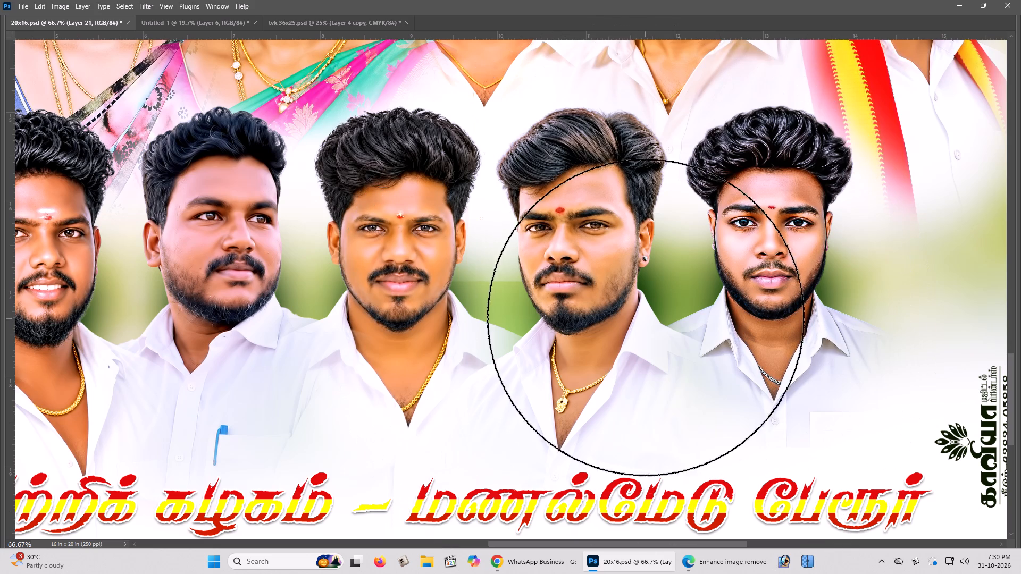
key("bracketleft")
left_click_drag(647, 317, 559, 340)
key("bracketleft")
left_click_drag(538, 388, 526, 384)
key("bracketleft")
left_click_drag(513, 375, 497, 373)
left_click_drag(482, 375, 472, 375)
left_click_drag(461, 374, 455, 372)
left_click_drag(441, 362, 431, 355)
left_click(382, 340)
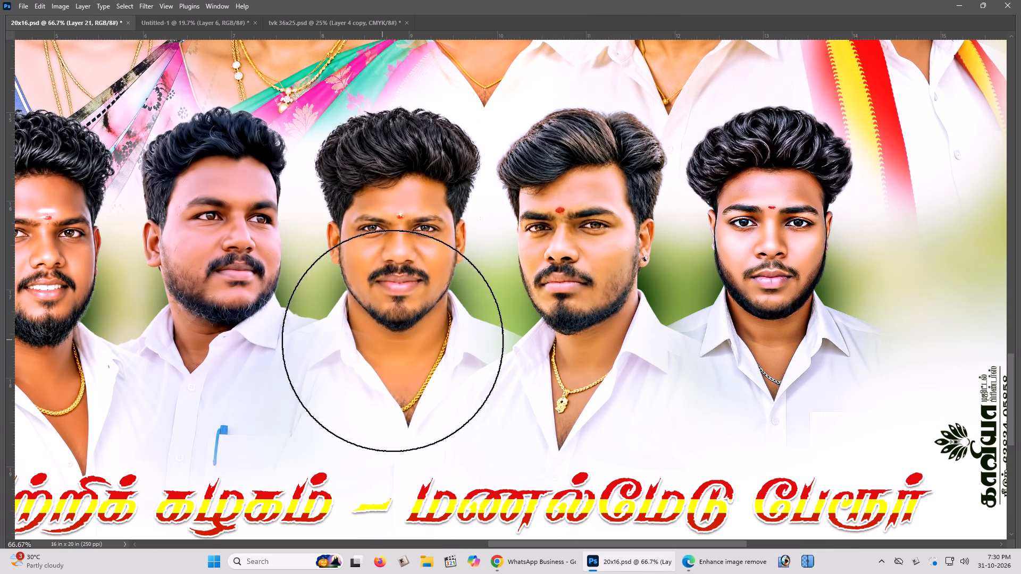
left_click_drag(506, 361, 571, 357)
left_click_drag(618, 343, 620, 334)
left_click(630, 322)
Fit the whole poster in view and save 20x16.psd.
key("v")
key("ctrl+minus")
key("ctrl+0")
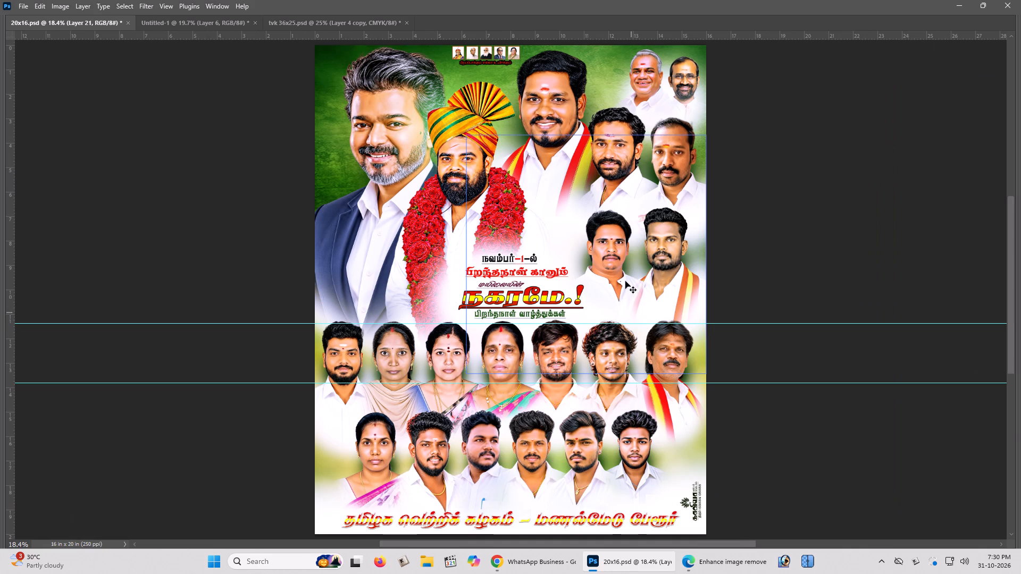
key("ctrl+s")
scroll(639, 282, "down", 2)
scroll(639, 272, "up", 2)
scroll(639, 272, "down", 1)
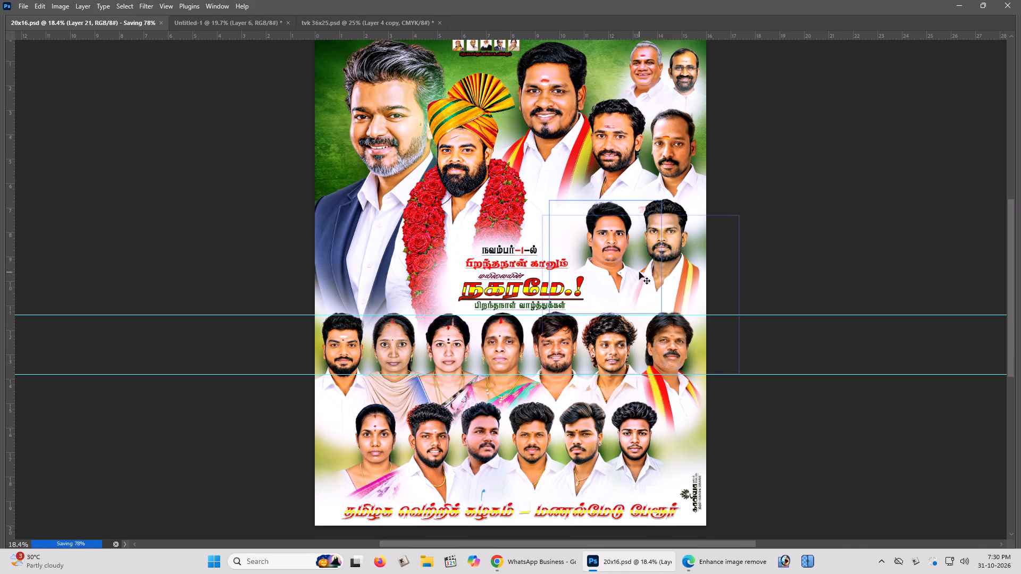
scroll(591, 253, "up", 1)
Save a JPEG copy of the poster as 20x16 copy.jpg in folder 31, replacing the existing file.
key("ctrl+shift+s")
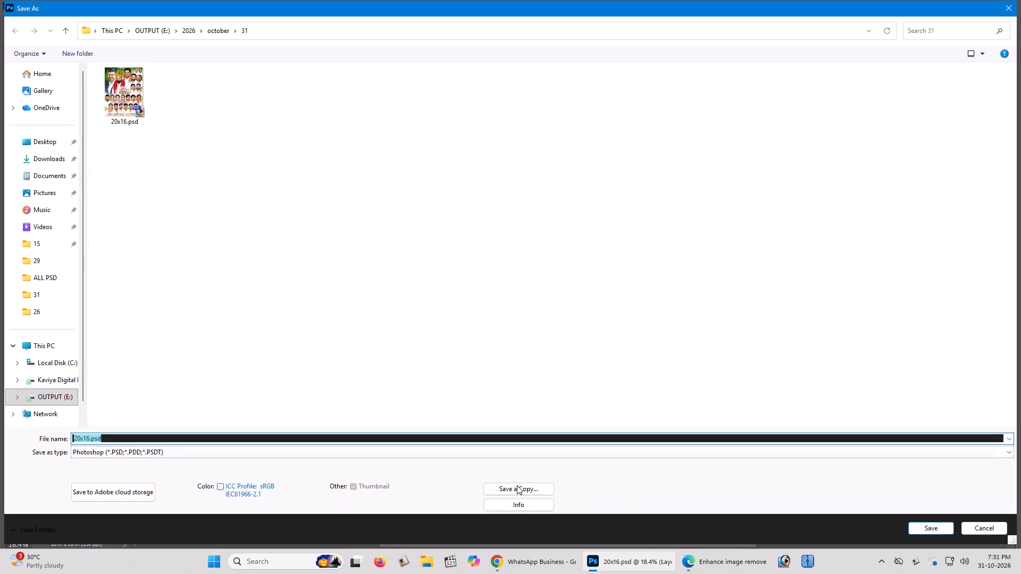
left_click(517, 485)
left_click(555, 441)
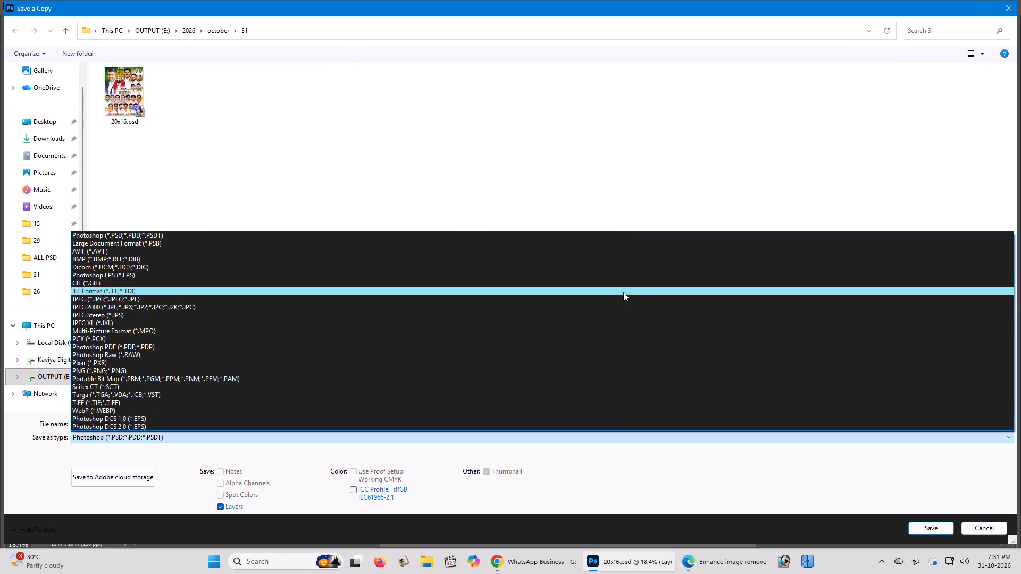
left_click(623, 300)
key("Return")
key("Left")
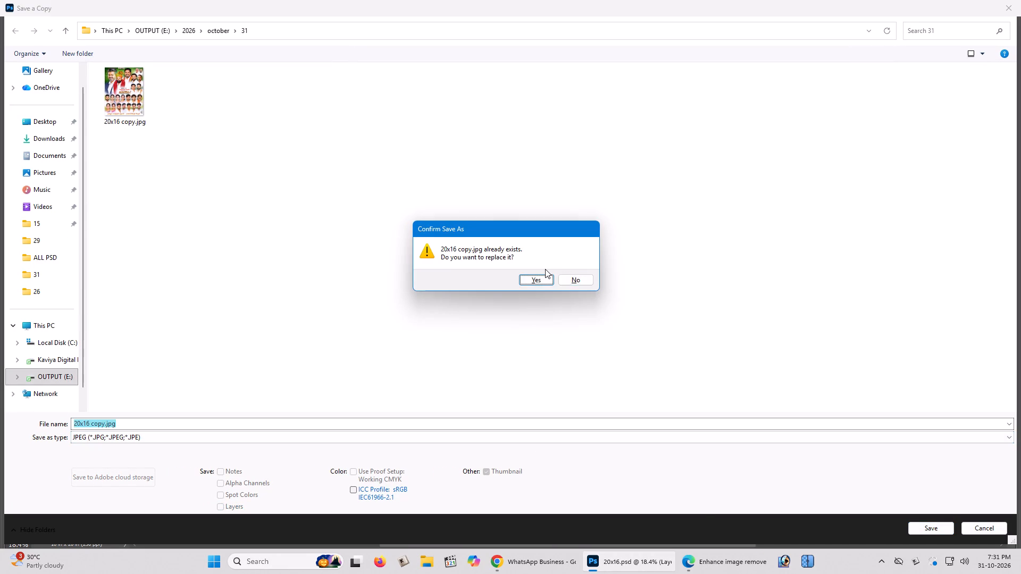
key("Return")
key("Return")
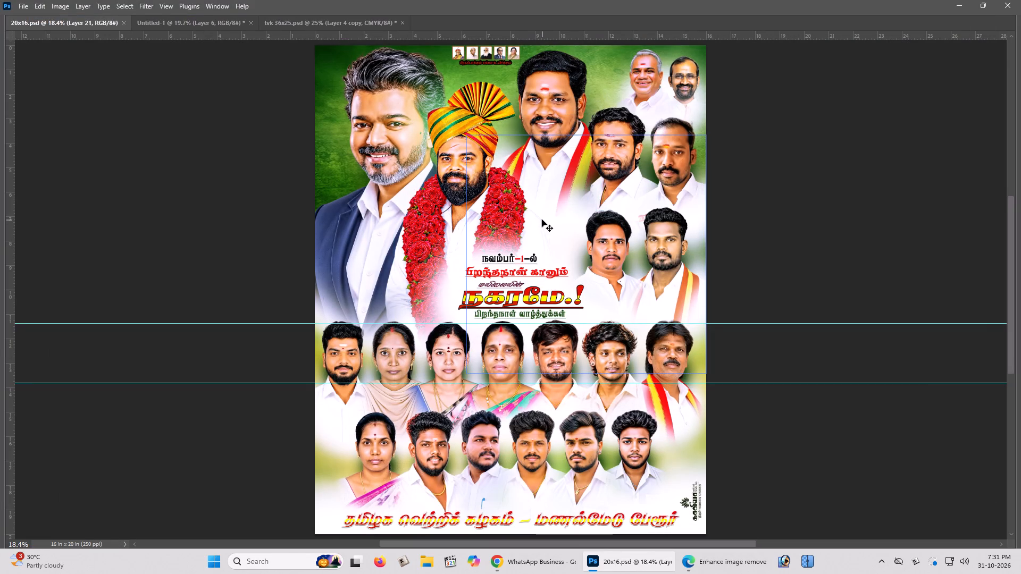
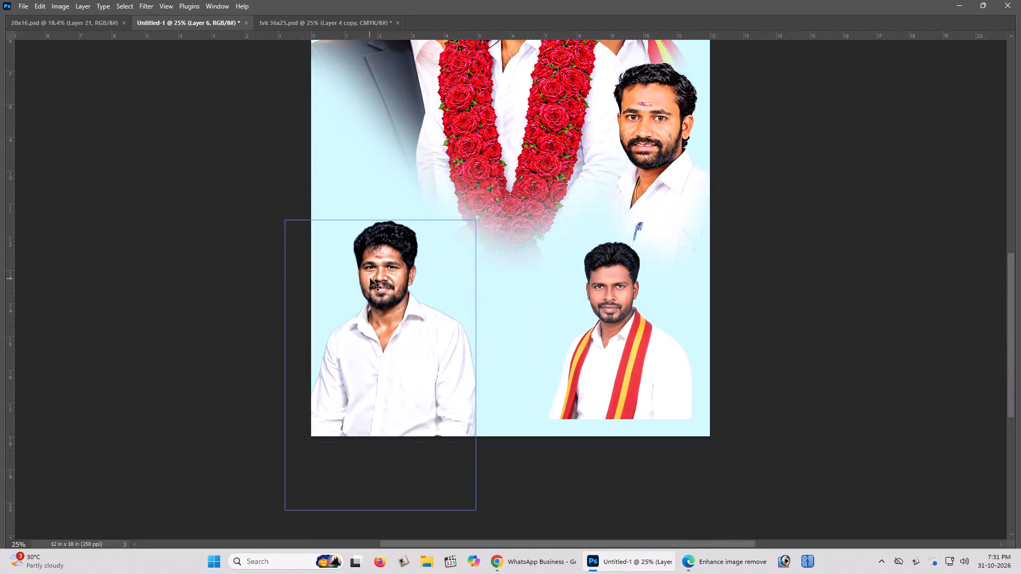
Enlarge the bearded man in the white shirt on Layer 5 and move him to the poster's bottom-right corner.
right_click_drag(370, 278, 375, 280)
left_click(384, 285)
left_click_drag(388, 285, 393, 299)
key("ctrl+t")
left_click_drag(481, 234, 515, 208, "alt")
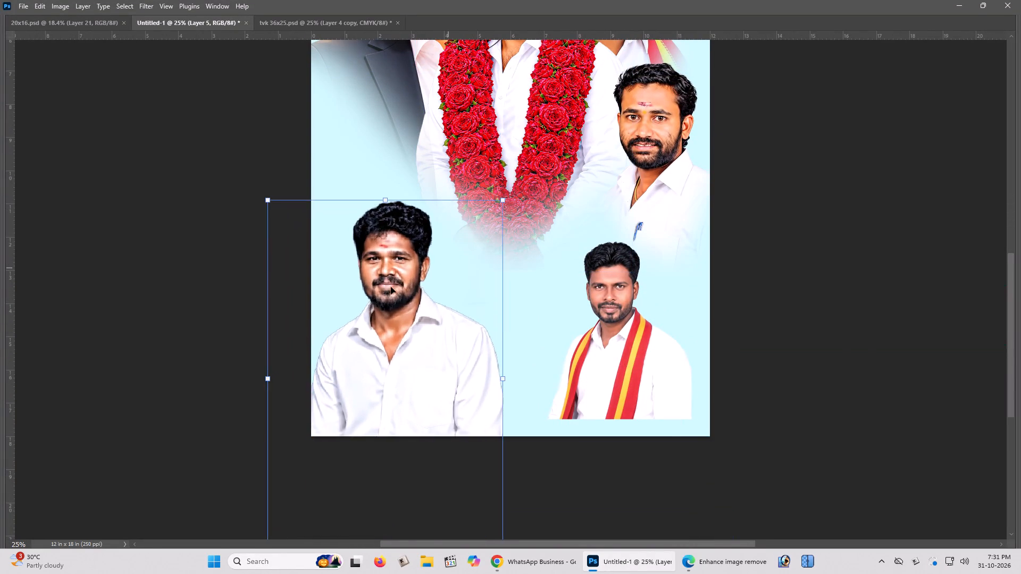
left_click_drag(391, 287, 618, 293)
key("Return")
Move the man with the red and yellow scarf on Layer 6 left, beneath the rose garland.
right_click(606, 279)
left_click(616, 285)
left_click_drag(617, 286, 456, 266)
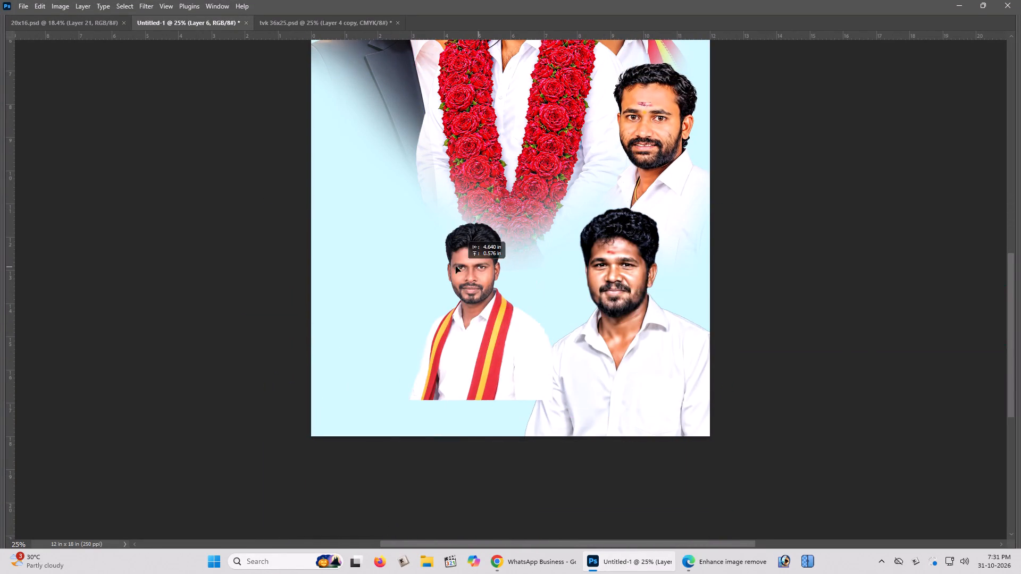
left_click_drag(456, 266, 449, 266)
Enlarge the bearded man on Layer 5 slightly further and adjust his place in the poster's bottom-right corner.
key("ctrl+plus")
key("space")
key("space")
left_click_drag(525, 275, 464, 268)
left_click(462, 268)
right_click_drag(544, 246, 550, 249)
left_click(563, 256)
left_click_drag(564, 251, 592, 259)
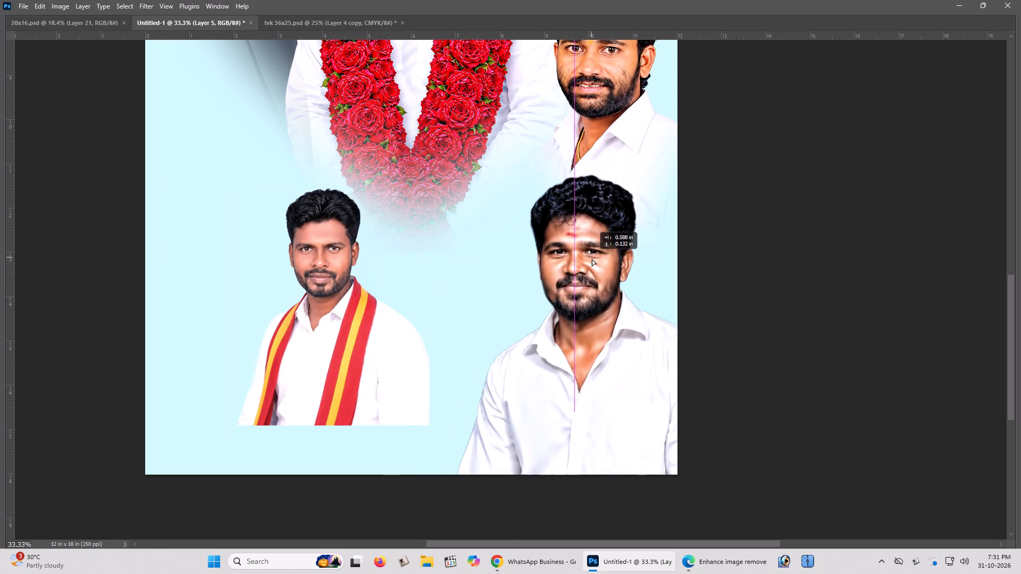
left_click_drag(592, 259, 583, 268)
key("ctrl+t")
left_click_drag(727, 183, 756, 171, "alt")
key("Return")
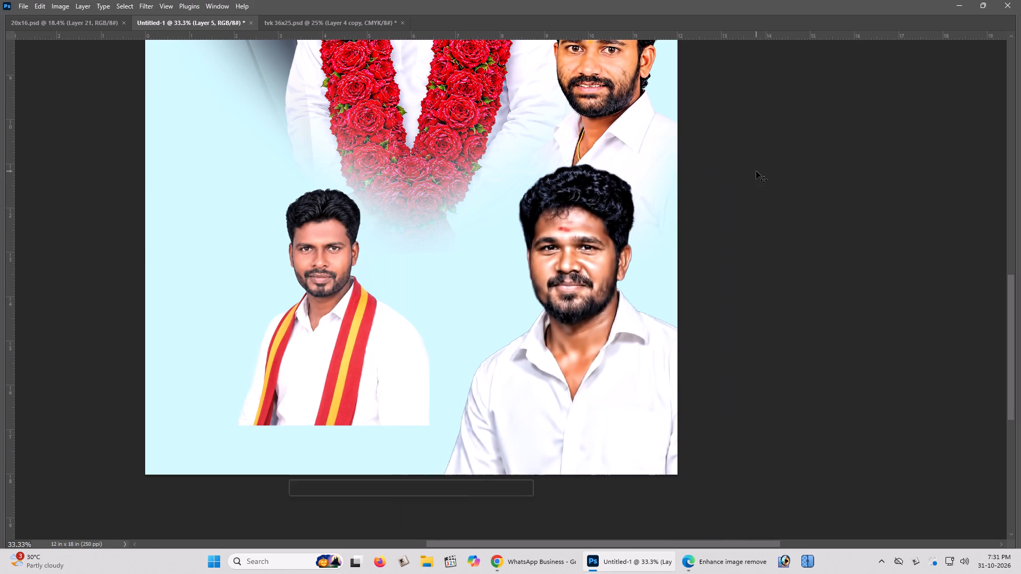
left_click_drag(613, 242, 606, 246)
Copy a full-width strip along the bottom of the Background to a new layer and fill it dark green.
right_click(598, 257)
left_click(632, 276)
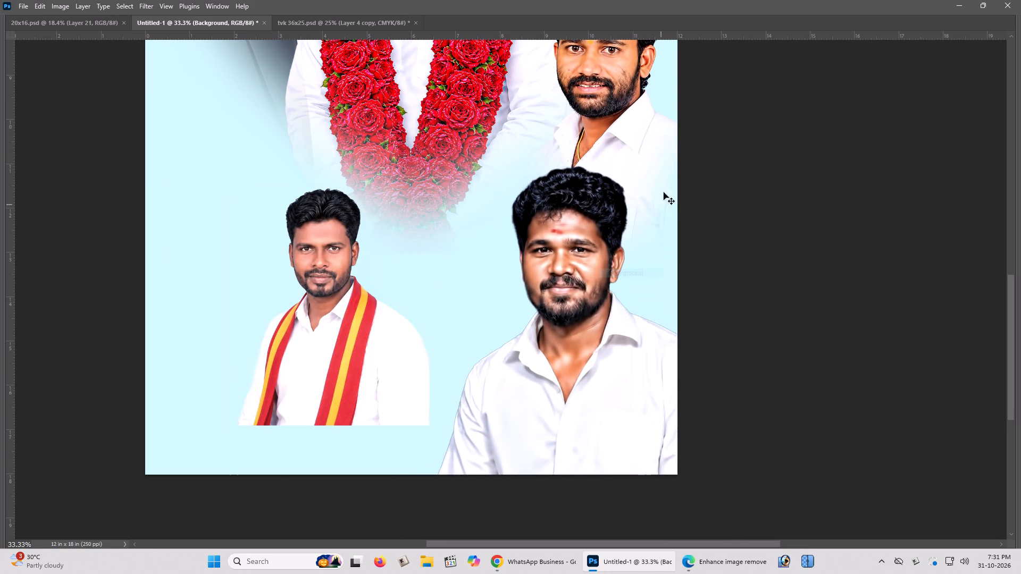
scroll(656, 273, "down", 1)
key("m")
left_click_drag(681, 330, 122, 489)
key("ctrl+Return")
key("ctrl+Return")
key("ctrl+Return")
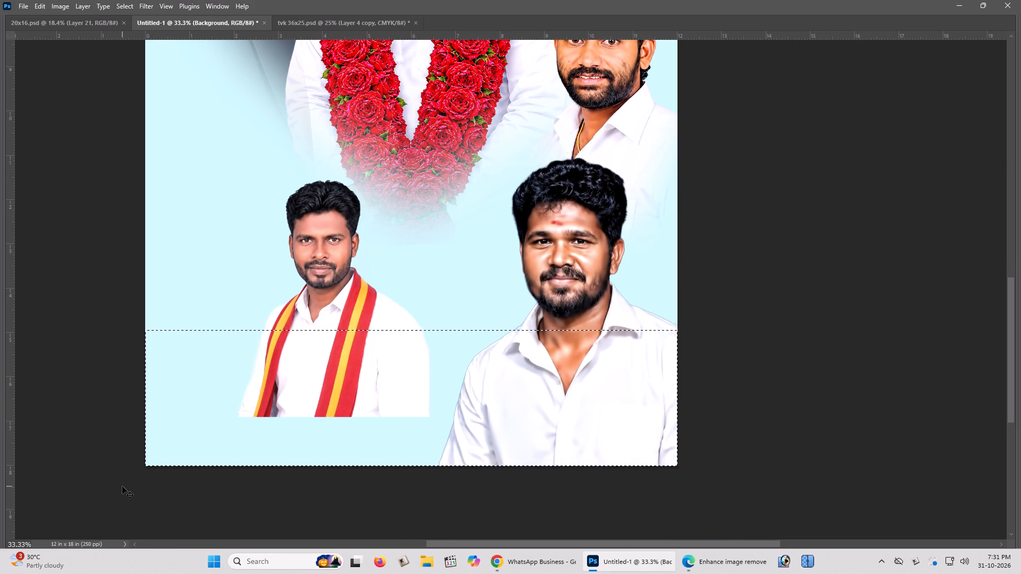
key("ctrl+j")
key("v")
key("alt+shift+BackSpace")
key("x")
key("alt+shift+BackSpace")
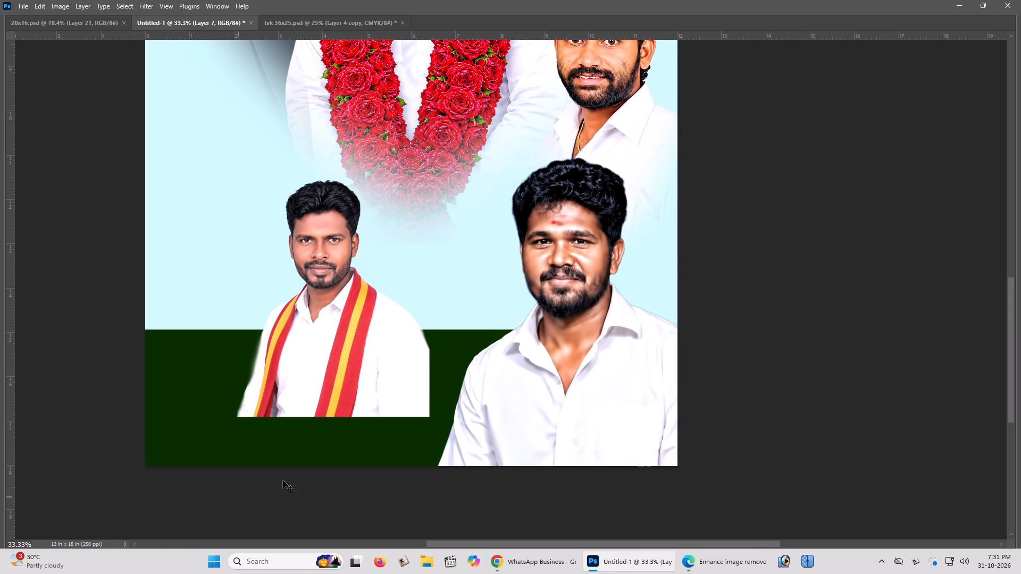
Sample the light-blue background, darken it to a deep teal, and refill the bottom band on Layer 7 with it.
scroll(272, 351, "up", 2)
key("Tab")
key("x")
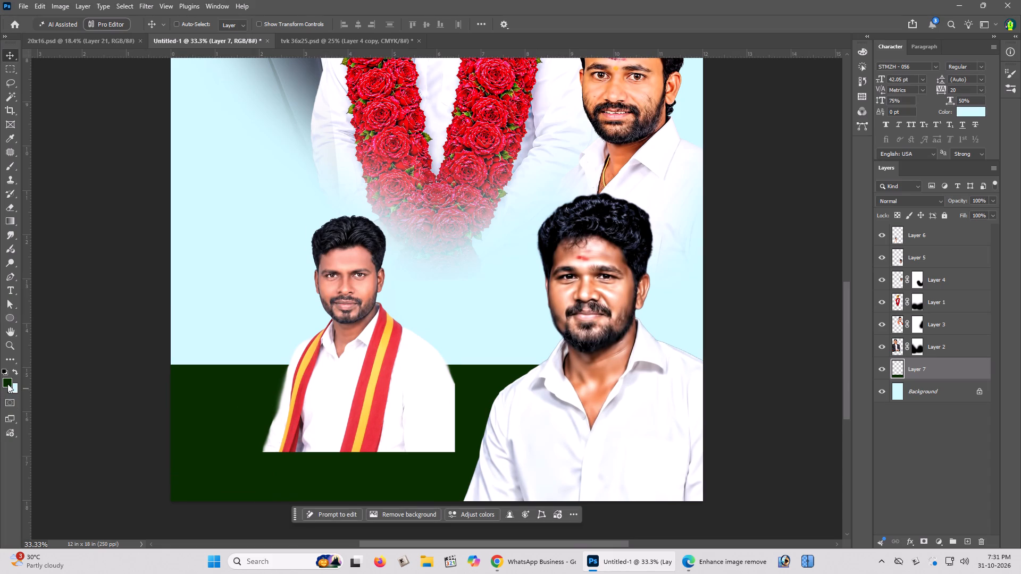
left_click(7, 384)
left_click(216, 351)
left_click_drag(789, 254, 843, 257)
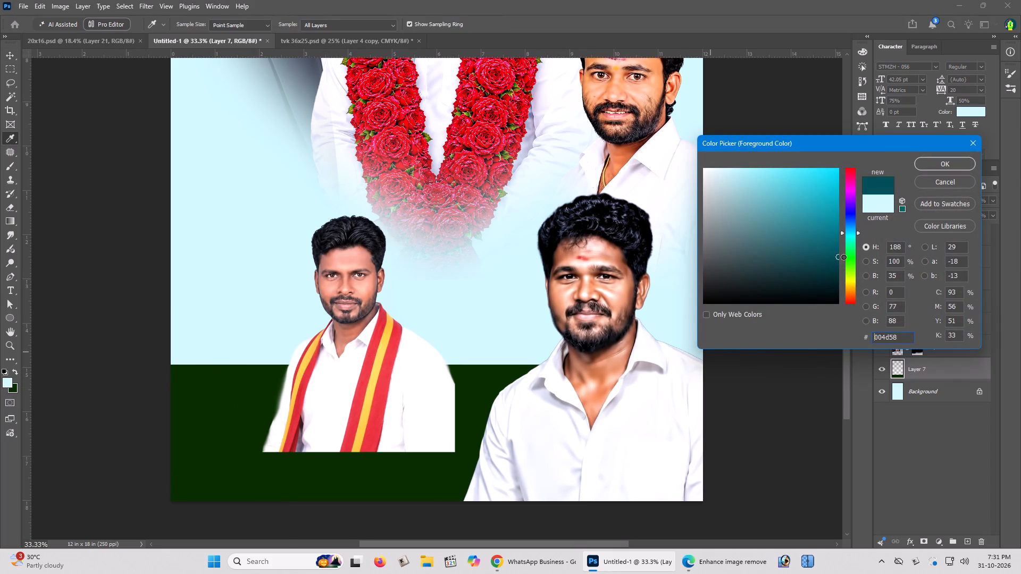
left_click_drag(843, 257, 845, 272)
key("Return")
key("alt+shift+BackSpace")
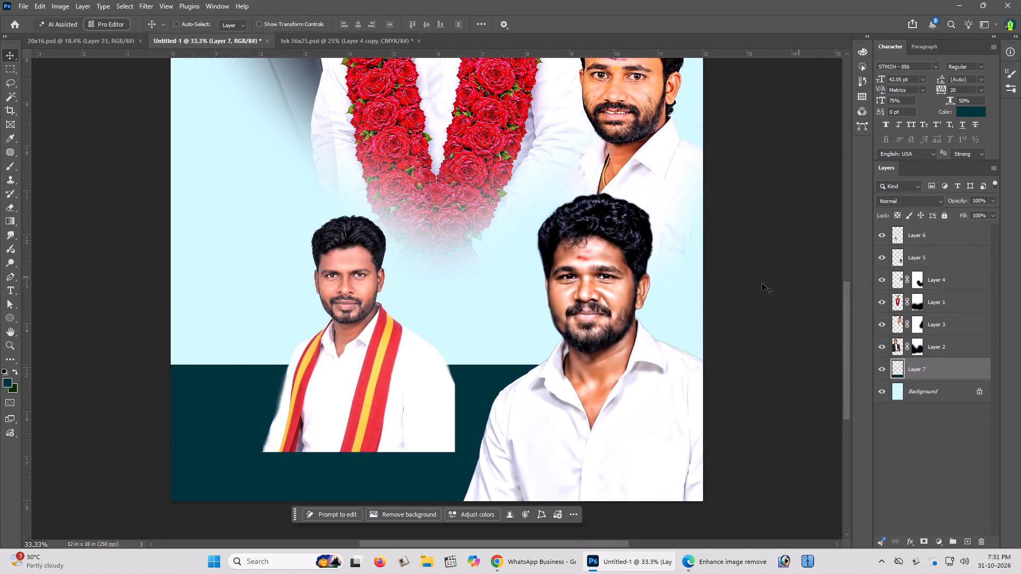
Lower the top edge of the teal band on Layer 7 to make the band shorter.
key("Tab")
key("ctrl+plus")
key("space")
key("space")
key("space")
key("space")
key("space")
key("space")
key("space")
left_click_drag(769, 278, 768, 268)
left_click_drag(768, 267, 763, 239)
left_click(763, 239)
key("ctrl+t")
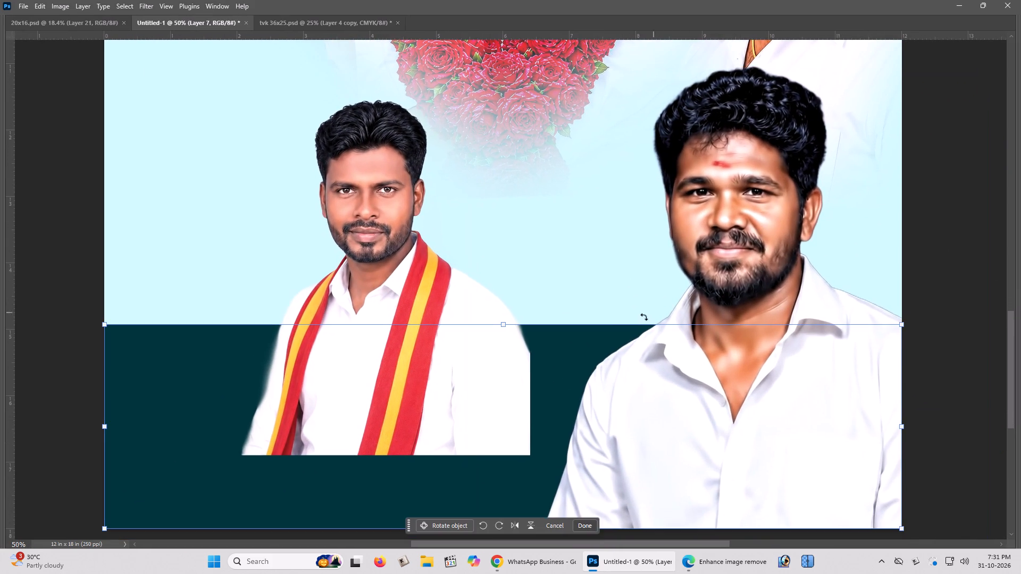
left_click_drag(625, 322, 624, 367, "shift")
key("Return")
Select the scarf man's Layer 6 and move him up and left, with his lower edge just overlapping the band.
key("space")
left_click_drag(613, 367, 622, 350)
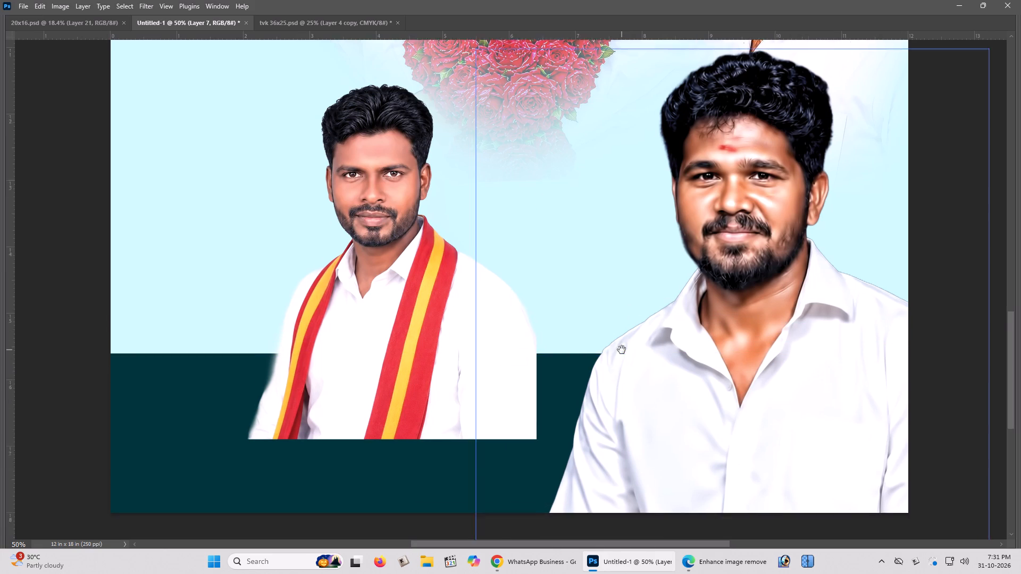
left_click(622, 350)
right_click(459, 267)
left_click(467, 273)
key("space")
left_click_drag(467, 273, 464, 319)
left_click(462, 323)
left_click_drag(432, 332, 391, 280)
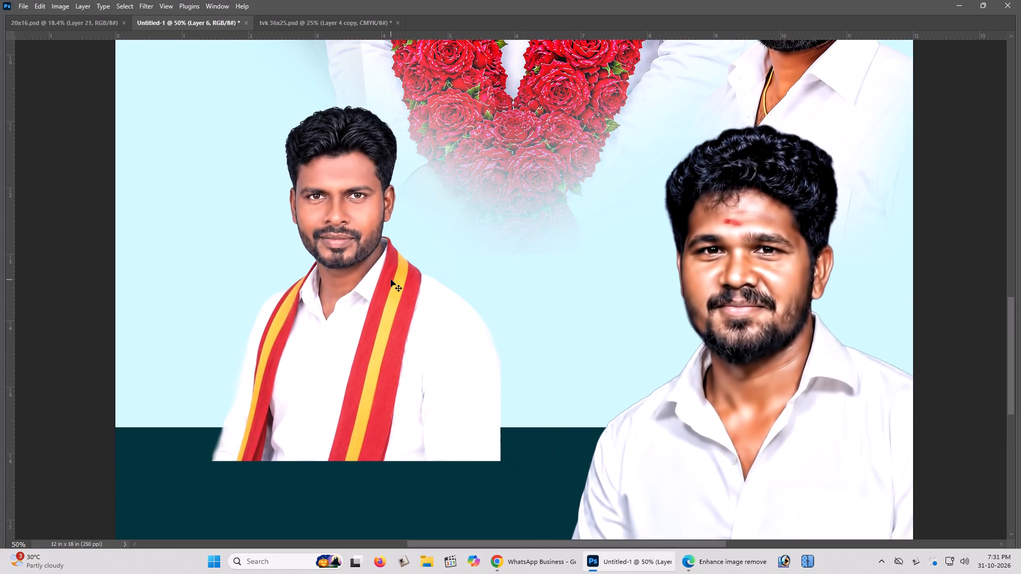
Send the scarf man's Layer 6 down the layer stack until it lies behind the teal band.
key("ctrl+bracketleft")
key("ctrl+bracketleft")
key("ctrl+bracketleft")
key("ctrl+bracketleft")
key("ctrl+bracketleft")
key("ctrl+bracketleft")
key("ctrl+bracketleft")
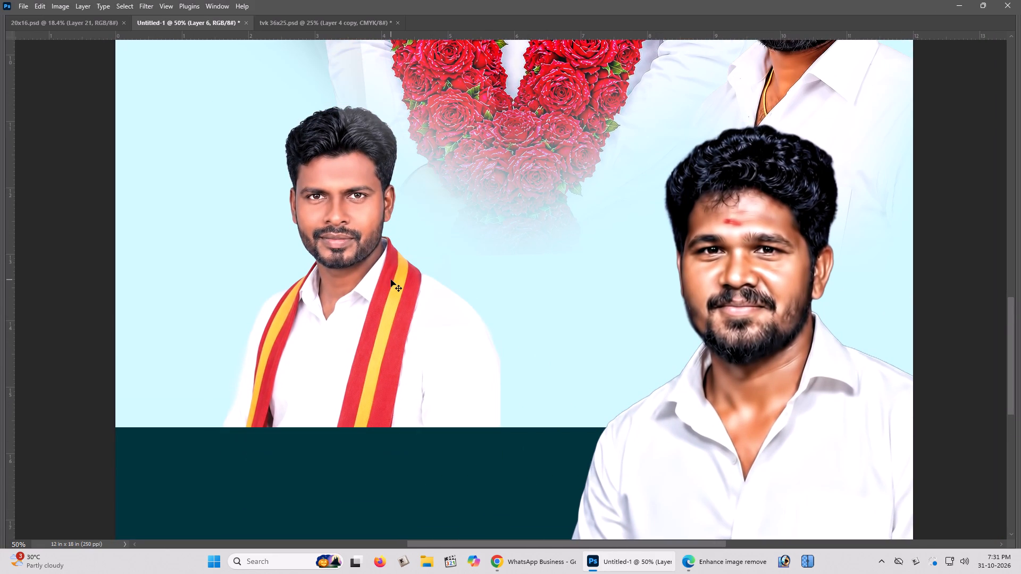
Move the scarf man on Layer 6 about 1 in right and bring him to the front of the layer stack.
left_click_drag(361, 271, 430, 265)
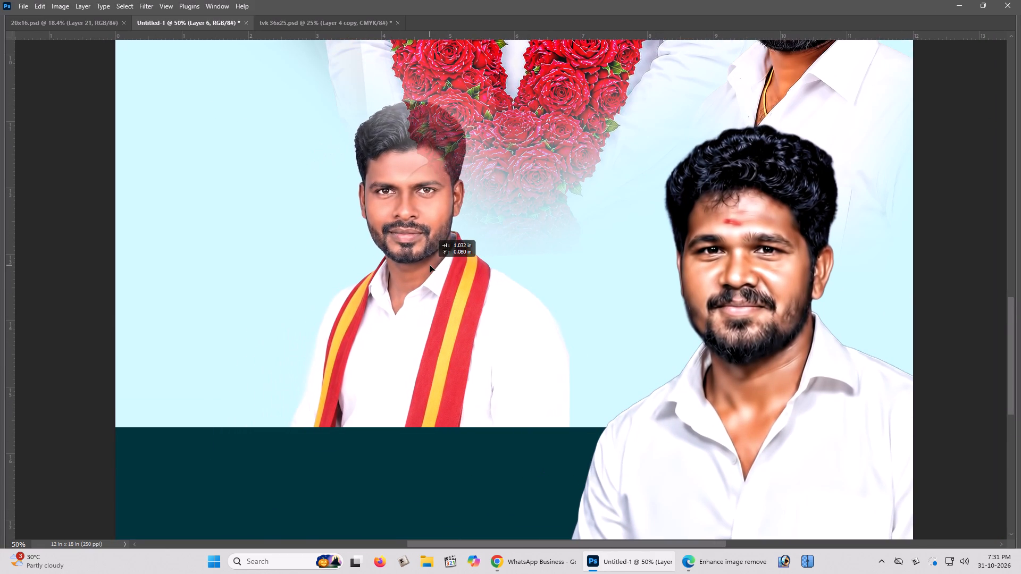
left_click_drag(430, 265, 429, 265)
key("ctrl+shift+bracketright")
key("ctrl+bracketleft")
key("ctrl+bracketleft")
key("ctrl+bracketleft")
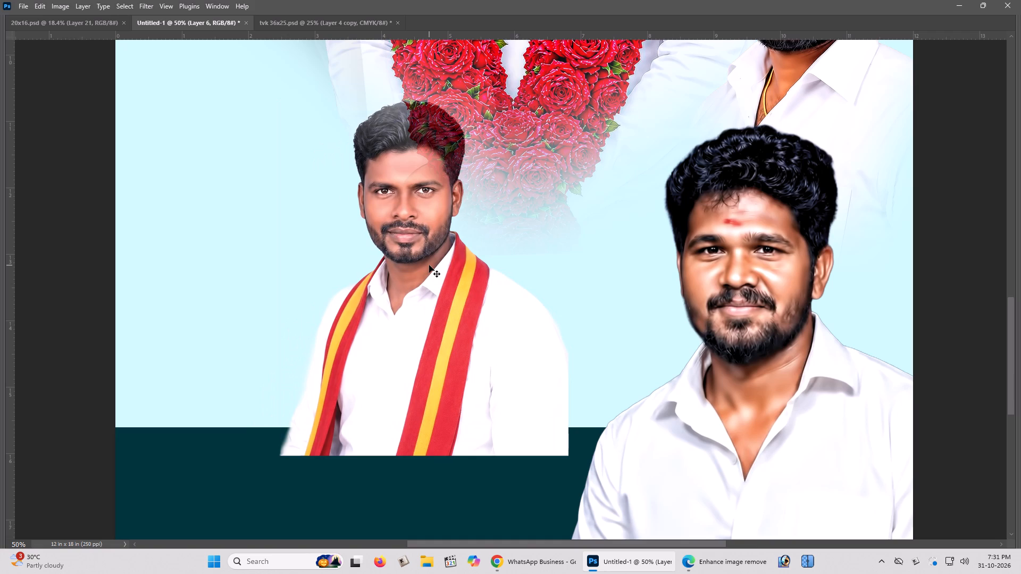
key("ctrl+shift+bracketright")
Bring the teal band on Layer 7 in front of the scarf man, and the bearded man's Layer 5 above it.
scroll(429, 265, "down", 4)
right_click(433, 487)
left_click(450, 489)
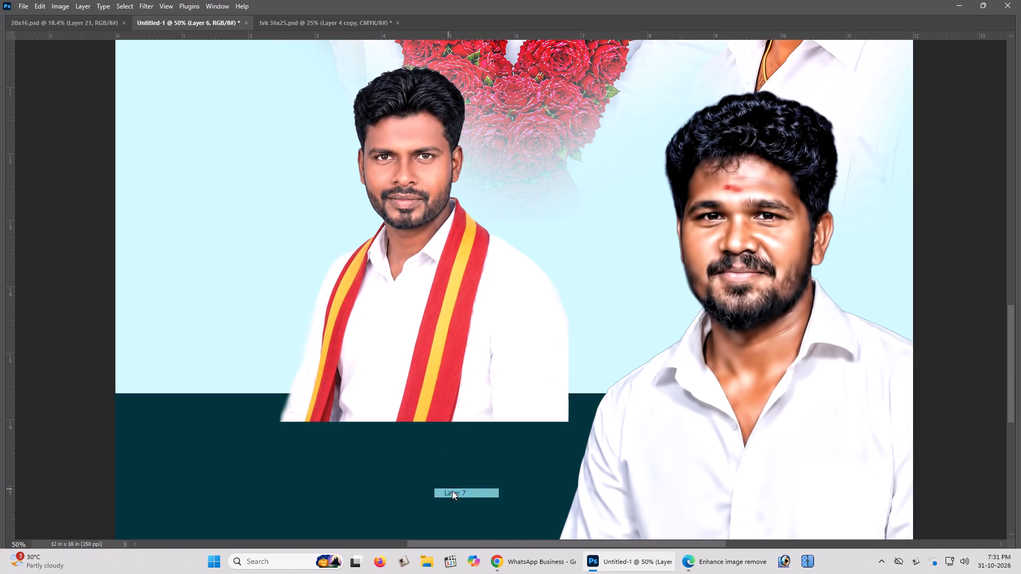
key("ctrl+shift+bracketright")
right_click(756, 266)
left_click(767, 272)
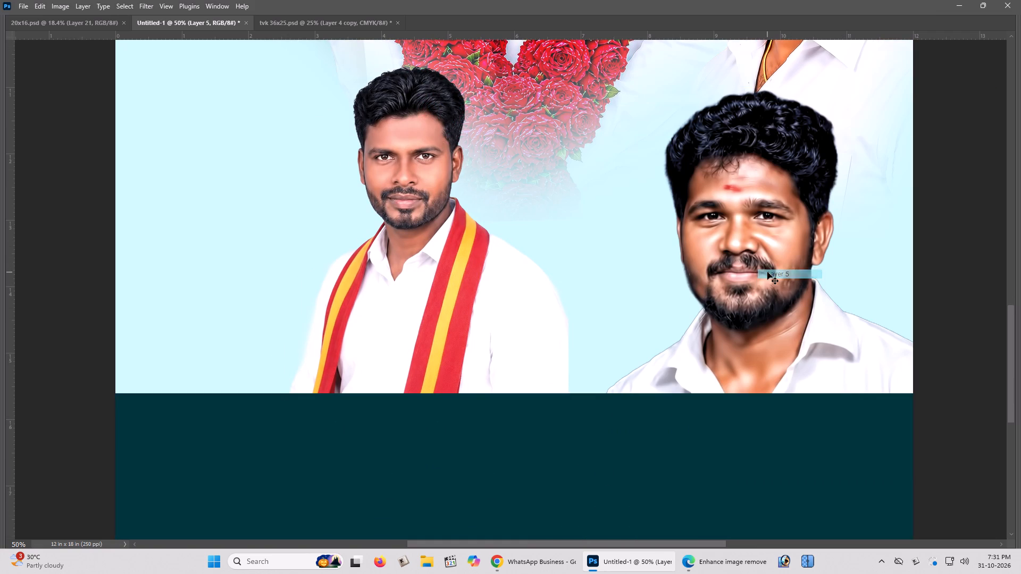
key("ctrl+shift+bracketright")
Nudge the bearded man on Layer 5 slightly right and down in the poster's bottom-right corner.
key("space")
key("space")
key("space")
key("space")
key("space")
left_click_drag(768, 281, 769, 288)
left_click(769, 288)
right_click_drag(758, 282, 763, 285)
left_click(769, 289)
key("space")
left_click_drag(761, 286, 747, 258)
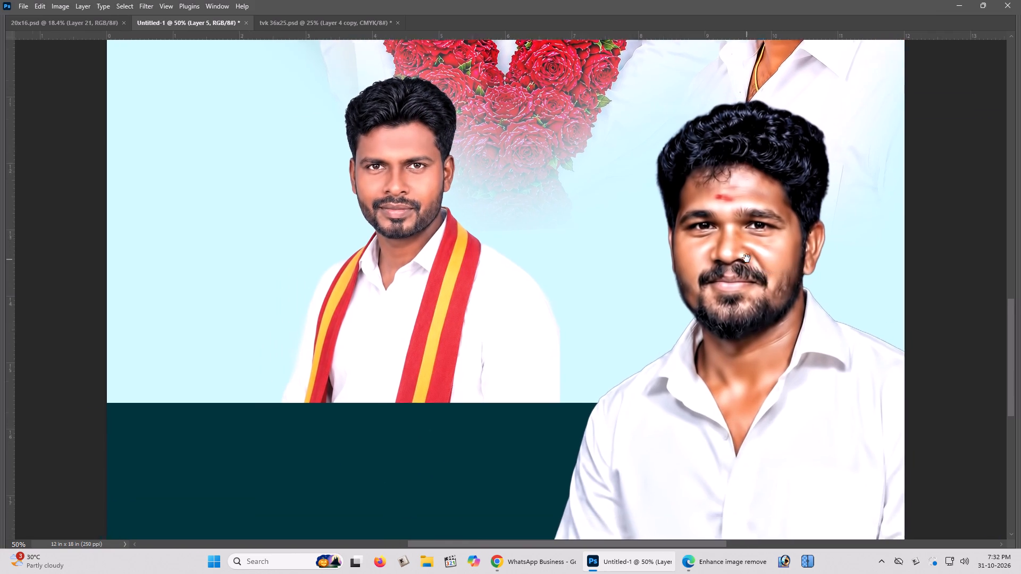
left_click(747, 258)
key("ctrl+minus")
key("space")
left_click_drag(745, 259, 740, 257)
left_click(740, 257)
left_click_drag(658, 273, 671, 281)
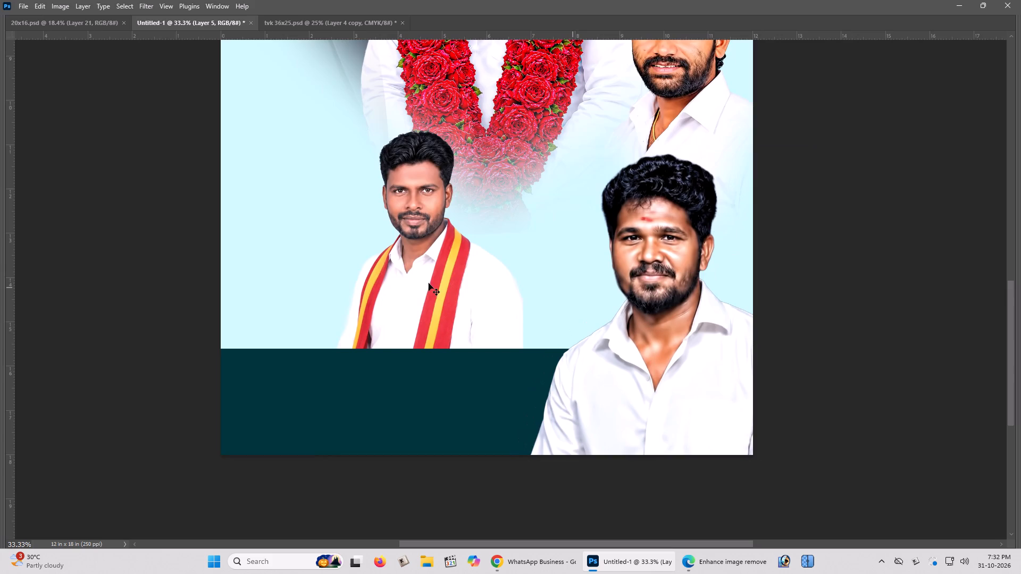
Move the scarf man on Layer 6 down so that more of his torso sits behind the teal band.
key("z")
left_click(423, 277)
key("v")
right_click_drag(416, 200, 422, 202)
left_click(430, 208)
key("space")
left_click_drag(431, 201, 436, 218)
left_click(433, 217)
left_click_drag(422, 204, 437, 244)
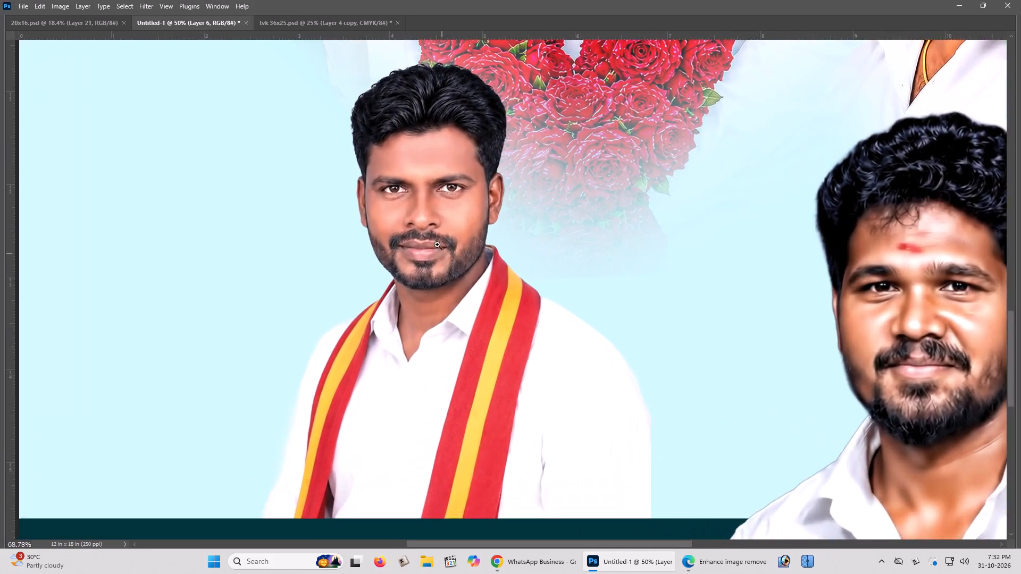
left_click_drag(437, 244, 428, 225)
key("v")
left_click_drag(429, 215, 432, 255)
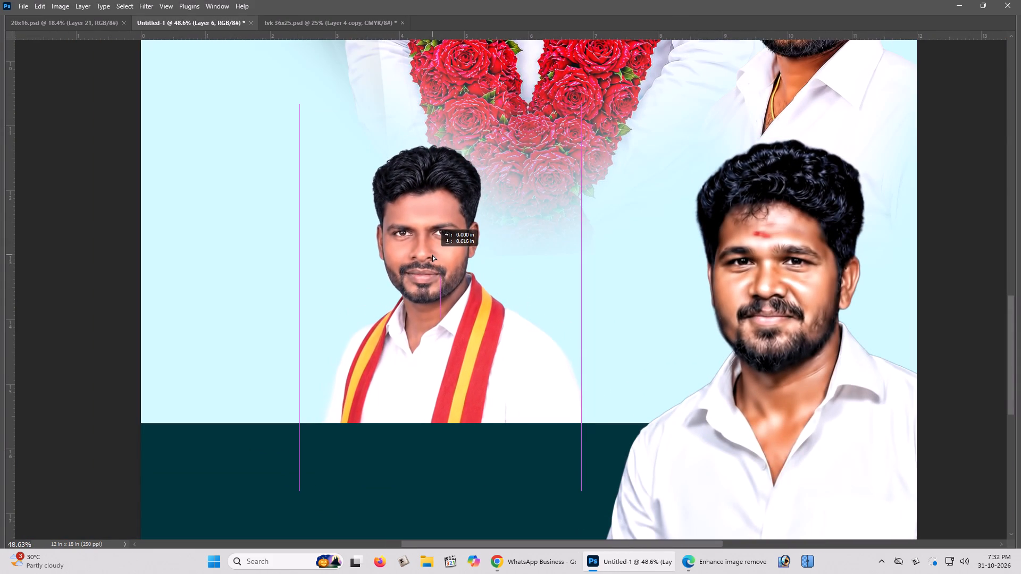
left_click_drag(432, 255, 433, 249)
scroll(431, 245, "up", 2)
scroll(431, 245, "down", 1)
left_click_drag(449, 242, 447, 256)
Select the bearded man's Layer 5 and move him down and slightly left in the bottom-right corner.
key("ctrl+minus")
key("ctrl+minus")
key("ctrl+minus")
scroll(447, 256, "up", 4)
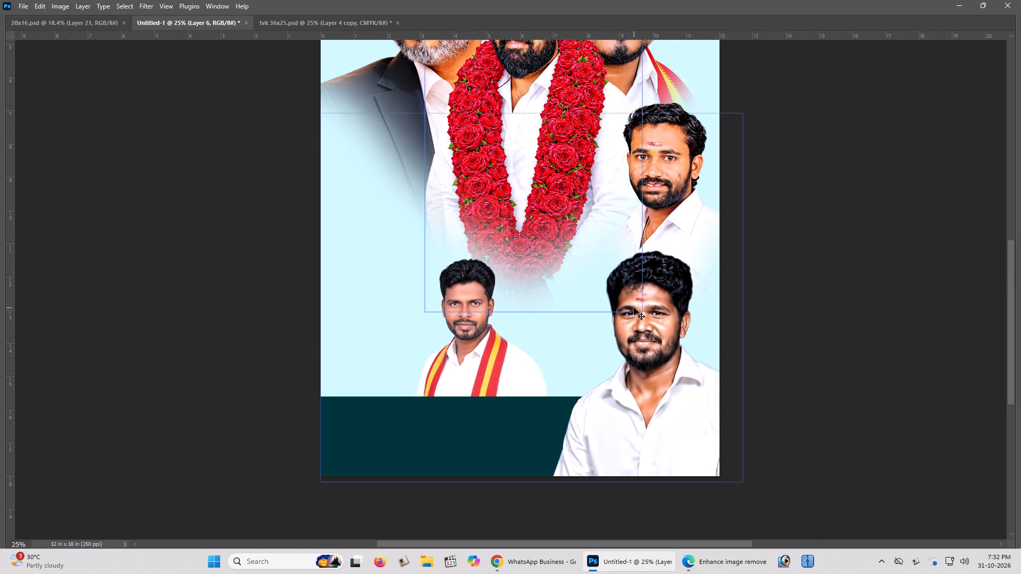
right_click(634, 308)
left_click(655, 318)
left_click_drag(657, 313, 652, 328)
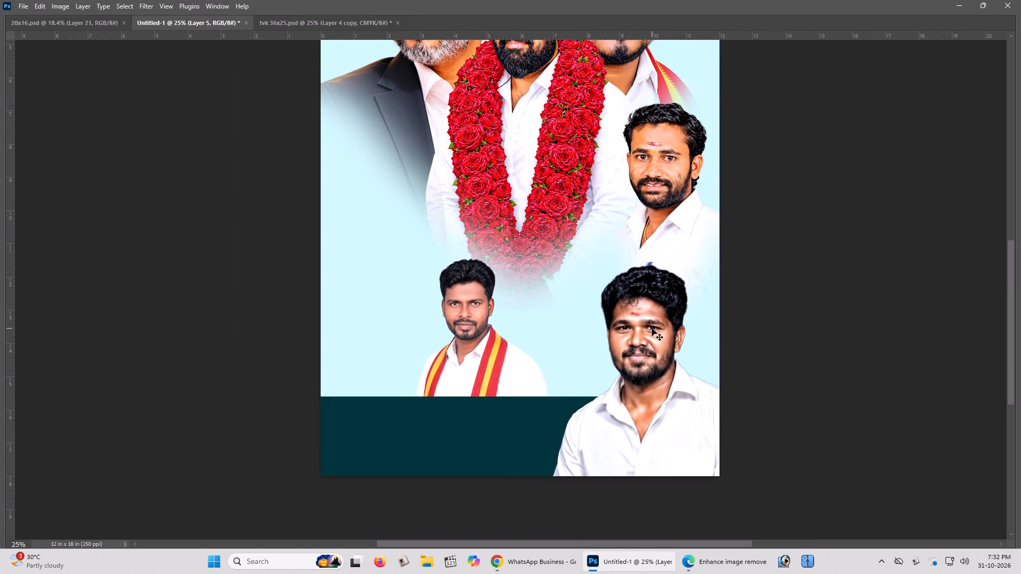
Select Layer 4, the man beside the lower garland, and nudge him slightly right and down.
key("ctrl+minus")
key("ctrl+0")
key("z")
double_click(638, 286)
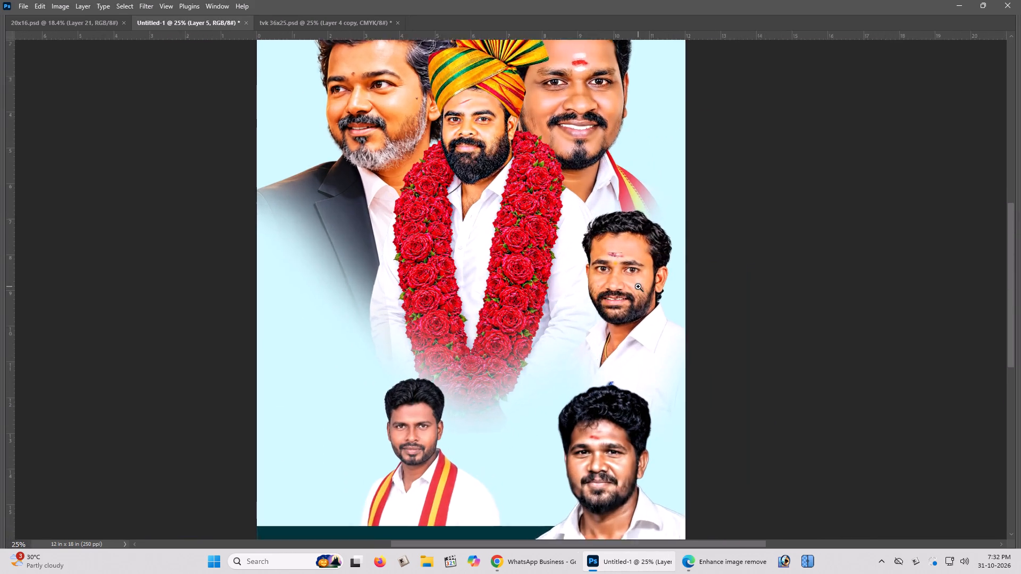
key("v")
right_click(635, 276)
left_click(645, 283)
left_click_drag(645, 282, 651, 291)
key("ctrl+minus")
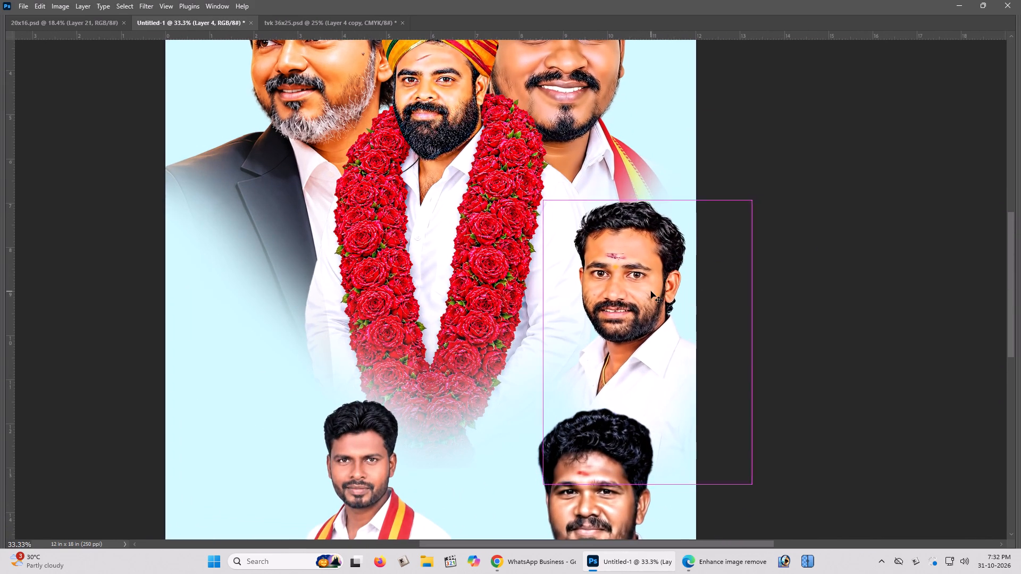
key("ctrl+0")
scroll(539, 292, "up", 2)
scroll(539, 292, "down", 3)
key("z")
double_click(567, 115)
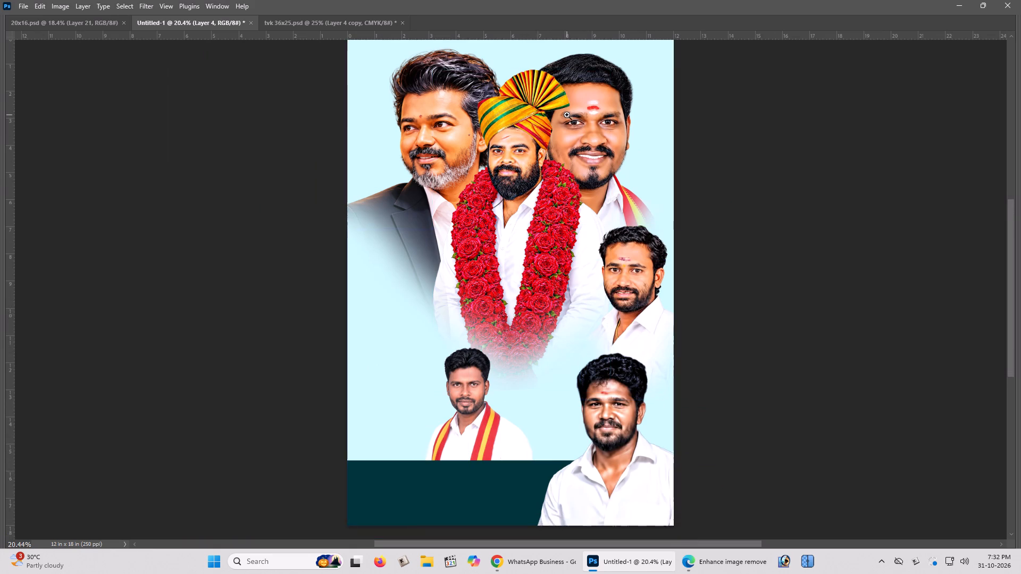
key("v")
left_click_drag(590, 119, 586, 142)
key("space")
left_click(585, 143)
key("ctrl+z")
Select Layer 3, the smiling man behind the turban fan, and move him slightly right.
key("space")
left_click_drag(605, 132, 600, 142)
left_click(600, 143)
right_click_drag(600, 129, 606, 132)
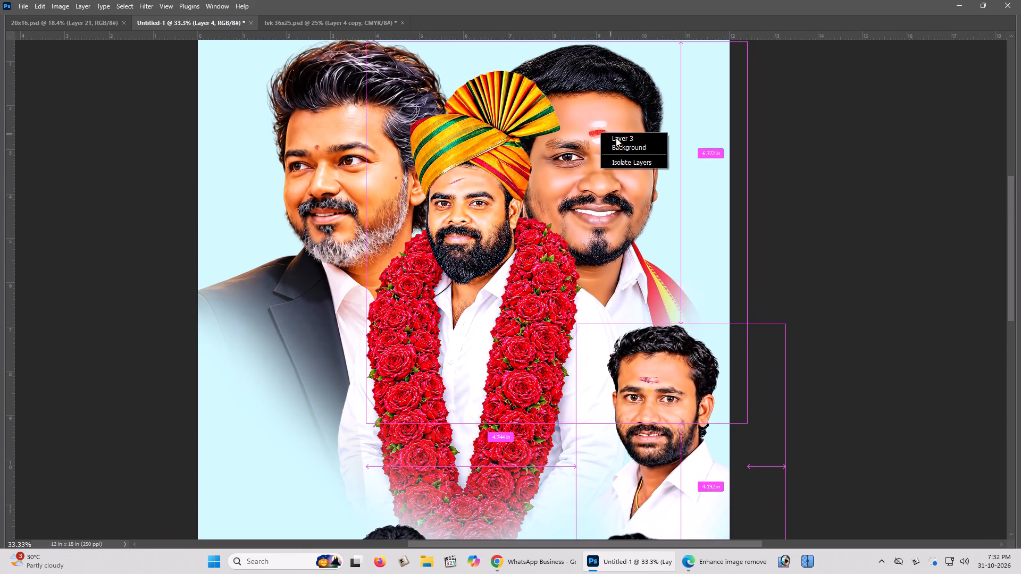
left_click(618, 139)
left_click_drag(619, 140, 625, 142)
key("ctrl+z")
key("space")
left_click_drag(553, 166, 555, 192)
left_click(555, 192)
left_click_drag(564, 190, 584, 189, "shift")
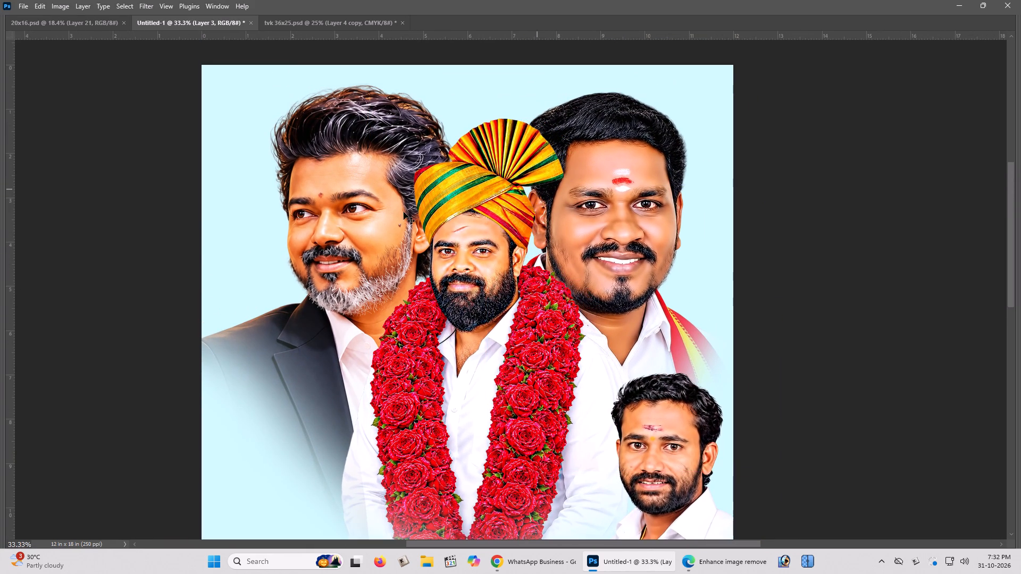
Select Layer 2, the grey-bearded man in the suit, and move him slightly left.
right_click(279, 199)
right_click_drag(323, 183, 329, 183)
left_click(346, 187)
left_click_drag(350, 189, 339, 191, "shift")
Select Layer 1, the garlanded man in the turban, and move him slightly right between the two large portraits.
right_click(483, 213)
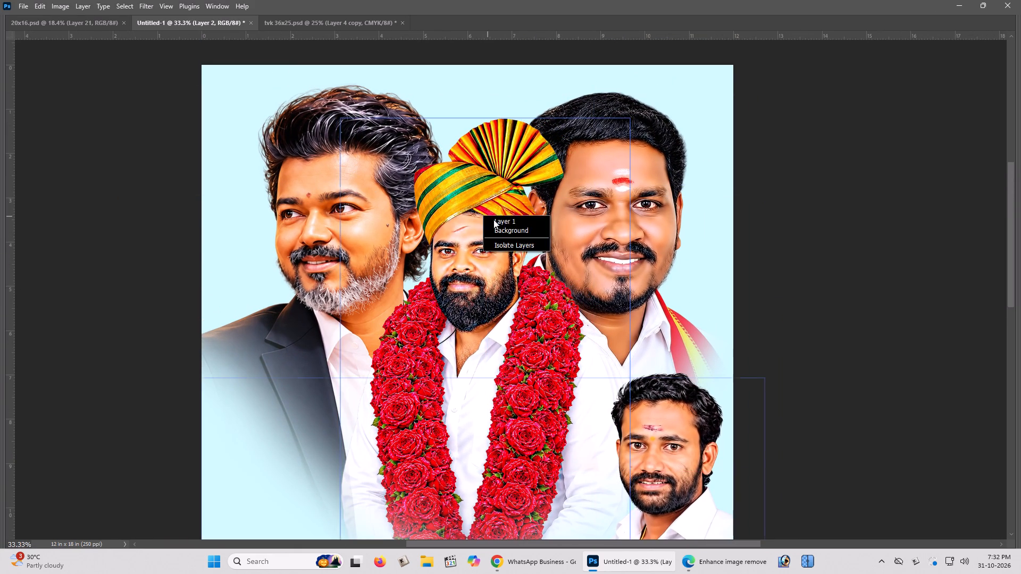
left_click(492, 219)
left_click_drag(496, 220, 503, 223)
Fine-tune the garlanded man on Layer 1 by nudging him a few small increments left and slightly up.
key("ctrl+minus")
key("ctrl+minus")
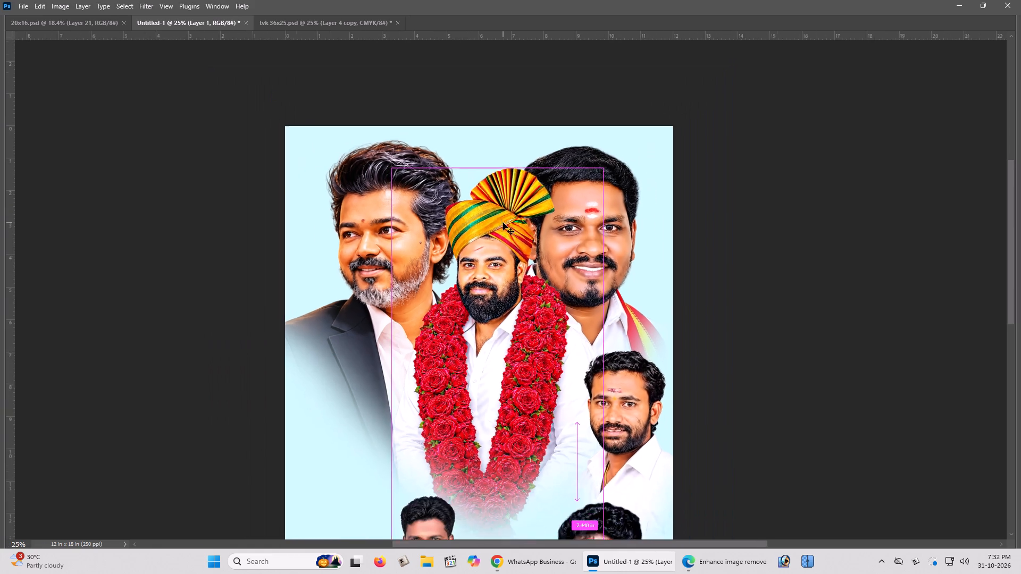
scroll(505, 221, "down", 4)
key("ctrl+0")
scroll(505, 221, "up", 3)
key("ctrl+plus")
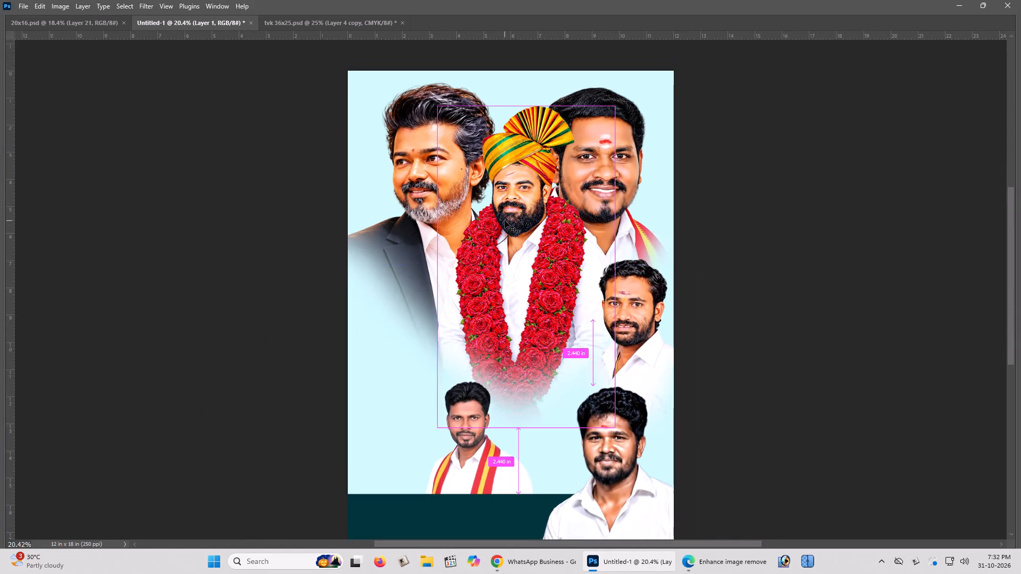
key("ctrl+plus")
key("space")
key("space")
key("space")
left_click(505, 221)
left_click(503, 224)
key("Down")
key("Left")
key("Left")
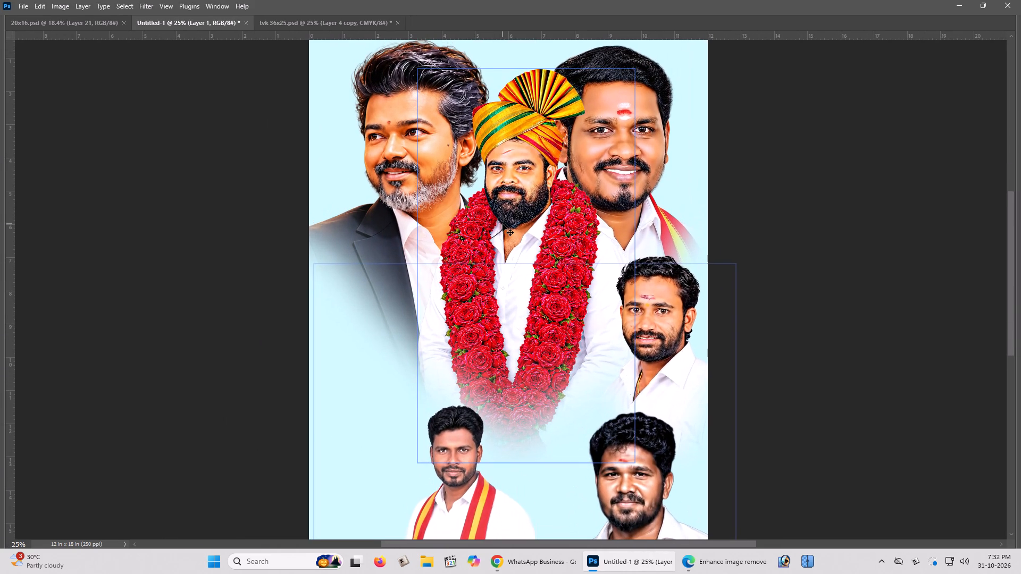
key("Up")
key("Up")
key("Left")
Nudge the garlanded man on Layer 1 three more increments left between the two large portraits.
key("ctrl+minus")
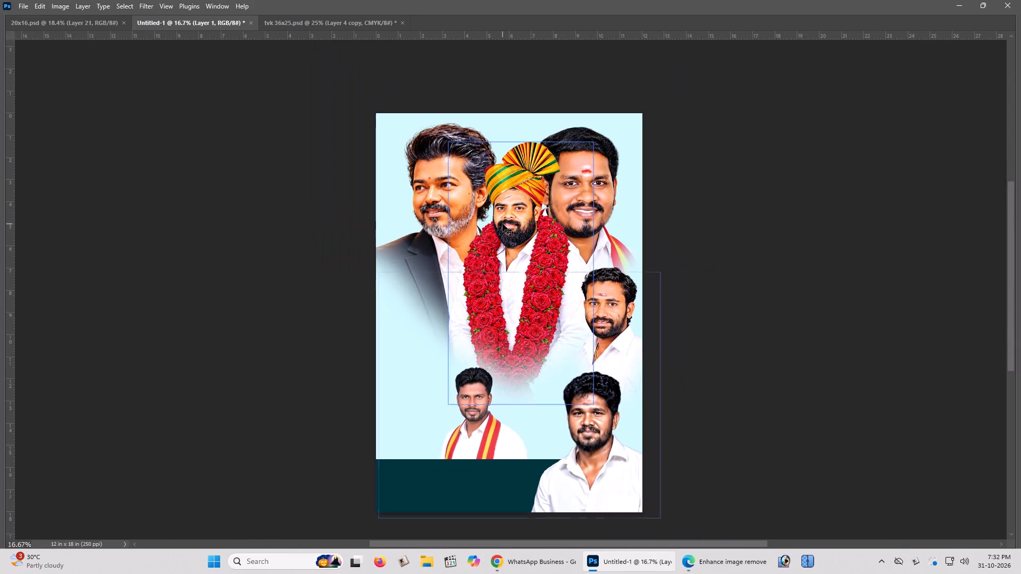
key("ctrl+plus")
key("ctrl+plus")
key("ctrl+plus")
scroll(503, 224, "up", 16)
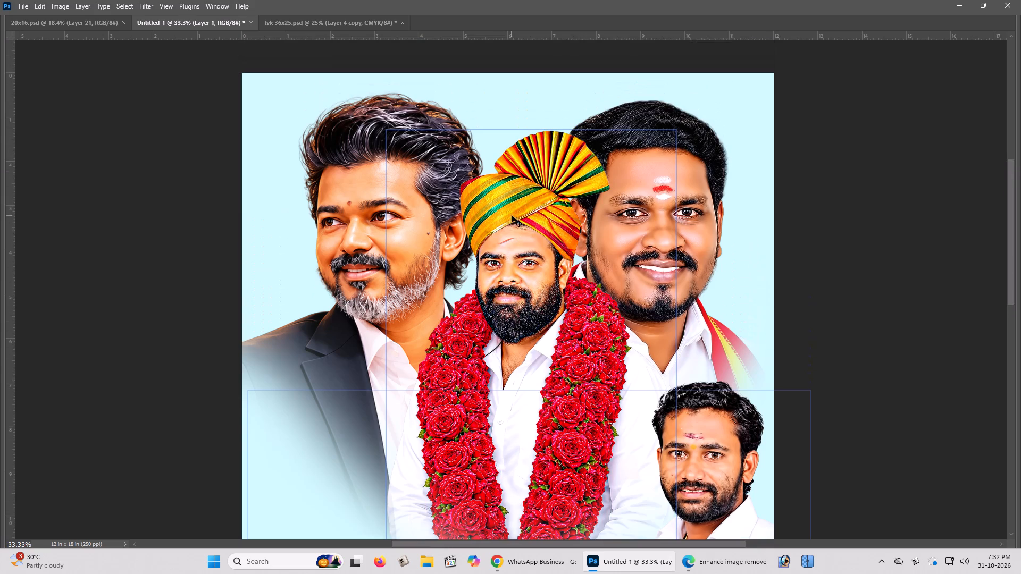
key("Left")
key("Left")
key("Left")
key("ctrl+minus")
key("ctrl+0")
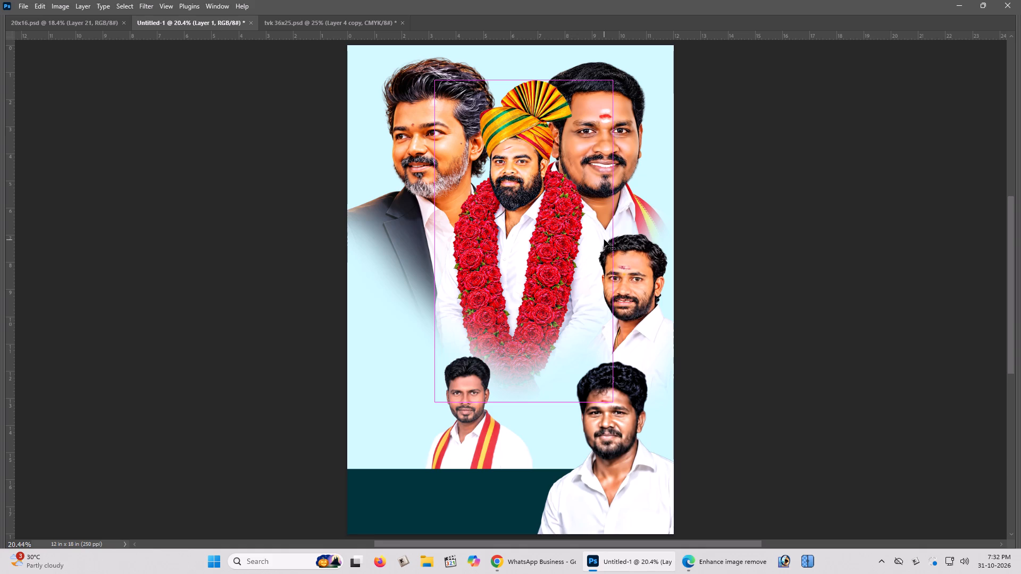
Copy the Tamil birthday greeting text layers from 20x16.psd into the Untitled-1 poster.
key("ctrl+Tab")
scroll(522, 210, "down", 3)
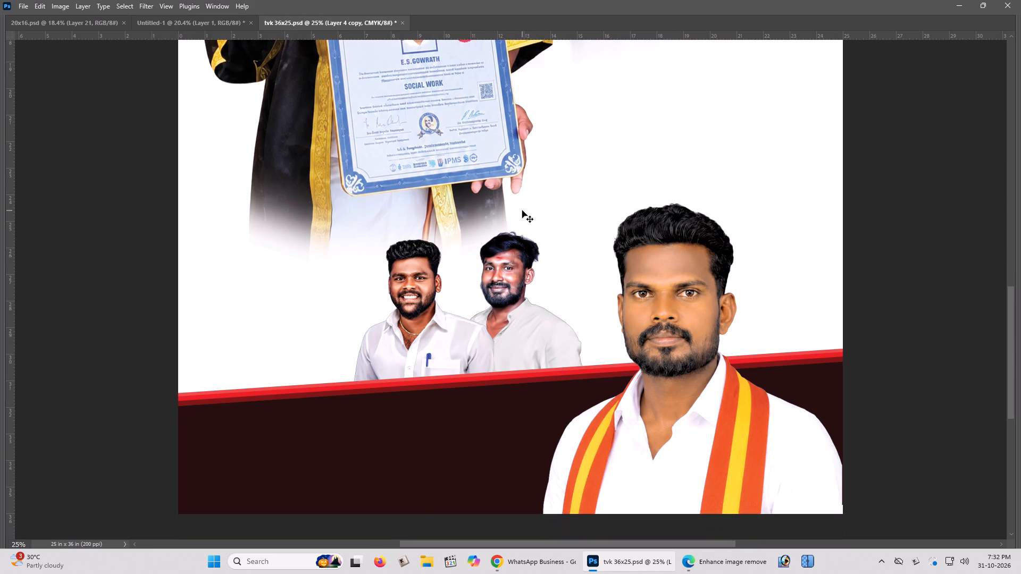
key("ctrl+Tab")
key("z")
double_click(521, 276)
key("v")
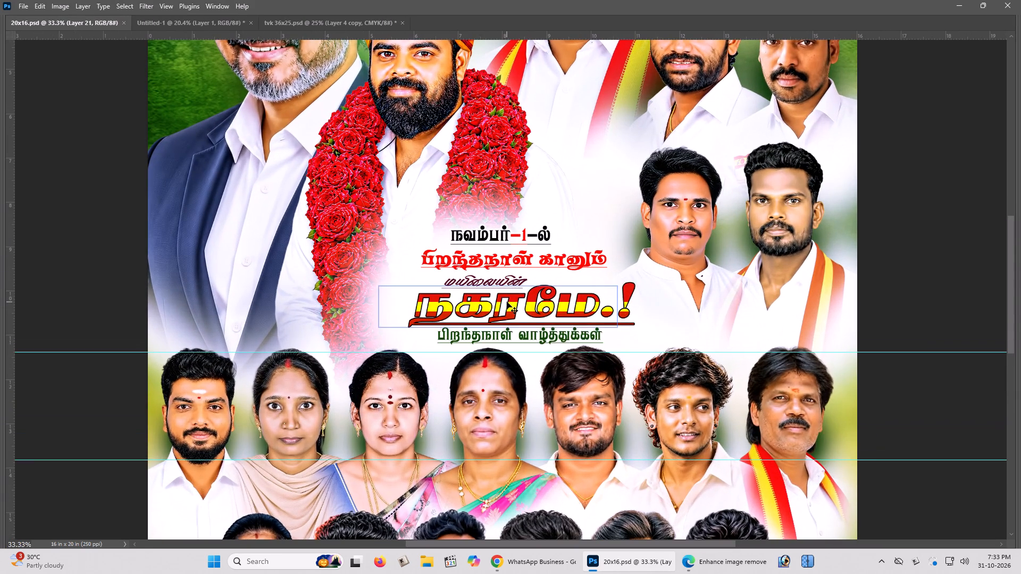
right_click(507, 302)
left_click(519, 307)
right_click(513, 296)
left_click(531, 338)
left_click_drag(532, 305, 164, 100)
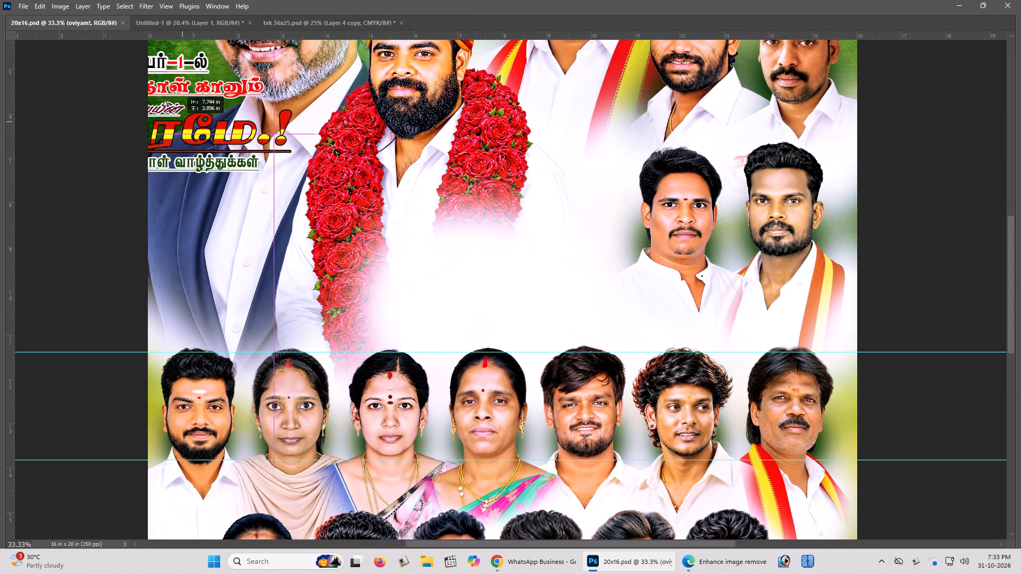
left_click_drag(164, 100, 476, 286)
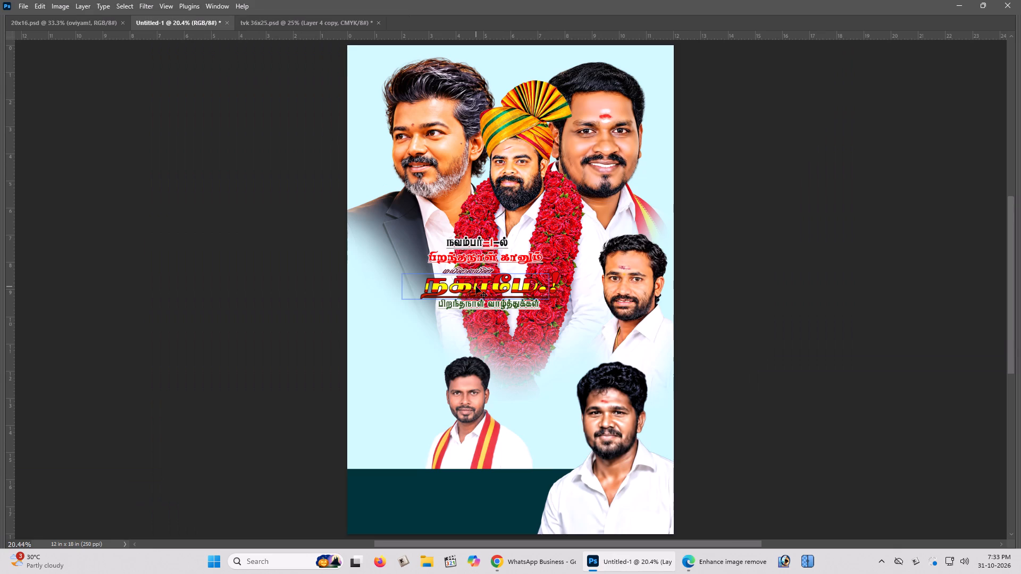
Bring the greeting text layers to the front and move them to the poster's left side beside the garland.
key("ctrl+shift+bracketright")
left_click_drag(481, 287, 417, 319)
Scale the greeting text block down slightly, allowing the text layers to be re-rendered.
key("z")
double_click(417, 319)
left_click(417, 319)
scroll(417, 319, "up", 4)
key("v")
key("ctrl+t")
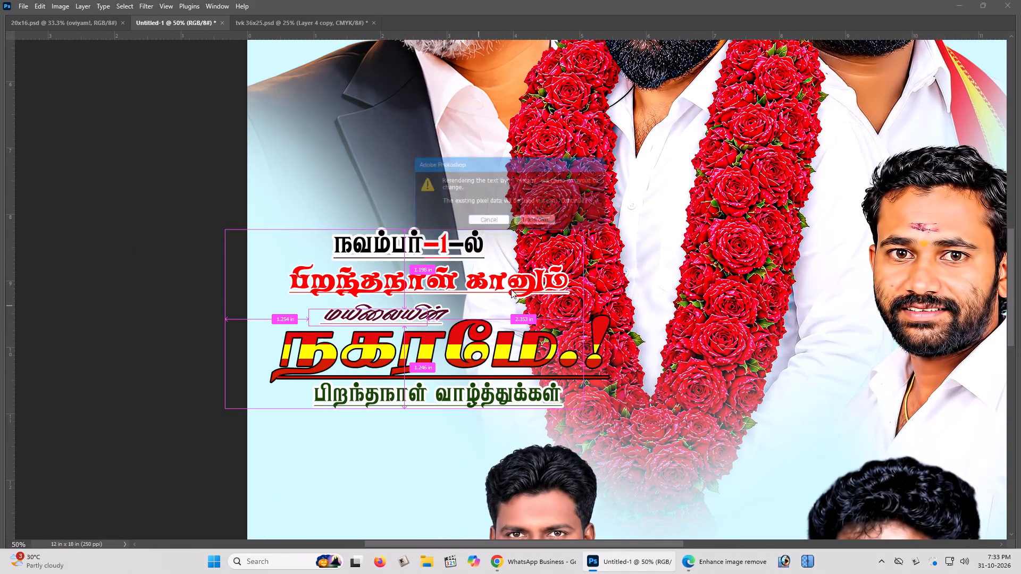
left_click(546, 222)
left_click_drag(580, 227, 563, 238, "alt")
key("Return")
Move the greeting text block slightly down and left into the open space beside the lower garland.
key("space")
key("space")
key("space")
key("space")
key("space")
key("space")
key("space")
key("space")
key("space")
key("space")
key("space")
key("space")
key("space")
key("space")
key("space")
key("space")
key("space")
left_click_drag(503, 300, 500, 285)
left_click_drag(499, 272, 498, 249)
left_click(497, 247)
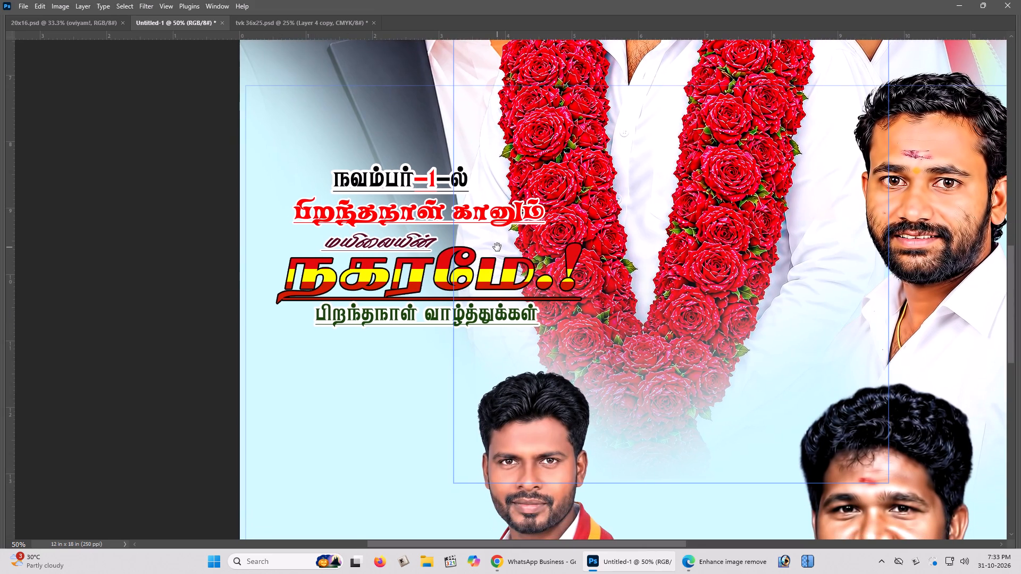
left_click_drag(474, 252, 454, 284)
Select the garlanded man's Layer 1 and add a new empty layer above it.
right_click(509, 195)
left_click(520, 200)
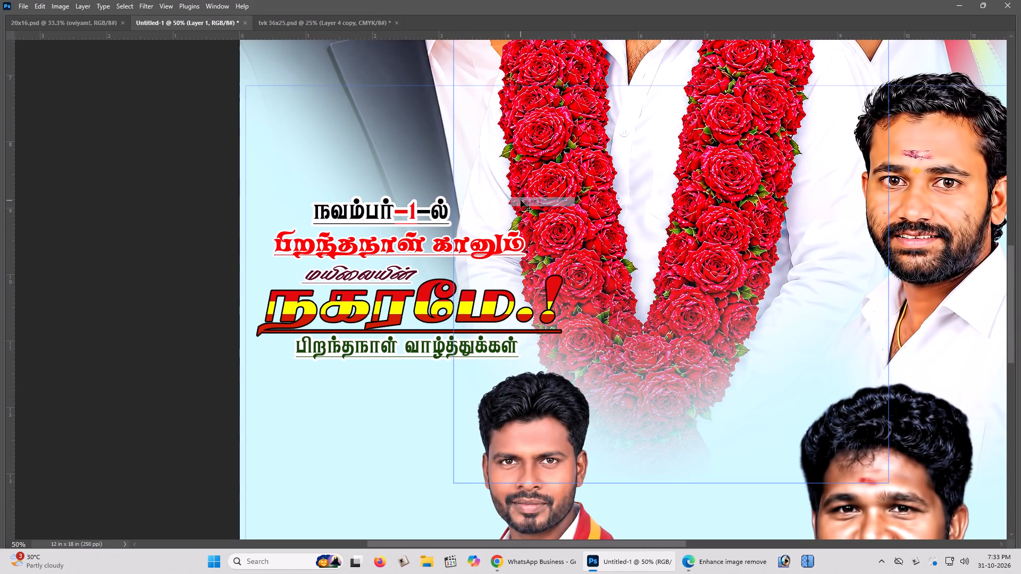
key("ctrl+shift+n")
key("Return")
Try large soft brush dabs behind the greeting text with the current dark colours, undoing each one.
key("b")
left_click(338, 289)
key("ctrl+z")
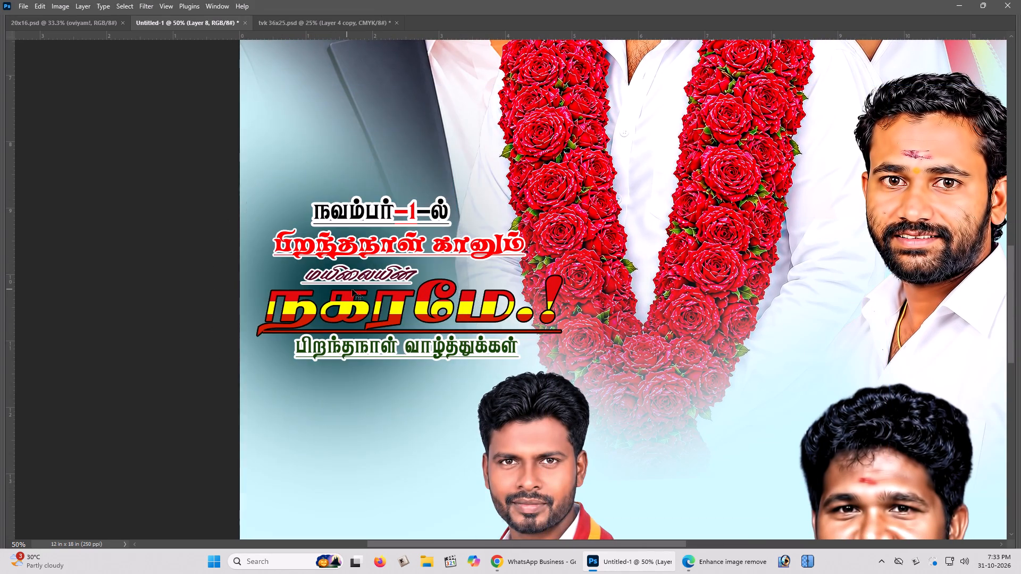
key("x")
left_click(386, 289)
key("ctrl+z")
Reset the brush colours, make white the foreground and paint a soft white glow behind the greeting text on Layer 8.
key("Tab")
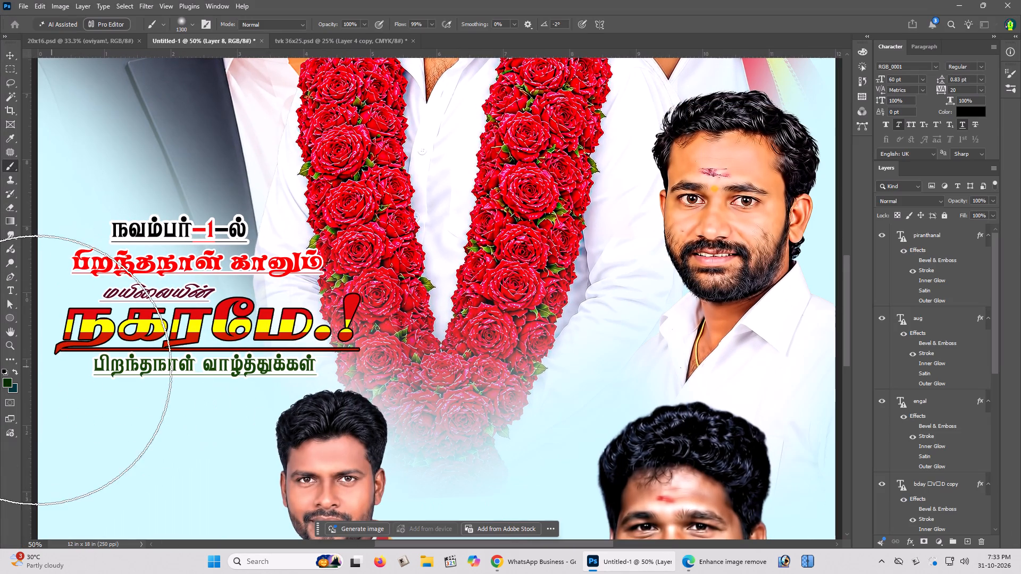
left_click(6, 374)
key("x")
key("Tab")
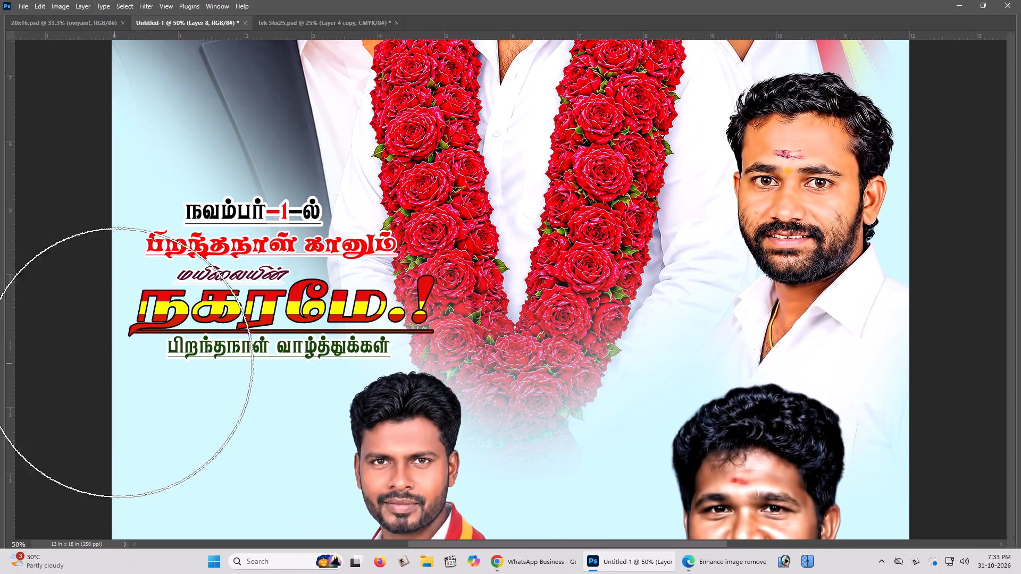
key("space")
left_click(208, 337)
left_click(210, 334)
left_click(205, 297)
left_click(286, 294)
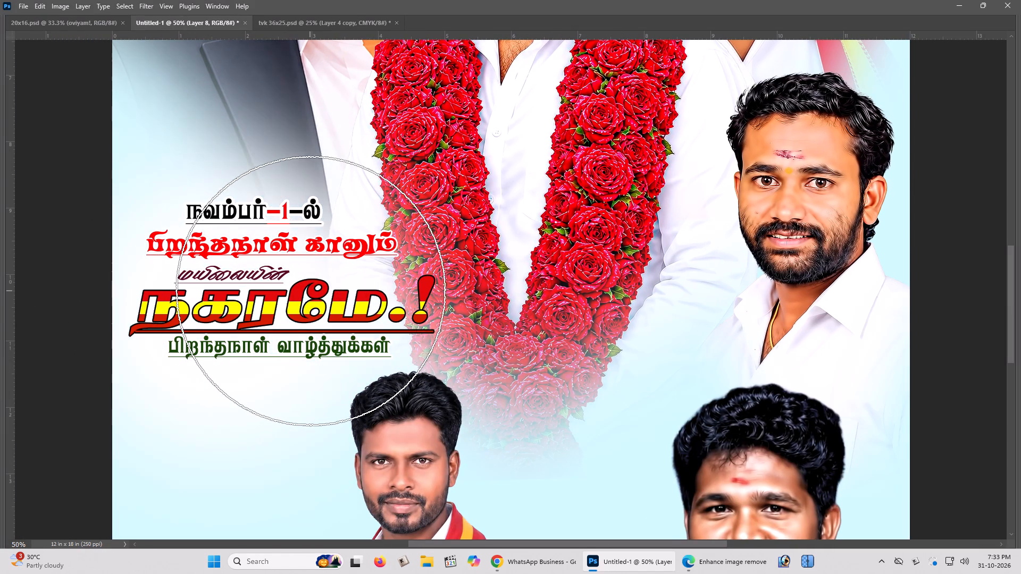
left_click(311, 291)
left_click(311, 291)
left_click(202, 287)
Select the scarf man's Layer 6 and move him up and right so his head overlaps the lower garland.
key("v")
key("ctrl+minus")
key("ctrl+minus")
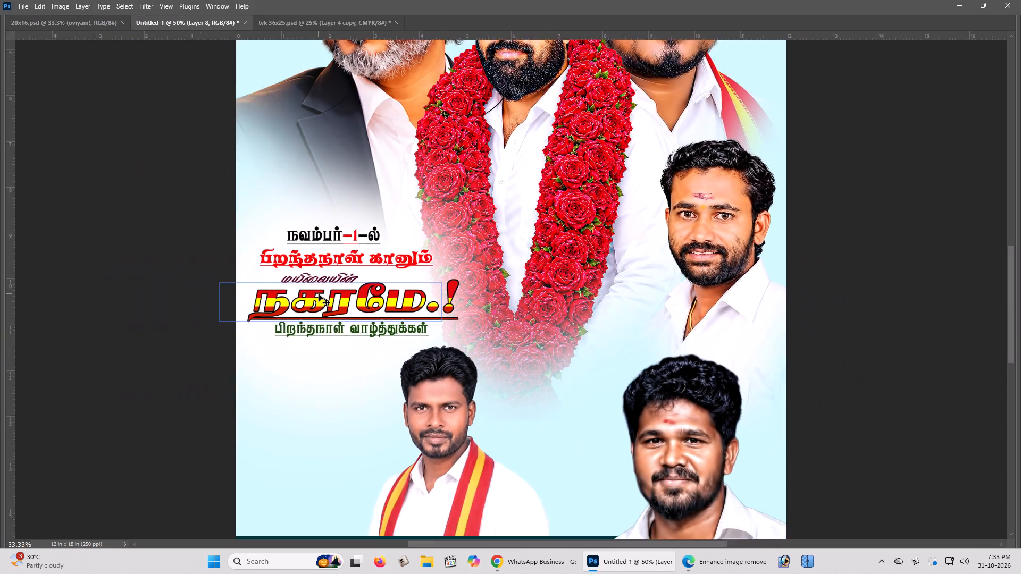
key("ctrl+minus")
scroll(320, 293, "up", 3)
scroll(342, 292, "down", 4)
key("ctrl+minus")
key("z")
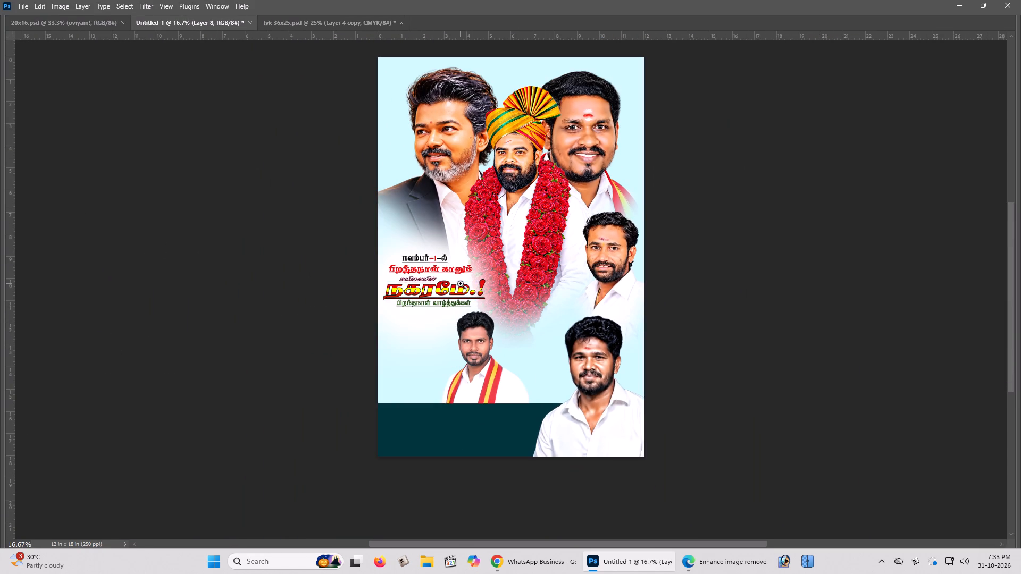
key("z")
triple_click(492, 340)
key("v")
right_click(473, 333)
left_click(480, 340)
left_click_drag(480, 340, 575, 221)
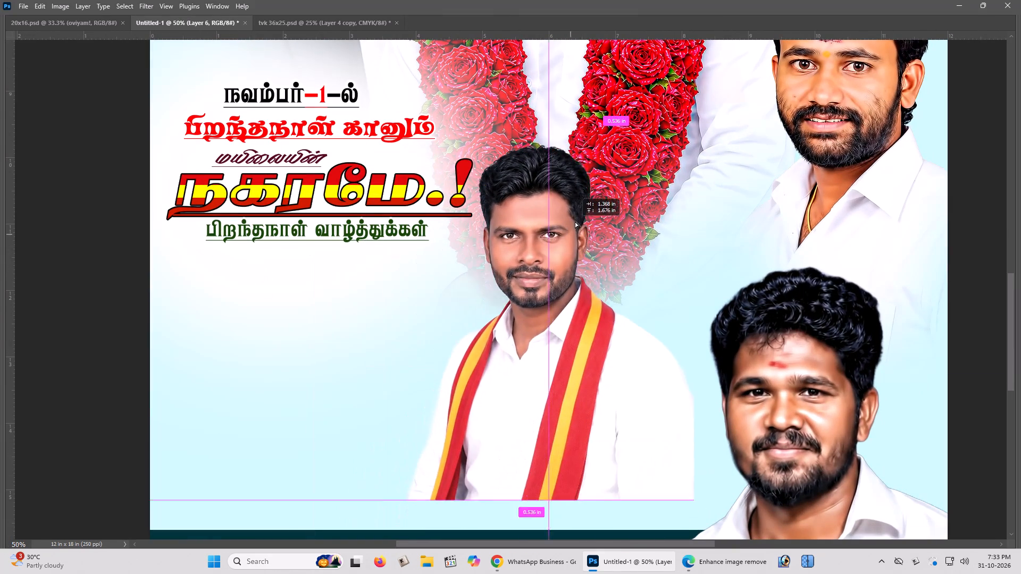
left_click_drag(575, 221, 581, 202)
Add a layer mask to the scarf man's Layer 6.
key("Tab")
key("space")
key("space")
key("space")
key("space")
key("space")
key("space")
key("space")
key("space")
key("space")
key("space")
key("space")
key("space")
key("space")
left_click_drag(600, 249, 597, 231)
left_click(597, 231)
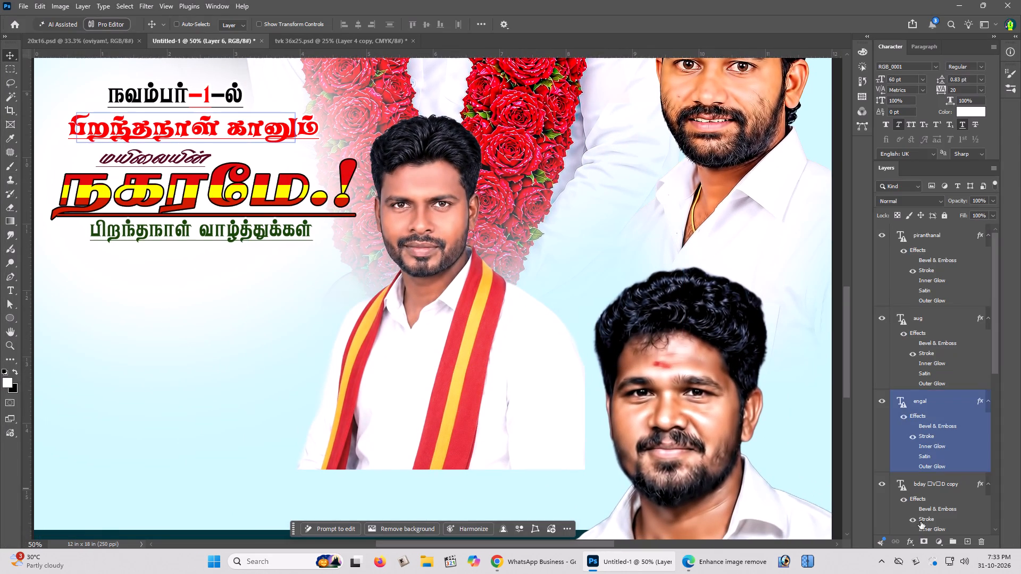
left_click(926, 546)
Fade the scarf man's shoulder and sleeve nearest the large portrait into the background, using a large soft eraser on Layer 6's mask.
scroll(775, 412, "down", 4)
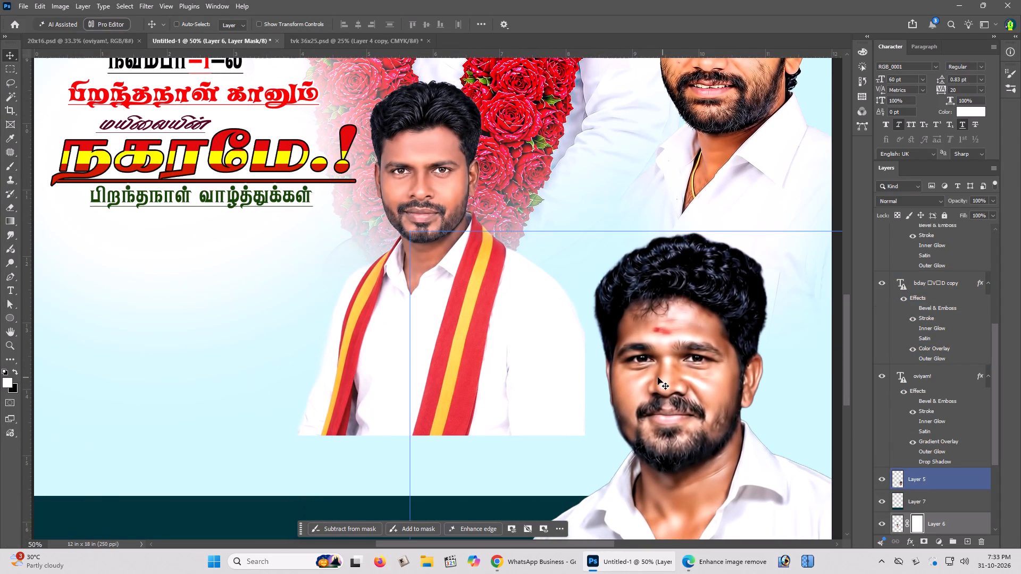
key("e")
key("Tab")
scroll(667, 311, "up", 1)
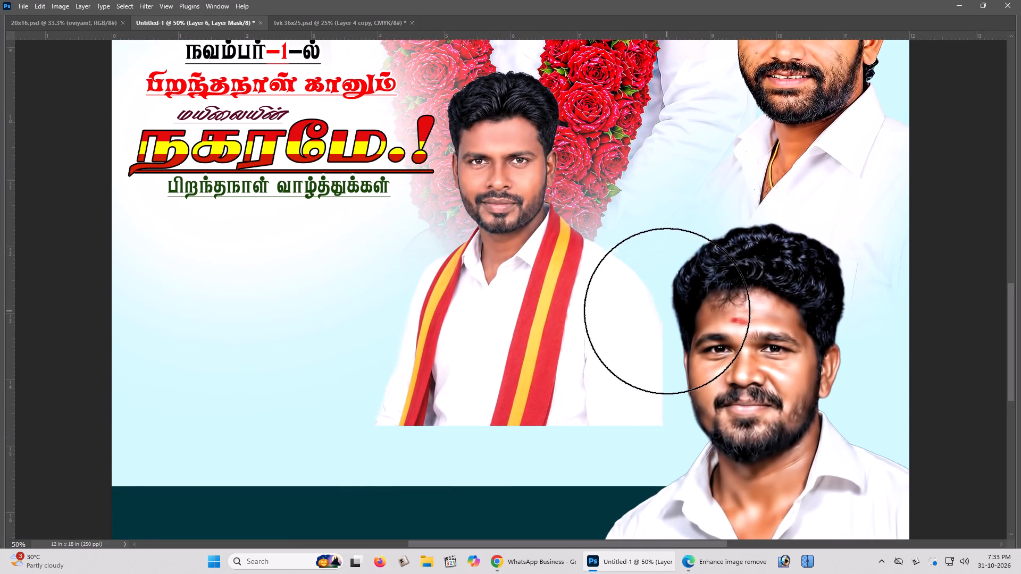
key("bracketright")
key("bracketright")
key("bracketright")
key("bracketleft")
key("bracketleft")
left_click_drag(740, 300, 702, 374)
left_click_drag(721, 339, 705, 392)
left_click_drag(713, 374, 683, 421)
left_click_drag(682, 425, 655, 440)
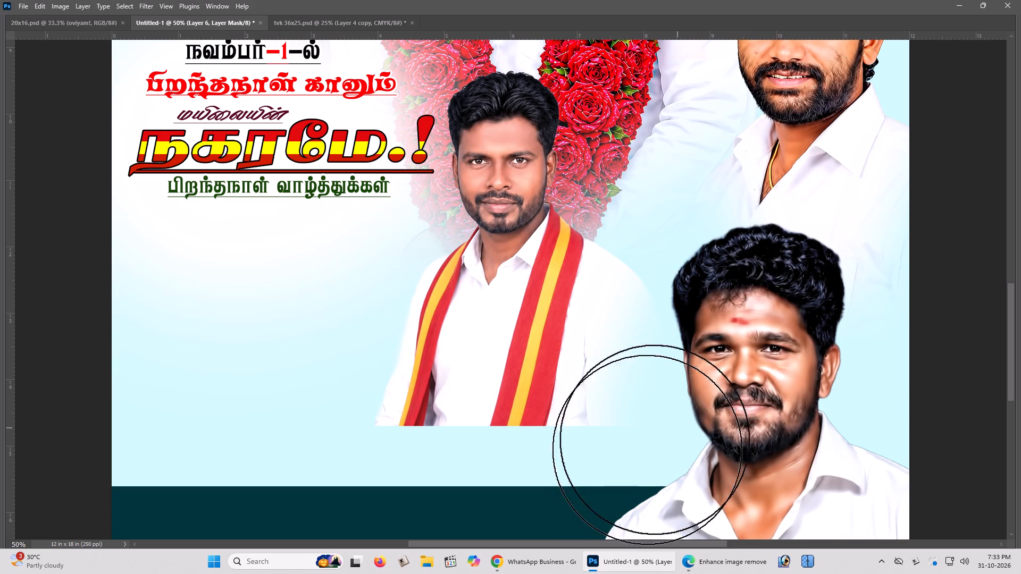
left_click_drag(655, 440, 667, 419)
left_click_drag(681, 387, 688, 359)
left_click_drag(701, 333, 703, 305)
left_click(706, 298)
left_click_drag(706, 298, 704, 313)
Fade the bottom of the scarf man's shirt and his outer sleeve beneath the greeting text on Layer 6's mask.
left_click_drag(677, 427, 648, 450)
left_click_drag(613, 472, 600, 478)
left_click_drag(549, 493, 481, 484)
left_click_drag(469, 482, 441, 476)
left_click_drag(423, 472, 404, 464)
left_click_drag(383, 423, 366, 380)
left_click_drag(357, 360, 350, 351)
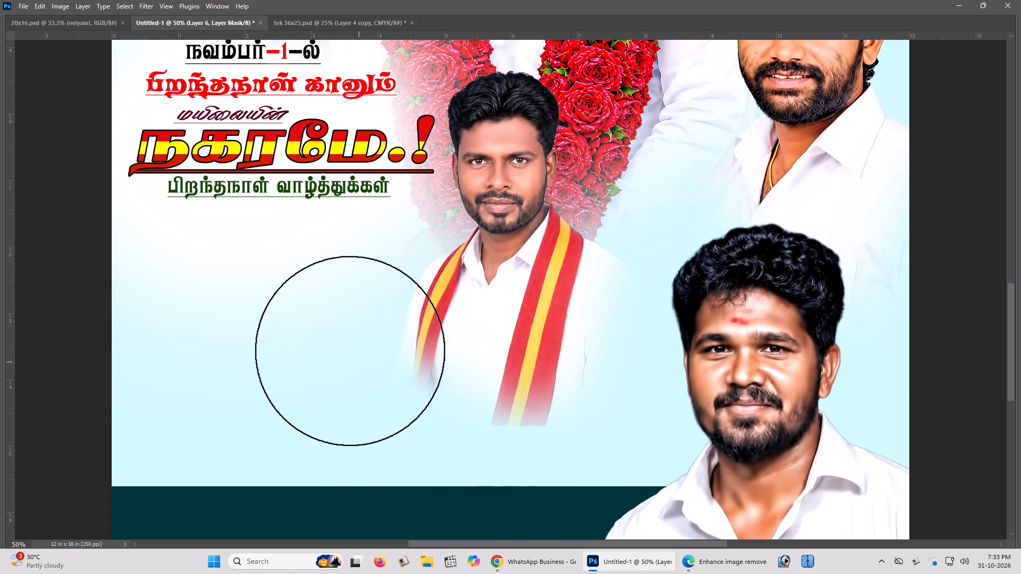
left_click_drag(350, 351, 347, 345)
left_click(345, 335)
left_click_drag(345, 330, 343, 324)
left_click_drag(374, 406, 388, 428)
left_click(418, 449)
left_click(430, 462)
left_click(370, 398)
left_click_drag(359, 366, 358, 357)
key("bracketright")
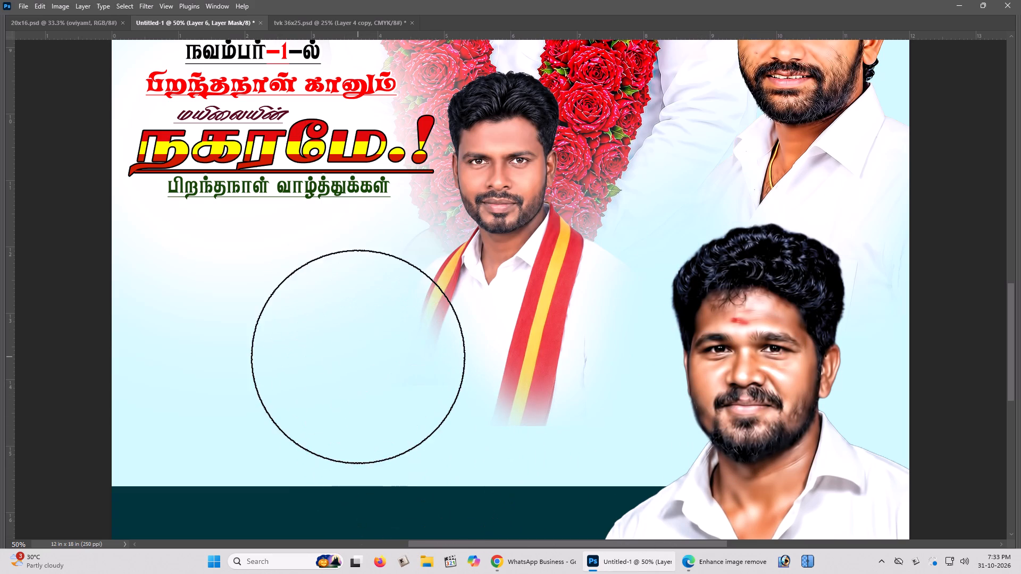
left_click(358, 357)
Soften the lower scarf end and the shirt edge facing the large portrait on Layer 6's mask with a slightly larger eraser.
left_click_drag(486, 505, 493, 508)
left_click_drag(567, 503, 570, 498)
left_click_drag(574, 492, 579, 488)
left_click_drag(585, 484, 607, 474)
left_click_drag(638, 452, 645, 421)
left_click_drag(654, 391, 664, 379)
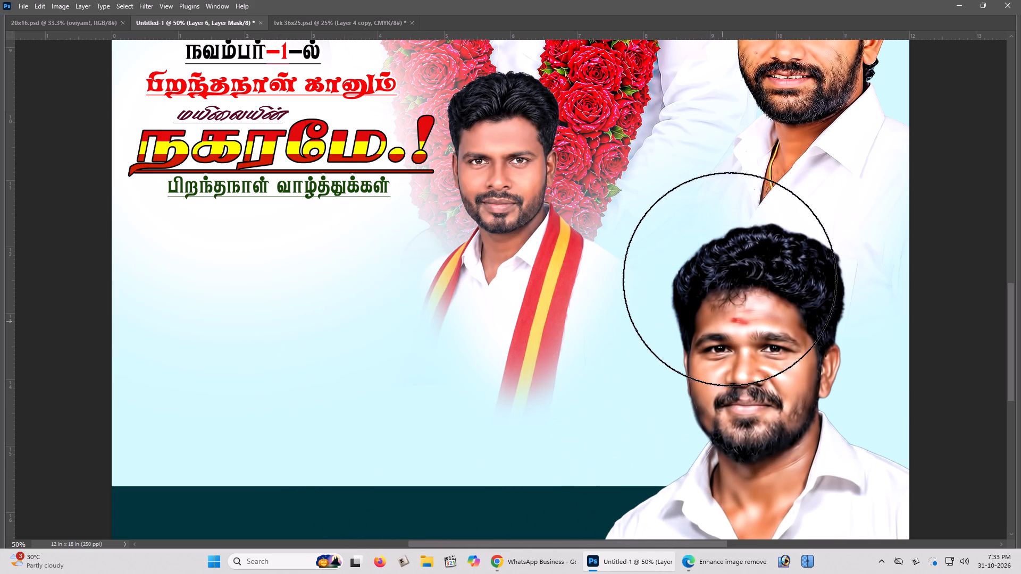
left_click(730, 267)
left_click(724, 262)
left_click(718, 258)
left_click(714, 255)
left_click_drag(687, 405, 662, 420)
double_click(610, 444)
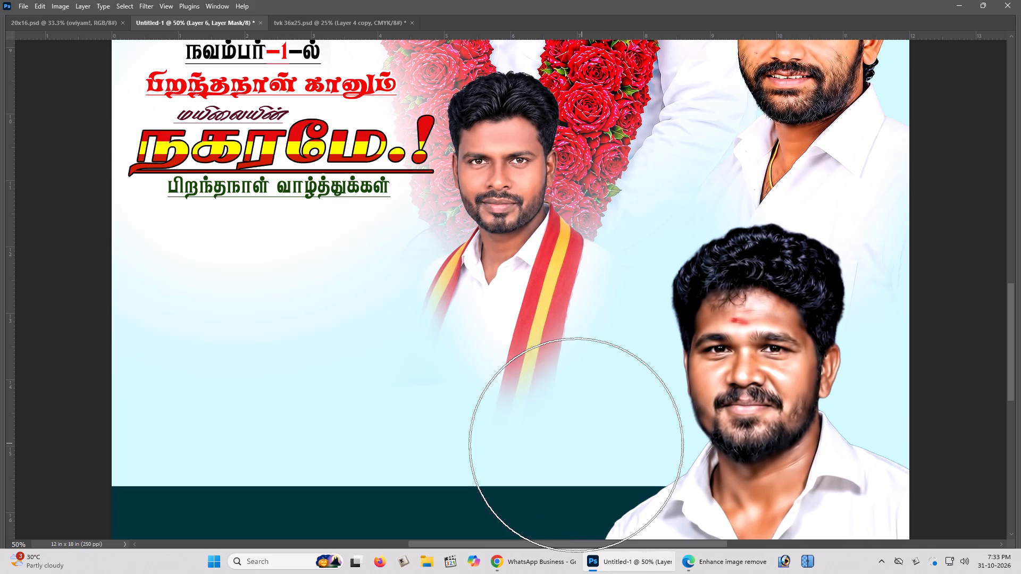
left_click(576, 445)
left_click(632, 417)
Move the scarf man down and slightly left, clear of the garland, so his scarf end reaches the teal band.
key("v")
left_click_drag(556, 210, 522, 323)
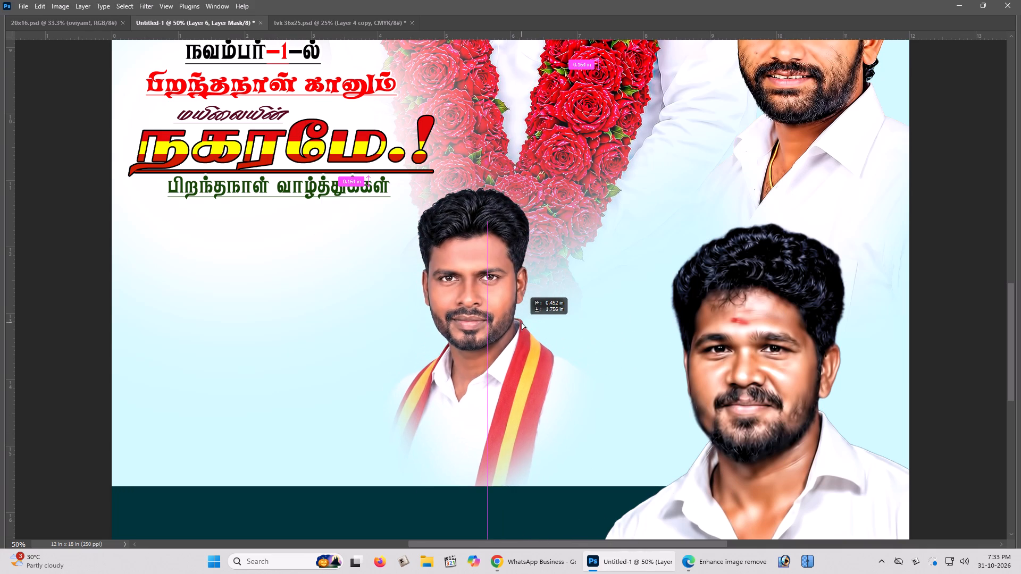
left_click_drag(522, 323, 515, 340)
Erase more of Layer 6's mask so the scarf man's lower shirt and scarf fade out above the teal band.
key("space")
left_click_drag(515, 340, 515, 327)
left_click(515, 326)
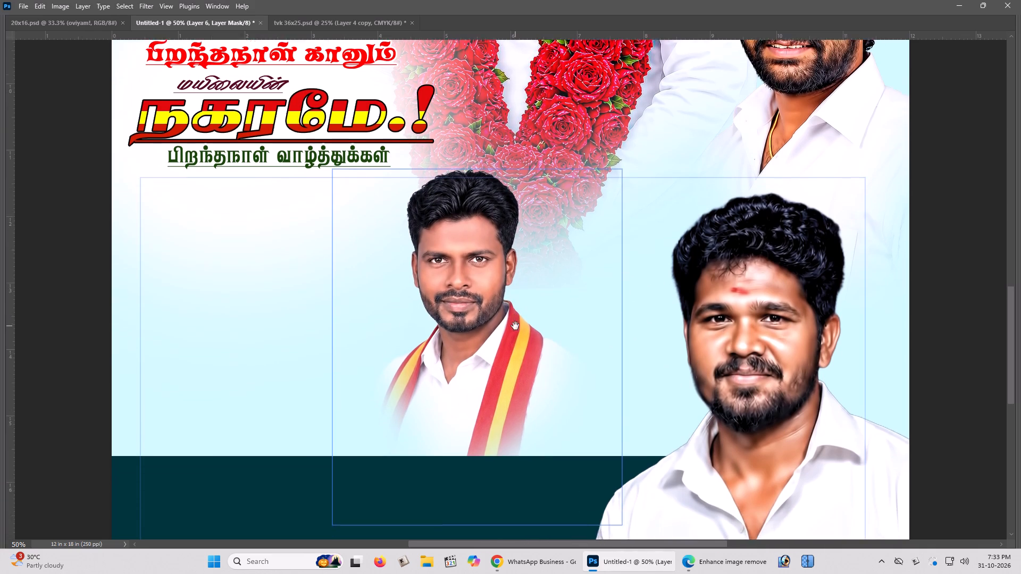
key("e")
key("space")
left_click_drag(577, 455, 577, 449)
left_click(577, 447)
left_click(573, 453)
left_click_drag(529, 467, 524, 470)
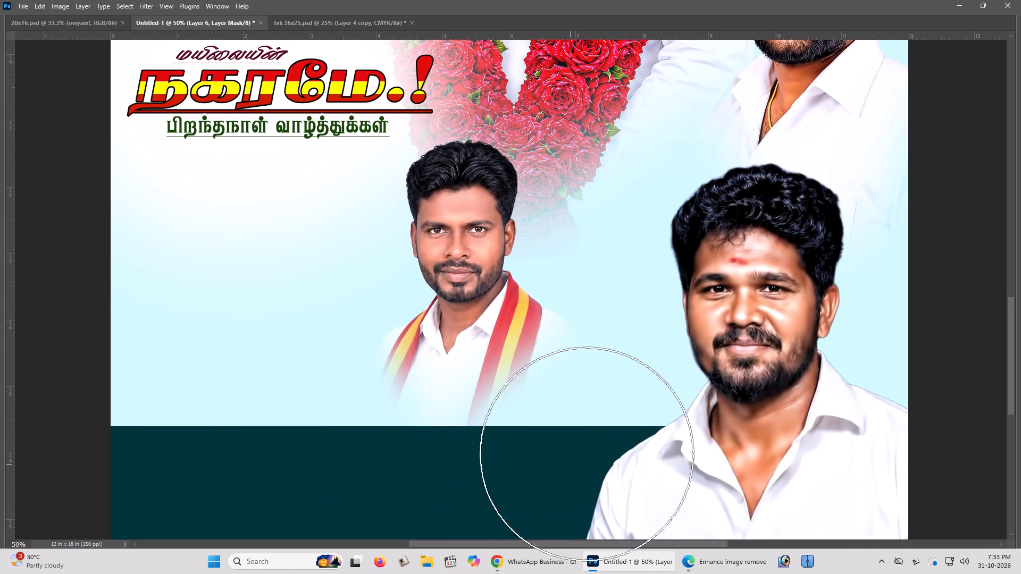
left_click(587, 454)
left_click(604, 413)
left_click_drag(456, 519, 440, 519)
left_click_drag(326, 453, 321, 445)
left_click(294, 384)
Nudge the scarf man slightly down toward the teal band.
key("v")
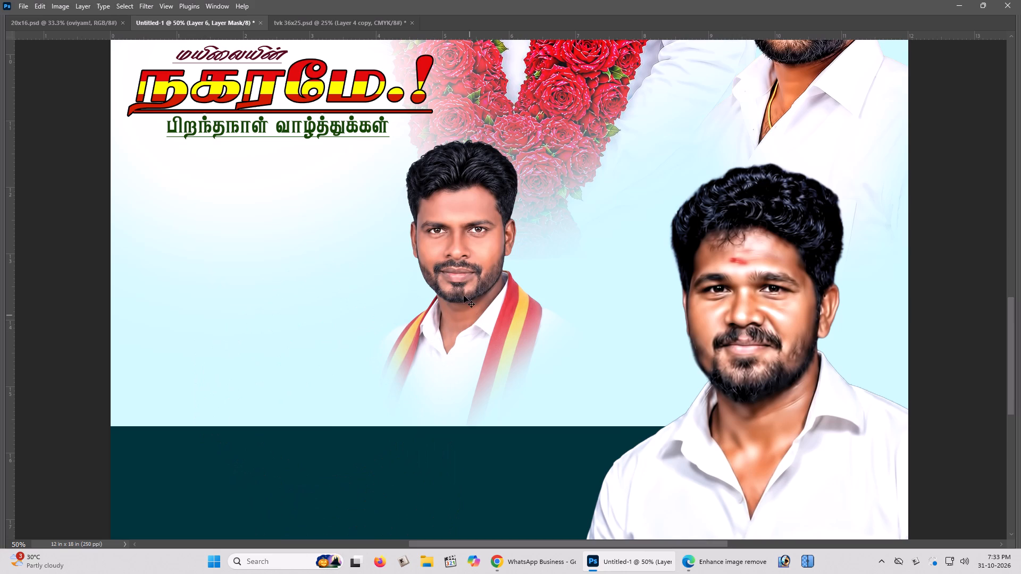
left_click_drag(465, 280, 459, 298)
Switch to the tvk 36x25.psd document and close it.
key("ctrl+Tab")
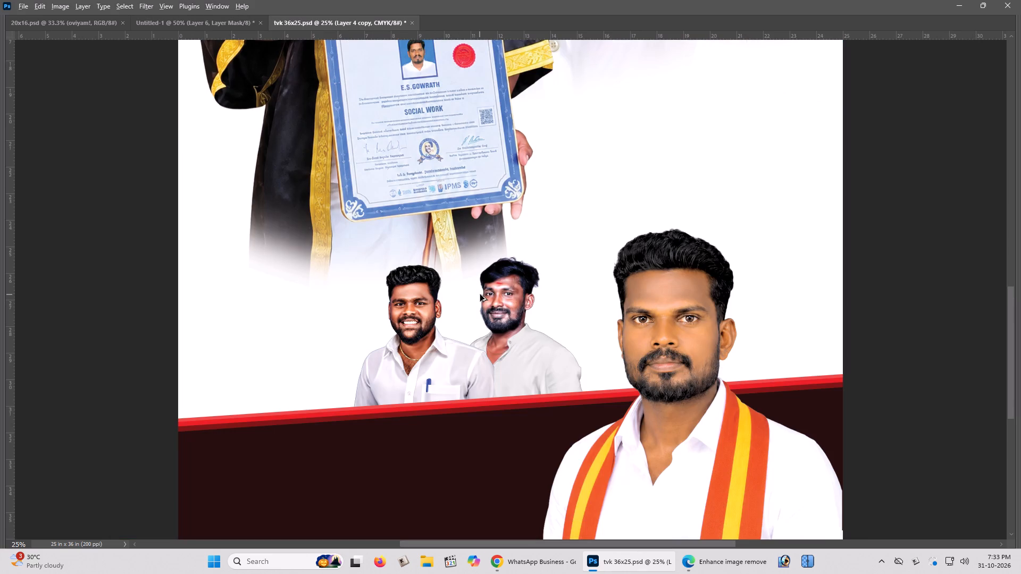
key("ctrl+w")
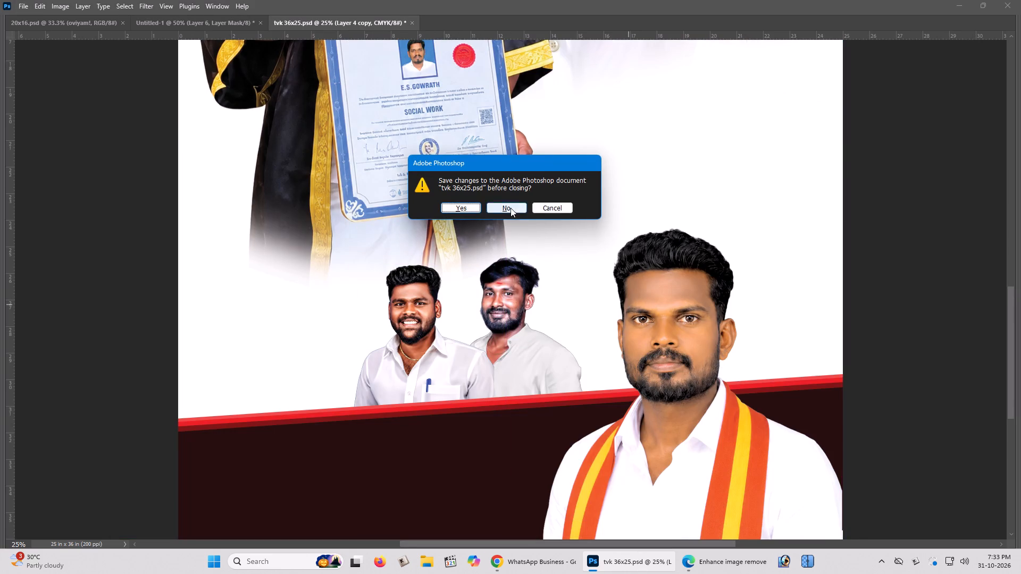
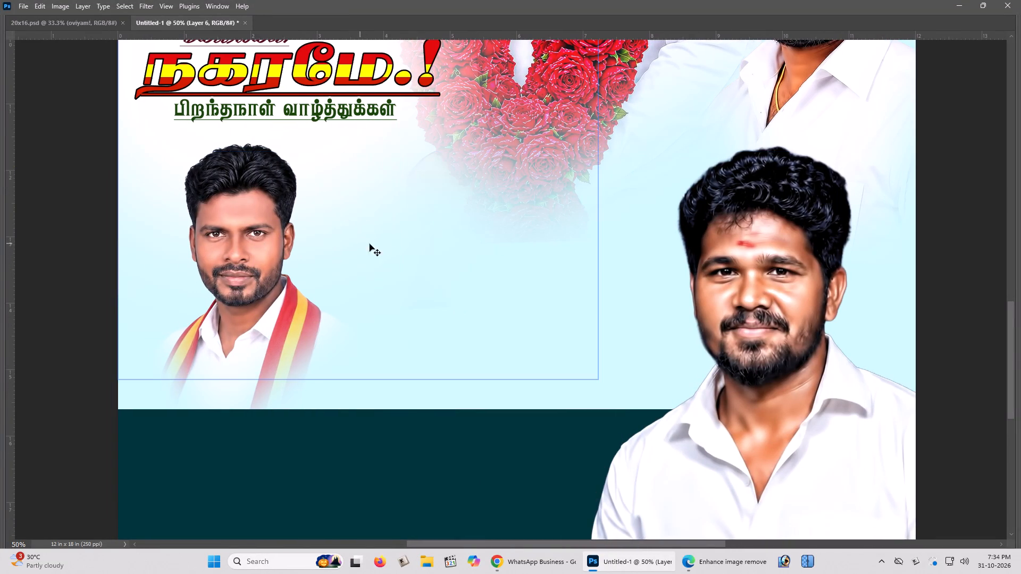
Brighten the midtones of the curly-haired bearded man's portrait over the teal band (Layer 5) with Levels.
scroll(414, 244, "down", 1)
key("space")
key("space")
key("space")
key("space")
key("space")
key("space")
key("space")
key("space")
key("space")
key("space")
key("space")
key("space")
key("space")
key("space")
key("space")
key("space")
key("space")
key("space")
key("space")
key("space")
left_click_drag(567, 229, 500, 231)
left_click_drag(497, 231, 470, 221)
left_click(469, 221)
right_click(616, 255)
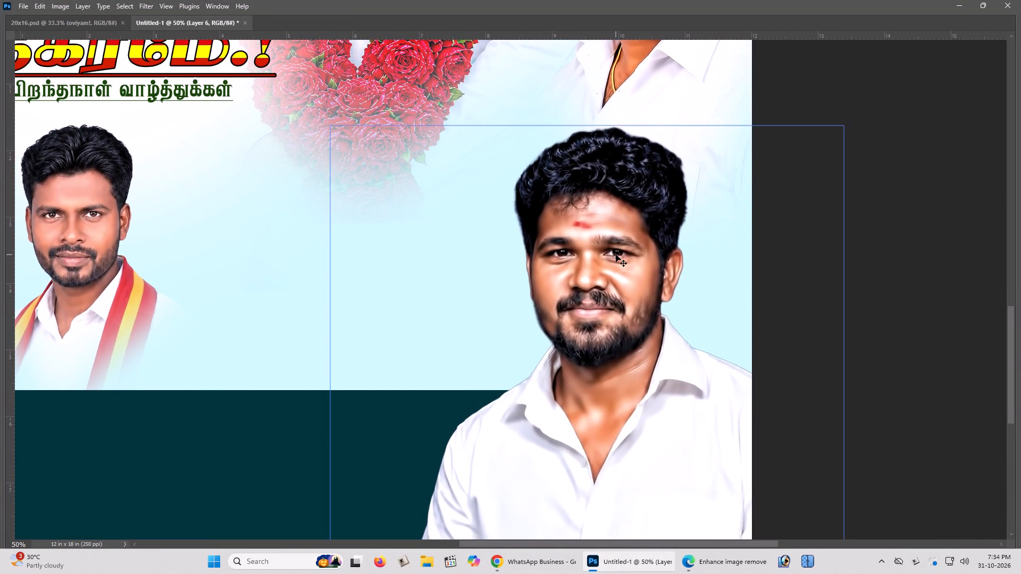
left_click(626, 261)
key("z")
double_click(626, 262)
key("v")
right_click(626, 262)
left_click(635, 268)
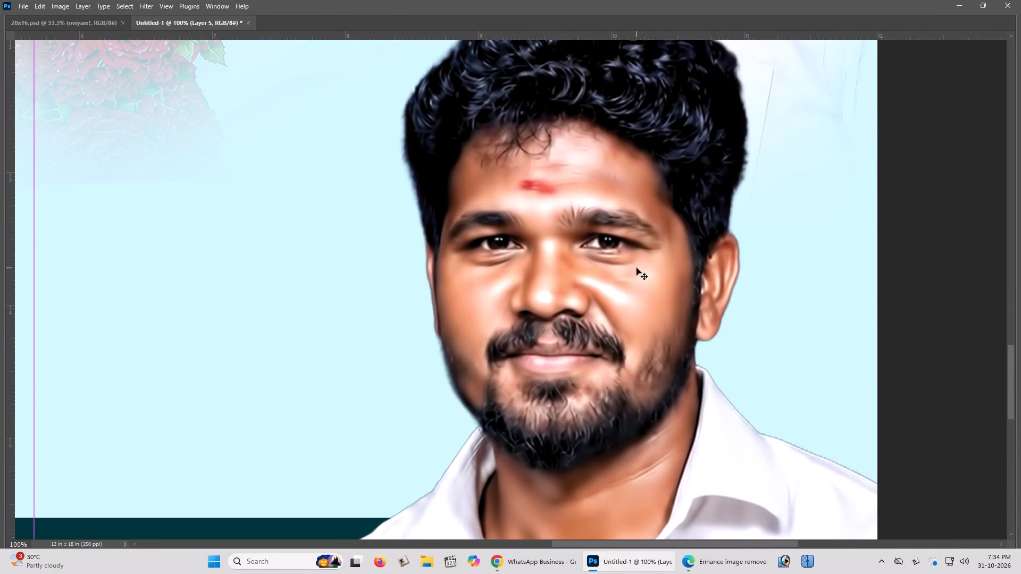
key("ctrl+l")
left_click(811, 237)
key("Return")
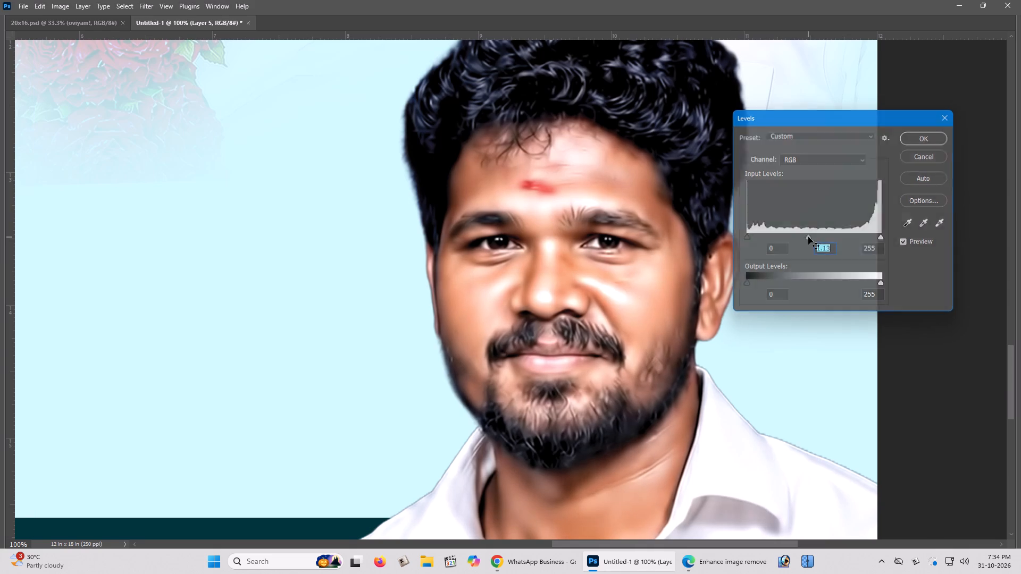
Examine the overall poster composition, checking how the upper portraits, garland and greeting sit together.
key("ctrl+minus")
key("ctrl+0")
scroll(808, 235, "up", 2)
scroll(783, 248, "down", 3)
key("z")
left_click(567, 188)
key("space")
key("space")
key("space")
key("space")
left_click_drag(566, 188, 561, 185)
left_click(561, 185)
right_click(559, 184)
left_click(575, 190)
left_click(557, 181)
key("space")
left_click_drag(557, 180, 557, 190)
left_click(557, 190)
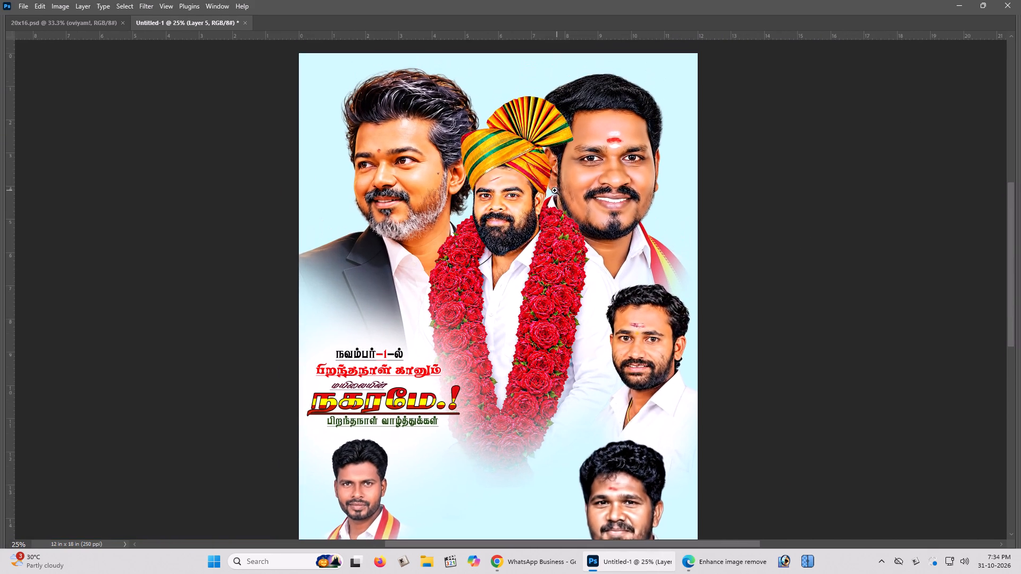
right_click(554, 190)
double_click(563, 196)
key("space")
key("space")
left_click_drag(555, 188, 555, 238)
left_click(555, 241)
key("v")
In 20x16.psd, select the framed five-leader portrait strip and the Tamil caption beneath it, and link their layers.
key("ctrl+Tab")
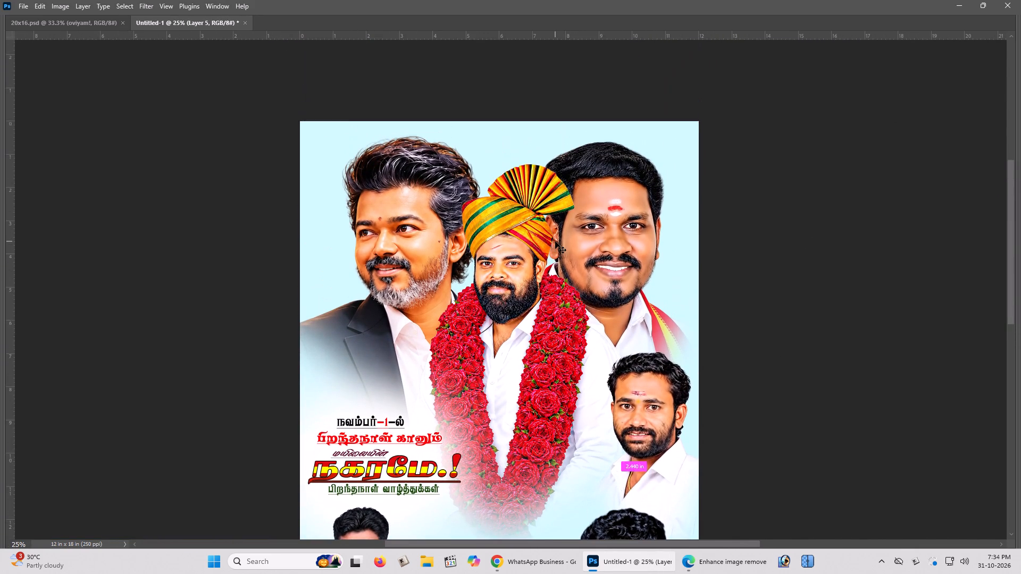
key("space")
key("space")
key("space")
key("space")
key("space")
key("space")
key("space")
key("space")
key("space")
key("space")
left_click_drag(516, 199, 507, 265)
left_click(501, 289)
key("z")
triple_click(426, 185)
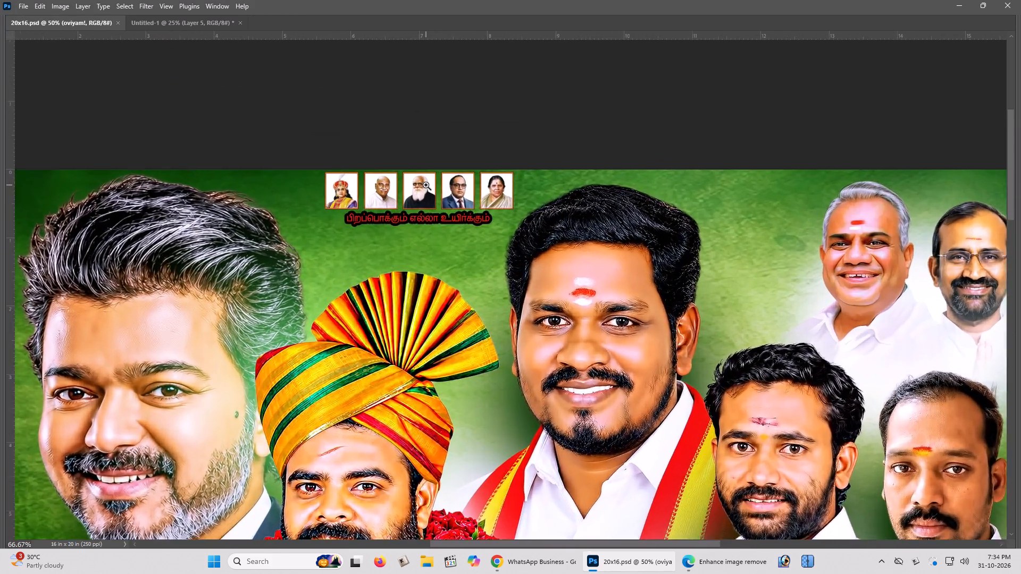
key("v")
right_click(420, 182)
left_click(428, 186)
left_click_drag(429, 187, 442, 197)
right_click(424, 190)
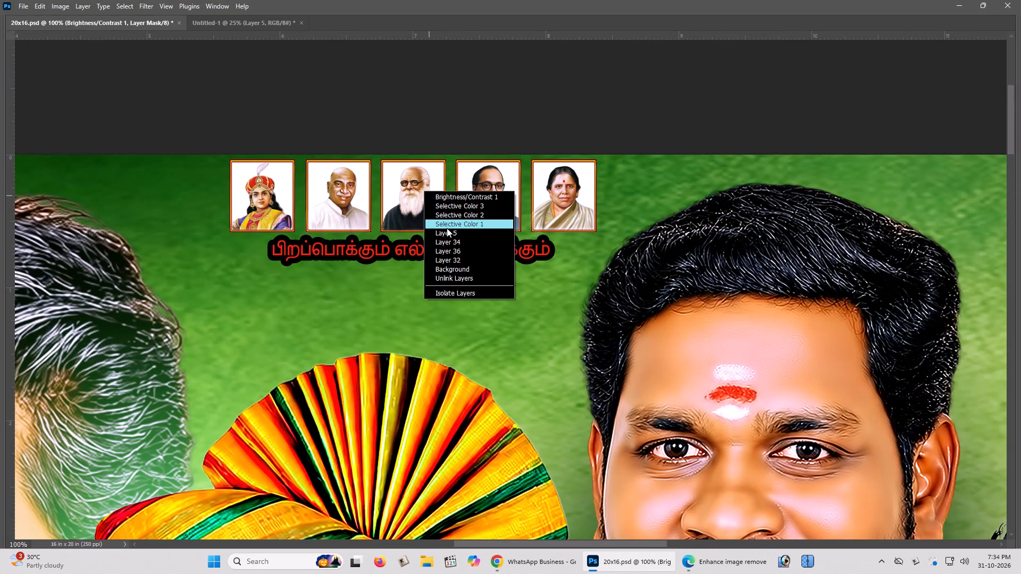
left_click(447, 228)
right_click(424, 201)
left_click(443, 238)
right_click(416, 202)
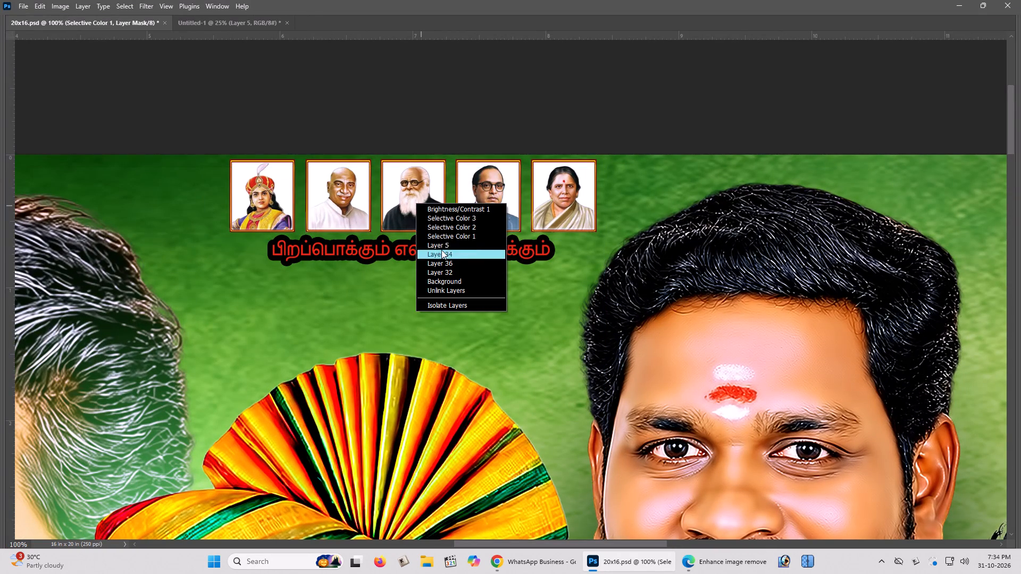
left_click(440, 246)
left_click_drag(430, 222, 462, 240)
key("ctrl+z")
right_click(413, 250, "shift")
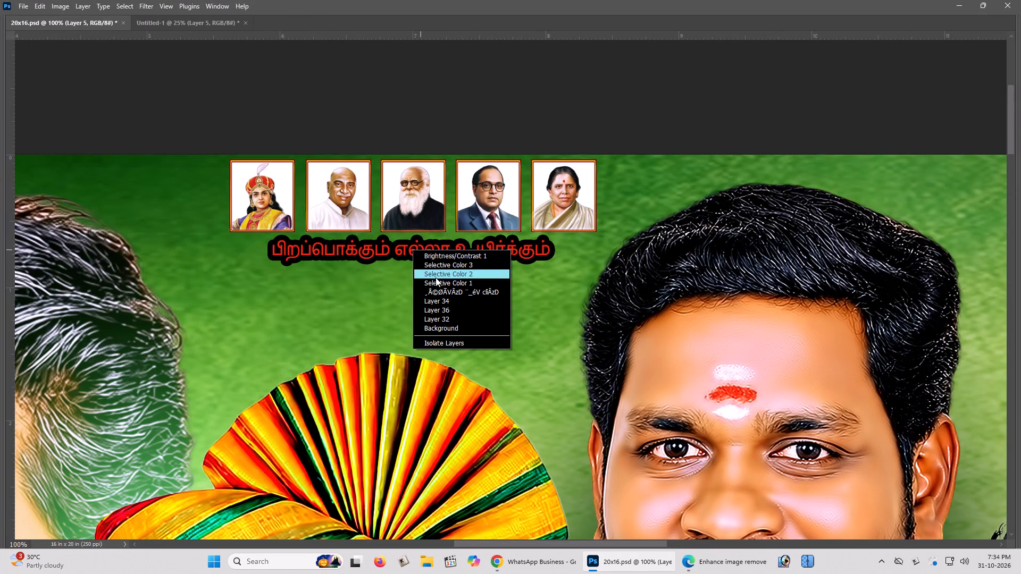
left_click(439, 291, "shift")
left_click_drag(426, 255, 436, 266)
key("ctrl+z")
right_click(420, 229)
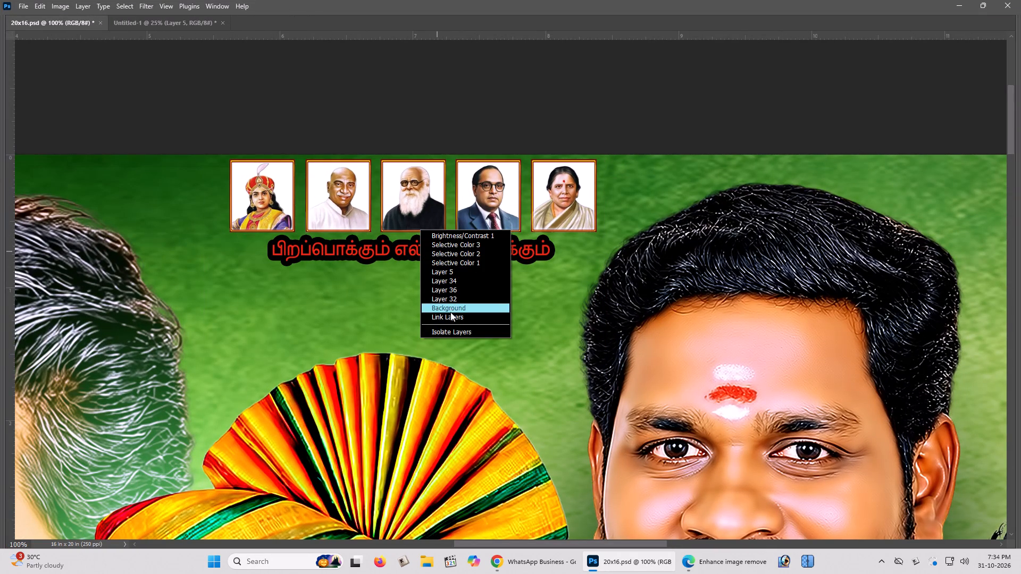
left_click(450, 314)
Copy the five-leader strip with its caption into Untitled-1 and place it at the top, between the two large heads.
left_click_drag(426, 201, 173, 26)
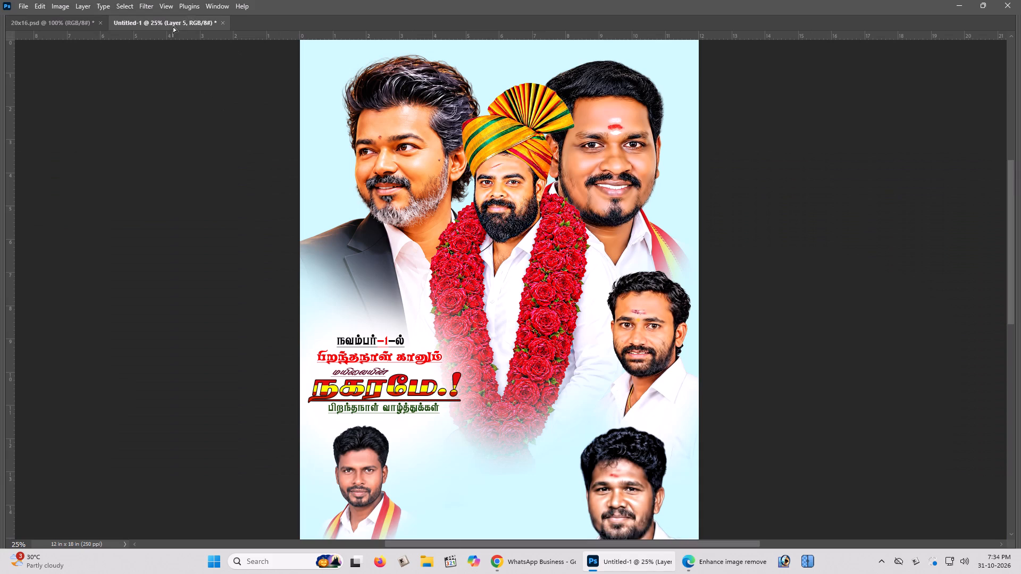
left_click_drag(173, 26, 457, 89)
key("space")
left_click_drag(473, 89, 473, 106)
left_click(473, 107)
left_click_drag(474, 132, 508, 102)
key("z")
double_click(508, 102)
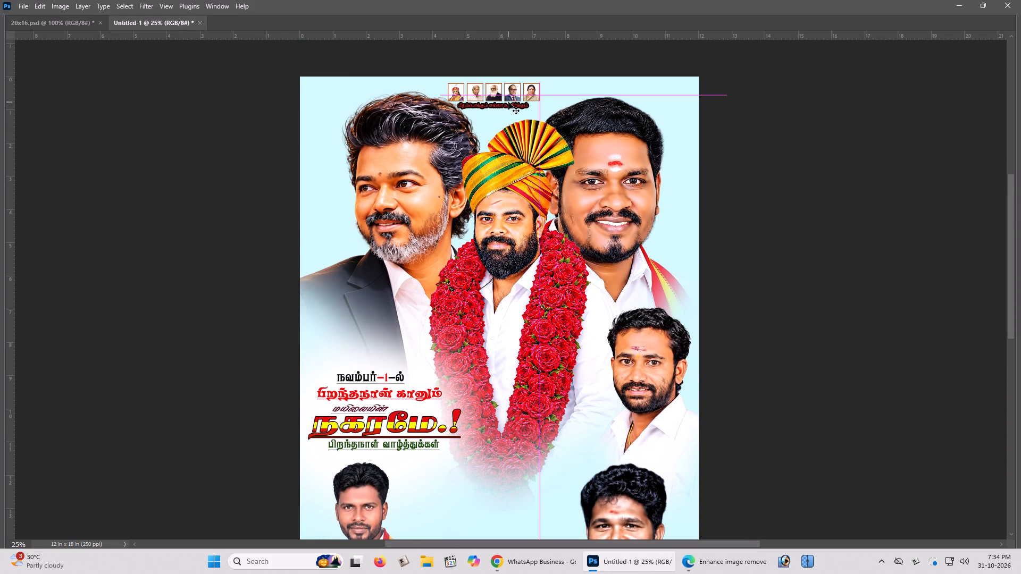
key("z")
triple_click(510, 98)
key("v")
left_click_drag(510, 97, 537, 94)
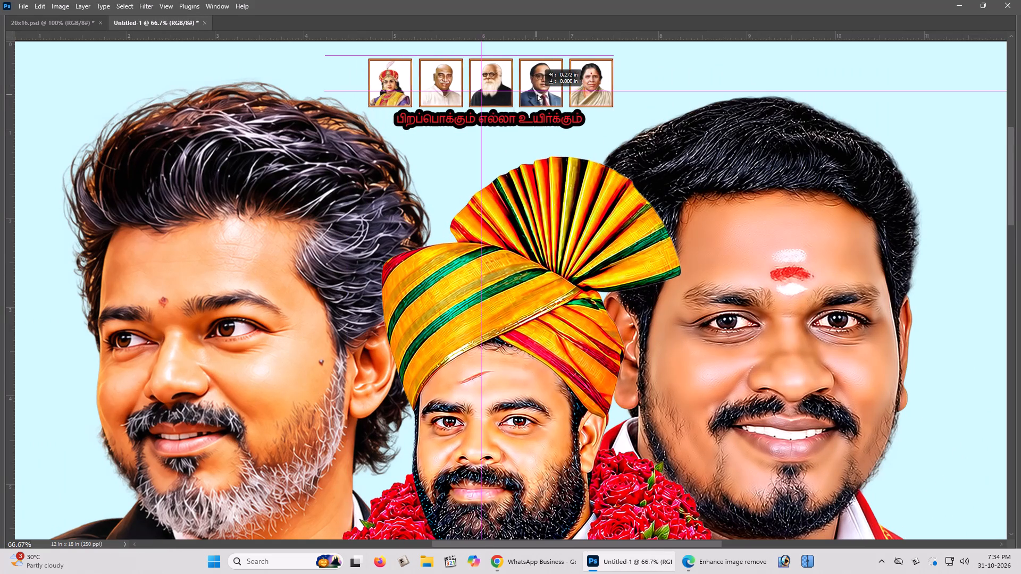
left_click_drag(537, 94, 540, 94)
Copy the grey-haired man and the bespectacled bearded man from the upper corner of 20x16.psd into Untitled-1 together.
key("ctrl+minus")
key("ctrl+minus")
key("ctrl+minus")
scroll(540, 94, "down", 5)
key("ctrl+Tab")
key("space")
key("space")
key("space")
key("space")
key("space")
key("space")
key("space")
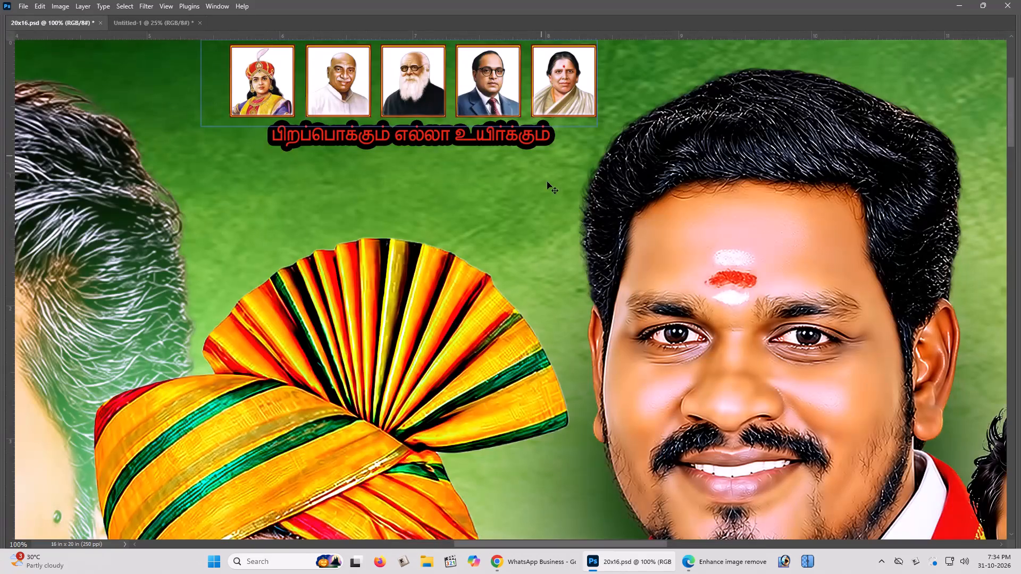
left_click_drag(557, 167, 419, 176)
left_click(367, 168)
key("ctrl+minus")
scroll(753, 281, "down", 1)
right_click(661, 223)
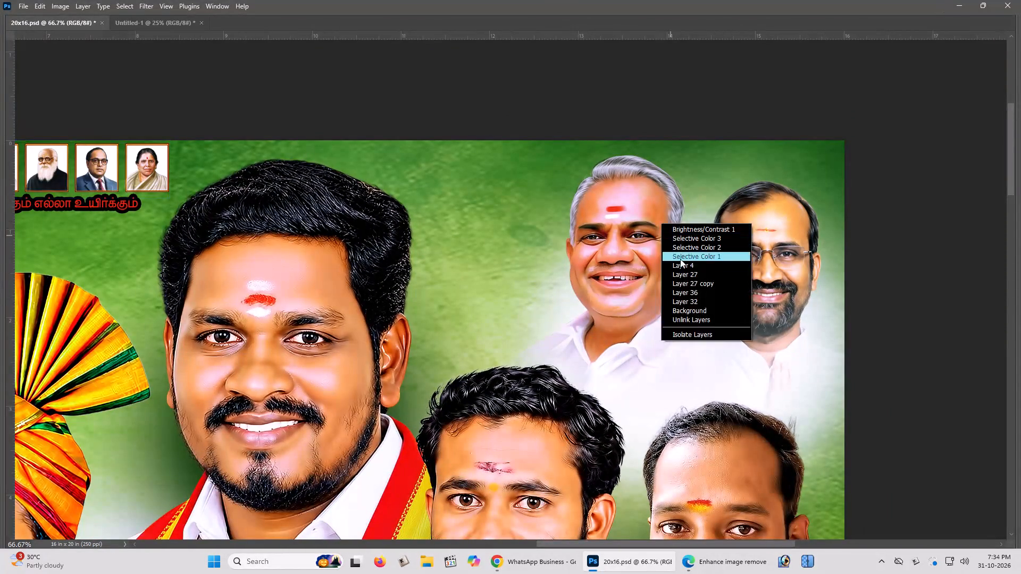
left_click(683, 267)
left_click_drag(683, 267, 692, 279)
key("ctrl+z")
right_click(782, 254, "shift")
left_click(804, 299, "shift")
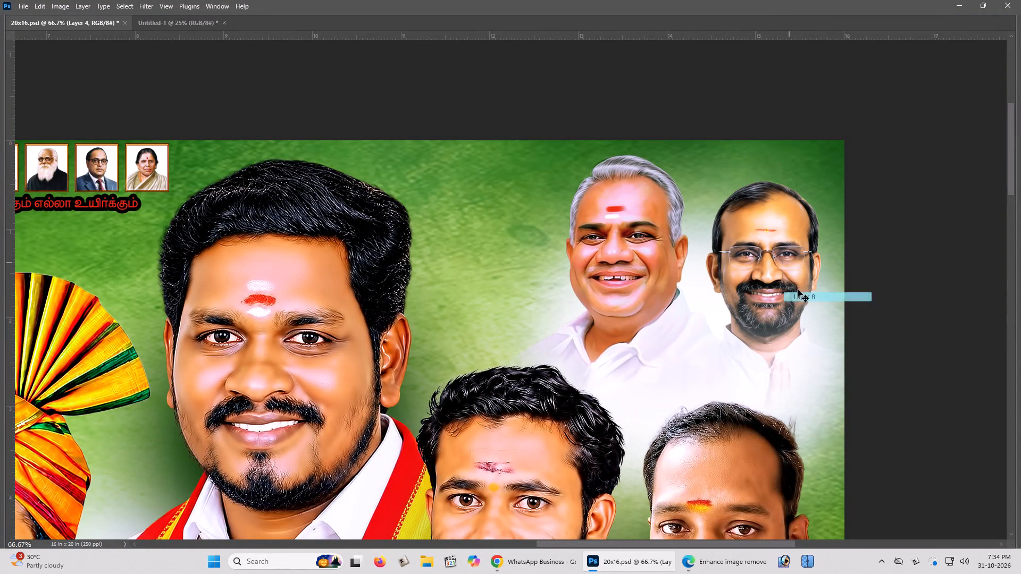
left_click_drag(792, 280, 789, 257)
key("ctrl+z")
left_click_drag(726, 283, 154, 22)
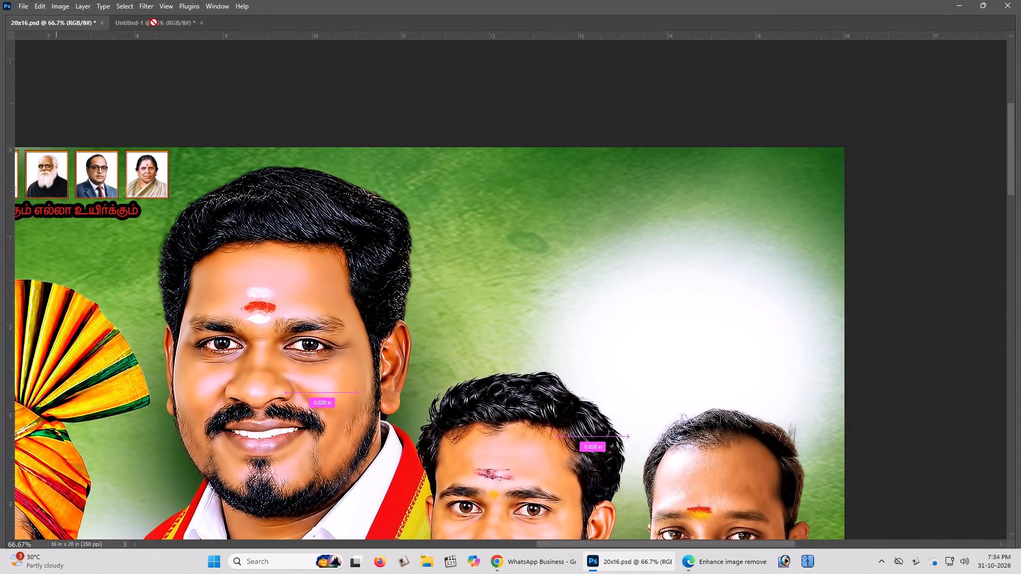
left_click_drag(154, 22, 363, 168)
Move the grey-haired and bespectacled men together to the poster's upper-right corner, beside the five-leader strip.
key("space")
key("space")
key("space")
key("space")
key("space")
left_click_drag(379, 165, 380, 188)
left_click(380, 190)
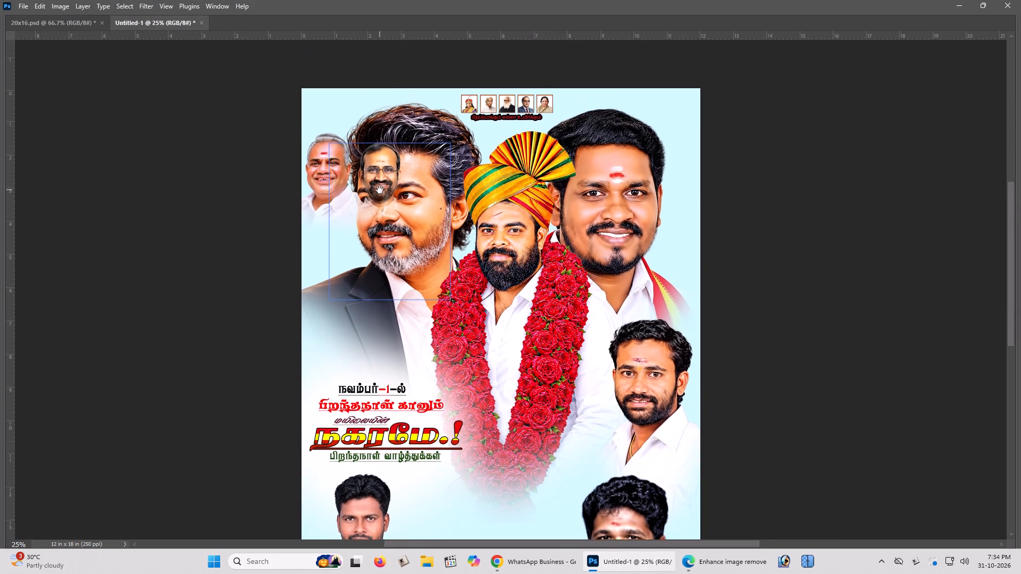
key("z")
left_click(380, 190)
key("space")
left_click_drag(385, 180, 386, 199)
left_click(386, 199)
key("v")
key("z")
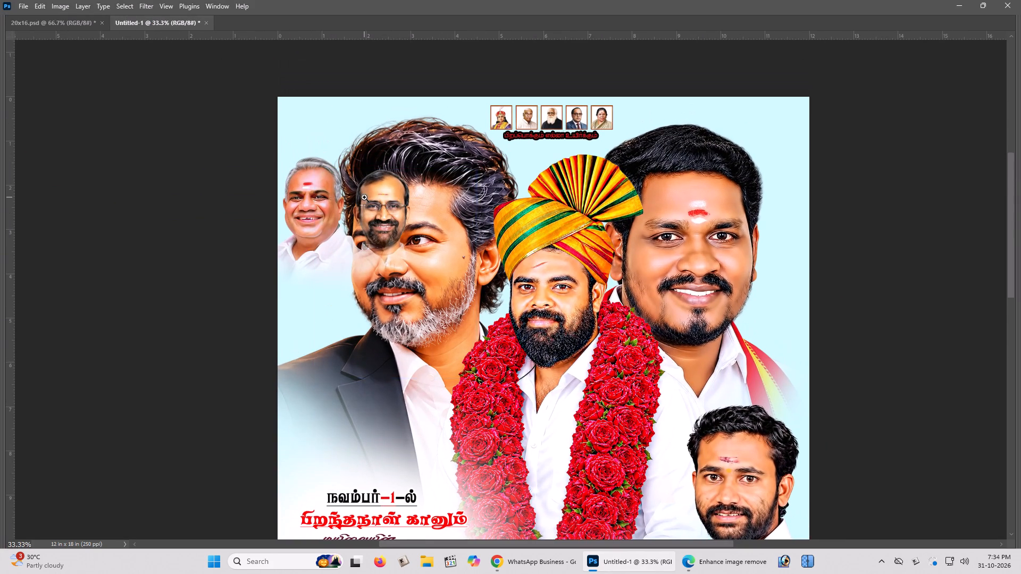
left_click(364, 197)
key("v")
key("space")
left_click_drag(377, 191, 375, 206)
left_click(375, 206)
left_click_drag(359, 218, 915, 139)
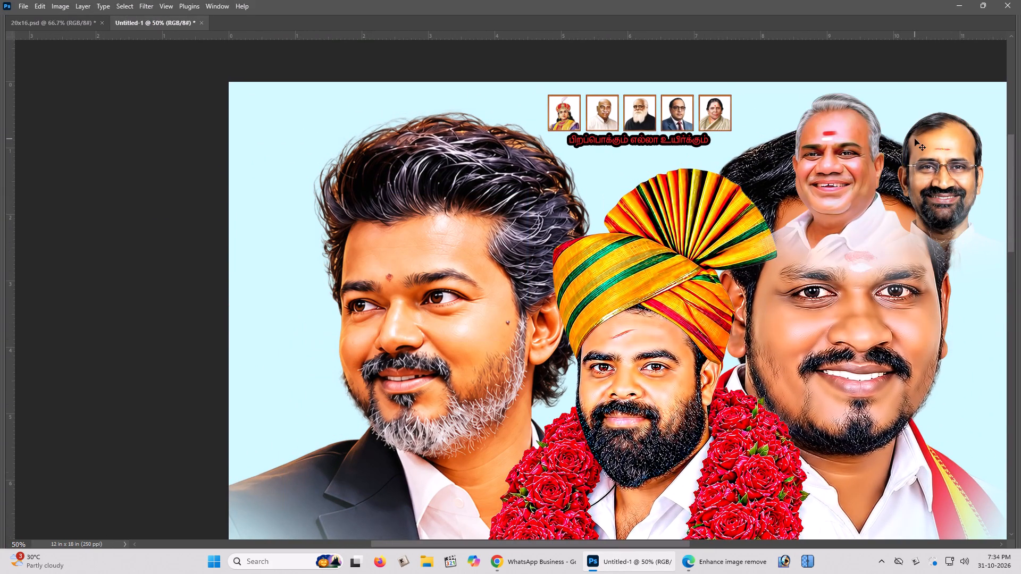
Move the curly-haired man in the poster's lower-right corner straight down about half an inch.
key("space")
key("space")
key("space")
key("space")
key("space")
key("space")
key("space")
key("space")
key("space")
key("space")
key("space")
key("space")
key("space")
key("space")
key("space")
key("space")
key("space")
key("space")
key("space")
key("space")
left_click_drag(873, 199, 842, 145)
left_click(842, 144)
left_click_drag(821, 223, 786, 135)
left_click(776, 113)
key("ctrl+minus")
key("space")
key("space")
key("space")
key("space")
key("space")
key("space")
key("space")
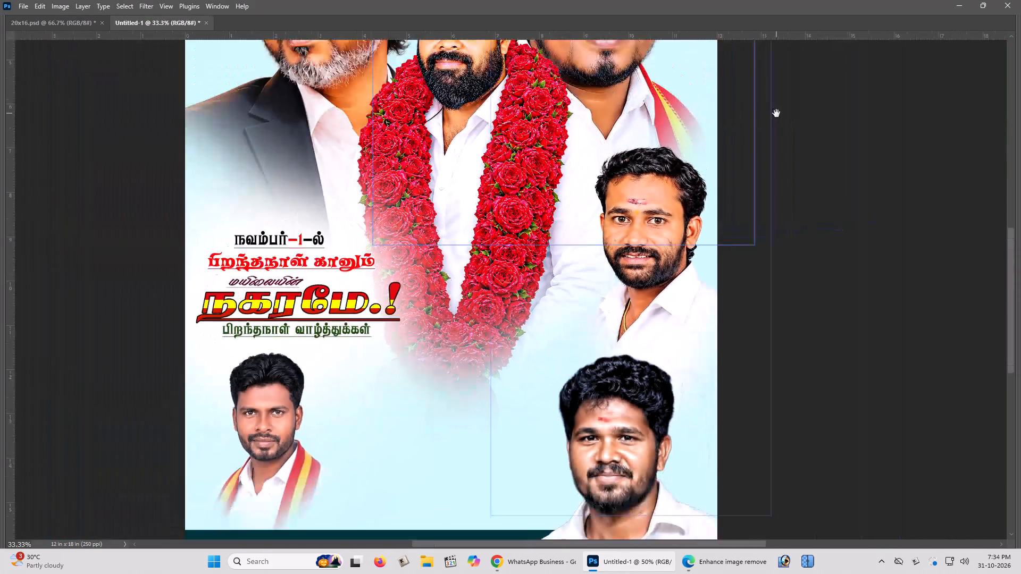
left_click_drag(679, 349, 669, 288)
left_click(667, 275)
right_click(581, 255)
left_click(597, 265)
left_click_drag(599, 256, 598, 275, "shift")
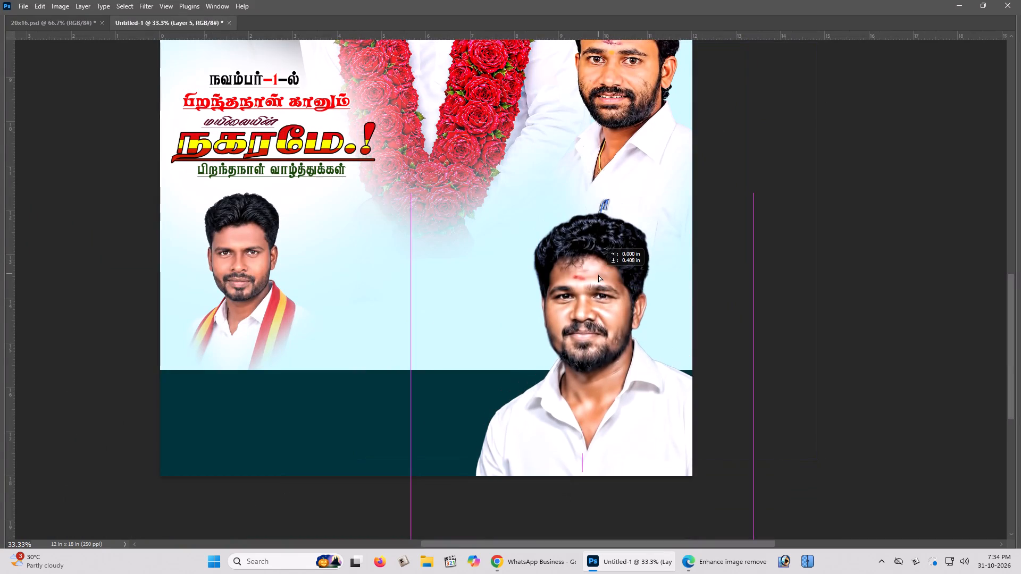
left_click_drag(598, 275, 598, 282, "shift")
Select the bearded man on Layer 4, above the curly-haired man, shift him slightly down and enlarge his portrait.
key("space")
key("space")
key("space")
key("space")
left_click_drag(607, 246, 595, 289)
left_click(594, 291)
right_click(593, 212)
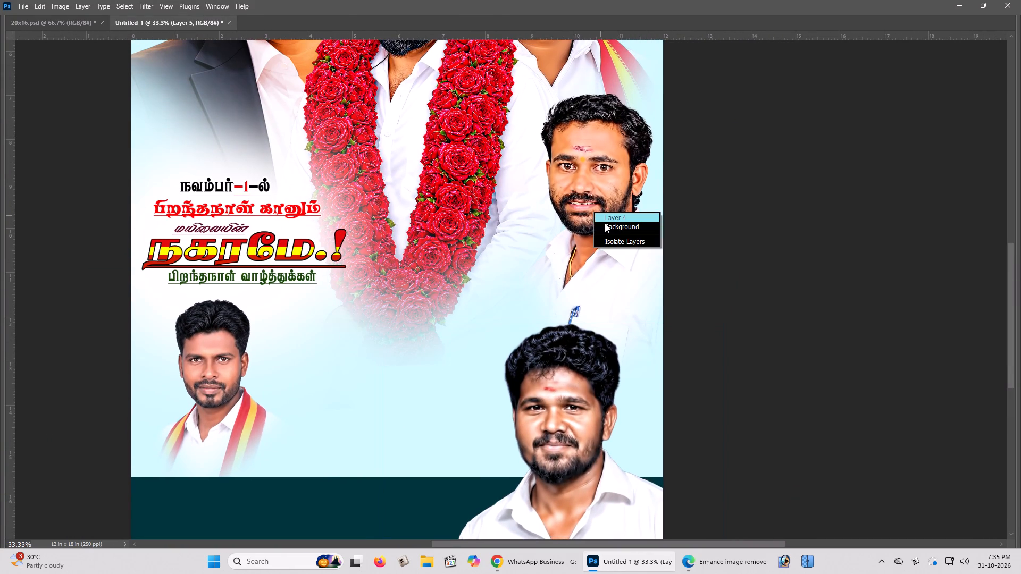
left_click(606, 218)
key("space")
left_click_drag(601, 187, 595, 212)
left_click(595, 212)
left_click_drag(594, 211, 586, 227)
key("ctrl+t")
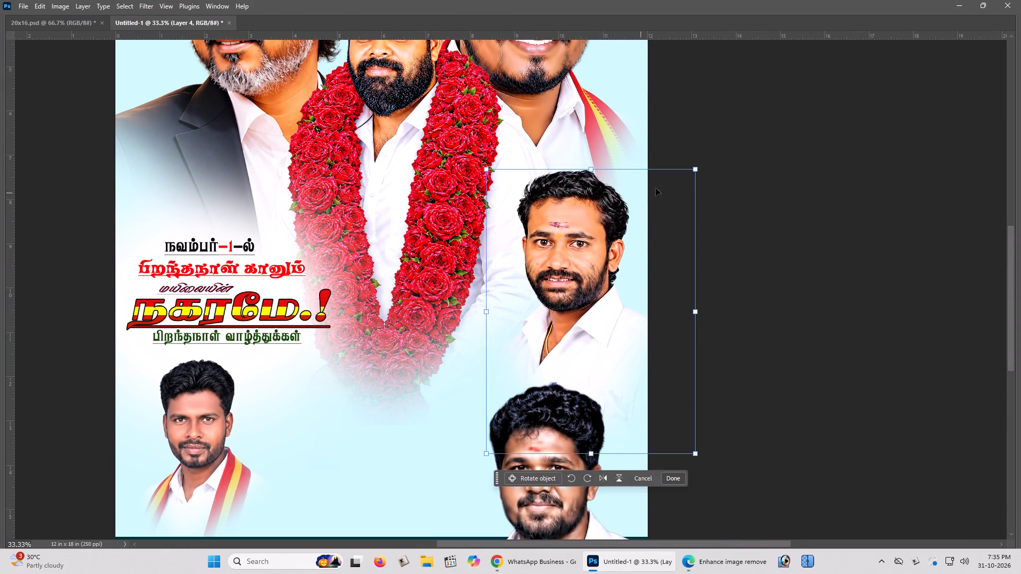
left_click_drag(699, 167, 737, 148, "alt")
left_click_drag(621, 214, 621, 220)
key("Return")
Fine-tune the enlarged bearded man's position above the curly-haired man along the poster's right edge.
key("ctrl+minus")
key("ctrl+minus")
left_click(547, 258)
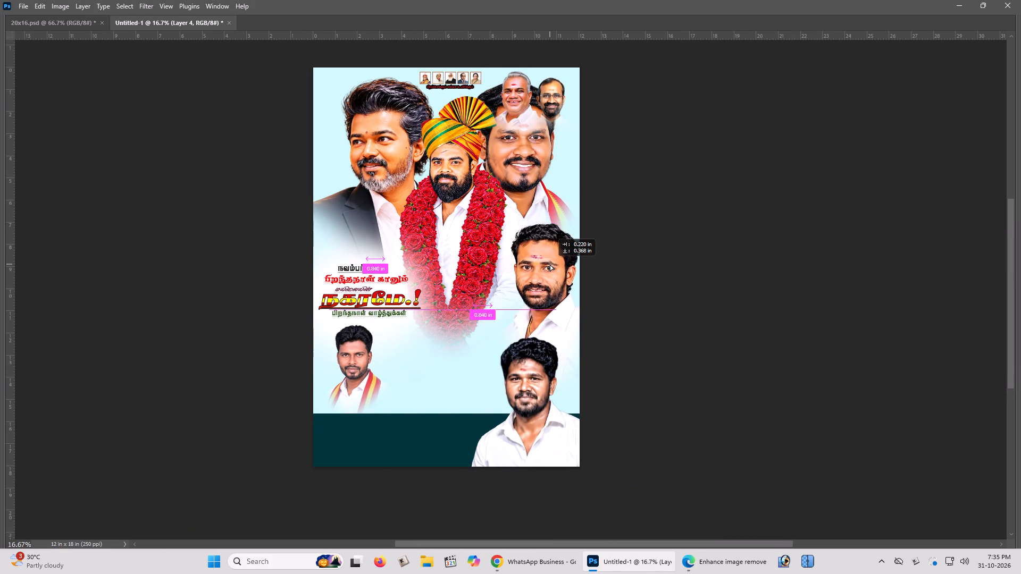
key("Up")
key("Up")
key("Up")
scroll(548, 260, "up", 5)
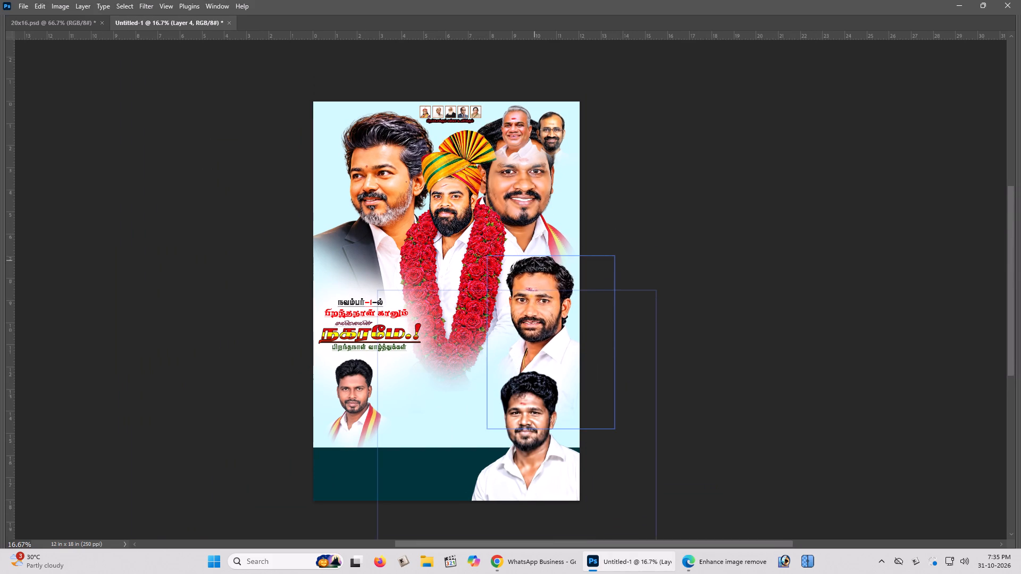
Select the large grey-bearded man's portrait on Layer 2 and nudge it slightly right, closer to the turbaned man.
key("z")
triple_click(548, 184)
key("v")
key("space")
key("space")
key("space")
key("space")
key("space")
key("space")
key("space")
key("space")
key("space")
key("space")
left_click_drag(541, 178, 545, 187)
left_click_drag(551, 187, 609, 185)
left_click(614, 184)
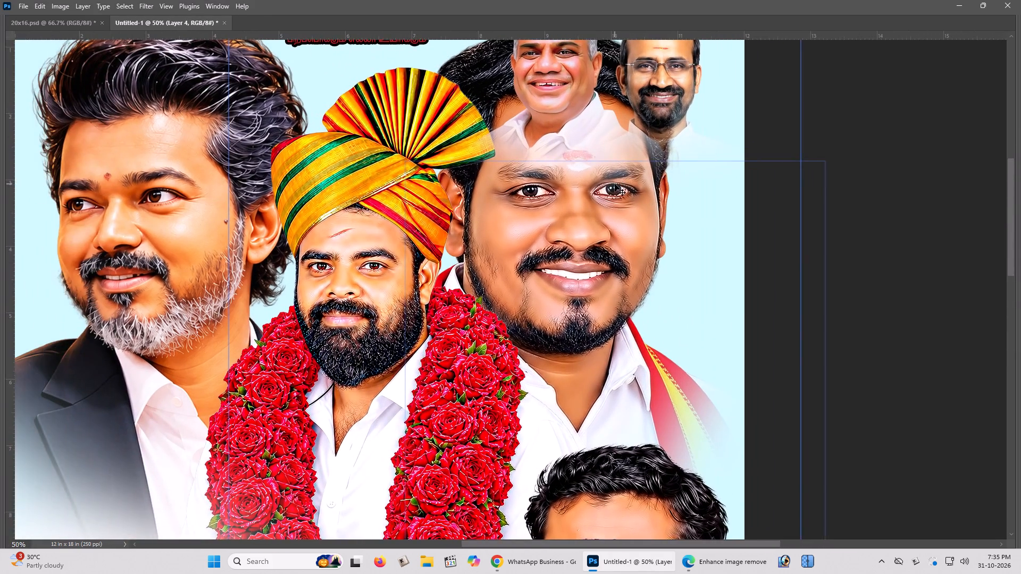
key("ctrl+minus")
key("ctrl+minus")
scroll(459, 257, "up", 1)
right_click(341, 240)
left_click(357, 251)
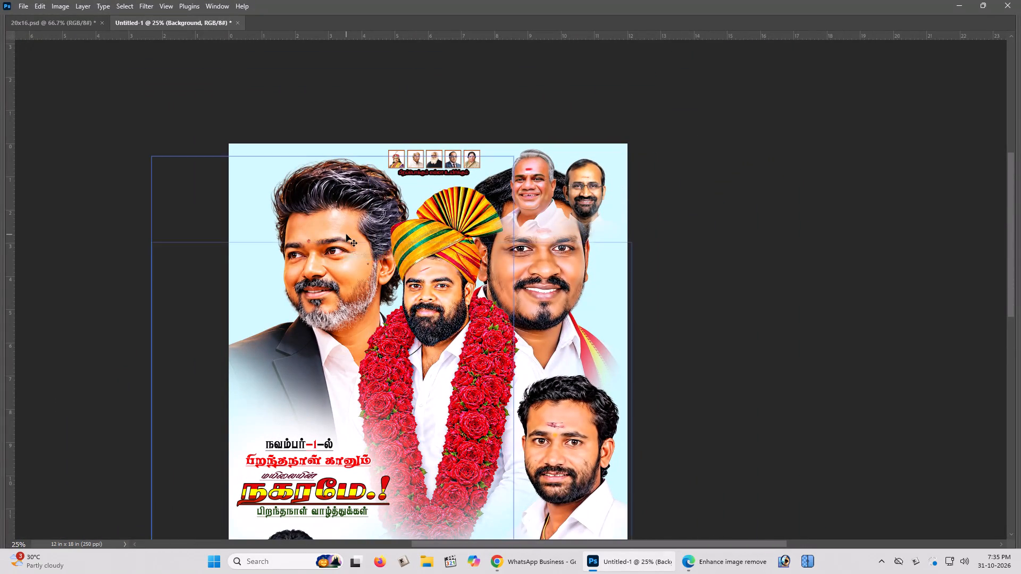
right_click(346, 234)
left_click(362, 240)
left_click_drag(363, 238, 368, 240)
key("ctrl+z")
left_click_drag(335, 256, 349, 256, "shift")
key("ctrl+z")
key("Right")
key("Right")
key("Right")
key("Right")
key("Right")
key("Right")
key("Right")
key("Right")
key("Right")
key("Right")
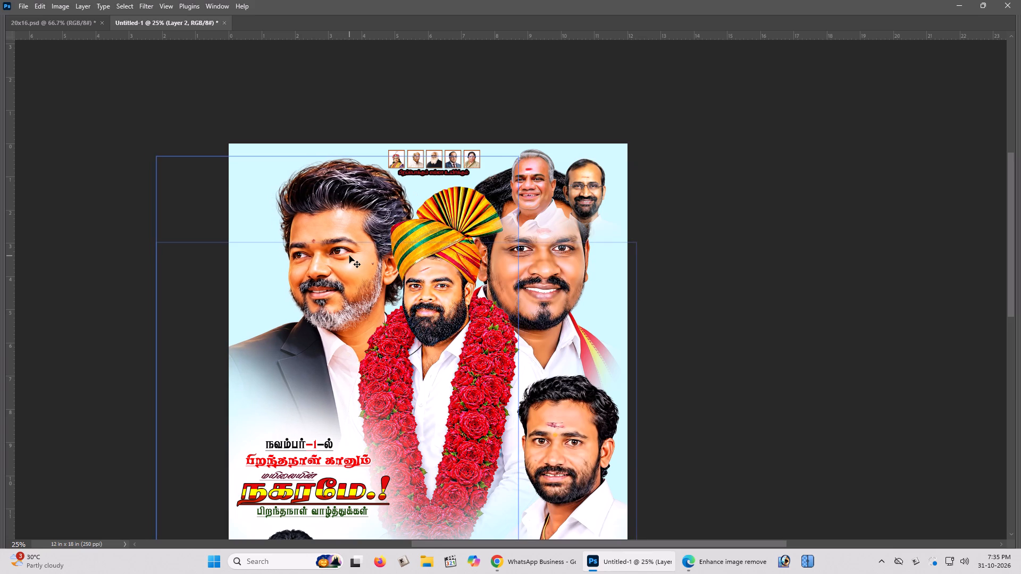
key("Right")
key("Right")
key("Right")
key("Right")
key("Right")
key("Right")
key("Right")
key("Right")
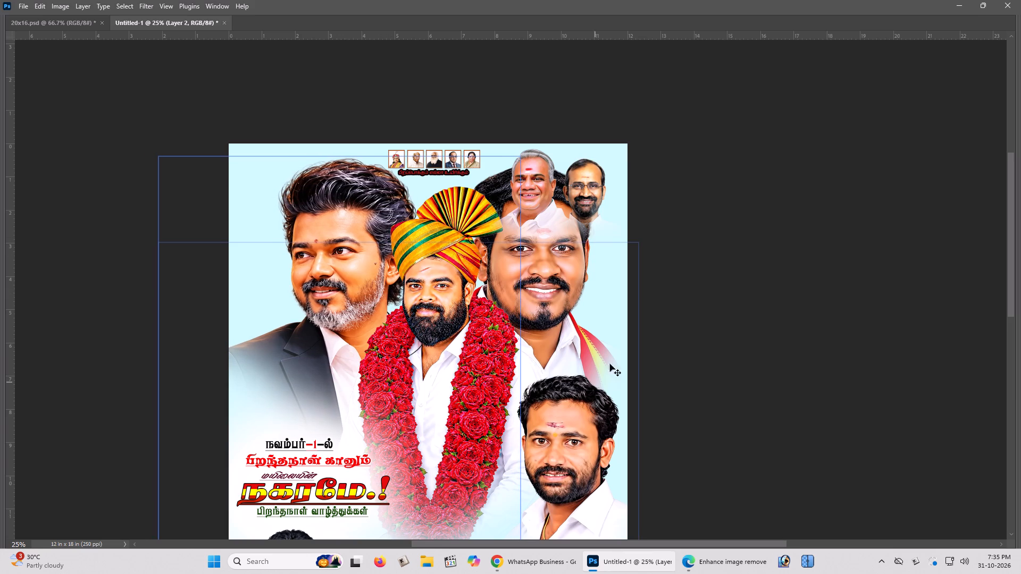
Select the large smiling man's portrait on Layer 3 and nudge it slightly left, closer to the turbaned man.
right_click(537, 303)
left_click(551, 317)
right_click(543, 299)
left_click(554, 306)
key("Left")
key("Left")
key("Left")
key("Left")
key("Left")
key("Left")
key("Left")
key("Left")
key("Left")
key("Left")
key("Left")
key("Left")
key("Left")
key("Left")
key("Left")
key("Left")
key("Left")
key("Left")
key("Left")
key("Left")
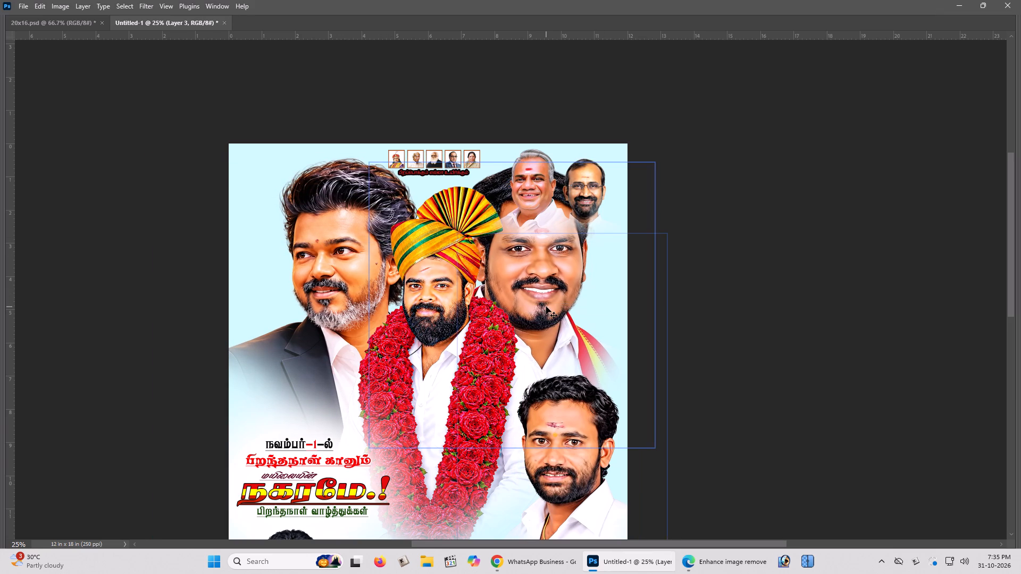
Move the grey-haired man on Layer 10 across to the poster's upper-left side, beside the large grey-bearded man.
scroll(546, 307, "up", 2)
scroll(546, 307, "down", 1)
right_click(528, 205)
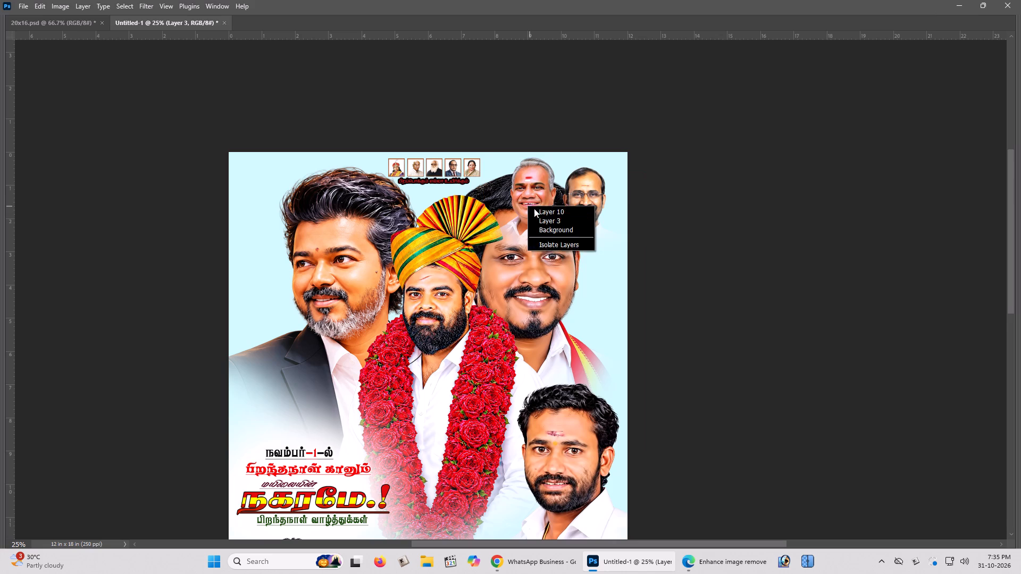
left_click(535, 209)
left_click_drag(540, 199, 266, 219)
Raise the grey-haired man into the poster's upper-left corner and send his layer behind the large grey-bearded man.
key("z")
double_click(266, 219)
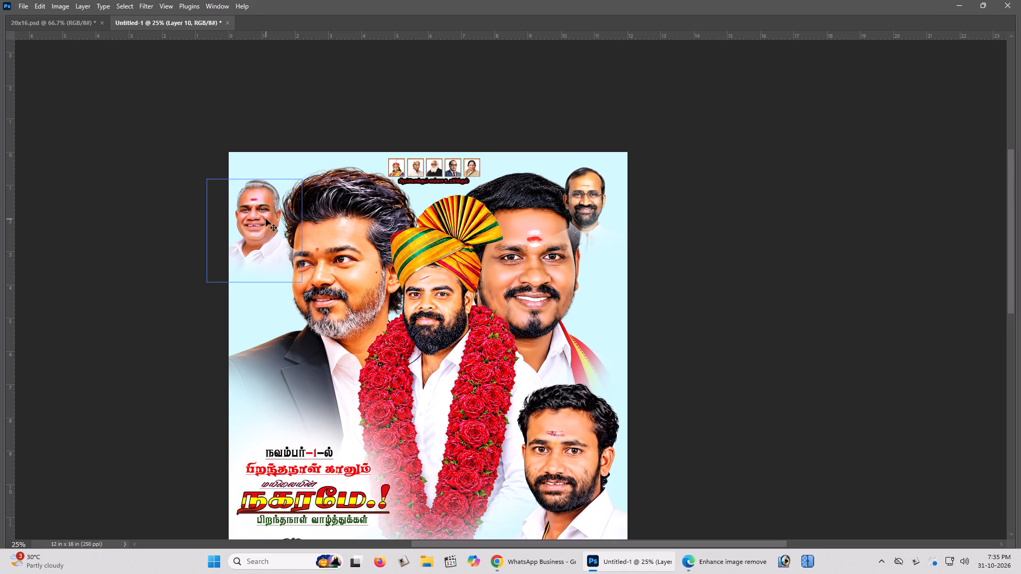
key("z")
double_click(264, 216)
key("space")
left_click_drag(265, 216, 288, 224)
double_click(288, 224)
key("v")
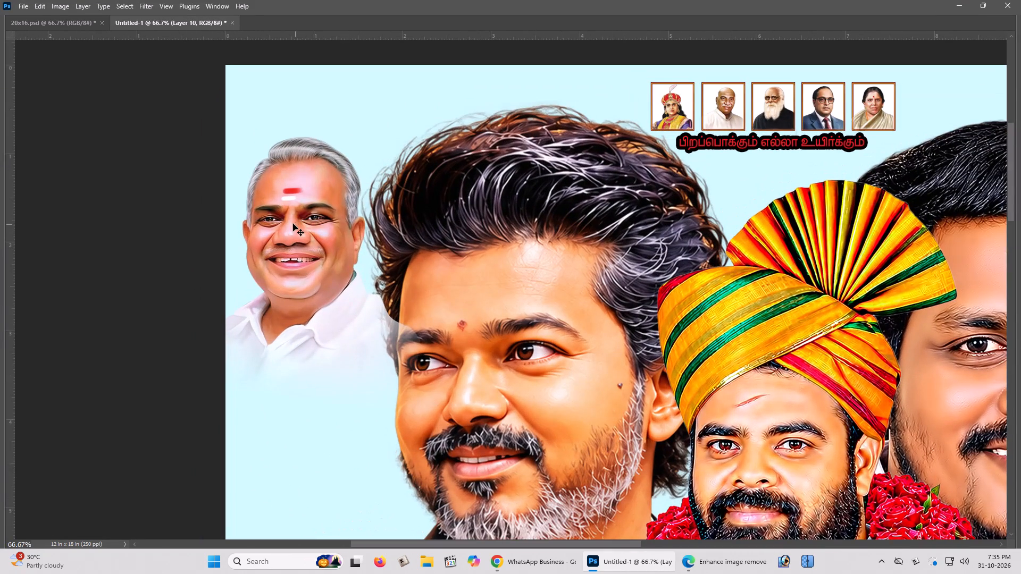
scroll(293, 224, "up", 1)
left_click_drag(302, 242, 299, 187)
key("ctrl+shift+bracketleft")
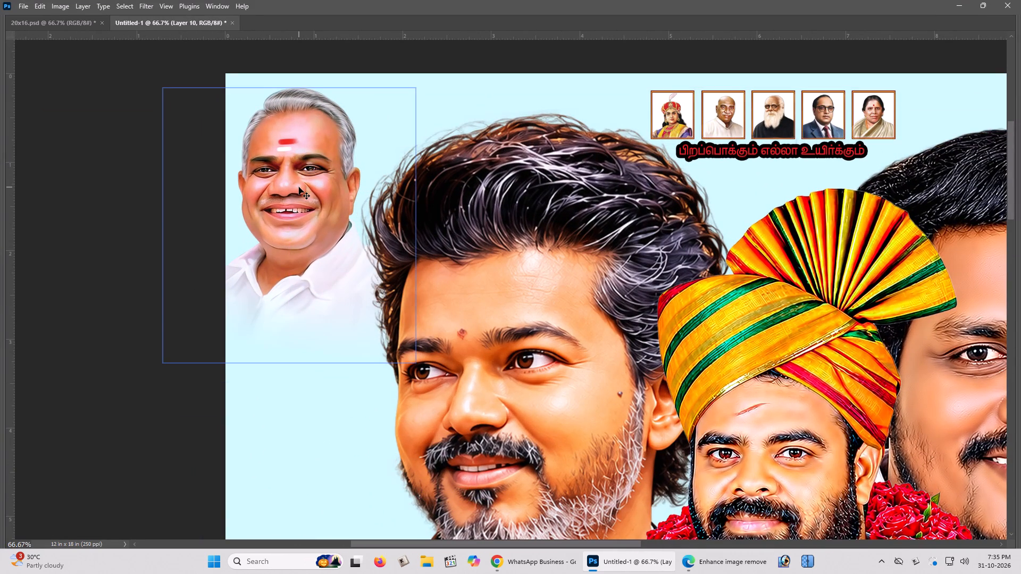
left_click_drag(299, 187, 304, 189)
Scale the grey-haired man on Layer 10 down slightly in the poster's upper-left corner.
key("ctrl+t")
left_click_drag(418, 84, 410, 100, "alt")
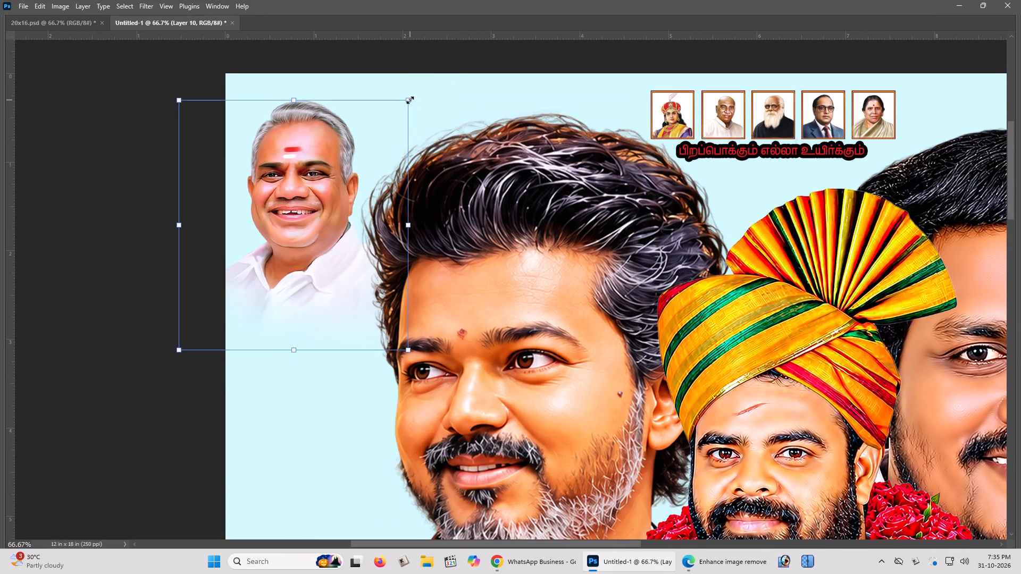
key("Return")
Move the bespectacled bearded man on Layer 11 into the poster's upper-right corner and send his layer behind the large smiling man.
key("space")
key("space")
key("space")
key("space")
key("space")
key("space")
key("space")
key("space")
key("space")
key("space")
key("space")
key("space")
key("space")
key("space")
key("space")
key("space")
key("space")
key("space")
key("space")
key("space")
left_click_drag(487, 165, 462, 164)
left_click_drag(423, 149, 260, 174)
left_click(211, 182)
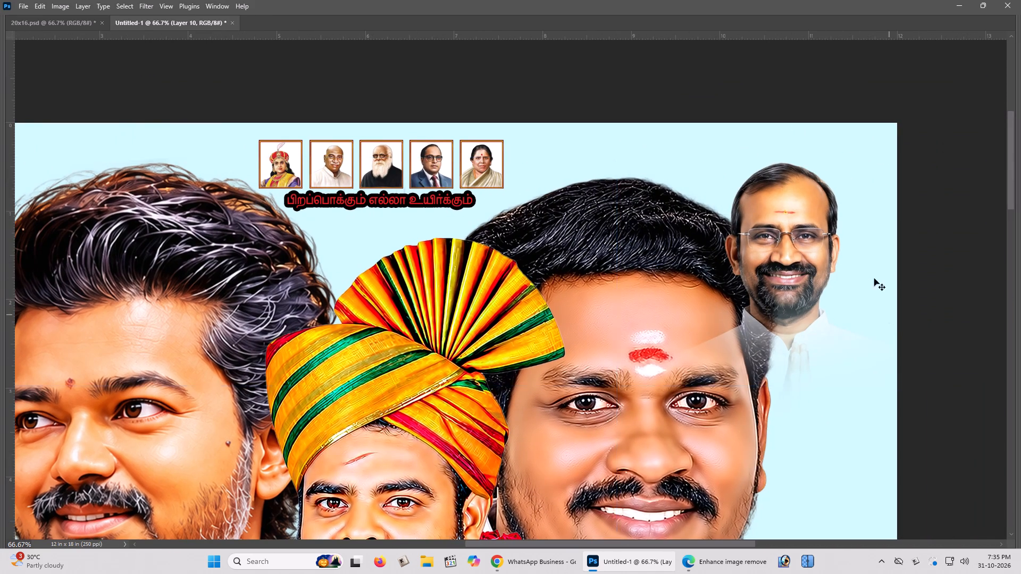
right_click(791, 233)
left_click(801, 241)
left_click_drag(801, 241, 843, 214)
key("ctrl+shift+bracketleft")
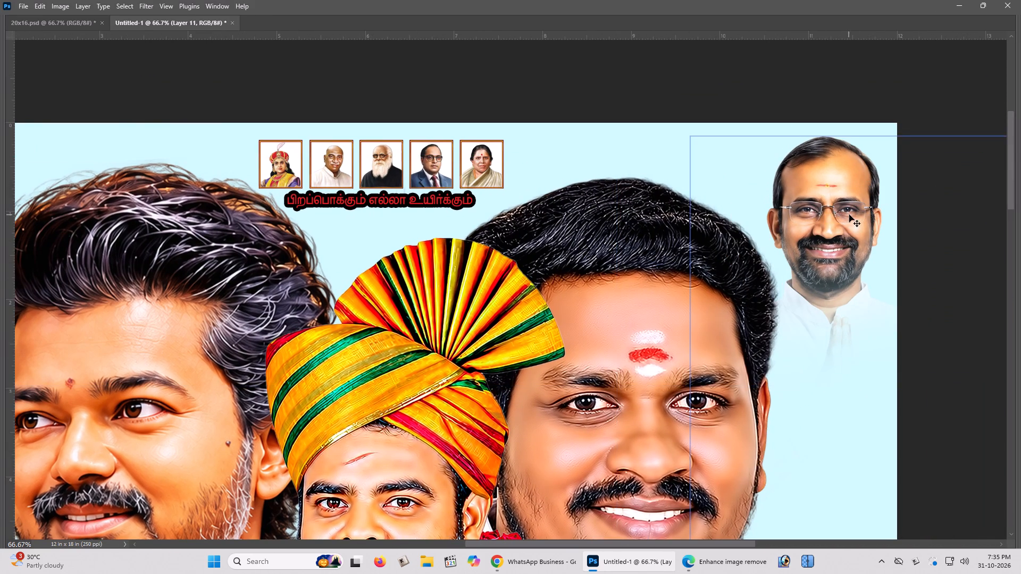
left_click_drag(829, 227, 821, 226)
Select the grey-haired man on Layer 10 and nudge him slightly upward in the poster's upper-left corner.
key("ctrl+minus")
key("ctrl+0")
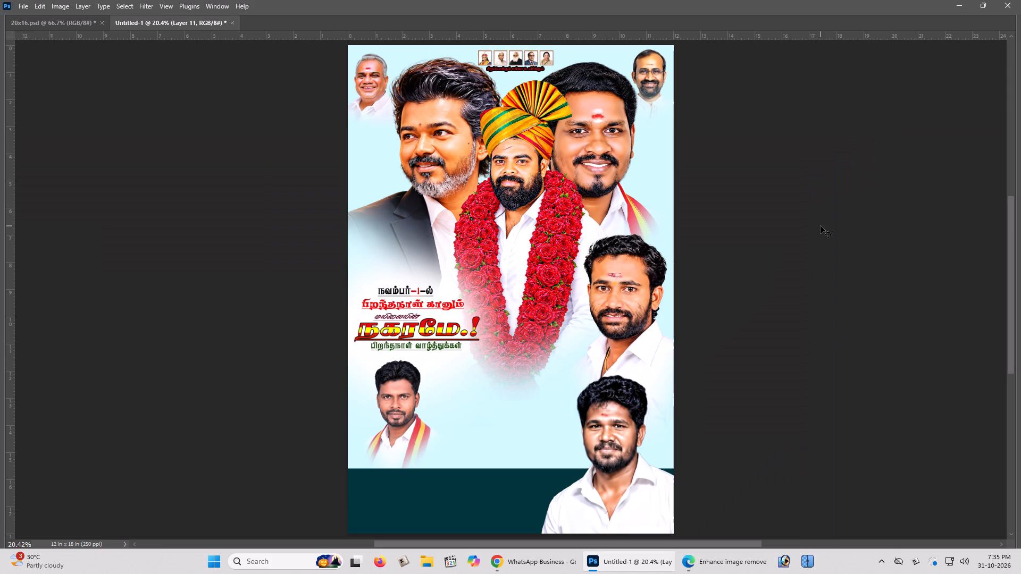
right_click(380, 70)
left_click(389, 77)
key("Up")
key("Up")
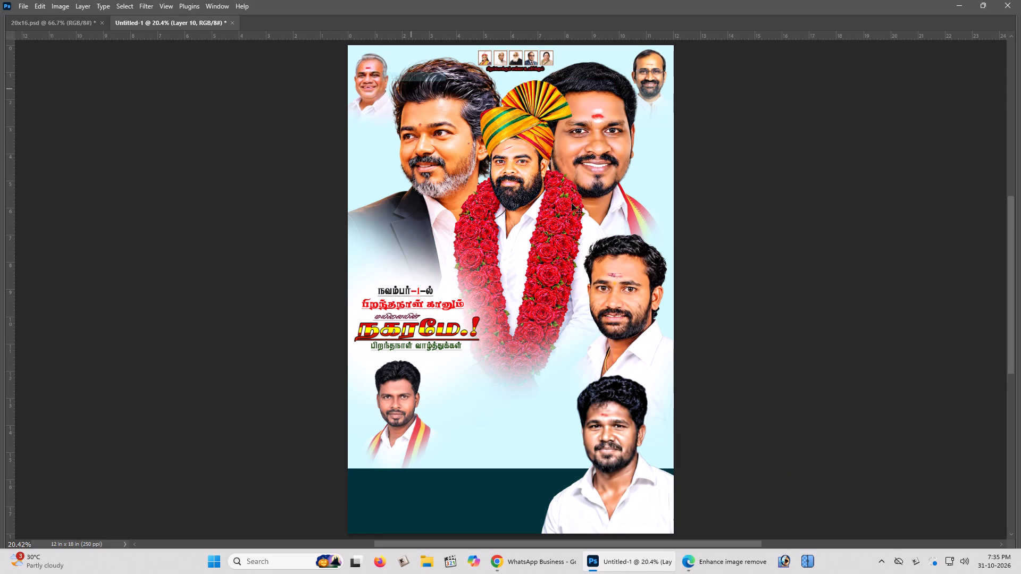
Scale down slightly the bearded man's portrait on Layer 4, beside the garland on the poster's right side.
scroll(658, 242, "down", 4)
right_click_drag(617, 244, 625, 247)
left_click(632, 251)
key("ctrl+t")
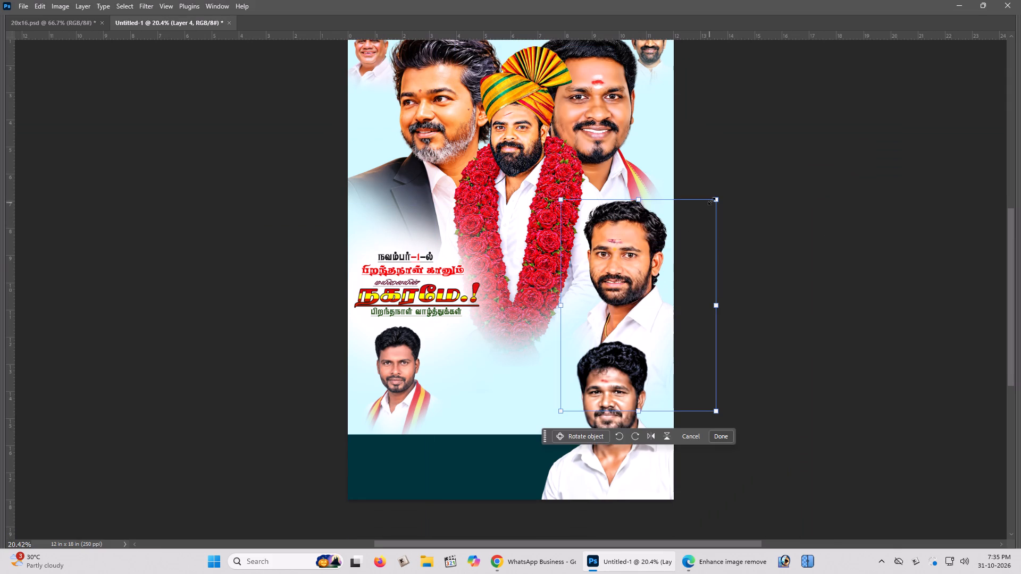
left_click_drag(718, 197, 712, 206, "alt")
key("Return")
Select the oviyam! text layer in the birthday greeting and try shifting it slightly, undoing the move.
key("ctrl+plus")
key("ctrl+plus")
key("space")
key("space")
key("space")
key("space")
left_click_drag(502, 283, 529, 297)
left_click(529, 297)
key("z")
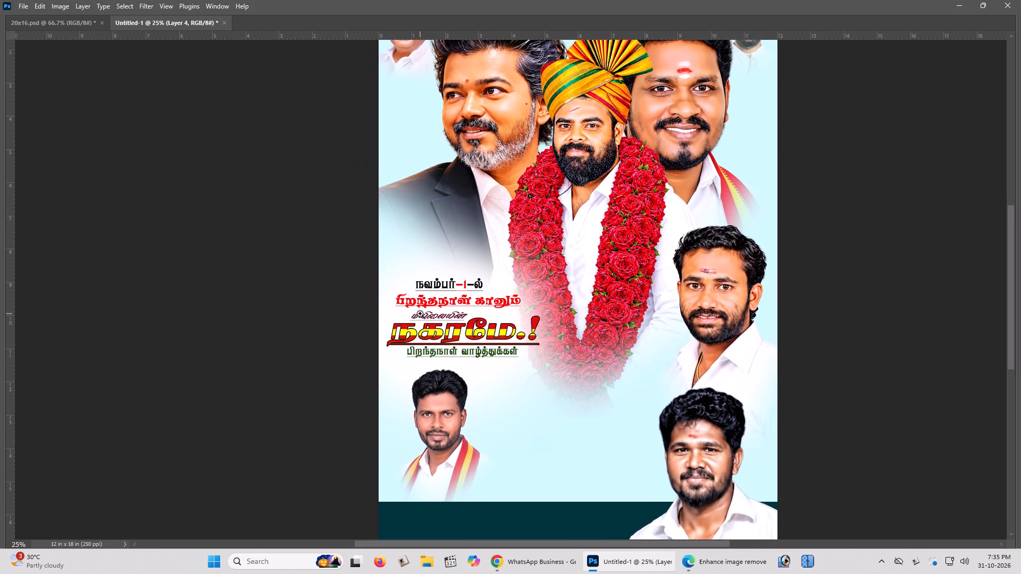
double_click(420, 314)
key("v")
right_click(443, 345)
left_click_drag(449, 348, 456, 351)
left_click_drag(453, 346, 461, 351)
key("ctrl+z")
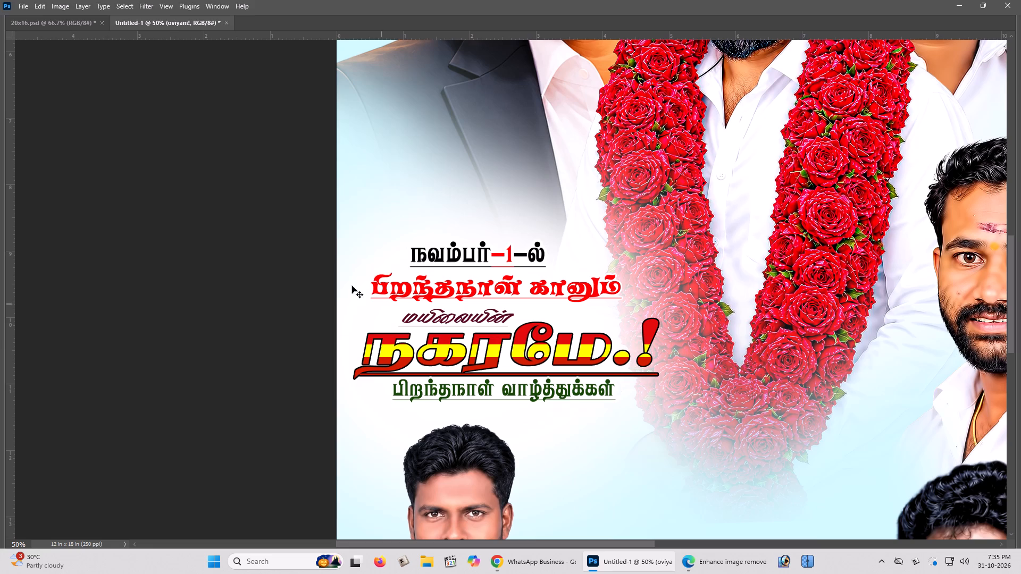
Select the whole Tamil birthday greeting block and move it straight up, closer to the grey-bearded man's suit.
right_click(358, 247, "shift")
left_click(370, 253, "shift")
left_click_drag(379, 258, 383, 261)
key("ctrl+z")
left_click_drag(433, 288, 437, 243, "shift")
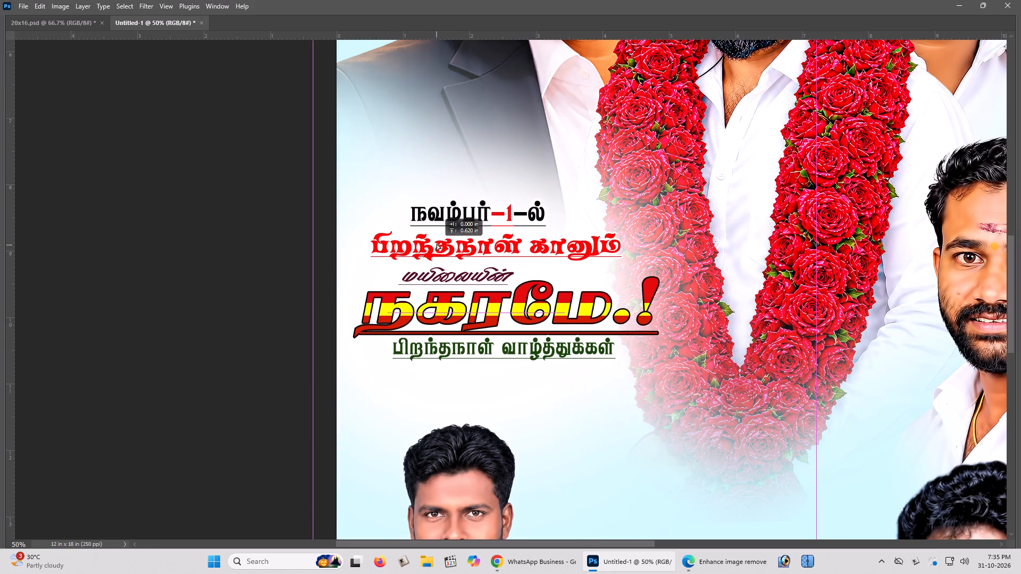
left_click_drag(437, 243, 441, 217, "shift")
Enlarge the man with the red-and-yellow shawl on Layer 6 and raise him toward the birthday greeting text.
key("shift+space")
key("shift+space")
key("shift+space")
key("shift+space")
key("shift+space")
left_click_drag(472, 288, 462, 213)
left_click(464, 204)
right_click(438, 222)
left_click(445, 228)
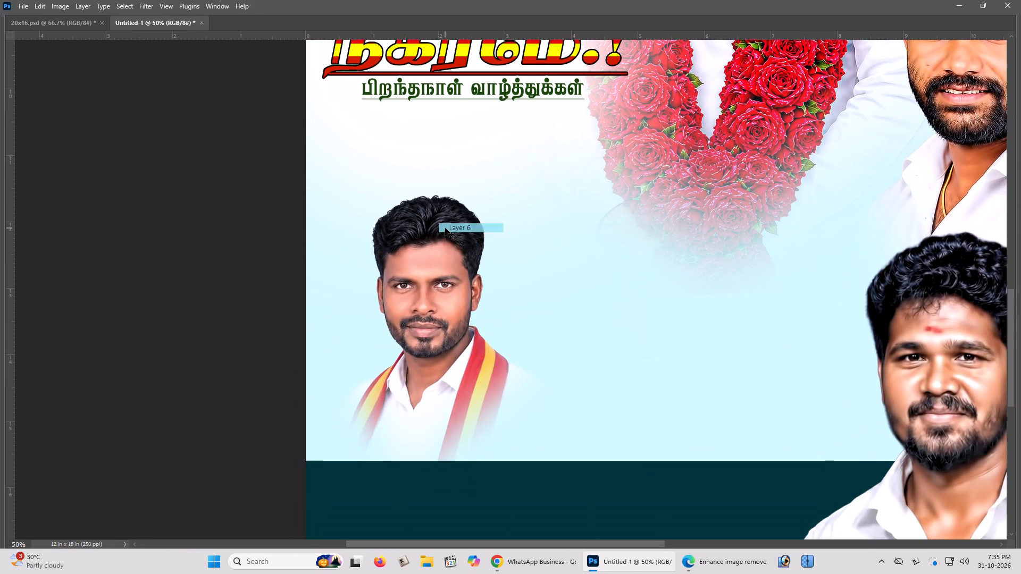
key("ctrl+t")
left_click_drag(584, 192, 643, 154, "alt")
left_click_drag(507, 225, 508, 216)
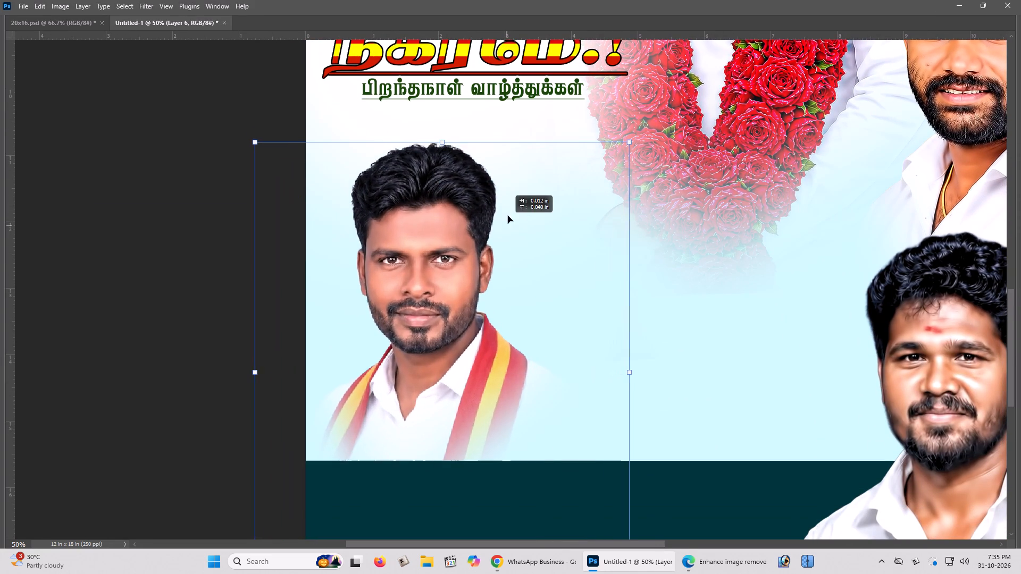
left_click_drag(508, 216, 508, 207)
key("Return")
left_click(508, 206)
key("ctrl+z")
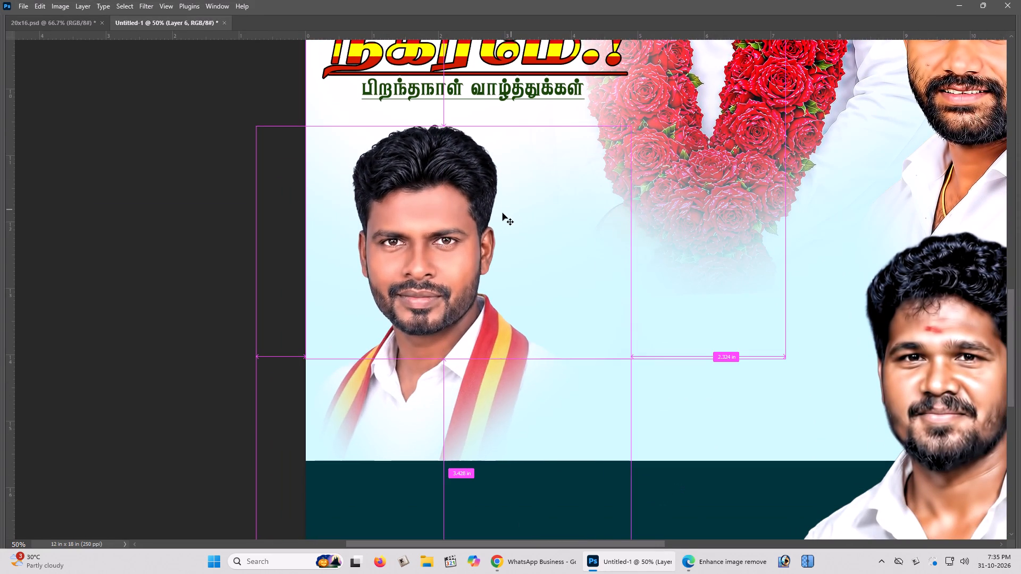
Scale the shawl-wearing man on Layer 6 down slightly below the birthday greeting text.
key("ctrl+t")
left_click_drag(629, 124, 617, 138, "alt")
key("Return")
Switch to the 20x16.psd document.
key("ctrl+Tab")
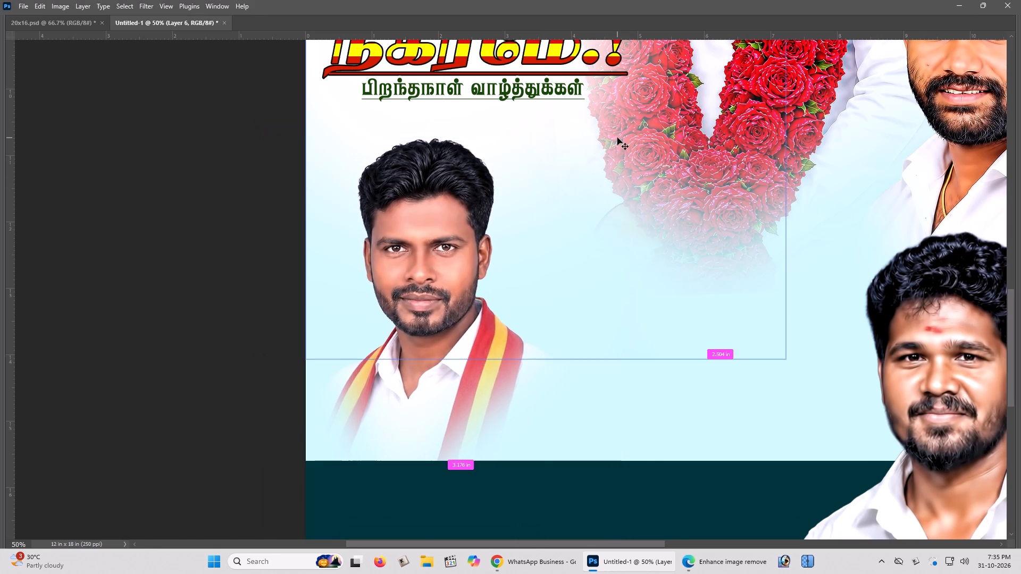
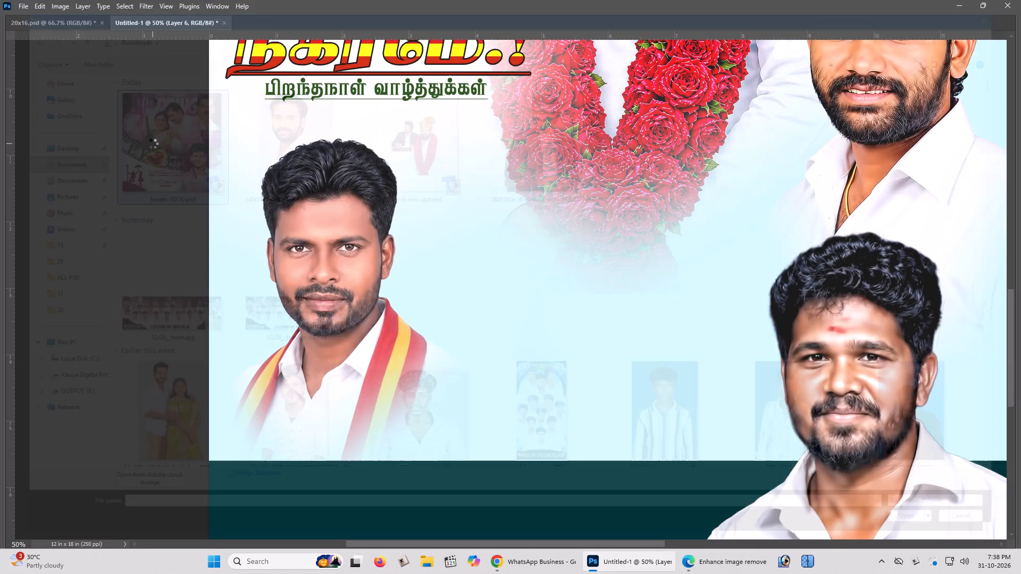
In barath 10X10.psd, shift the young man in the lilac shirt fully onto the canvas, cut him out, and close the document.
scroll(613, 244, "down", 3, "alt")
scroll(622, 296, "down", 2, "alt")
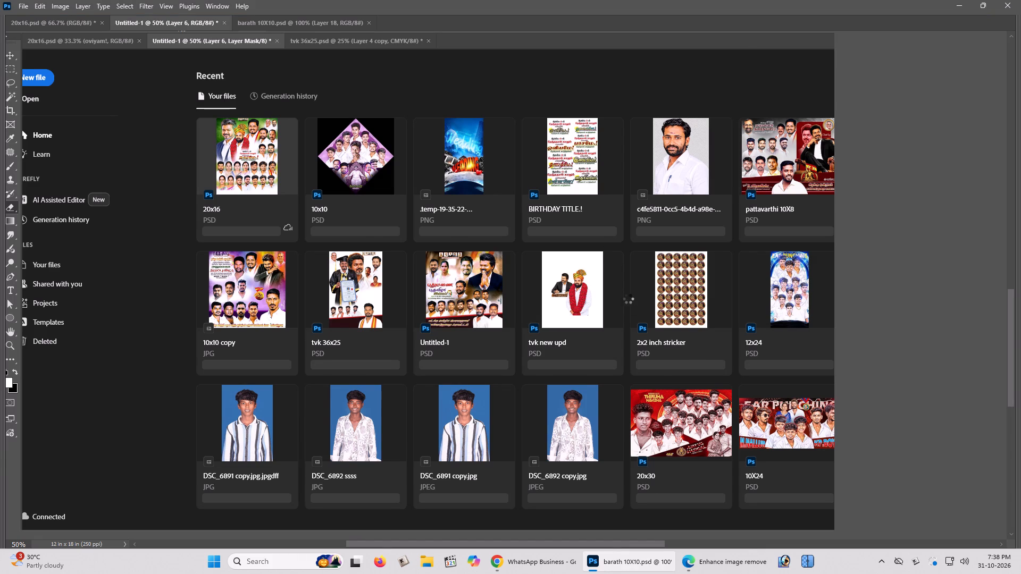
scroll(628, 299, "down", 1, "alt")
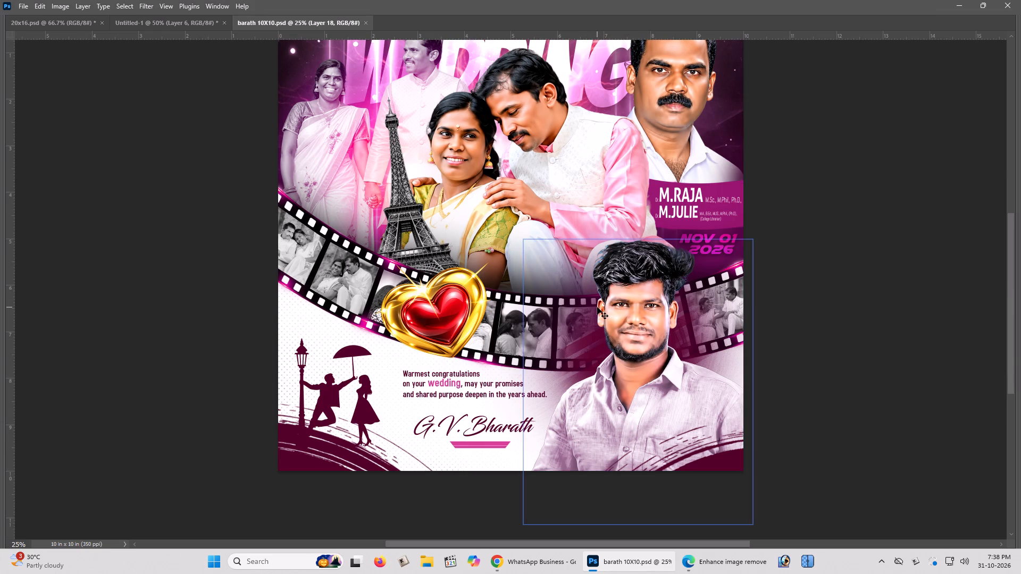
right_click(621, 306, "alt")
left_click(628, 310, "alt")
left_click_drag(631, 306, 471, 193, "alt")
key("ctrl+a")
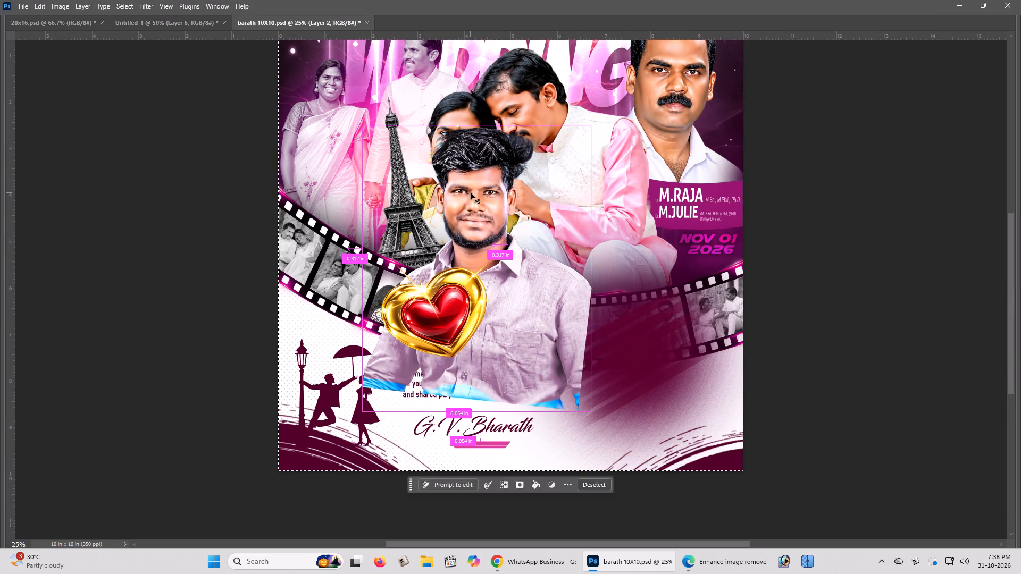
key("ctrl+x")
key("ctrl+w")
left_click(507, 206)
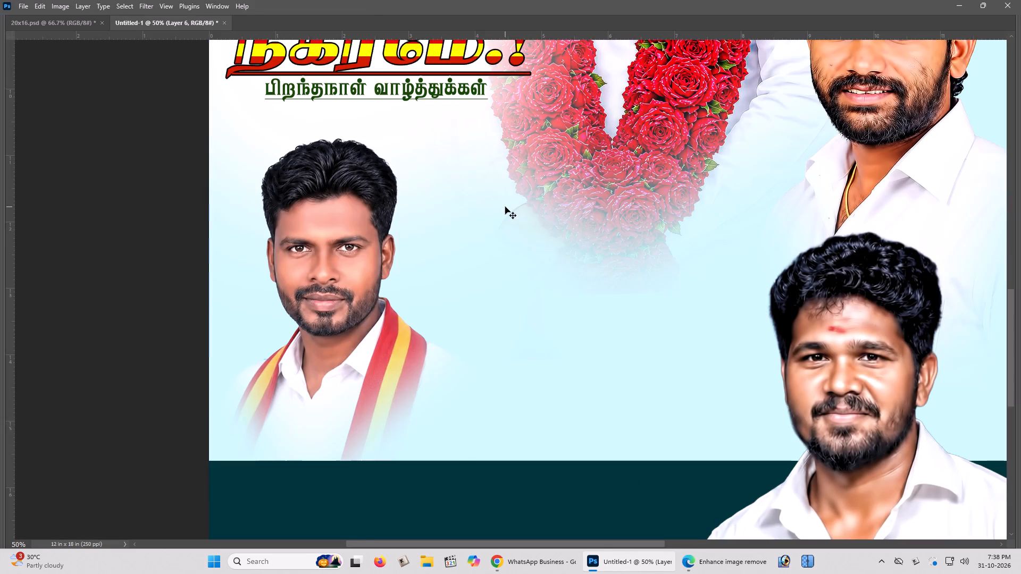
Paste the lilac-shirt portrait into Untitled-1 and place it beside the man with the red-and-yellow shawl.
scroll(505, 207, "down", 4)
key("ctrl+v")
left_click_drag(578, 165, 477, 224)
key("space")
key("space")
key("space")
left_click(493, 202)
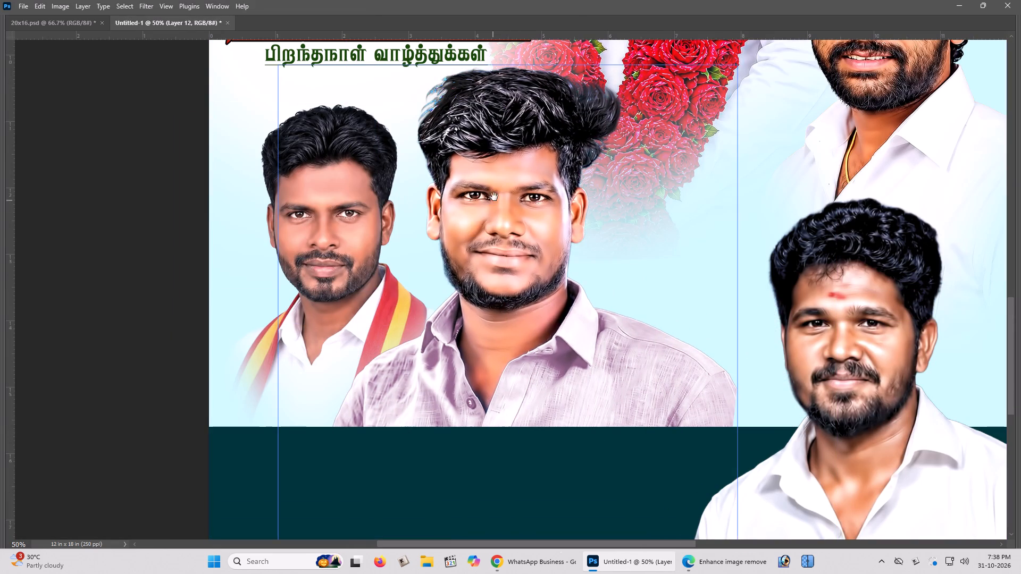
Add two horizontal guides, one at the top of the shawl-wearing man's hair and one at his chin.
left_click_drag(538, 36, 526, 106)
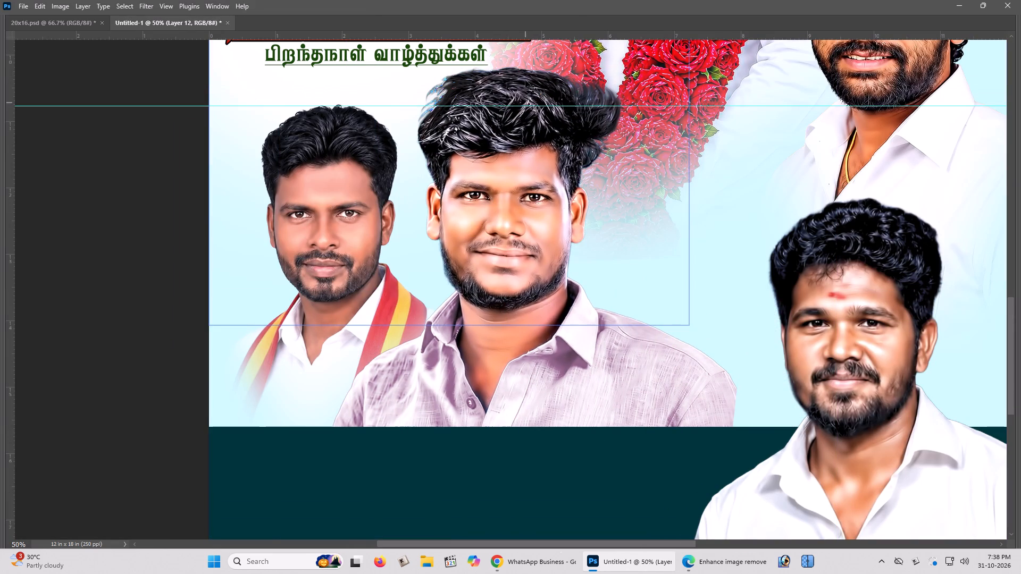
left_click_drag(526, 37, 500, 299)
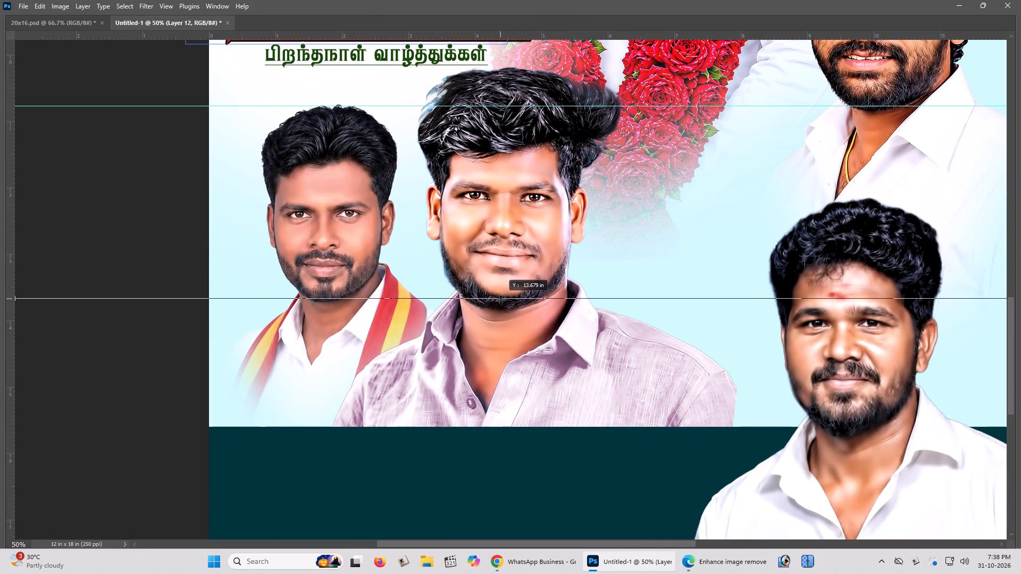
left_click_drag(500, 299, 500, 301)
Scale the lilac-shirt man down so his head fits between the two horizontal guides, matching the shawl-wearing man.
key("ctrl+t")
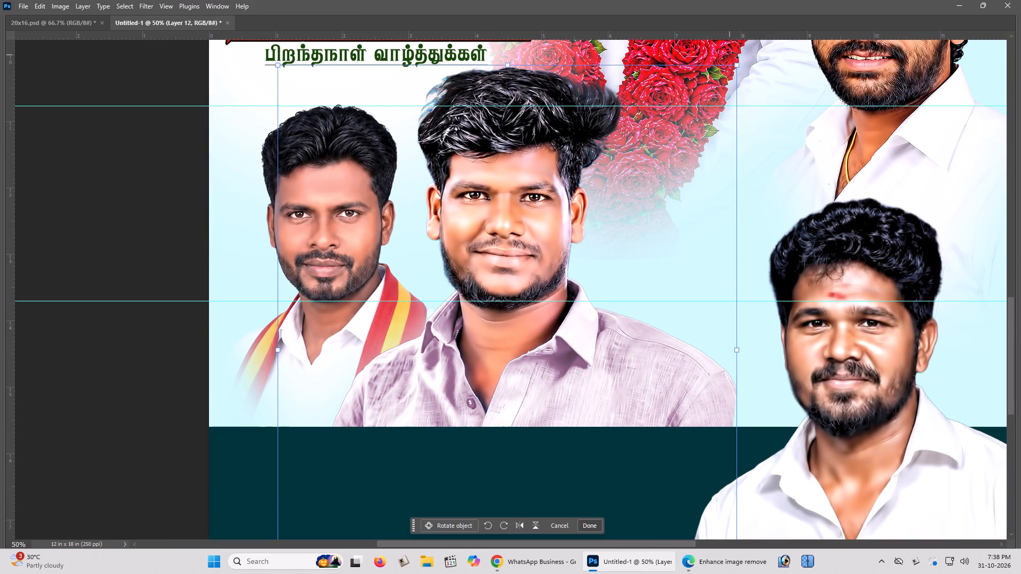
left_click_drag(735, 66, 679, 157, "alt")
left_click_drag(581, 244, 584, 226)
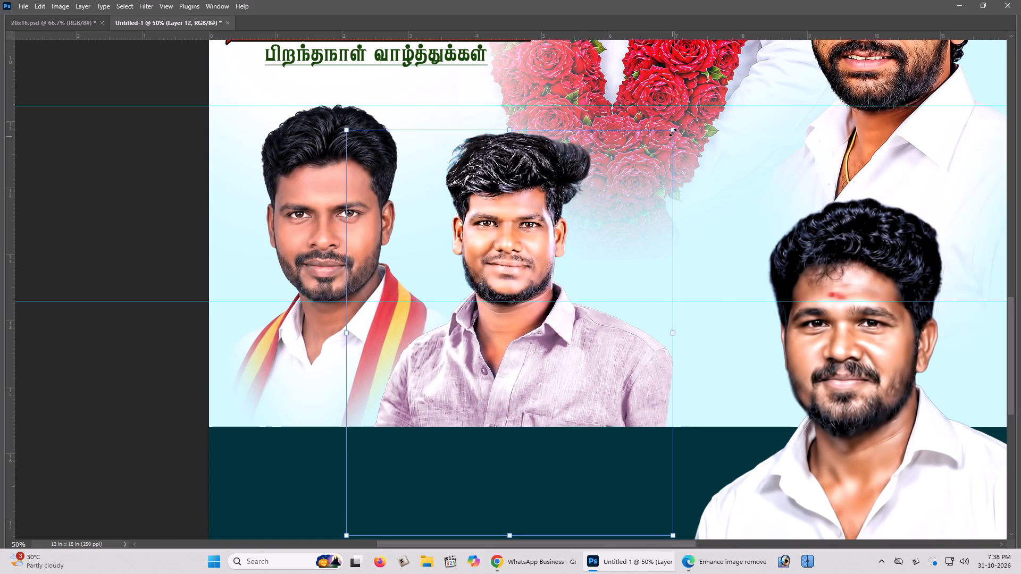
left_click_drag(672, 130, 712, 116, "alt")
left_click(617, 179)
key("Return")
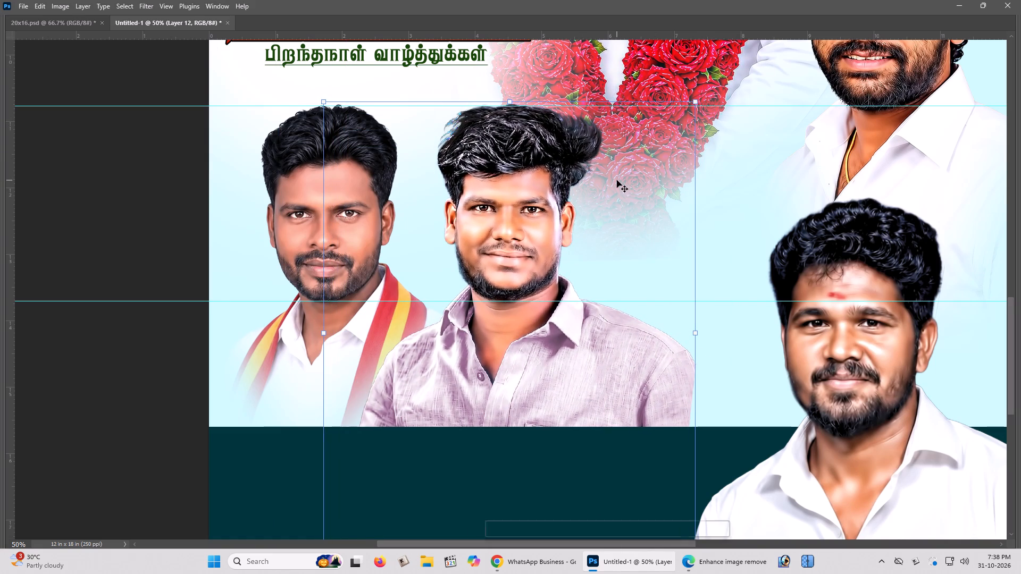
key("ctrl+t")
left_click_drag(727, 189, 727, 184)
key("Return")
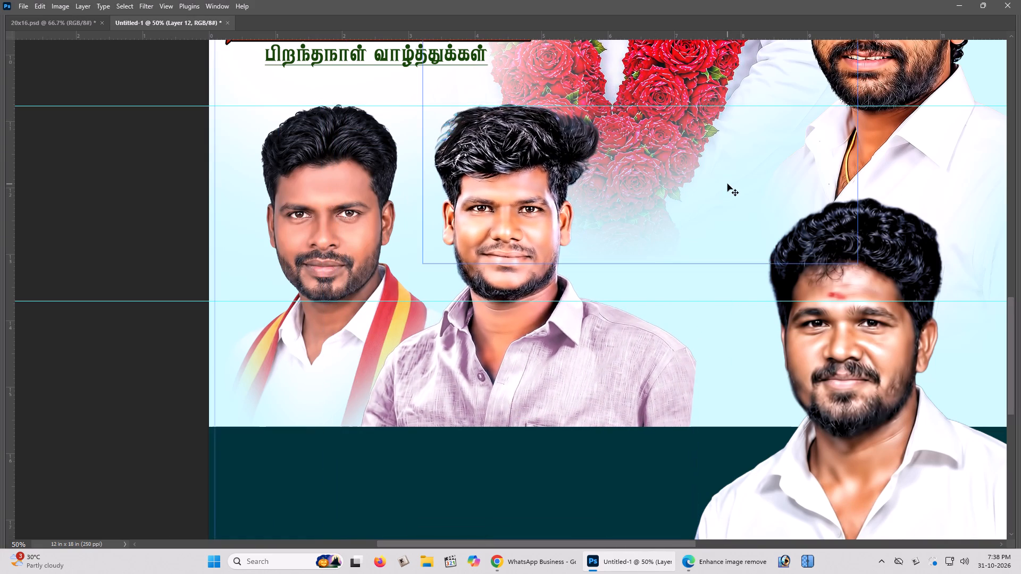
Fade the lilac-shirt man's outer shoulder and arm, on the side away from the shawl-wearing man, with a large soft Eraser.
scroll(727, 184, "down", 5)
key("Tab")
key("Tab")
key("e")
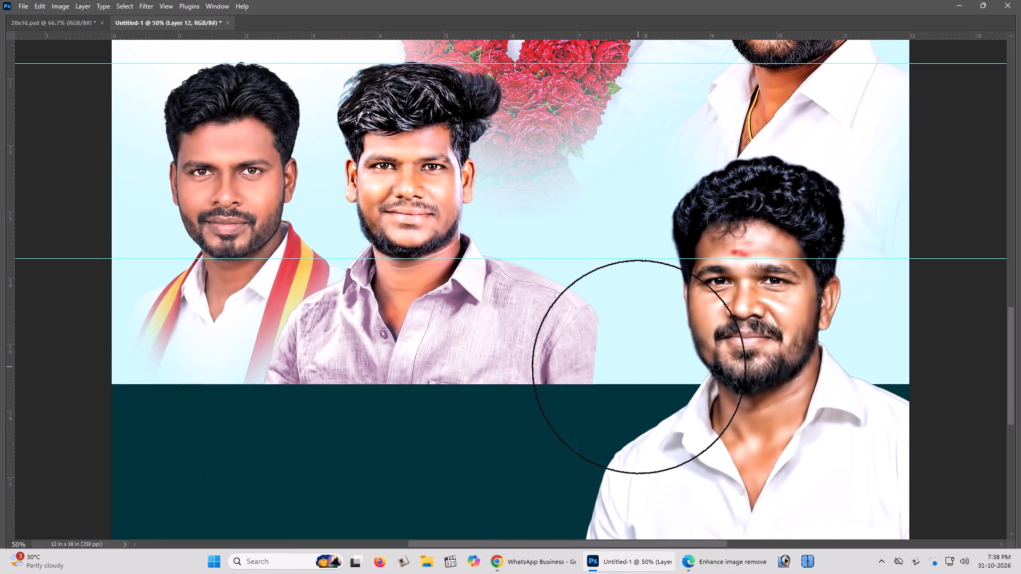
left_click(682, 365)
left_click(668, 347)
double_click(665, 339)
key("bracketright")
key("bracketright")
left_click(653, 333)
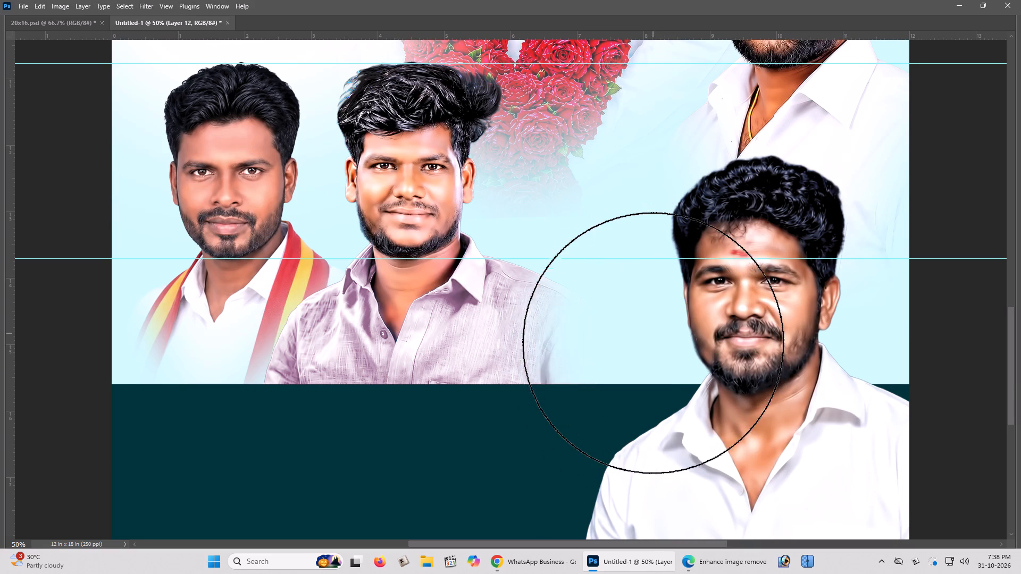
left_click_drag(645, 384, 631, 412)
left_click_drag(613, 420, 596, 429)
left_click_drag(568, 443, 562, 450)
left_click(539, 458)
left_click_drag(629, 373, 629, 359)
left_click(629, 345)
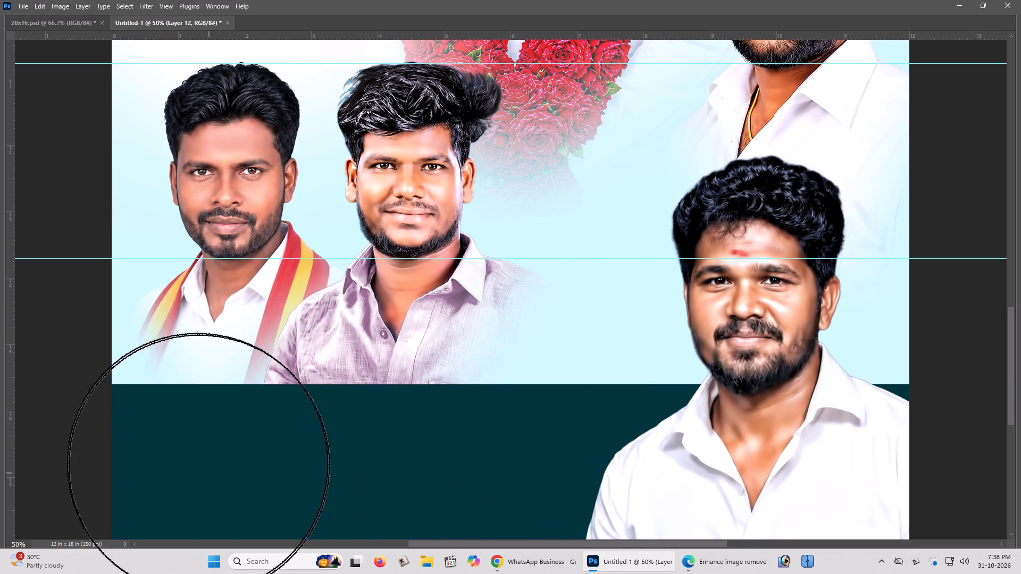
Fade the lilac-shirt man's other sleeve and the bottom of his shirt into the background with the soft Eraser.
left_click(196, 461)
left_click_drag(196, 430, 195, 423)
left_click_drag(194, 406, 193, 401)
left_click_drag(190, 390, 189, 384)
left_click_drag(185, 364, 184, 355)
left_click(184, 354)
left_click_drag(205, 428, 210, 435)
left_click_drag(249, 462, 269, 472)
left_click_drag(279, 475, 292, 482)
left_click_drag(310, 489, 311, 490)
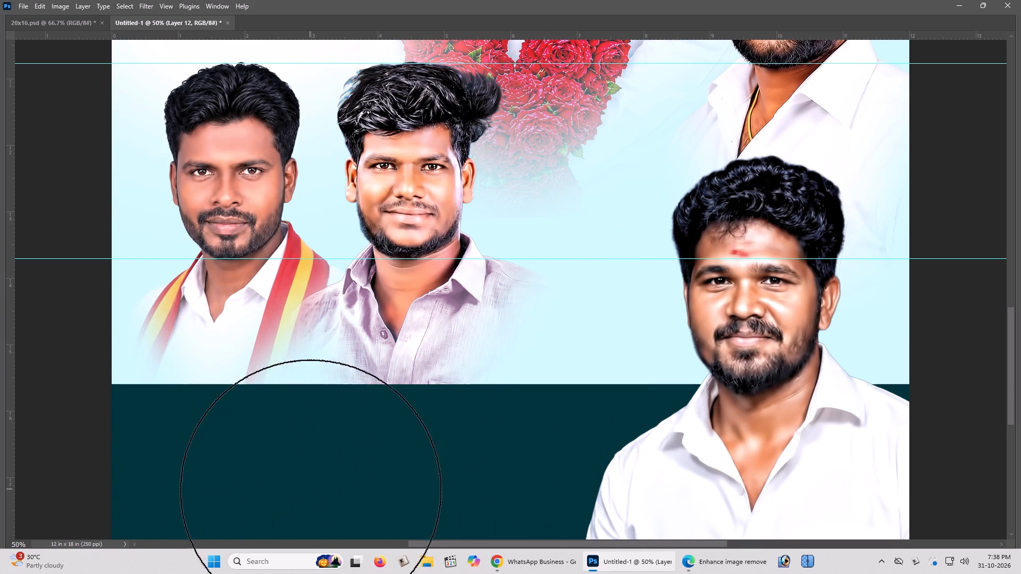
left_click_drag(311, 490, 321, 494)
left_click_drag(348, 500, 366, 505)
left_click(381, 507)
left_click(471, 509)
left_click(450, 509)
left_click(423, 508)
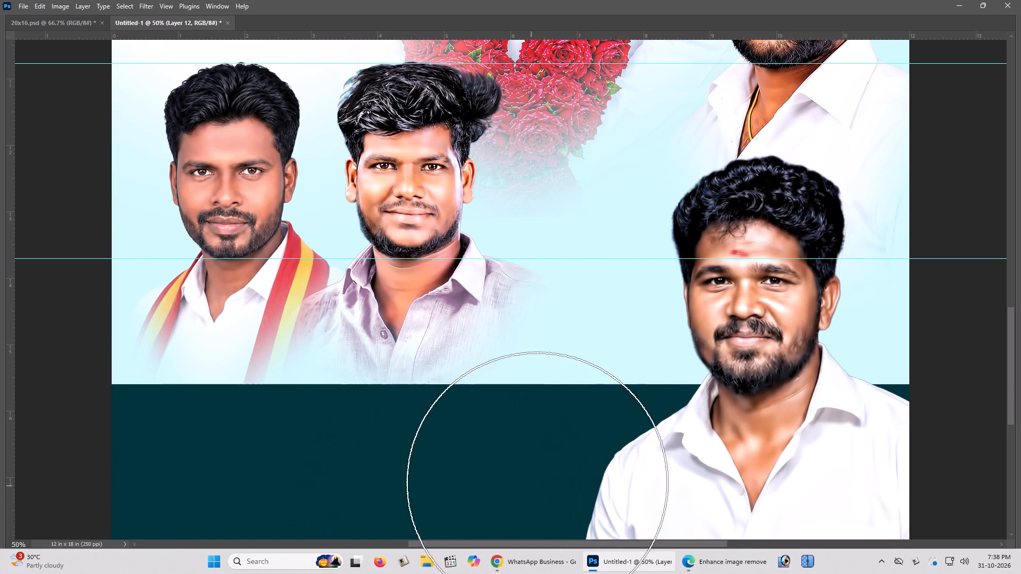
left_click(537, 483)
Move the lilac-shirt man on Layer 12 slightly closer to the shawl-wearing man.
key("c")
key("v")
key("ctrl+minus")
key("ctrl+minus")
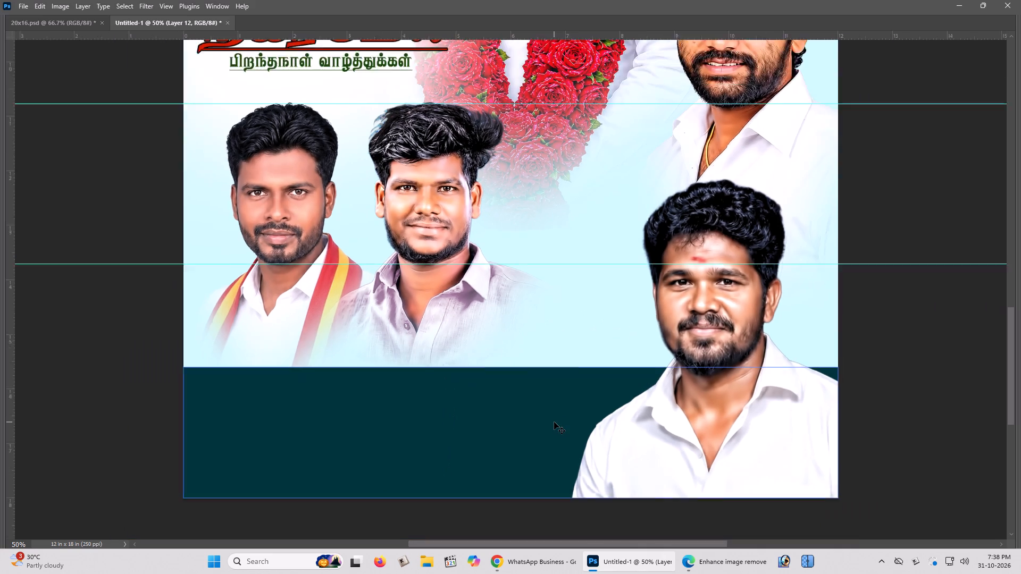
key("ctrl+minus")
key("z")
double_click(458, 198)
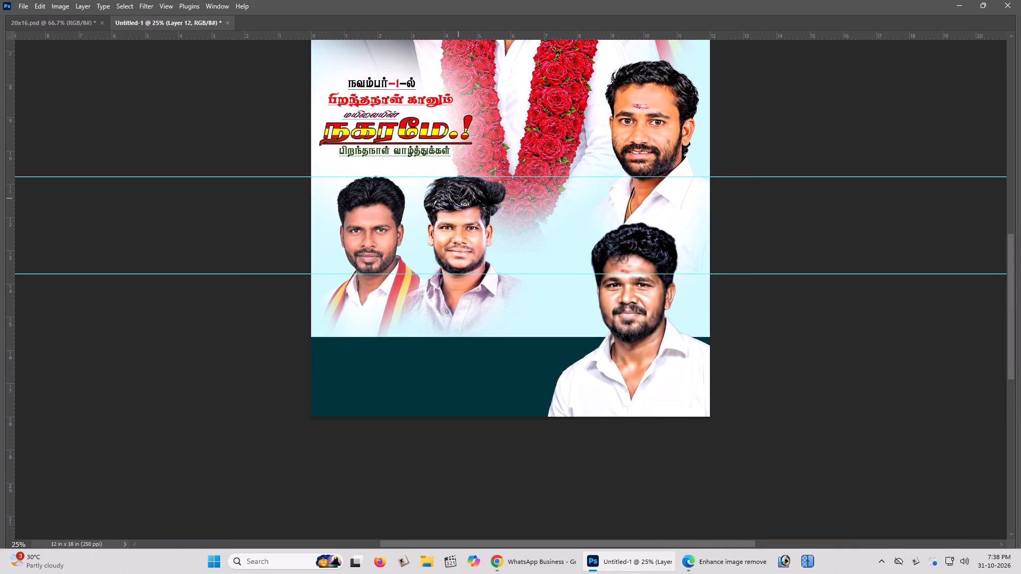
key("ctrl+z")
key("v")
key("ctrl+plus")
key("ctrl+z")
key("ctrl+plus")
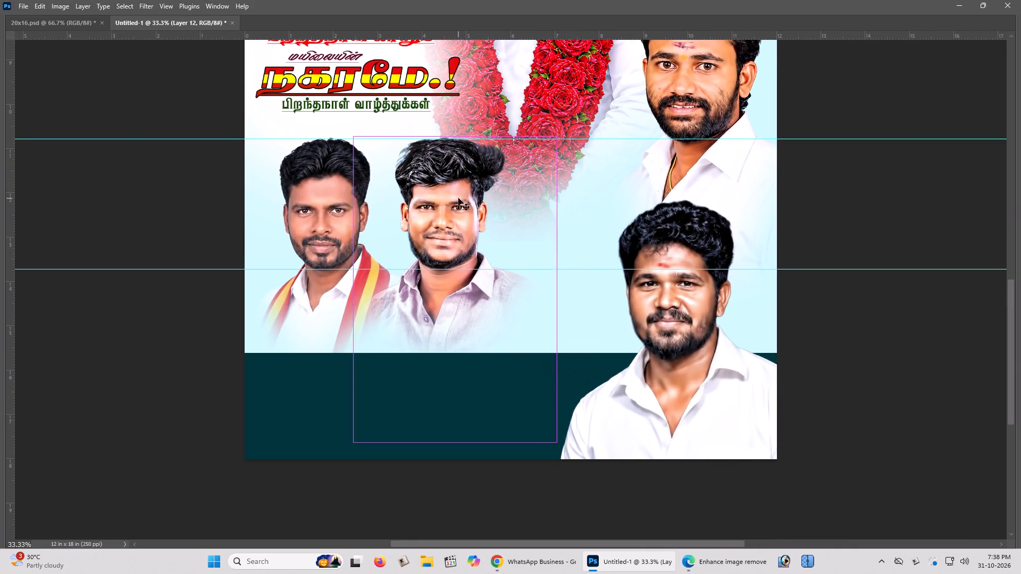
key("space")
left_click_drag(458, 198, 484, 222)
left_click(486, 224)
left_click_drag(472, 220, 457, 222, "shift")
Select the shawl-wearing man on Layer 6 together with the lilac-shirt man and shift both slightly up and left.
right_click(279, 204, "shift")
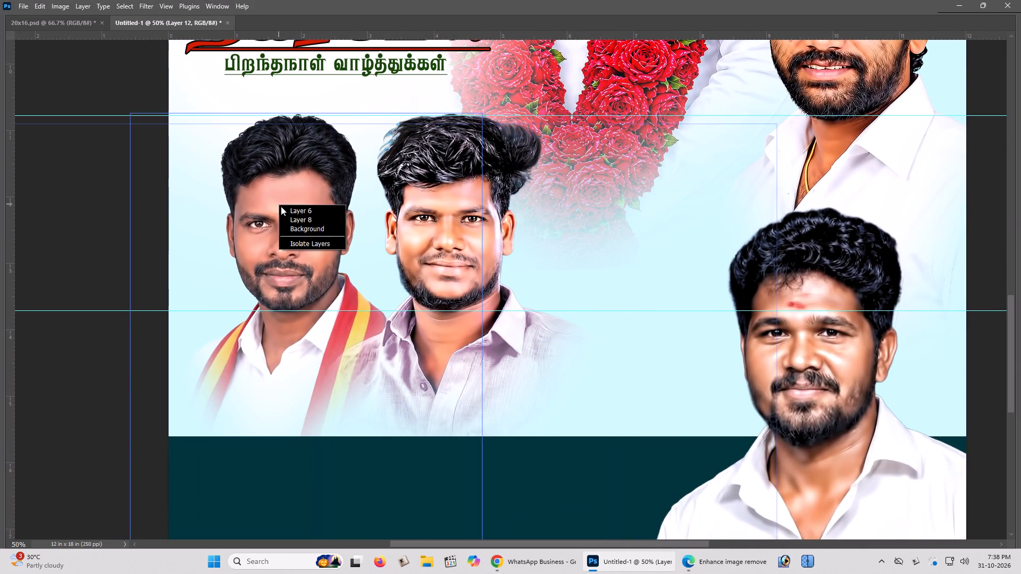
left_click(287, 210, "shift")
left_click_drag(293, 209, 286, 199)
key("ctrl+t")
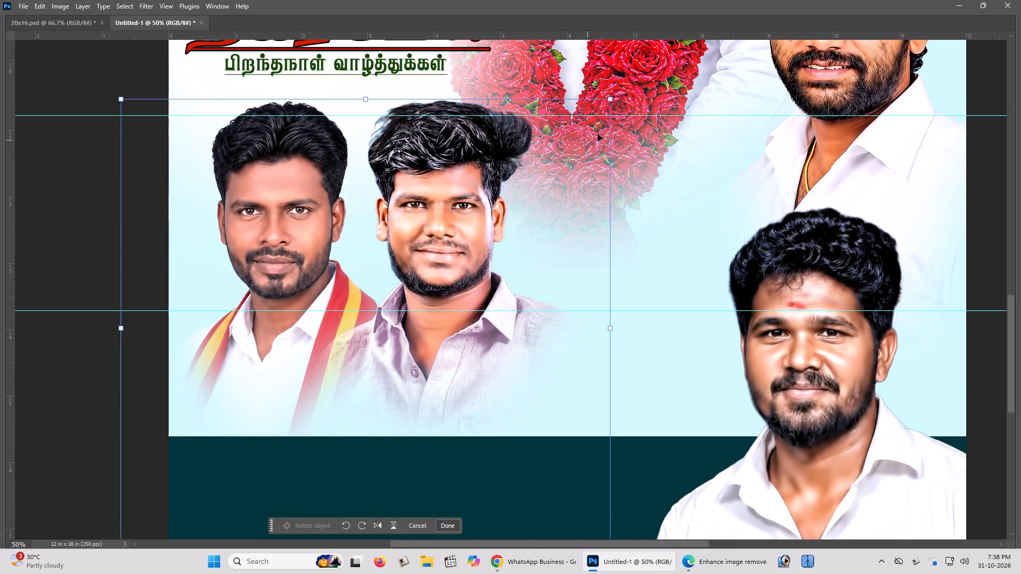
left_click(610, 98, "alt")
key("Return")
Move the white-shirted man on Layer 5 left, fully inside the poster, and enlarge him very slightly.
key("space")
key("space")
key("space")
left_click_drag(619, 119, 584, 105)
left_click(580, 103)
right_click(693, 204)
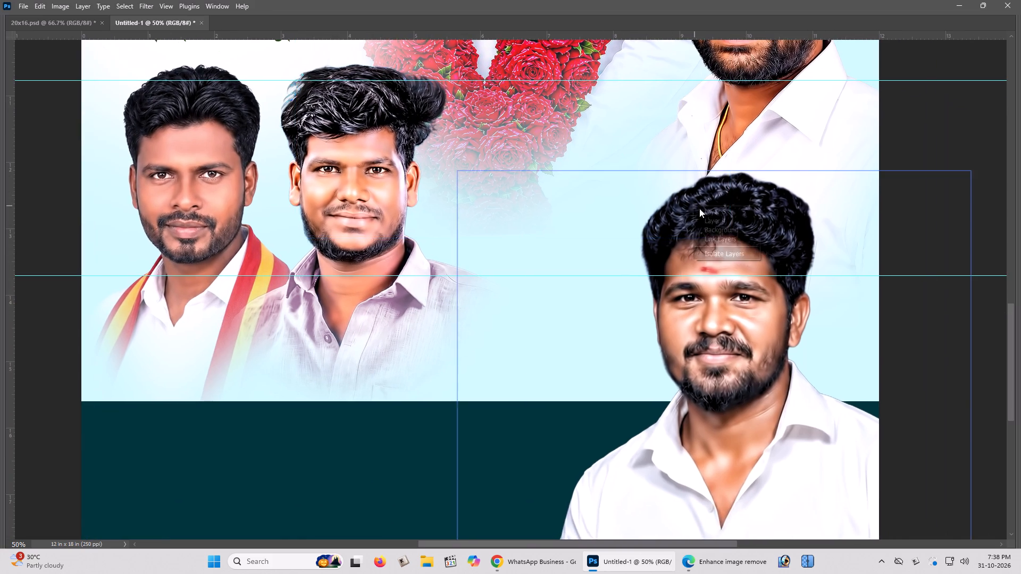
left_click(704, 212)
left_click_drag(706, 212, 606, 192)
key("space")
left_click_drag(609, 191, 588, 167)
left_click(588, 167)
key("ctrl+minus")
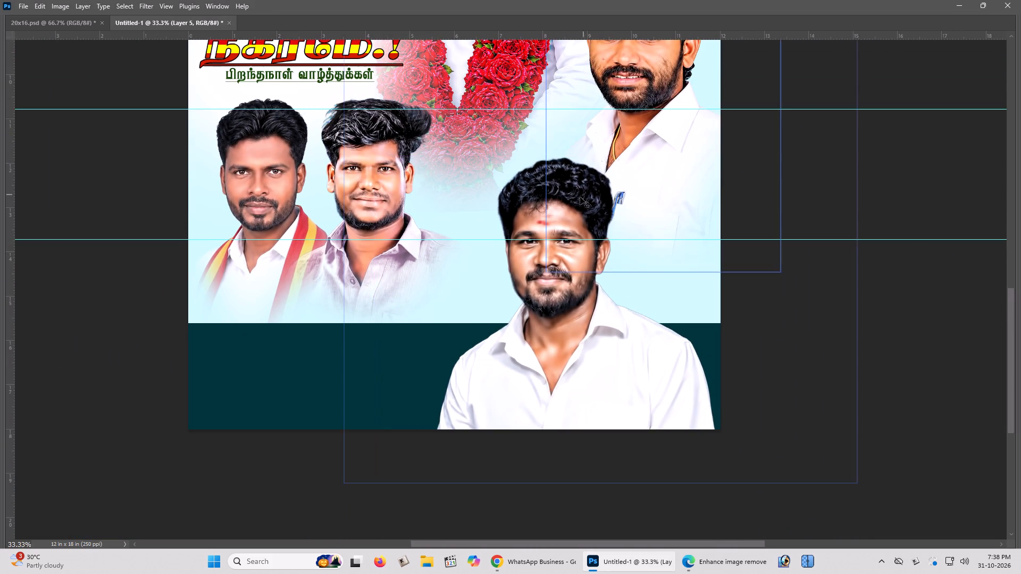
scroll(578, 197, "up", 7)
left_click(564, 242)
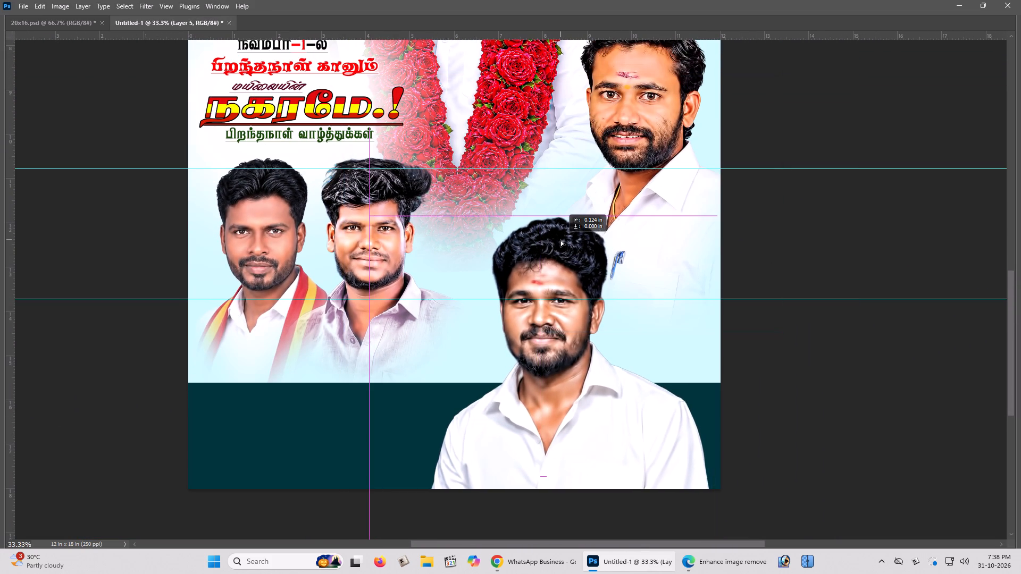
key("ctrl+t")
left_click_drag(718, 213, 722, 211, "alt")
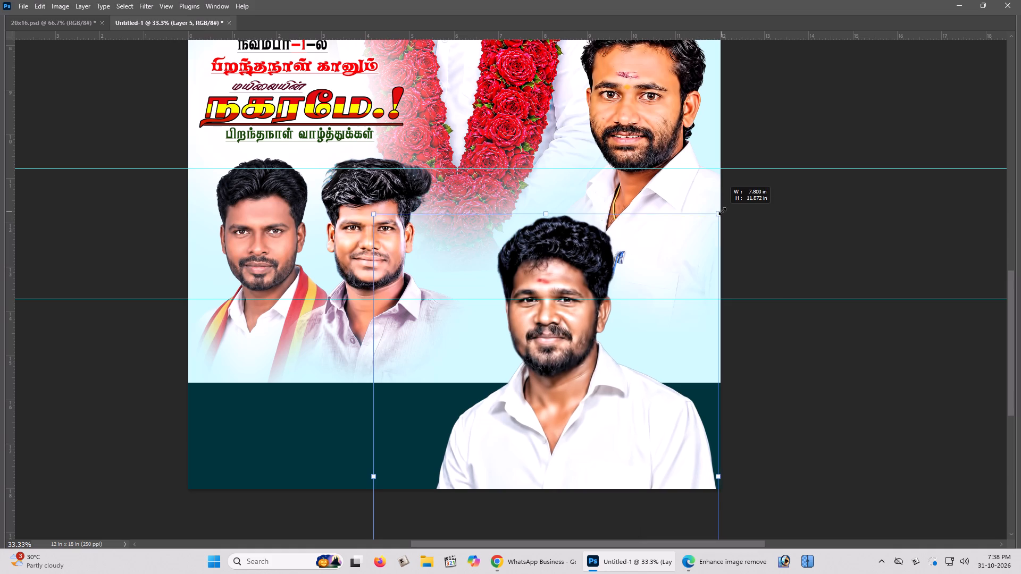
left_click_drag(722, 211, 729, 211, "alt")
key("Return")
Move the bearded man beside the rose garland on Layer 4 down slightly.
scroll(728, 211, "up", 9)
right_click(656, 194)
left_click(662, 198)
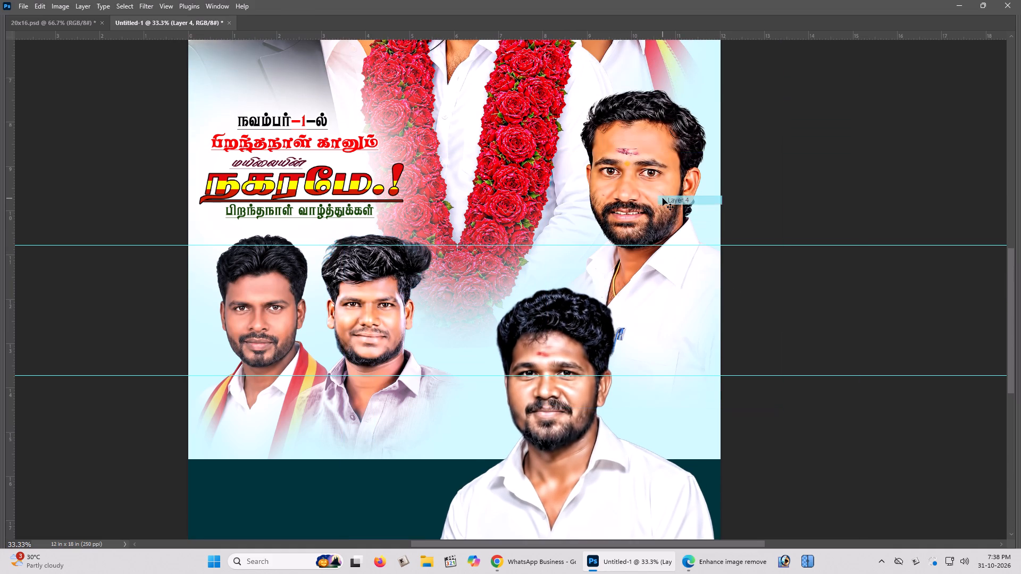
left_click_drag(663, 198, 659, 205)
key("minus")
key("ctrl+0")
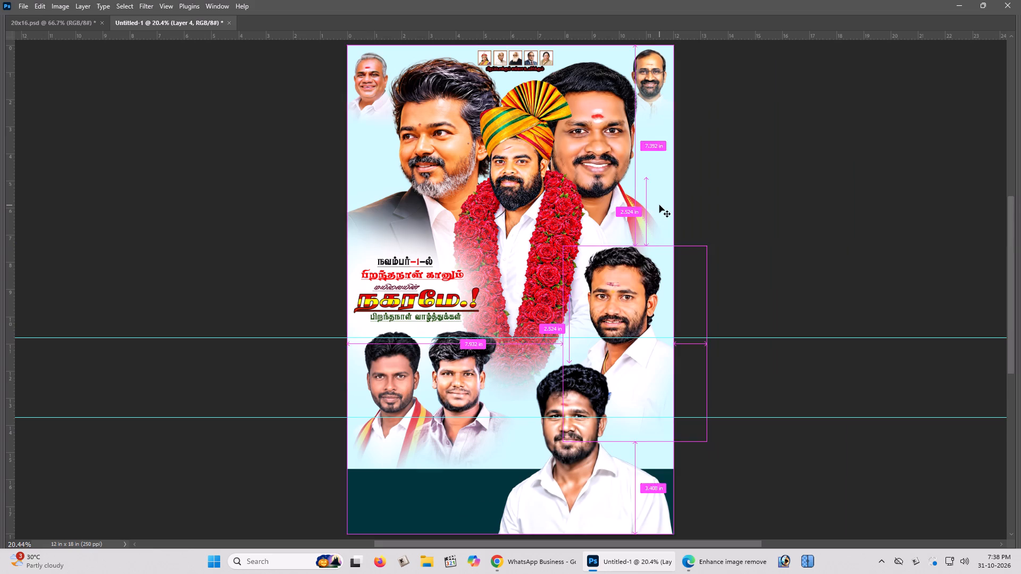
Save the poster as 12z18 in Photoshop format in folder 31 under OUTPUT (E:), 2026, october.
key("ctrl+s")
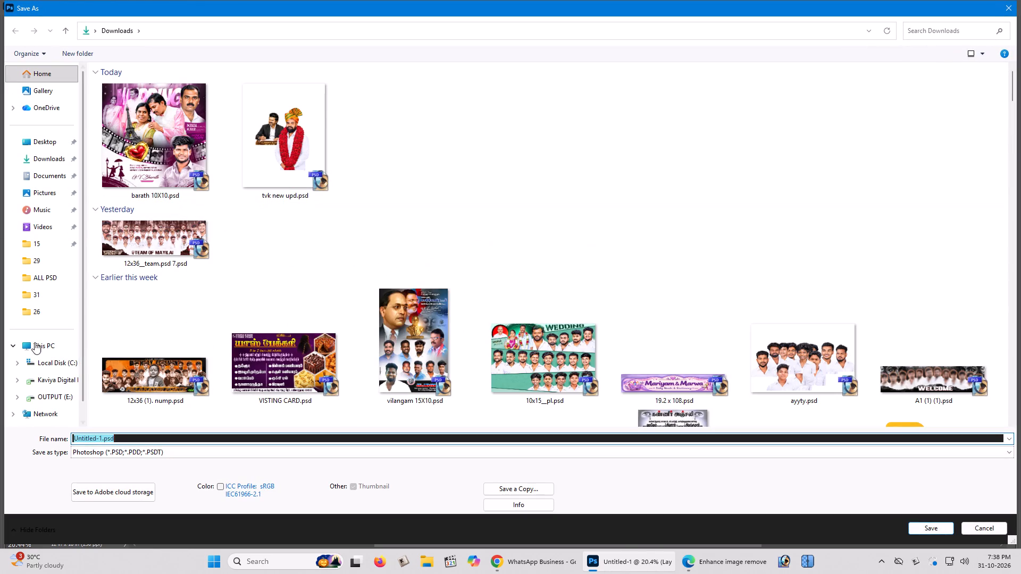
left_click(44, 393)
double_click(316, 163)
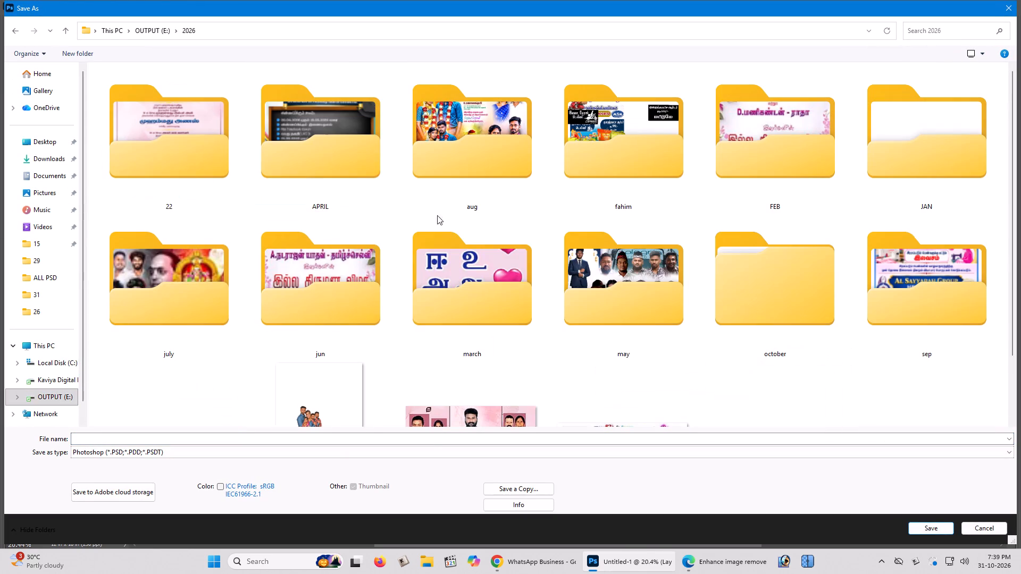
left_click(606, 274)
double_click(768, 285)
double_click(607, 283)
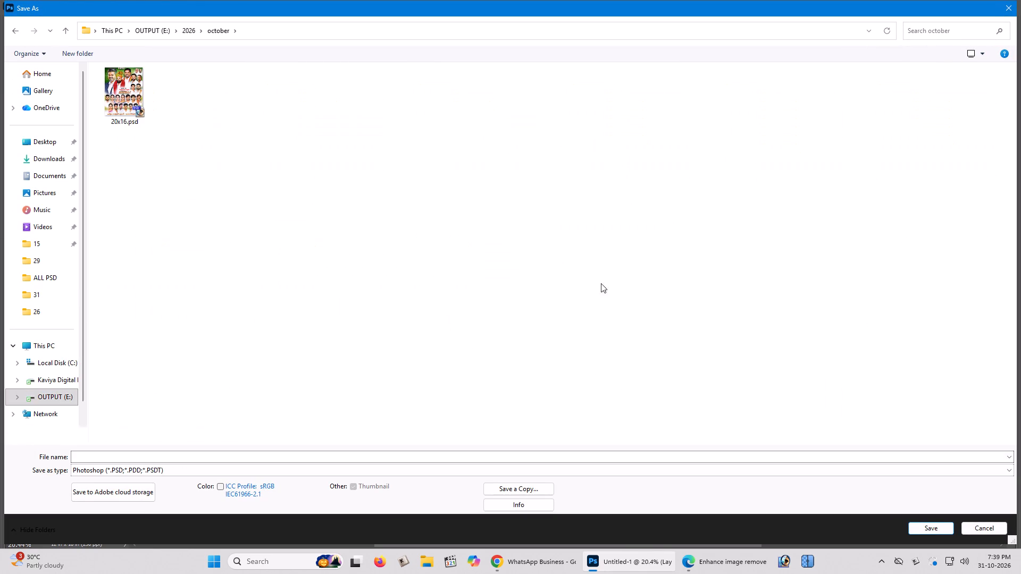
left_click(147, 444)
type("12c")
key("BackSpace")
type("z18")
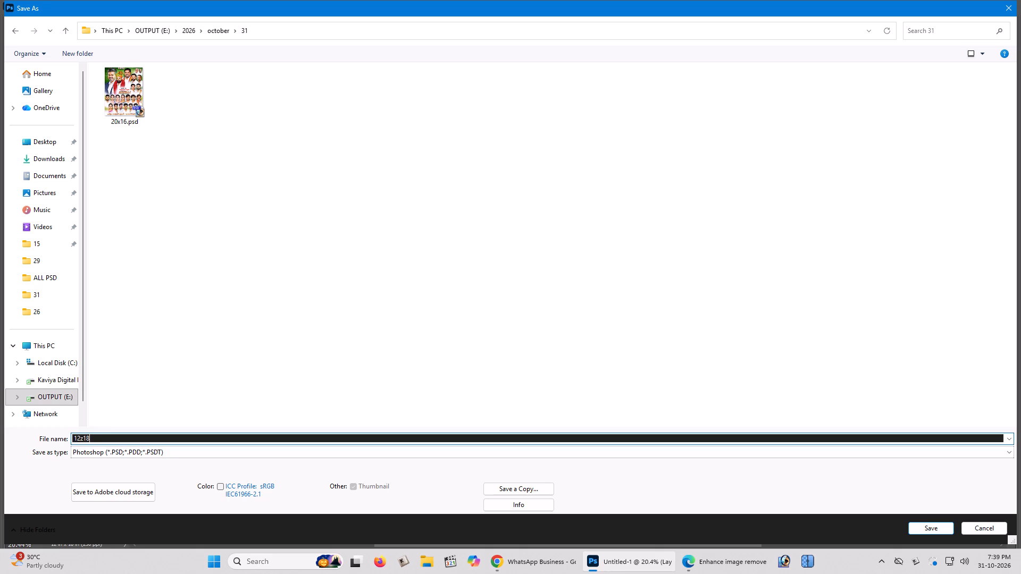
key("Return")
Move the white-shirted man on Layer 5 right into the poster's bottom-right corner, below the Layer 4 portrait.
scroll(430, 190, "down", 6)
key("ctrl+plus")
key("ctrl+plus")
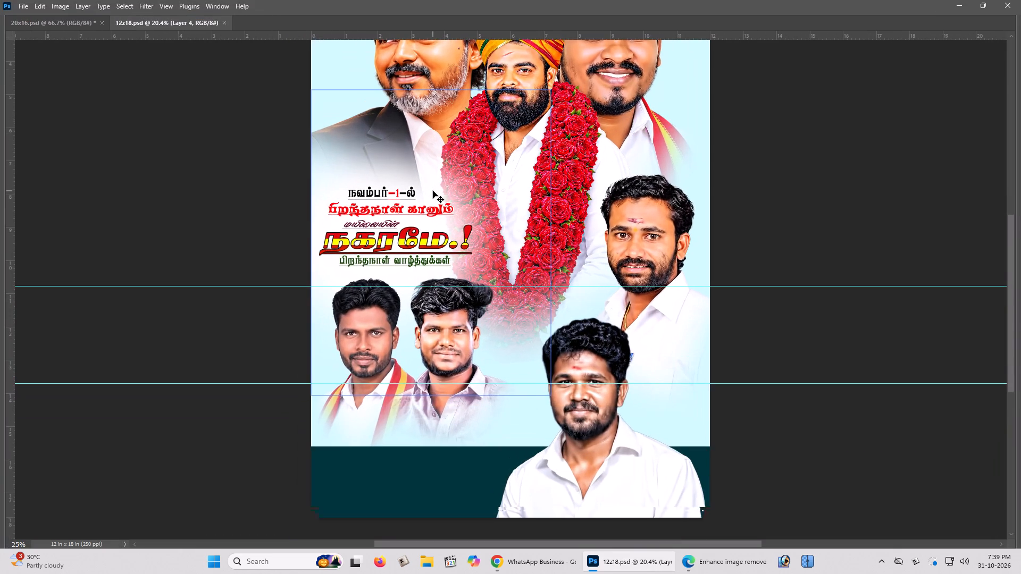
key("ctrl+plus")
key("space")
key("space")
key("space")
key("space")
key("space")
key("space")
key("space")
key("space")
key("space")
key("space")
left_click_drag(460, 309, 455, 249)
left_click(455, 235)
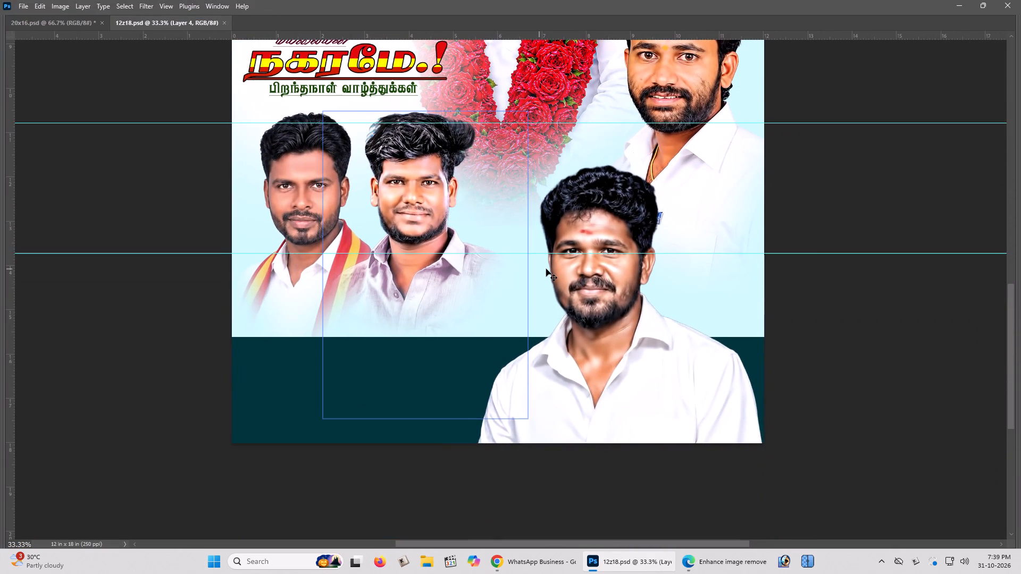
key("ctrl+plus")
key("space")
left_click_drag(546, 269, 534, 267)
left_click(534, 266)
right_click(618, 195)
left_click(627, 198)
left_click_drag(632, 198, 679, 208)
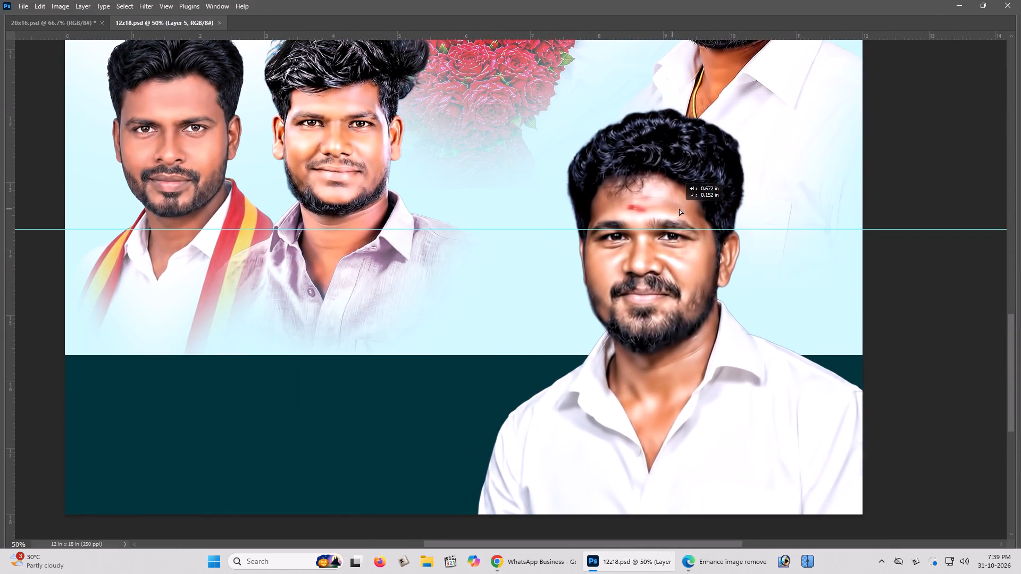
left_click_drag(679, 208, 687, 202)
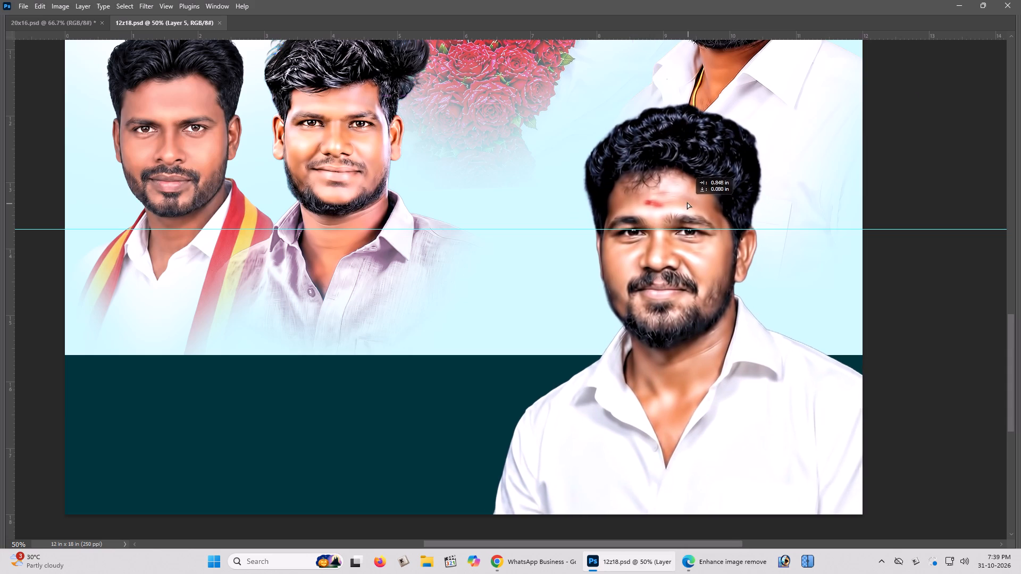
left_click_drag(687, 202, 705, 204)
key("ctrl+minus")
key("ctrl+minus")
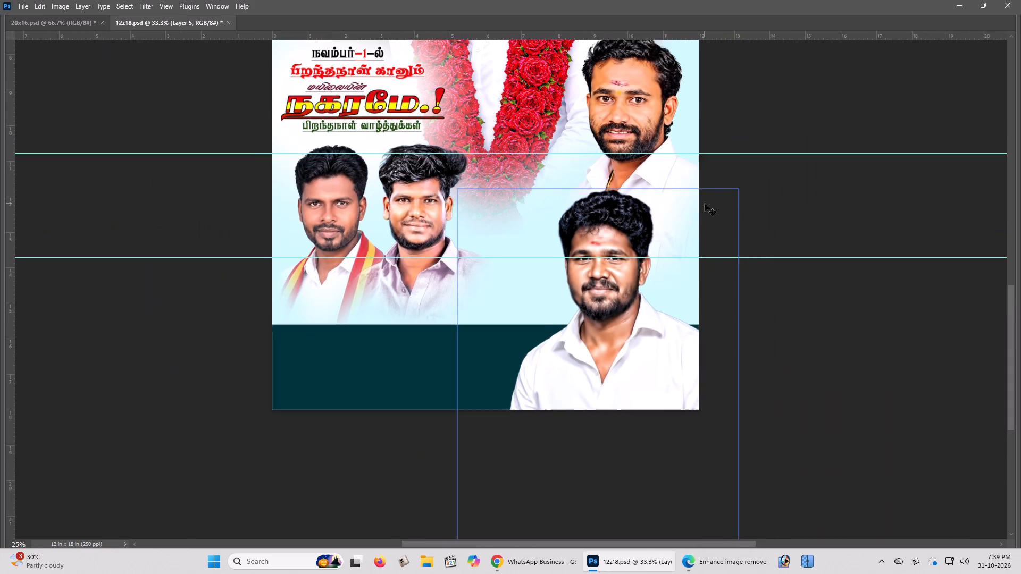
scroll(705, 204, "up", 5)
left_click_drag(638, 243, 652, 247, "shift")
Raise the bearded man on Layer 4 slightly toward the large portraits above, away from the white-shirted man.
scroll(652, 247, "up", 4)
right_click(638, 188)
left_click(644, 192)
left_click_drag(649, 190, 651, 173)
key("space")
left_click_drag(651, 173, 651, 185)
left_click(650, 187)
key("ctrl+0")
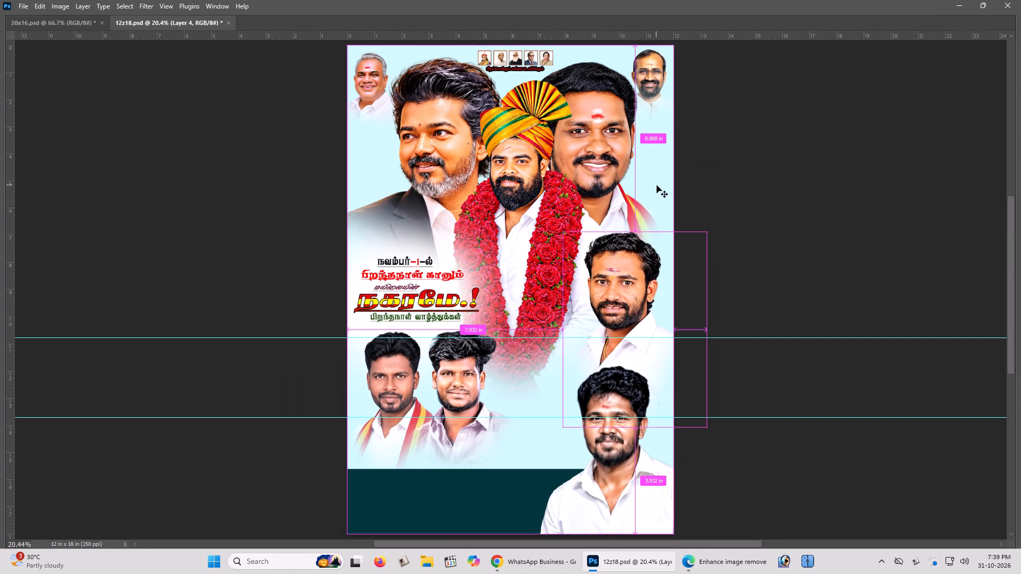
Save the 12z18.psd poster with its current portrait arrangement.
key("ctrl+s")
Examine the portrait arrangement around the rose garland and lower half of the 12 x 18 in poster up close.
scroll(564, 222, "up", 3)
scroll(561, 222, "down", 4)
key("ctrl+plus")
key("ctrl+plus")
key("space")
key("space")
key("space")
key("space")
key("space")
key("space")
key("space")
key("space")
key("space")
key("space")
key("space")
key("space")
key("space")
key("space")
left_click_drag(520, 290, 520, 280)
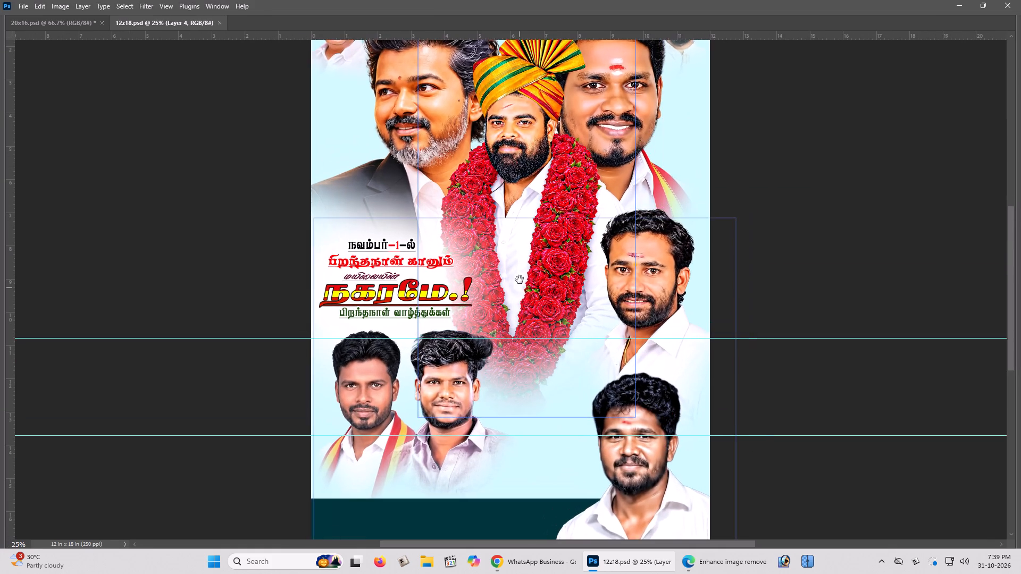
left_click_drag(520, 280, 520, 231)
left_click(520, 222)
key("ctrl+plus")
Switch to the 20x16.psd poster containing the other portraits.
key("ctrl+Tab")
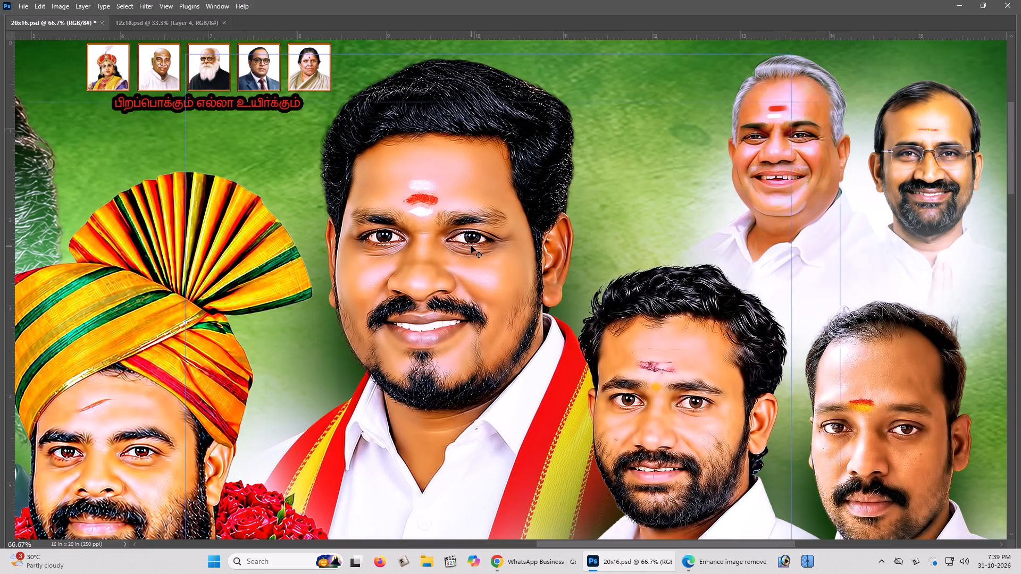
Copy the styled party text line "வெற்றிக் கழகம் – மணல்மேடு பேரூர்" from the bottom of 20x16.psd into the 12z18.psd poster.
scroll(470, 247, "down", 1)
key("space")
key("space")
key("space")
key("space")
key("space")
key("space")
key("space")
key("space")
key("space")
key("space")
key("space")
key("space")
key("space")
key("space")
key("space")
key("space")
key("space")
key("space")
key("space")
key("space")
left_click_drag(436, 398, 506, 132)
left_click(466, 428)
left_click_drag(464, 446, 488, 251)
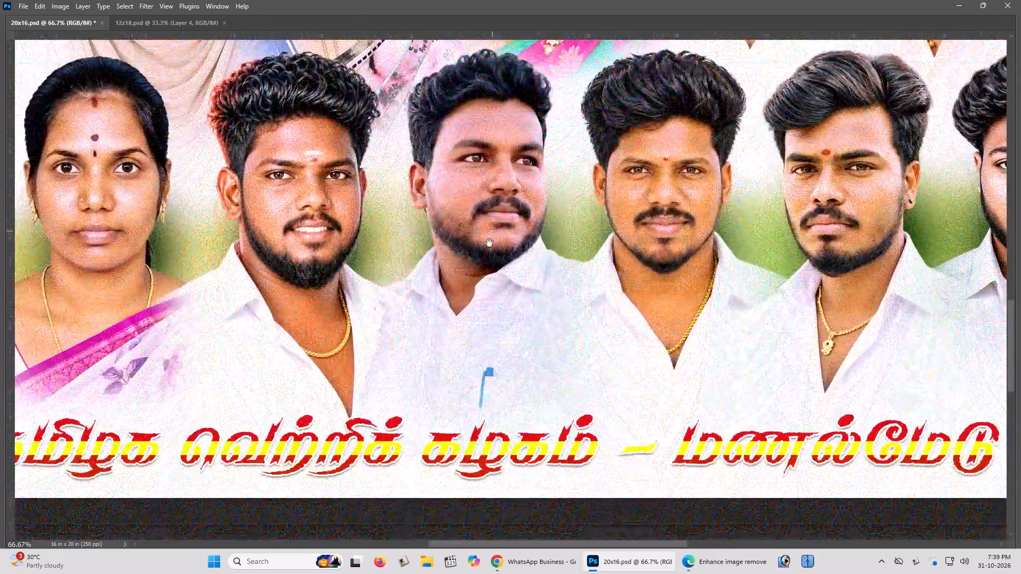
left_click(488, 252)
right_click(473, 244)
left_click(492, 253)
left_click_drag(459, 246, 252, 44)
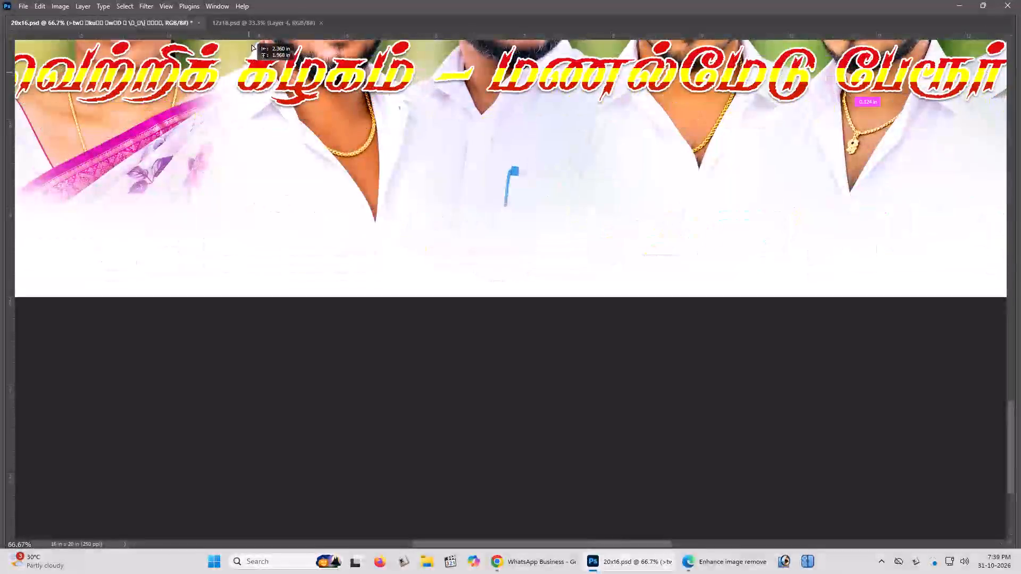
left_click_drag(252, 44, 403, 330)
Bring the copied party text line to the front and place it on the dark teal band at the poster's bottom.
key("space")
left_click_drag(420, 345, 421, 317)
left_click(422, 315)
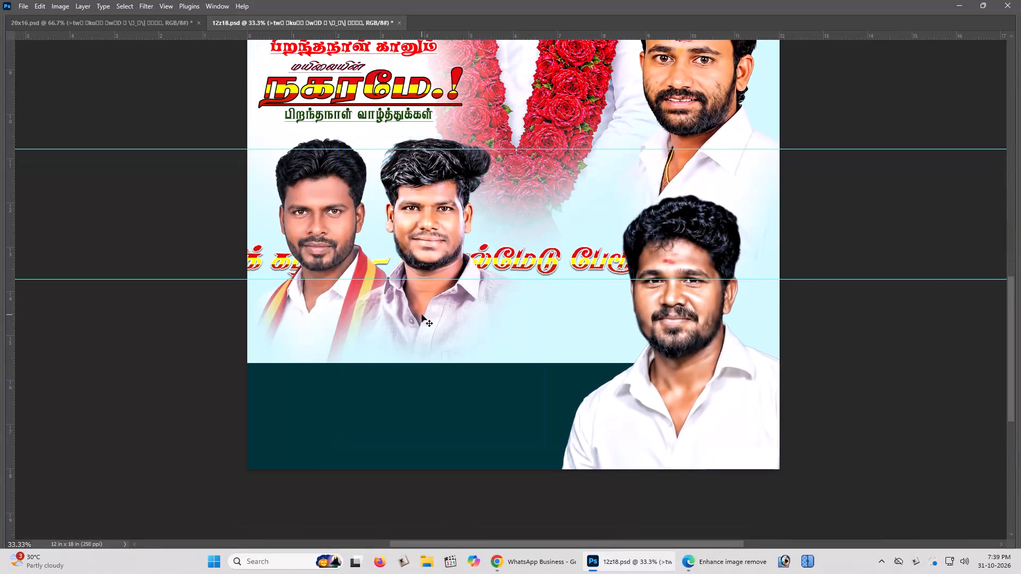
key("ctrl+shift+bracketright")
key("ctrl+shift+bracketleft")
key("ctrl+shift+bracketright")
scroll(422, 315, "down", 4)
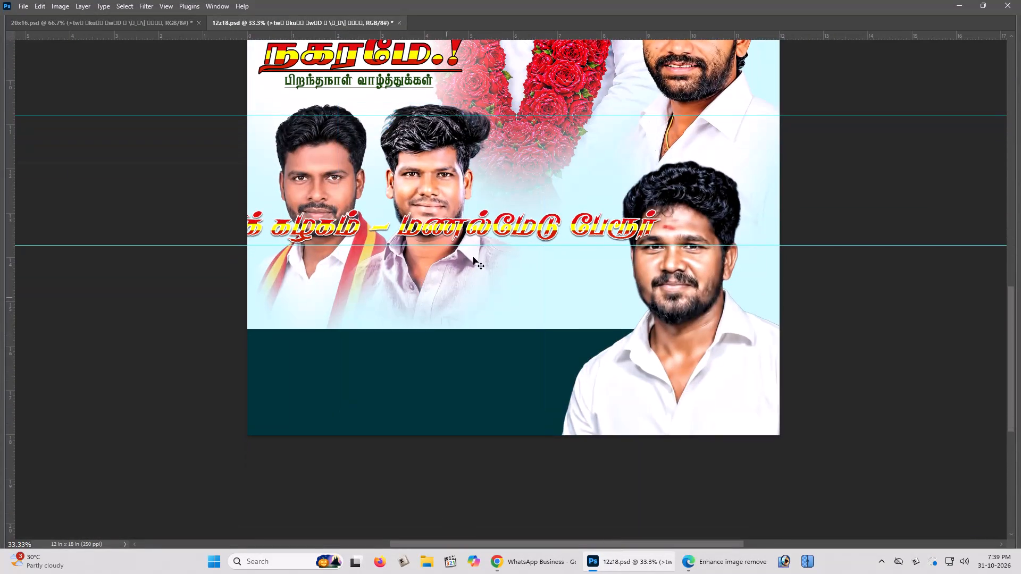
left_click_drag(473, 257, 578, 400)
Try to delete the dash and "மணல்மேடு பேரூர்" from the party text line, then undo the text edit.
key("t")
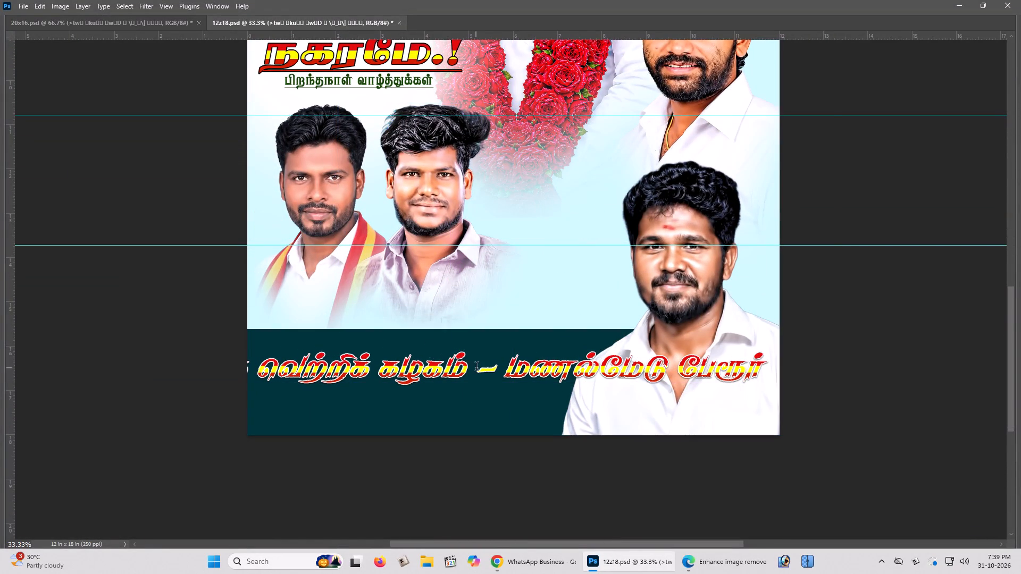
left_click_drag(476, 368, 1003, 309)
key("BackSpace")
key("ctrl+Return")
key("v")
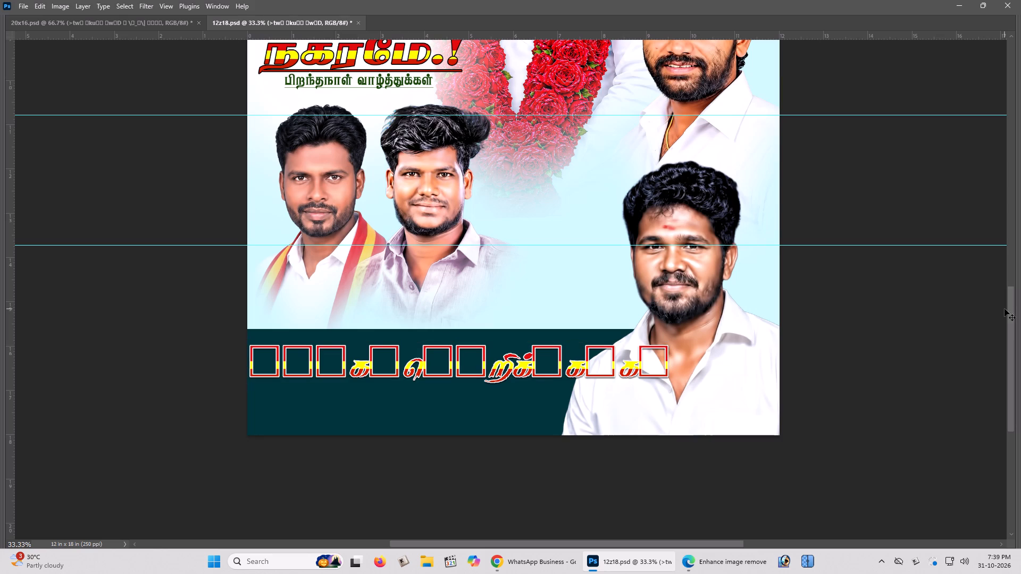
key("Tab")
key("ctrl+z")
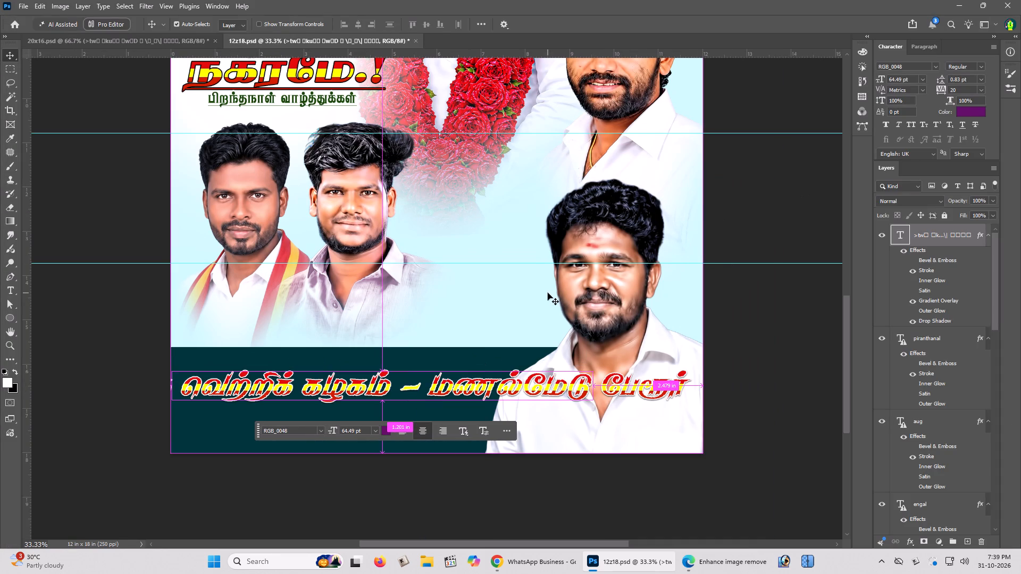
Save the 12z18.psd poster with the party text line on the dark teal band.
key("ctrl+s")
scroll(545, 293, "up", 2)
scroll(545, 292, "down", 3)
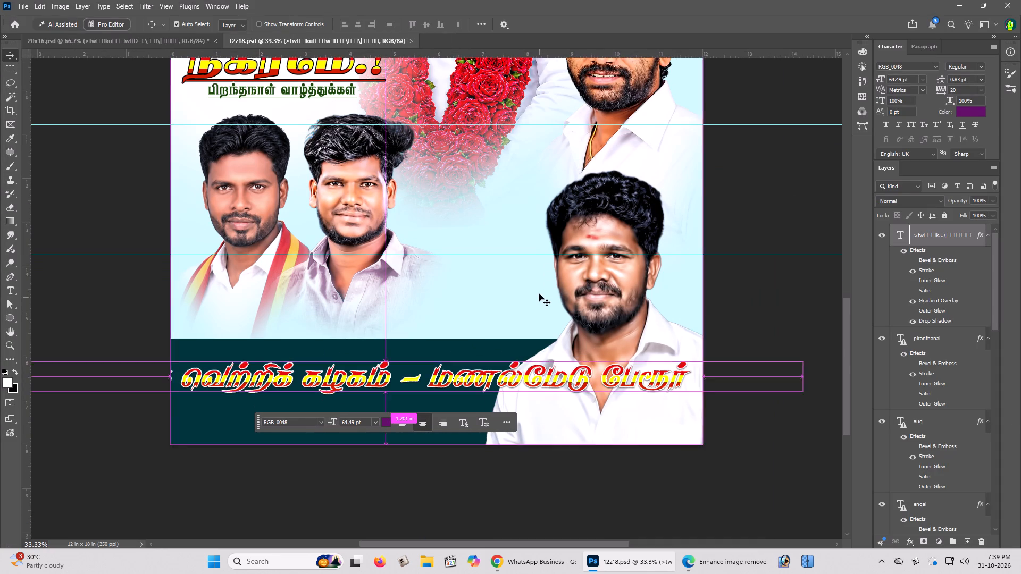
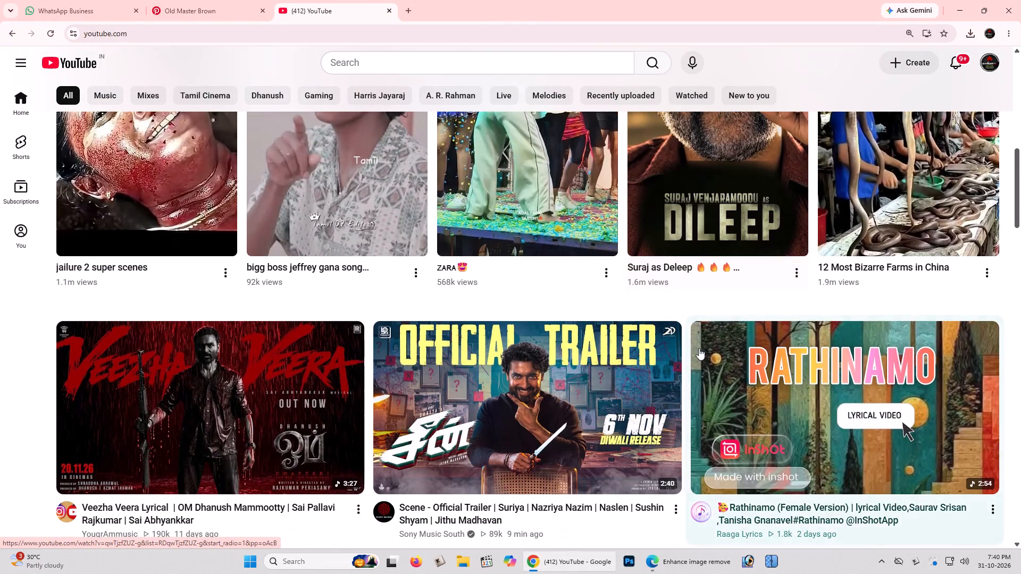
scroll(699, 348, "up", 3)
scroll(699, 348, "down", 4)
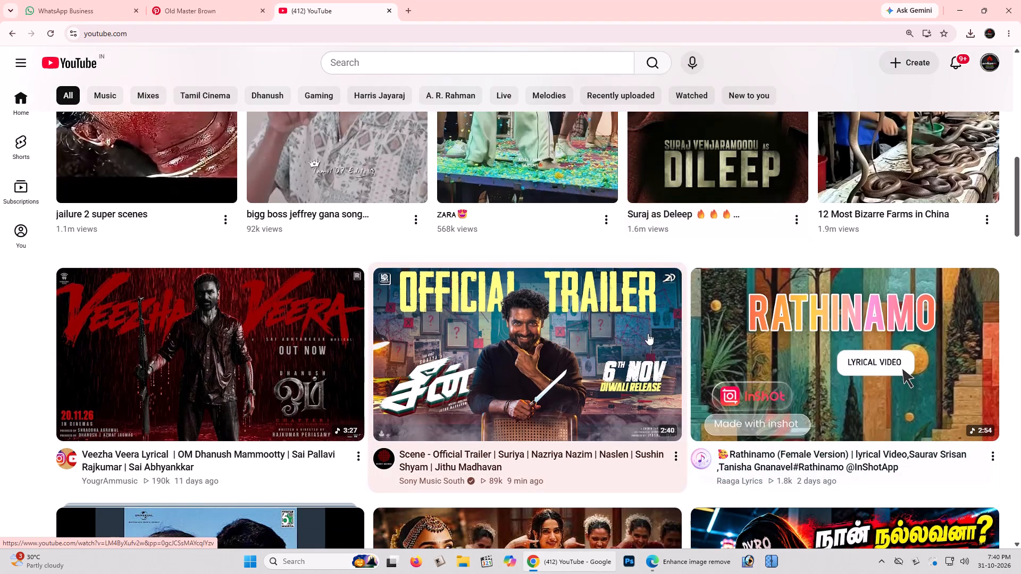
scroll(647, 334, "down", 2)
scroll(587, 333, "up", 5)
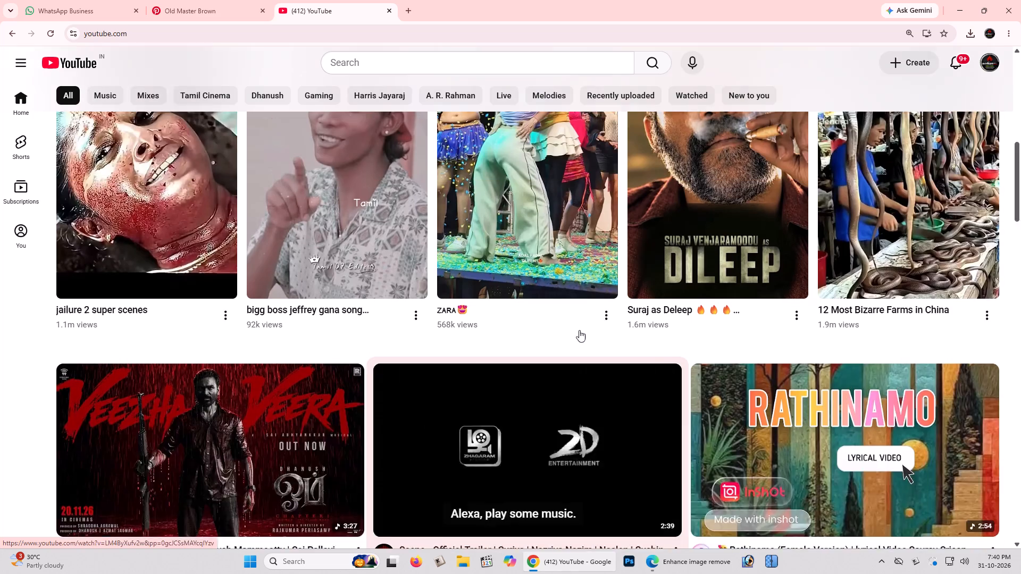
Browse the YouTube home feed and play the Ala Bolel telugu song video, getting past its opening ad.
scroll(579, 330, "up", 3)
scroll(579, 330, "down", 12)
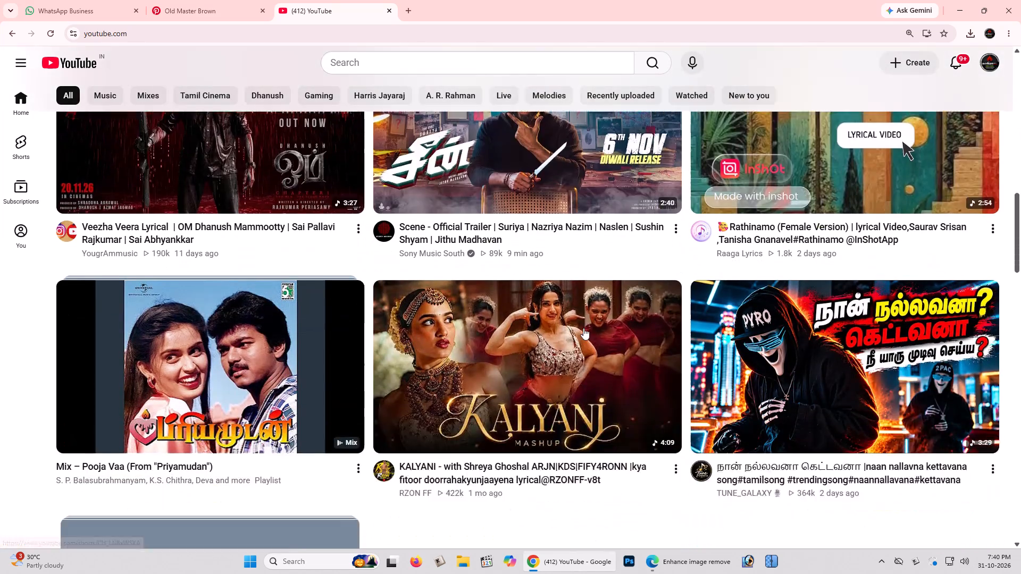
scroll(612, 278, "down", 2)
scroll(612, 278, "up", 12)
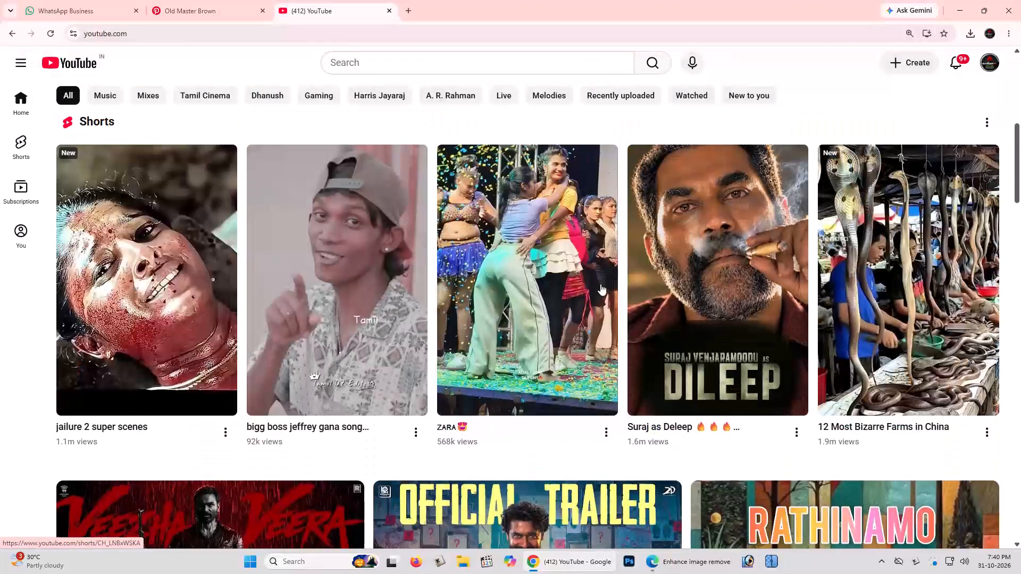
scroll(466, 257, "up", 4)
left_click(498, 188)
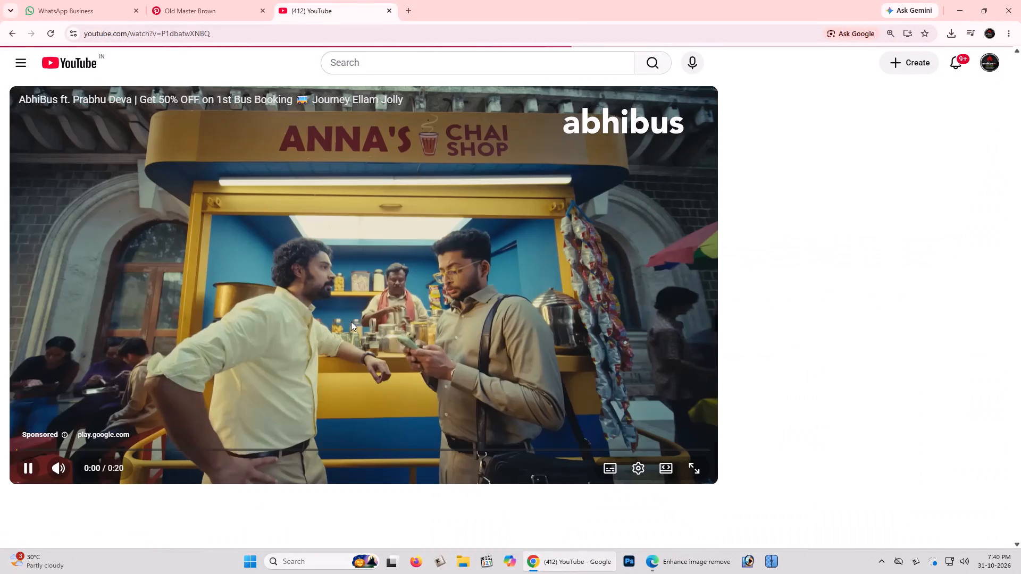
left_click(349, 320)
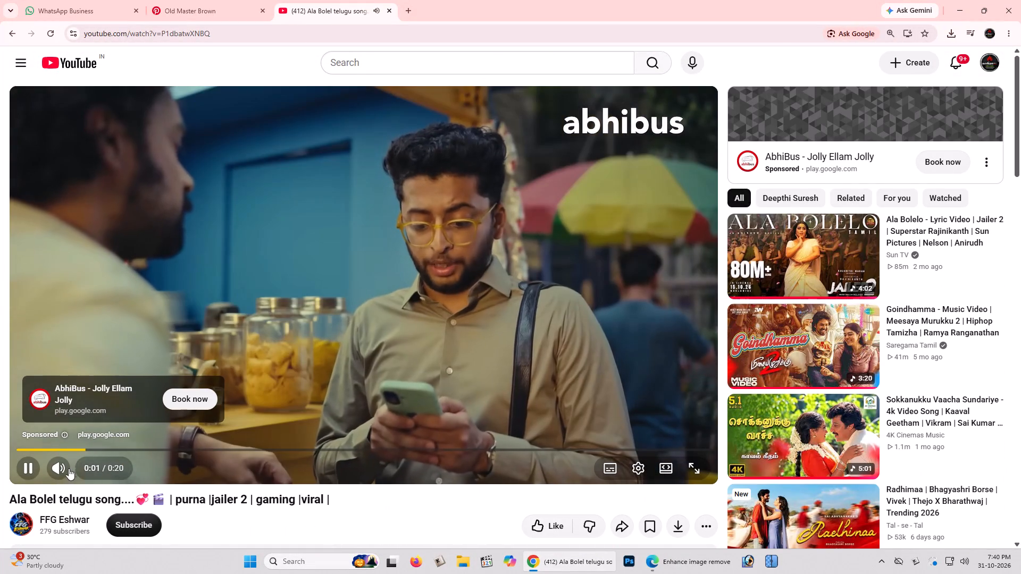
left_click_drag(84, 466, 89, 467)
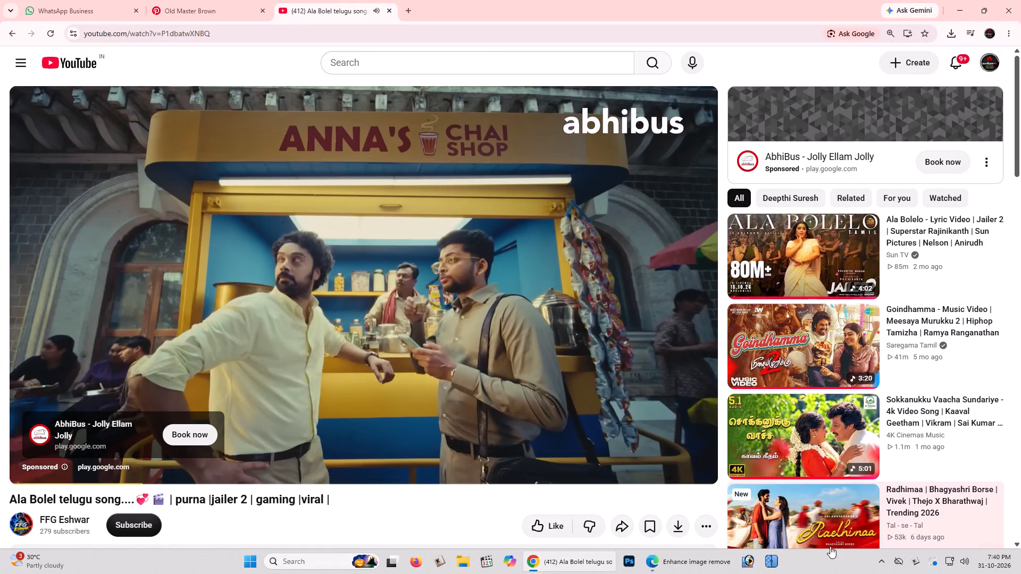
left_click(956, 563)
left_click(805, 573)
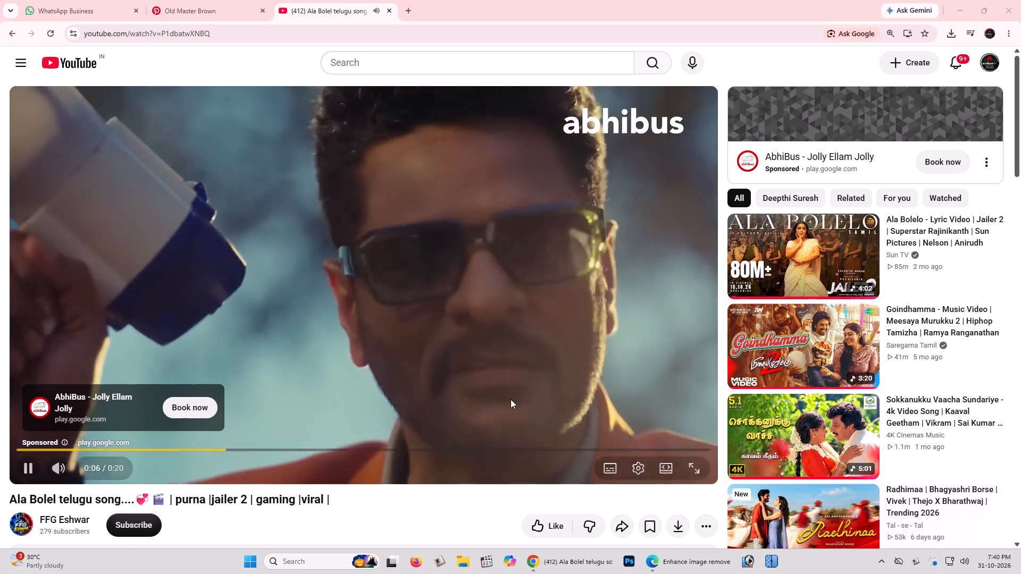
left_click(527, 373)
left_click(548, 358)
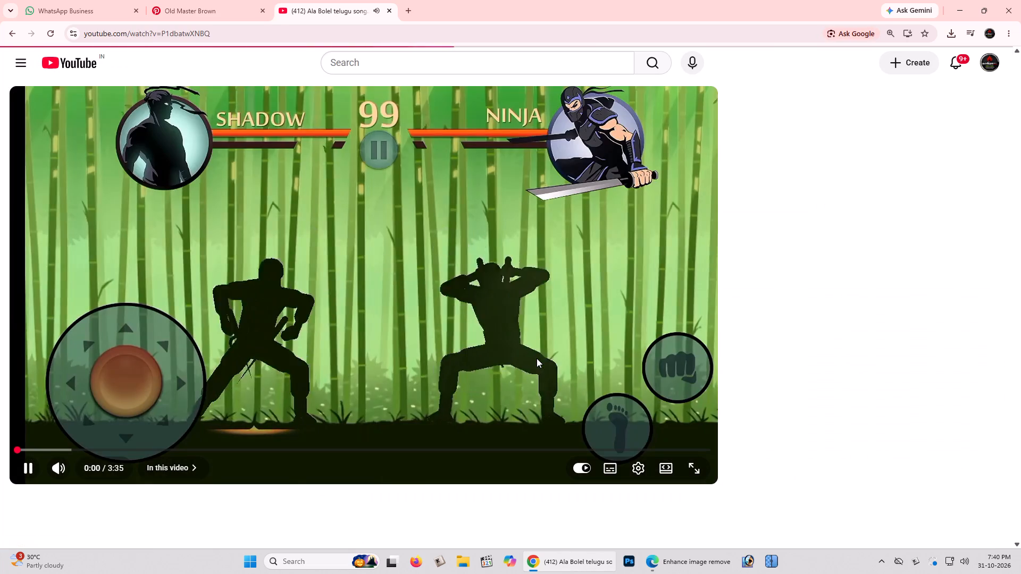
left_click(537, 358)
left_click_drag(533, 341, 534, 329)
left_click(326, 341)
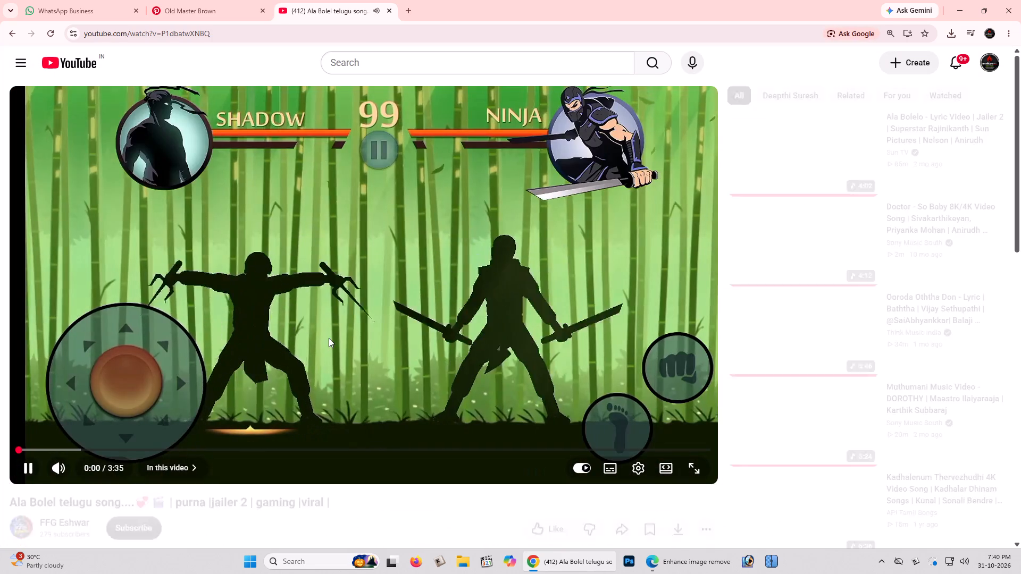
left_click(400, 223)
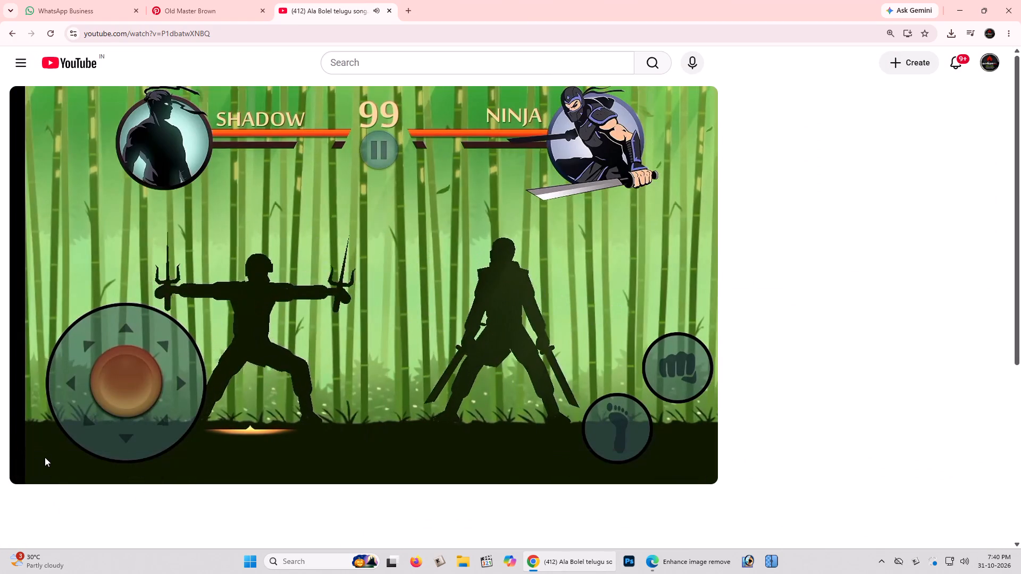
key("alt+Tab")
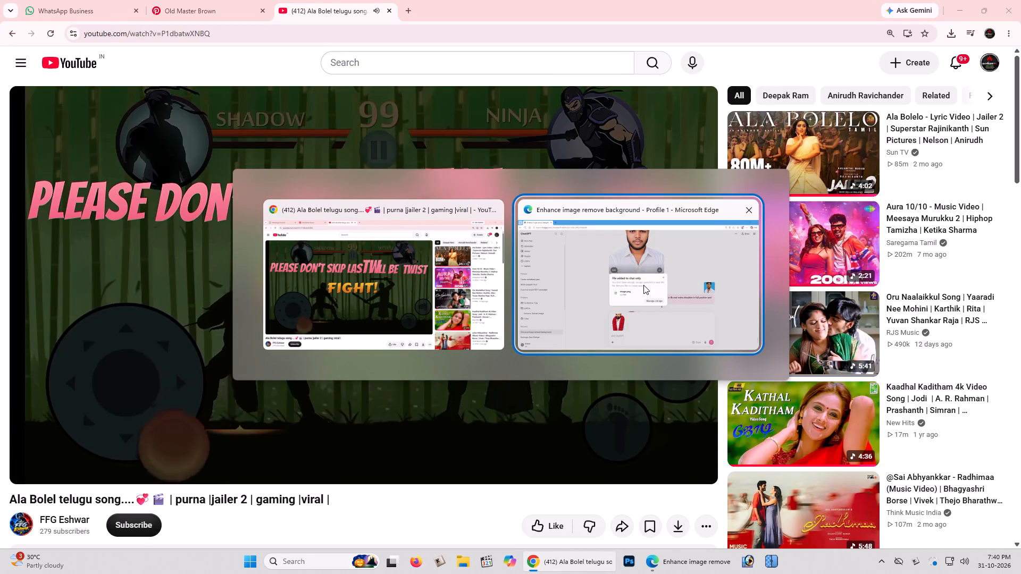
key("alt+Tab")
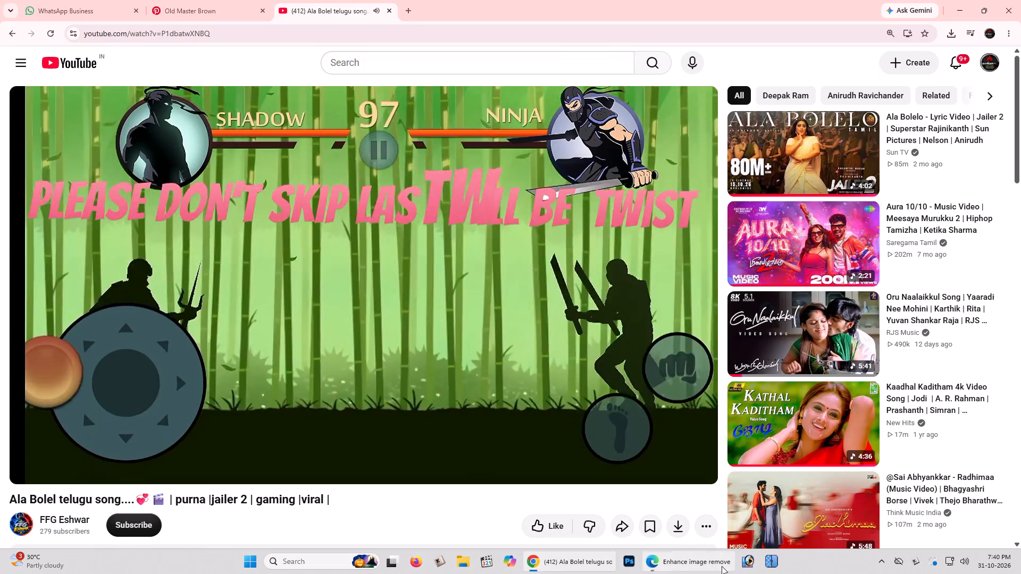
Switch to Adobe Photoshop and open the 12z18.psd poster from folder 31 in full-screen view.
left_click(747, 573)
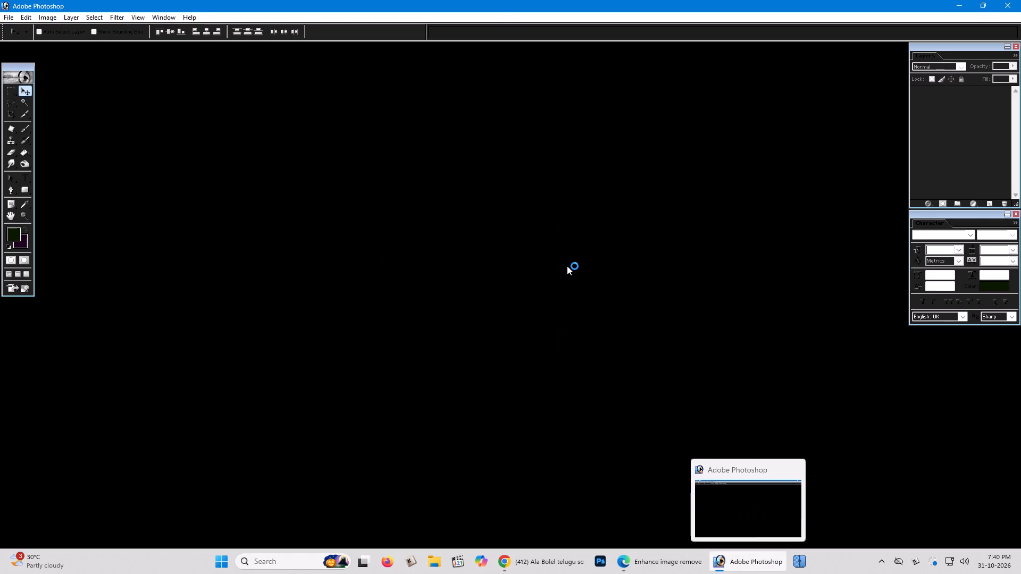
double_click(488, 255)
left_click(108, 78)
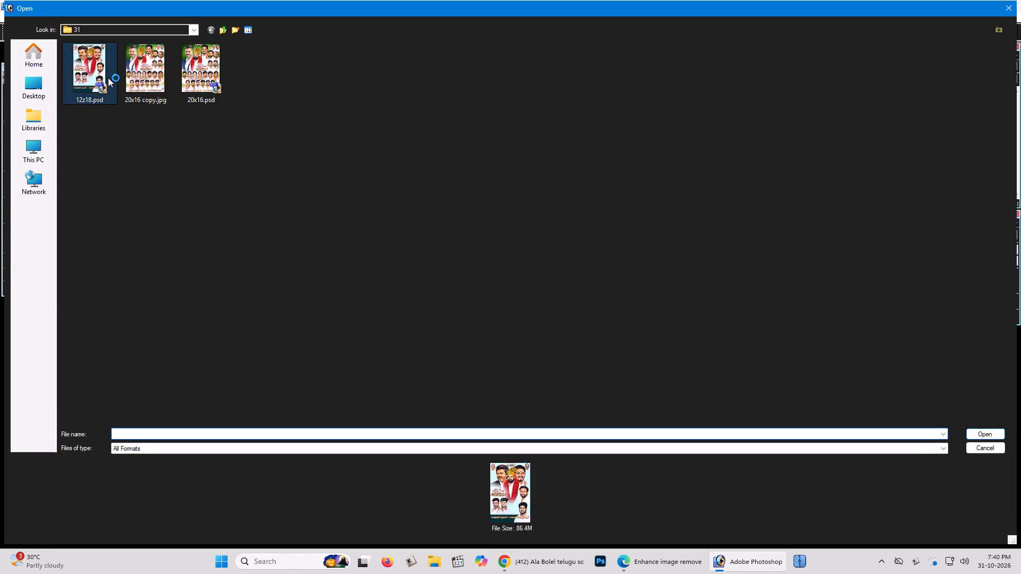
key("Return")
scroll(499, 256, "up", 2)
scroll(499, 256, "down", 3)
scroll(499, 256, "up", 2)
scroll(499, 256, "down", 3)
key("Return")
key("f")
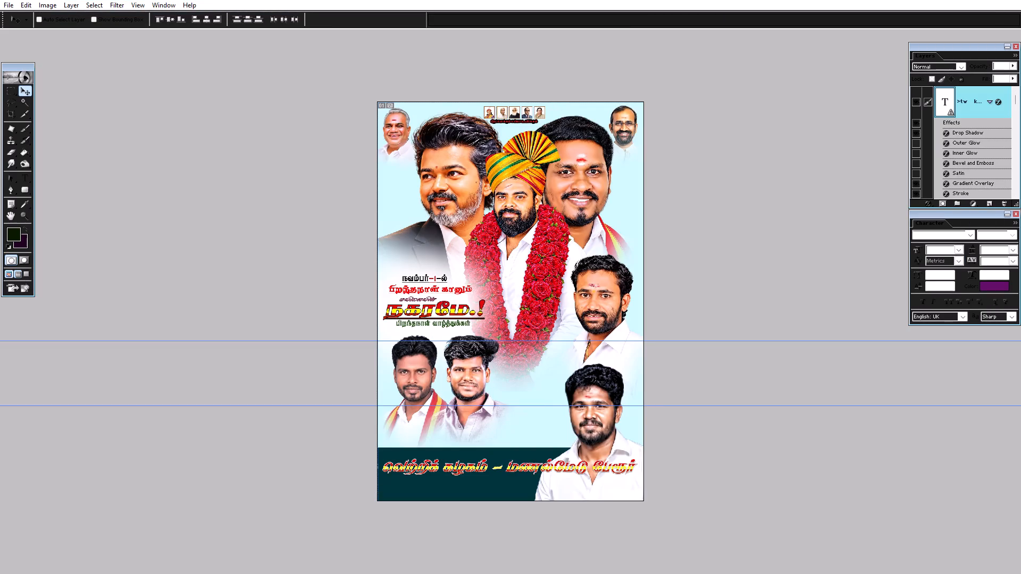
Delete "– மணல்மேடு பேரூர்" from the text line in the dark bottom band, keeping "தமிழக வெற்றிக் கழகம்".
key("ctrl+plus")
key("ctrl+plus")
key("ctrl+space")
key("ctrl+space")
key("ctrl+space")
key("ctrl+space")
key("ctrl+space")
key("ctrl+space")
key("ctrl+space")
key("ctrl+space")
key("ctrl+space")
left_click_drag(499, 327, 499, 197)
left_click_drag(496, 285, 492, 168)
key("t")
left_click(396, 502)
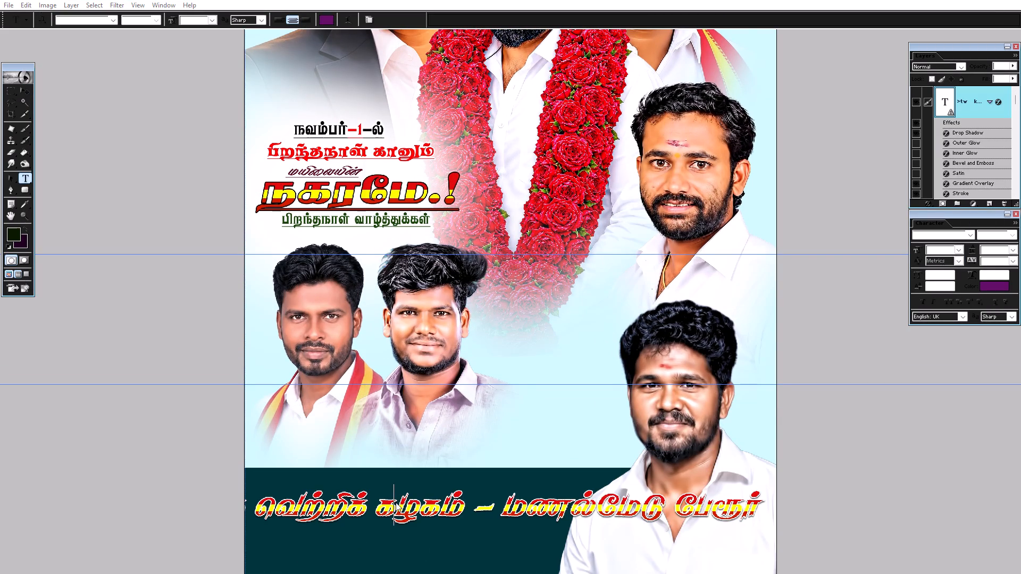
key("Return")
key("ctrl+Return")
left_click_drag(475, 509, 859, 503)
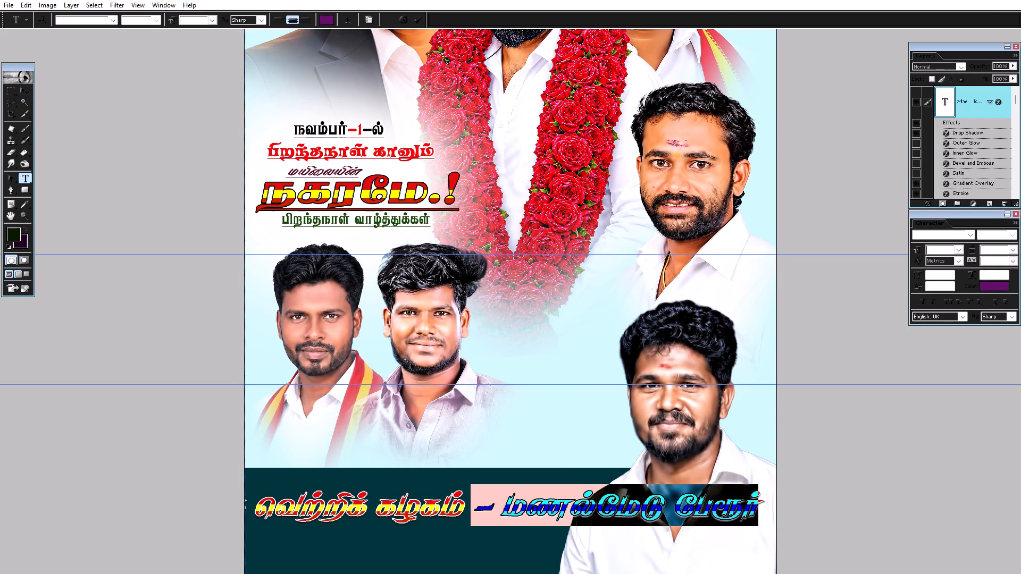
key("BackSpace")
key("ctrl+Return")
Move the shortened "தமிழக வெற்றிக் கழகம்" line toward the poster's left edge and scale it down slightly, clear of the white-shirted man.
key("v")
key("Tab")
key("ctrl+plus")
key("ctrl+space")
key("ctrl+space")
key("ctrl+space")
key("ctrl+space")
key("ctrl+space")
key("ctrl+space")
key("ctrl+space")
key("ctrl+space")
key("ctrl+space")
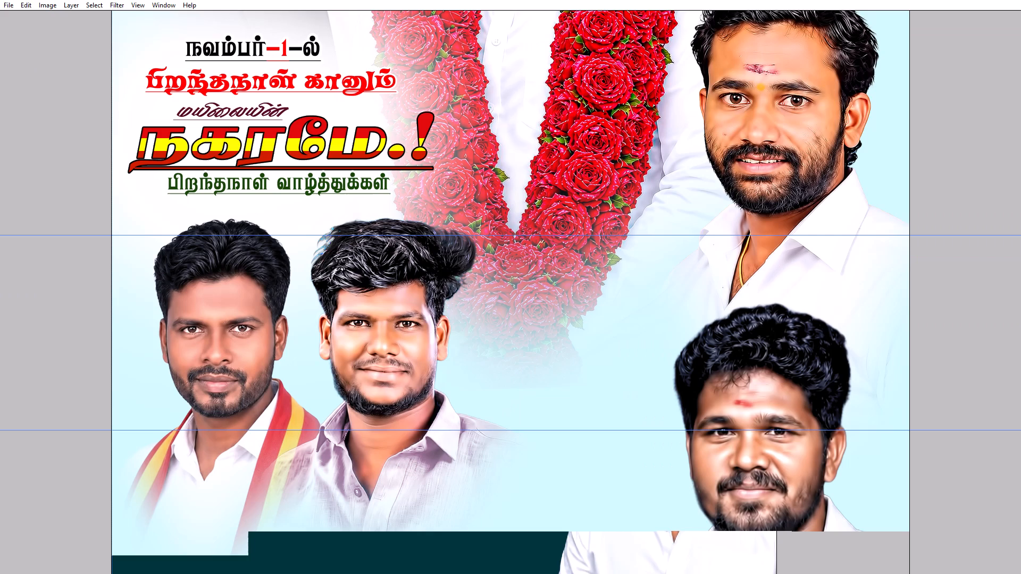
left_click_drag(420, 463, 442, 261)
left_click_drag(439, 403, 438, 305)
left_click_drag(431, 446, 370, 437)
key("ctrl+t")
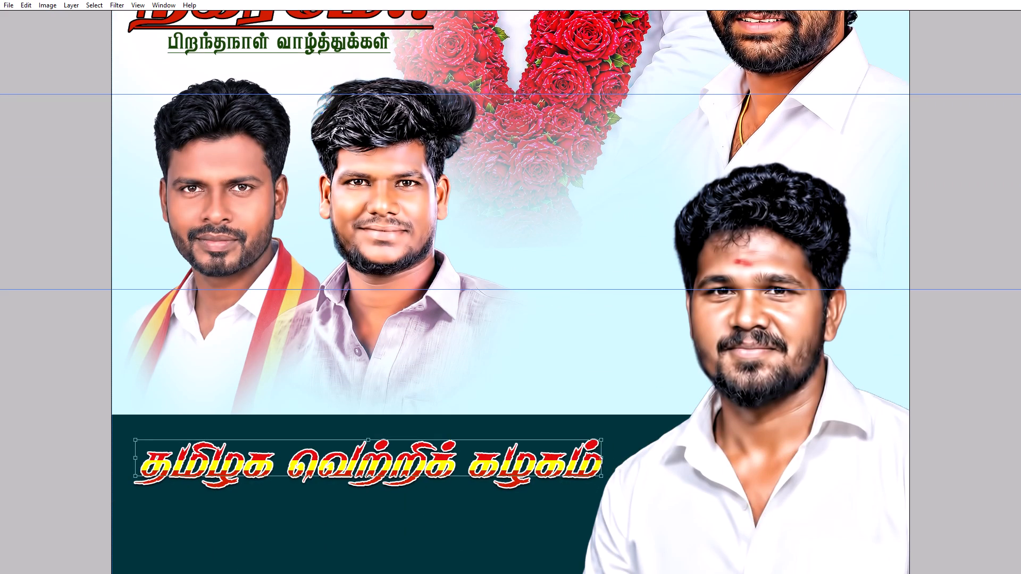
left_click_drag(601, 438, 583, 446, "alt+shift")
key("Return")
Shift the "தமிழக வெற்றிக் கழகம்" line a little further left in the dark band and stretch its top edge slightly upward.
key("ctrl+plus")
key("ctrl+space")
key("ctrl+space")
key("ctrl+space")
key("ctrl+space")
key("ctrl+space")
key("ctrl+space")
key("ctrl+space")
key("ctrl+space")
key("ctrl+space")
key("ctrl+space")
key("ctrl+space")
key("ctrl+space")
left_click_drag(543, 452, 594, 263)
left_click_drag(511, 432, 596, 369)
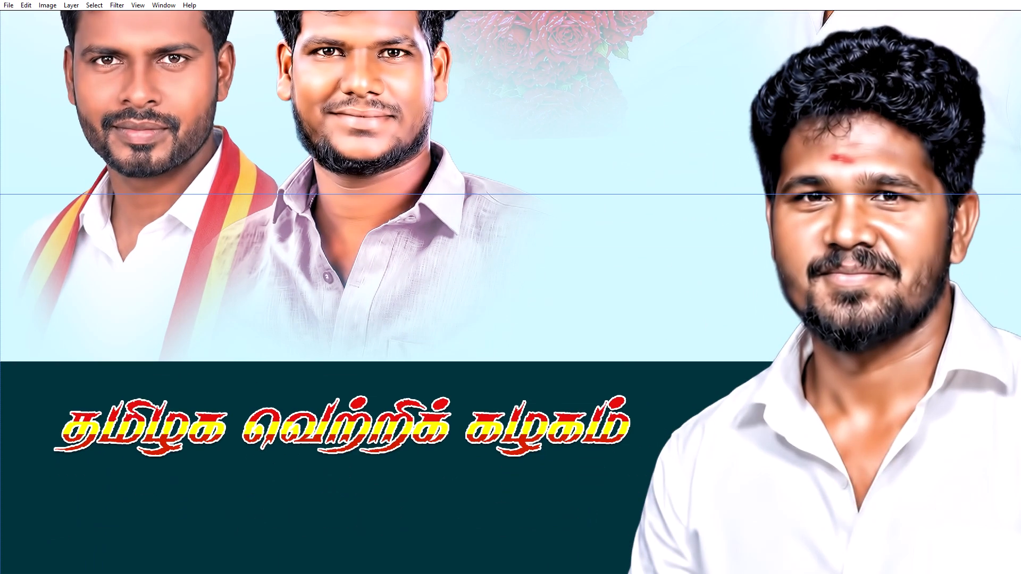
left_click_drag(596, 369, 597, 369)
left_click_drag(463, 469, 439, 468)
key("ctrl+t")
left_click_drag(413, 392, 412, 386, "shift")
key("Return")
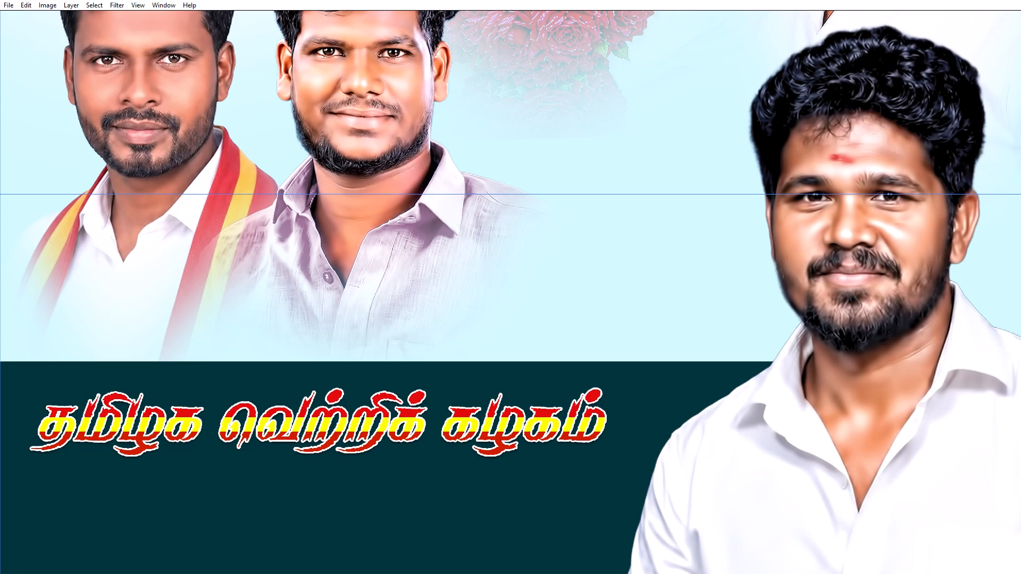
Switch to the YouTube tab, pause the song video and return to the poster.
key("alt+Tab")
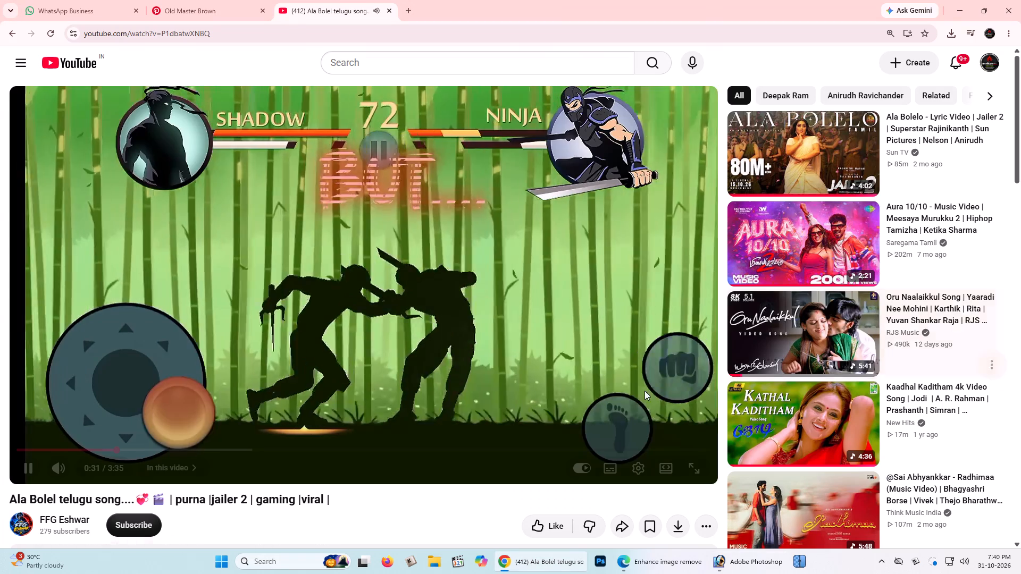
left_click(498, 287)
key("alt+Tab")
Nudge the "தமிழக வெற்றிக் கழகம்" line slightly left and stretch it a little taller from its top edge.
scroll(488, 292, "down", 6)
key("space")
key("space")
key("space")
key("space")
key("space")
key("space")
left_click_drag(433, 401, 519, 376)
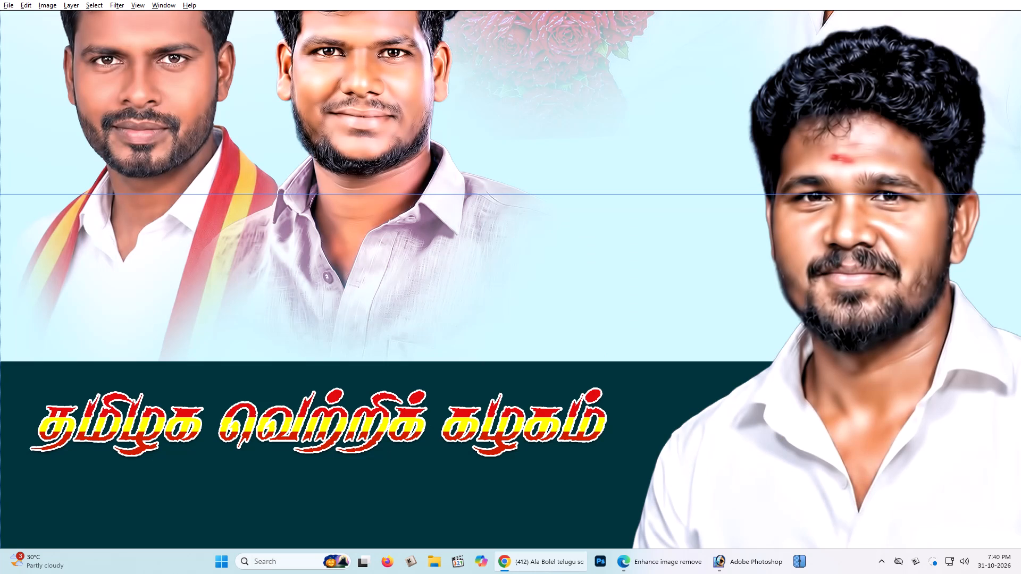
left_click(346, 408)
key("ctrl+t")
left_click_drag(349, 389, 349, 386, "shift")
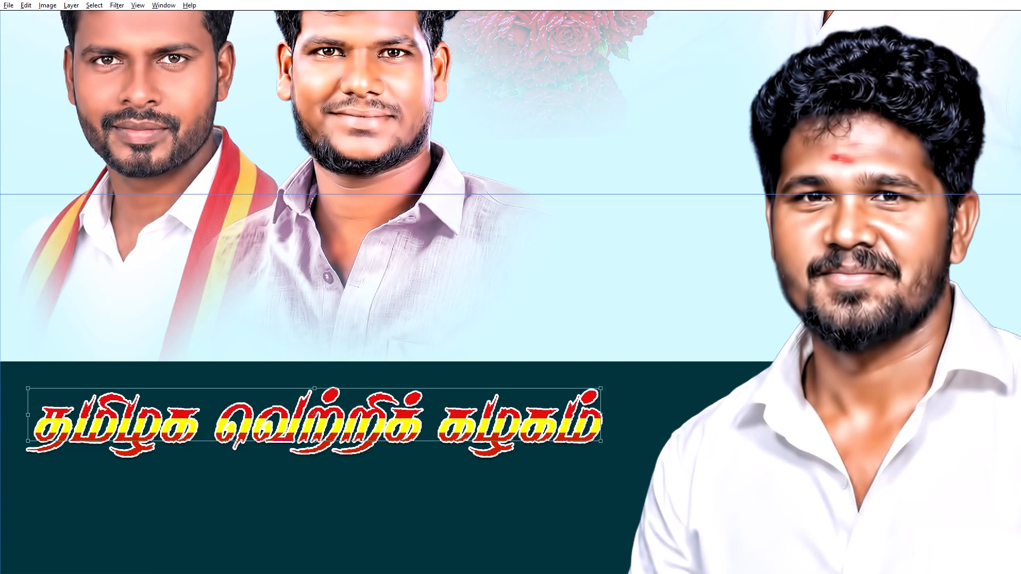
left_click_drag(349, 386, 349, 384, "shift")
key("Return")
Stretch the "தமிழக வெற்றிக் கழகம்" line slightly taller again at close zoom and fine-tune its position in the dark band.
key("ctrl+plus")
key("space")
key("space")
key("space")
key("space")
key("space")
key("space")
key("space")
key("space")
key("space")
key("space")
key("space")
left_click_drag(363, 378, 616, 227)
left_click_drag(501, 316, 617, 272)
left_click_drag(538, 327, 536, 332)
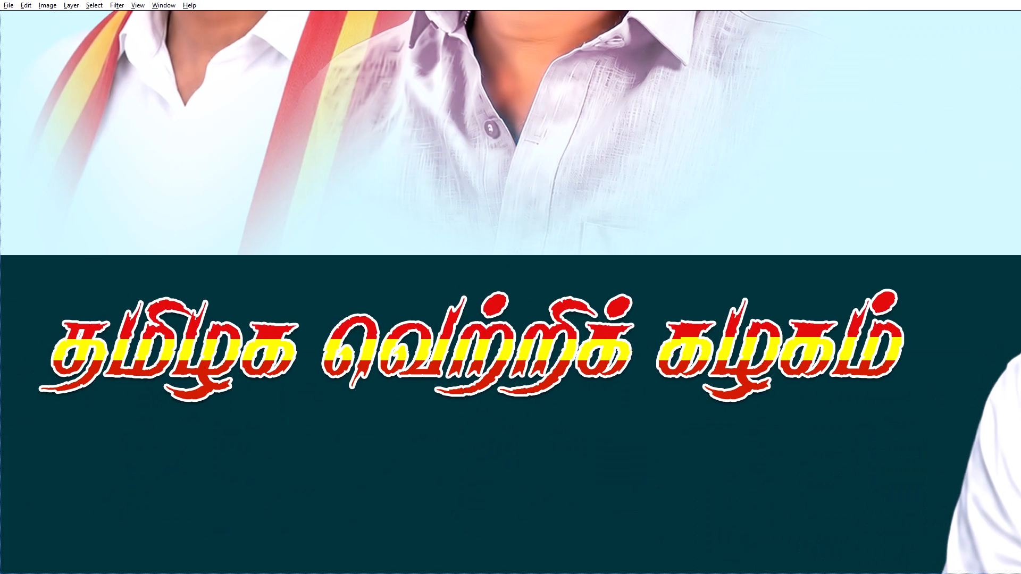
left_click_drag(536, 332, 535, 333)
key("ctrl+t")
left_click_drag(550, 297, 550, 288, "shift")
key("Return")
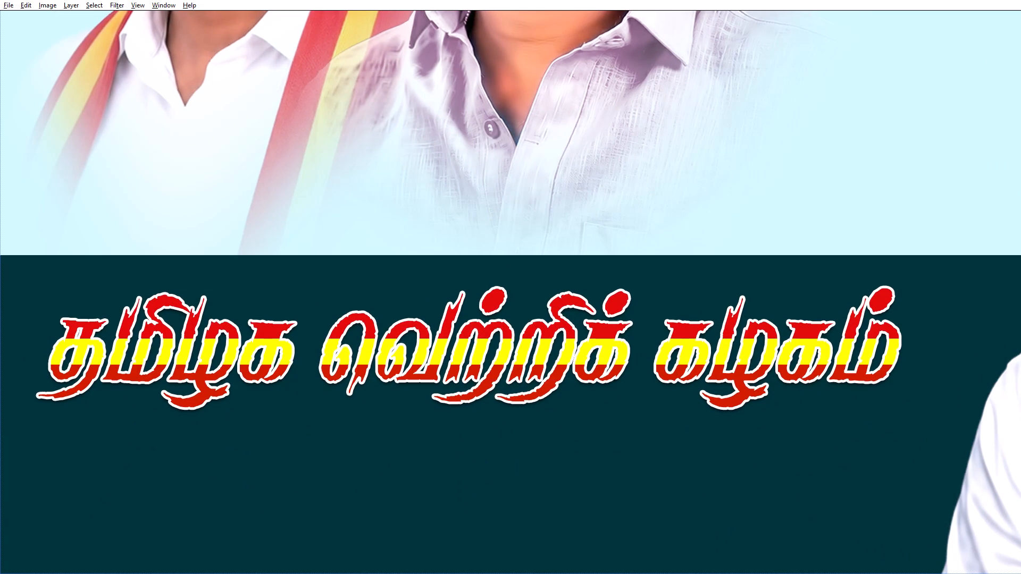
left_click_drag(550, 296, 545, 299)
Nudge the "தமிழக வெற்றிக் கழகம்" line up five small steps within the dark bottom band.
key("ctrl+minus")
key("ctrl+minus")
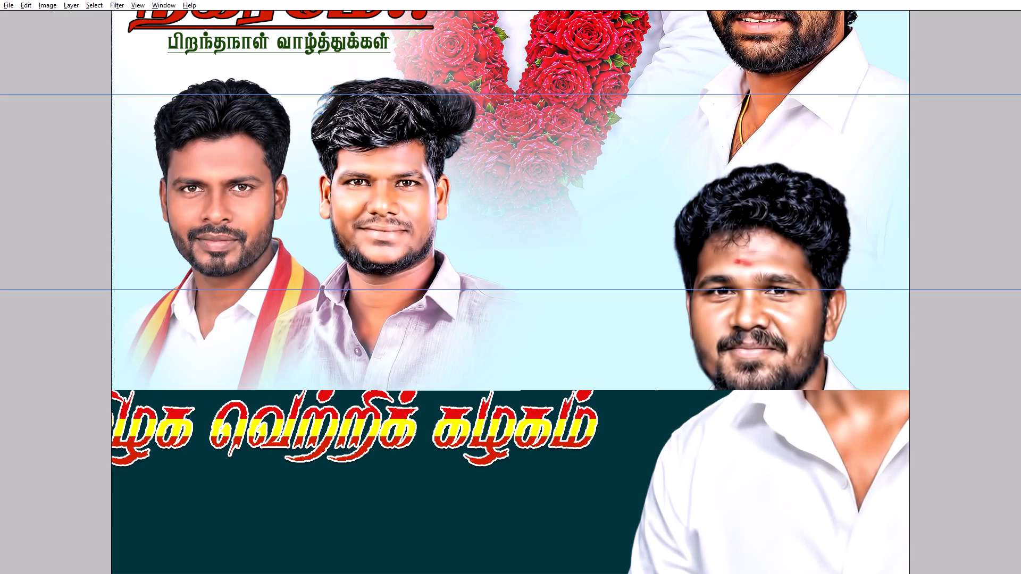
key("Up")
key("Up")
key("Up")
key("Up")
key("Up")
Extend the top edge of the "தமிழக வெற்றிக் கழகம்" line slightly upward while viewing the lettering up close.
key("z")
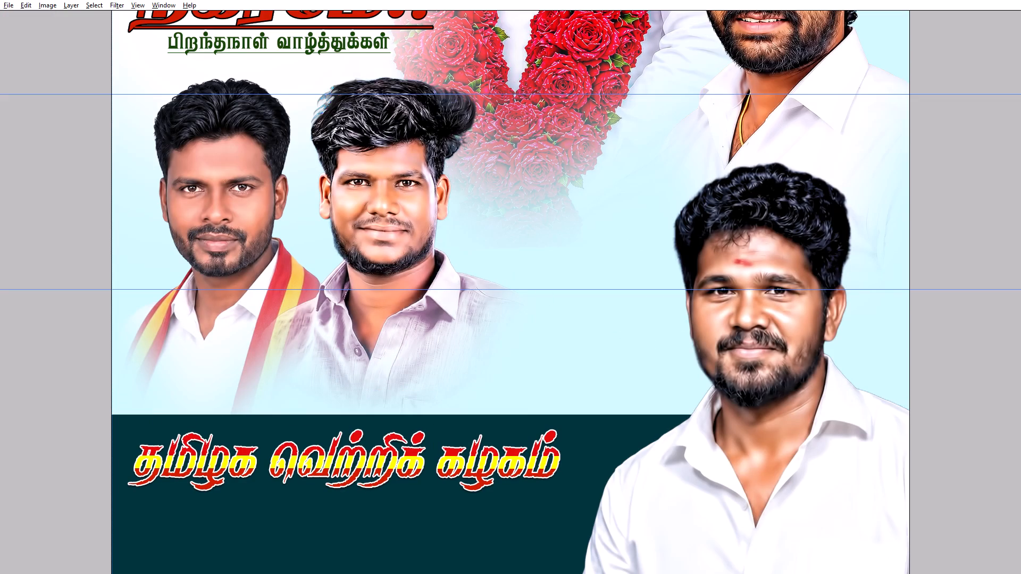
key("space")
double_click(342, 475)
key("space")
key("space")
key("space")
key("space")
key("space")
left_click_drag(362, 476, 474, 425)
left_click(468, 390)
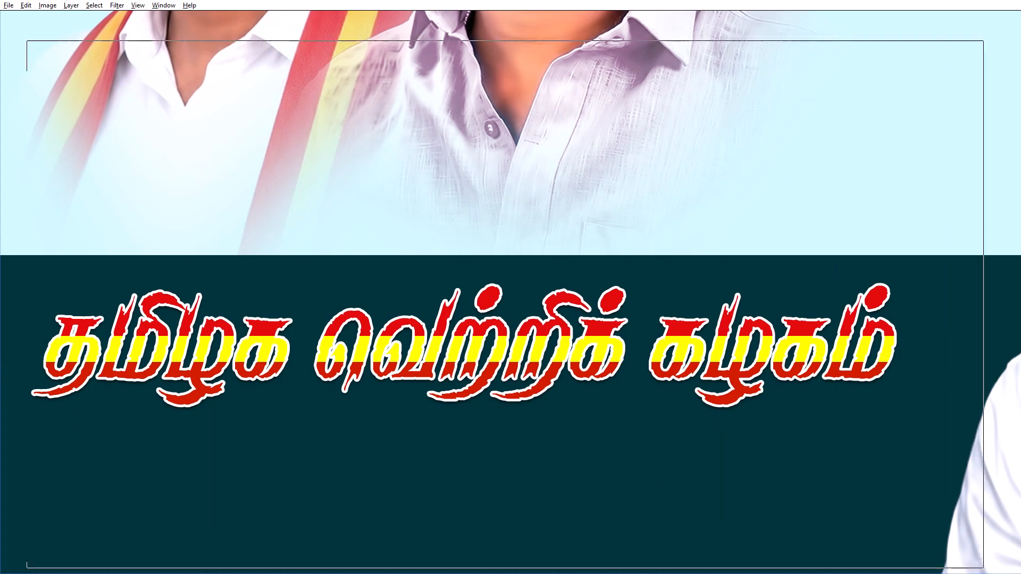
key("v")
key("ctrl+t")
left_click_drag(573, 270, 572, 265, "shift")
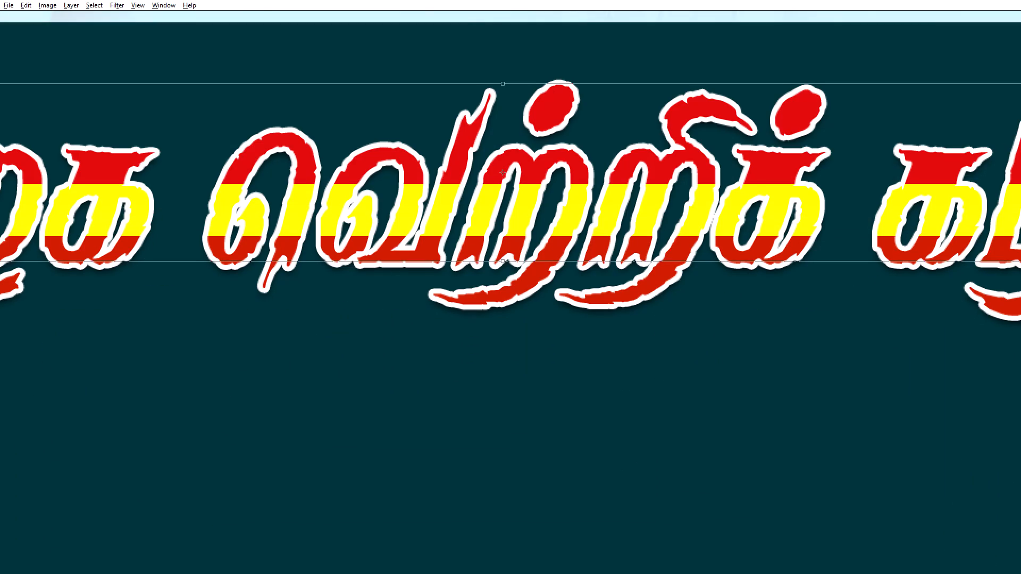
key("Return")
Nudge the "தமிழக வெற்றிக் கழகம்" line six small steps to the right in the dark band.
key("ctrl+minus")
key("ctrl+minus")
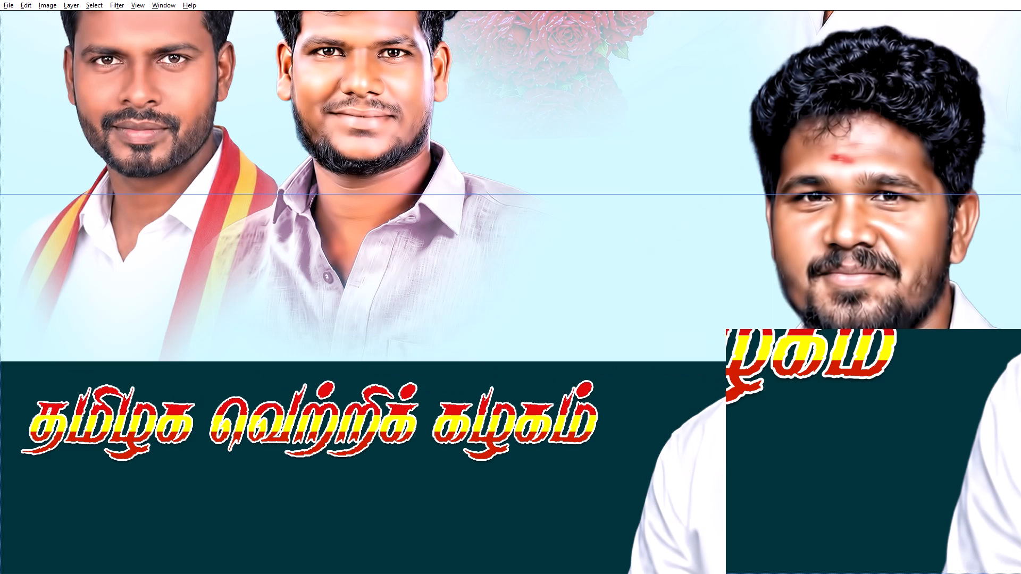
key("minus")
key("ctrl+minus")
key("Right")
key("Right")
key("Right")
key("Right")
key("Right")
key("Right")
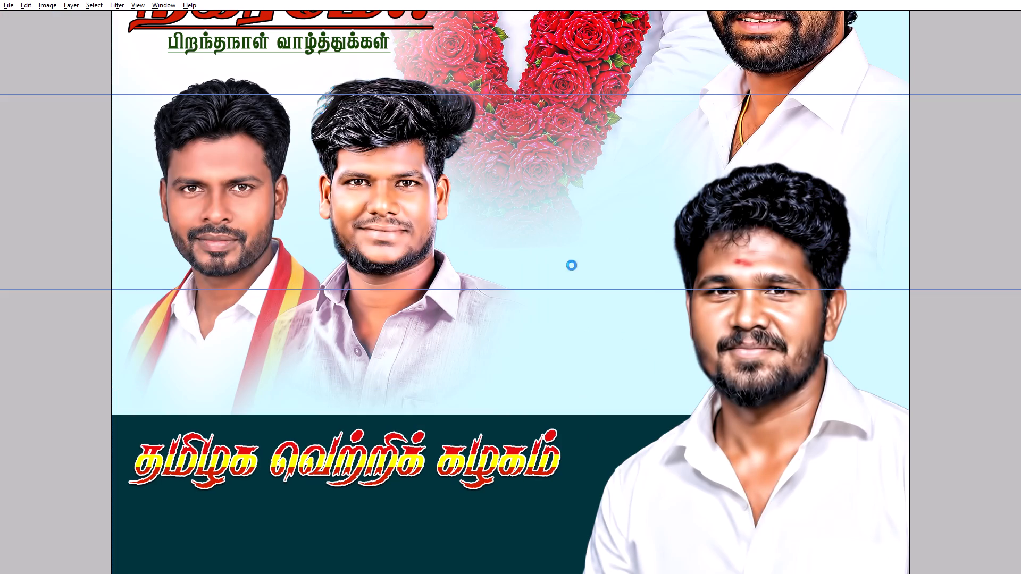
Duplicate the "தமிழக வெற்றிக் கழகம்" line and place the copy directly beneath it as a second row.
scroll(570, 265, "down", 4)
left_click_drag(369, 452, 368, 509, "alt")
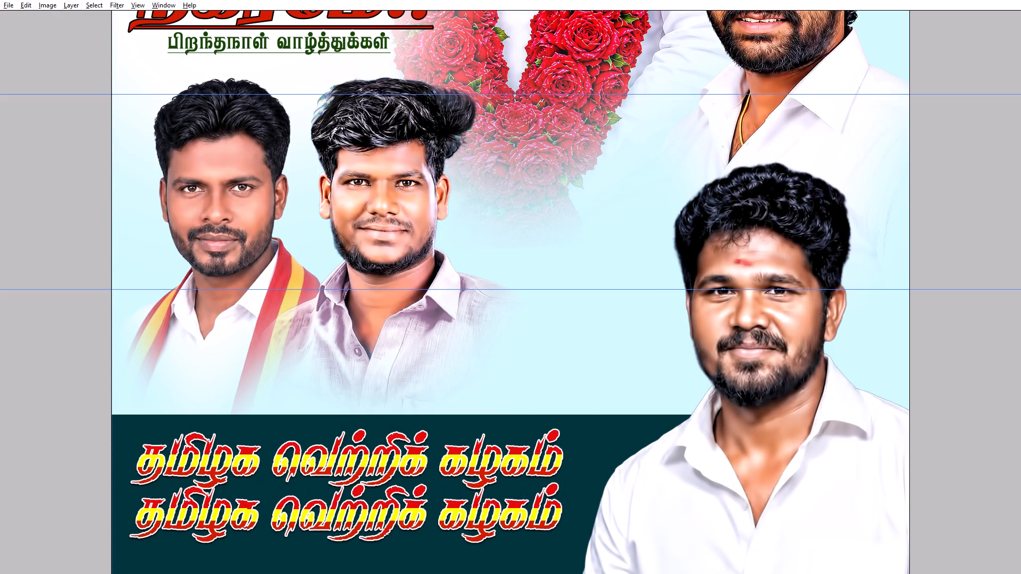
left_click_drag(368, 509, 368, 518, "alt")
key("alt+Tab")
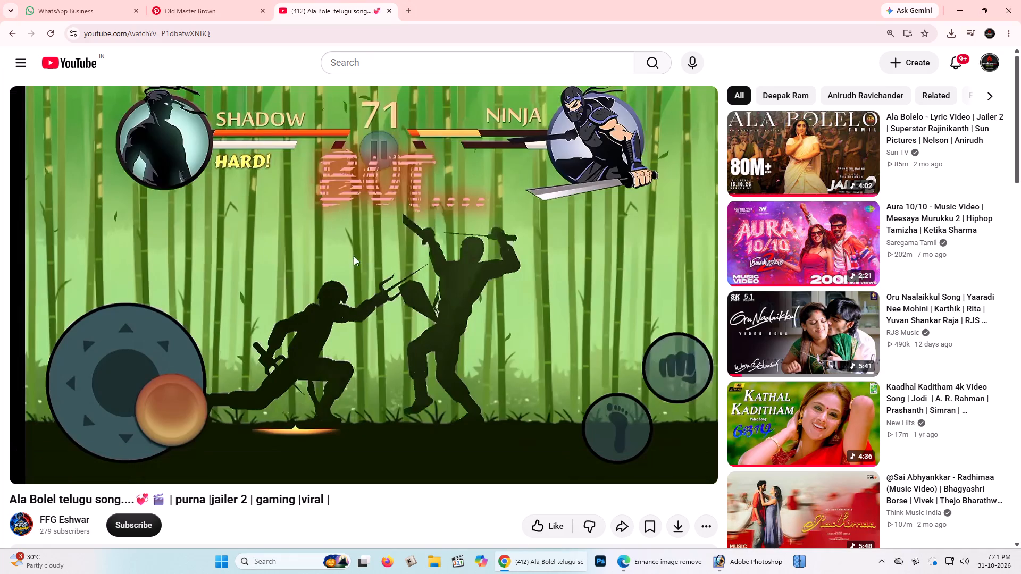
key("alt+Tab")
Start opening another file and go to the ALL PSD folder on the OUTPUT (E:) drive.
key("ctrl+o")
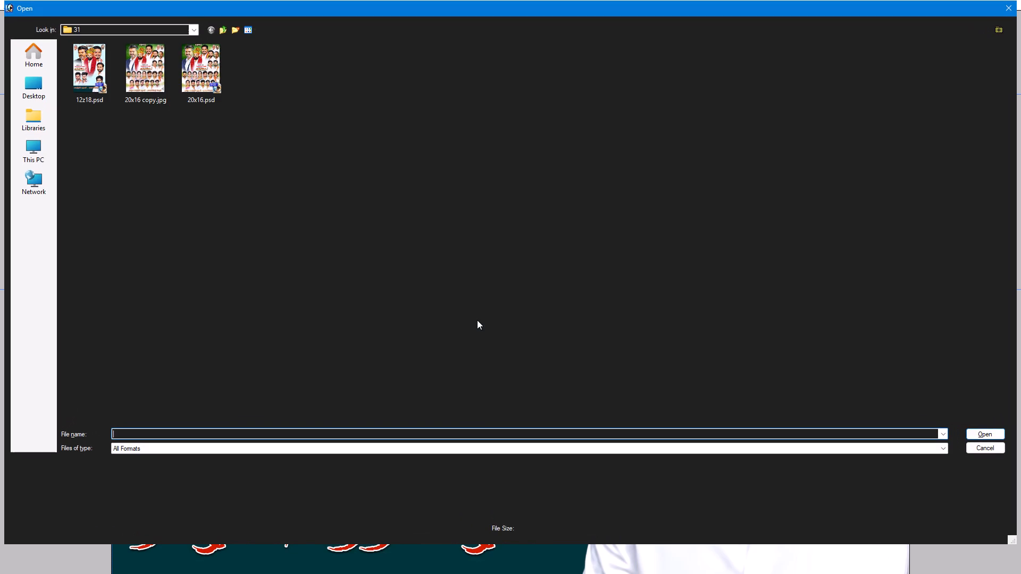
left_click(31, 152)
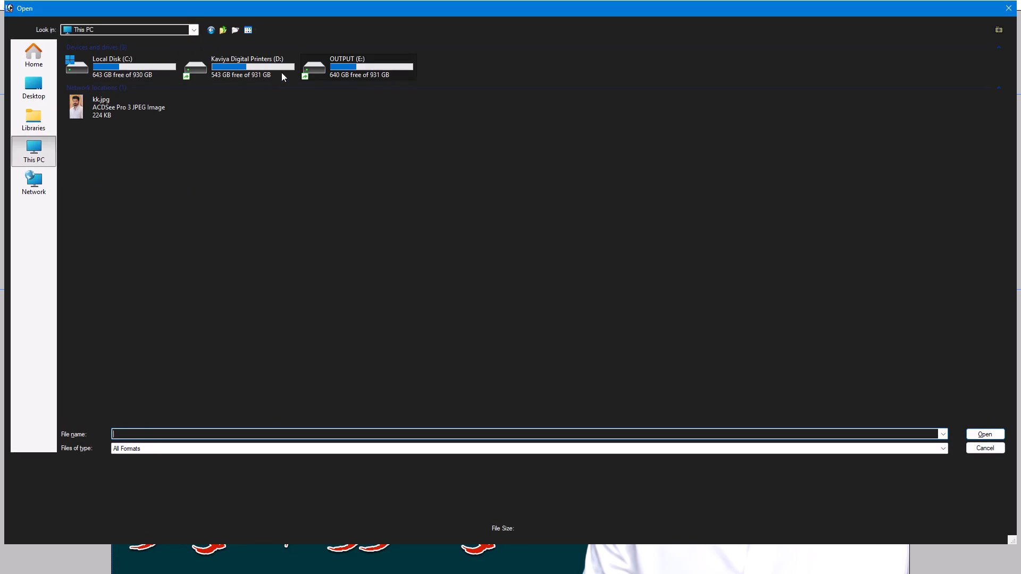
left_click(365, 65)
double_click(334, 77)
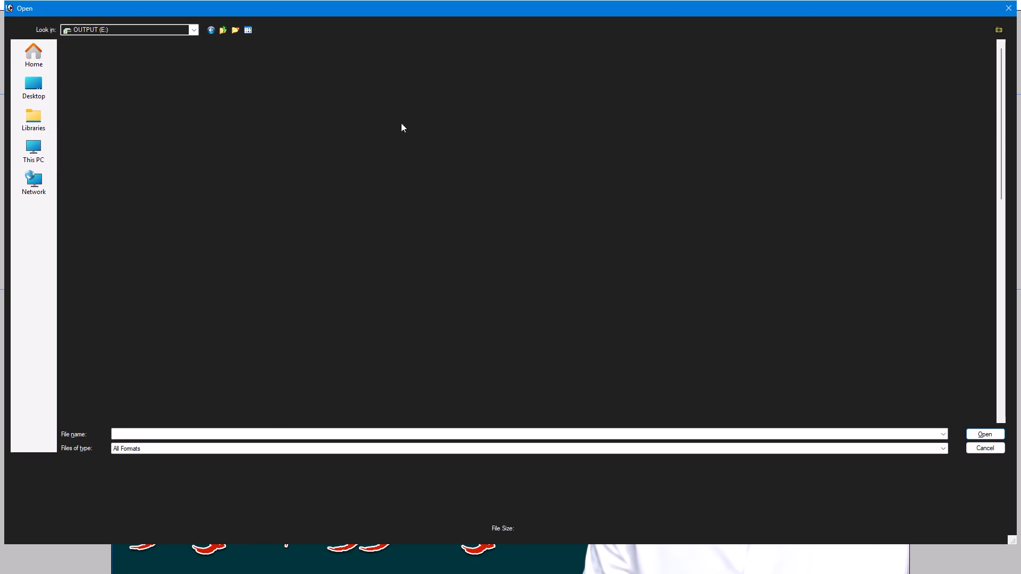
double_click(257, 107)
Look through the poster thumbnails in the ALL PSD folder for an earlier design to open.
scroll(532, 224, "down", 1)
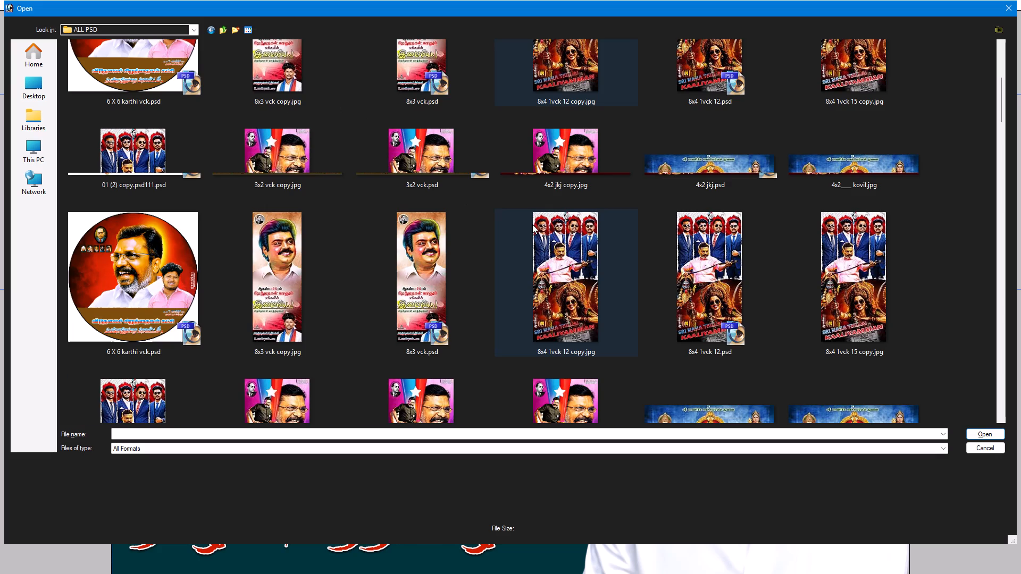
scroll(532, 224, "down", 5)
scroll(571, 202, "down", 1)
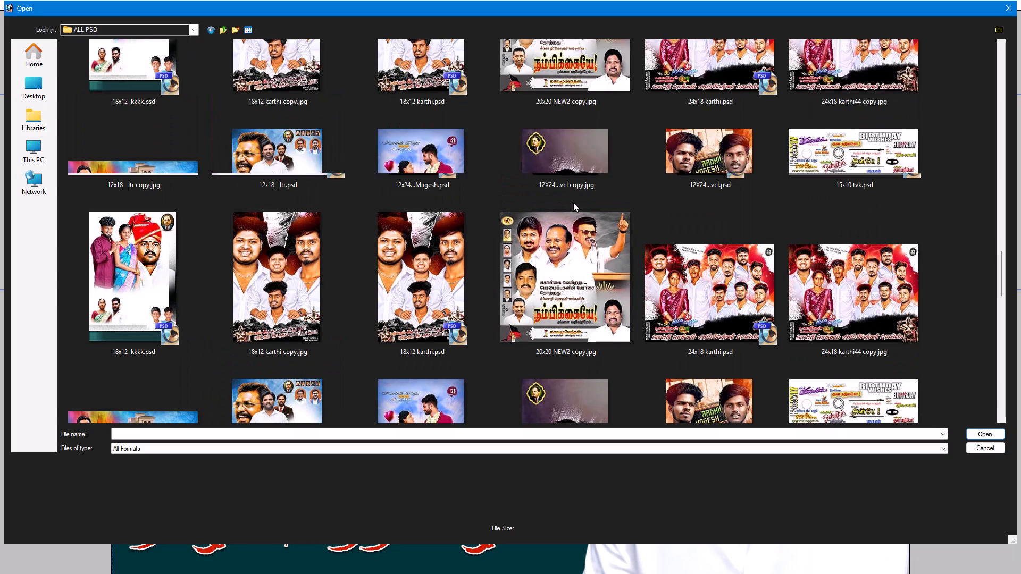
scroll(573, 202, "up", 1)
scroll(573, 202, "down", 3)
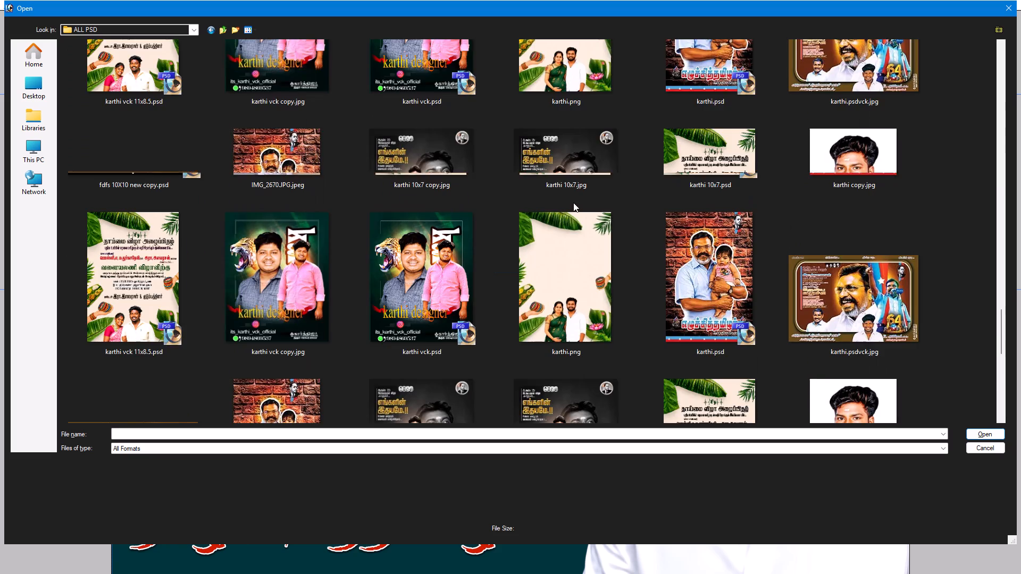
scroll(573, 202, "down", 2)
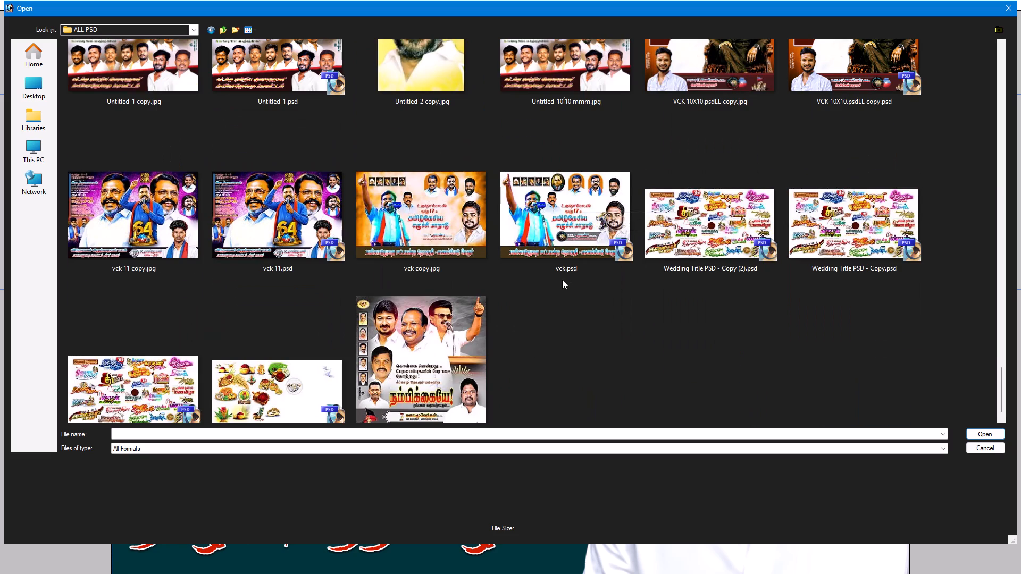
scroll(562, 280, "down", 1)
scroll(554, 292, "up", 1)
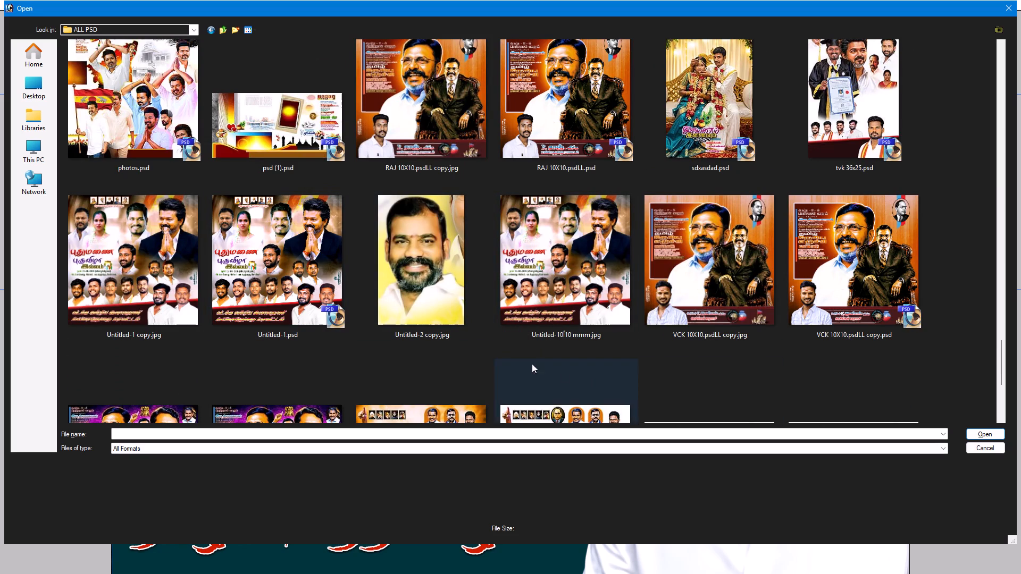
scroll(501, 344, "up", 4)
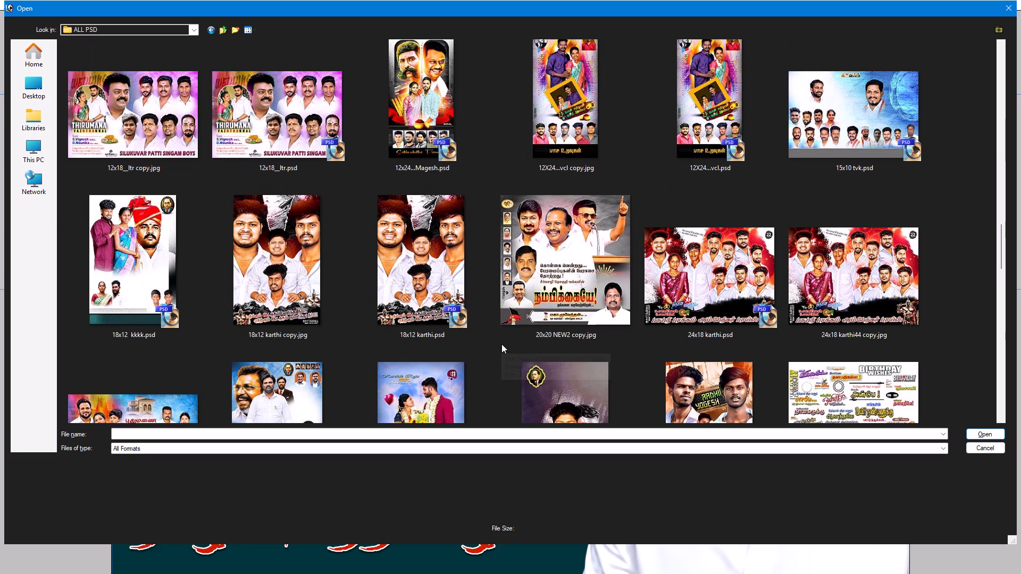
scroll(501, 344, "up", 4)
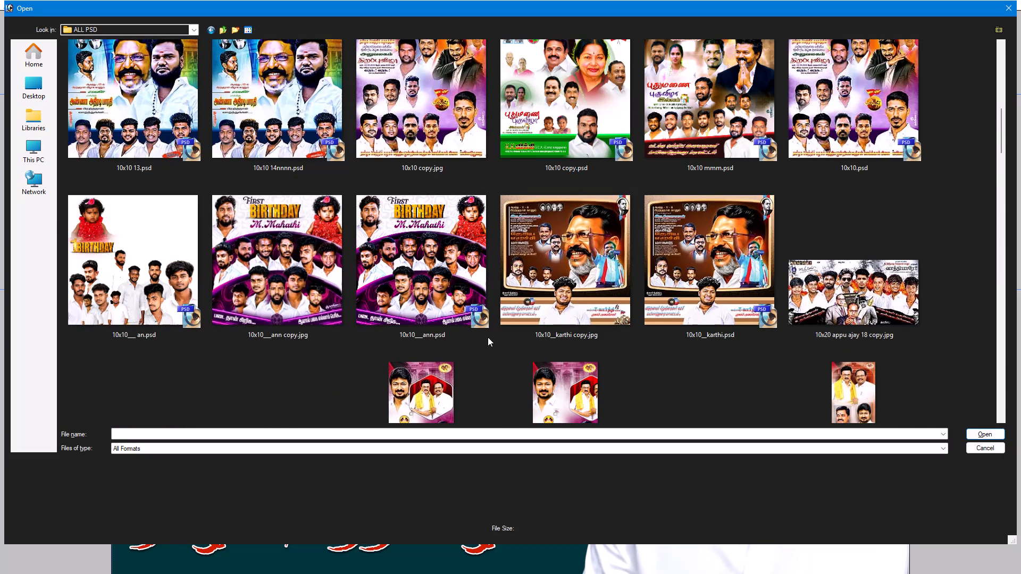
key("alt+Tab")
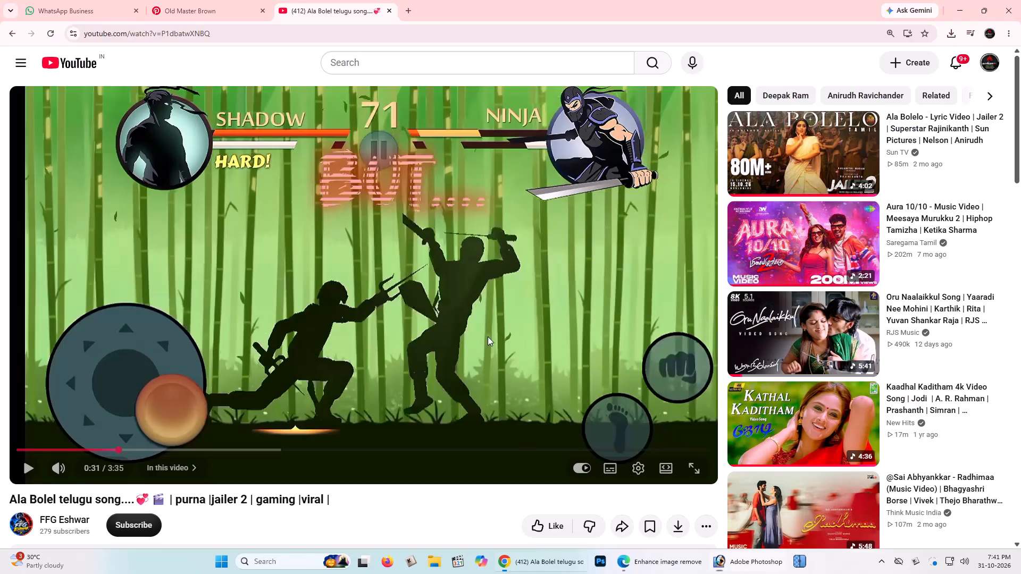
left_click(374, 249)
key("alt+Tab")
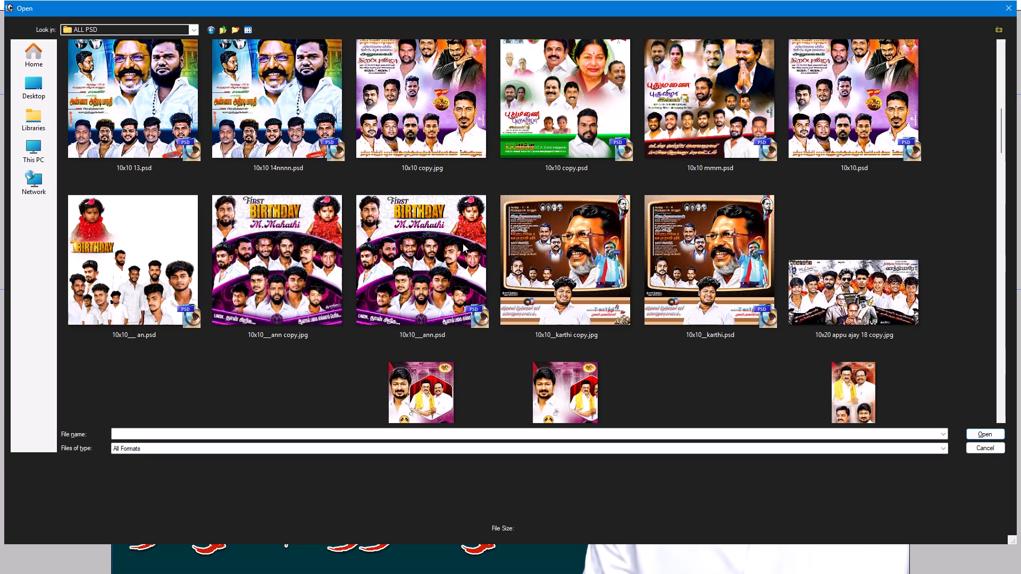
Examine the ALL PSD thumbnails again from the first files through the 10x10, 10x20 and 12x18 posters.
scroll(515, 252, "up", 1)
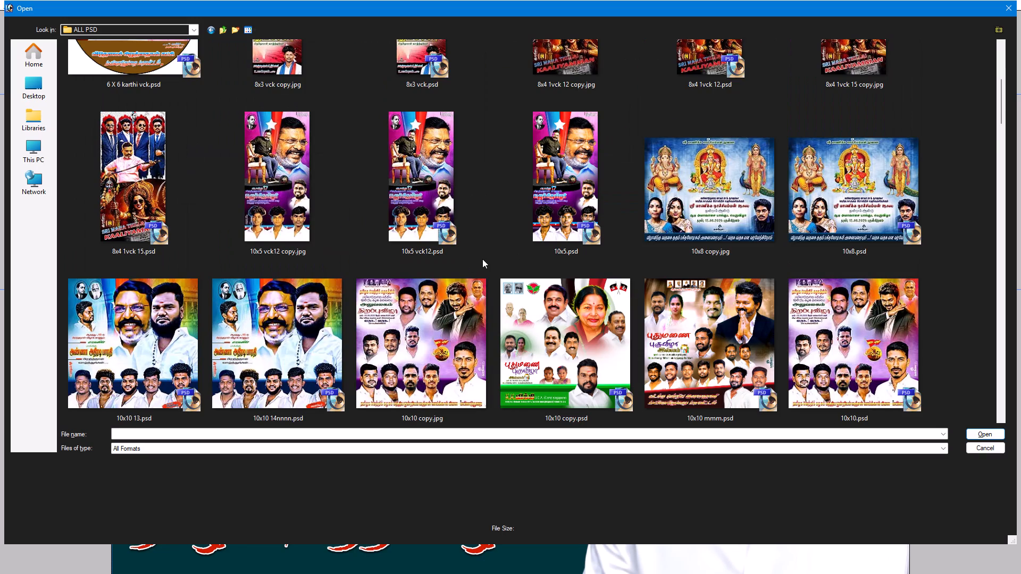
scroll(482, 259, "up", 1)
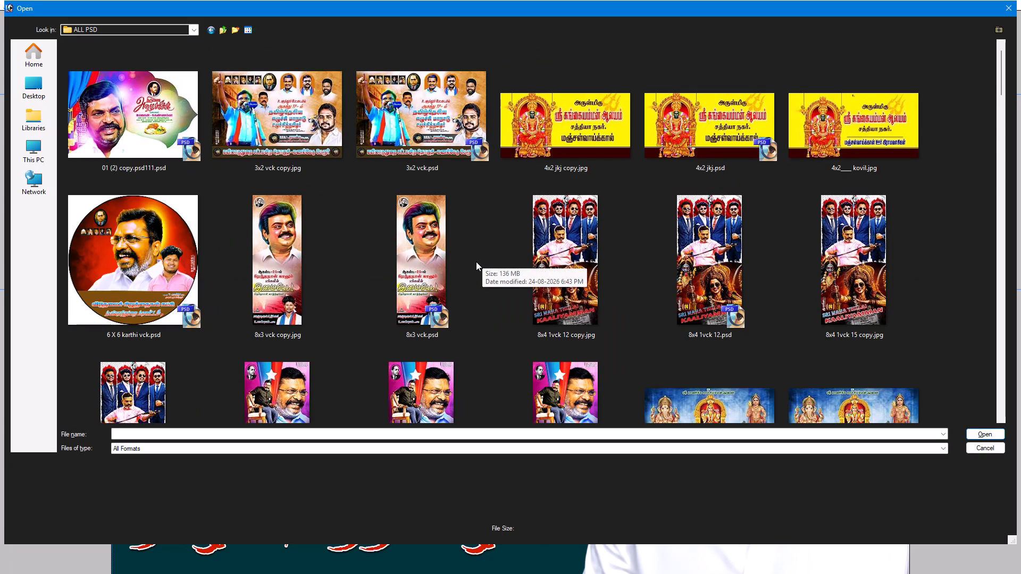
scroll(450, 266, "up", 4)
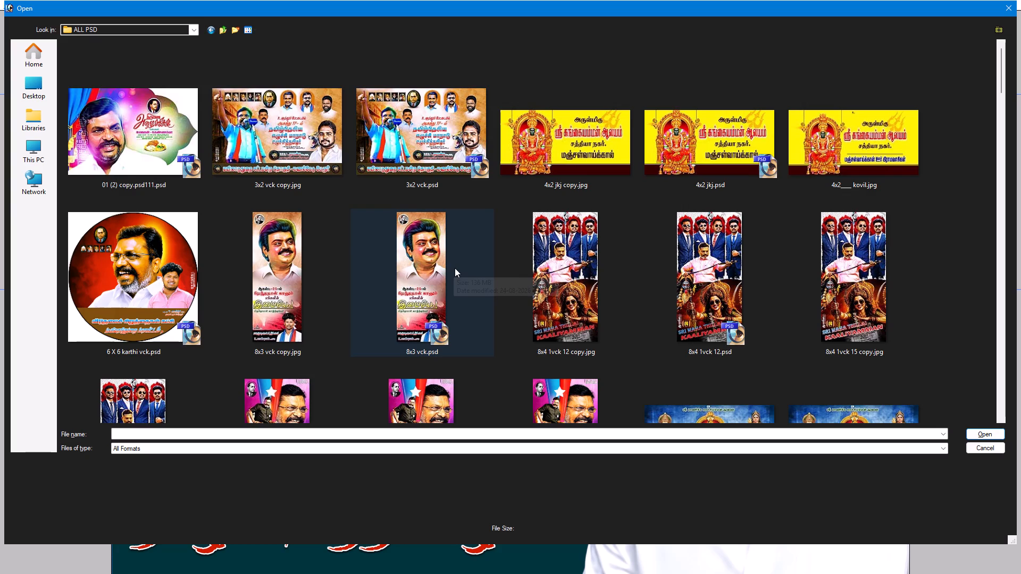
scroll(455, 268, "down", 1)
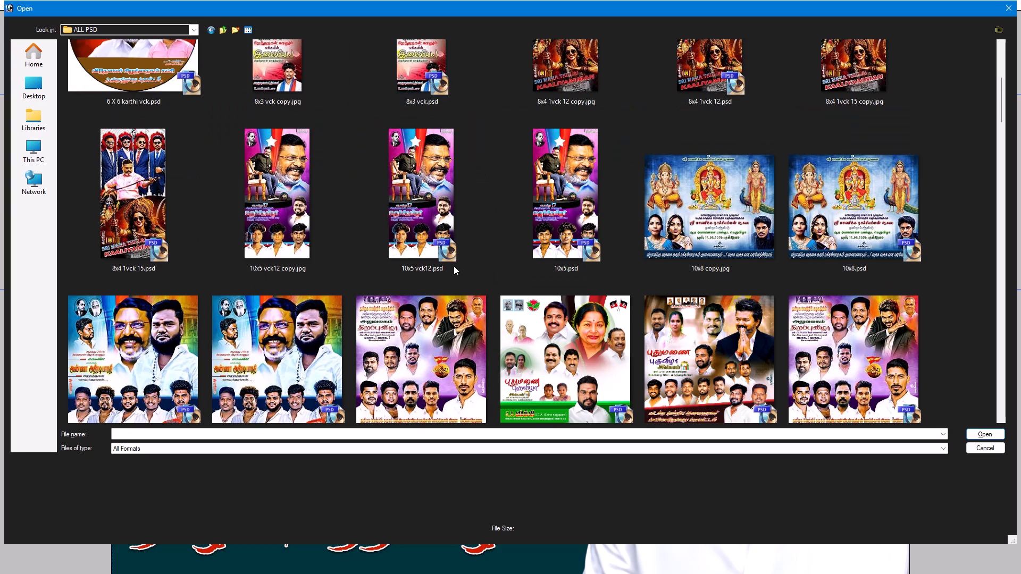
scroll(449, 275, "down", 2)
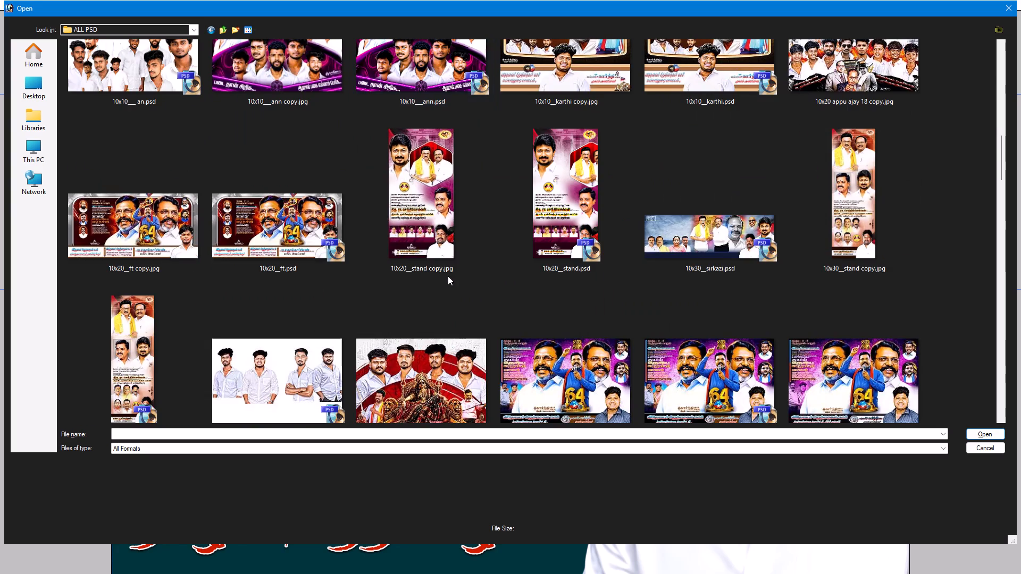
scroll(448, 275, "down", 1)
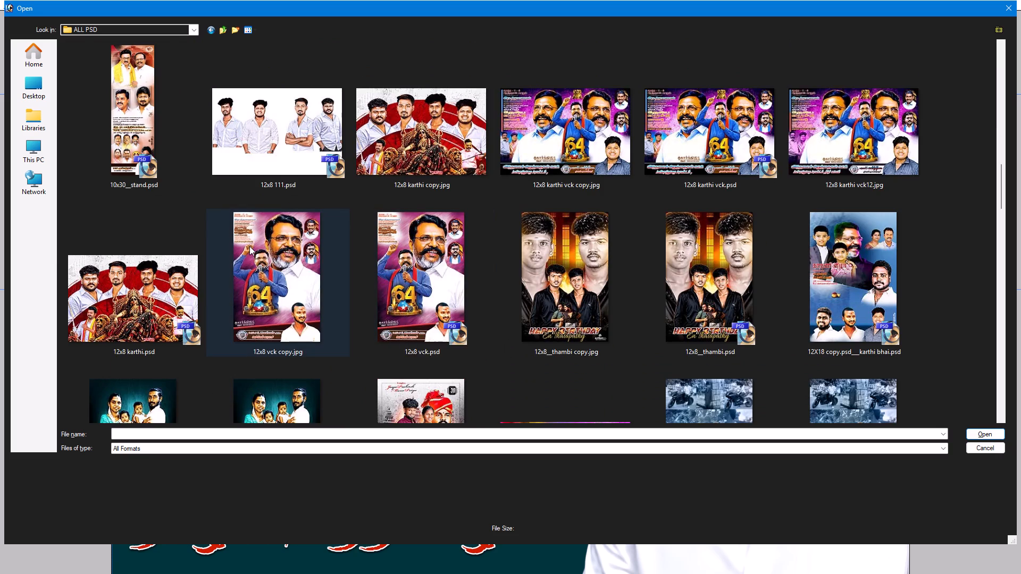
scroll(251, 247, "down", 1)
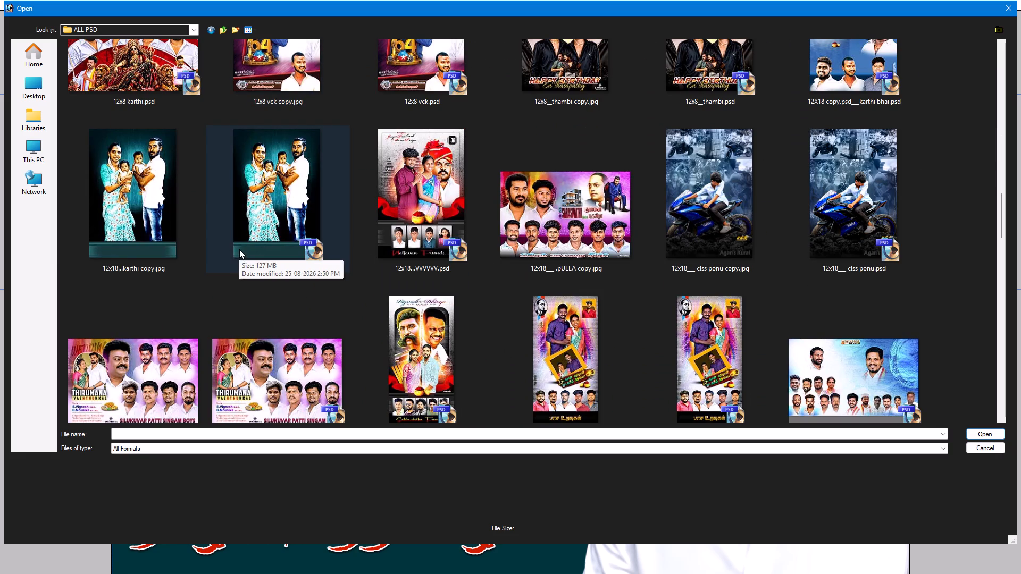